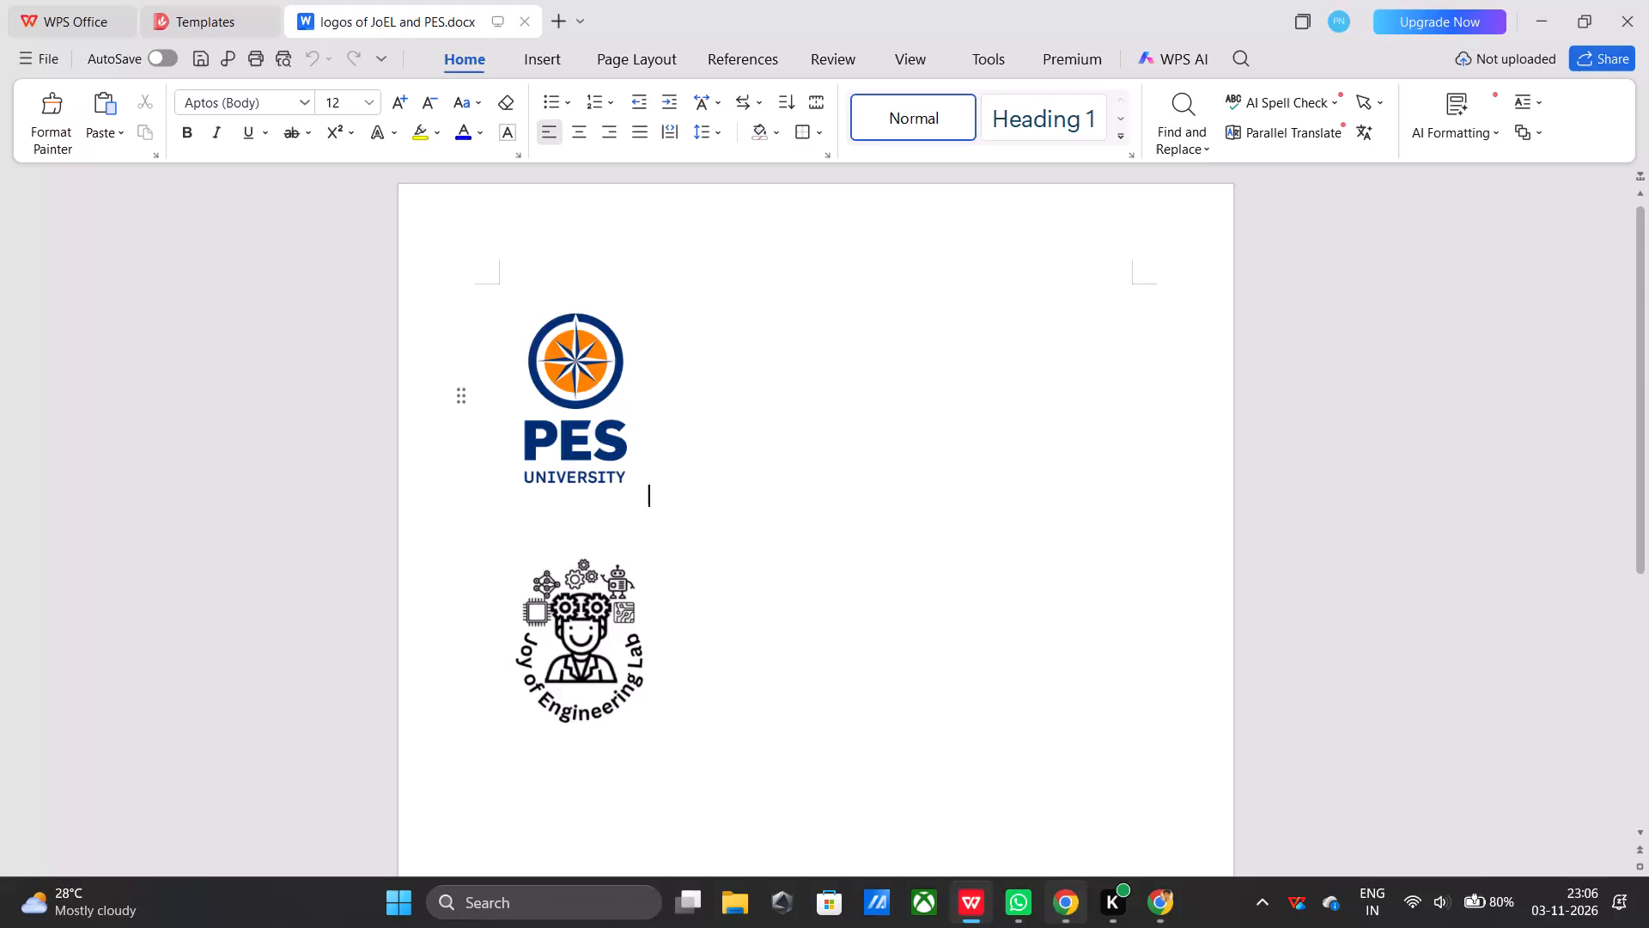
# Paste the copied PES University logo onto the Canva poster as a small logo in the page's top-left corner.
pyautogui.click(1062, 907)
pyautogui.click(751, 383)
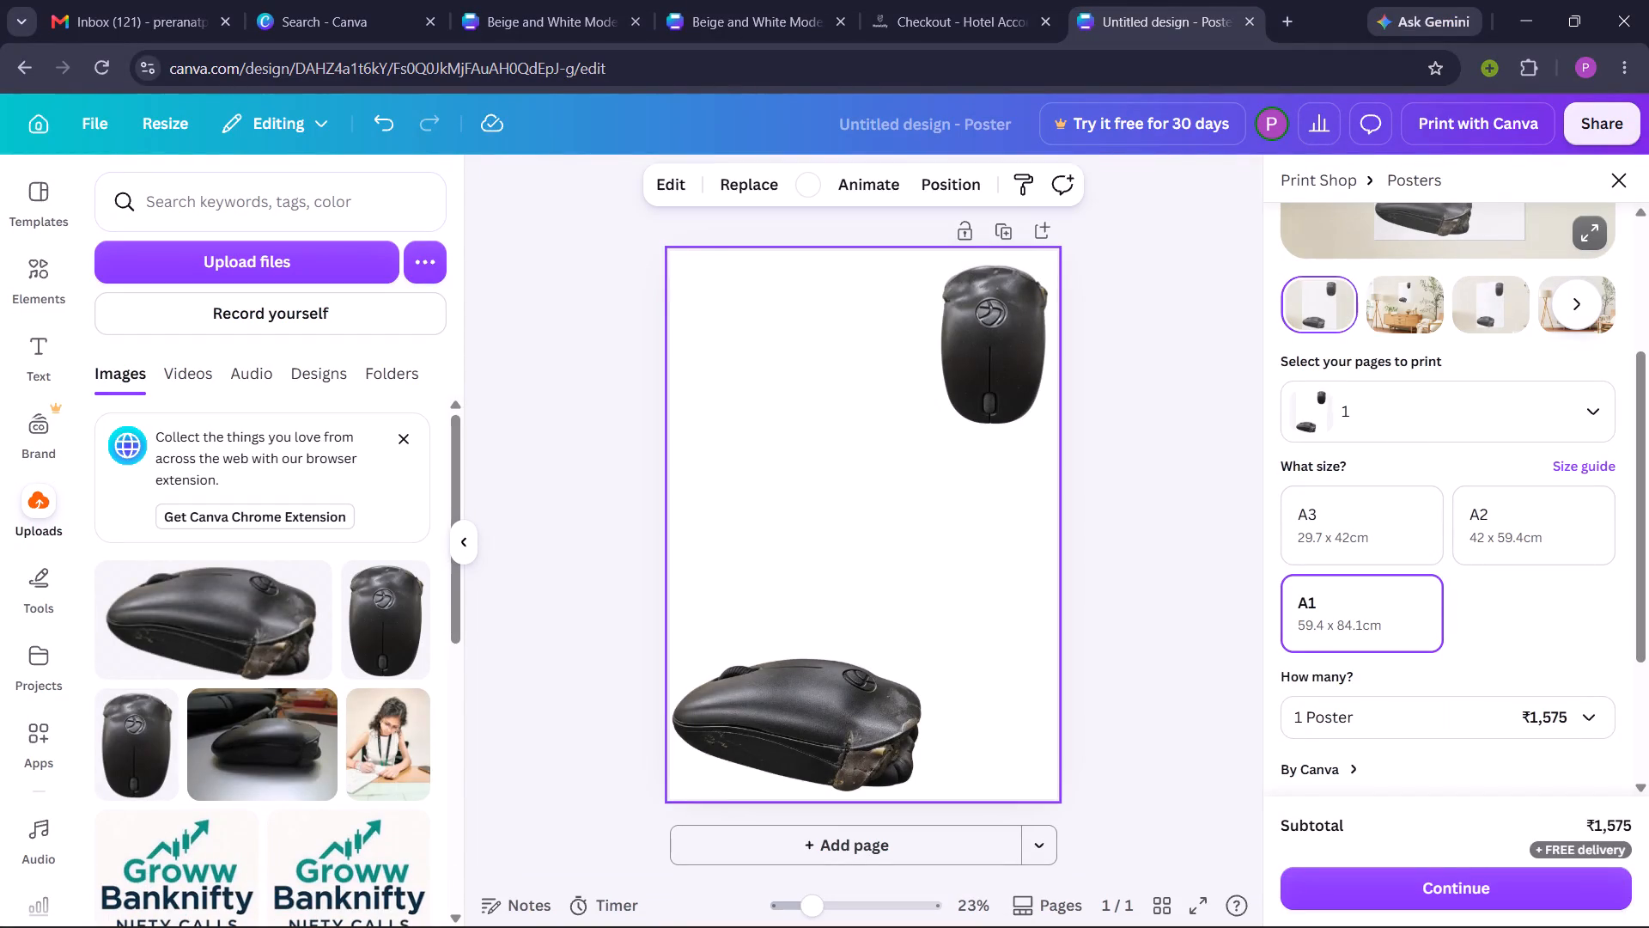
pyautogui.hotkey('ctrl', 'v')
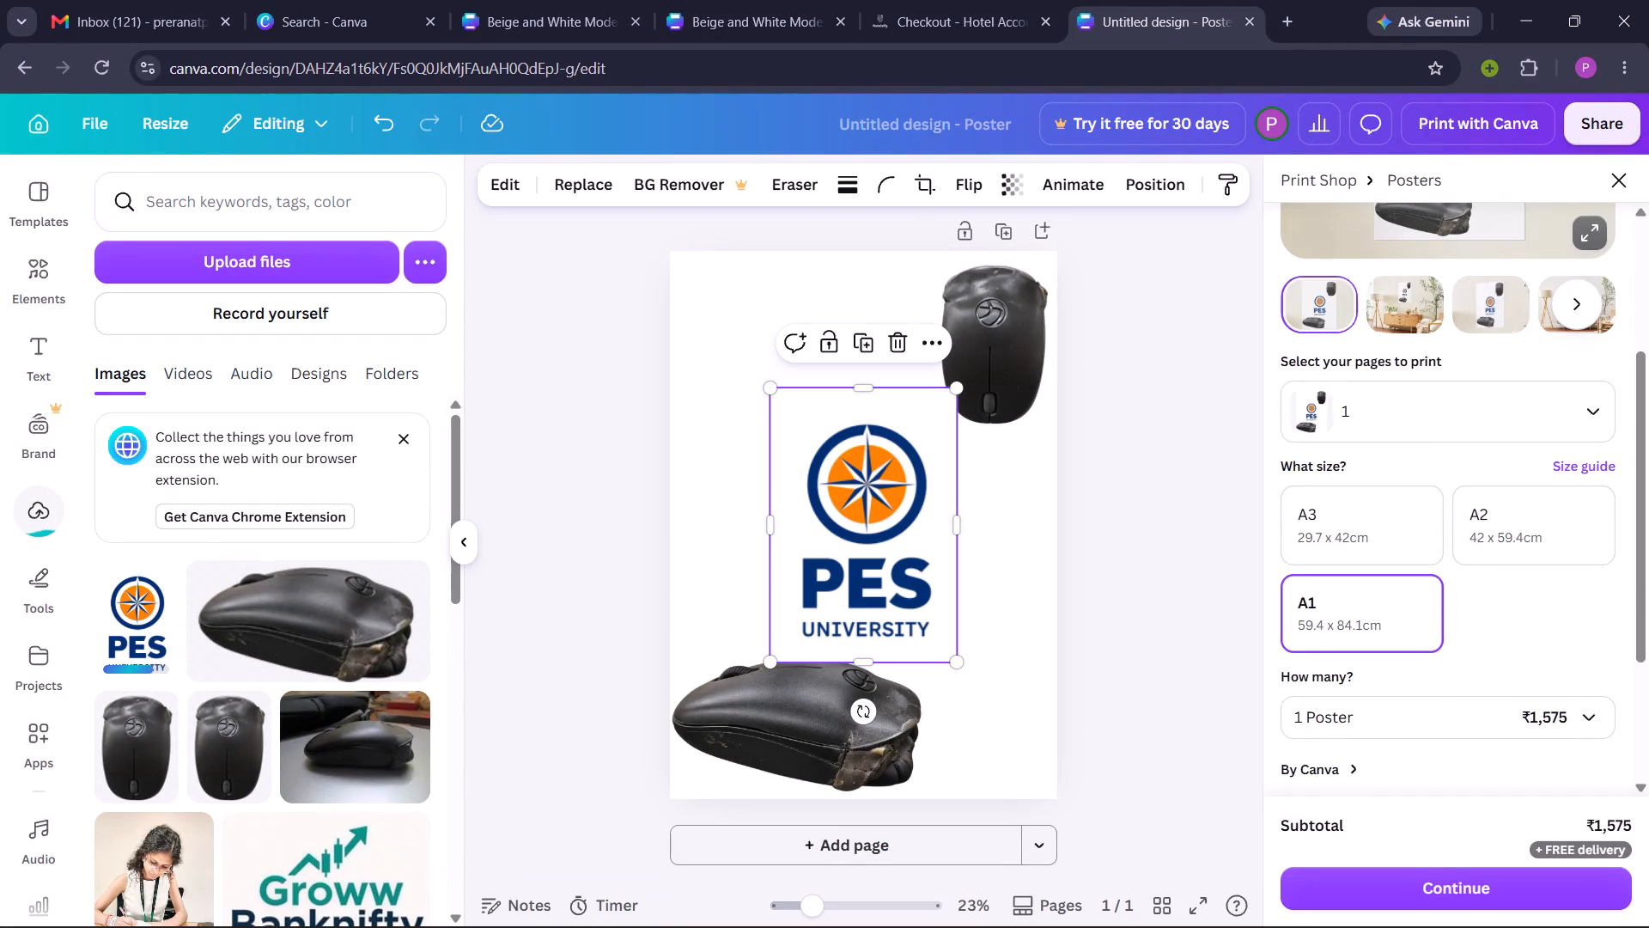
pyautogui.moveTo(771, 662); pyautogui.dragTo(854, 481)
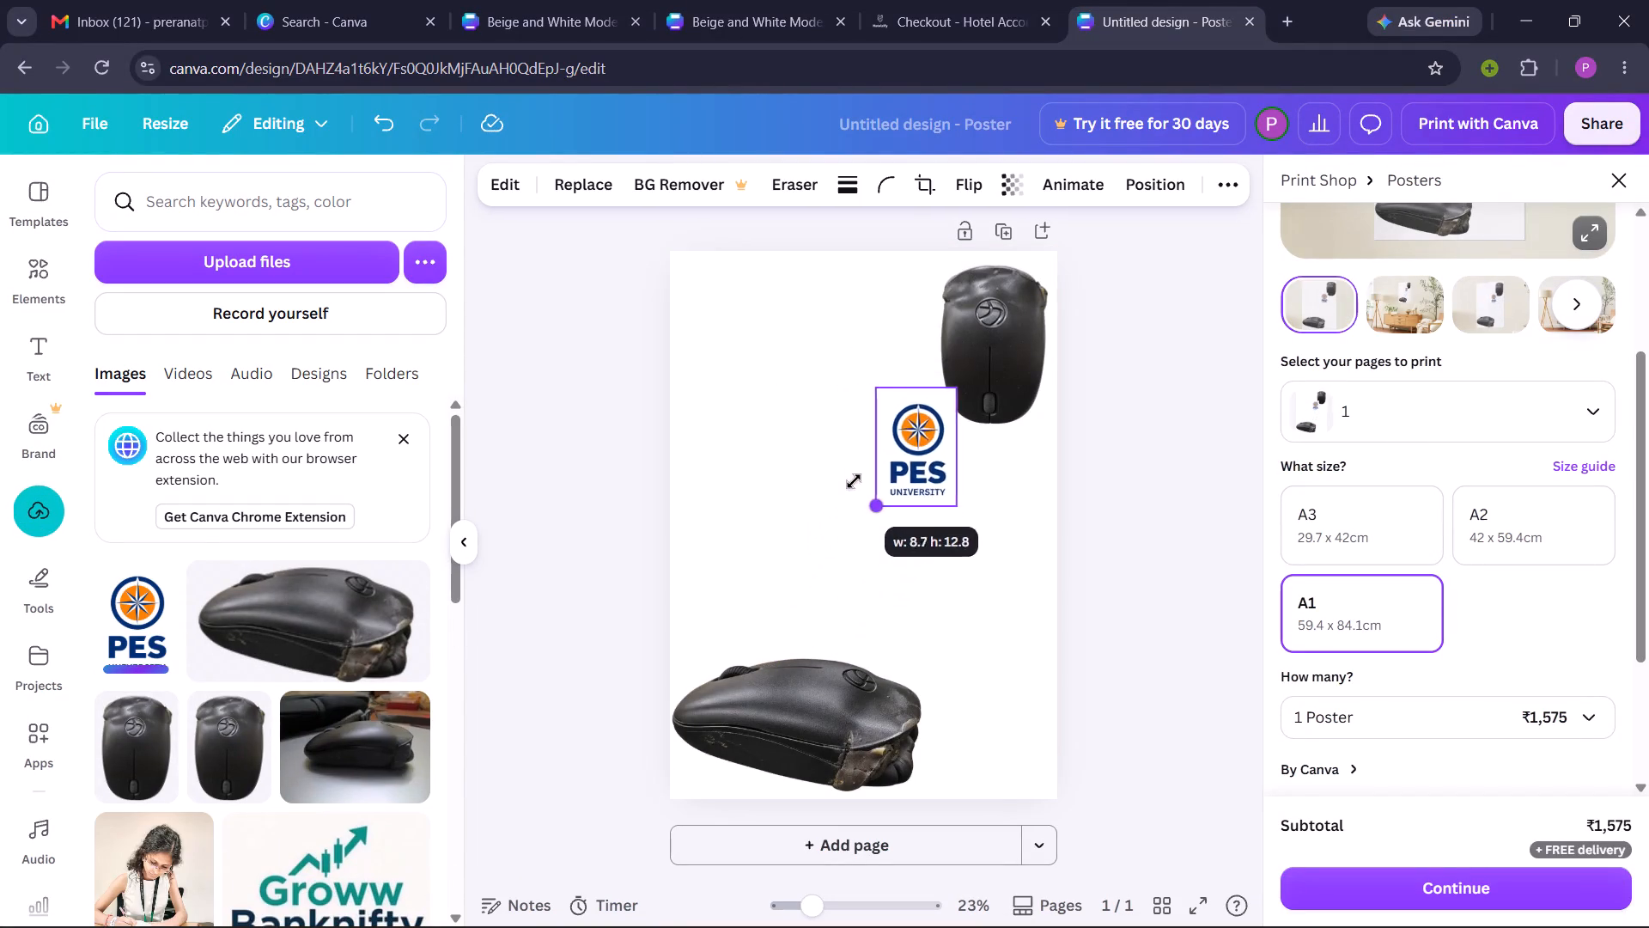
pyautogui.moveTo(854, 481); pyautogui.dragTo(884, 454)
pyautogui.moveTo(935, 428); pyautogui.dragTo(877, 356)
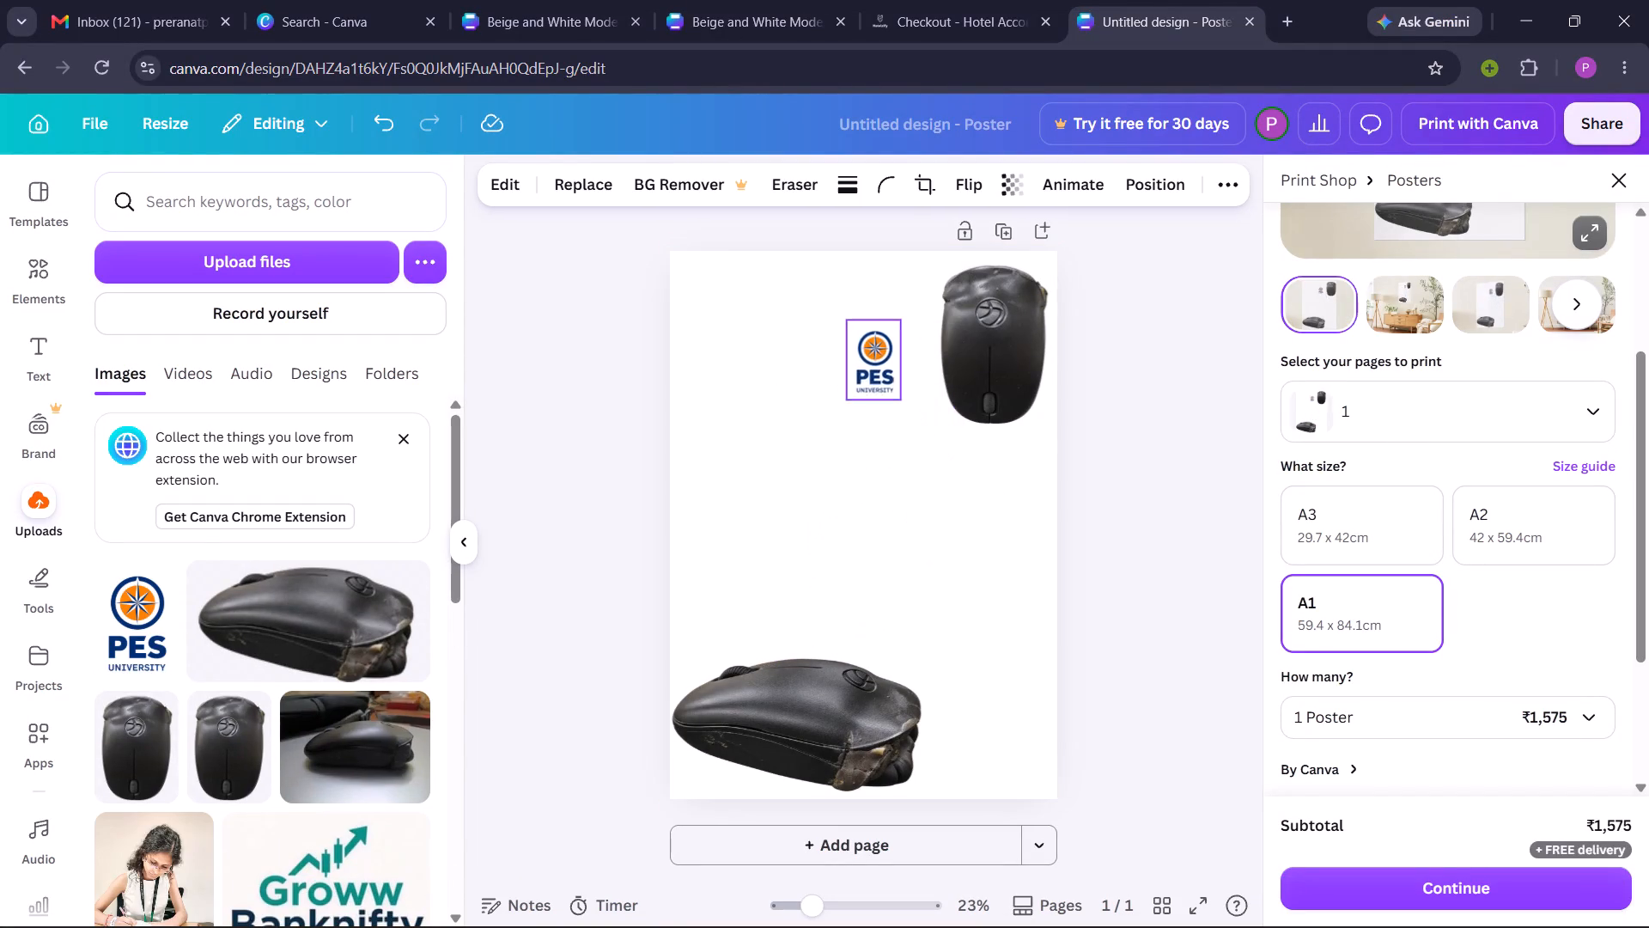
pyautogui.moveTo(877, 356); pyautogui.dragTo(758, 283)
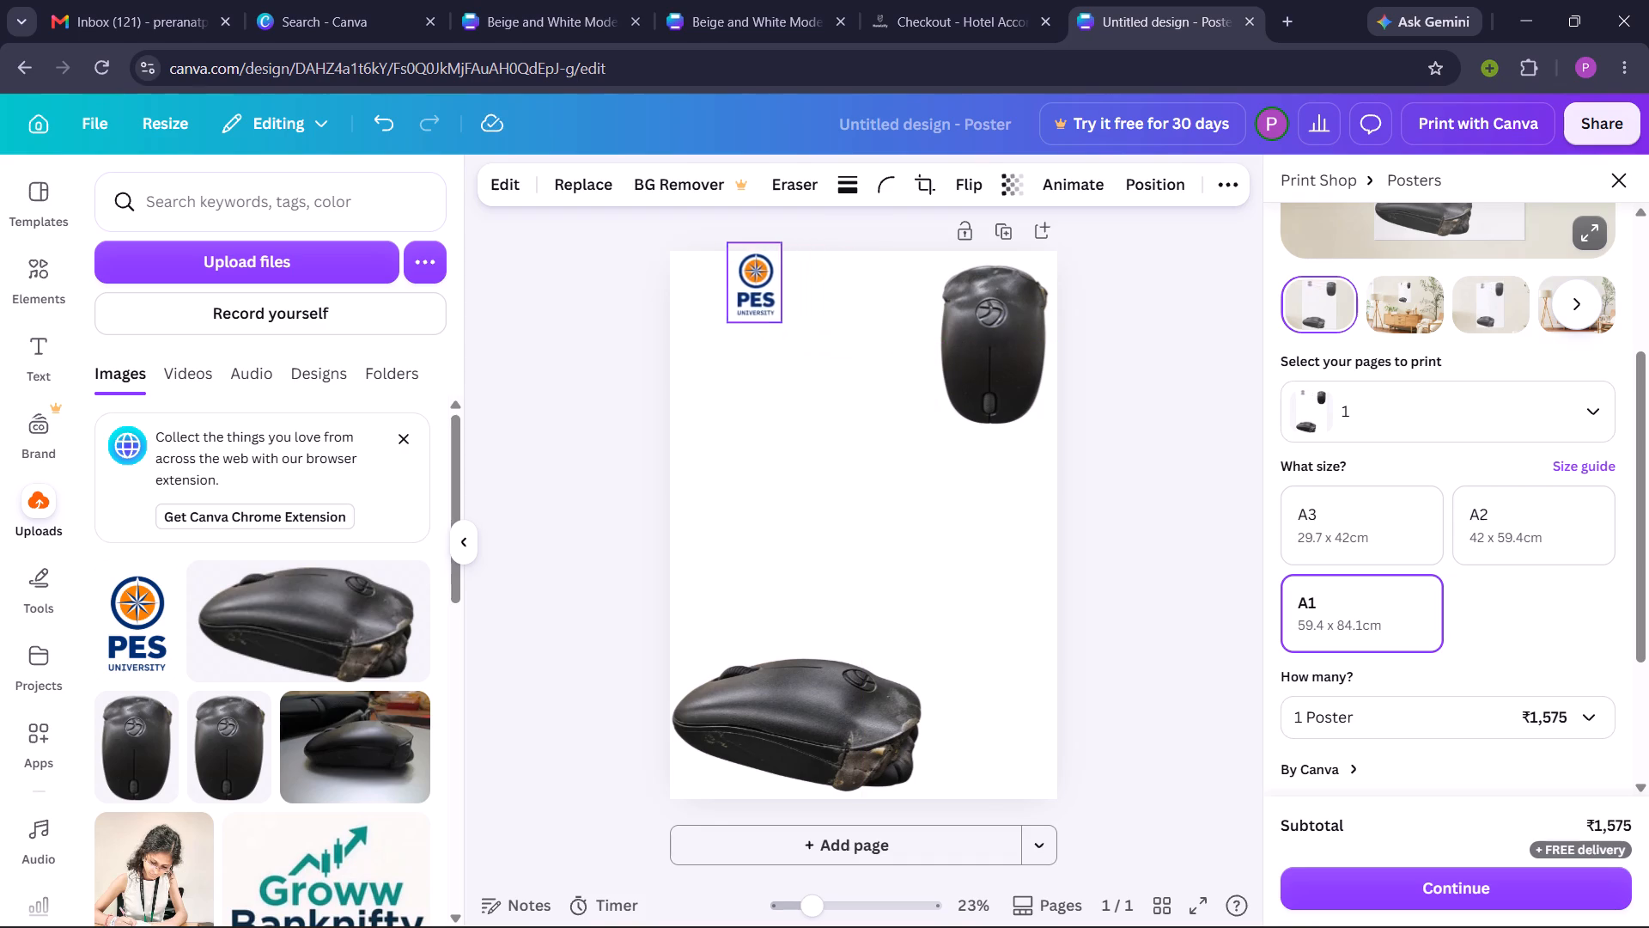
pyautogui.moveTo(758, 283); pyautogui.dragTo(712, 299)
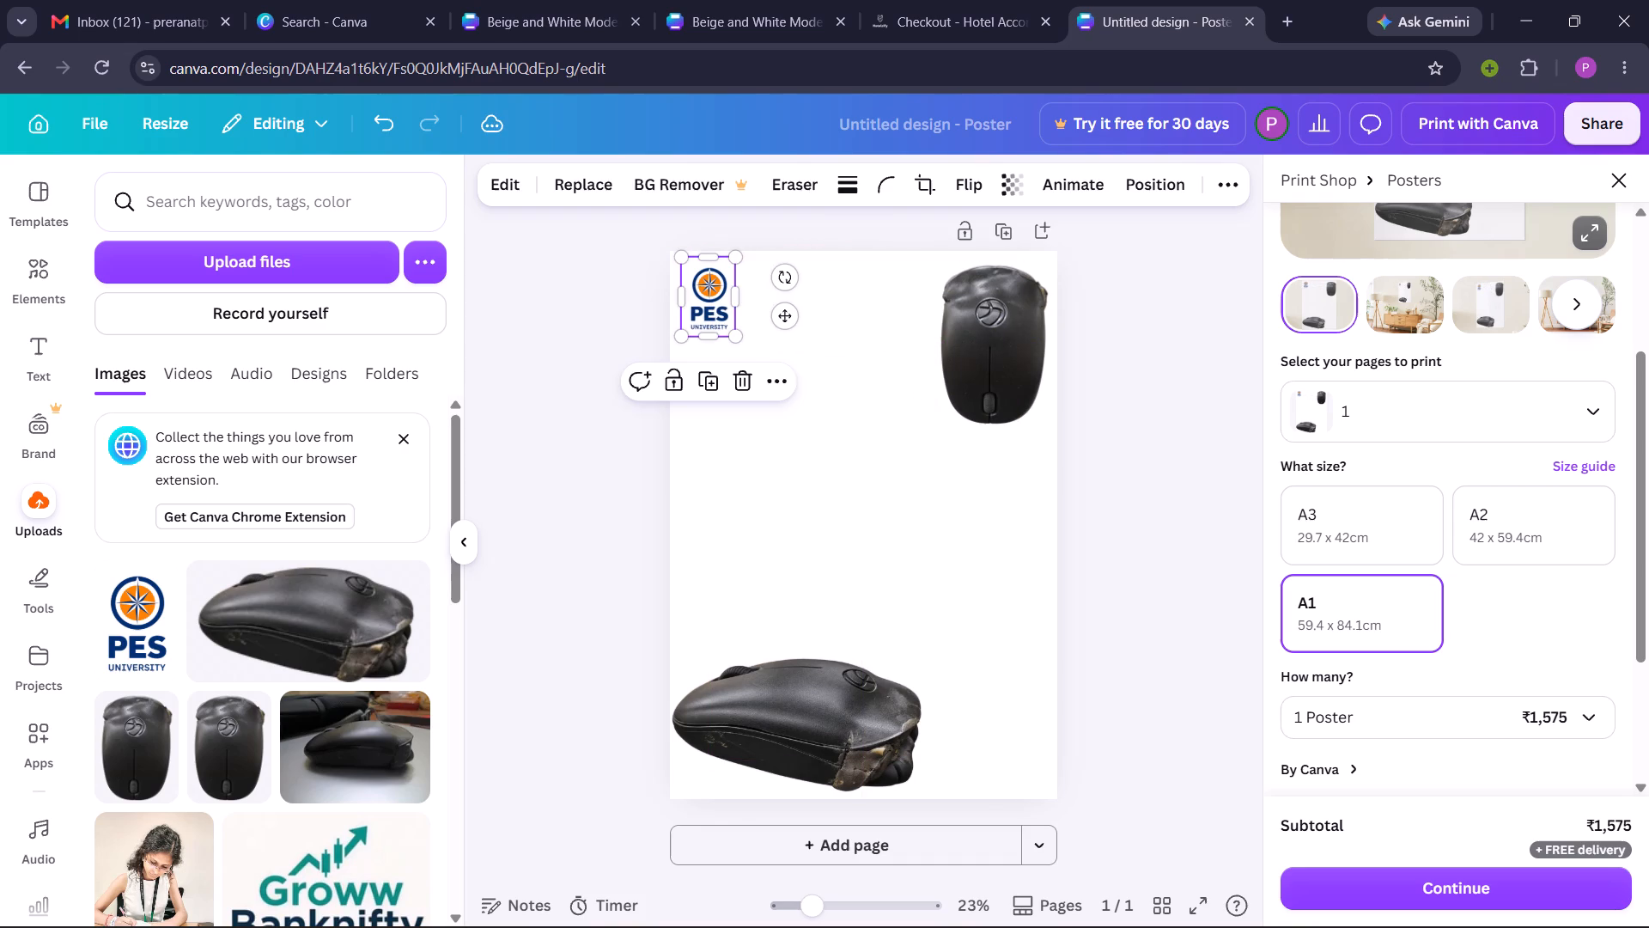
pyautogui.click(605, 473)
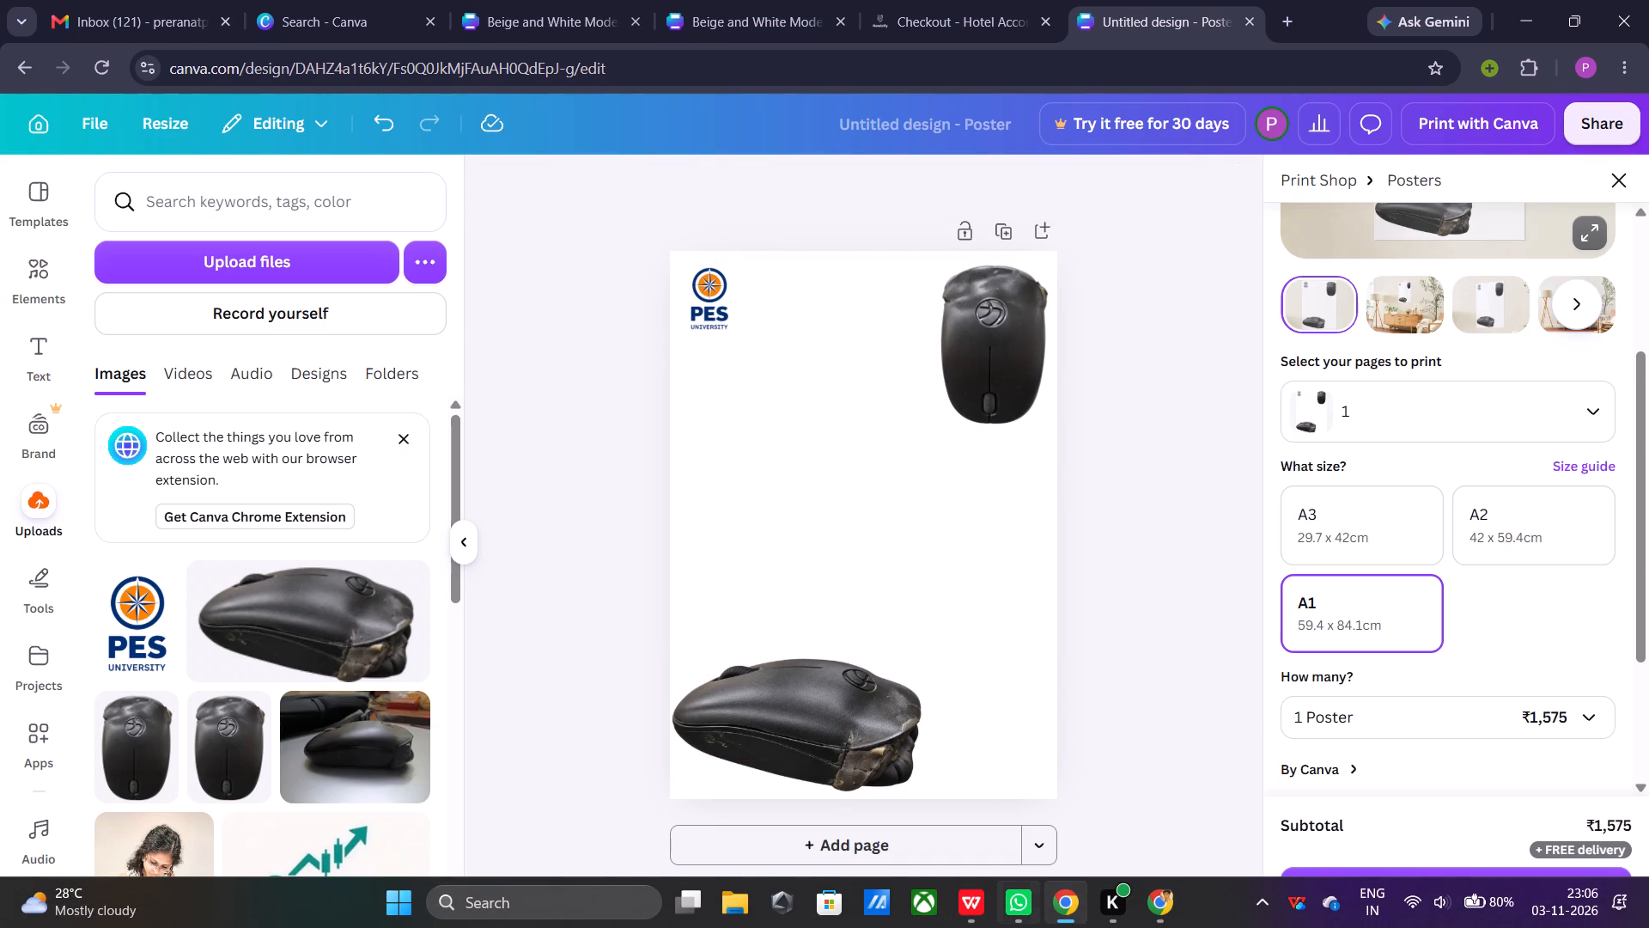
# Copy the Joy of Engineering Lab logo from the WPS document and paste it onto the Canva poster.
pyautogui.click(973, 898)
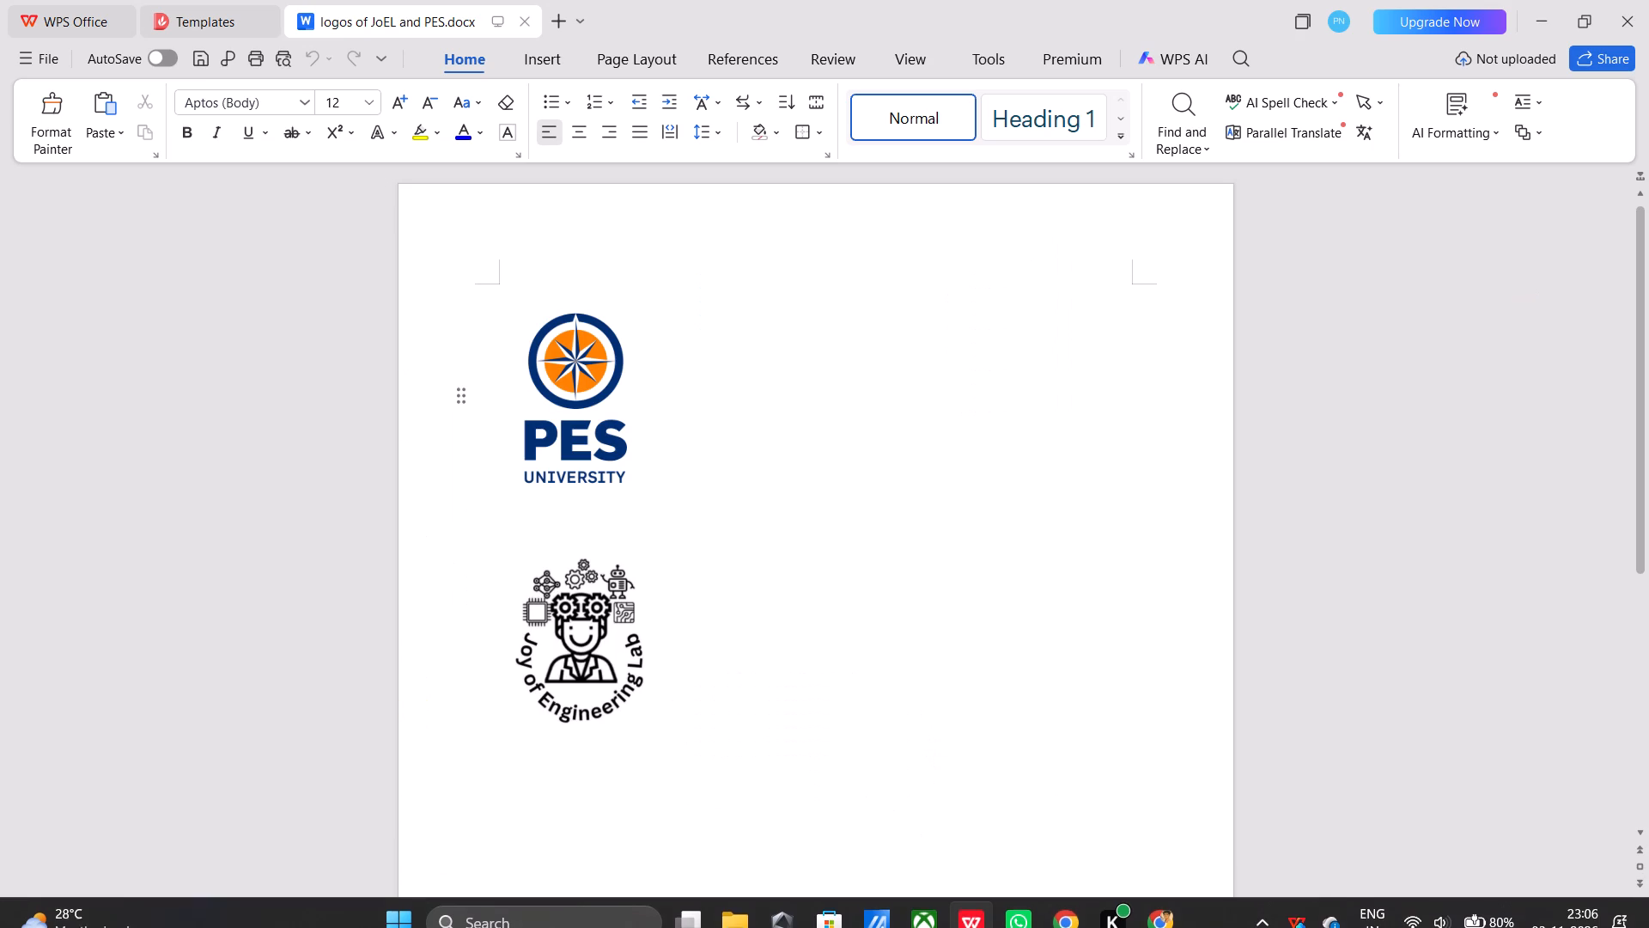
pyautogui.click(591, 665)
pyautogui.rightClick(591, 665)
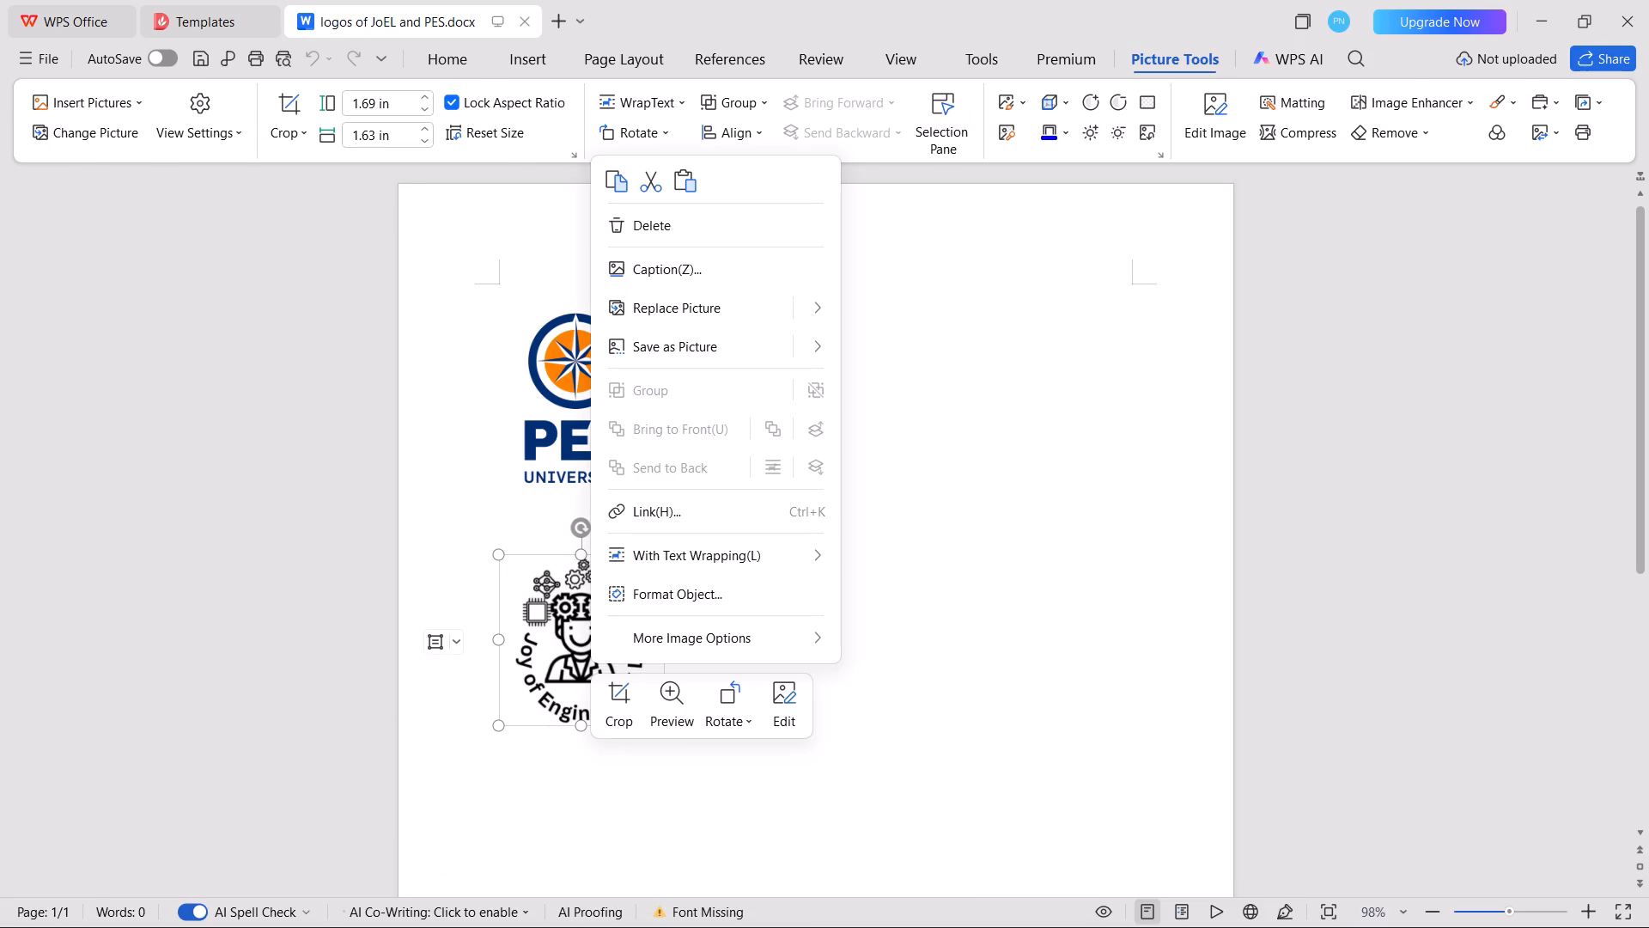
pyautogui.click(614, 187)
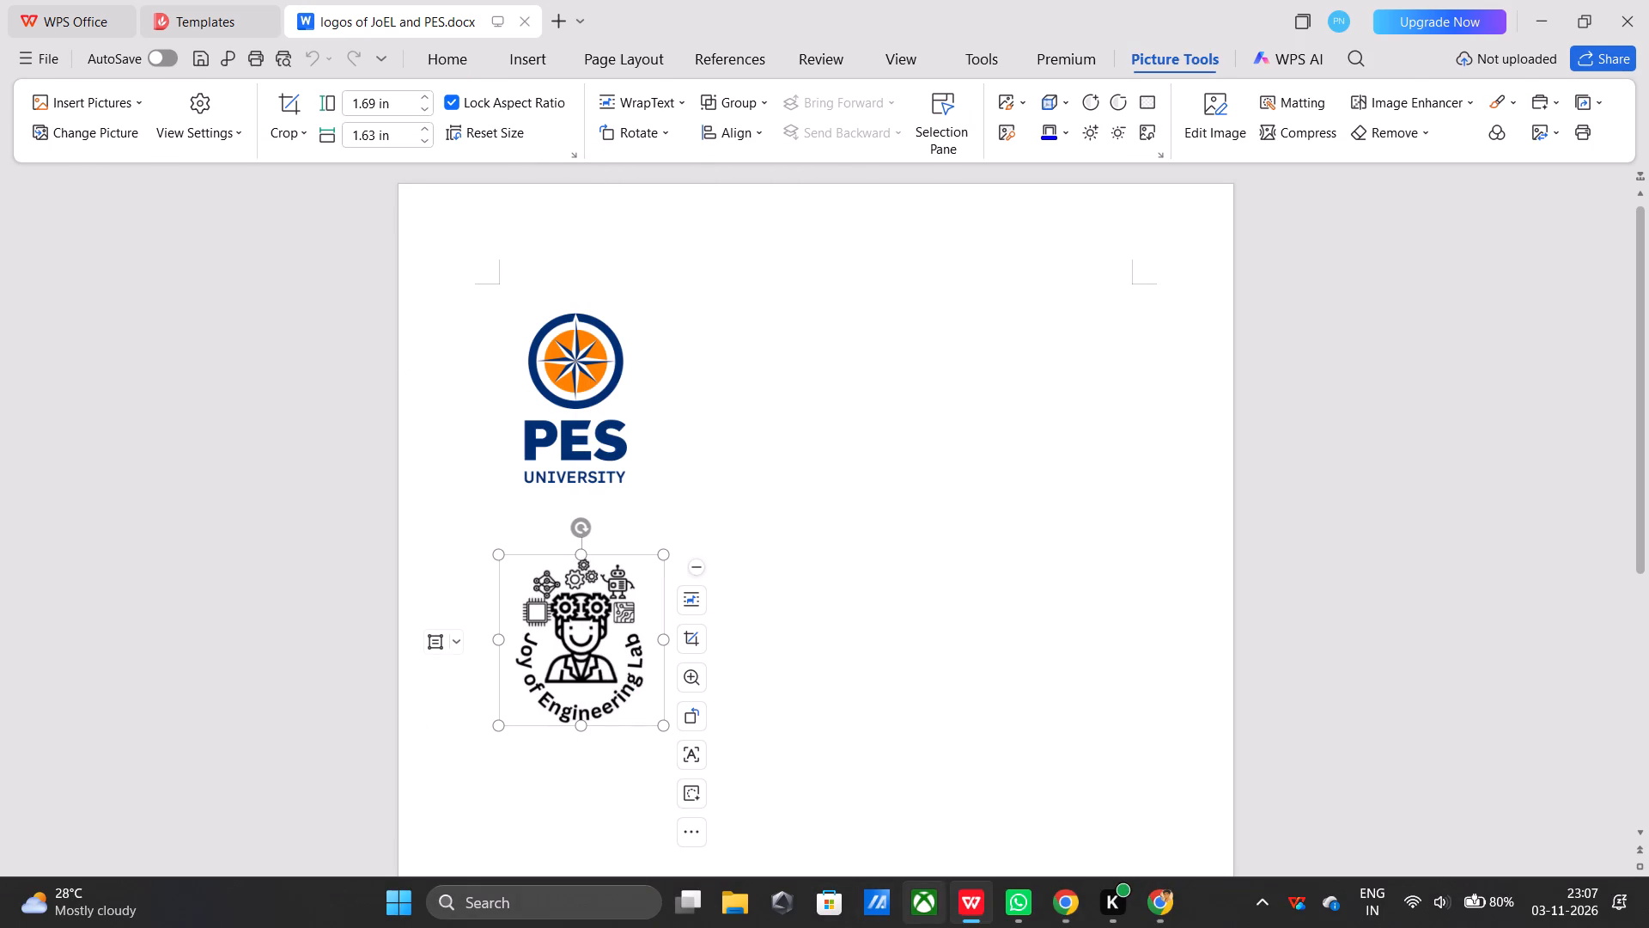
pyautogui.click(1056, 900)
pyautogui.click(772, 573)
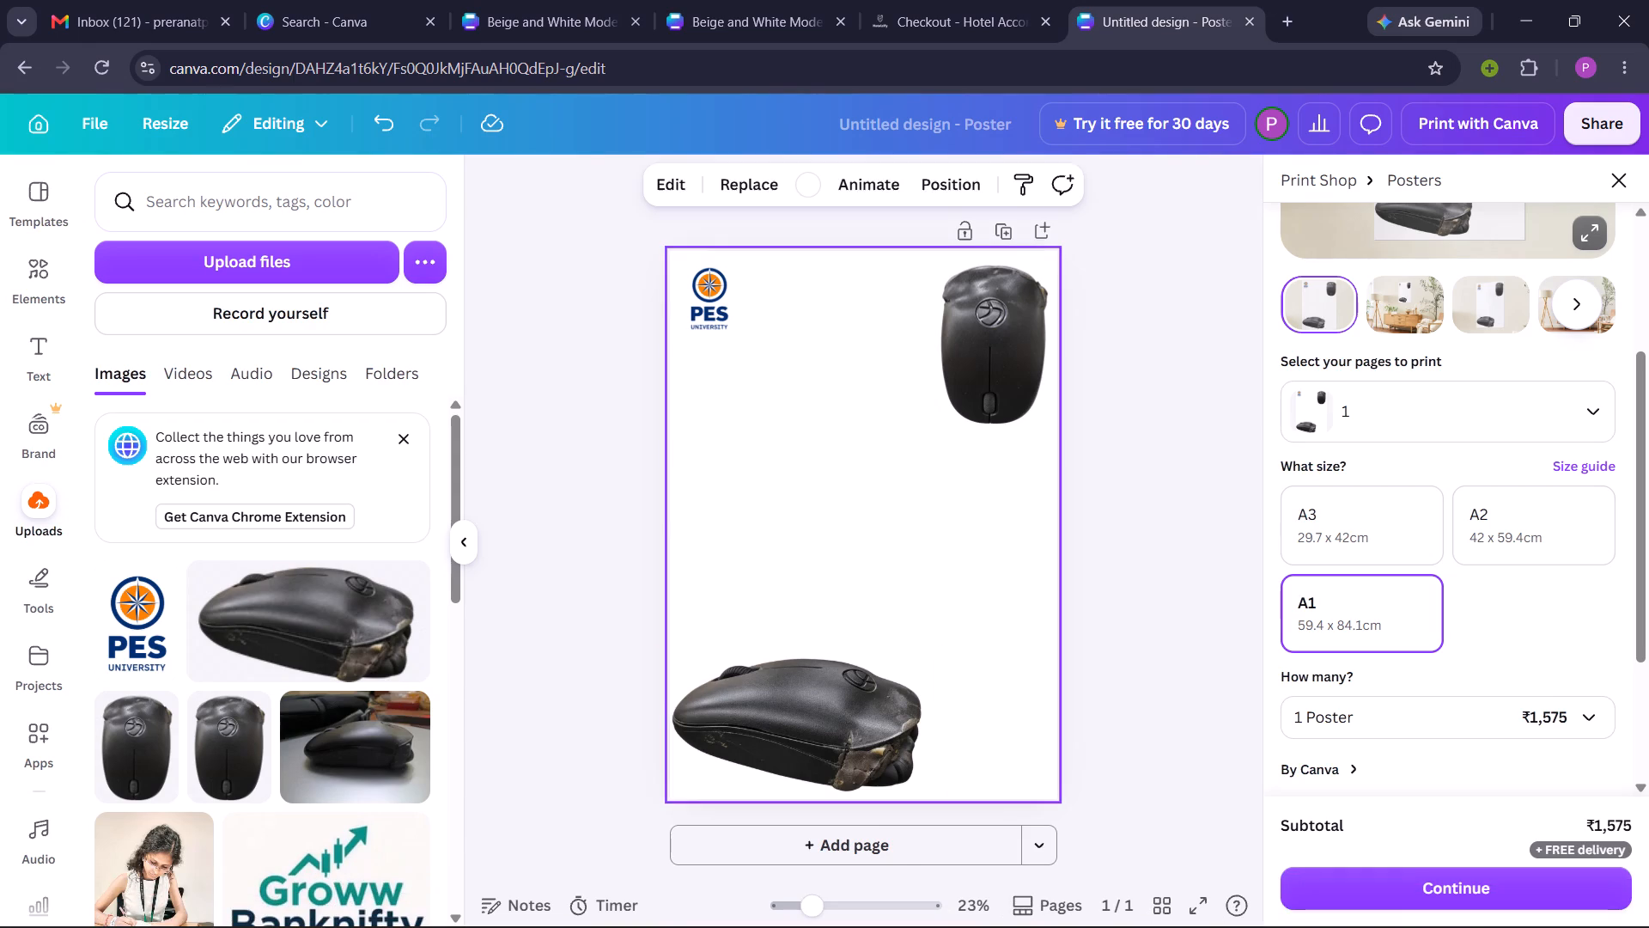
pyautogui.hotkey('ctrl', 'v')
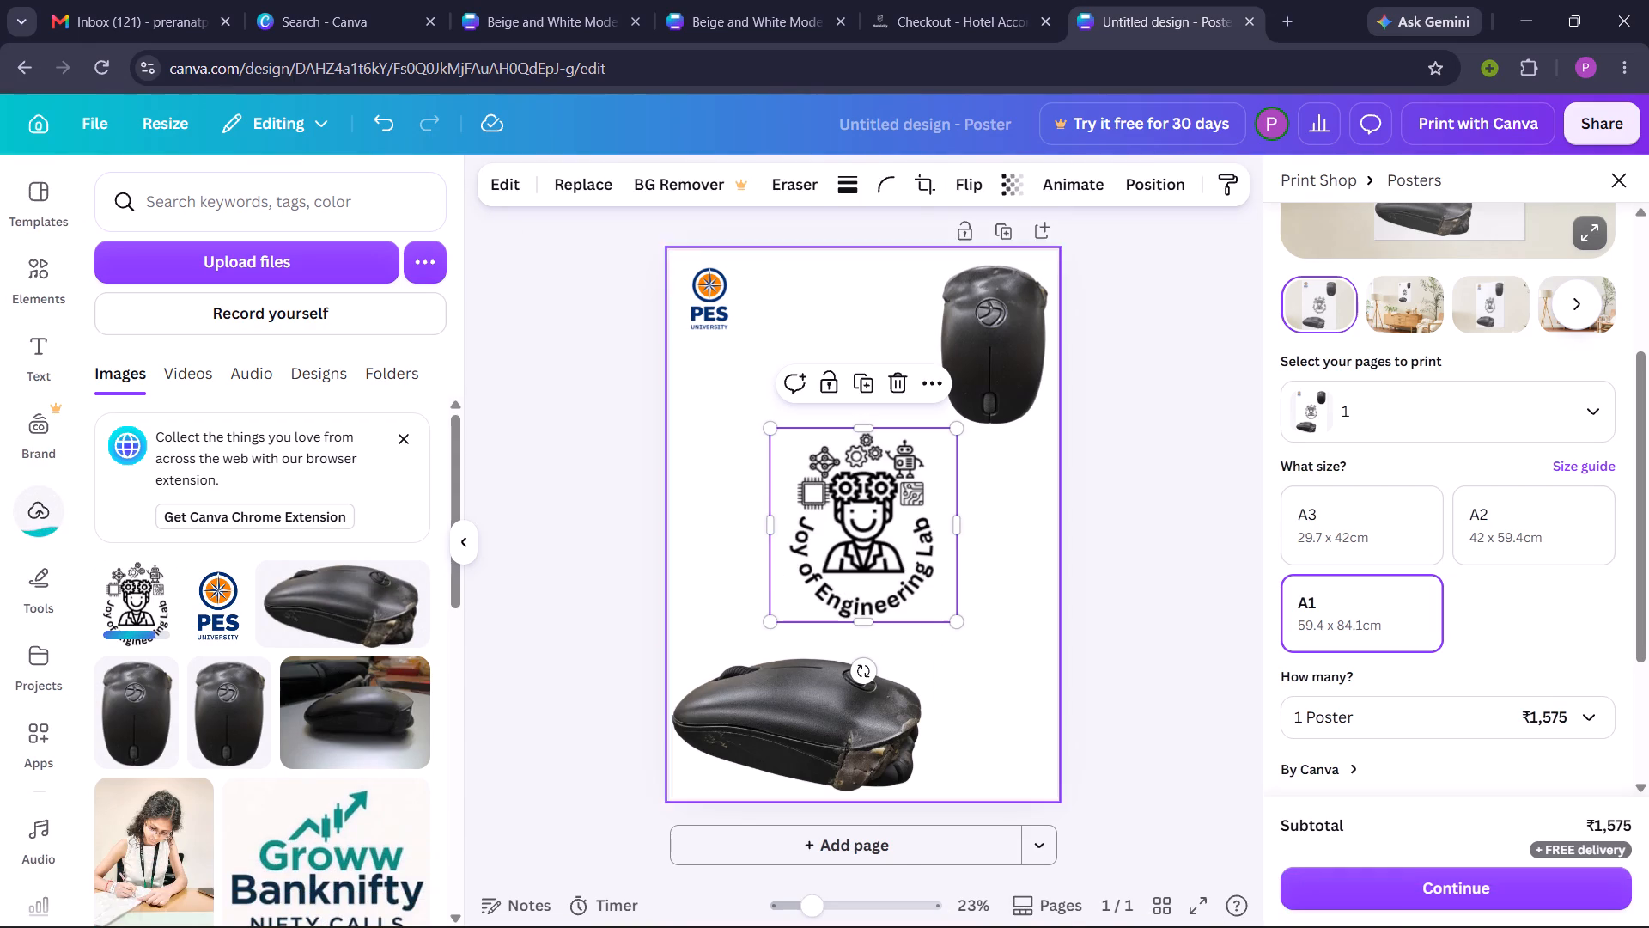
# Shrink the Joy of Engineering Lab logo to about 6.1 by 6.4 and place it beside the PES logo, vertically centred with it.
pyautogui.moveTo(769, 620); pyautogui.dragTo(898, 473)
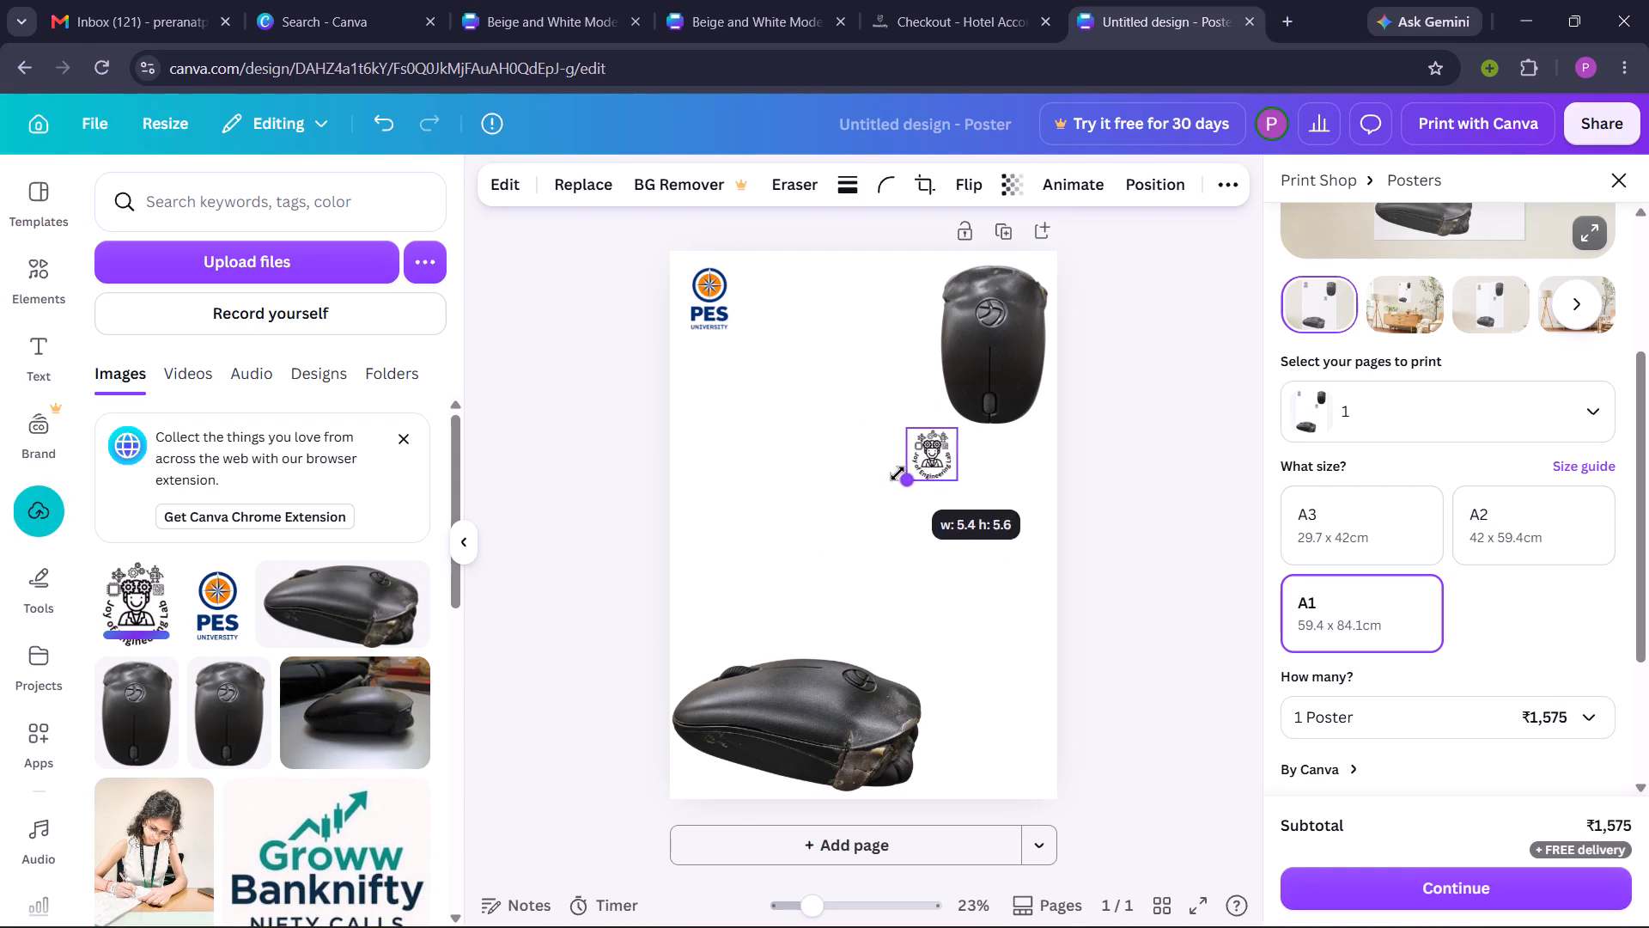
pyautogui.moveTo(898, 473); pyautogui.dragTo(885, 521)
pyautogui.moveTo(909, 493); pyautogui.dragTo(764, 325)
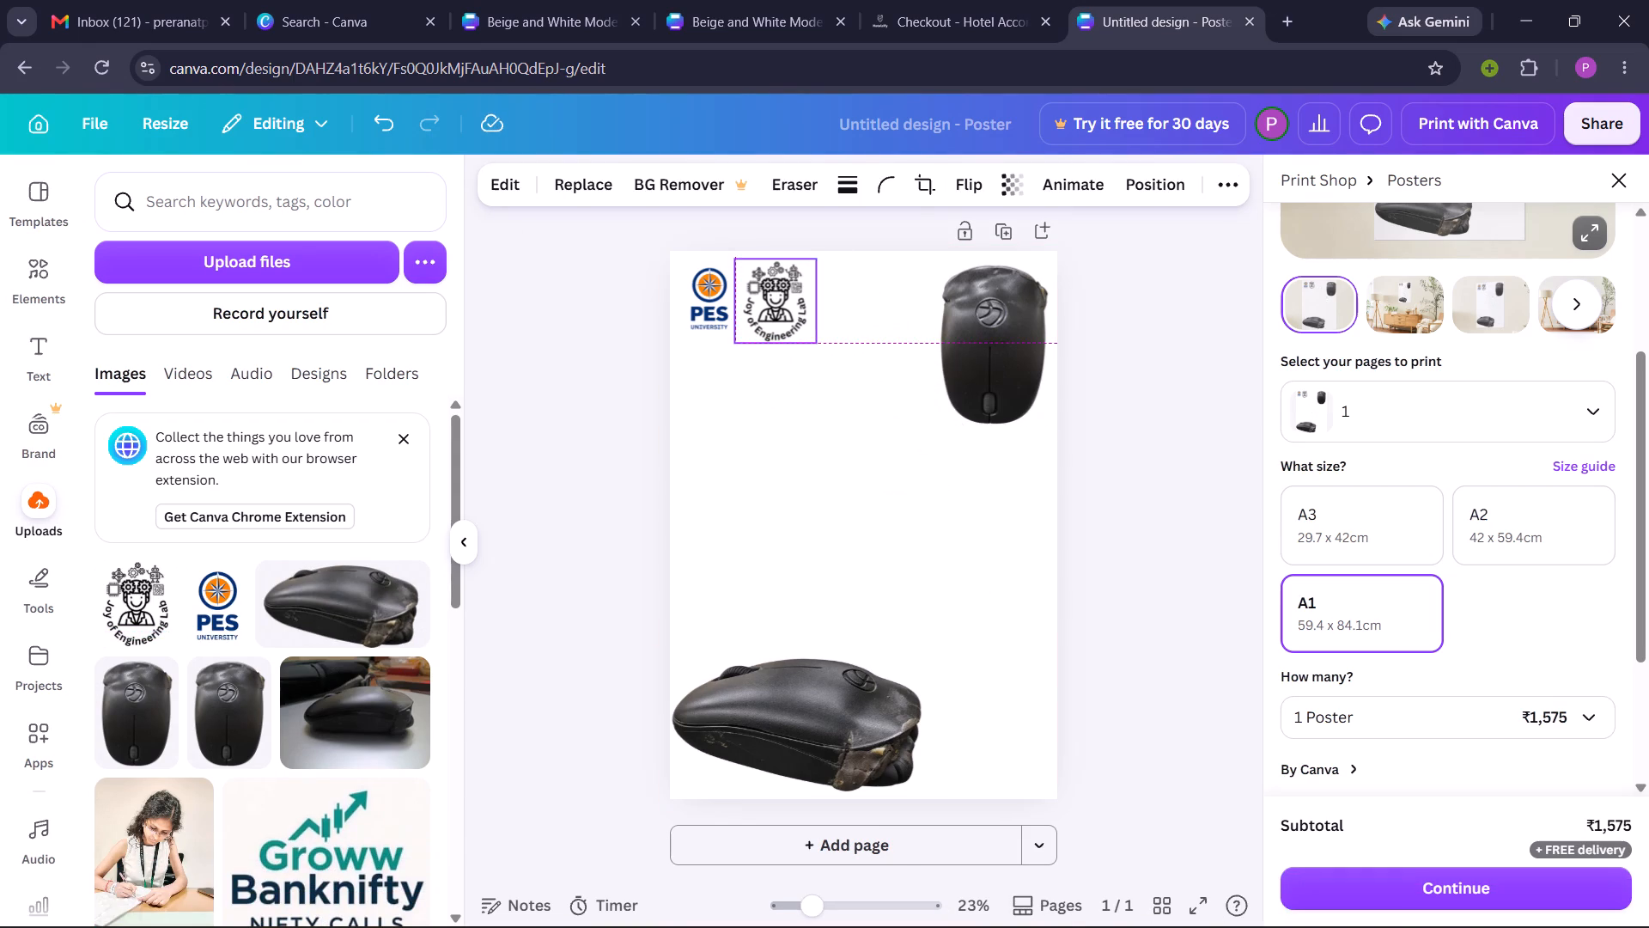
pyautogui.moveTo(764, 325); pyautogui.dragTo(766, 325)
pyautogui.moveTo(735, 337); pyautogui.dragTo(758, 309)
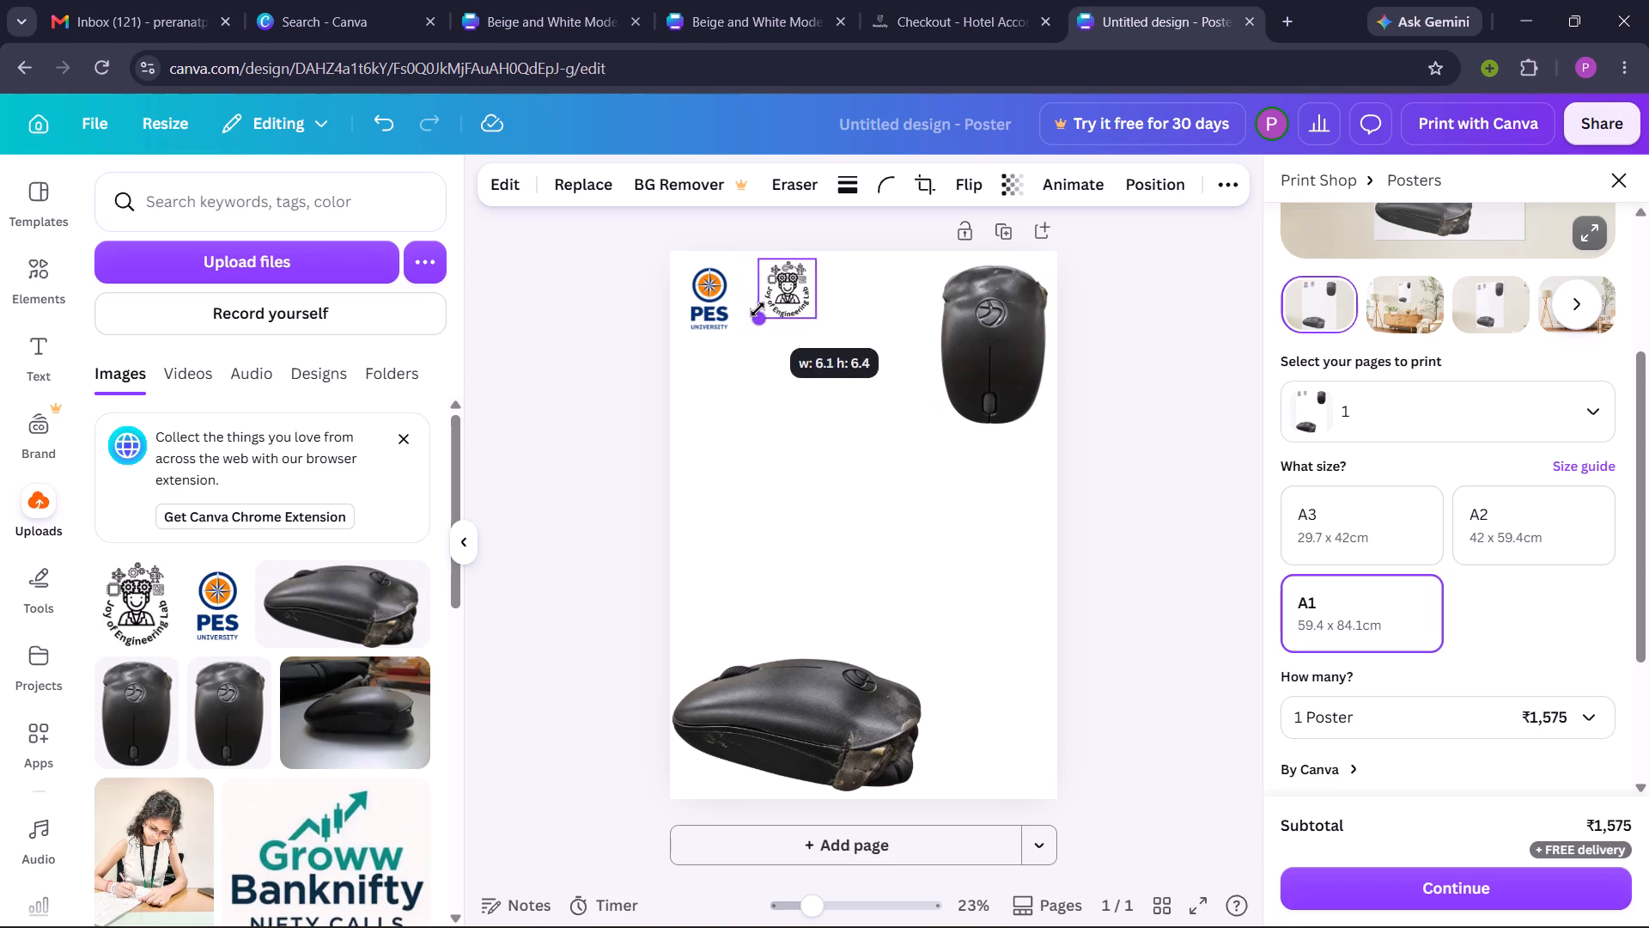
pyautogui.moveTo(758, 309); pyautogui.dragTo(757, 309)
pyautogui.moveTo(780, 286); pyautogui.dragTo(770, 296)
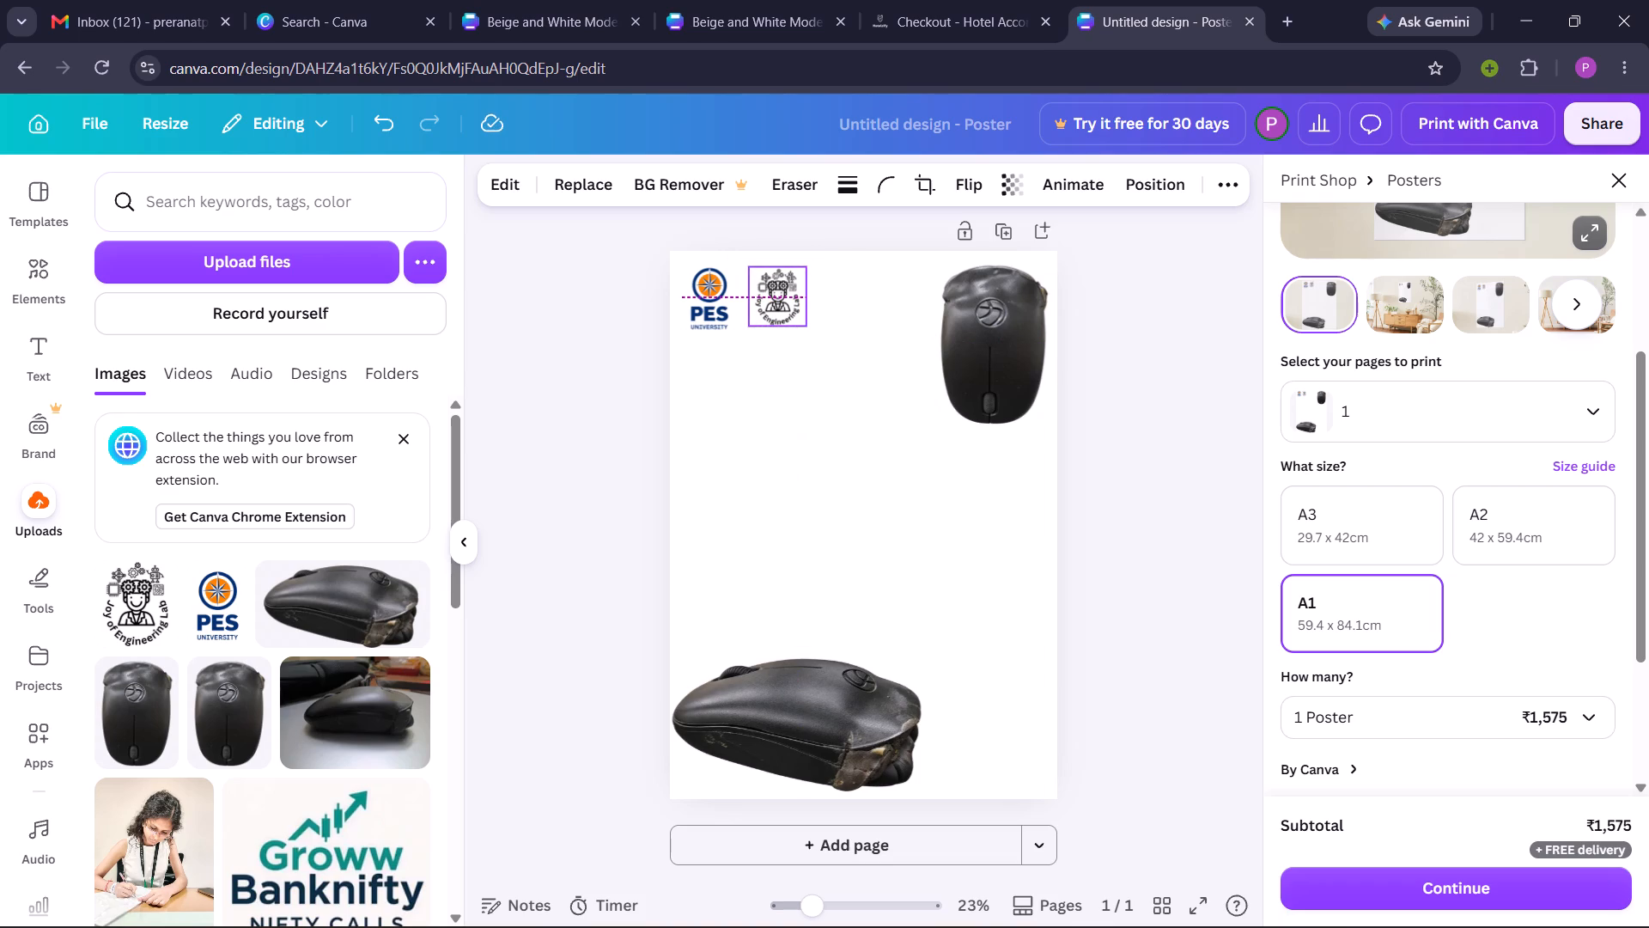
pyautogui.moveTo(770, 296); pyautogui.dragTo(770, 297)
pyautogui.click(619, 402)
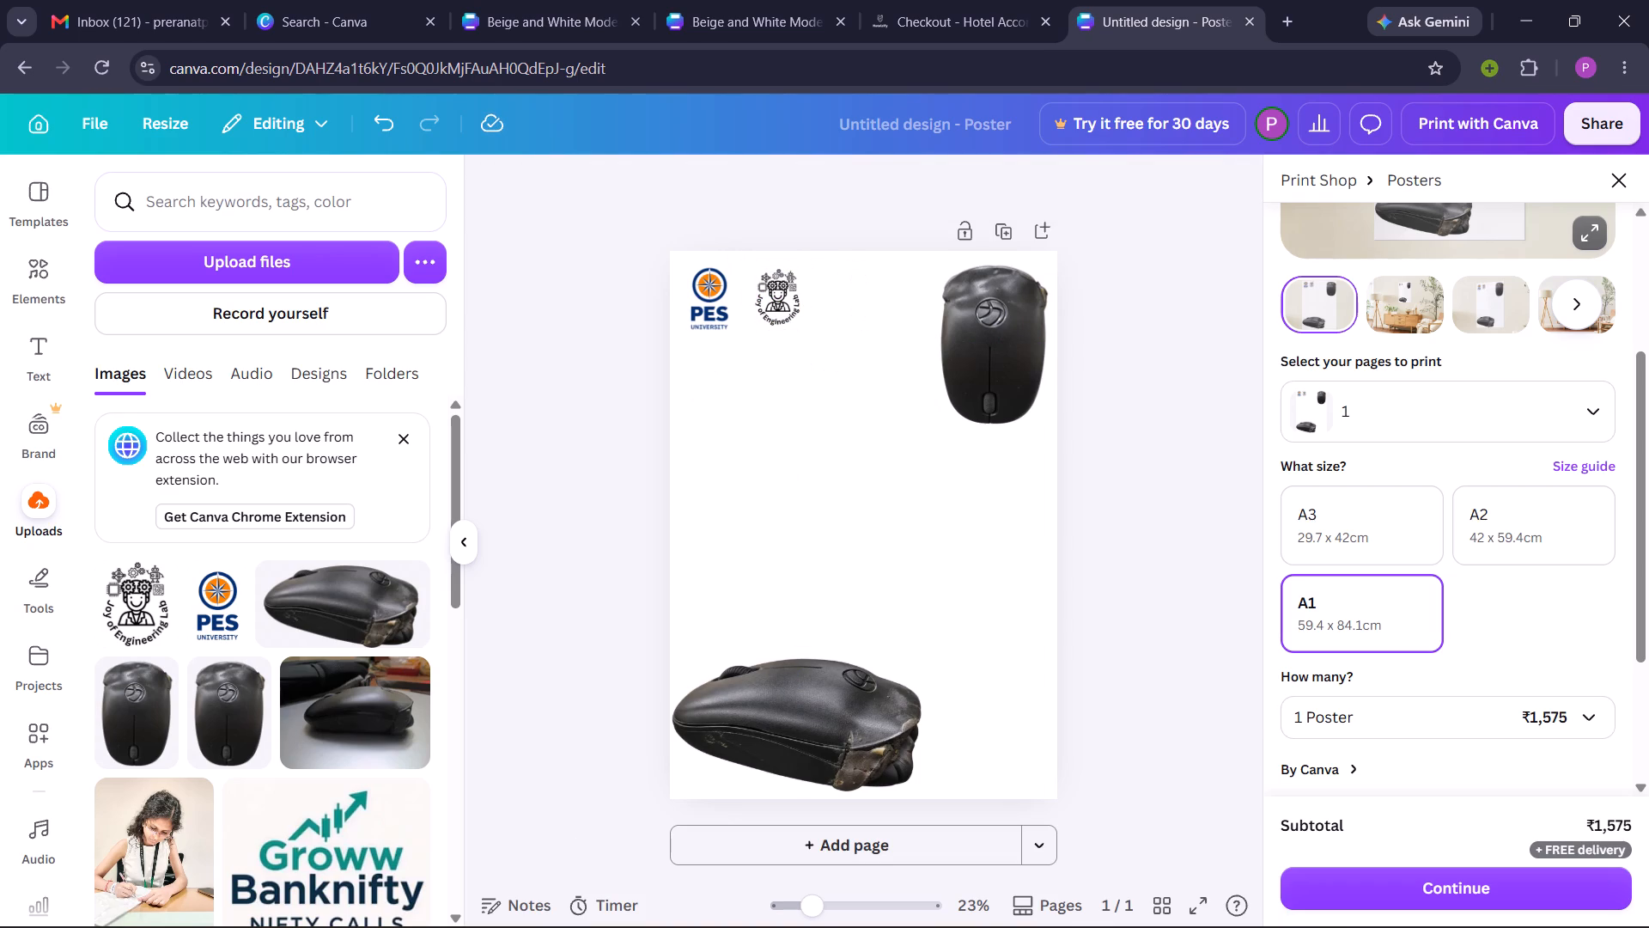
pyautogui.click(777, 292)
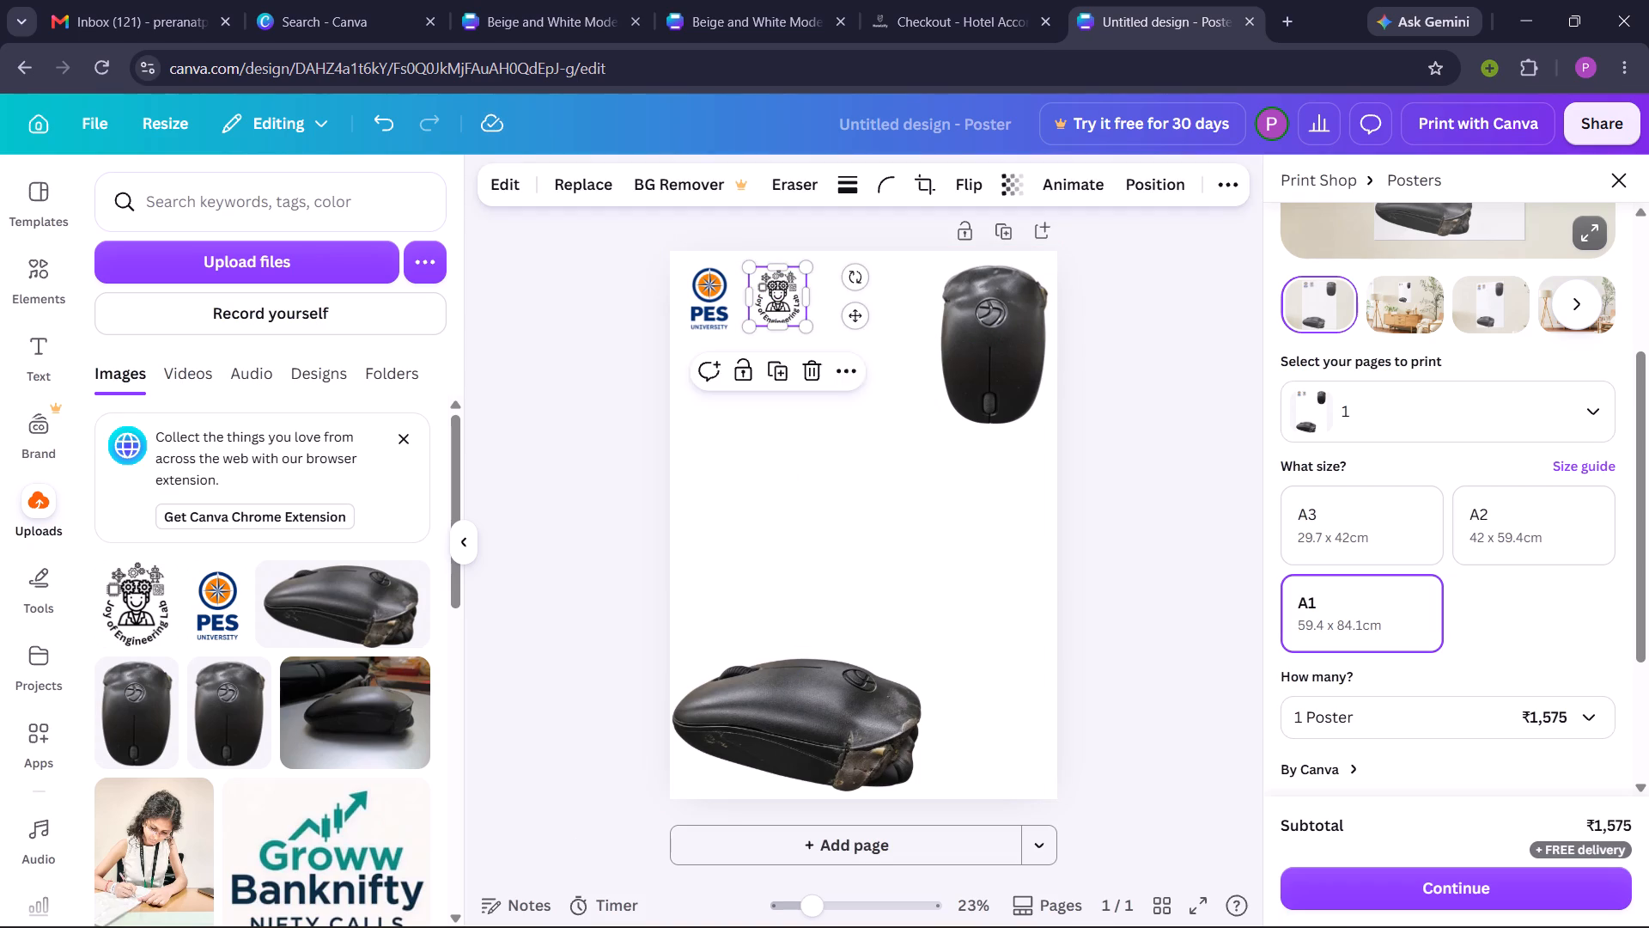
pyautogui.click(604, 423)
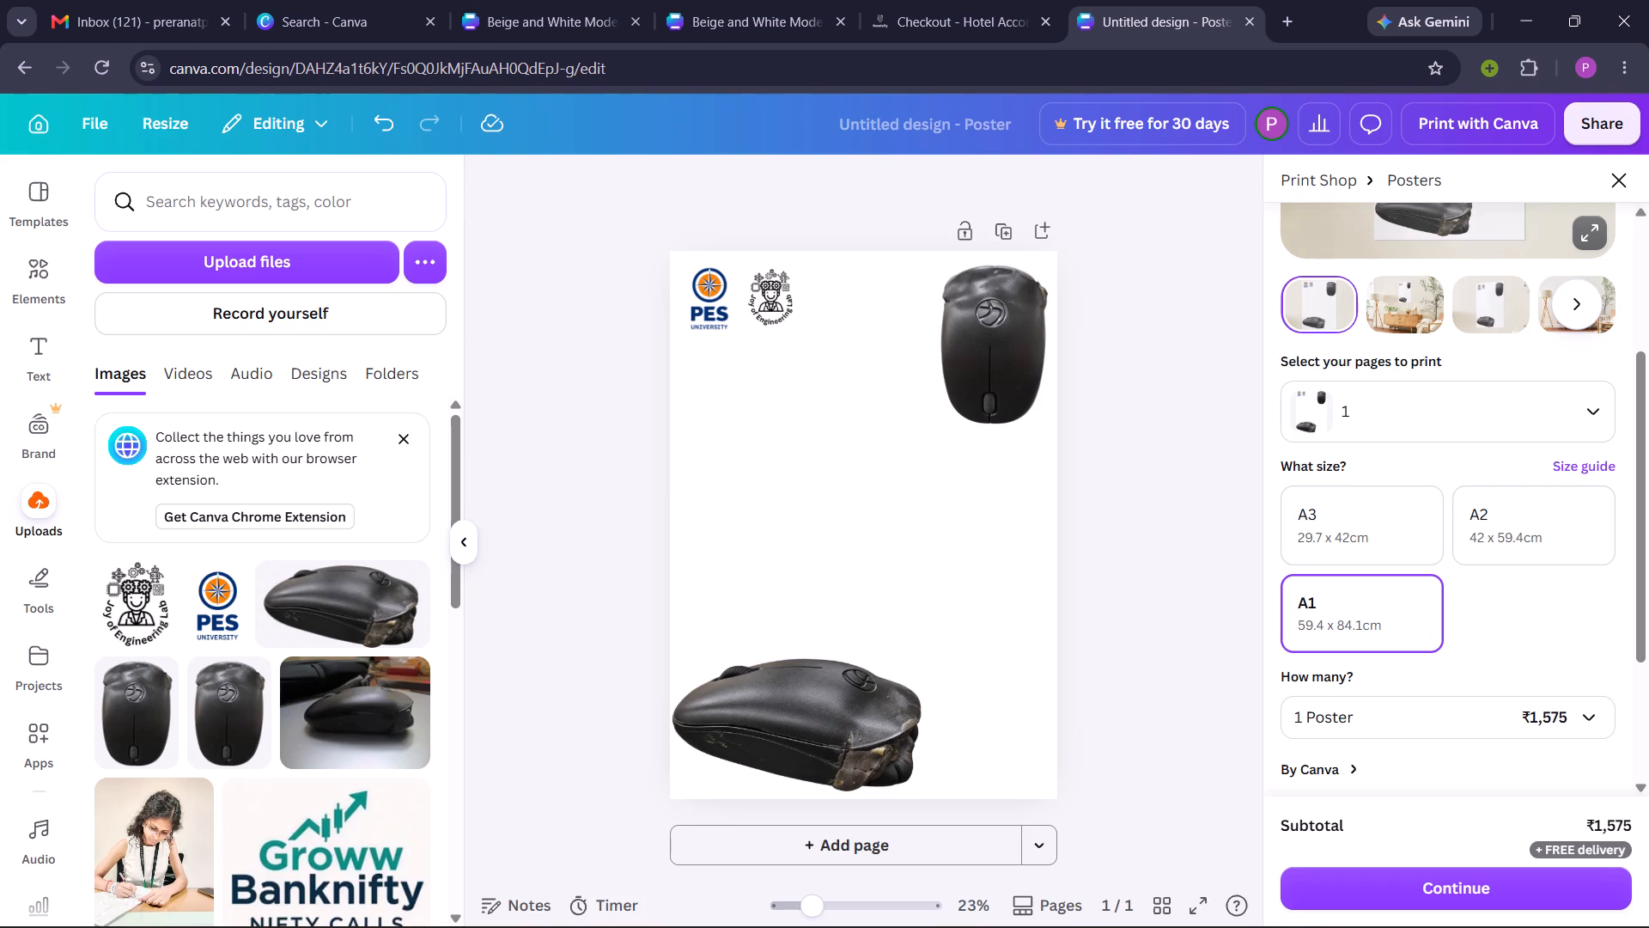
# Move the top-view mouse photo down the poster to just above the side-view mouse's right end and shrink it slightly.
pyautogui.click(1059, 555)
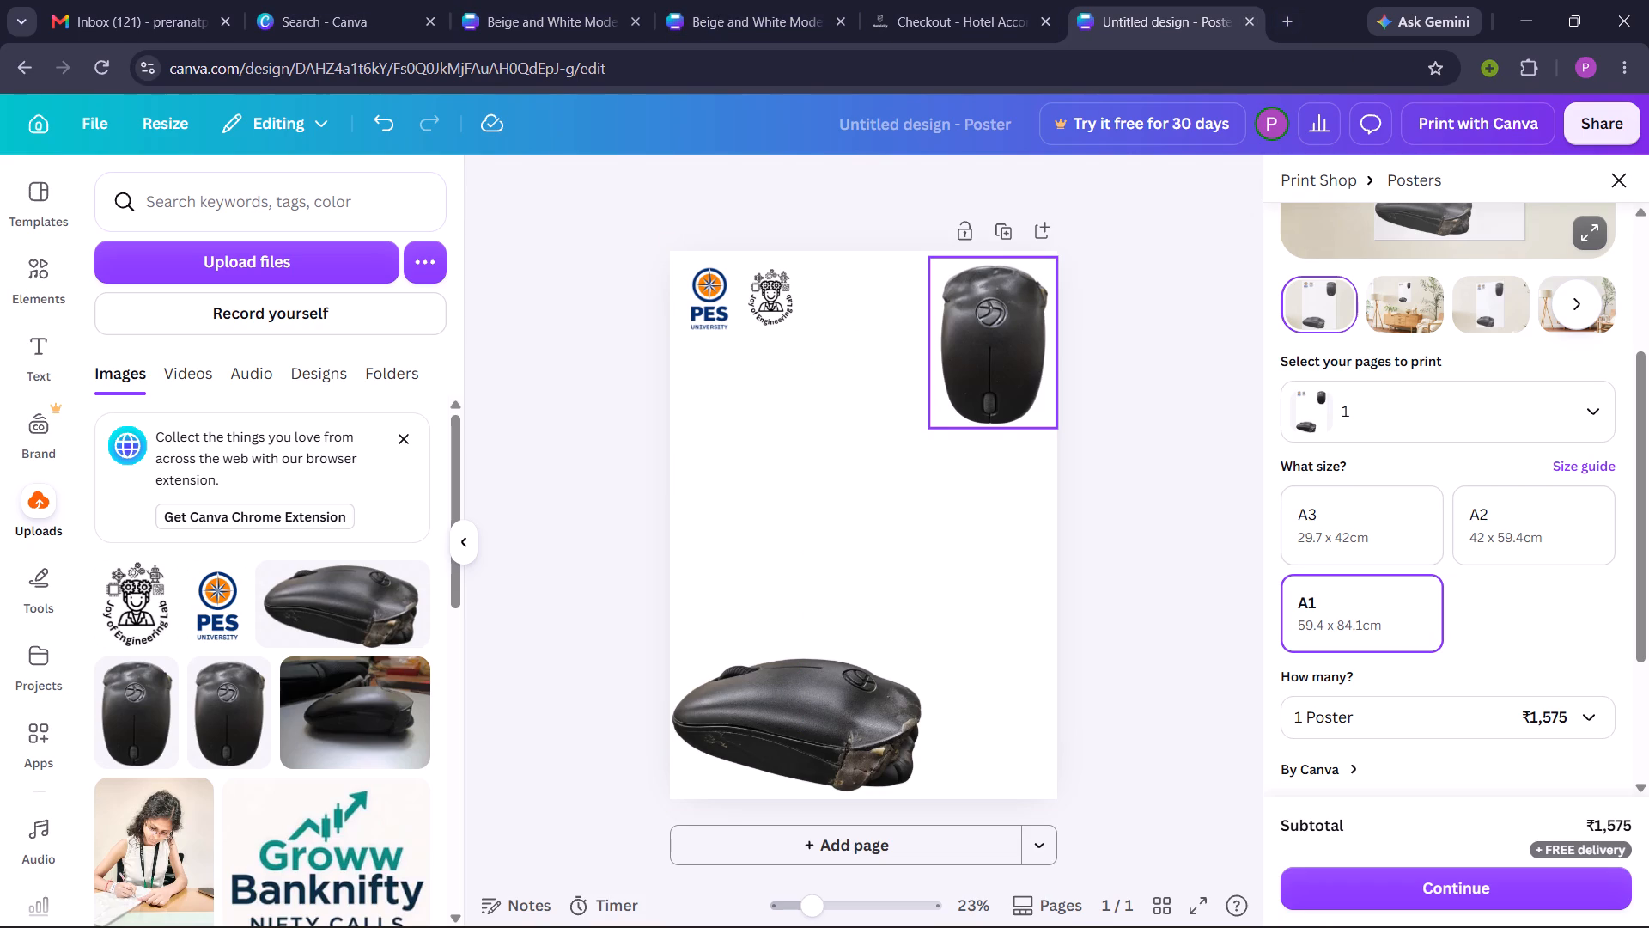
pyautogui.moveTo(980, 336); pyautogui.dragTo(969, 583)
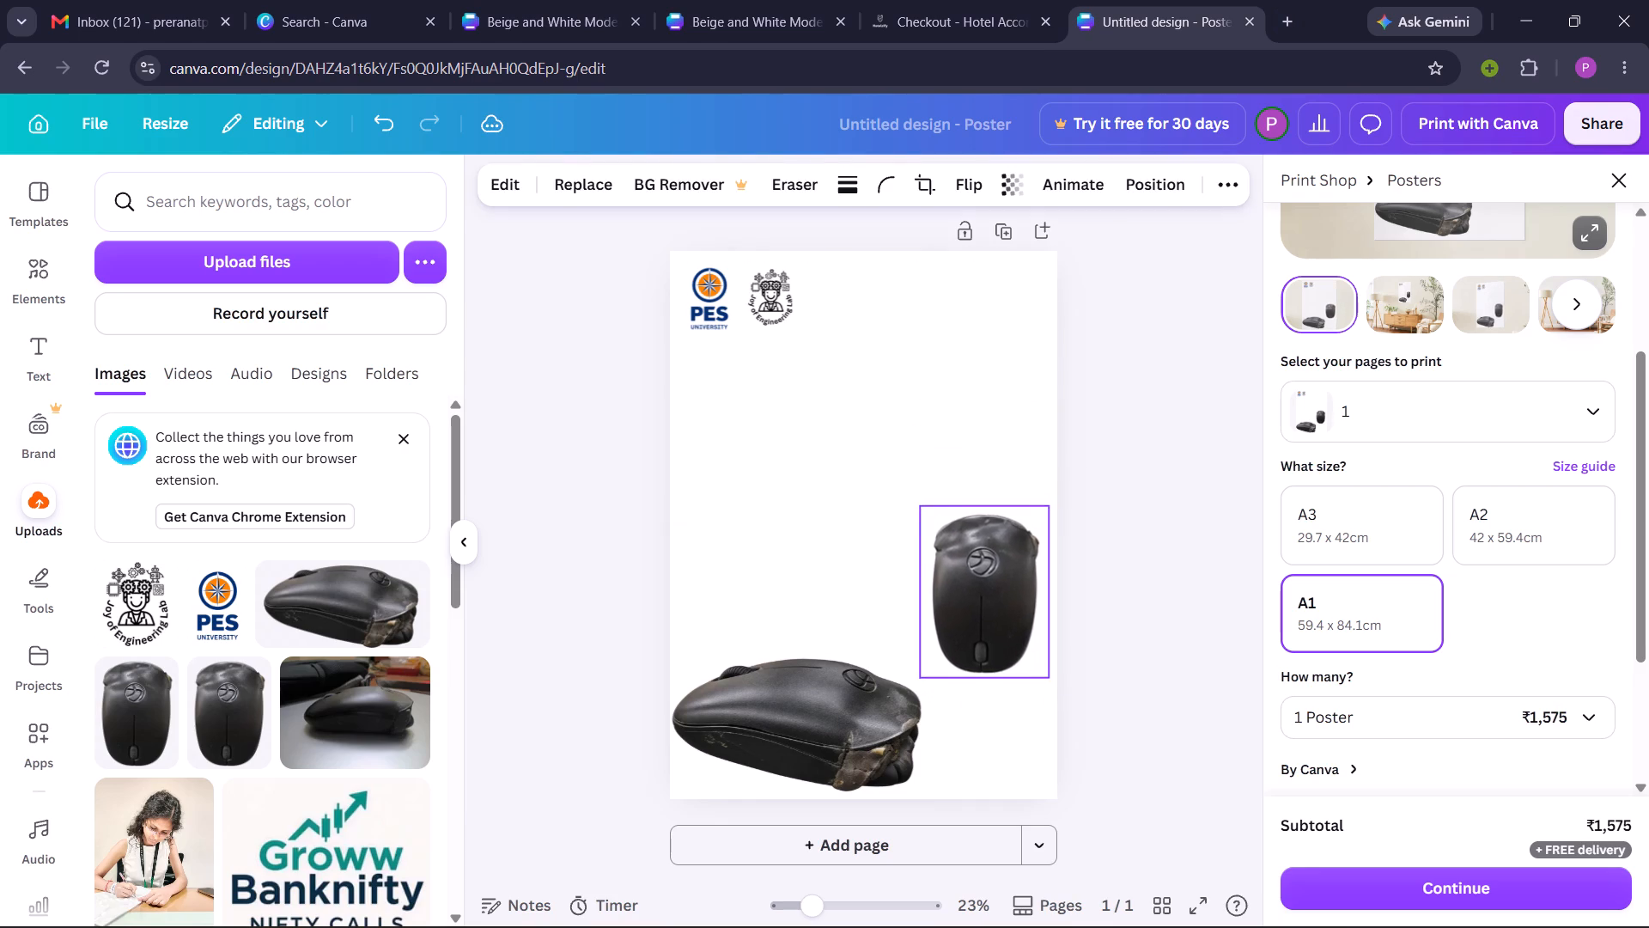
pyautogui.moveTo(969, 583); pyautogui.dragTo(957, 573)
pyautogui.moveTo(910, 662); pyautogui.dragTo(879, 642)
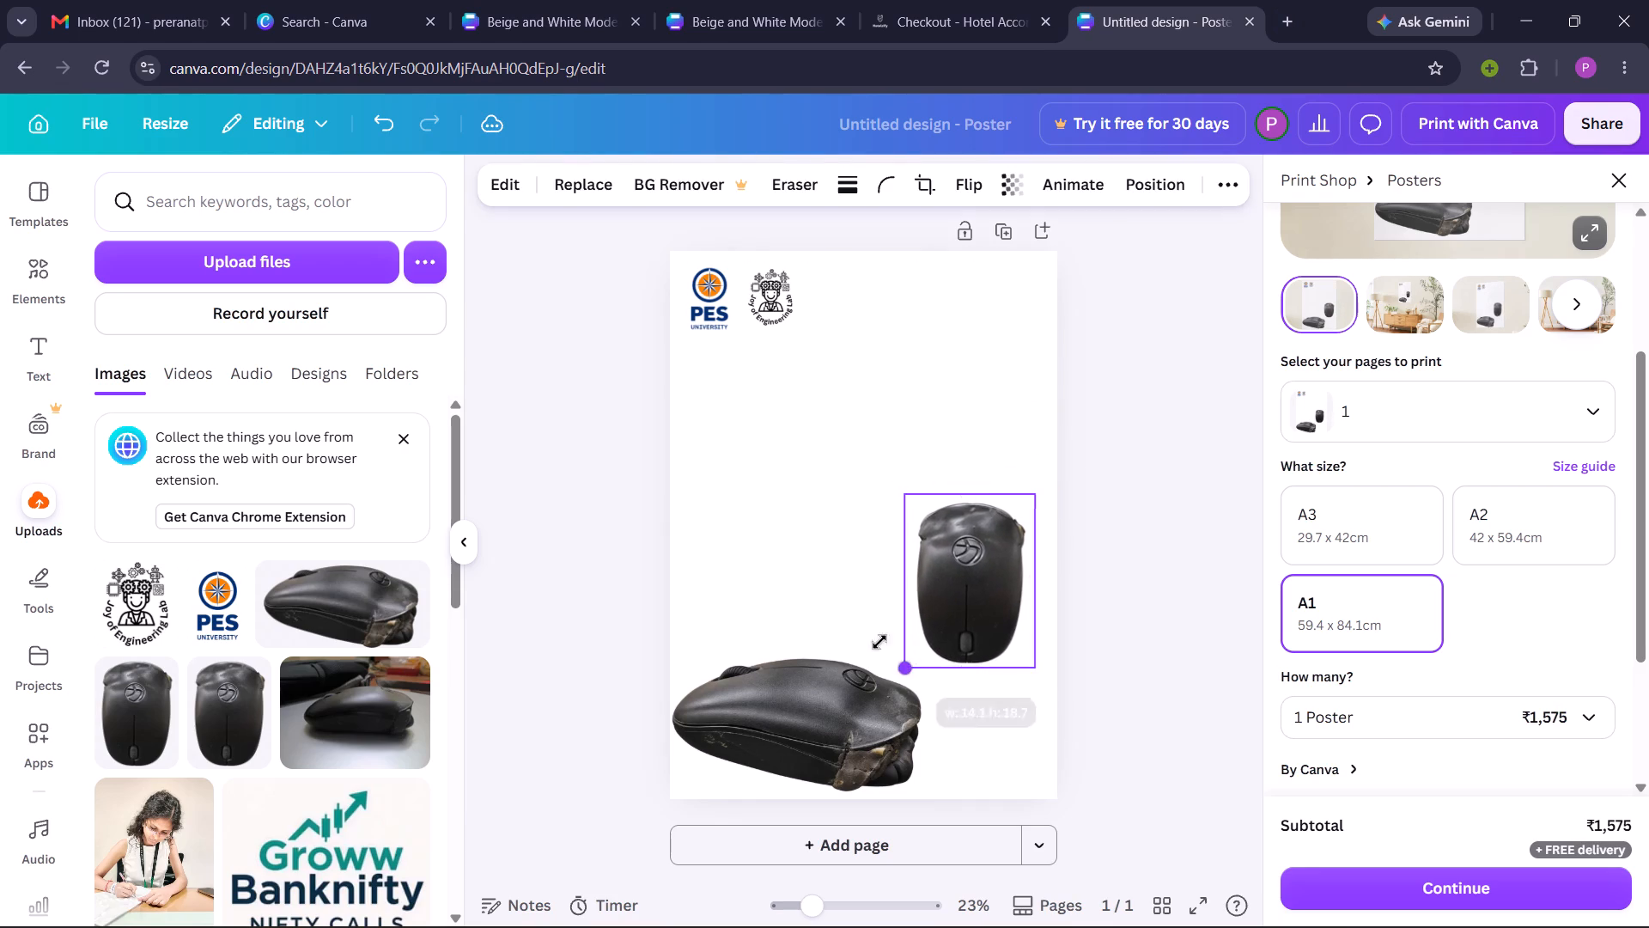
pyautogui.moveTo(879, 642); pyautogui.dragTo(867, 597)
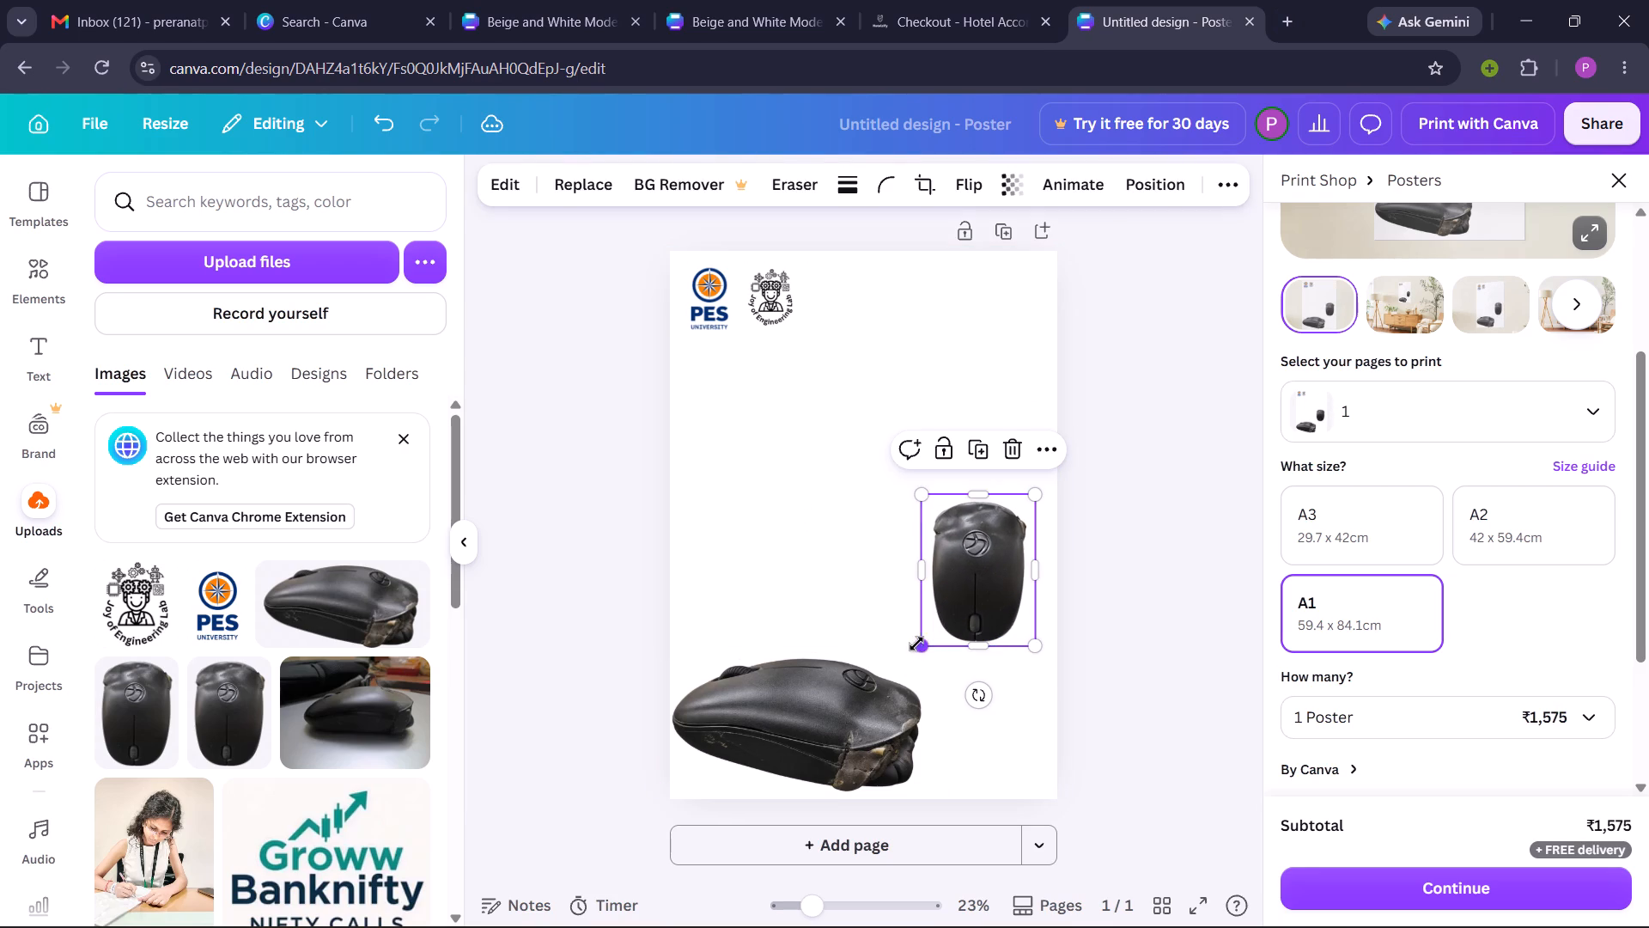
pyautogui.moveTo(923, 644); pyautogui.dragTo(906, 627)
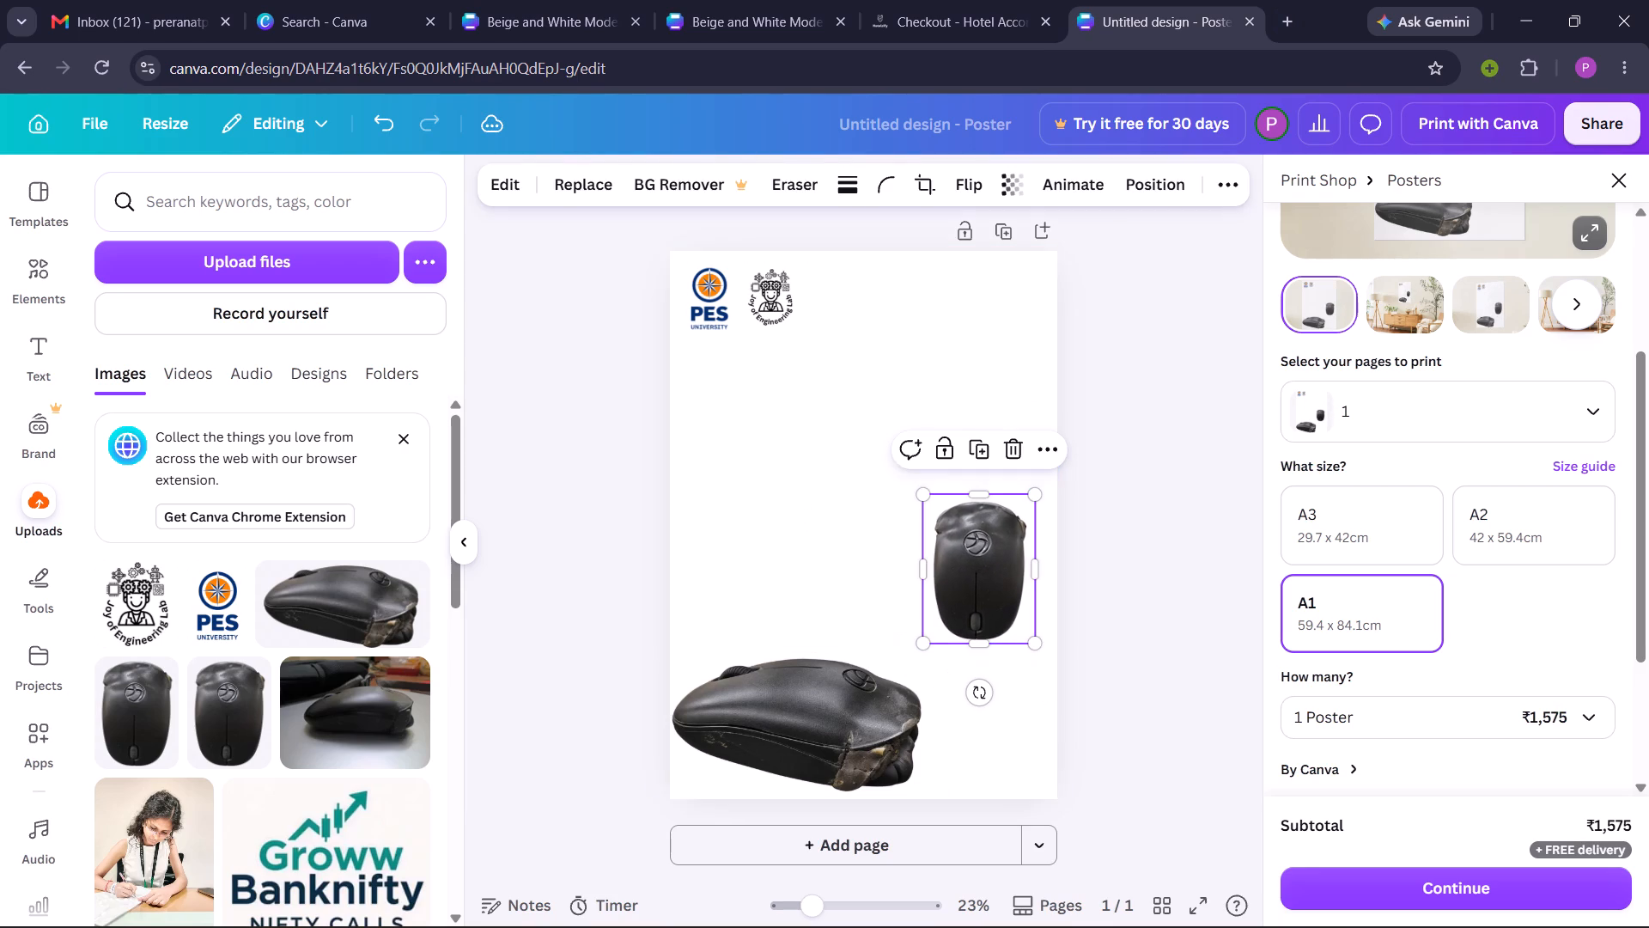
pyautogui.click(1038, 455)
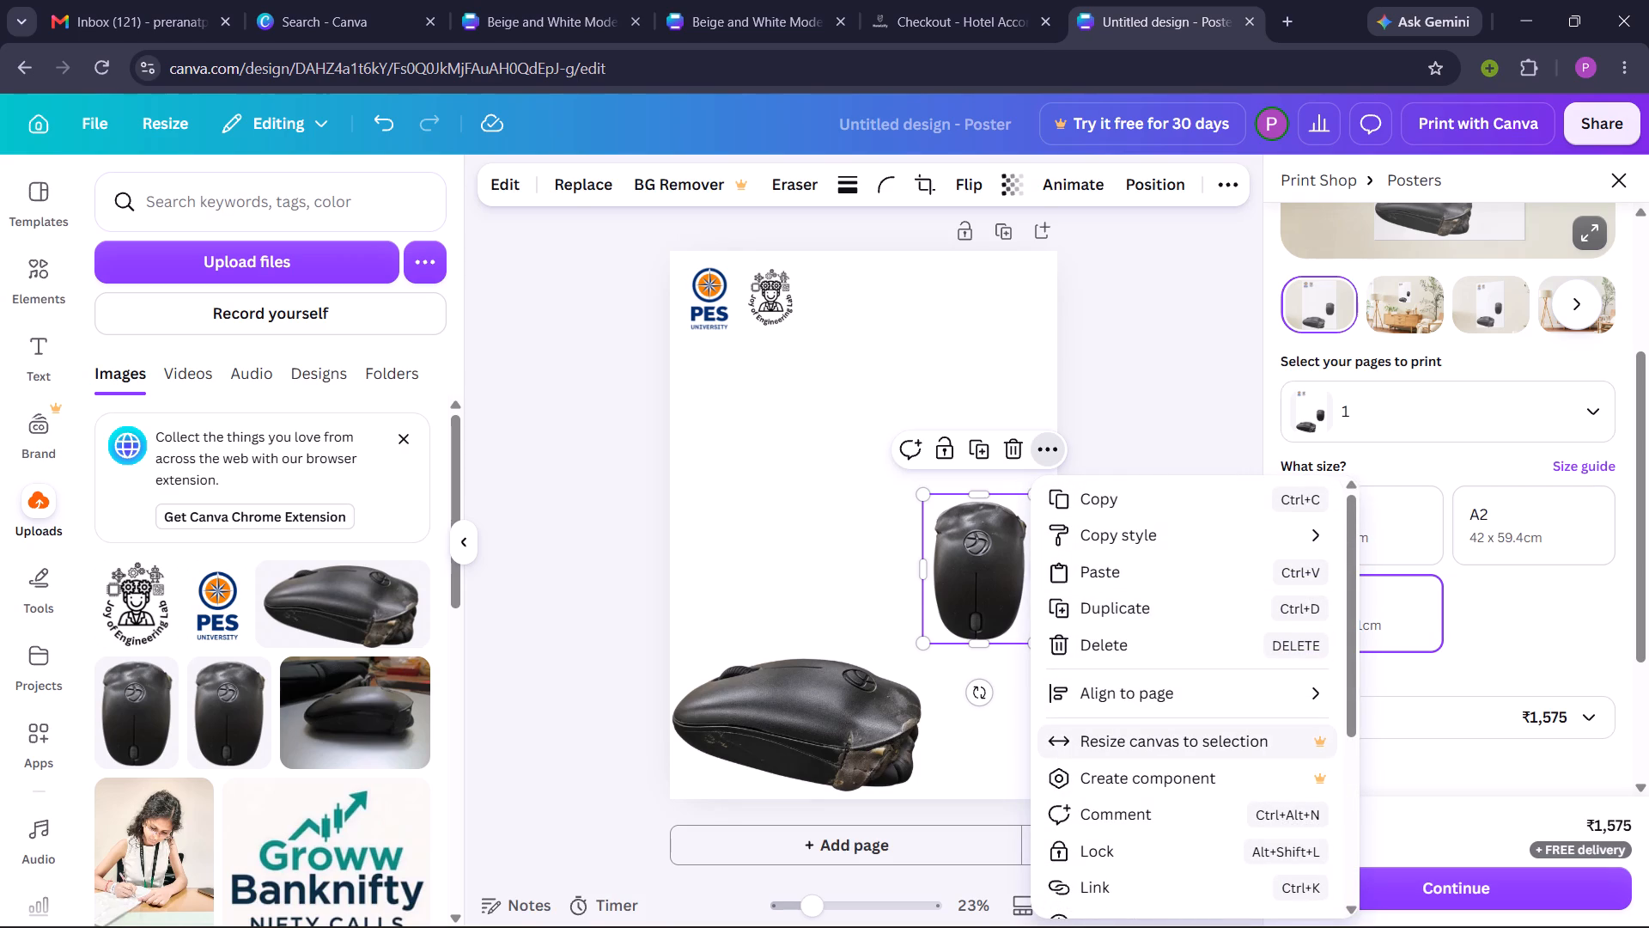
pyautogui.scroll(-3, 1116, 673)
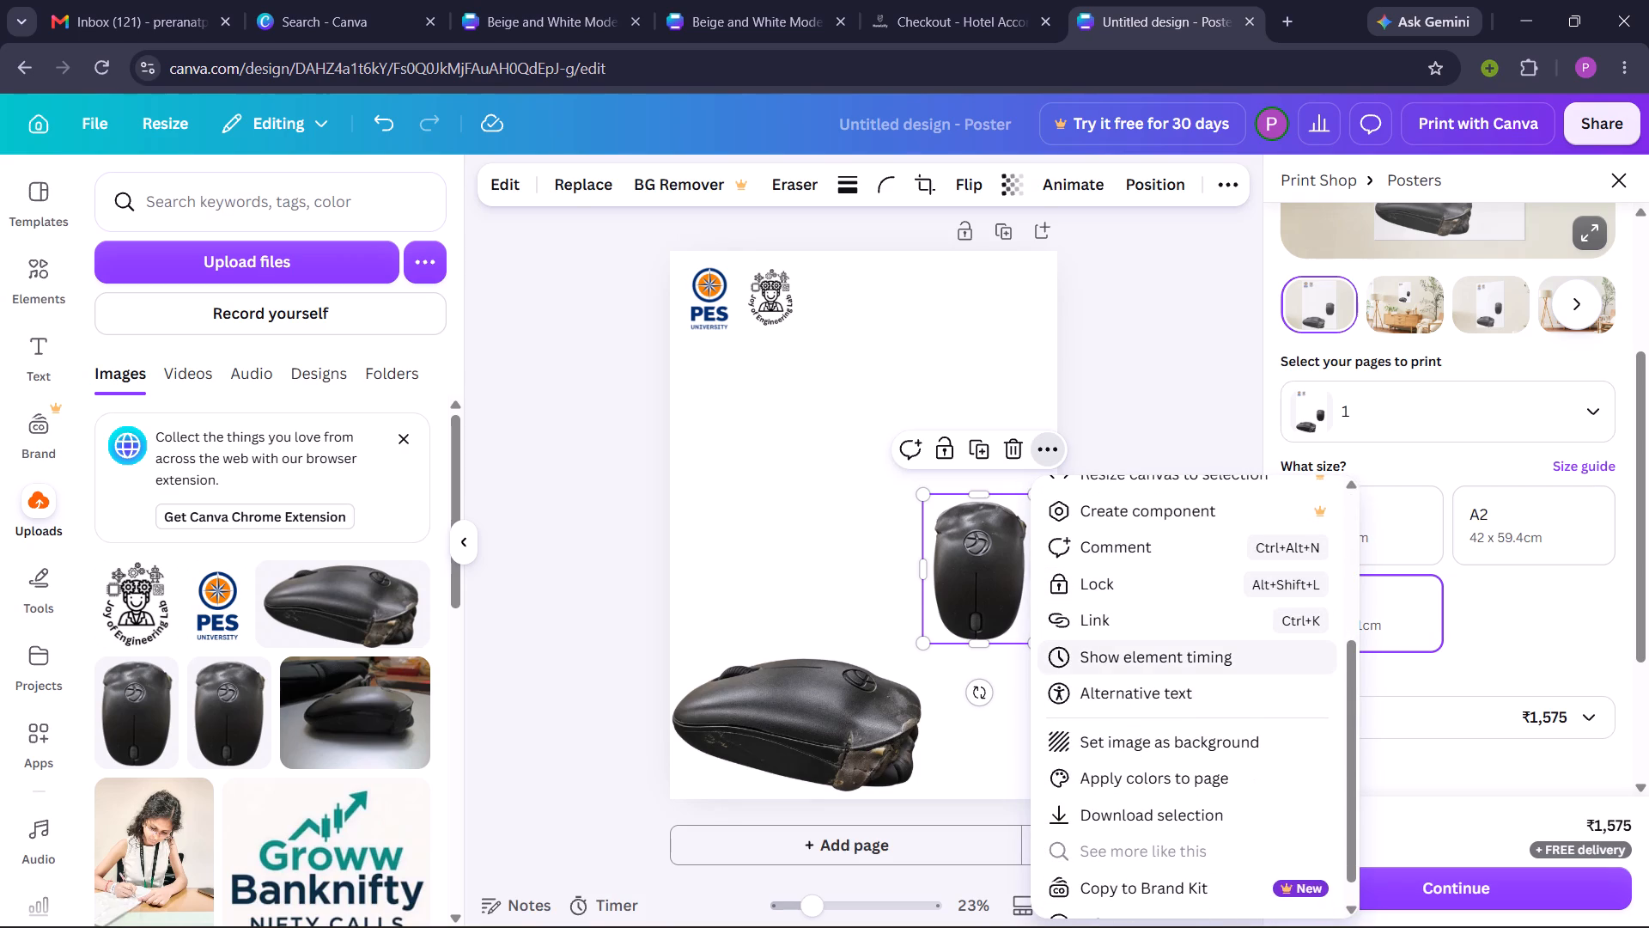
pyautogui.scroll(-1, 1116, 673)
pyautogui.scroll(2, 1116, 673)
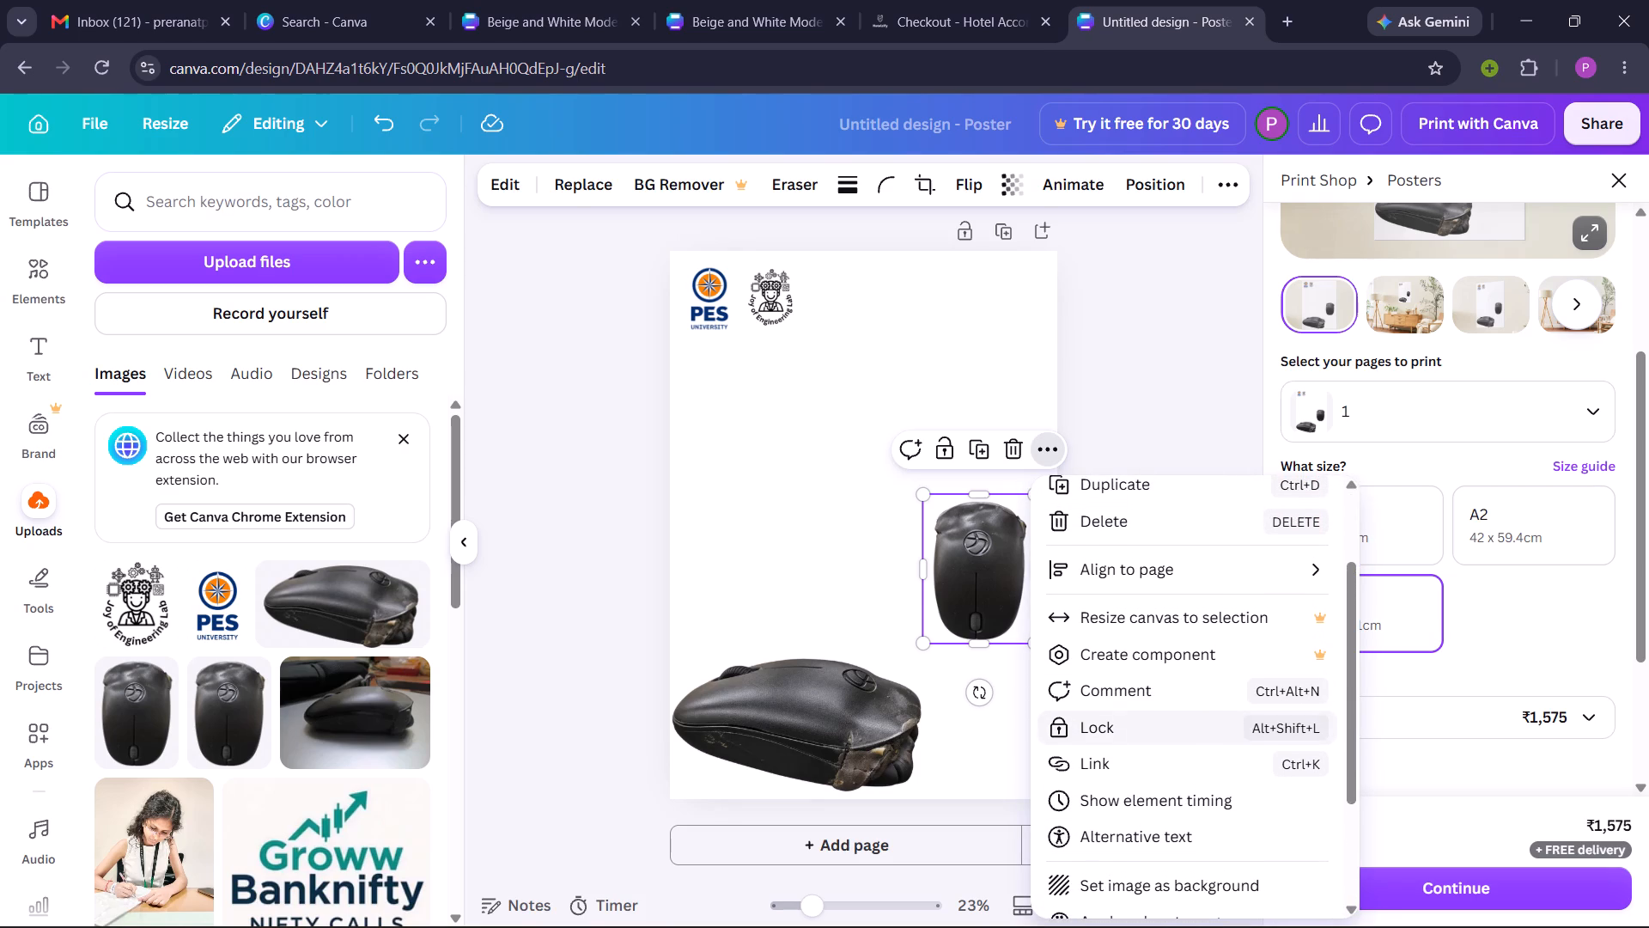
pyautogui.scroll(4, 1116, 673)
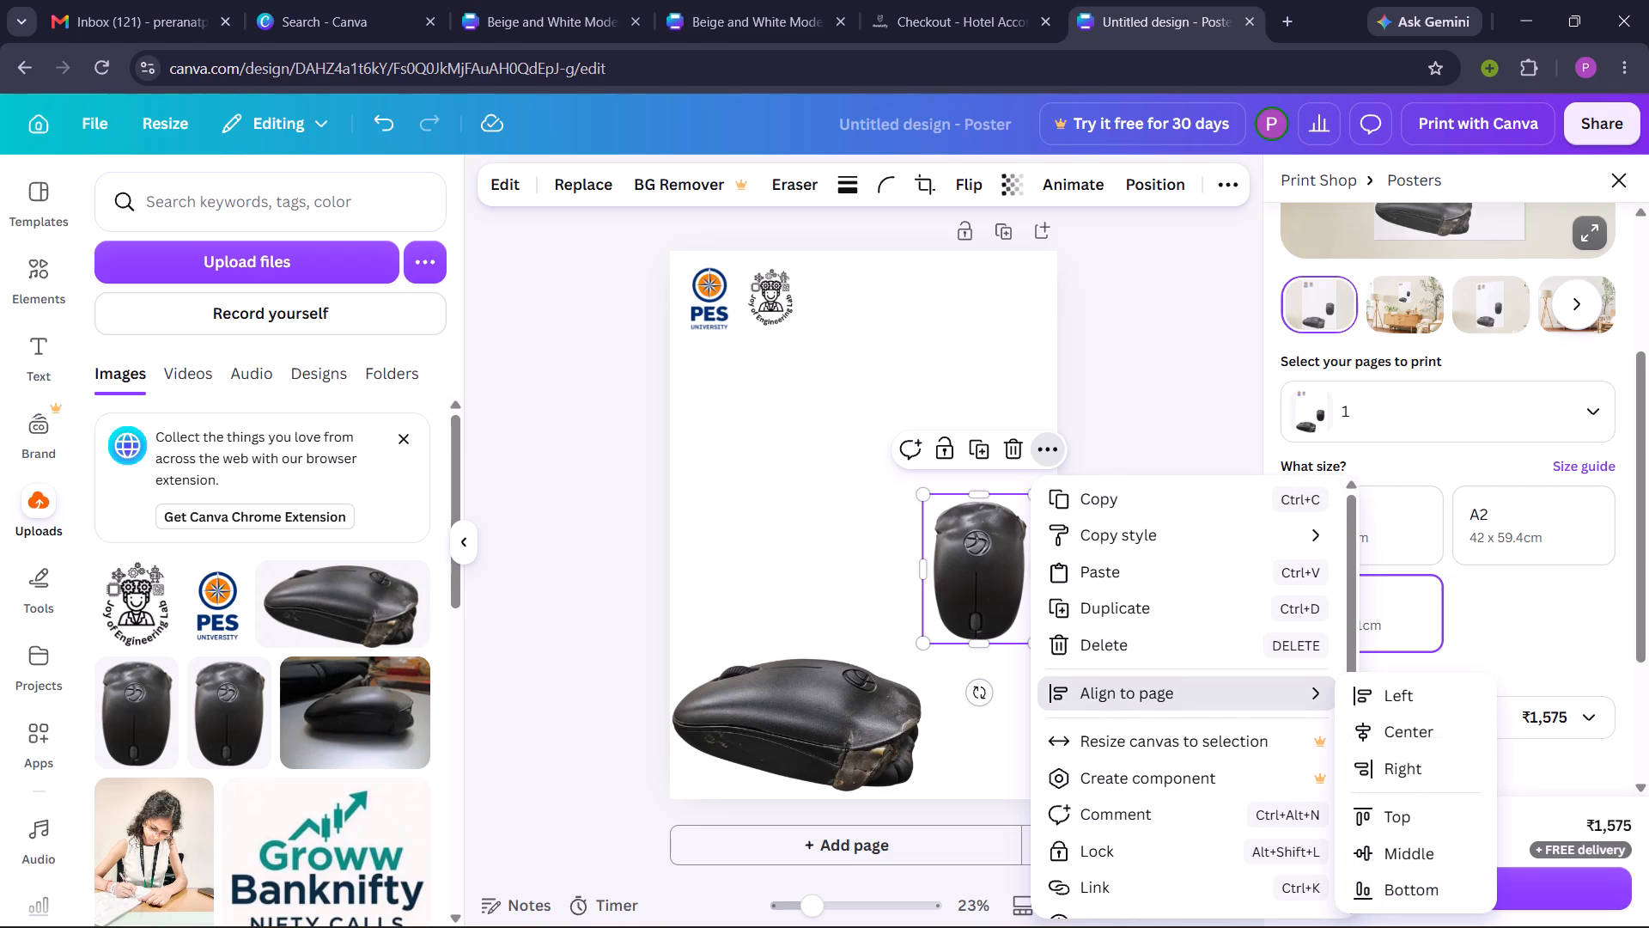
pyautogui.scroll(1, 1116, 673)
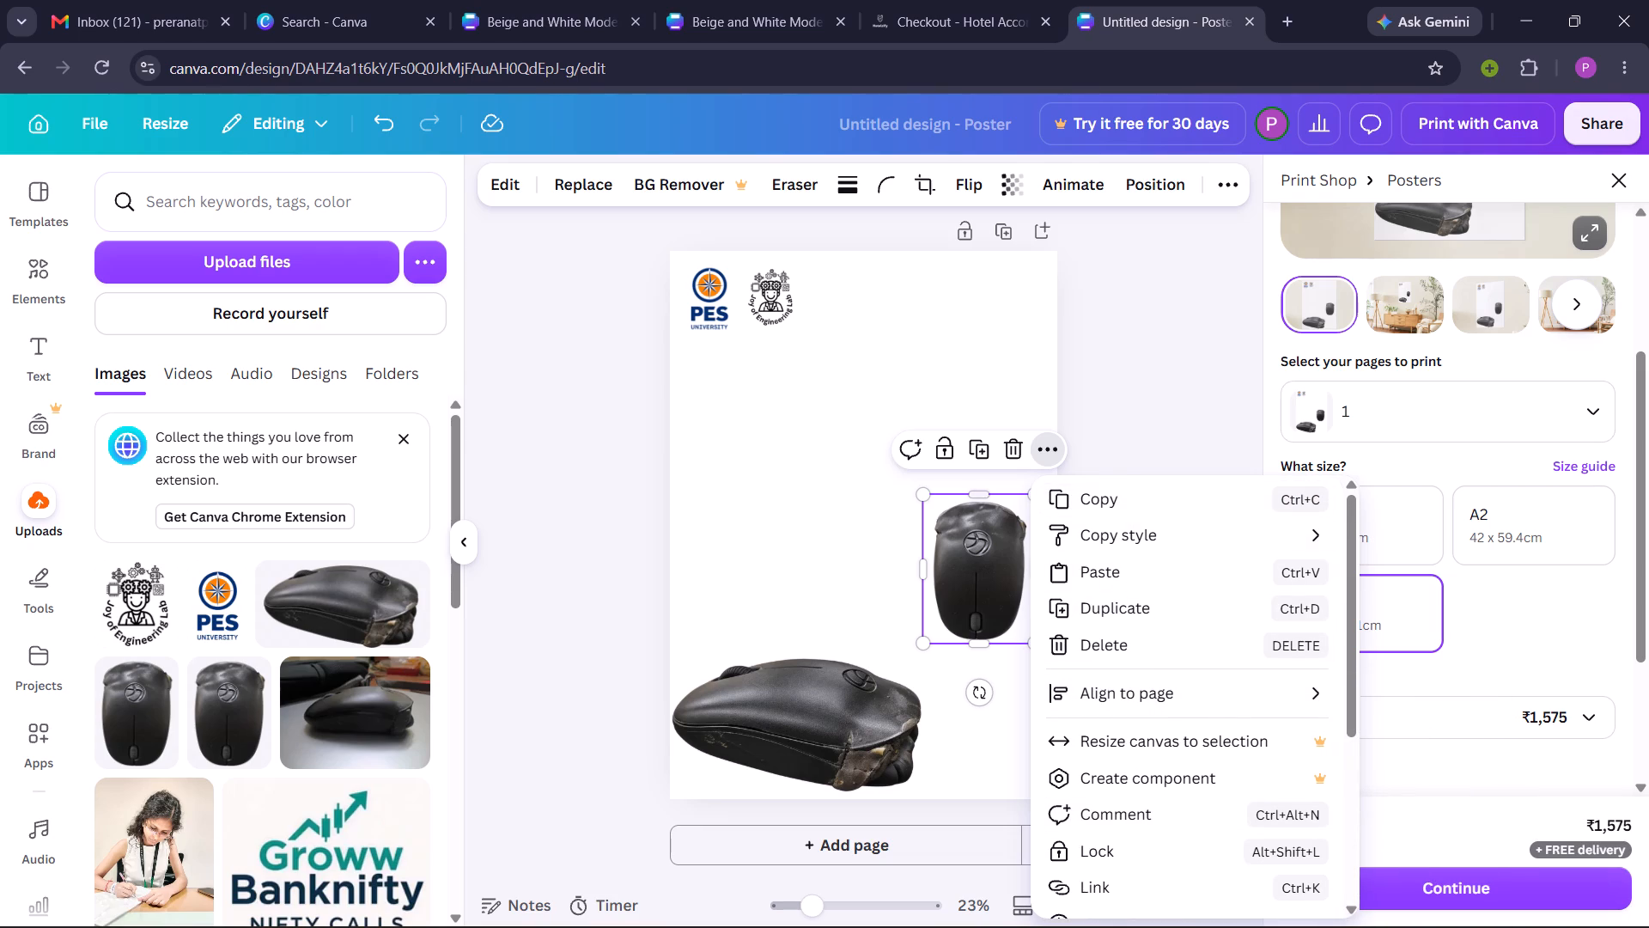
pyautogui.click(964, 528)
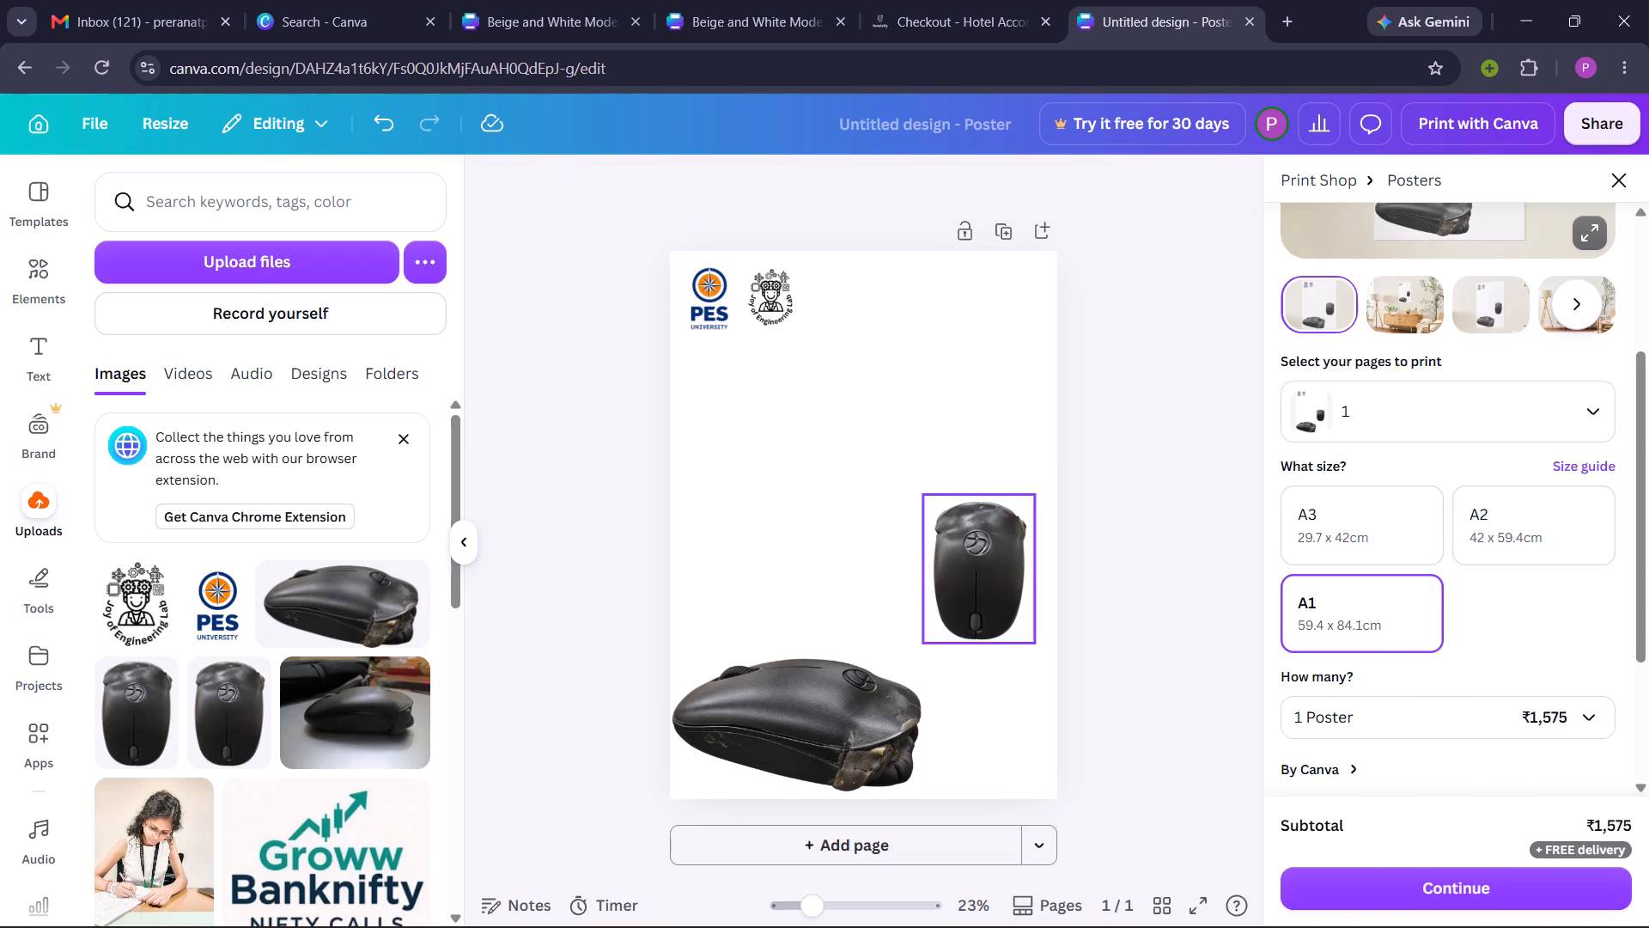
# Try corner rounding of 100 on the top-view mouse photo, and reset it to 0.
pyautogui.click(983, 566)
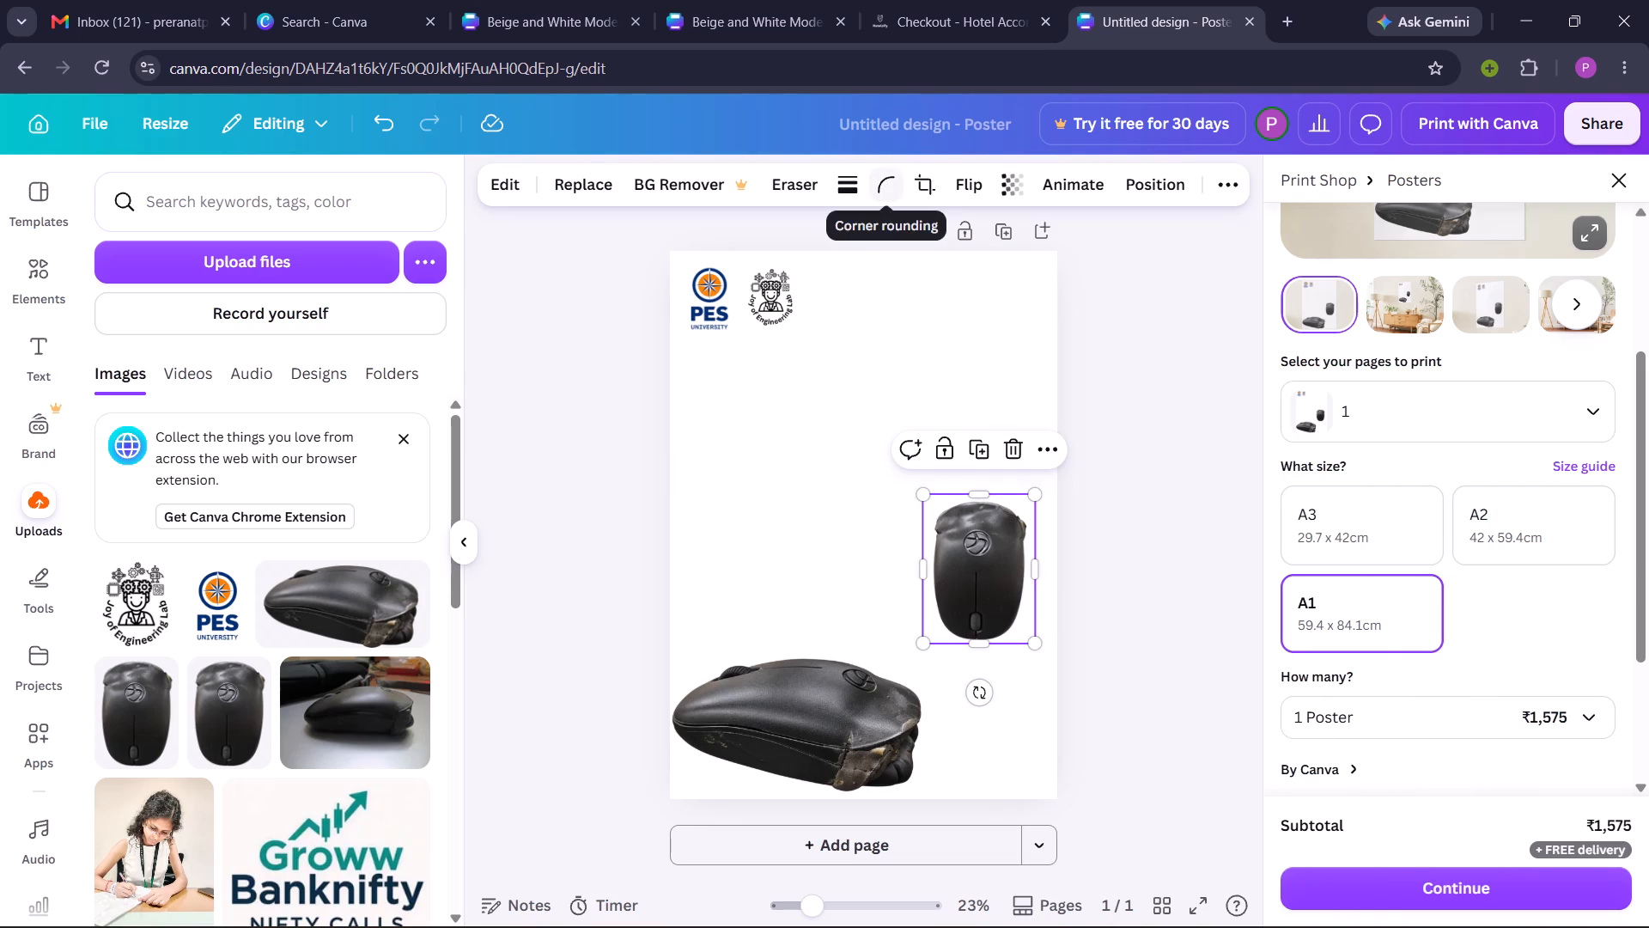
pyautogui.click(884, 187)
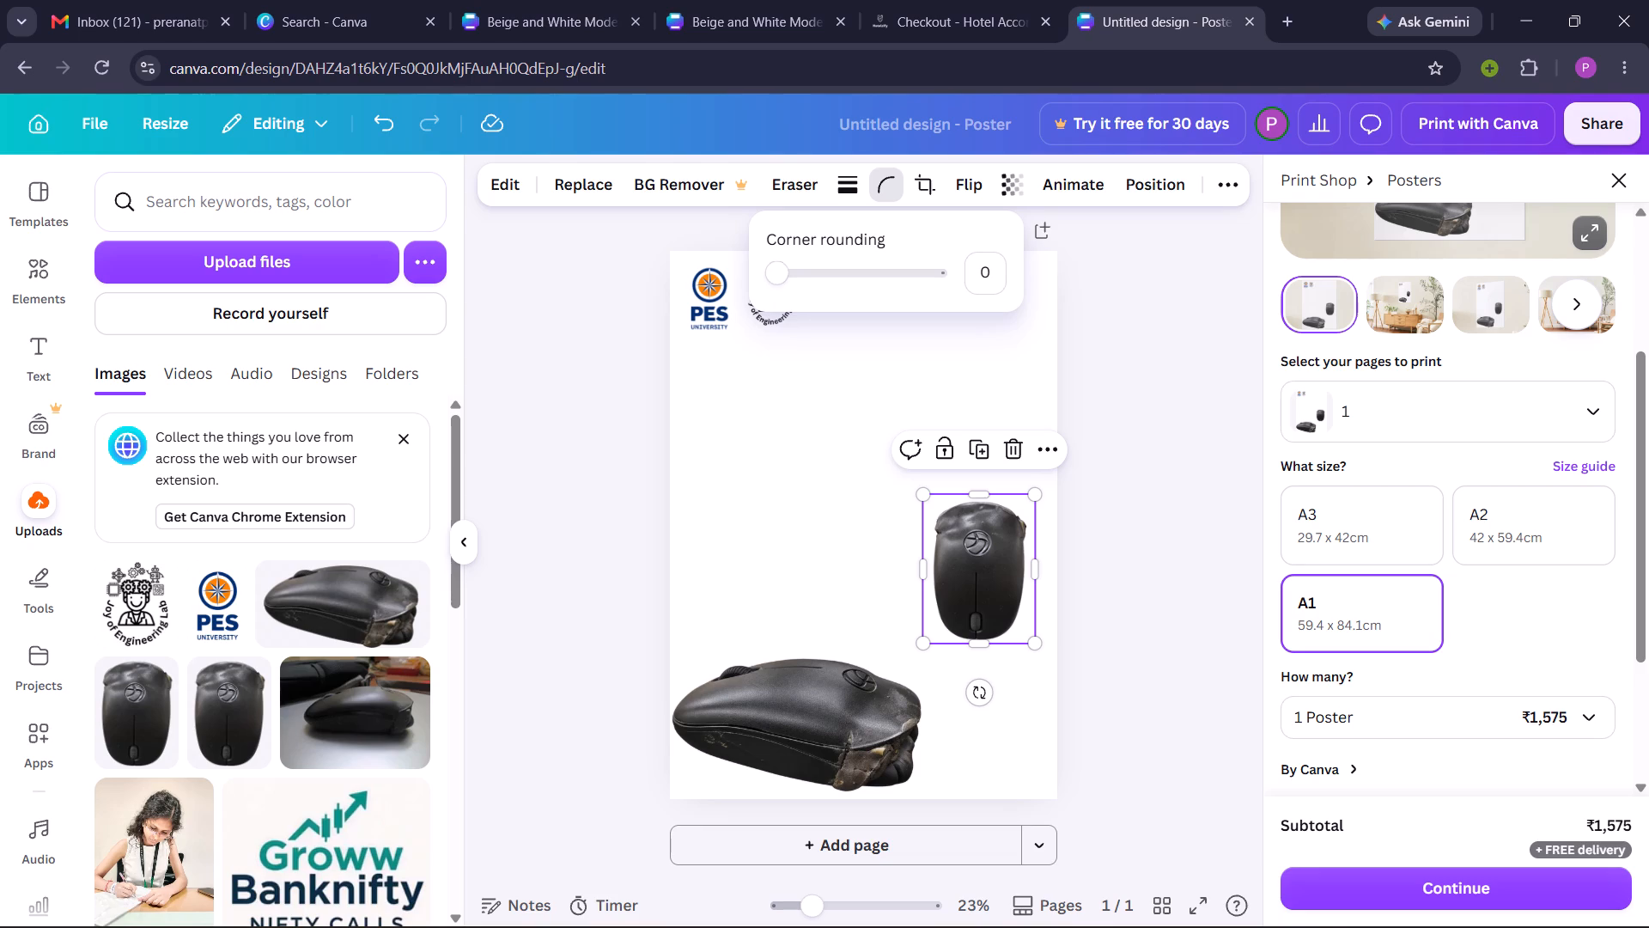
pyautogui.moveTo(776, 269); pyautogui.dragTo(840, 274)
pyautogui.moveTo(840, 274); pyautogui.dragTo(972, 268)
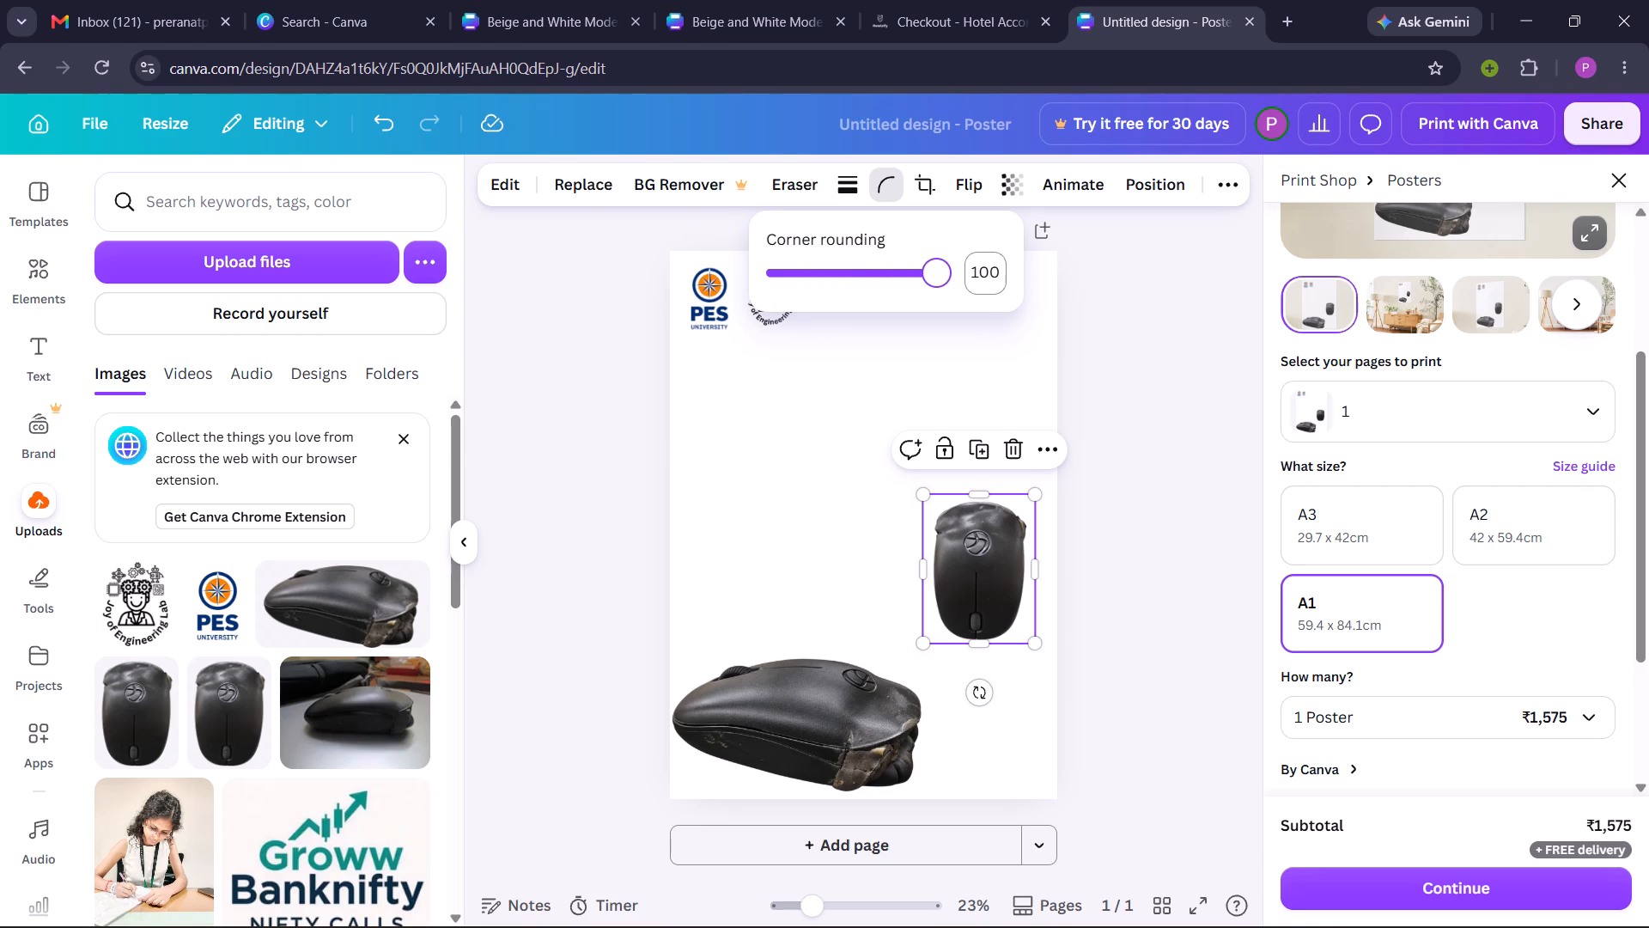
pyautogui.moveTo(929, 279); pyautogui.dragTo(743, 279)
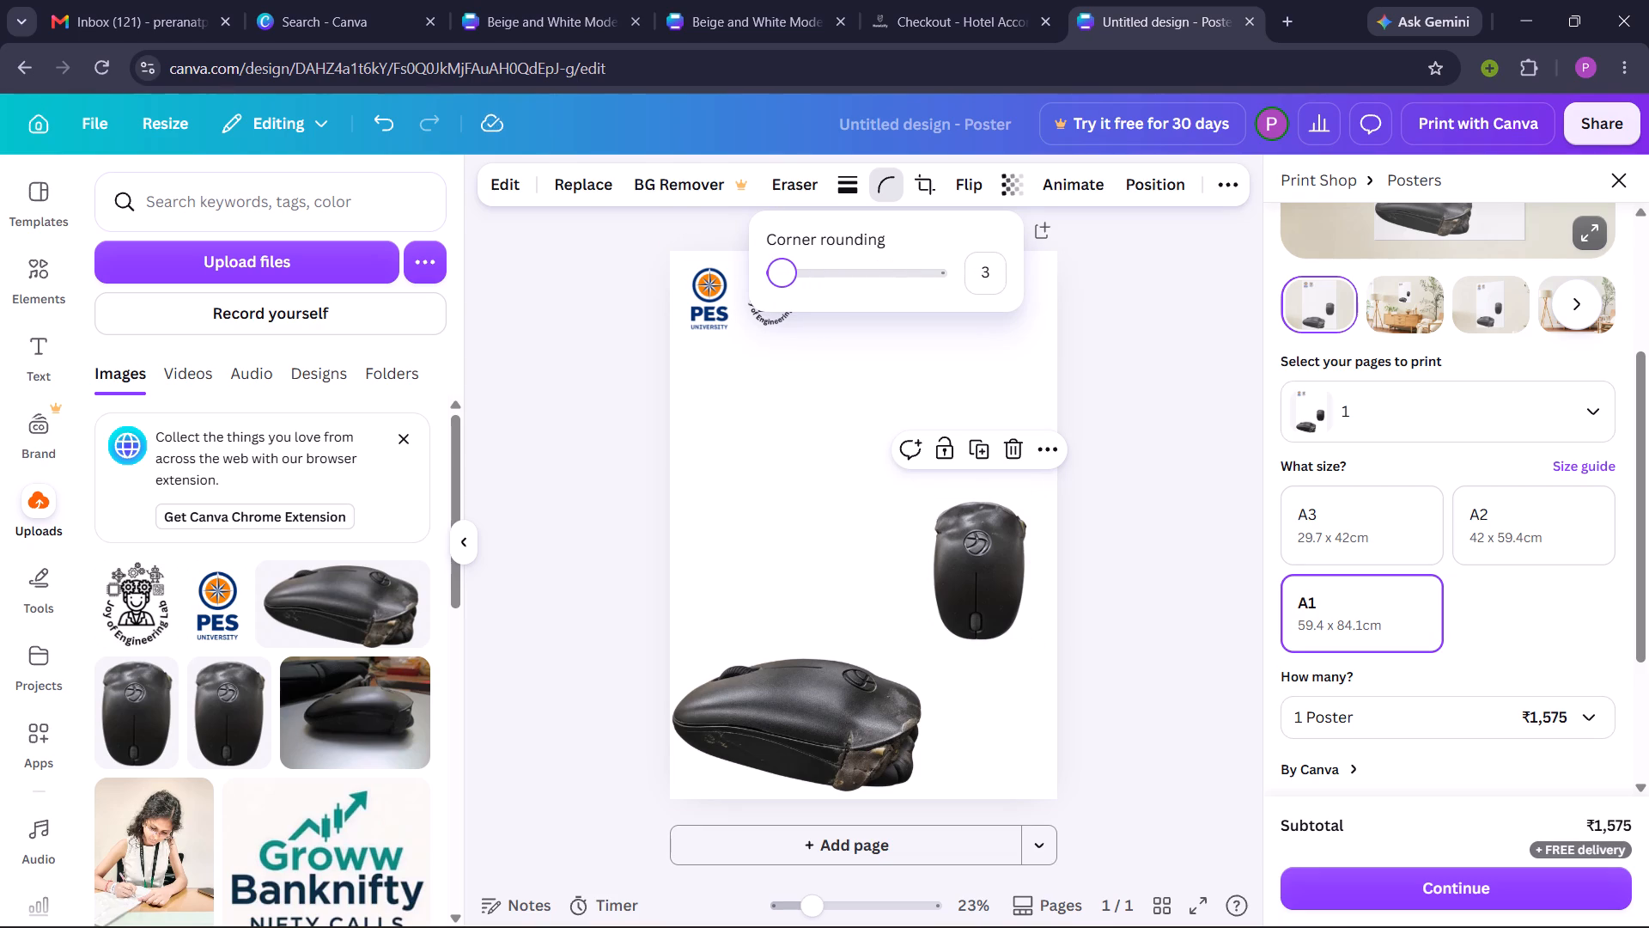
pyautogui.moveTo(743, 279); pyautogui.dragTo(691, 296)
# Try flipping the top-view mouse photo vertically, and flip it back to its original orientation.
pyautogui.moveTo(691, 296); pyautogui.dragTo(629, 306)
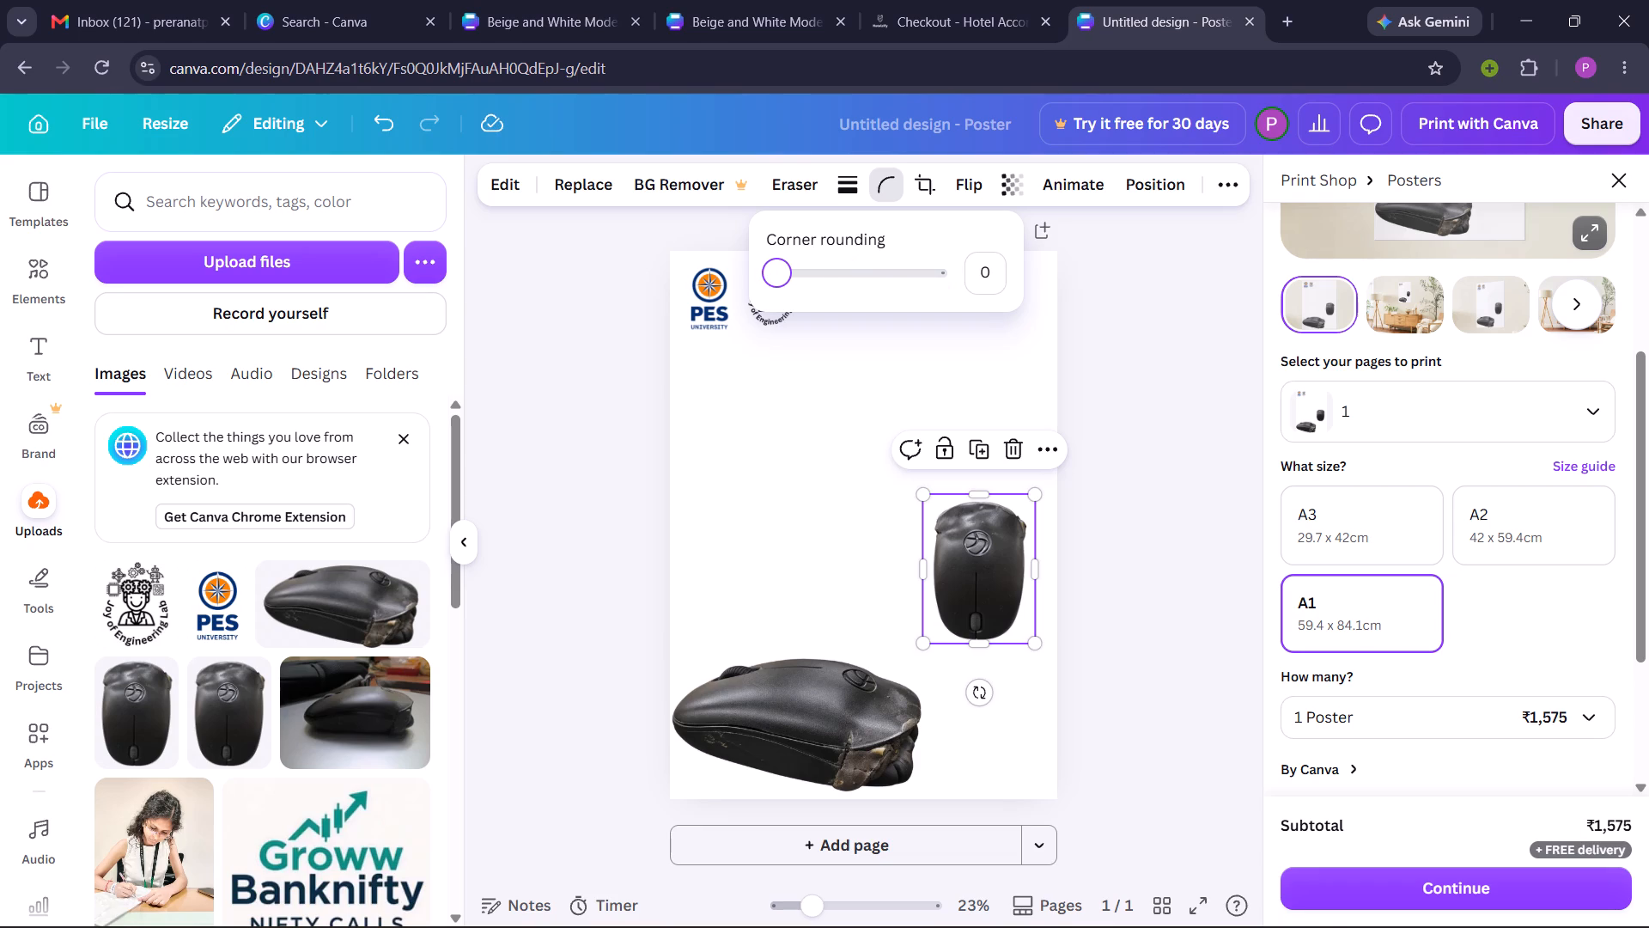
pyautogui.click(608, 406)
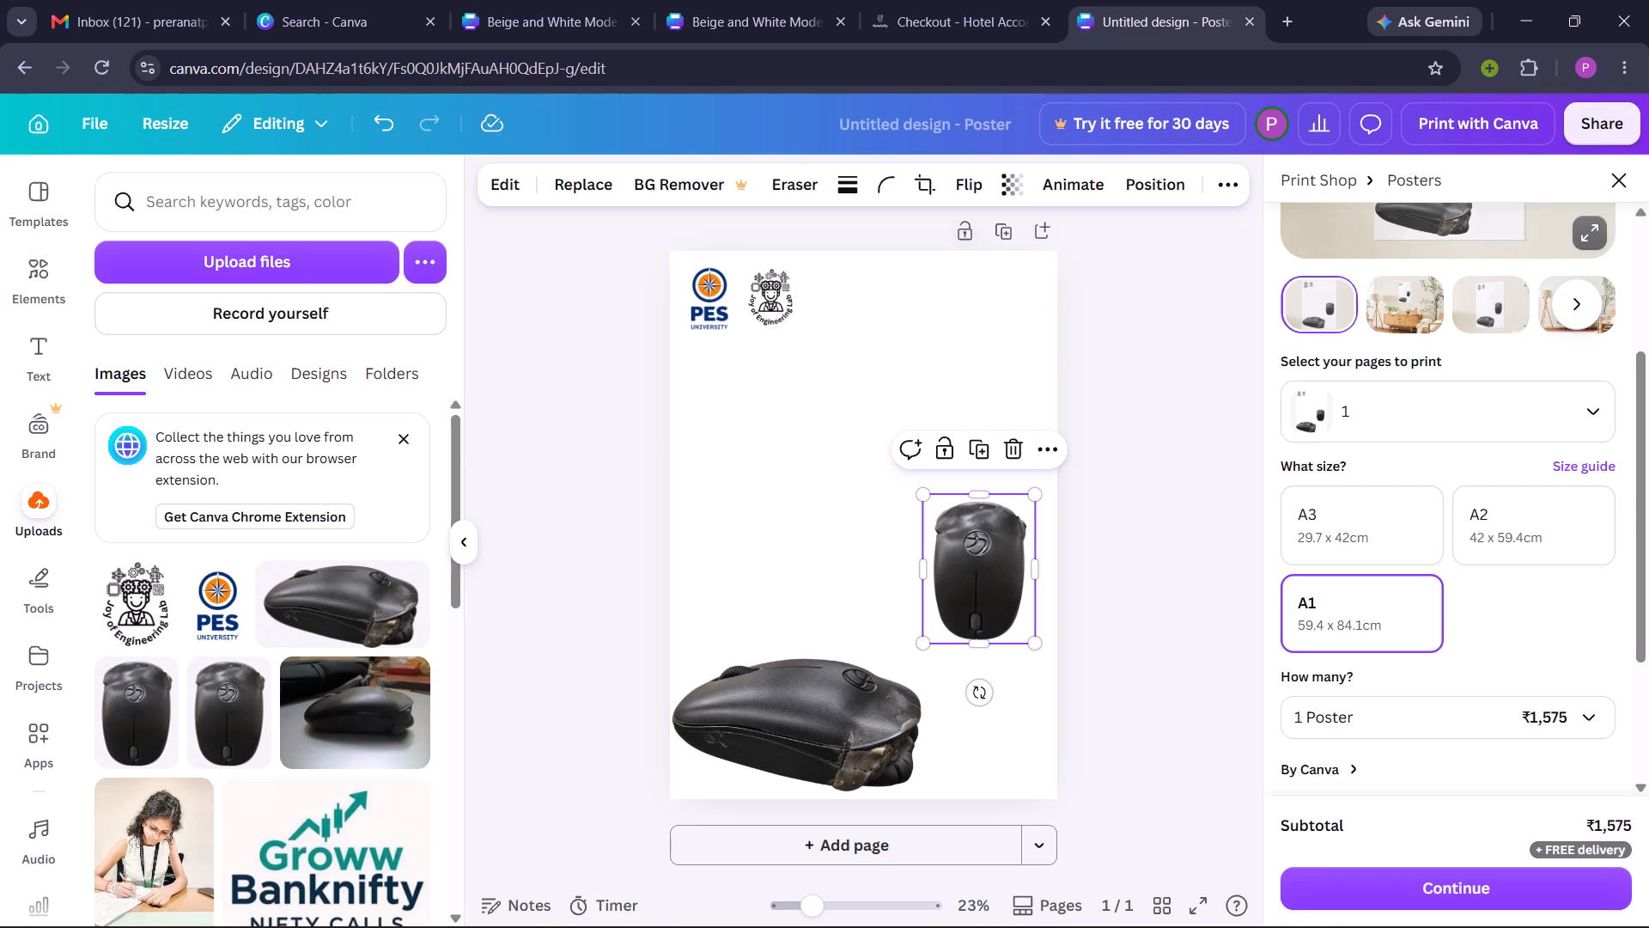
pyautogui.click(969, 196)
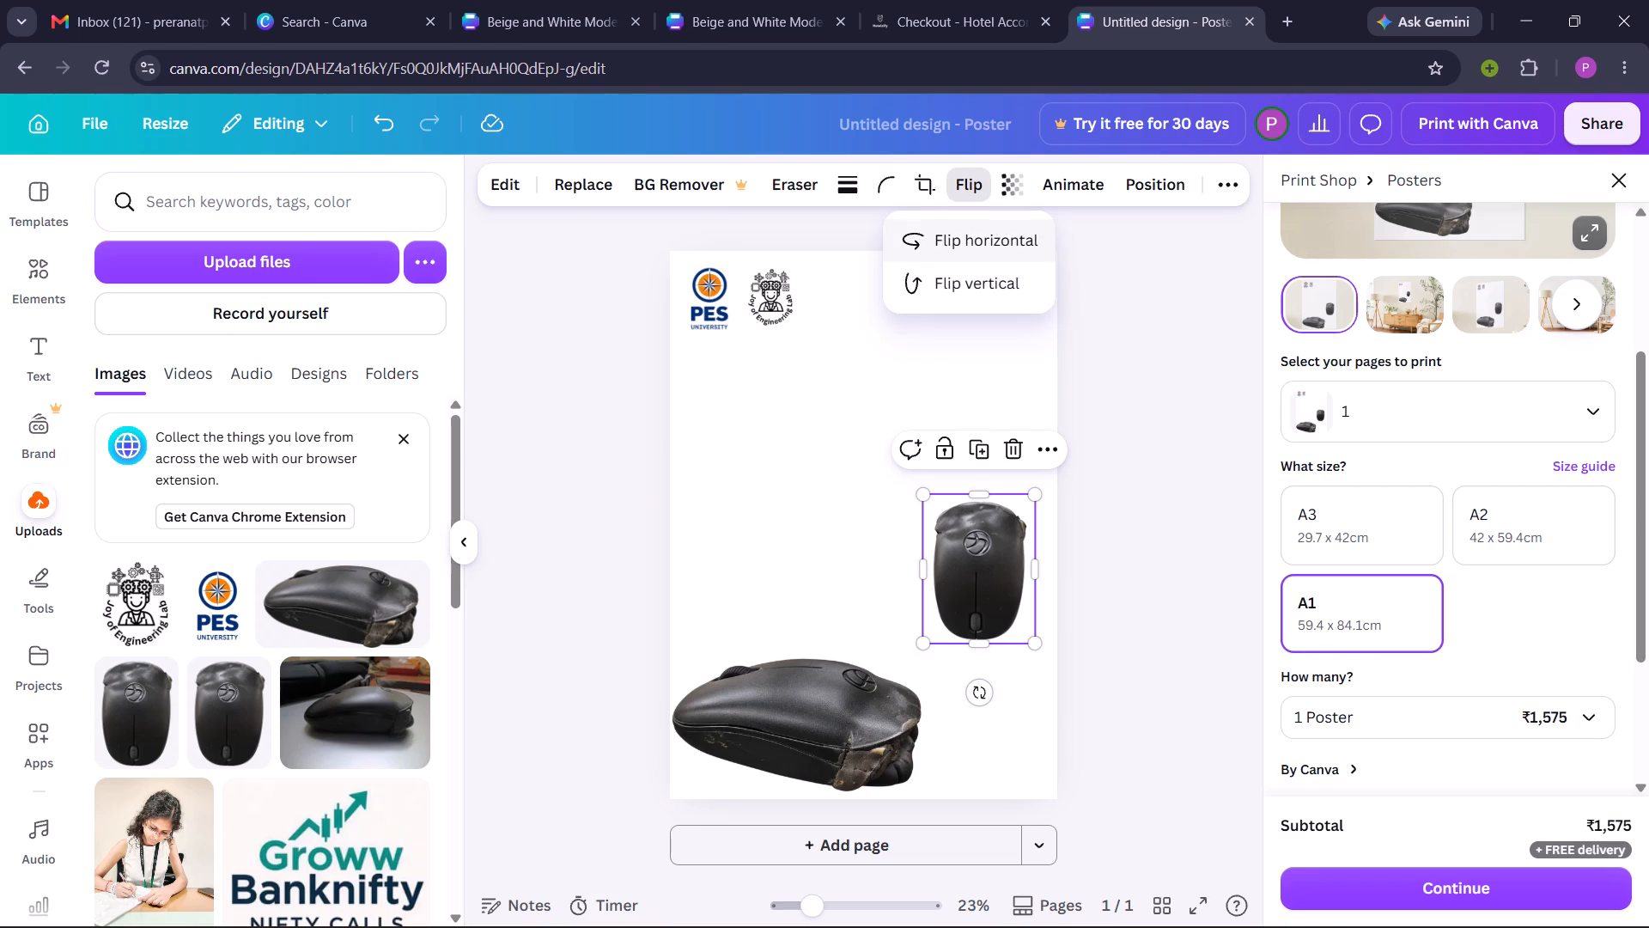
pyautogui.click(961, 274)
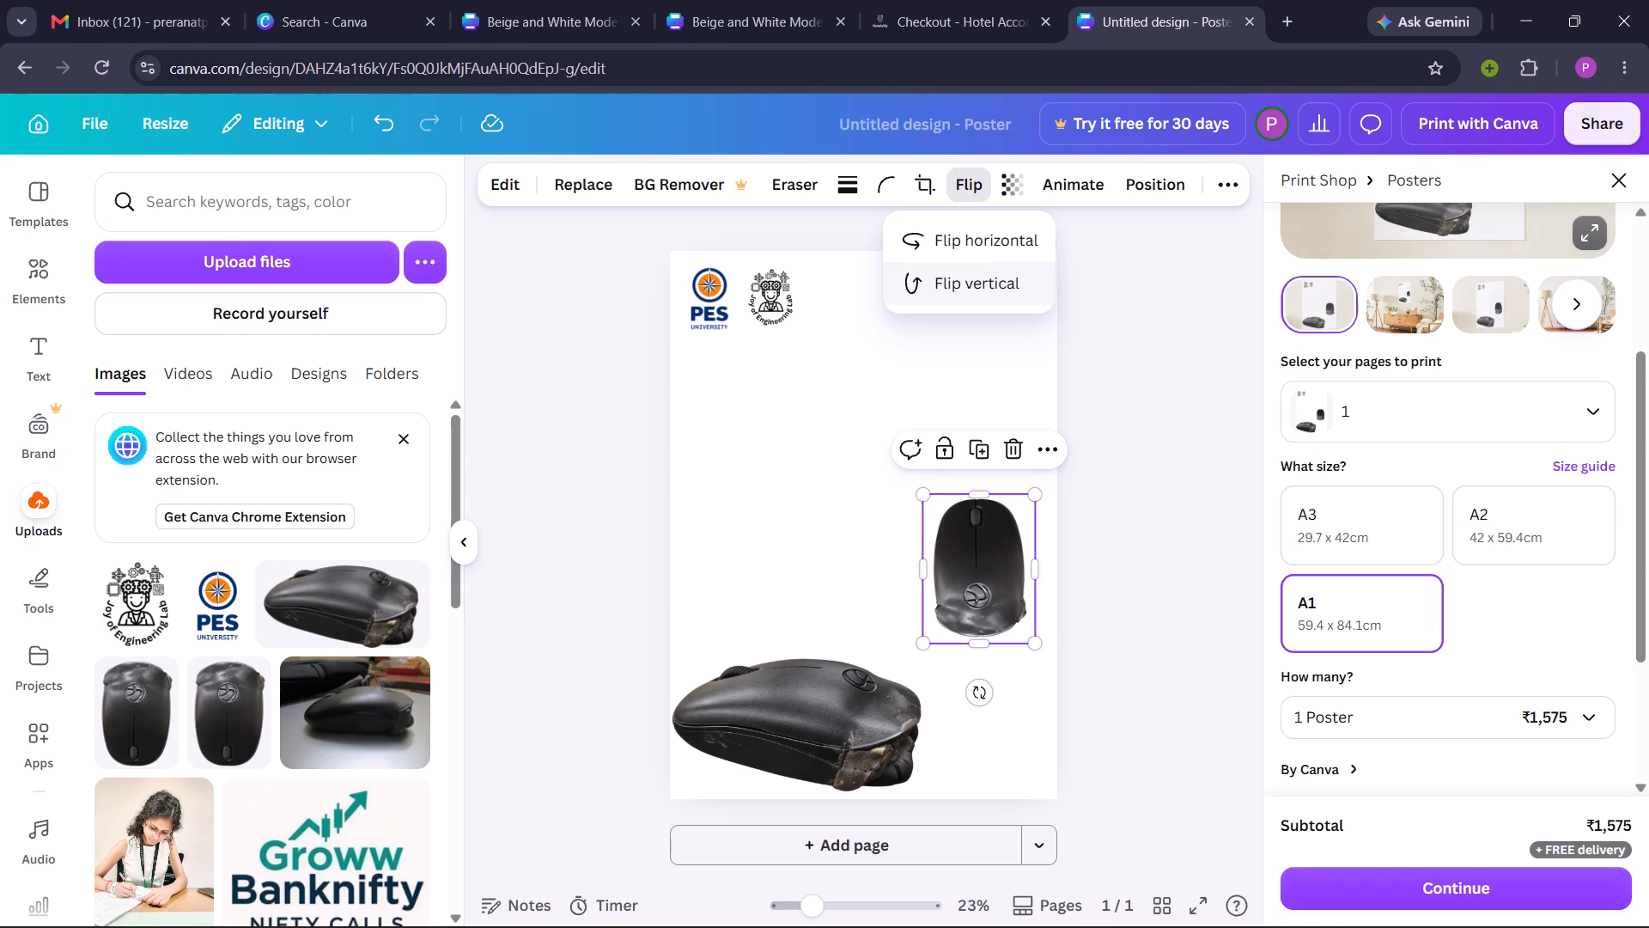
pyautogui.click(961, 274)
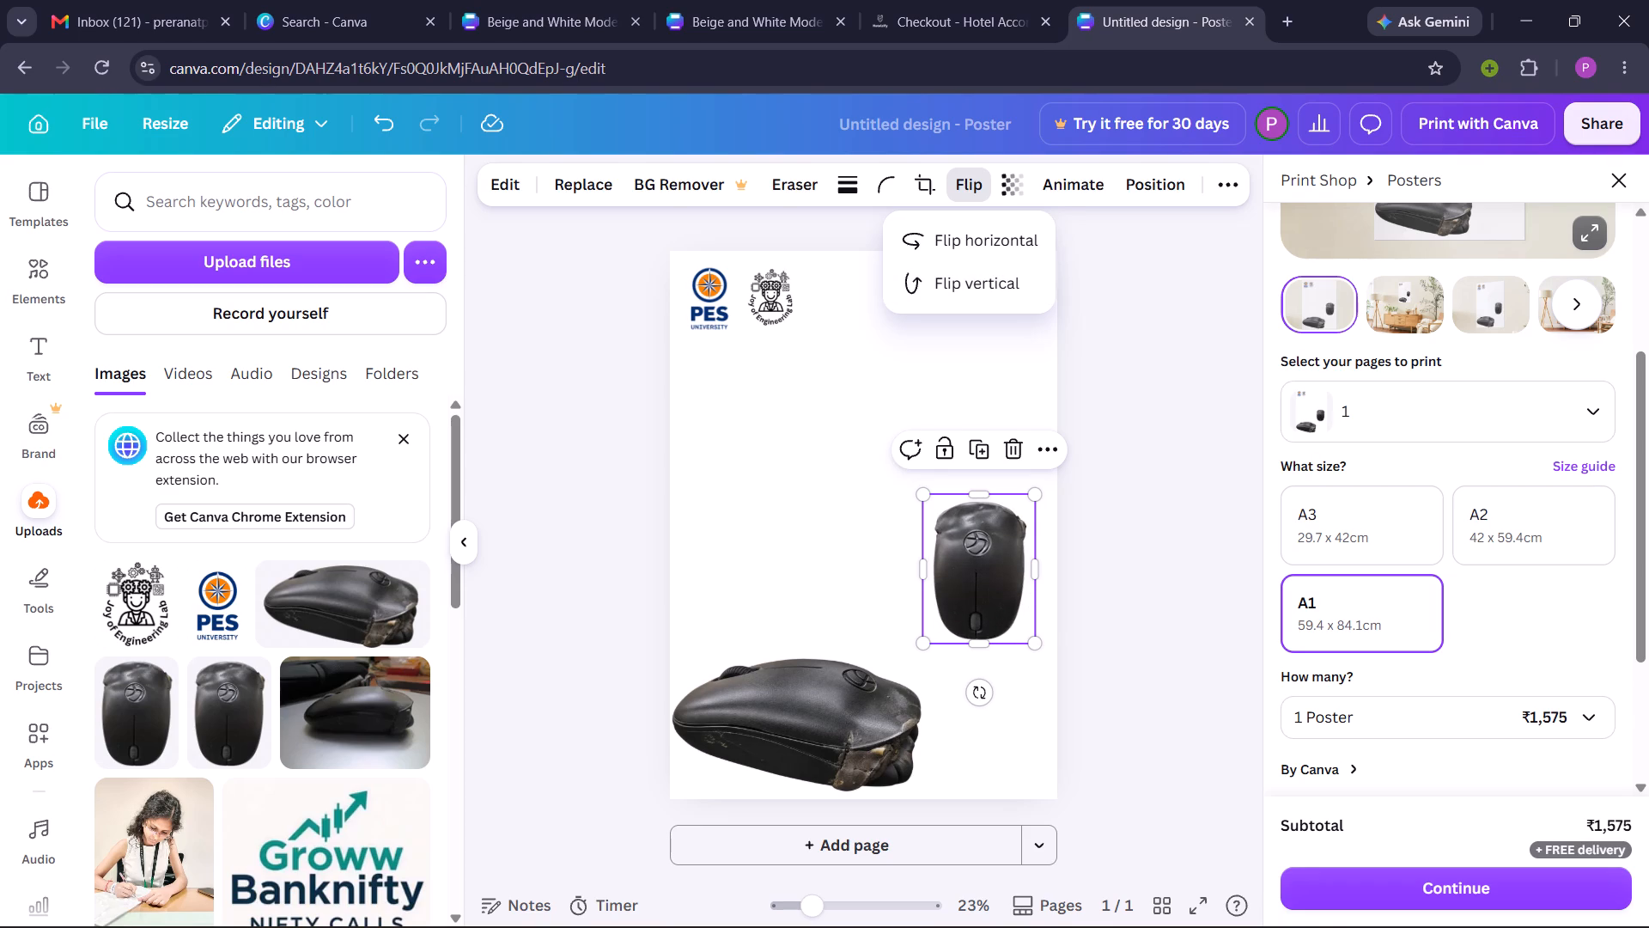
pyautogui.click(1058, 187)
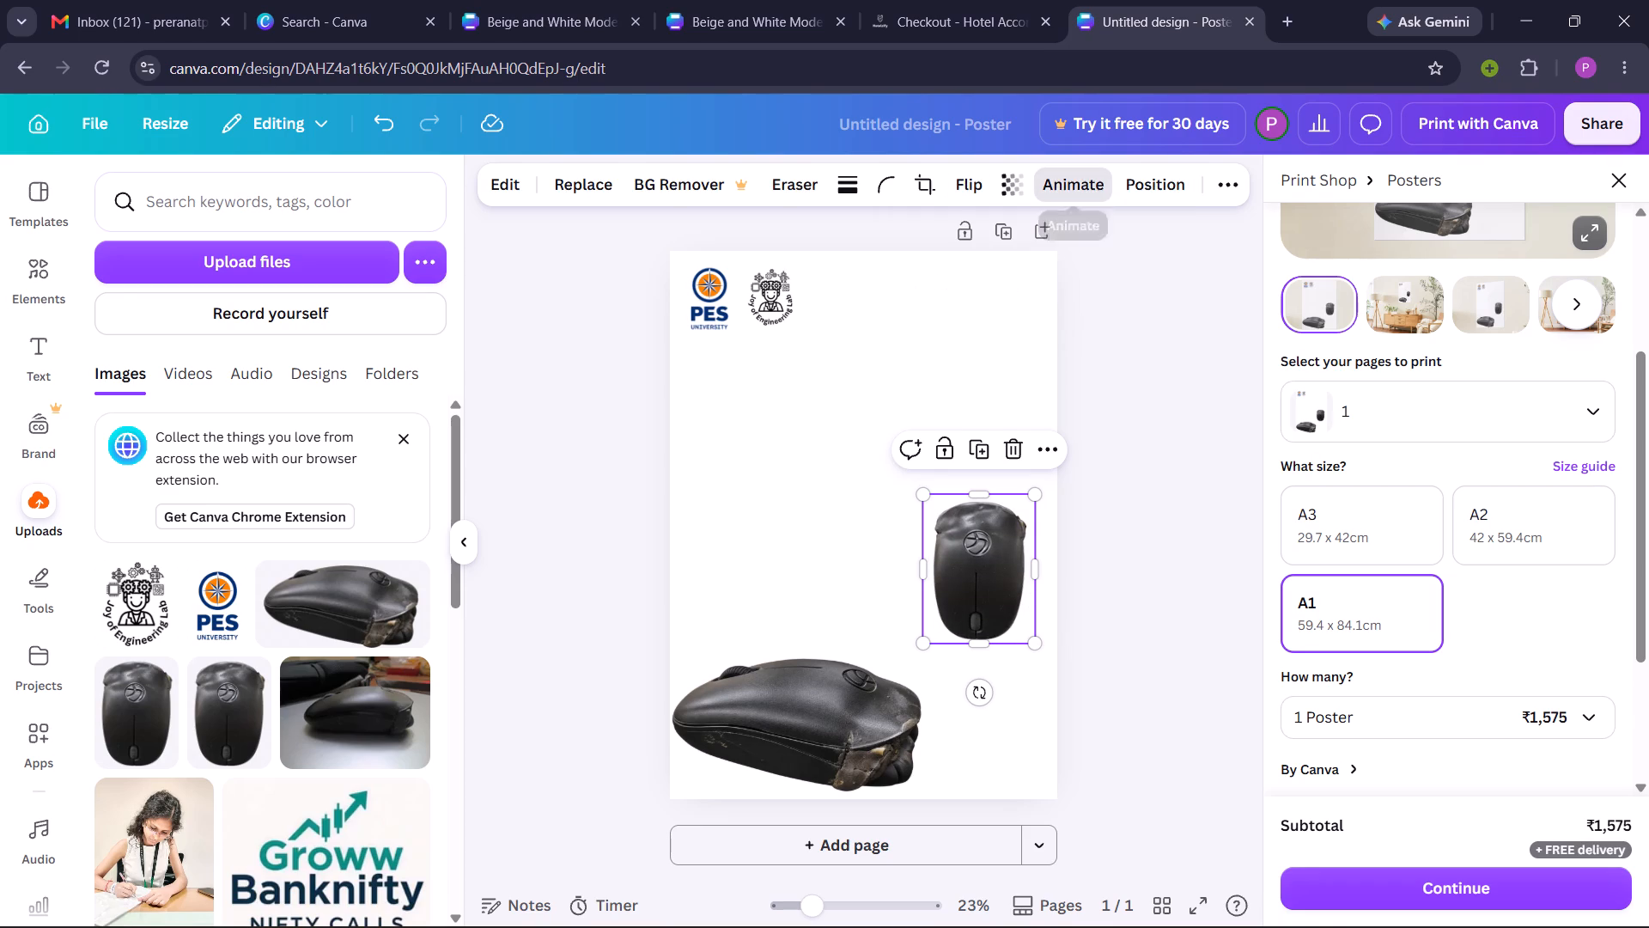
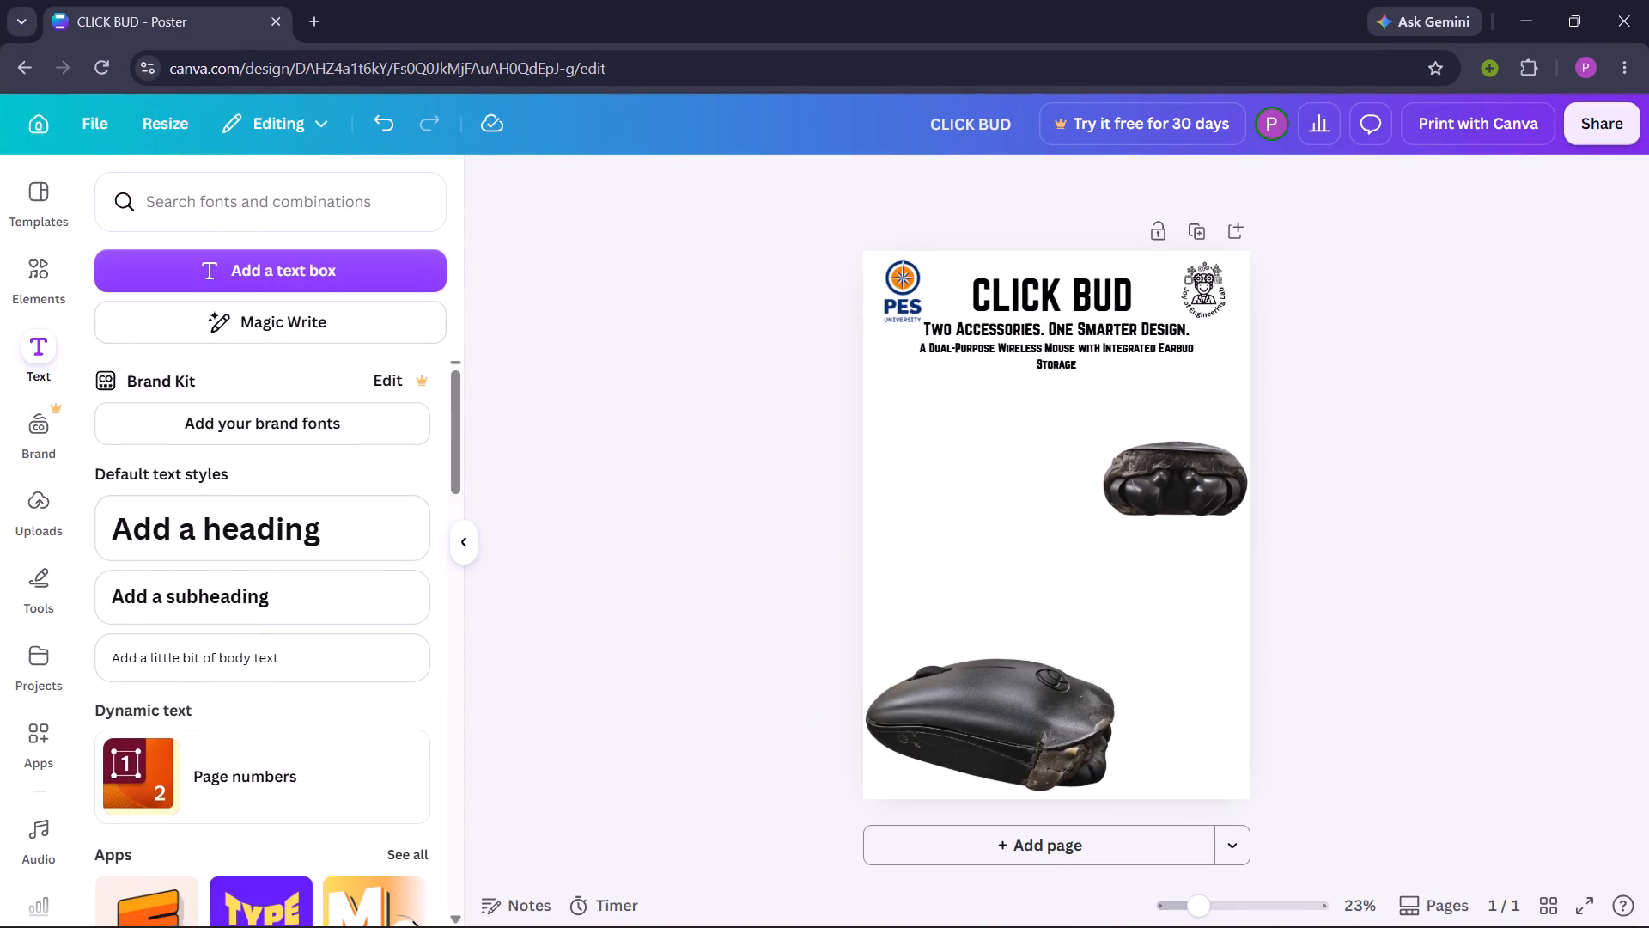
# Add a body text box to the poster and paste in the copied laptop-users problem paragraph and the Objectives bullet list.
pyautogui.click(246, 655)
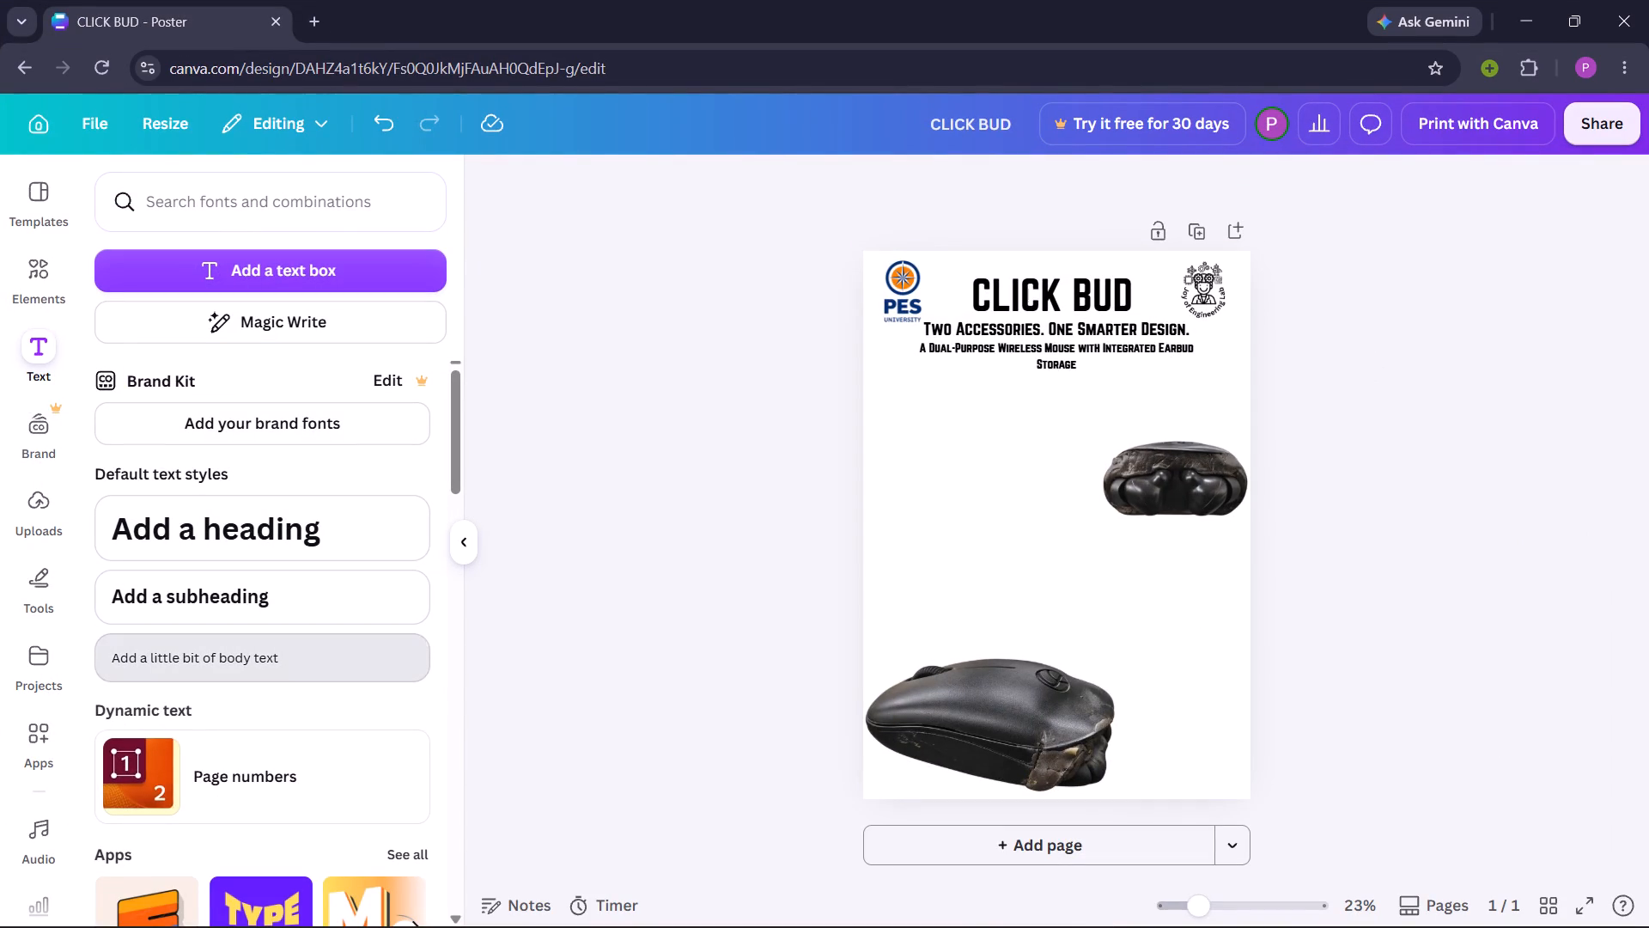
pyautogui.press('BackSpace')
pyautogui.hotkey('ctrl', 'v')
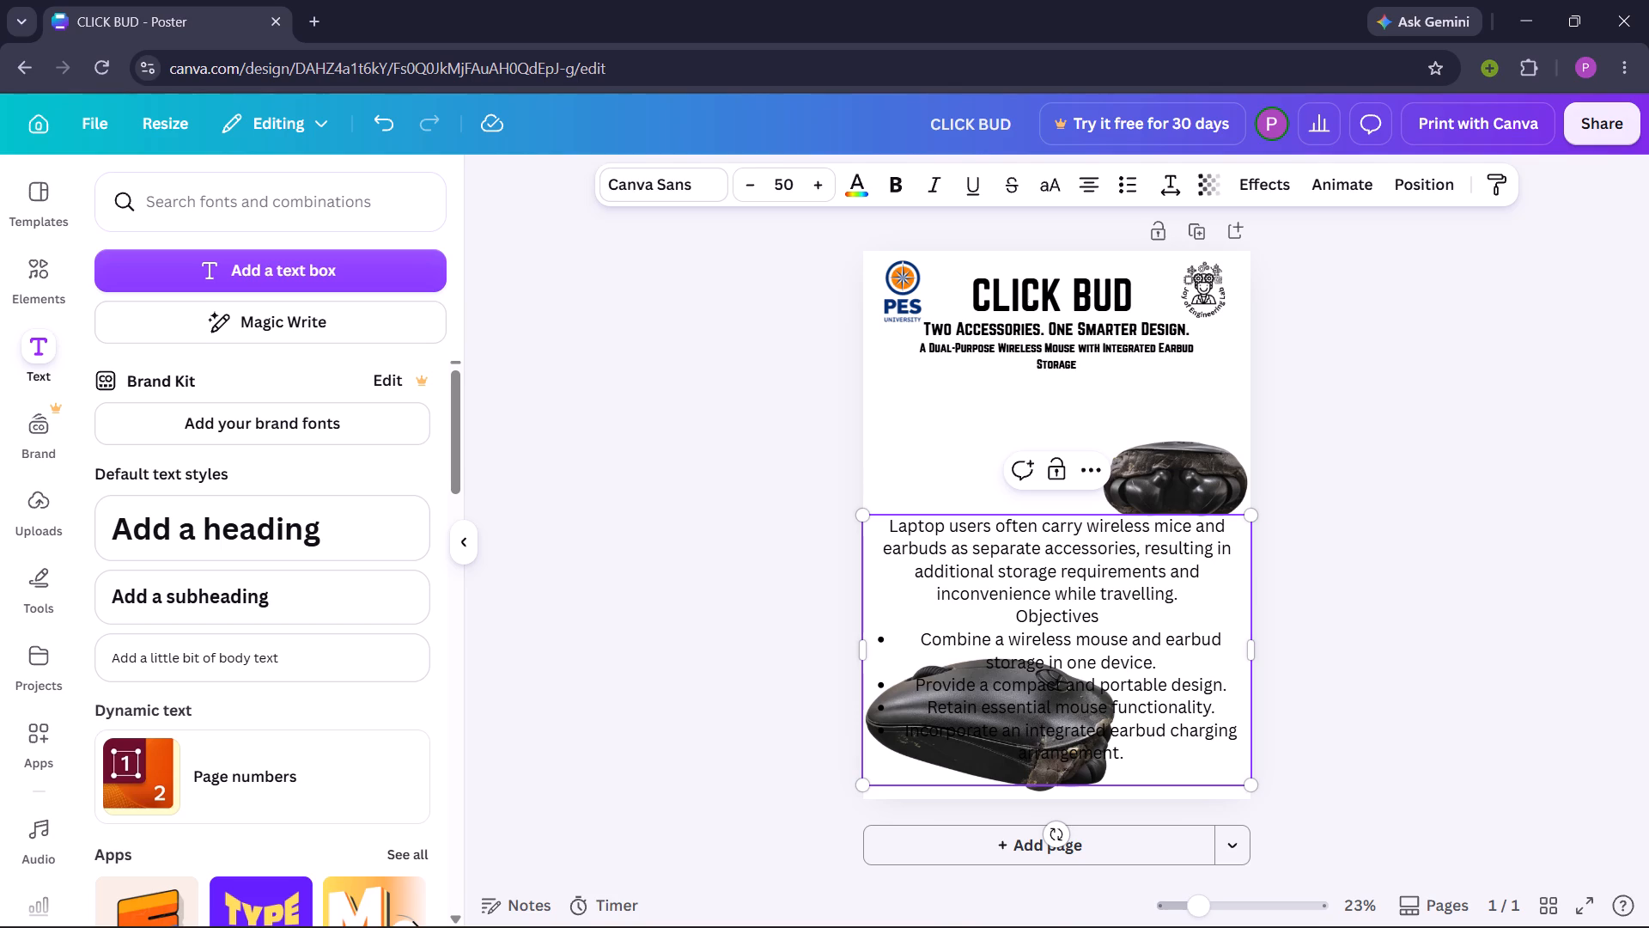
pyautogui.moveTo(1087, 536); pyautogui.dragTo(1021, 484)
pyautogui.click(904, 420)
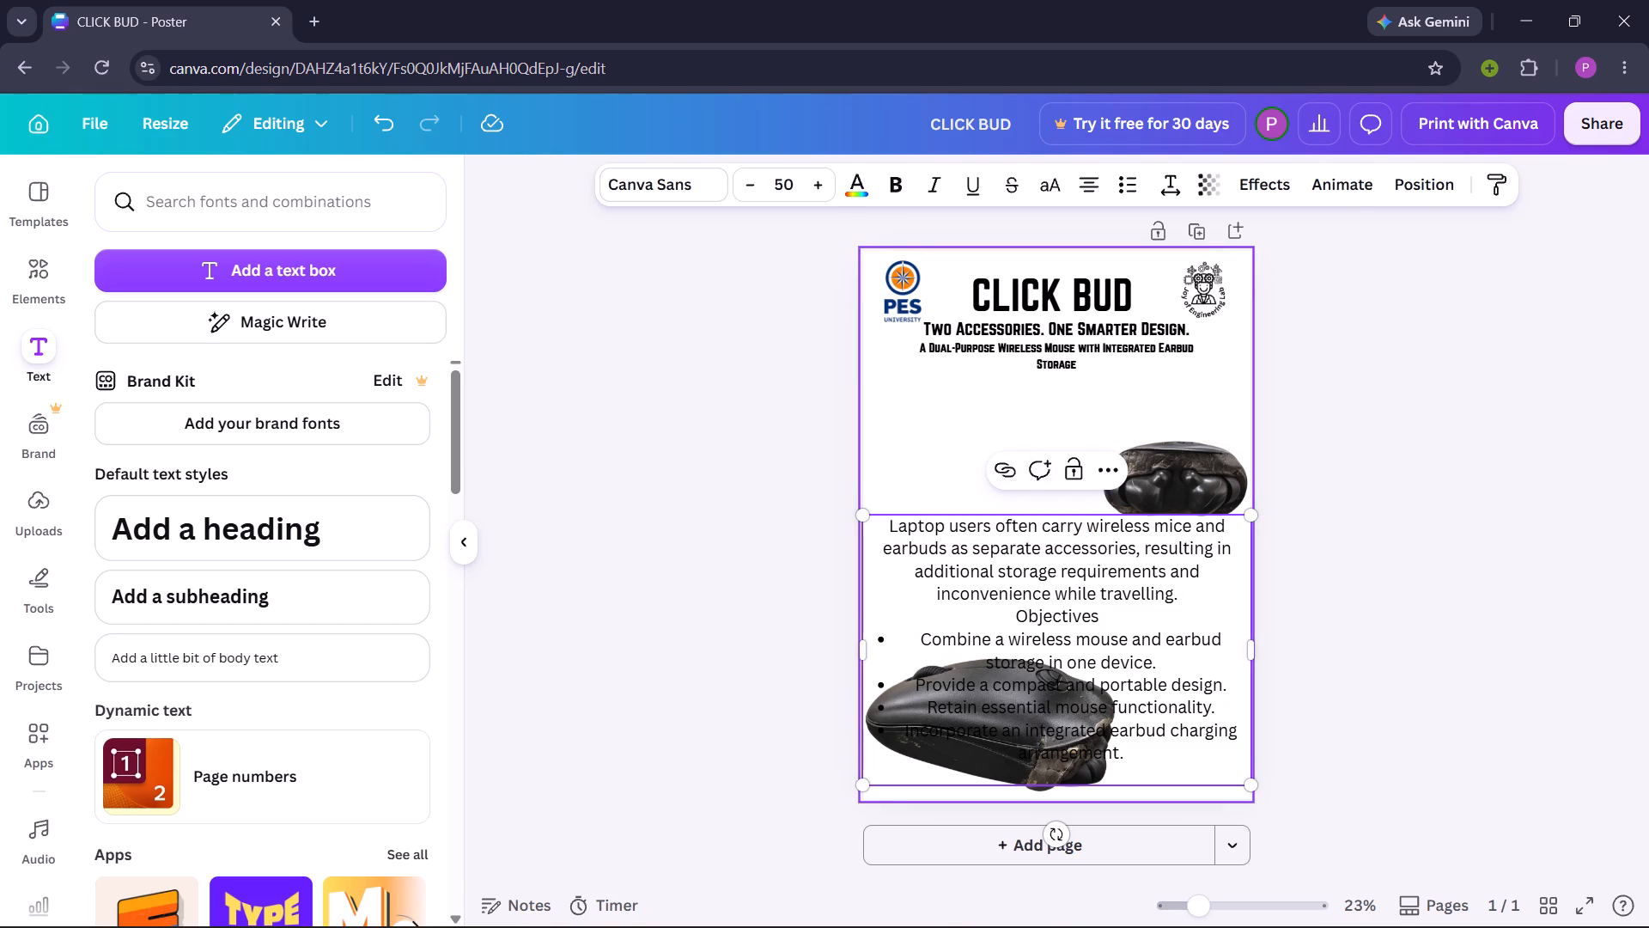
# Move the problem statement and objectives text box up beneath the tagline and scale it to a font size of about 52.4.
pyautogui.moveTo(983, 524); pyautogui.dragTo(947, 363)
pyautogui.moveTo(960, 415); pyautogui.dragTo(1003, 439)
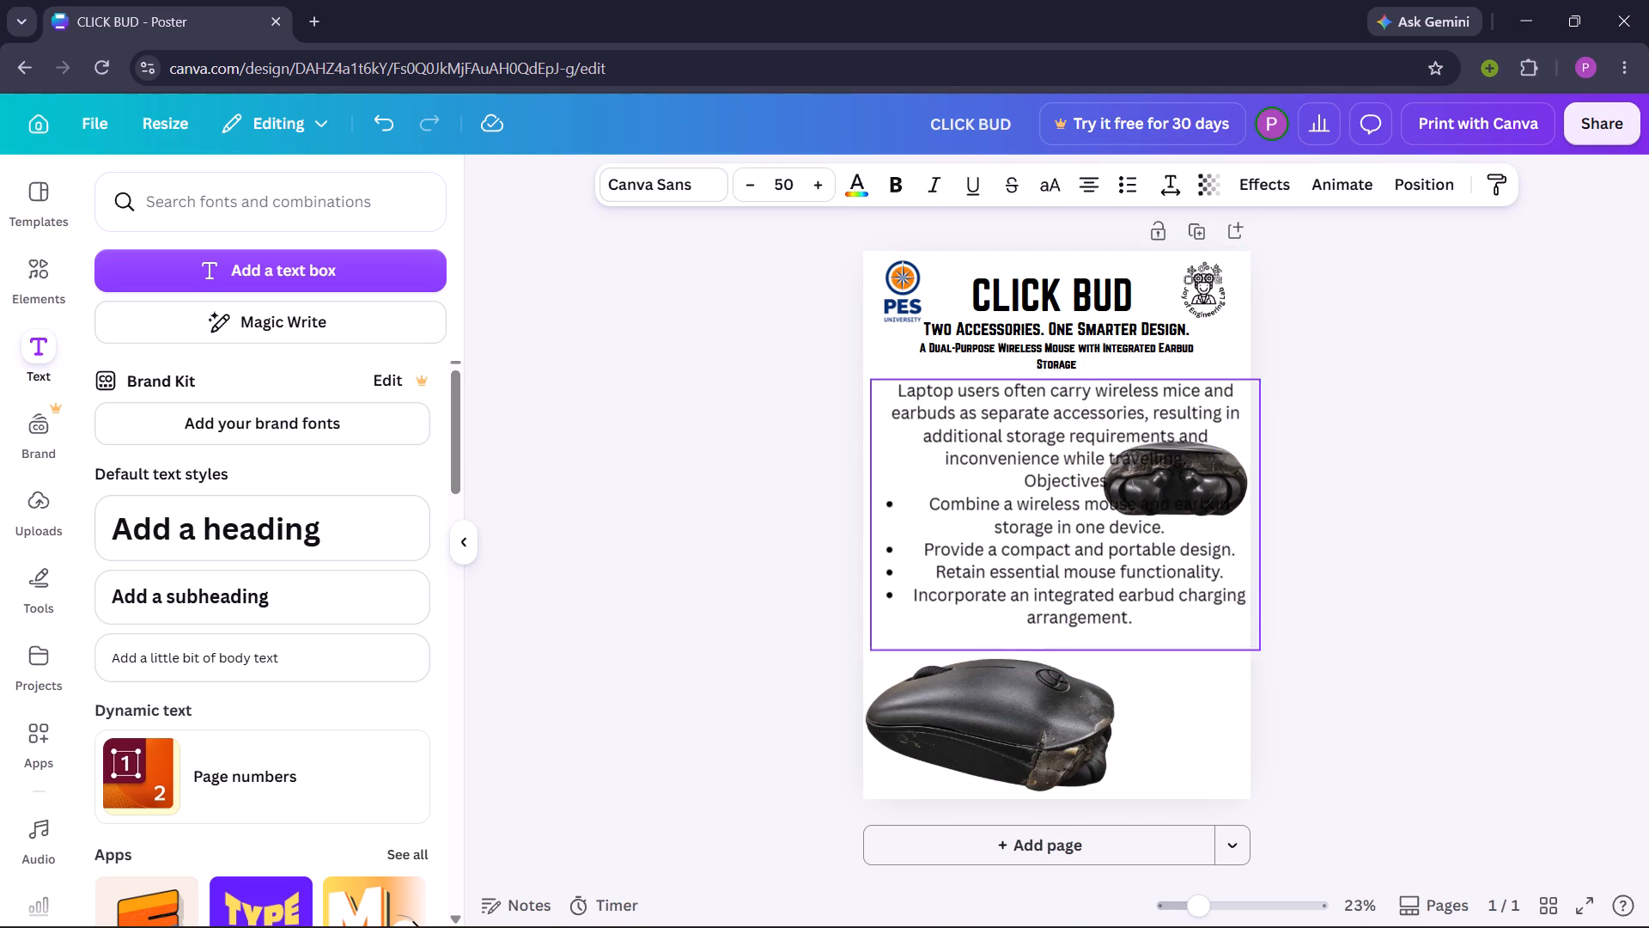
pyautogui.moveTo(1003, 439); pyautogui.dragTo(995, 432)
pyautogui.click(890, 376)
pyautogui.moveTo(890, 376); pyautogui.dragTo(901, 382)
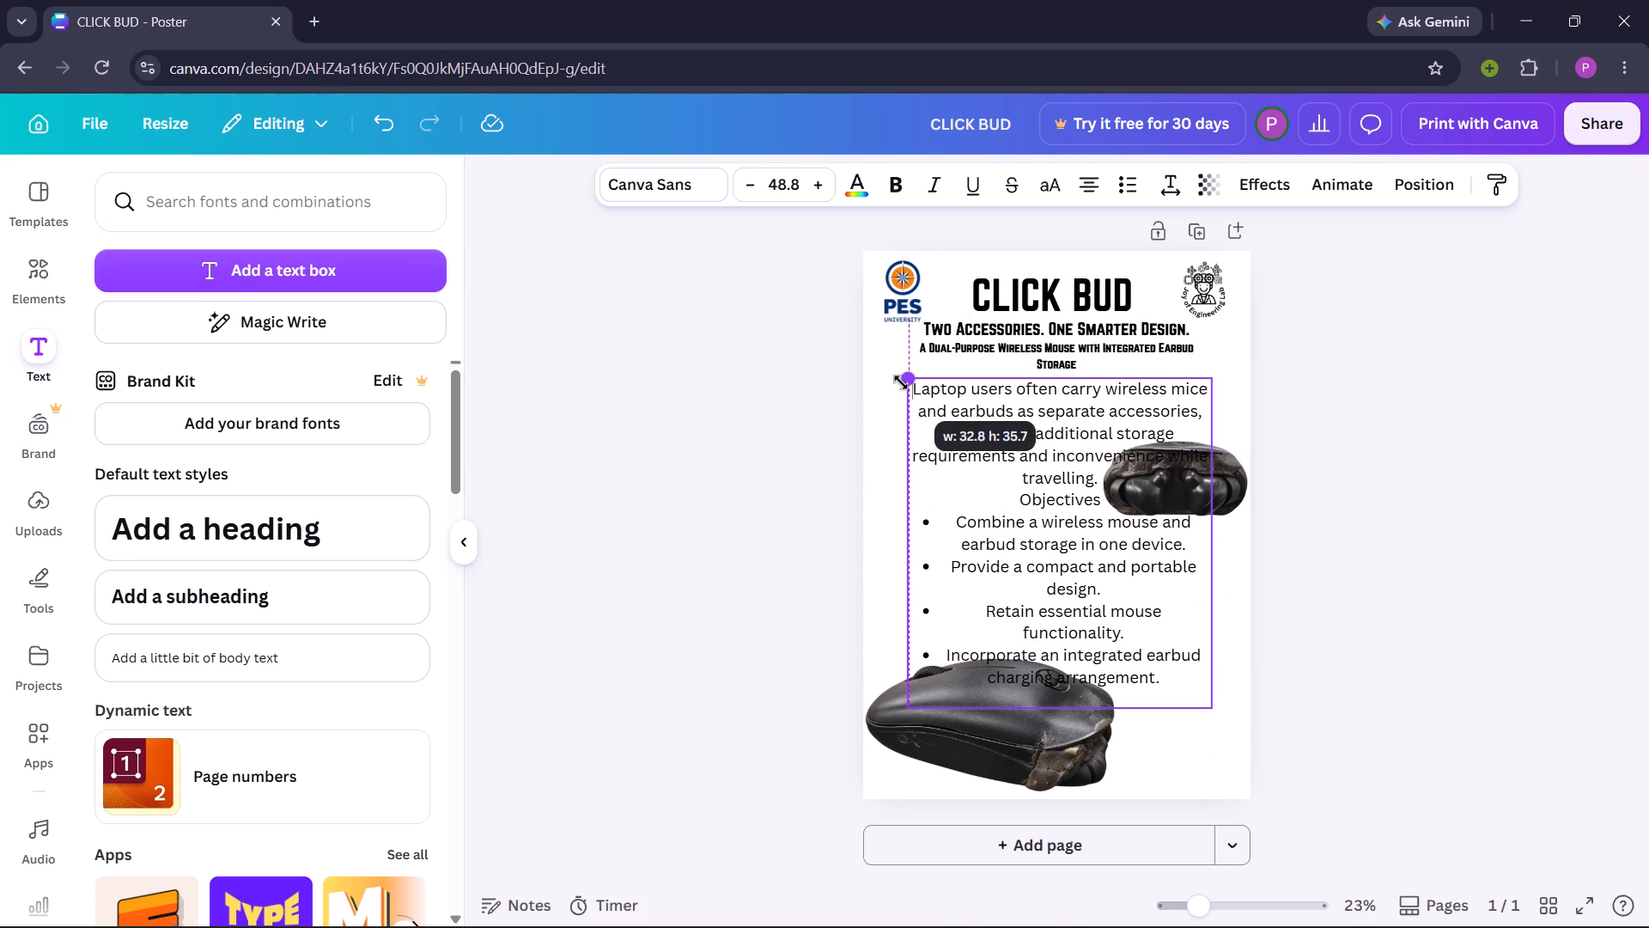
pyautogui.moveTo(901, 382); pyautogui.dragTo(867, 367)
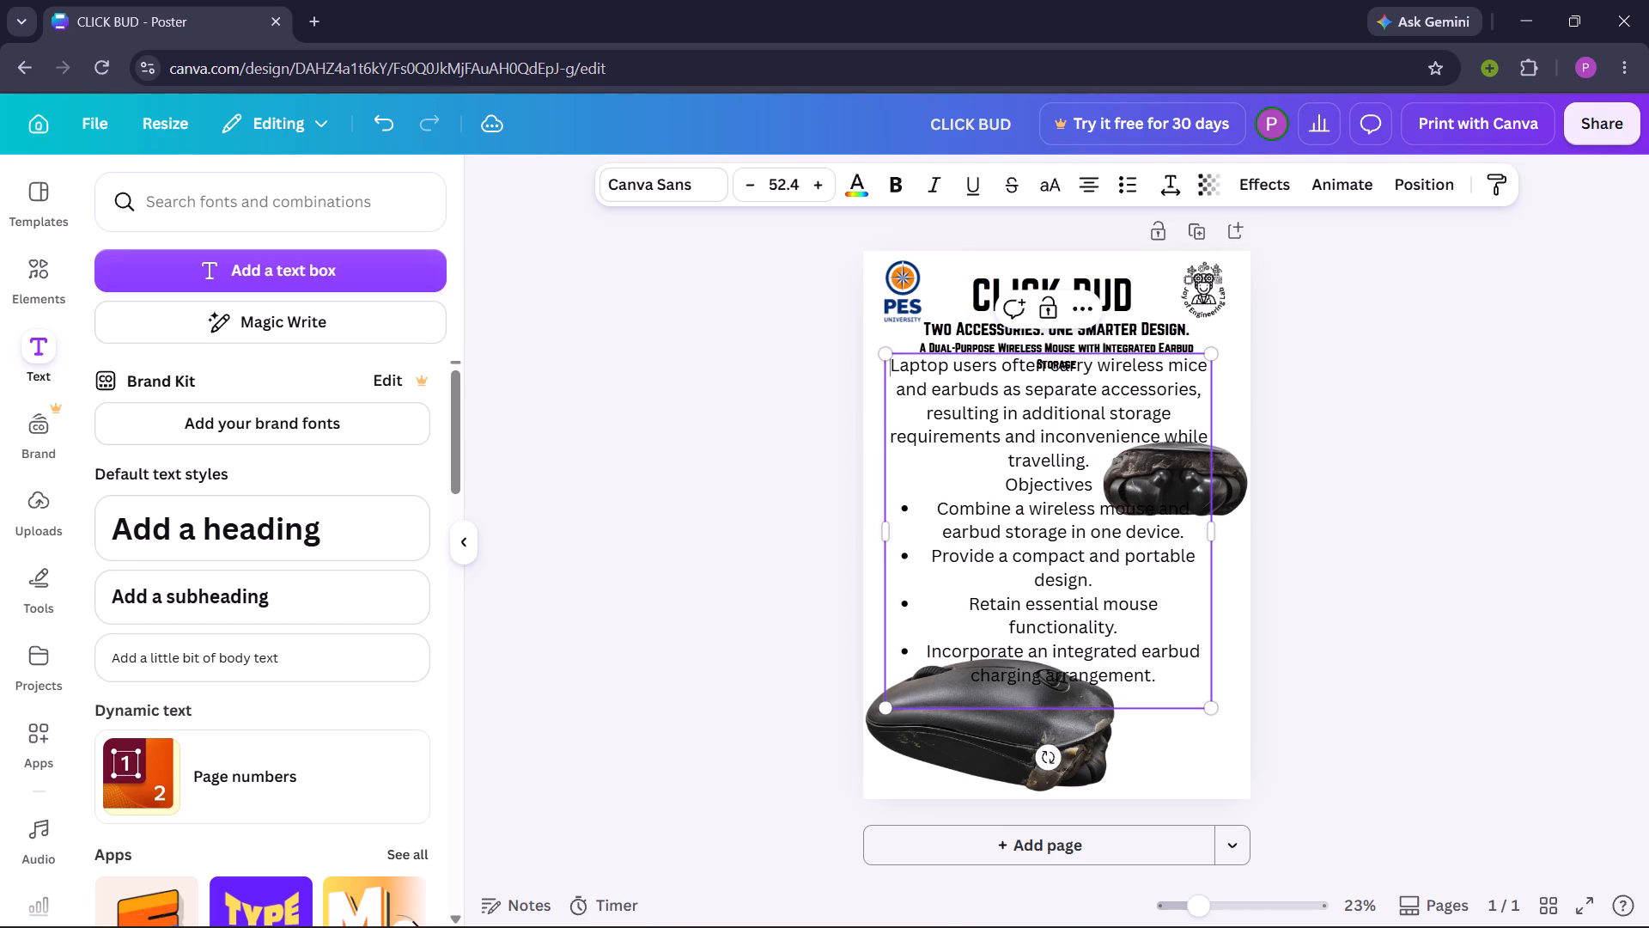
# Set the font size of the problem statement paragraph beginning "Laptop users often carry" to 30.
pyautogui.moveTo(895, 369); pyautogui.dragTo(1105, 468)
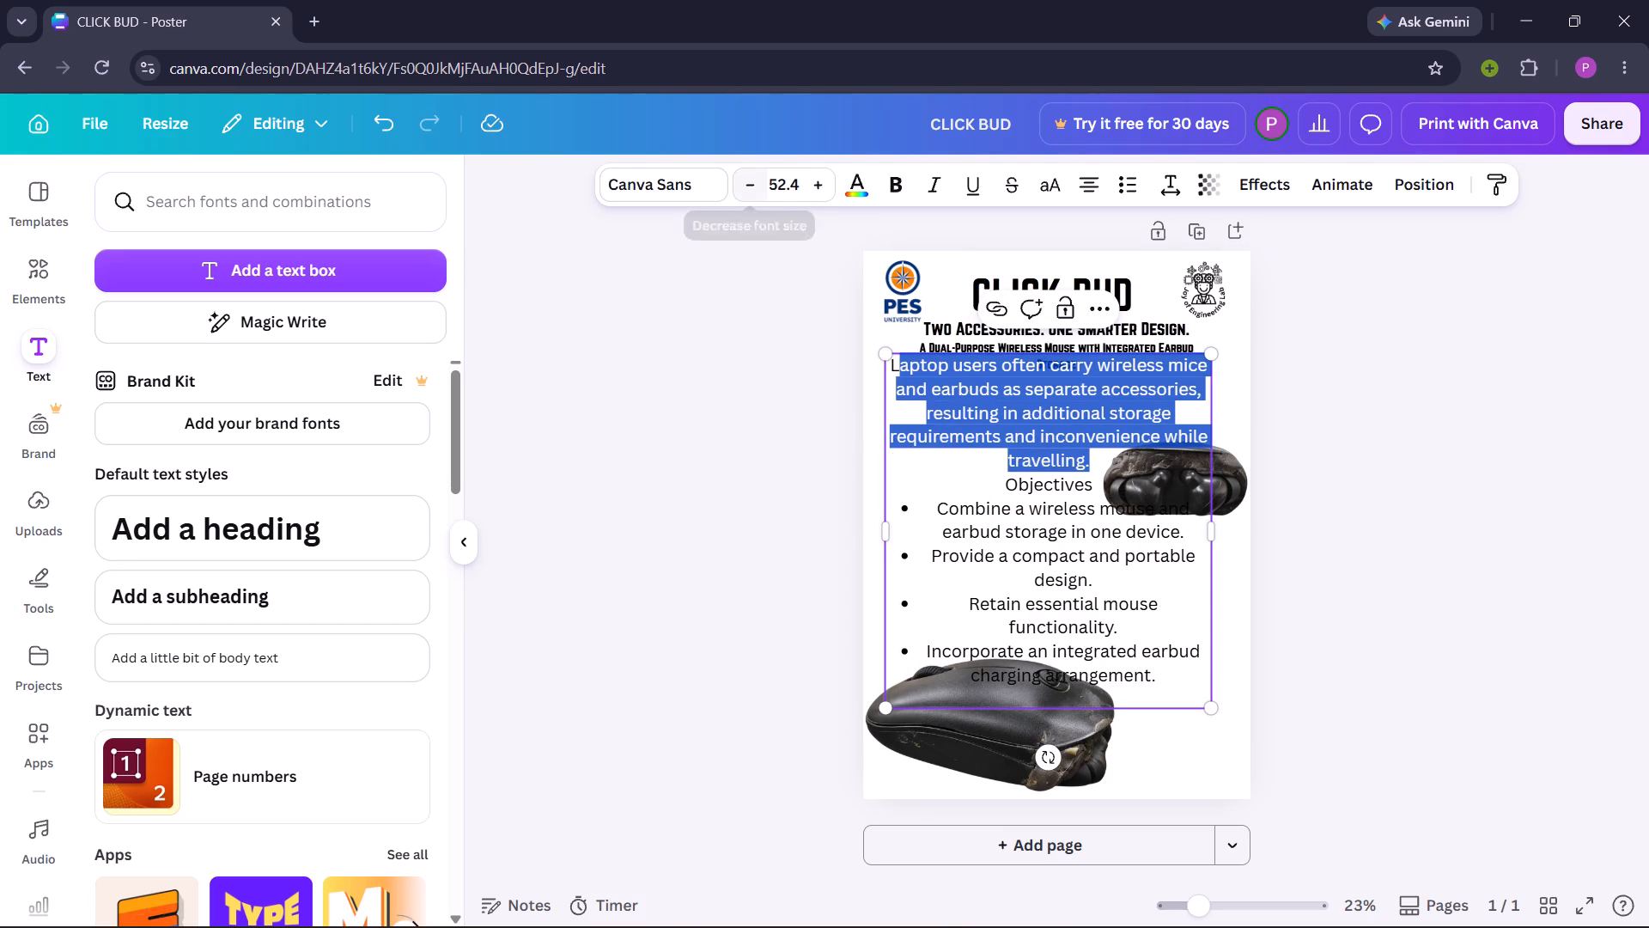
pyautogui.doubleClick(776, 186)
pyautogui.press('BackSpace')
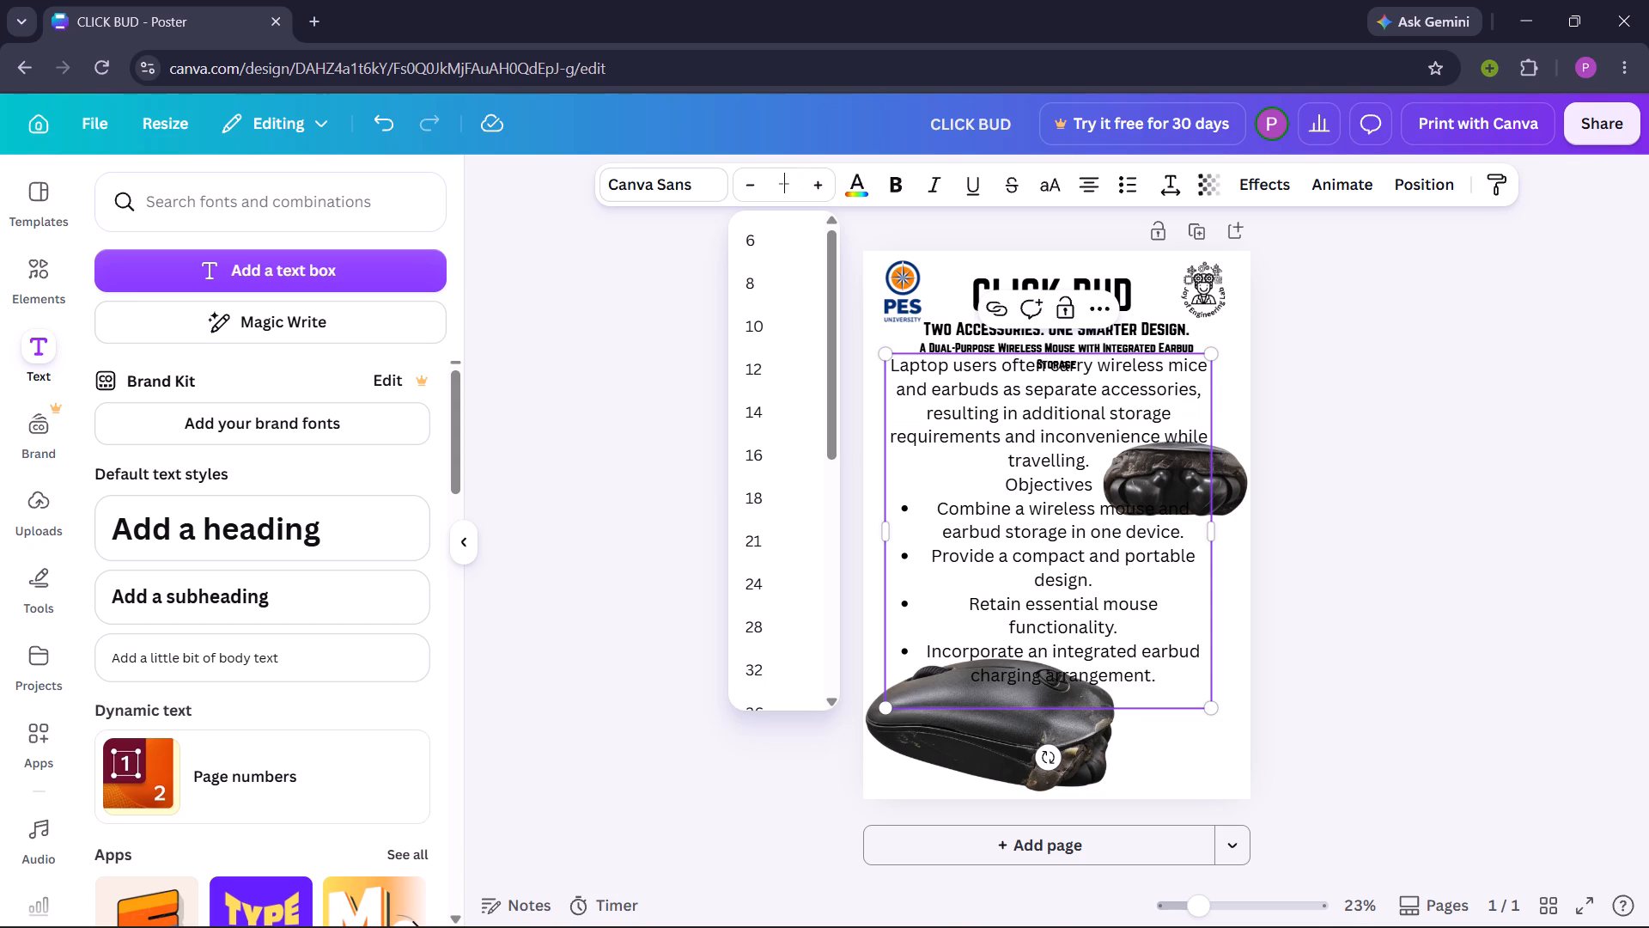
pyautogui.write('30')
pyautogui.press('Return')
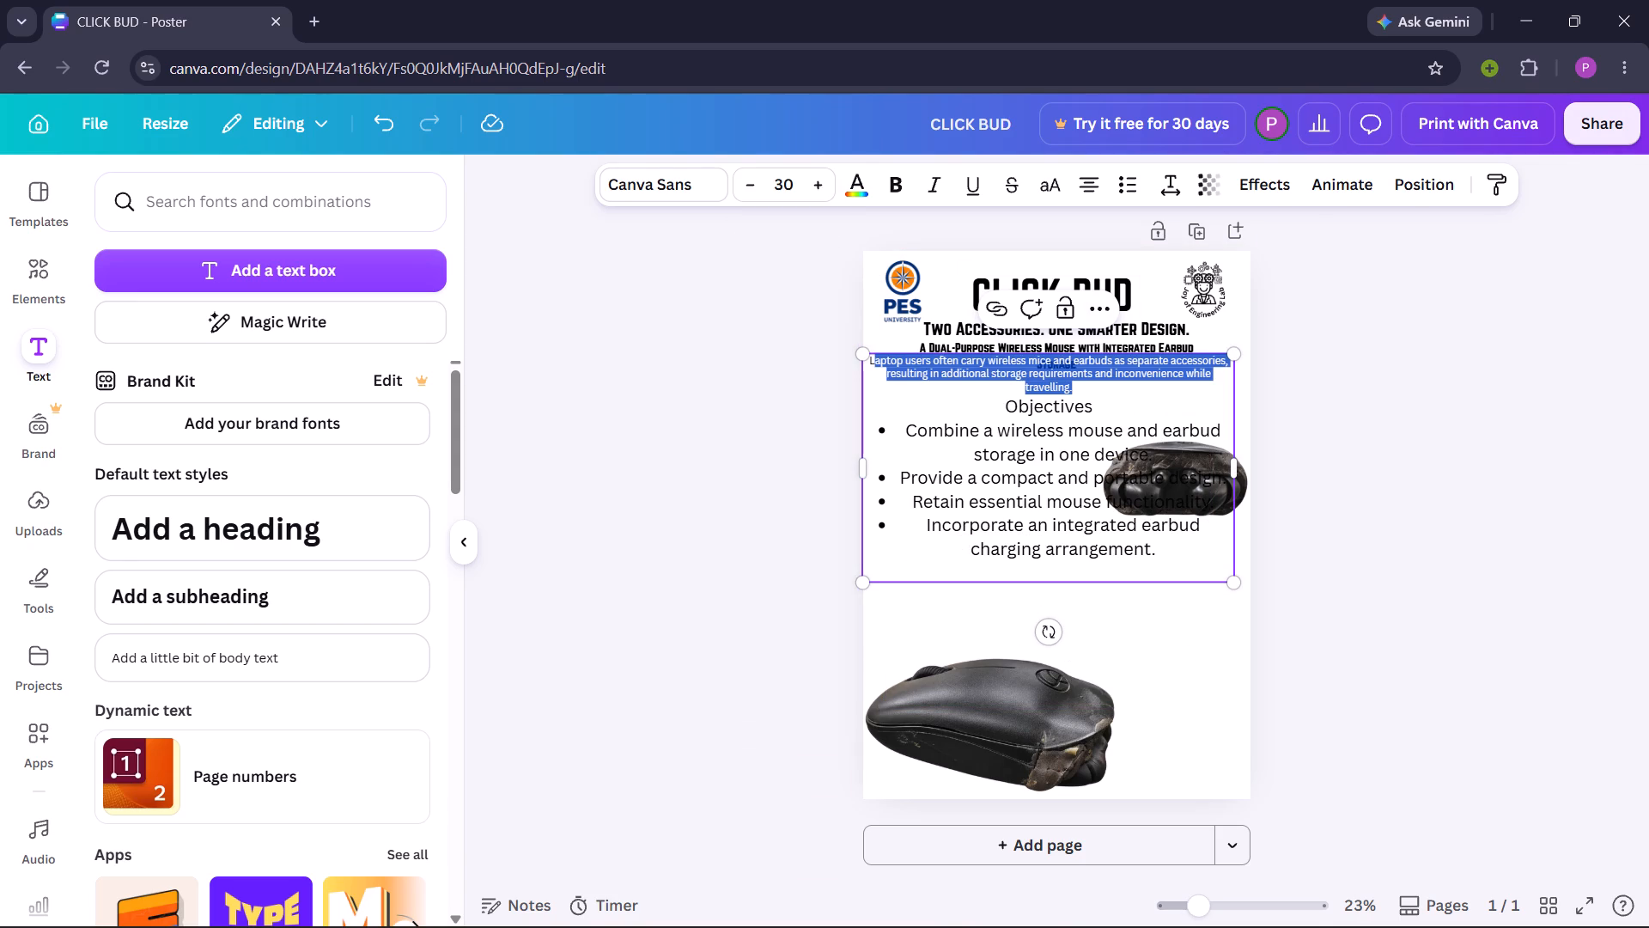
# Set the Objectives heading's font size to 30.
pyautogui.moveTo(1006, 408); pyautogui.dragTo(1102, 411)
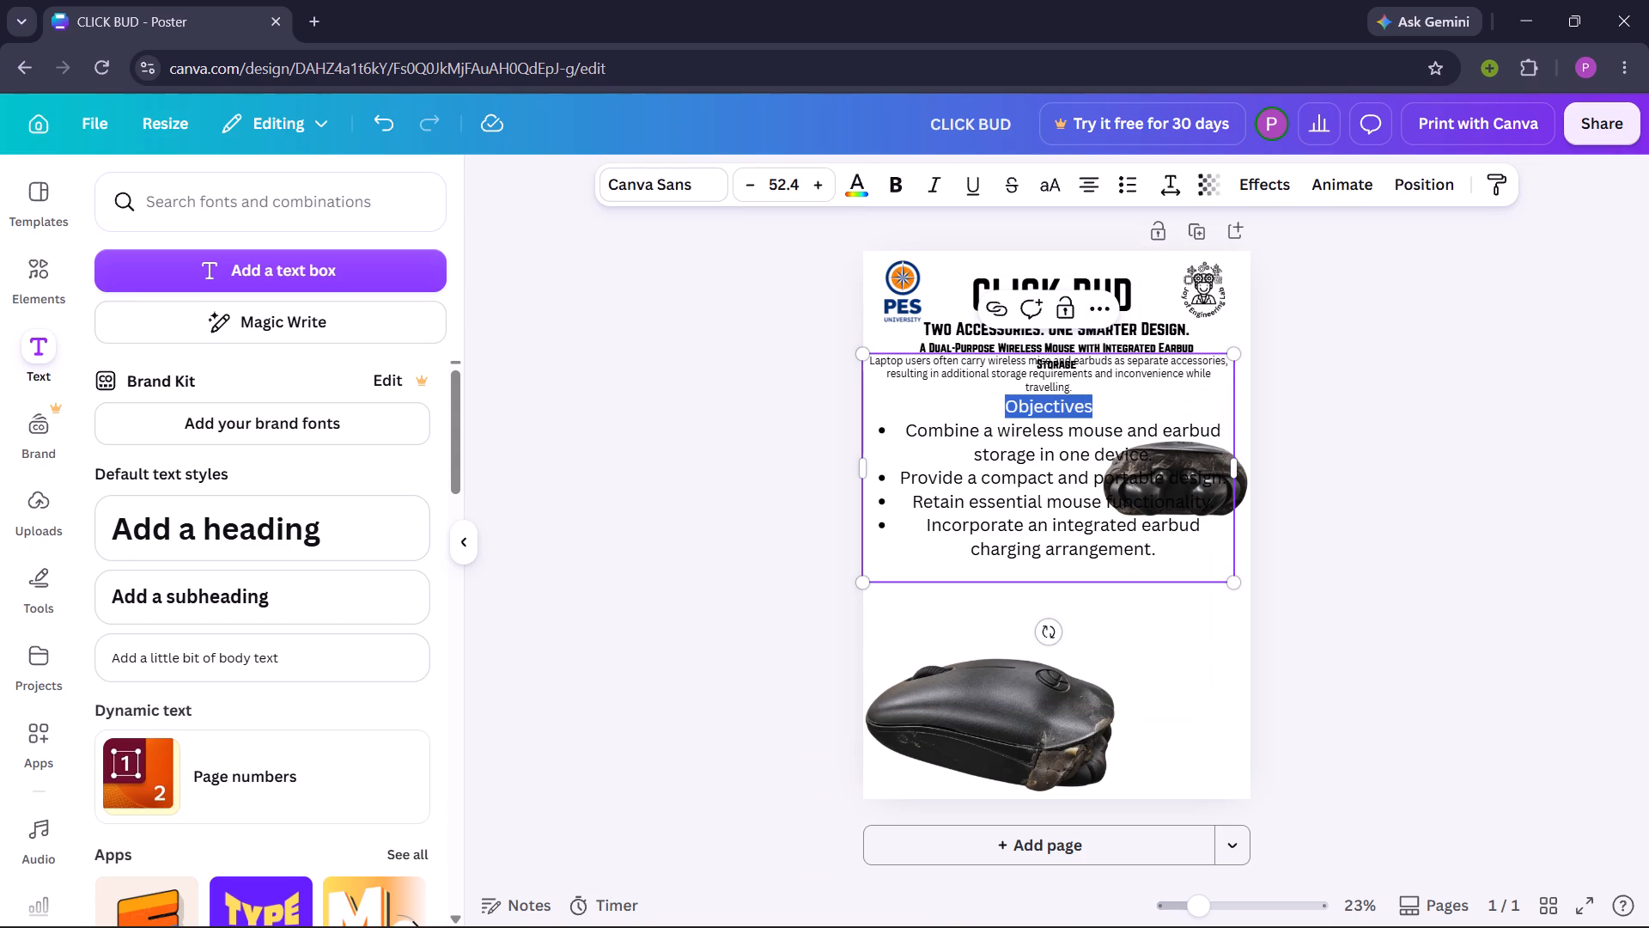
pyautogui.doubleClick(788, 181)
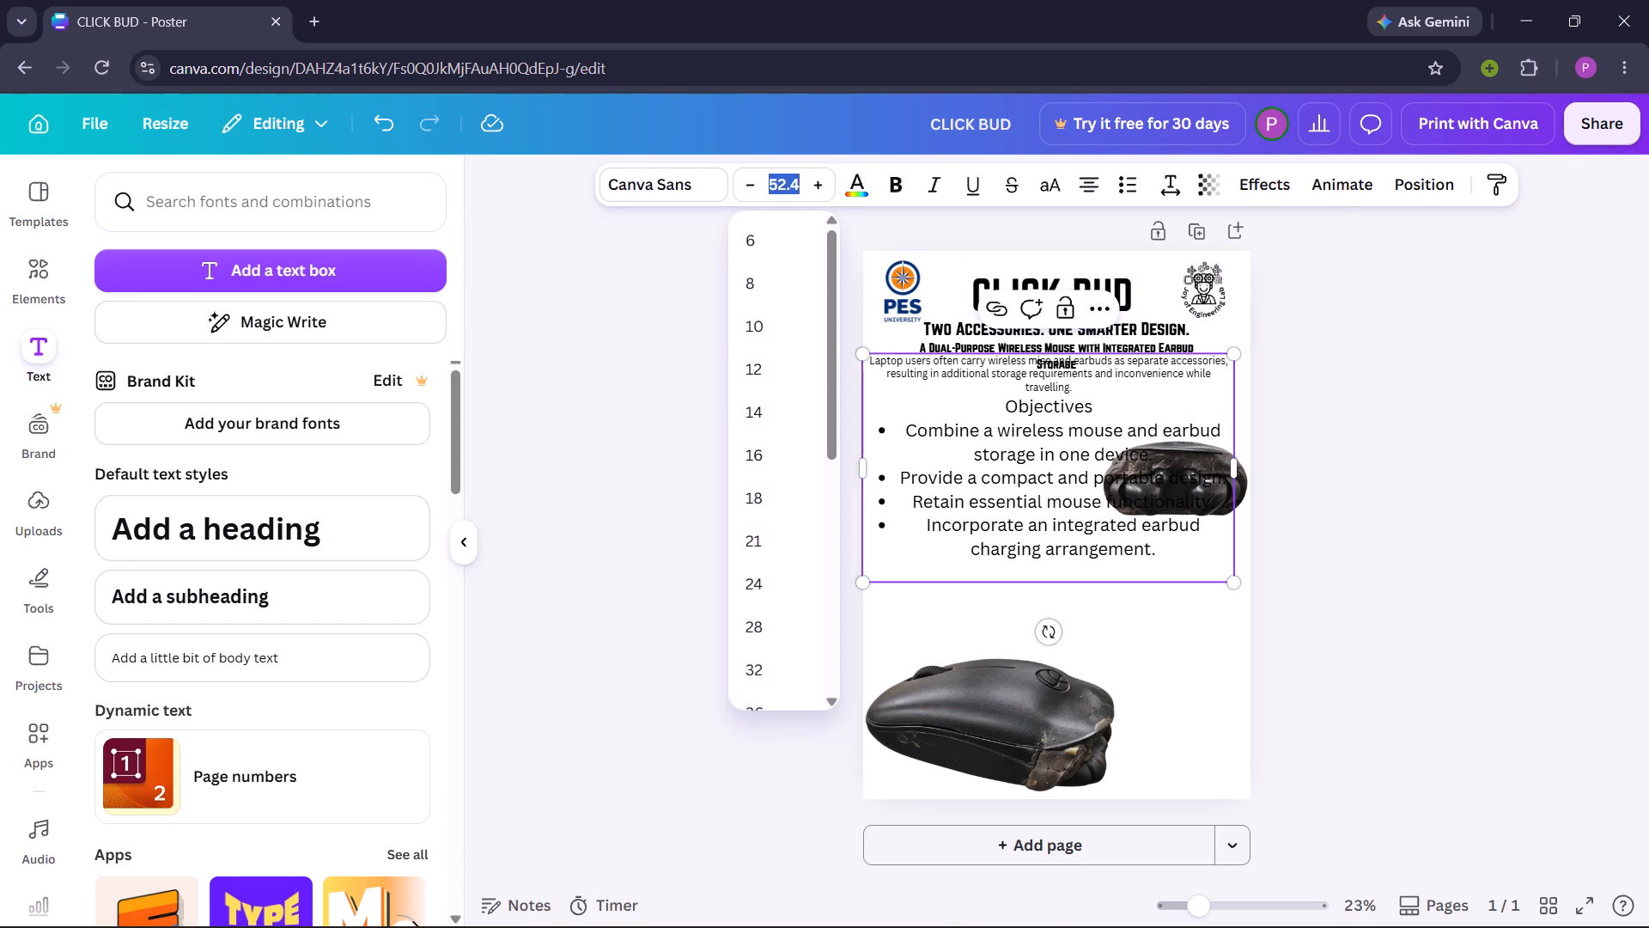
pyautogui.press('BackSpace')
pyautogui.write('30')
pyautogui.press('Return')
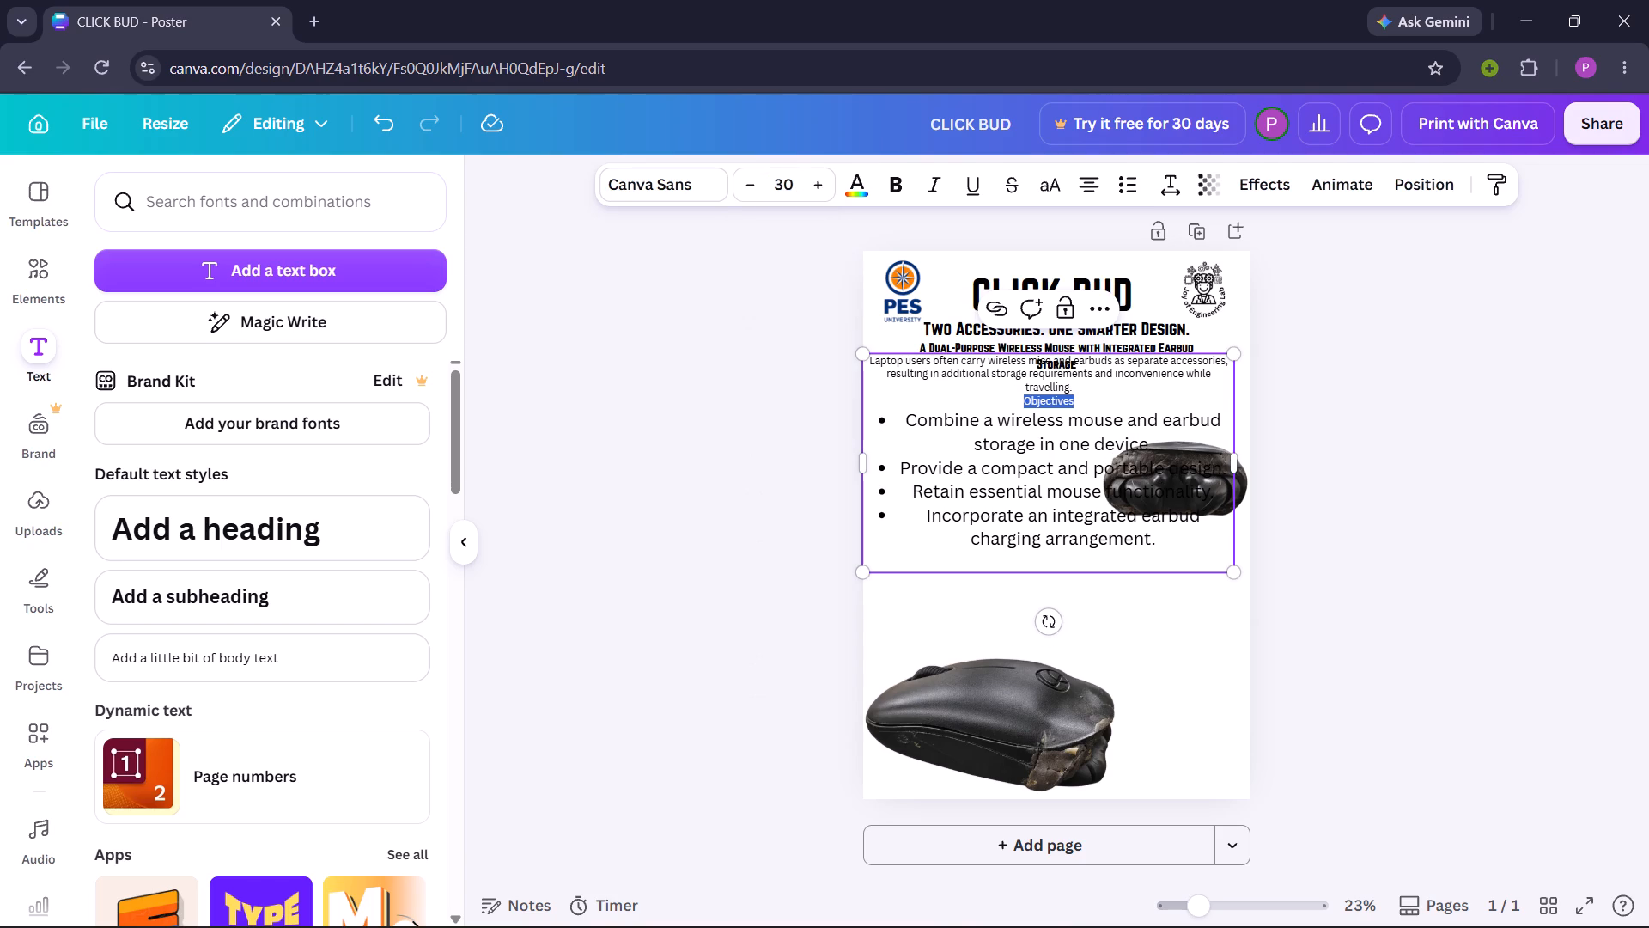
# Set the font size of the four bullet points under the Objectives heading to 30.
pyautogui.moveTo(906, 415); pyautogui.dragTo(1172, 540)
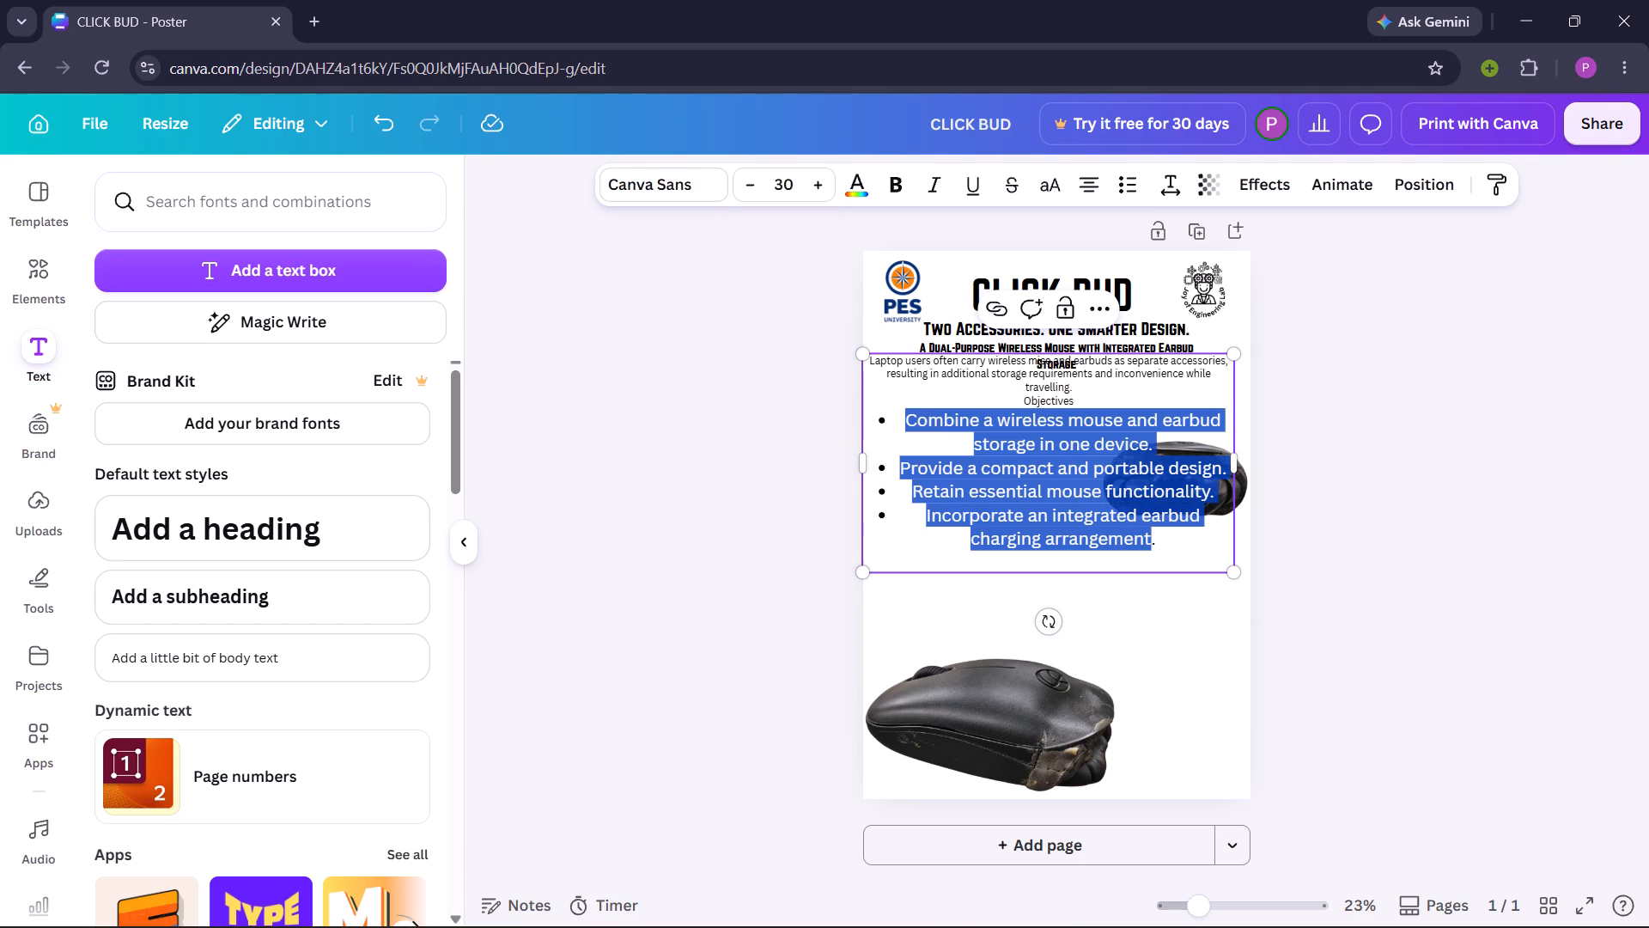
pyautogui.moveTo(1172, 540); pyautogui.dragTo(1174, 542)
pyautogui.doubleClick(780, 184)
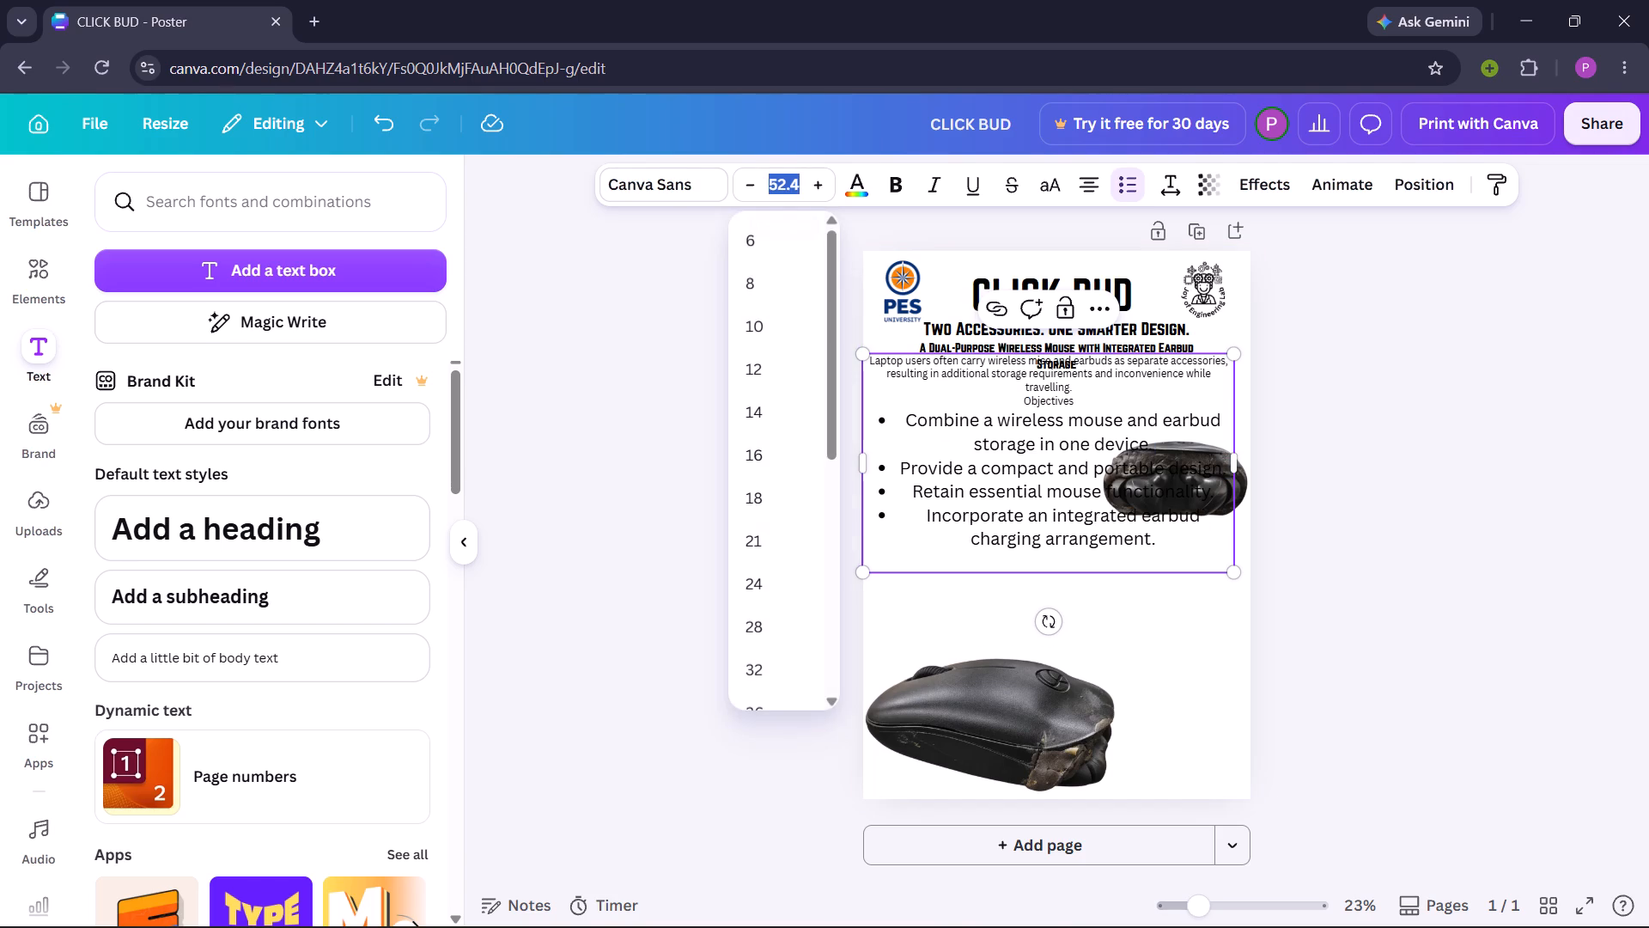
pyautogui.press('BackSpace')
pyautogui.write('30')
pyautogui.press('Return')
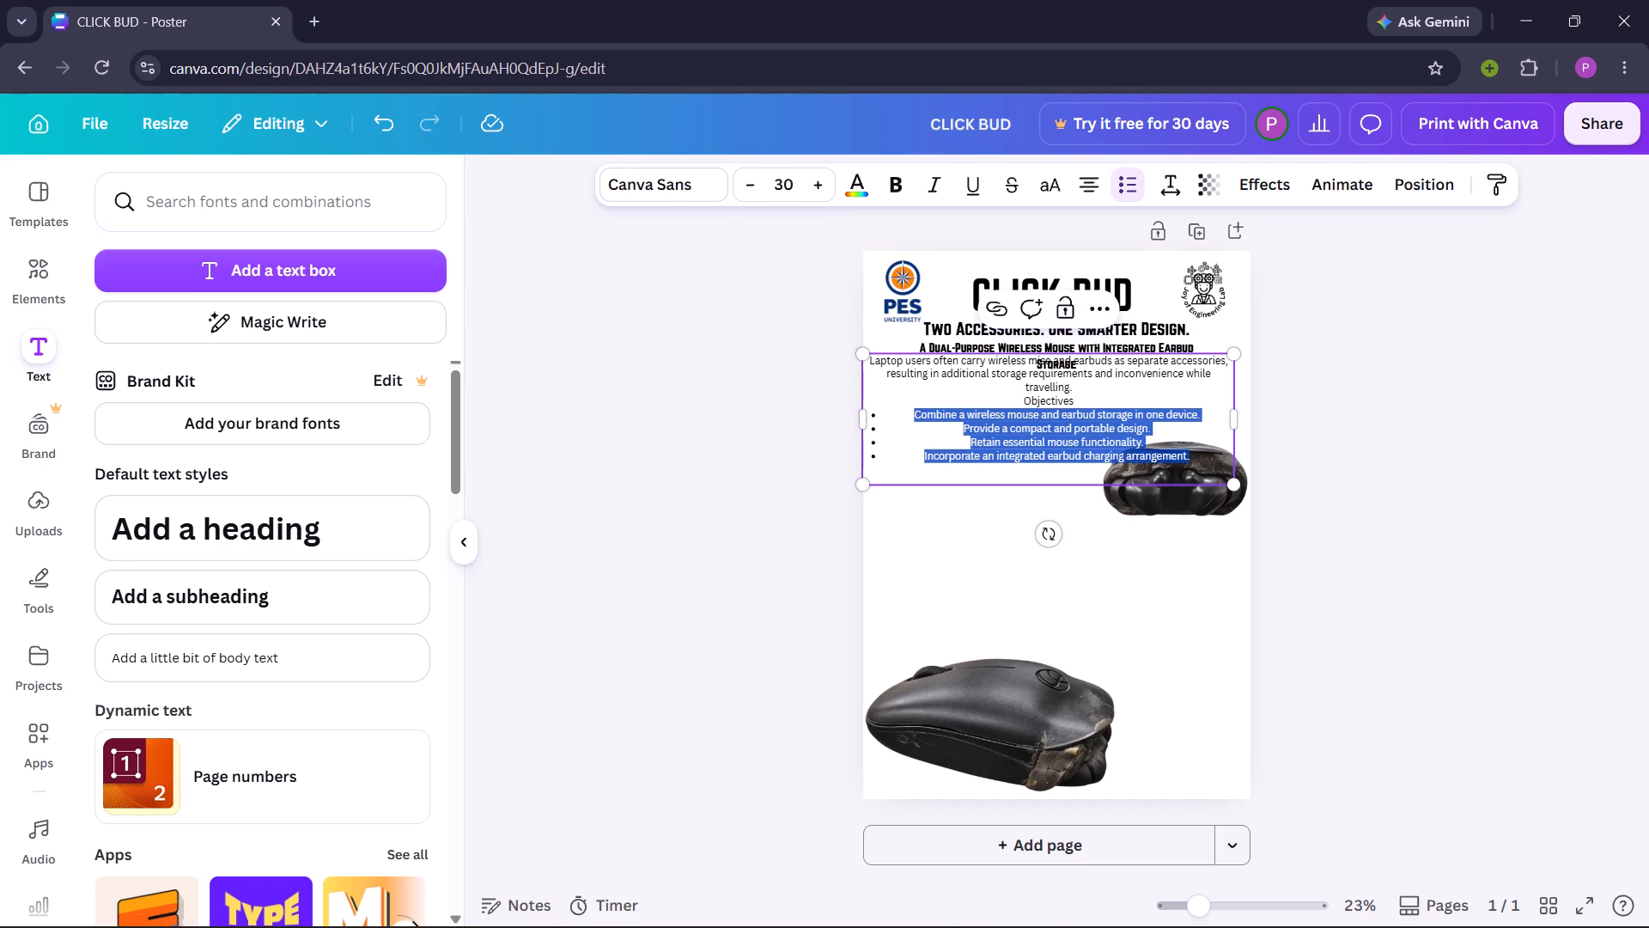
pyautogui.click(809, 466)
# Reposition the problem statement and objectives text box just below the tagline, within the poster's width.
pyautogui.moveTo(1048, 401); pyautogui.dragTo(1020, 446)
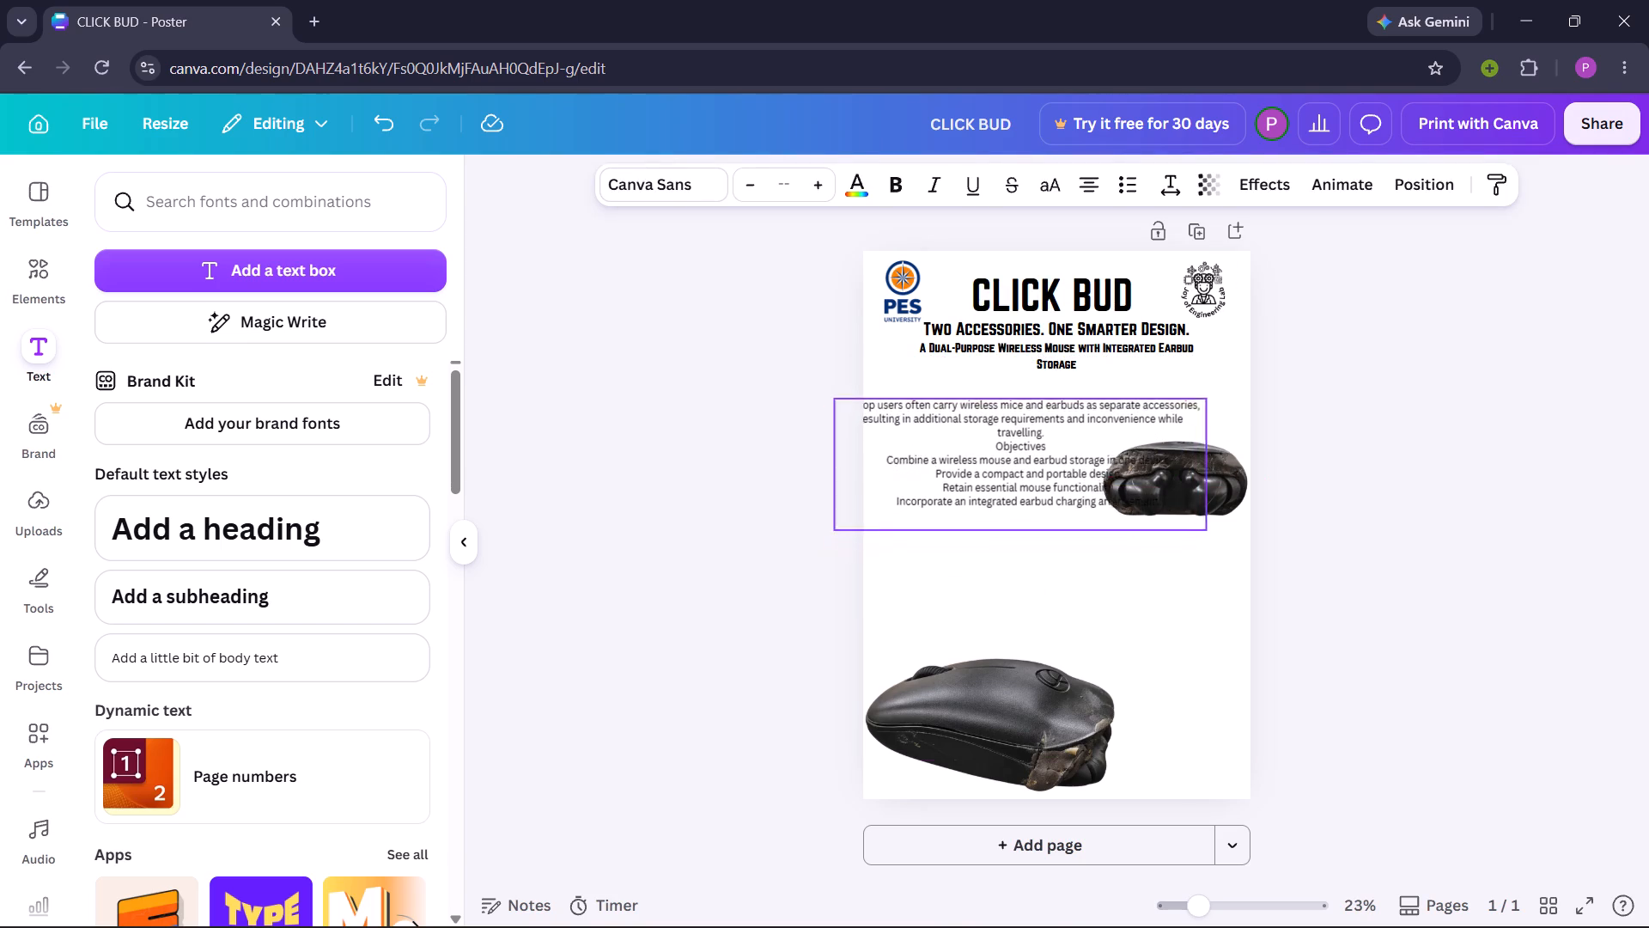
pyautogui.moveTo(1020, 446); pyautogui.dragTo(1014, 414)
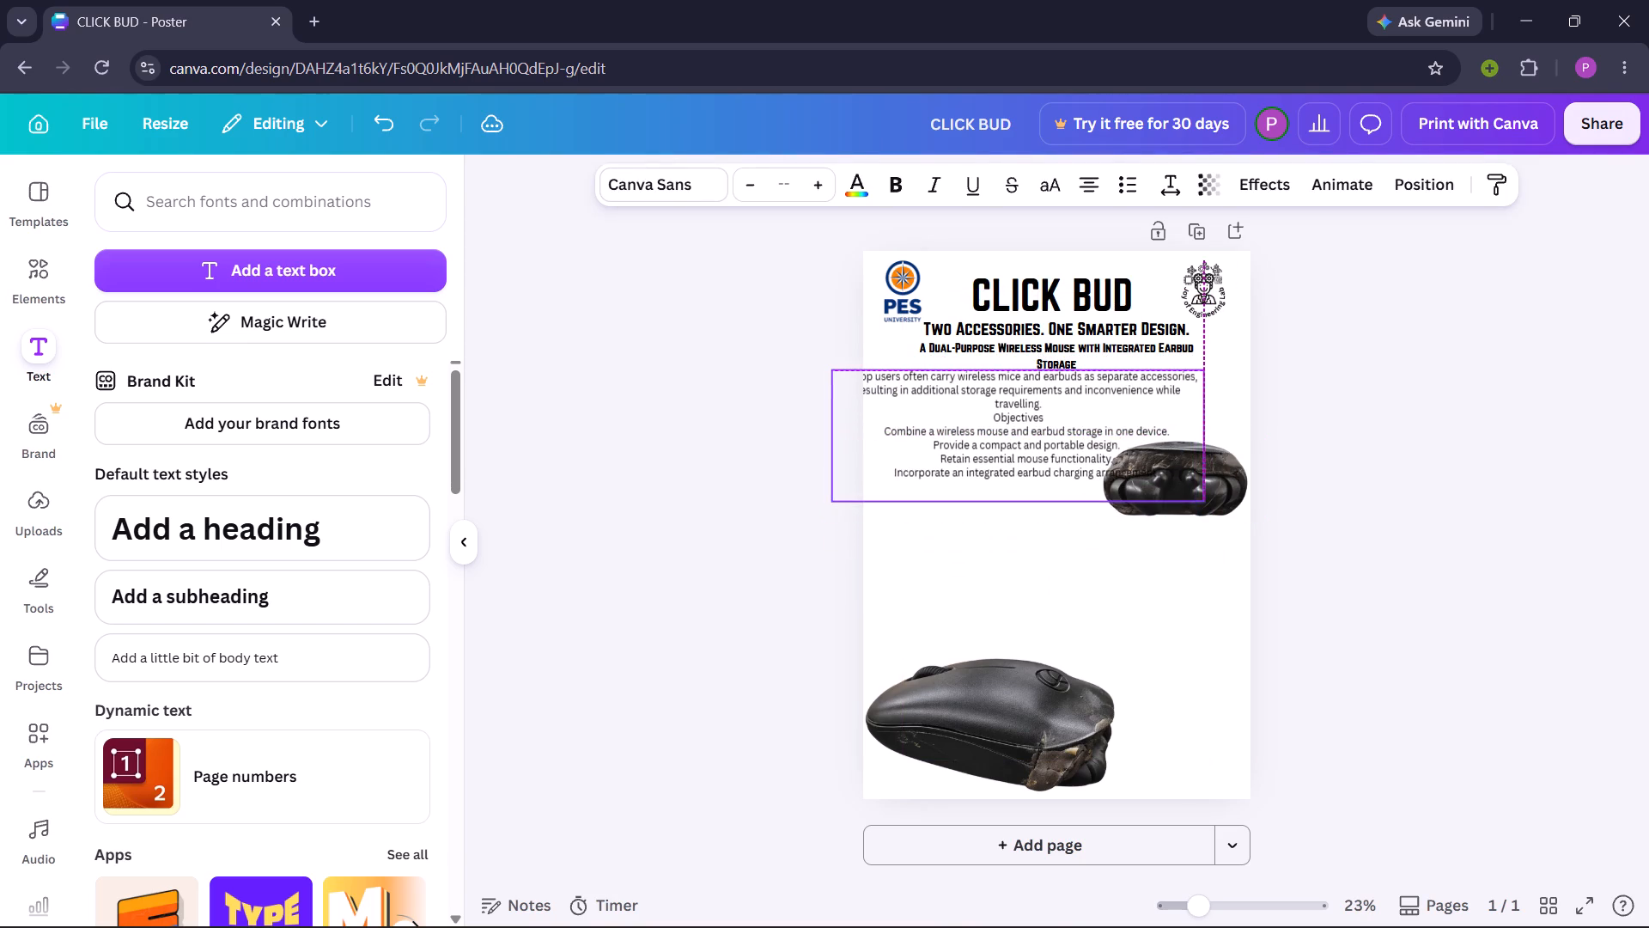
pyautogui.moveTo(1014, 414); pyautogui.dragTo(1043, 424)
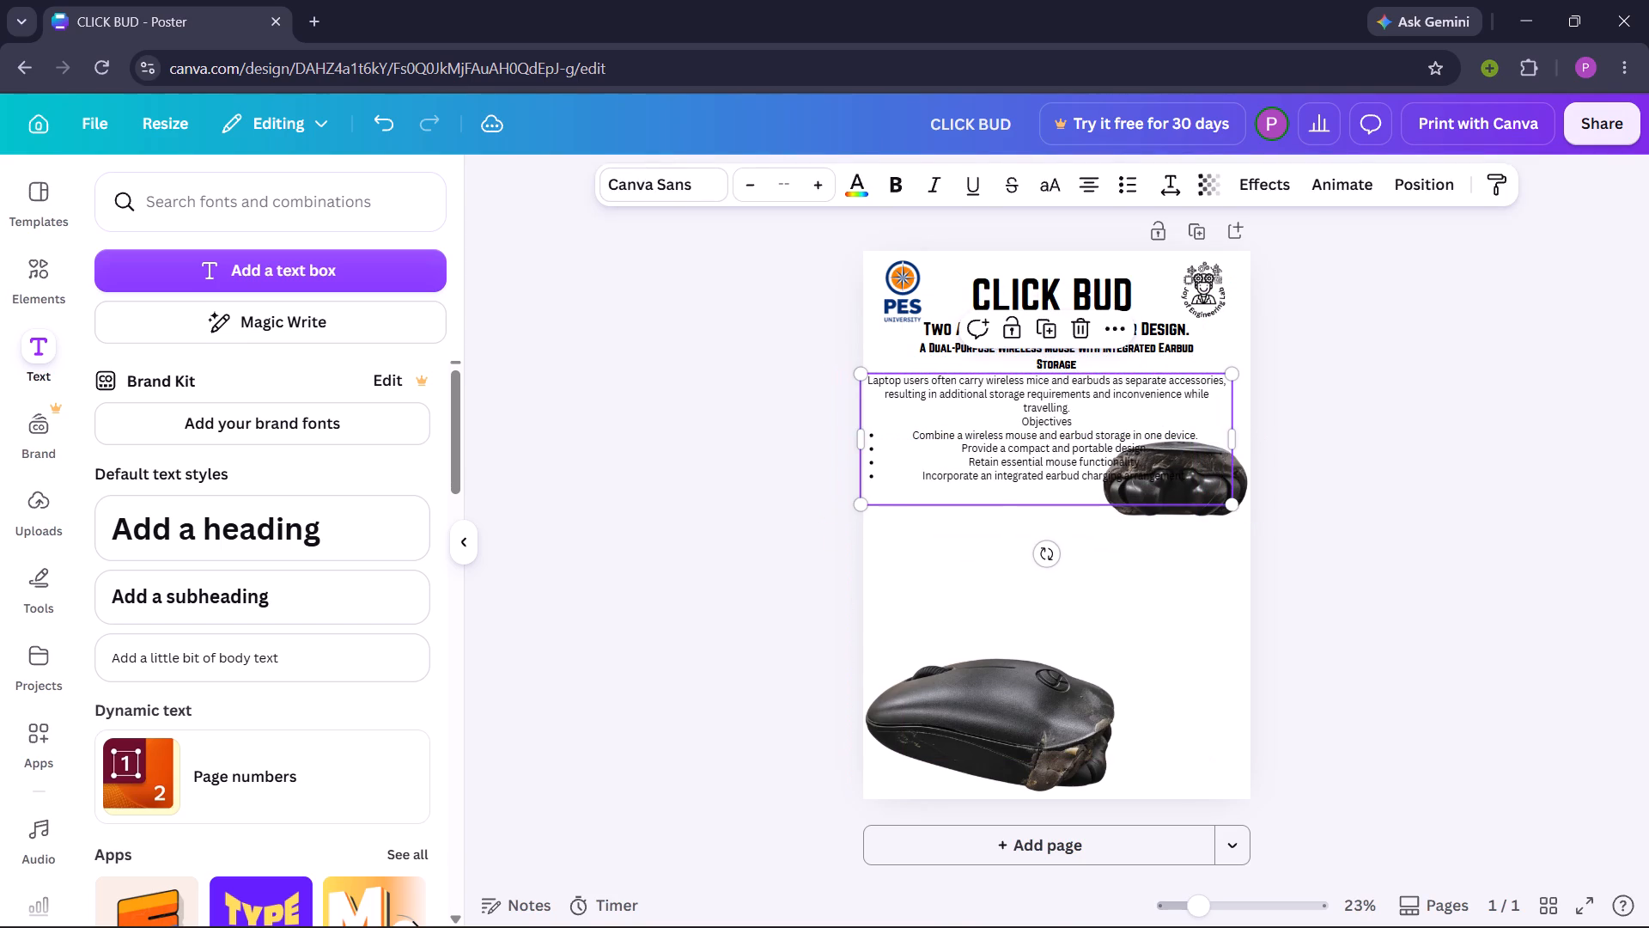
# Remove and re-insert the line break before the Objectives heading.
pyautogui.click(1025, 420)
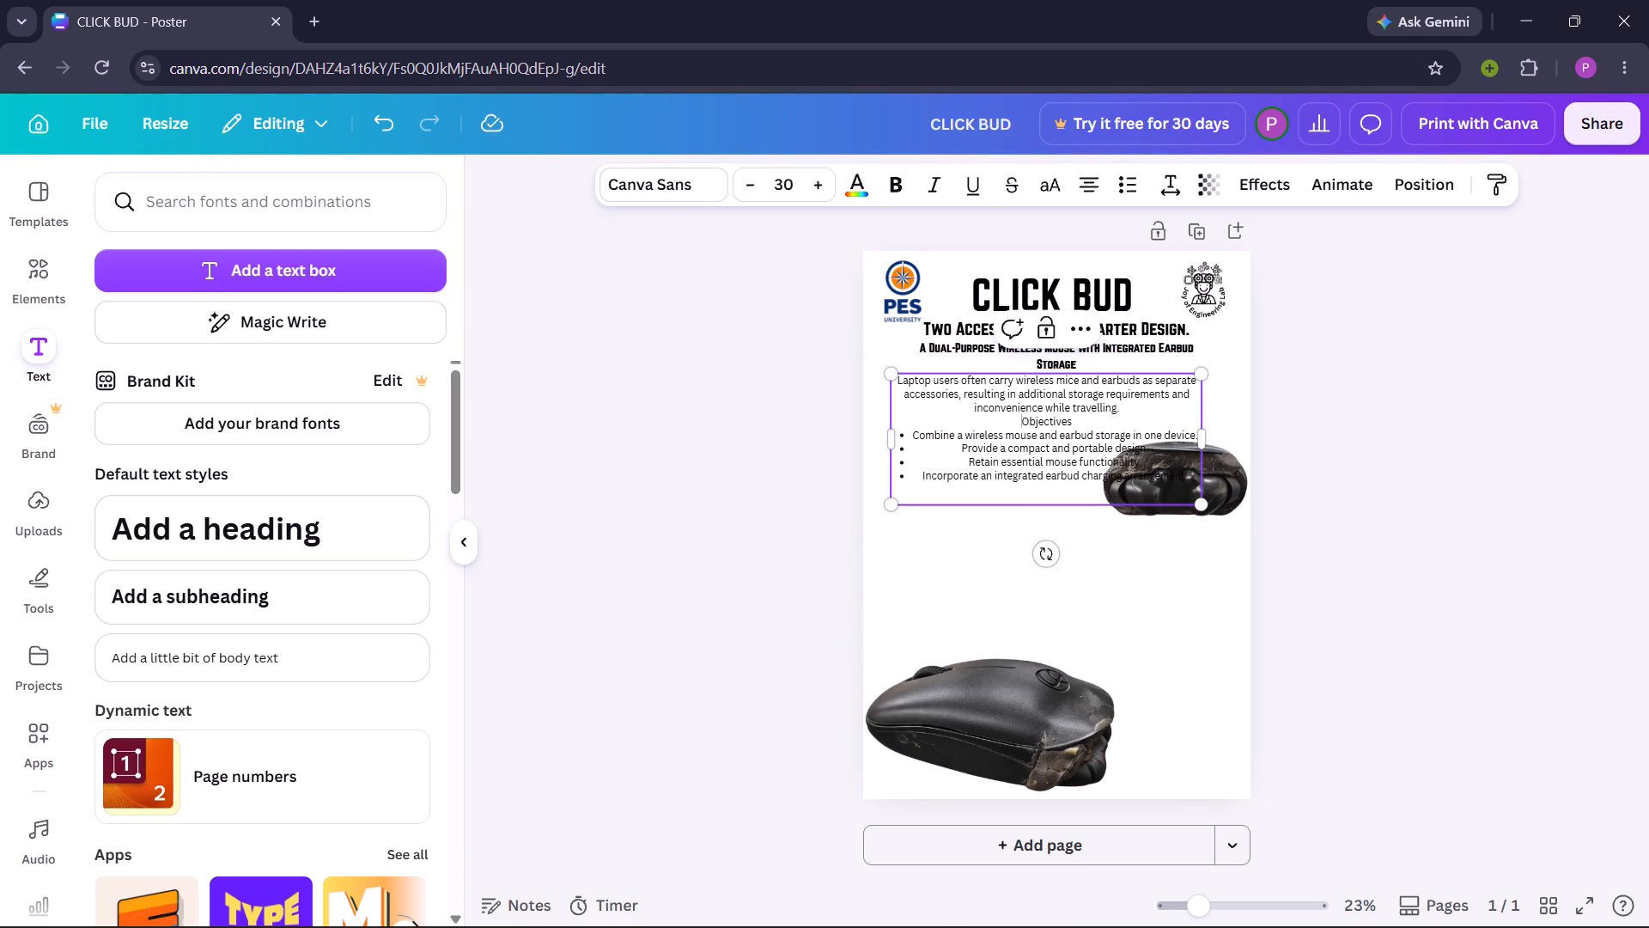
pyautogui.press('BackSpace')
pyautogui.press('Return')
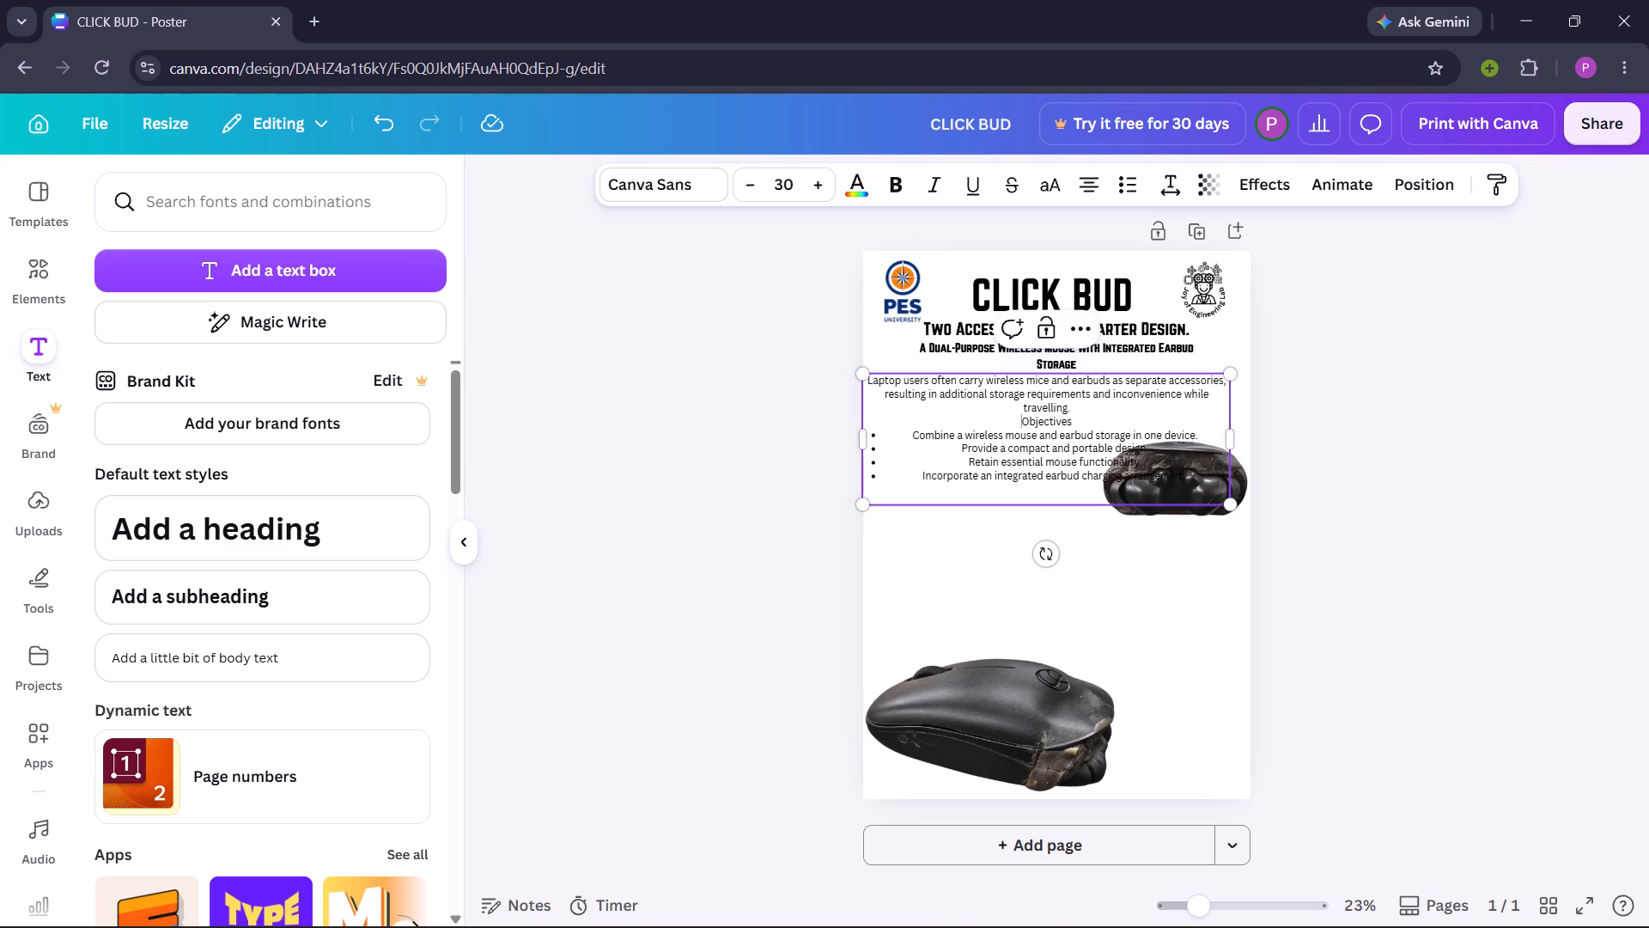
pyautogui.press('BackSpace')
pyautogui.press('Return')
# Left-align the four bullet points under the Objectives heading.
pyautogui.moveTo(909, 433); pyautogui.dragTo(1145, 485)
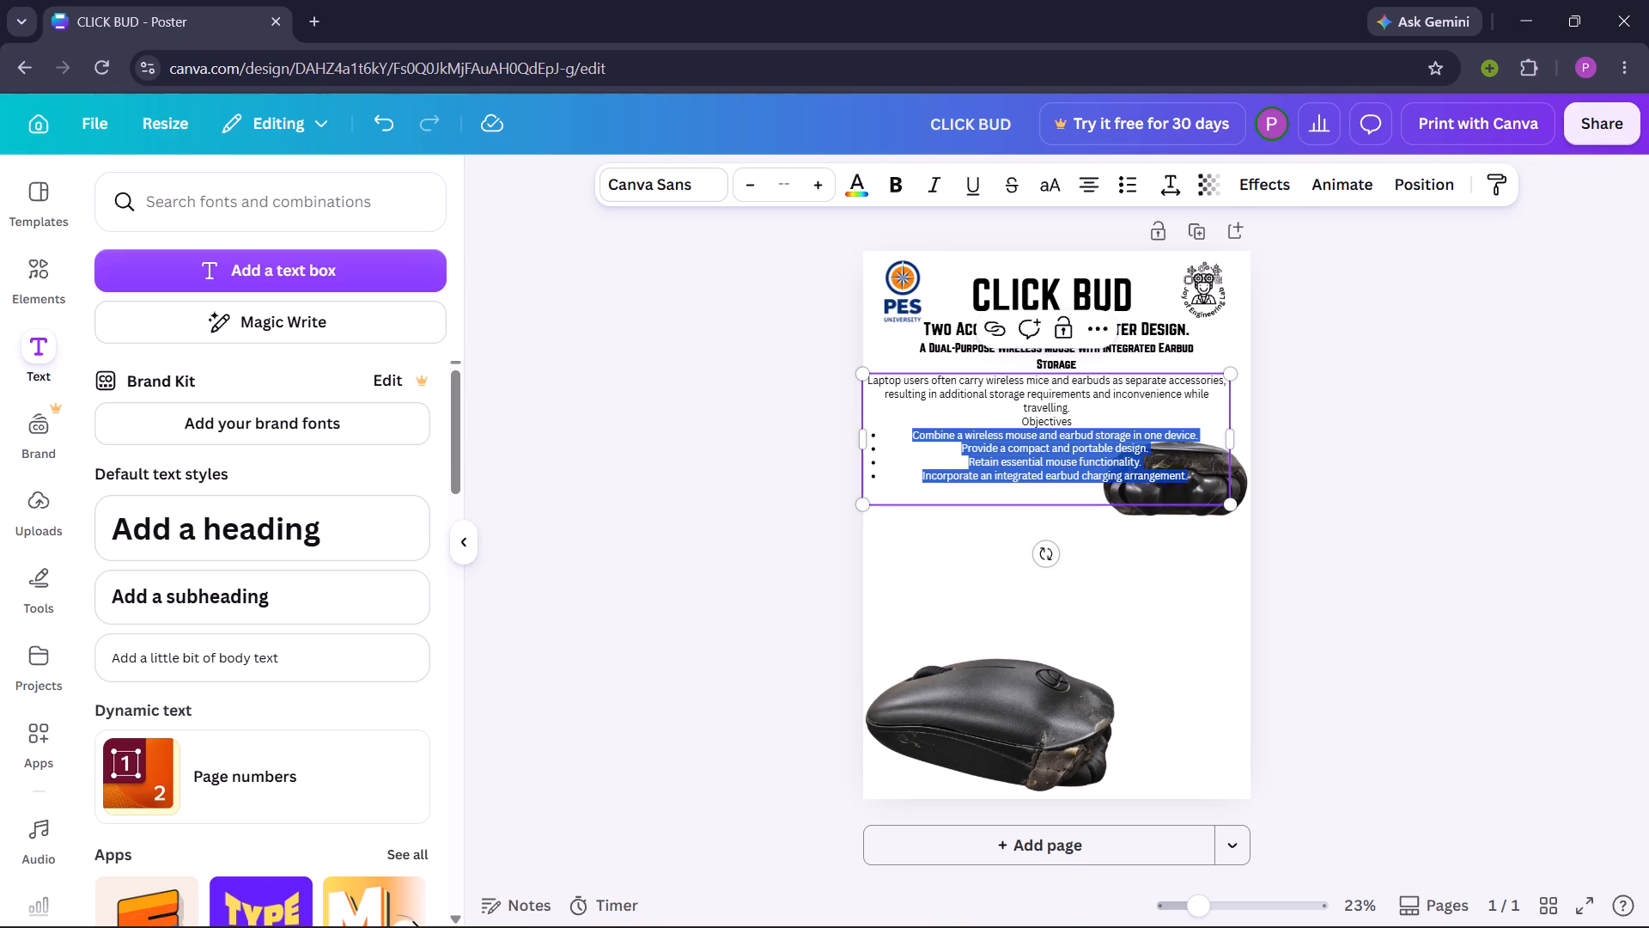
pyautogui.click(1094, 188)
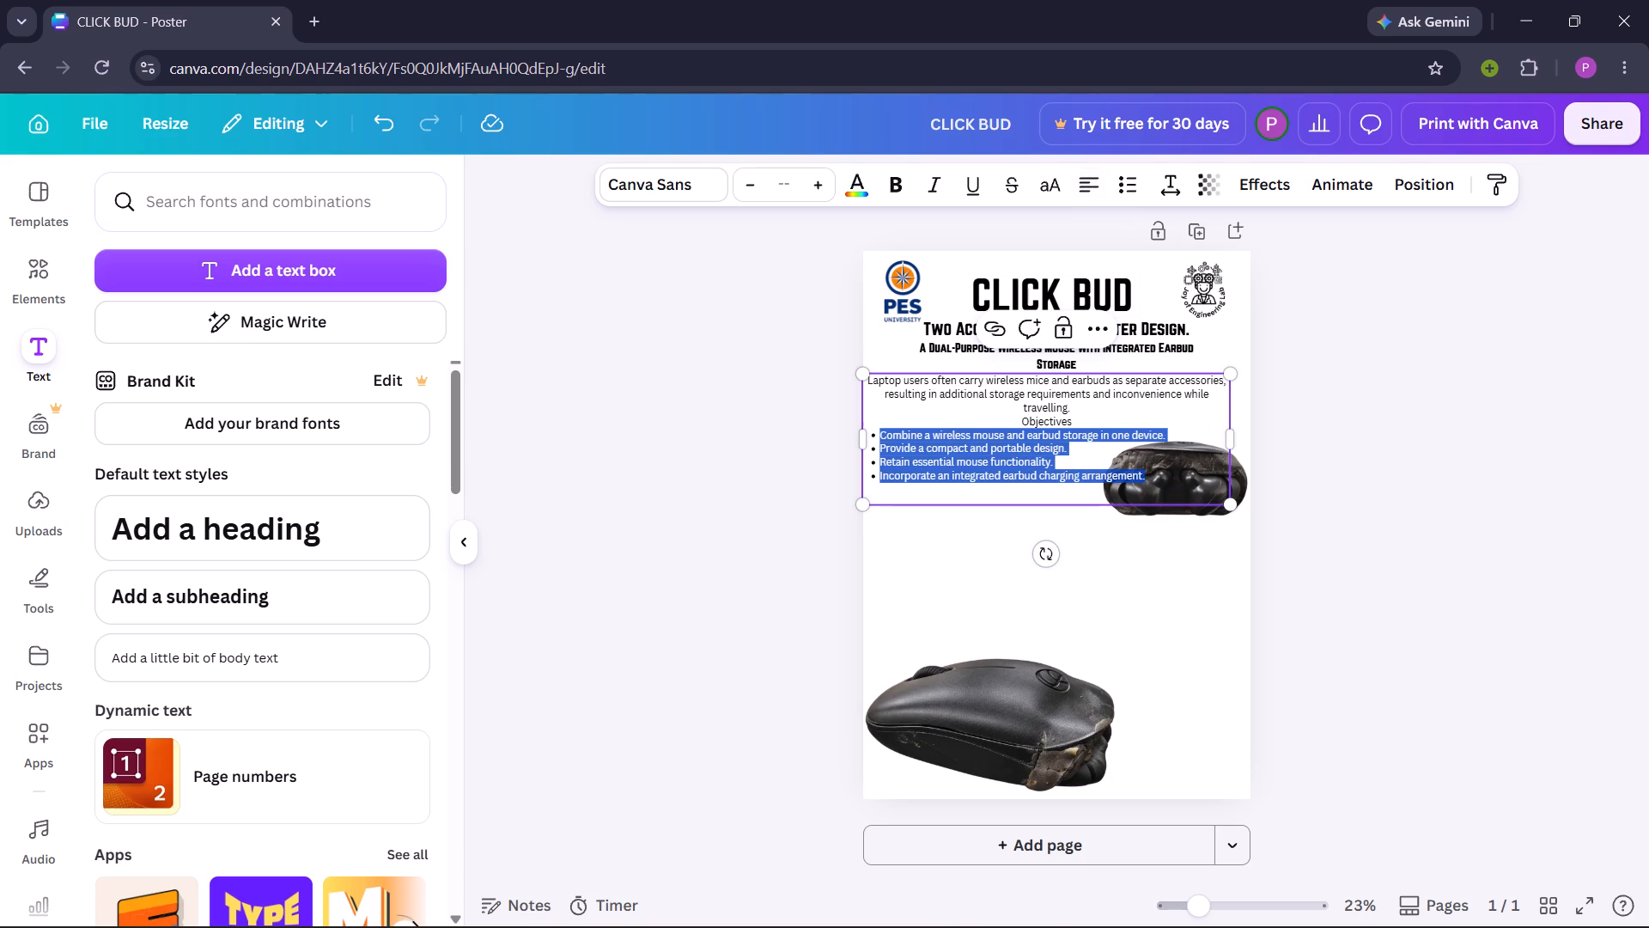
pyautogui.click(673, 571)
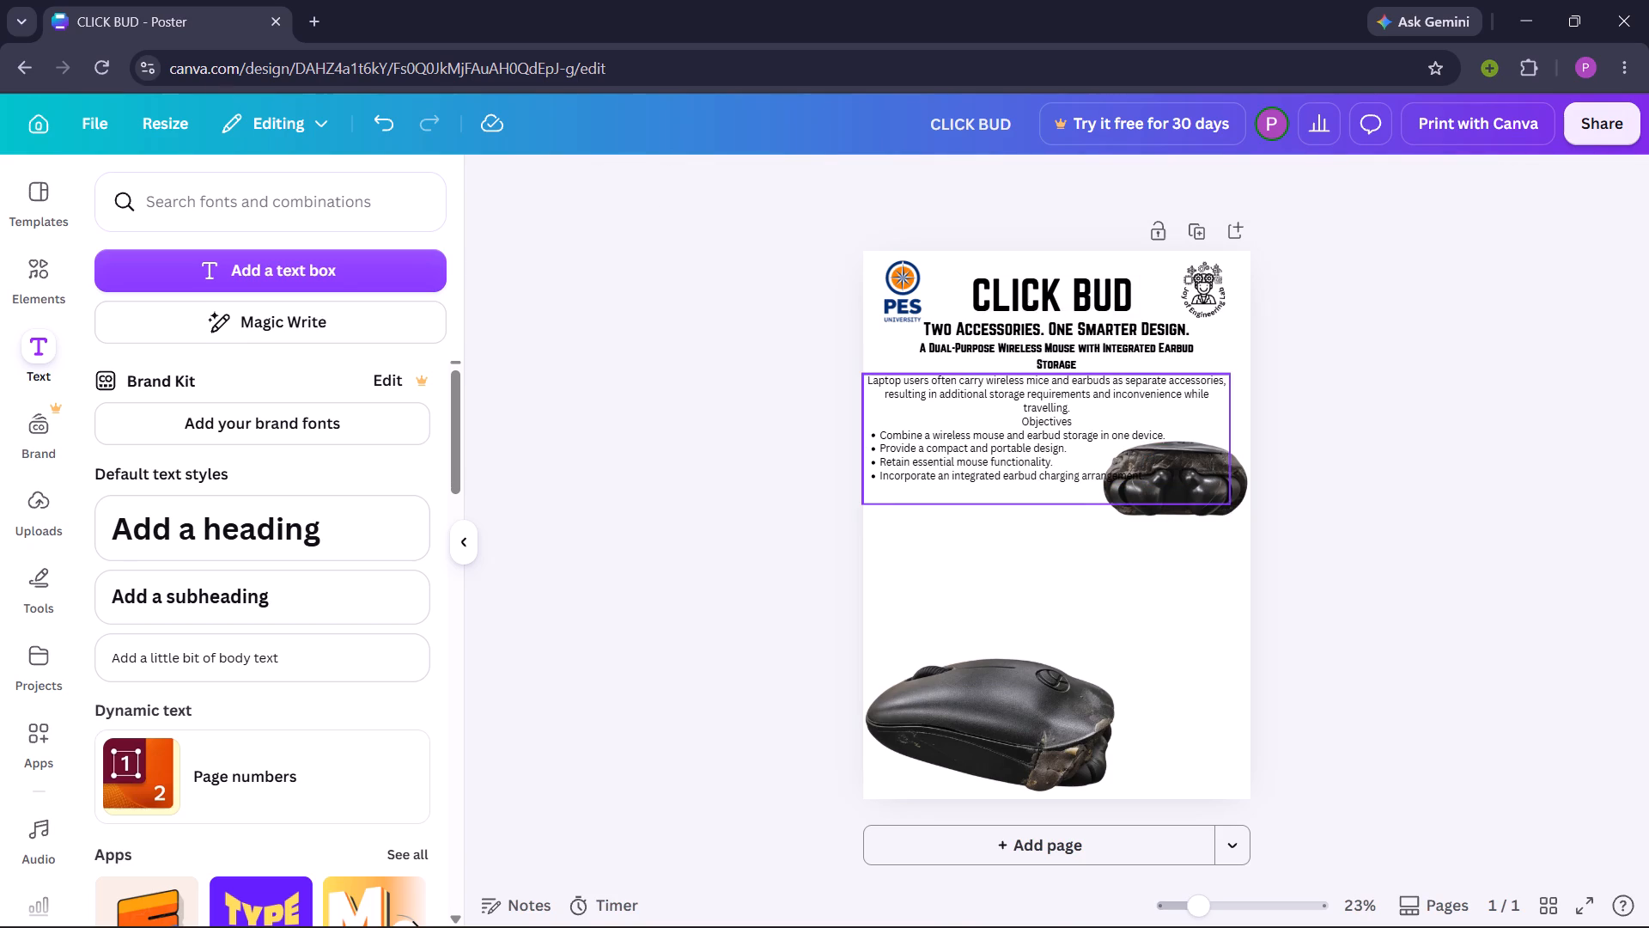
# Left-align the Objectives heading above the bullet points.
pyautogui.doubleClick(1032, 414)
pyautogui.tripleClick(1032, 419)
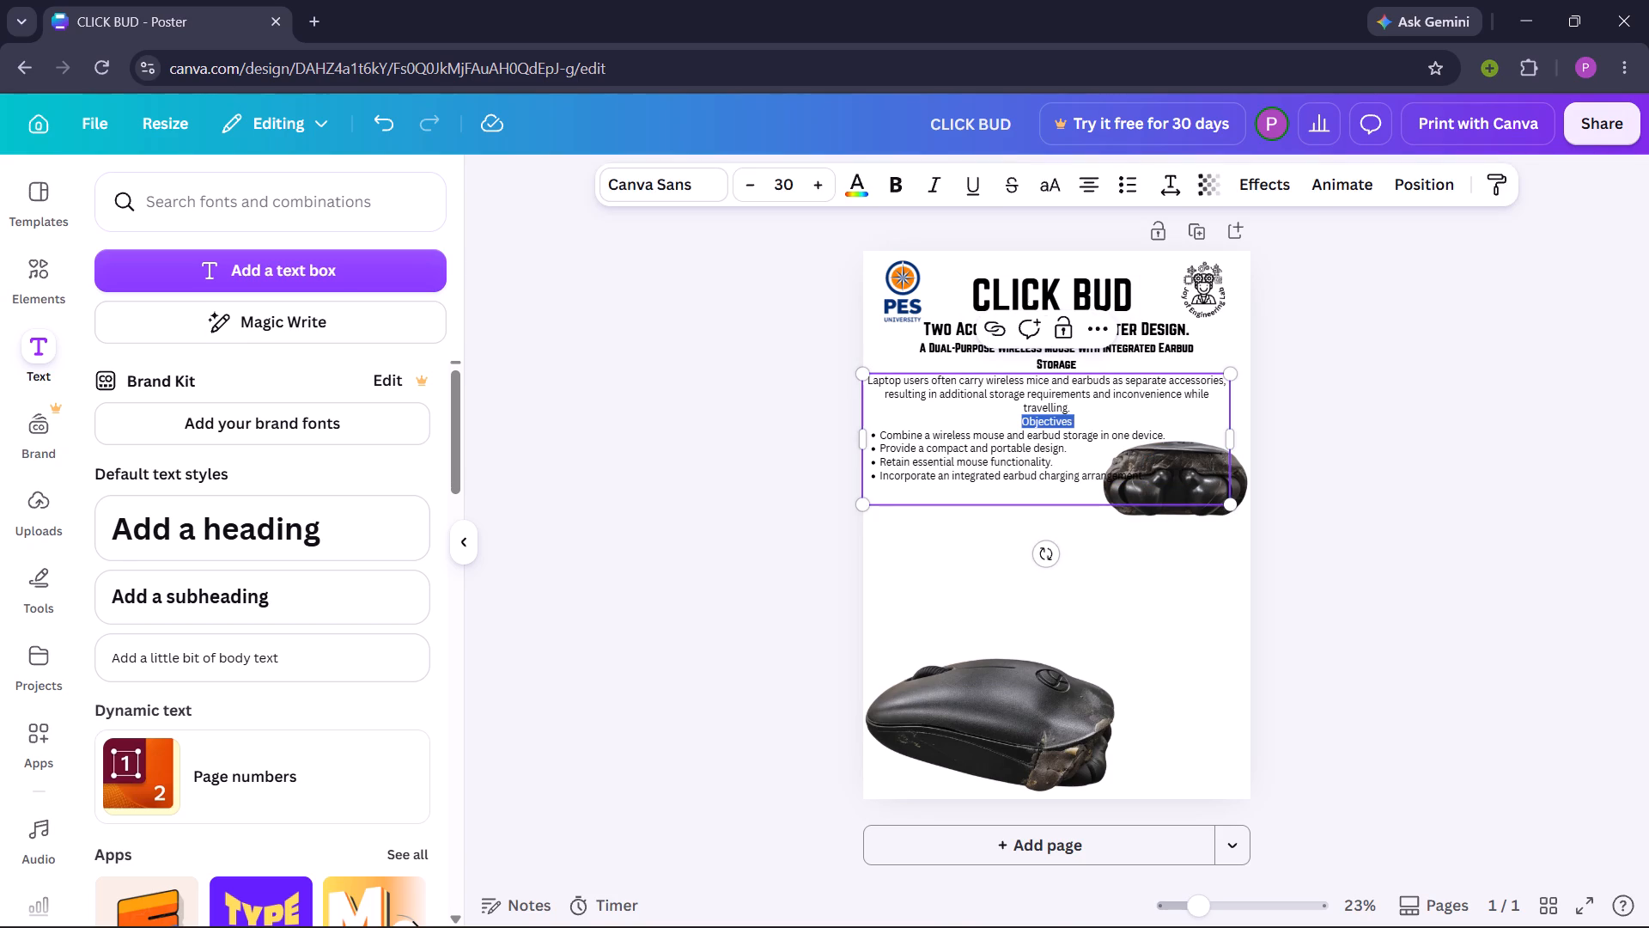
pyautogui.click(1085, 184)
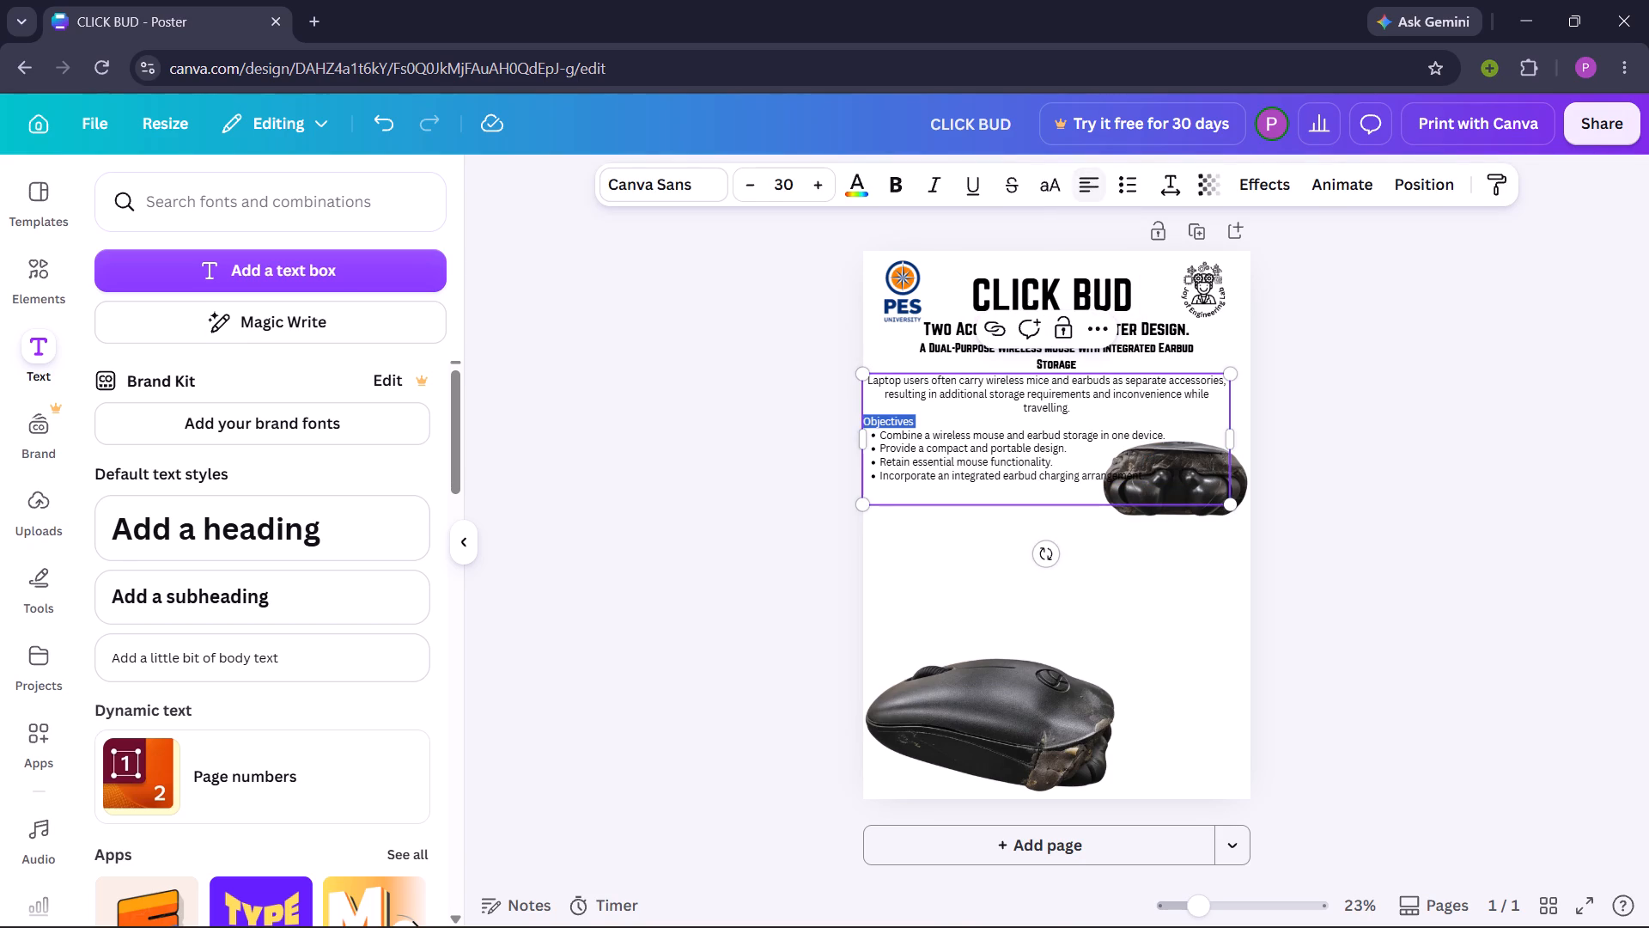
pyautogui.click(751, 539)
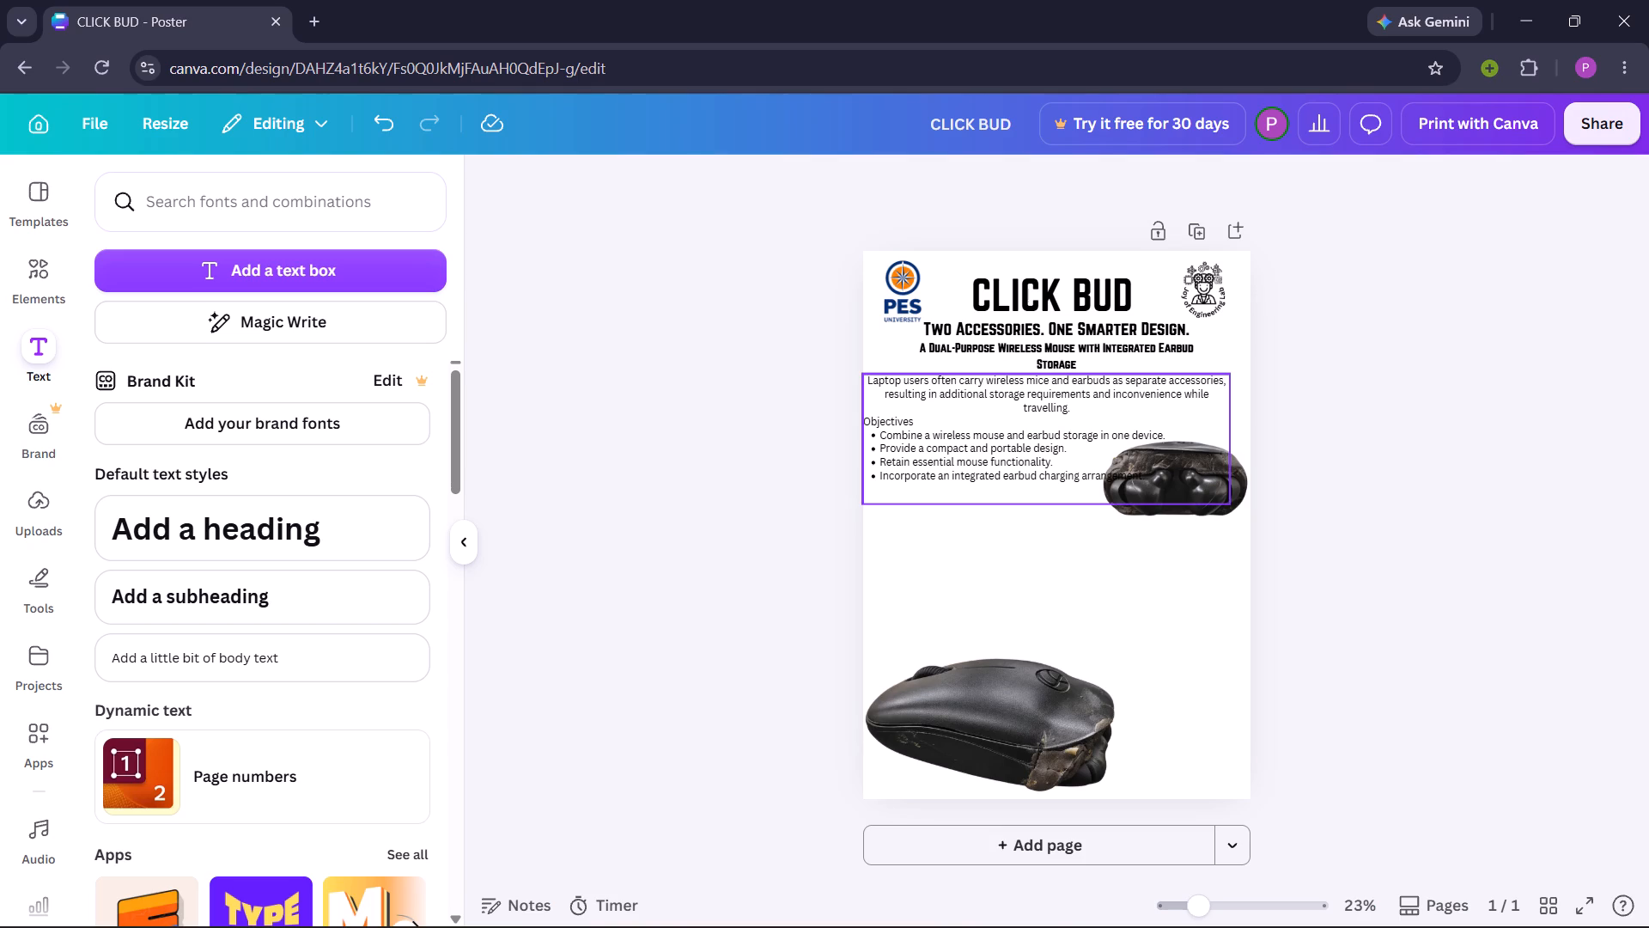
# Justify the problem statement paragraph that begins "Laptop users often carry wireless mice".
pyautogui.tripleClick(928, 384)
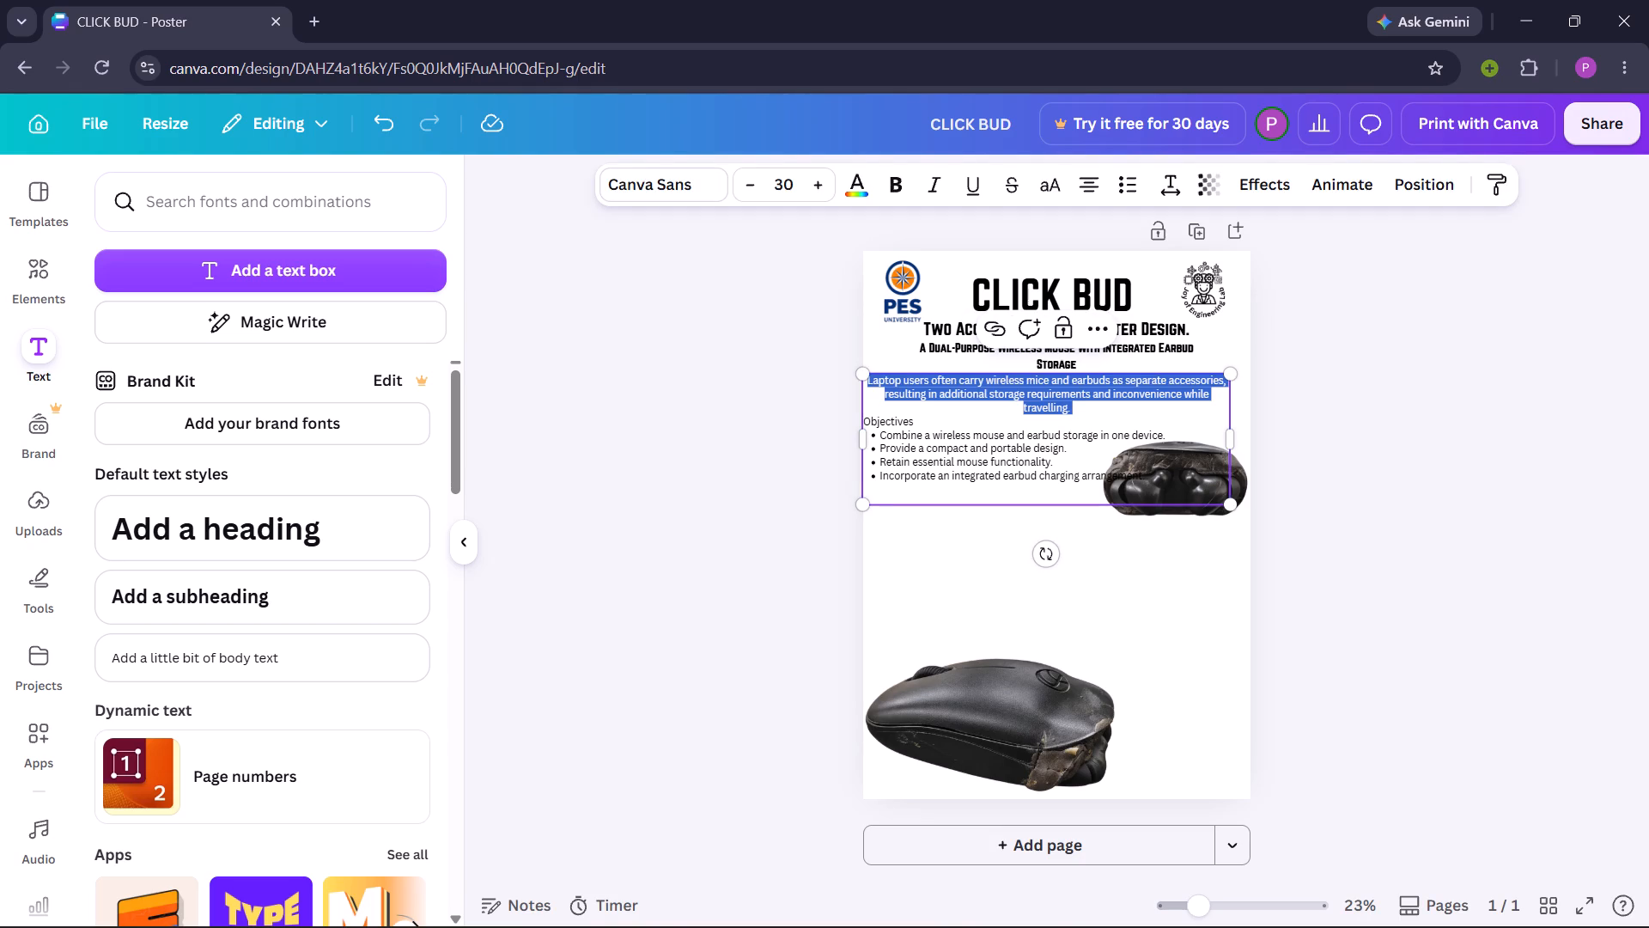
pyautogui.click(1090, 200)
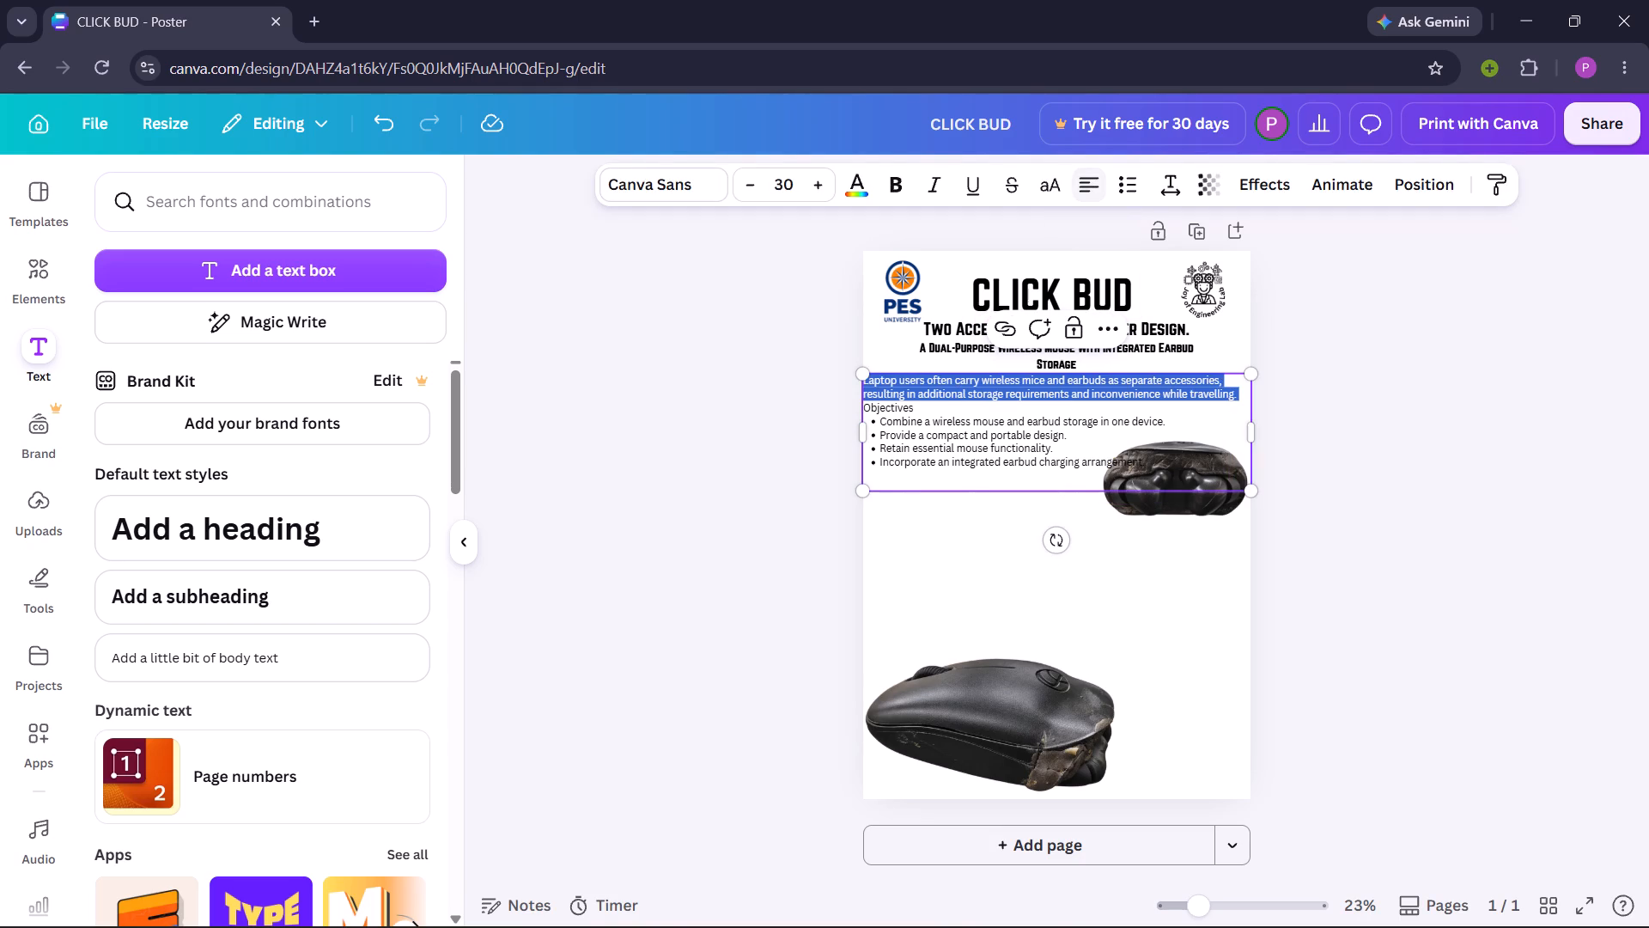
pyautogui.click(1090, 200)
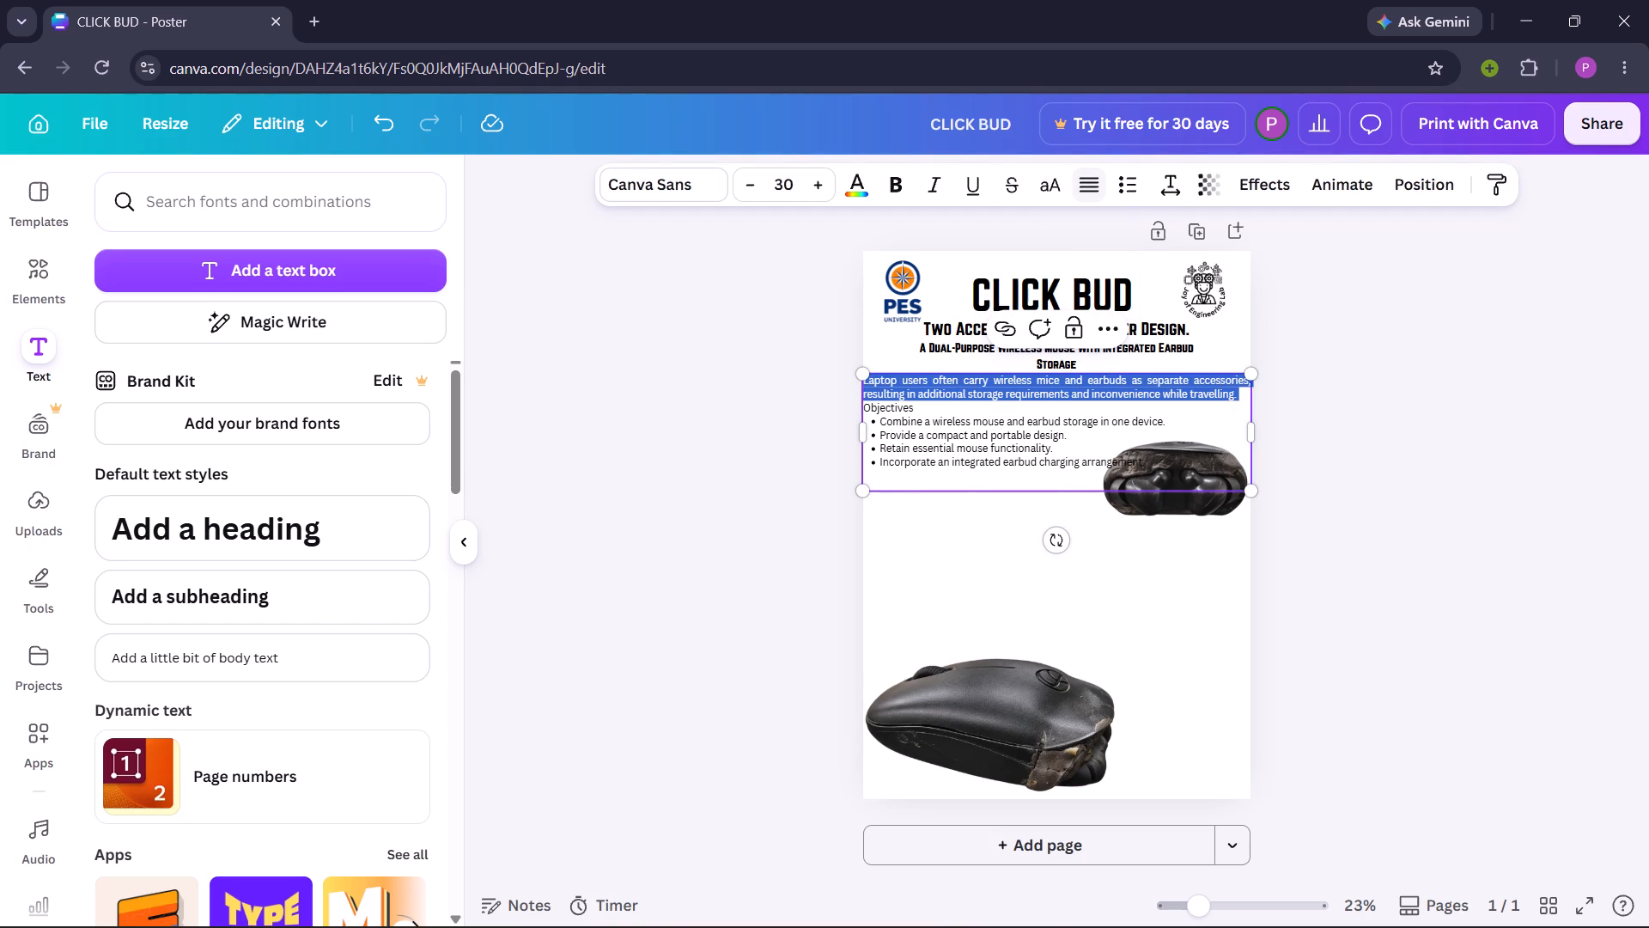
pyautogui.click(692, 492)
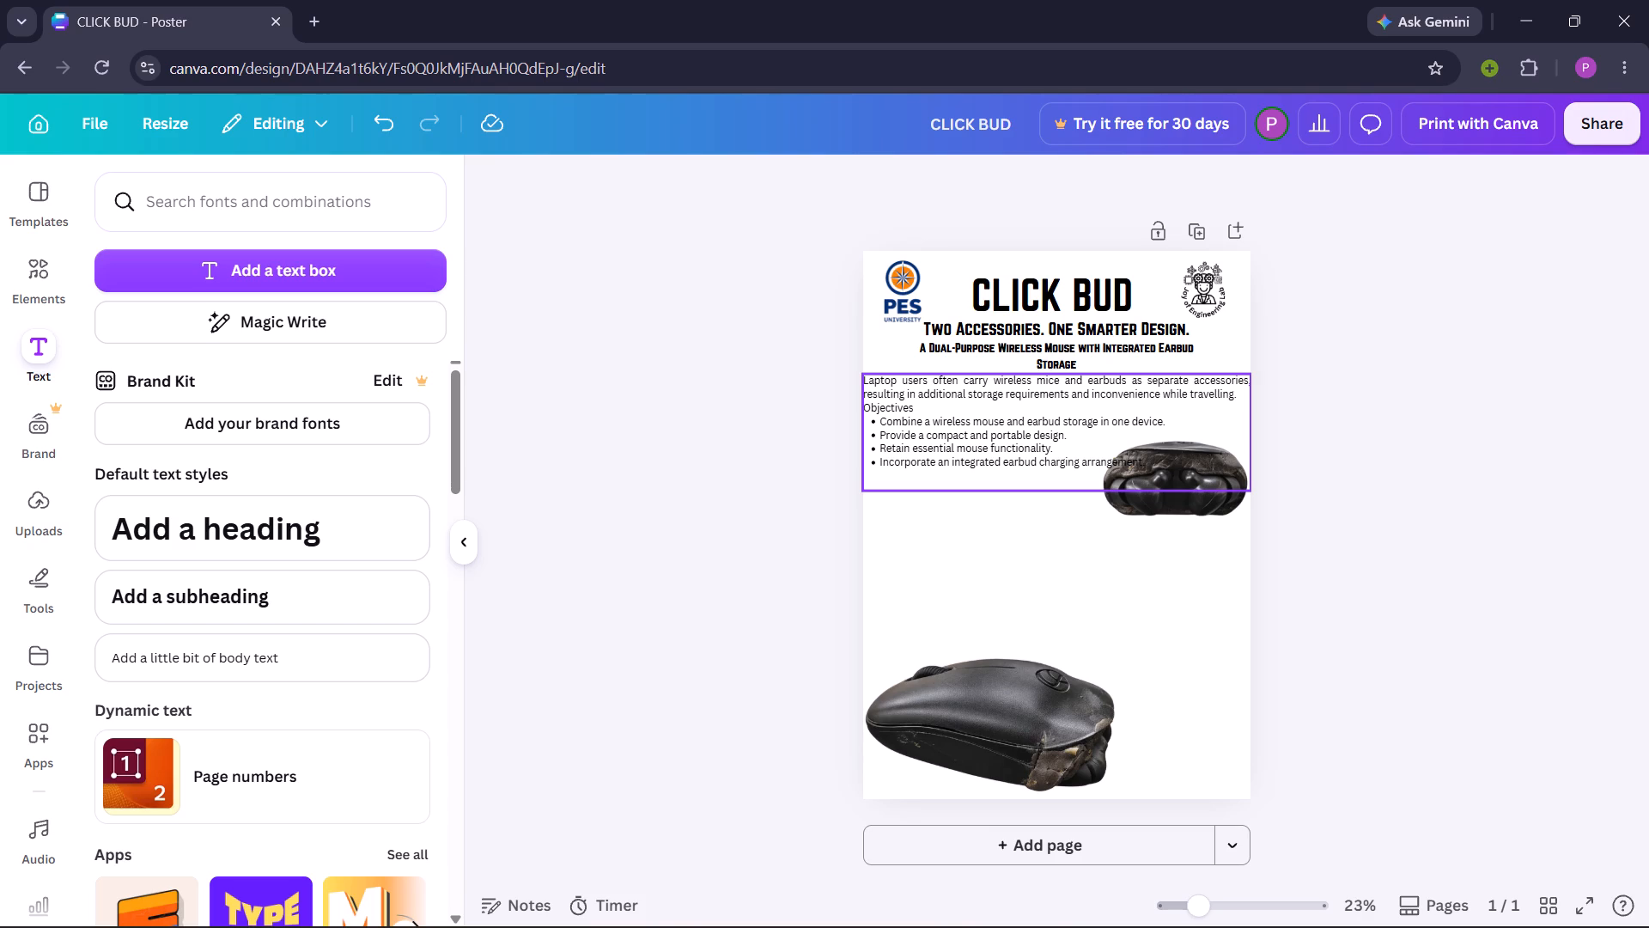
# Scale down the problem statement and objectives text box until it clears the mouse photo, and shift it slightly in from the poster's edge.
pyautogui.click(1131, 392)
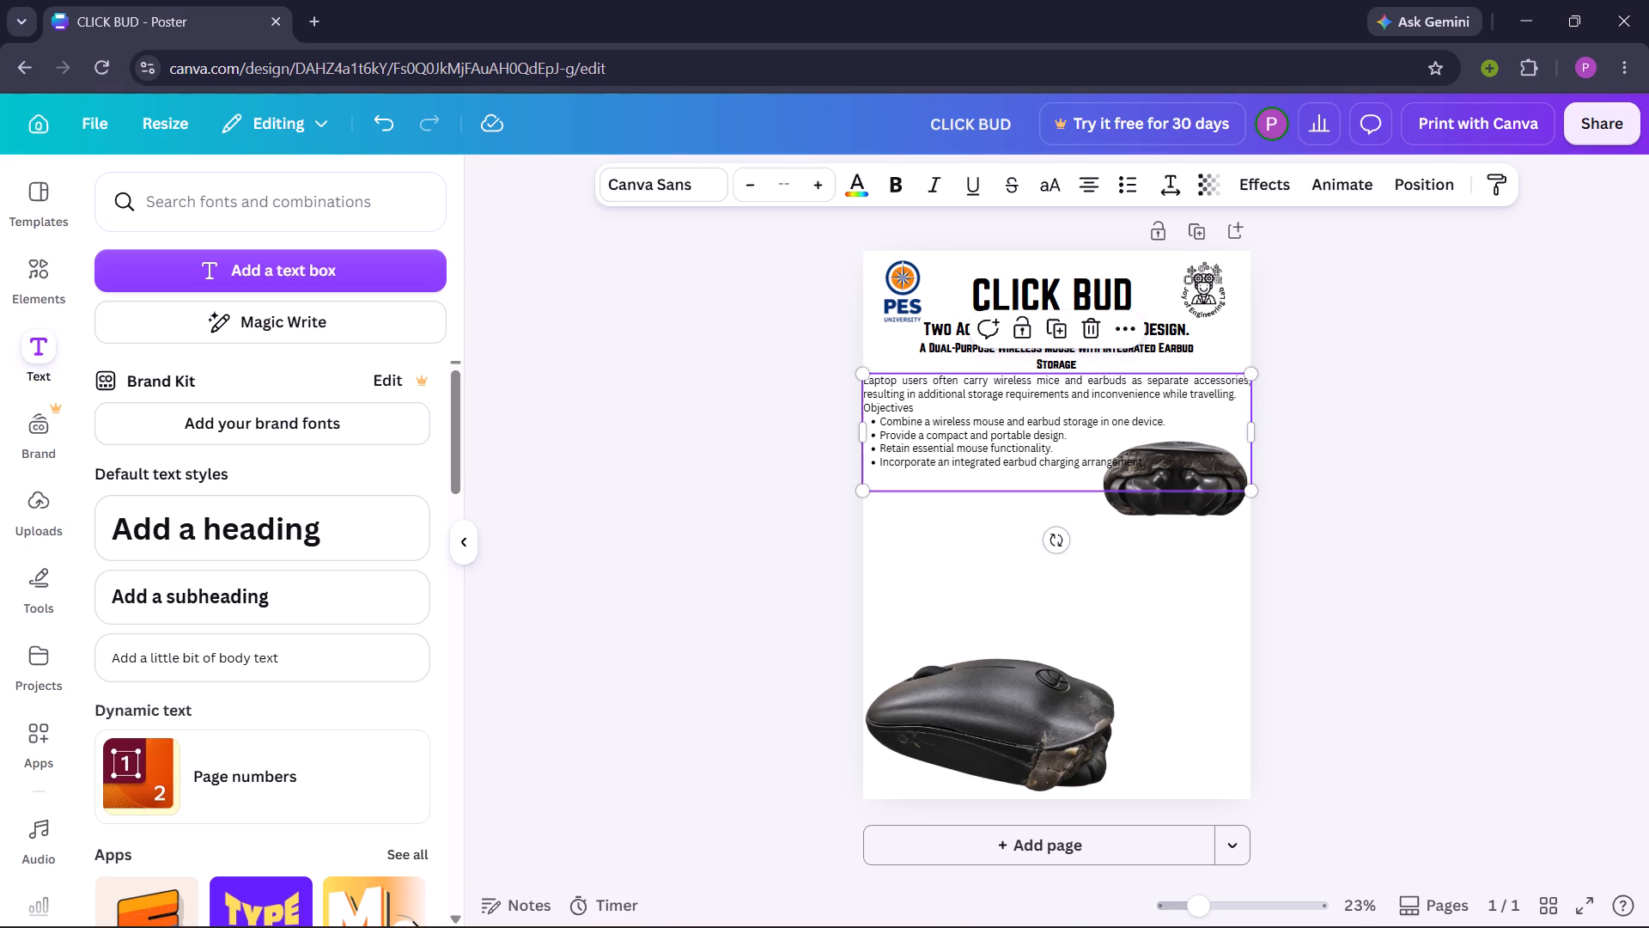
pyautogui.moveTo(1253, 491); pyautogui.dragTo(1234, 479)
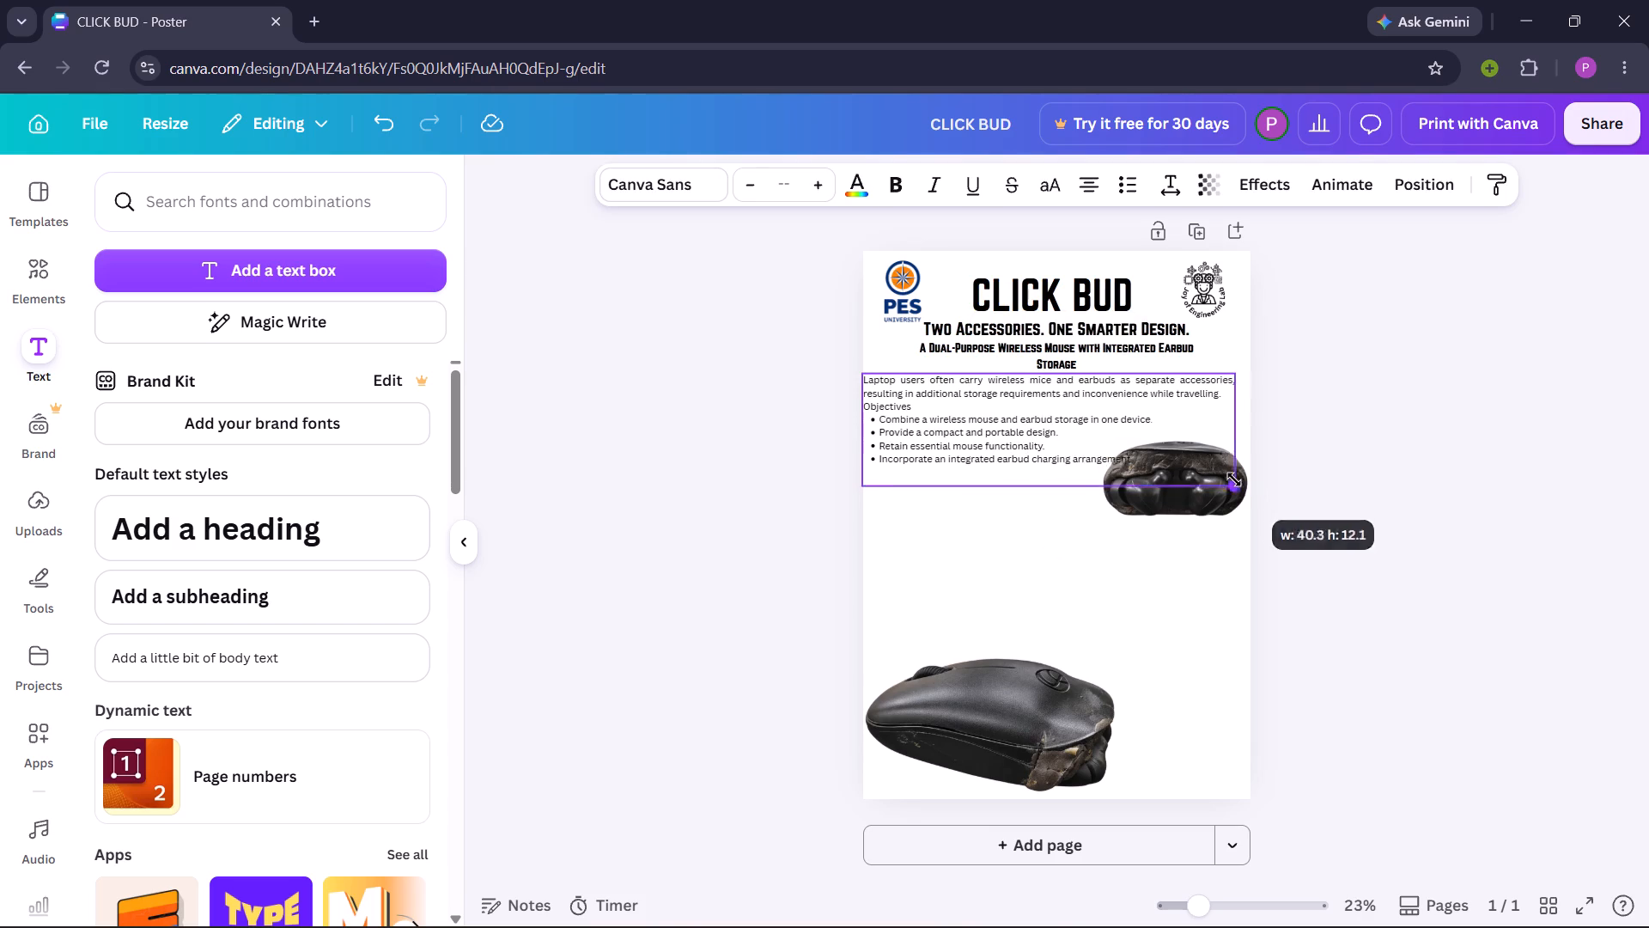
pyautogui.moveTo(1234, 479); pyautogui.dragTo(1192, 462)
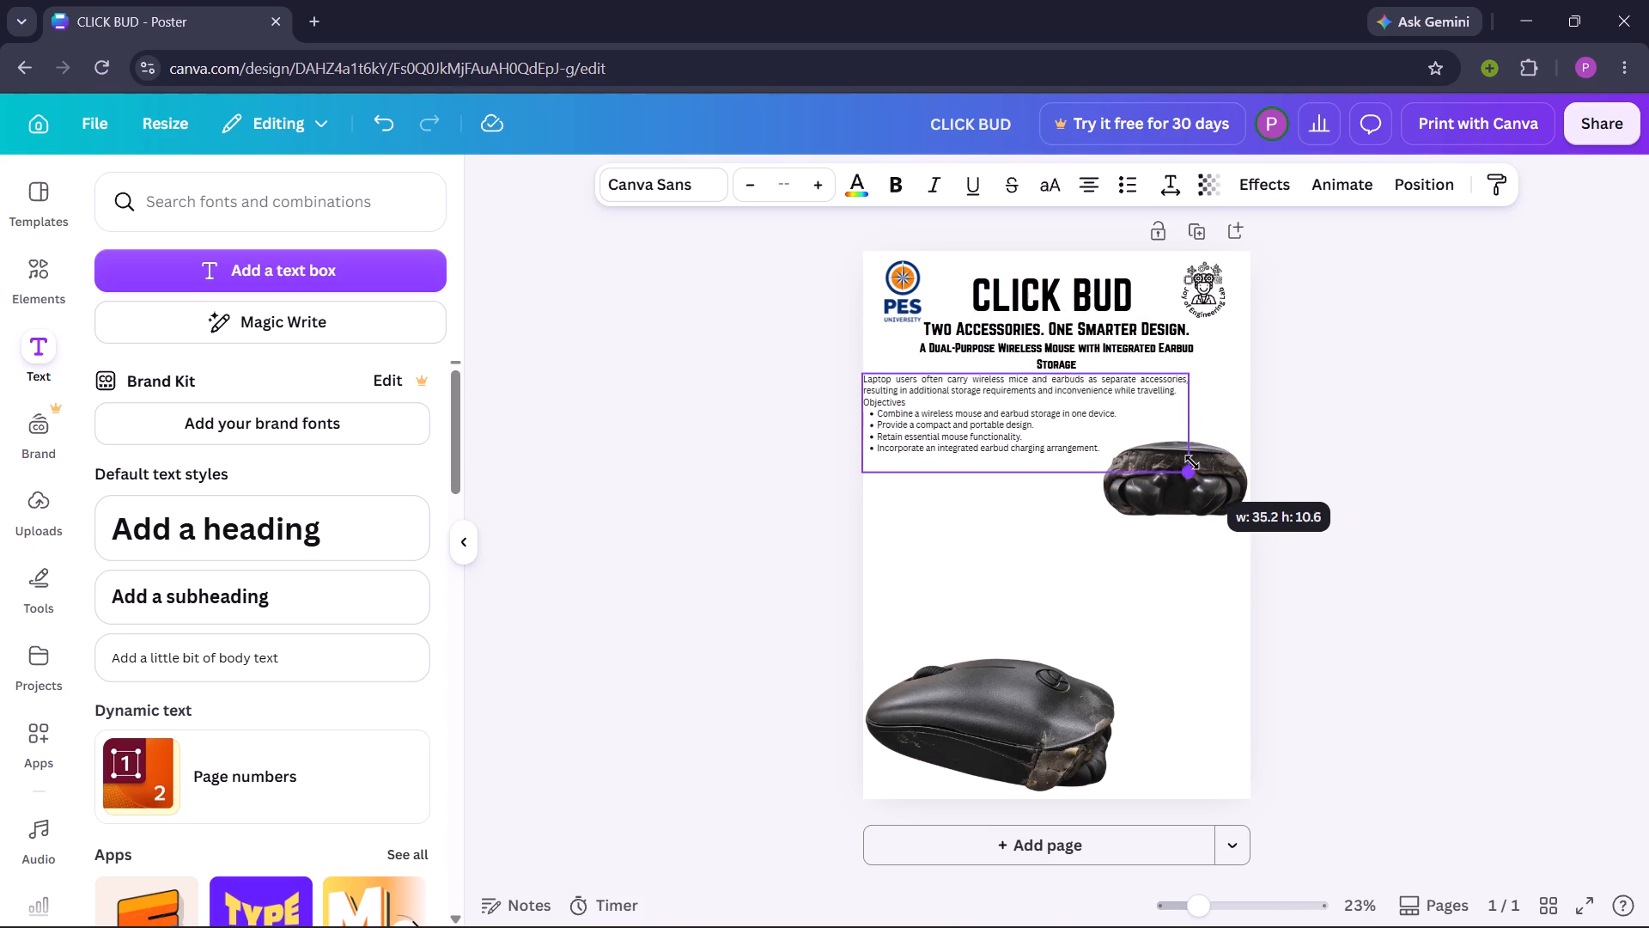
pyautogui.moveTo(1192, 462); pyautogui.dragTo(1139, 460)
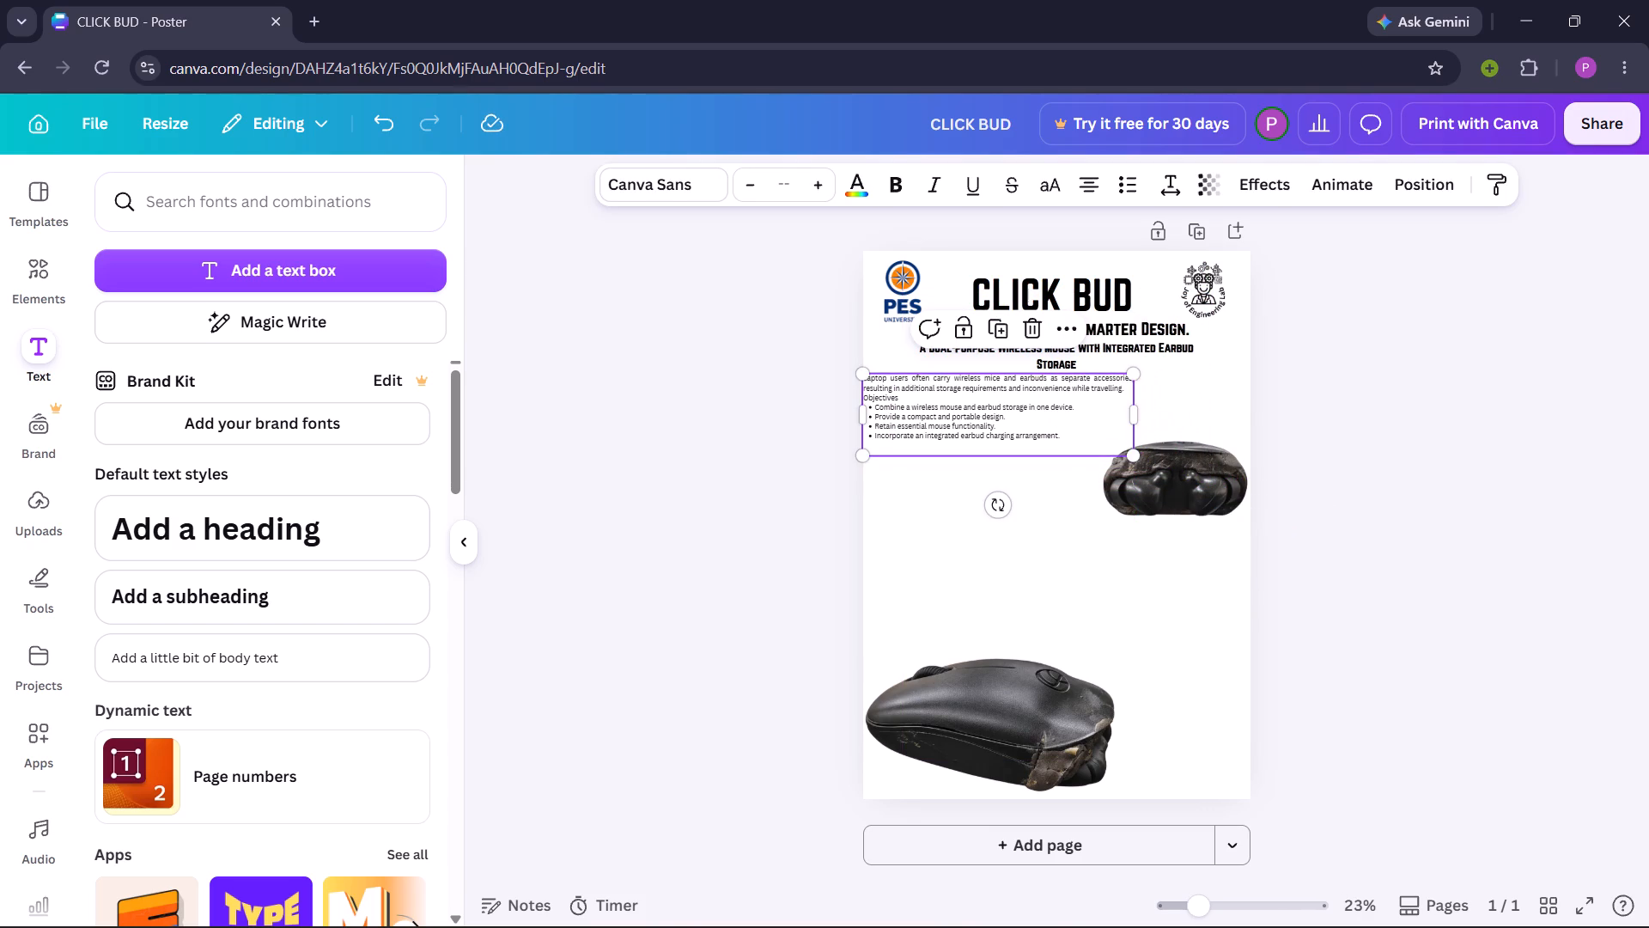
pyautogui.moveTo(985, 413); pyautogui.dragTo(998, 418)
pyautogui.click(773, 510)
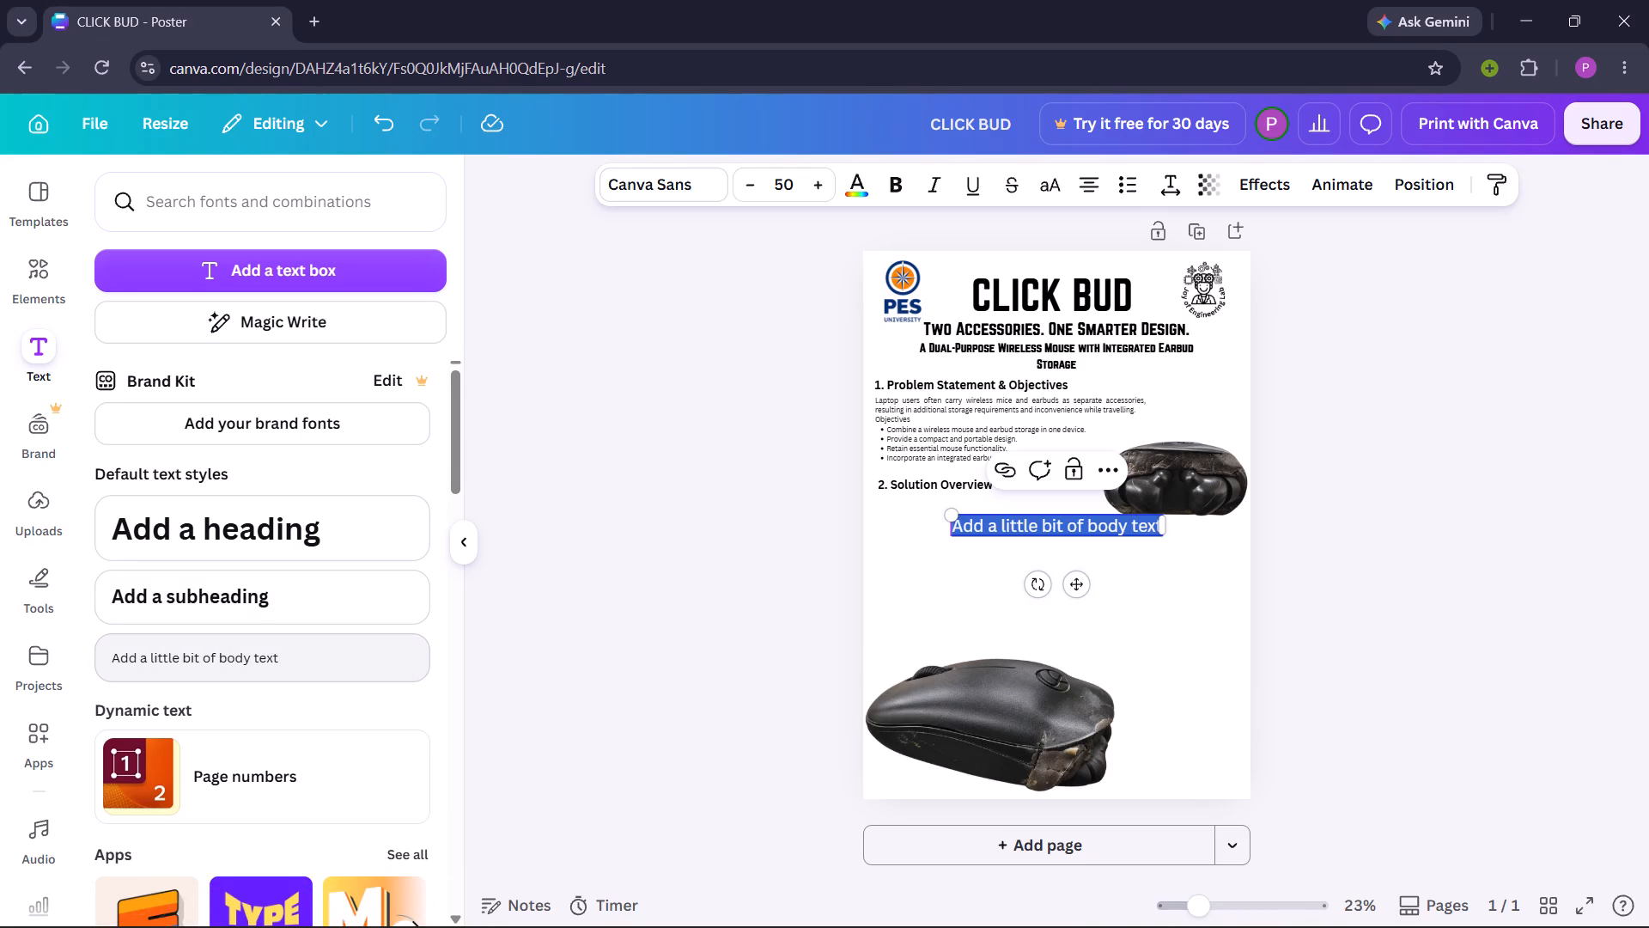
# Replace the new body text box's placeholder with the copied Click Bud description paragraph.
pyautogui.press('BackSpace')
pyautogui.hotkey('ctrl', 'v')
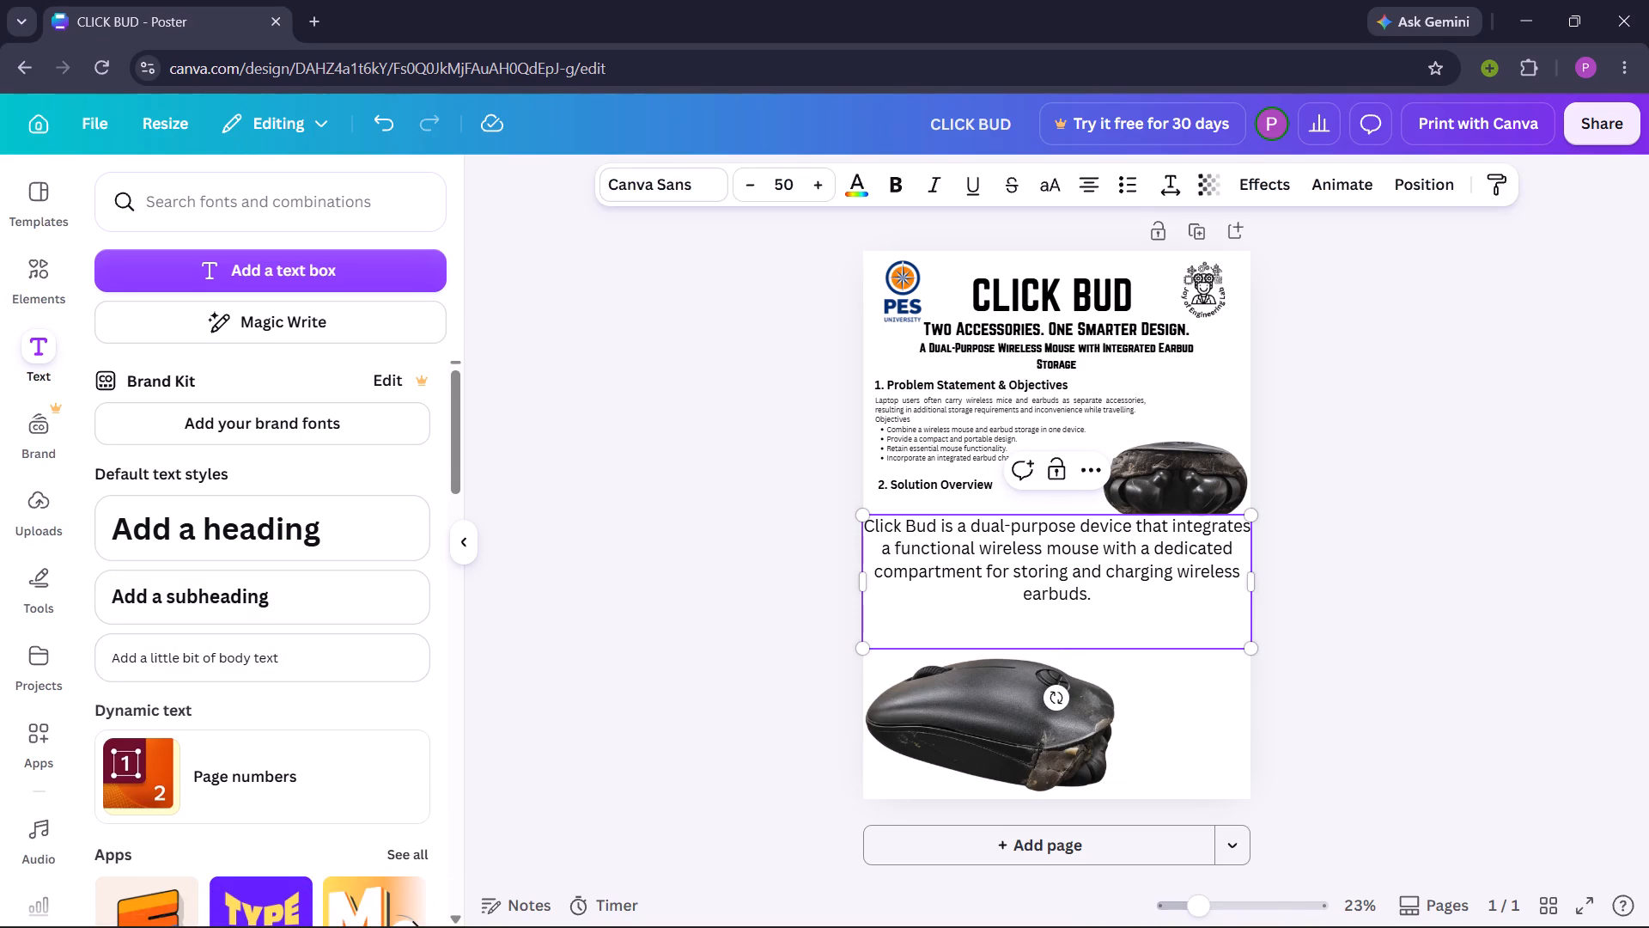
# Set the font size of the Click Bud description paragraph to 30.
pyautogui.tripleClick(891, 603)
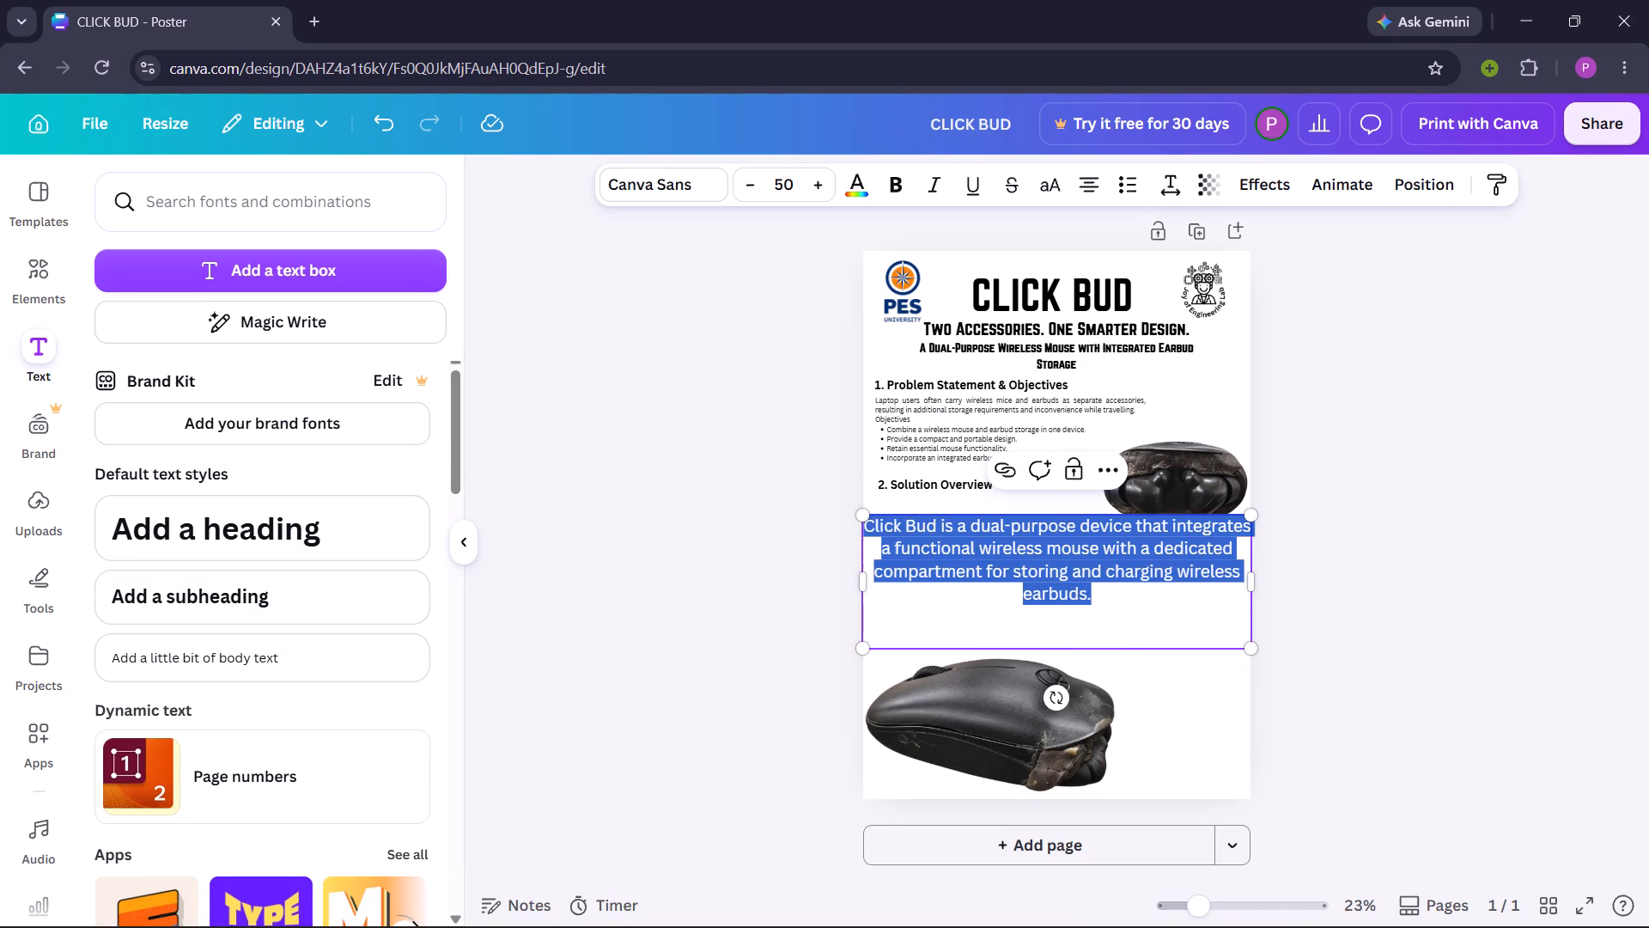
pyautogui.click(779, 179)
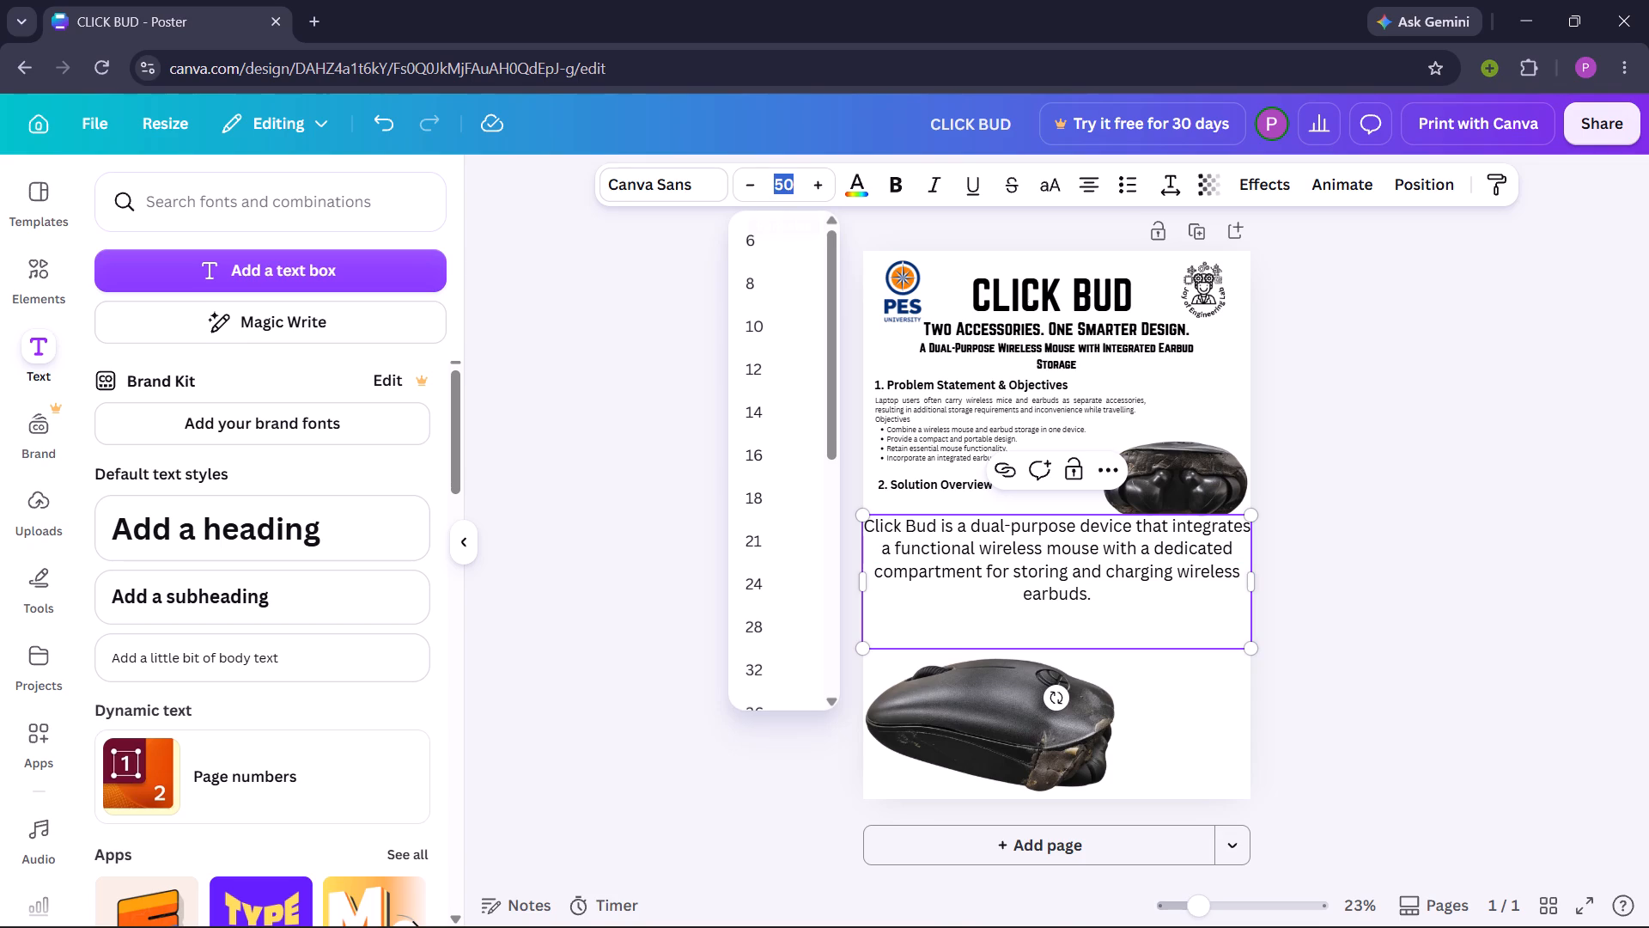
pyautogui.press('BackSpace')
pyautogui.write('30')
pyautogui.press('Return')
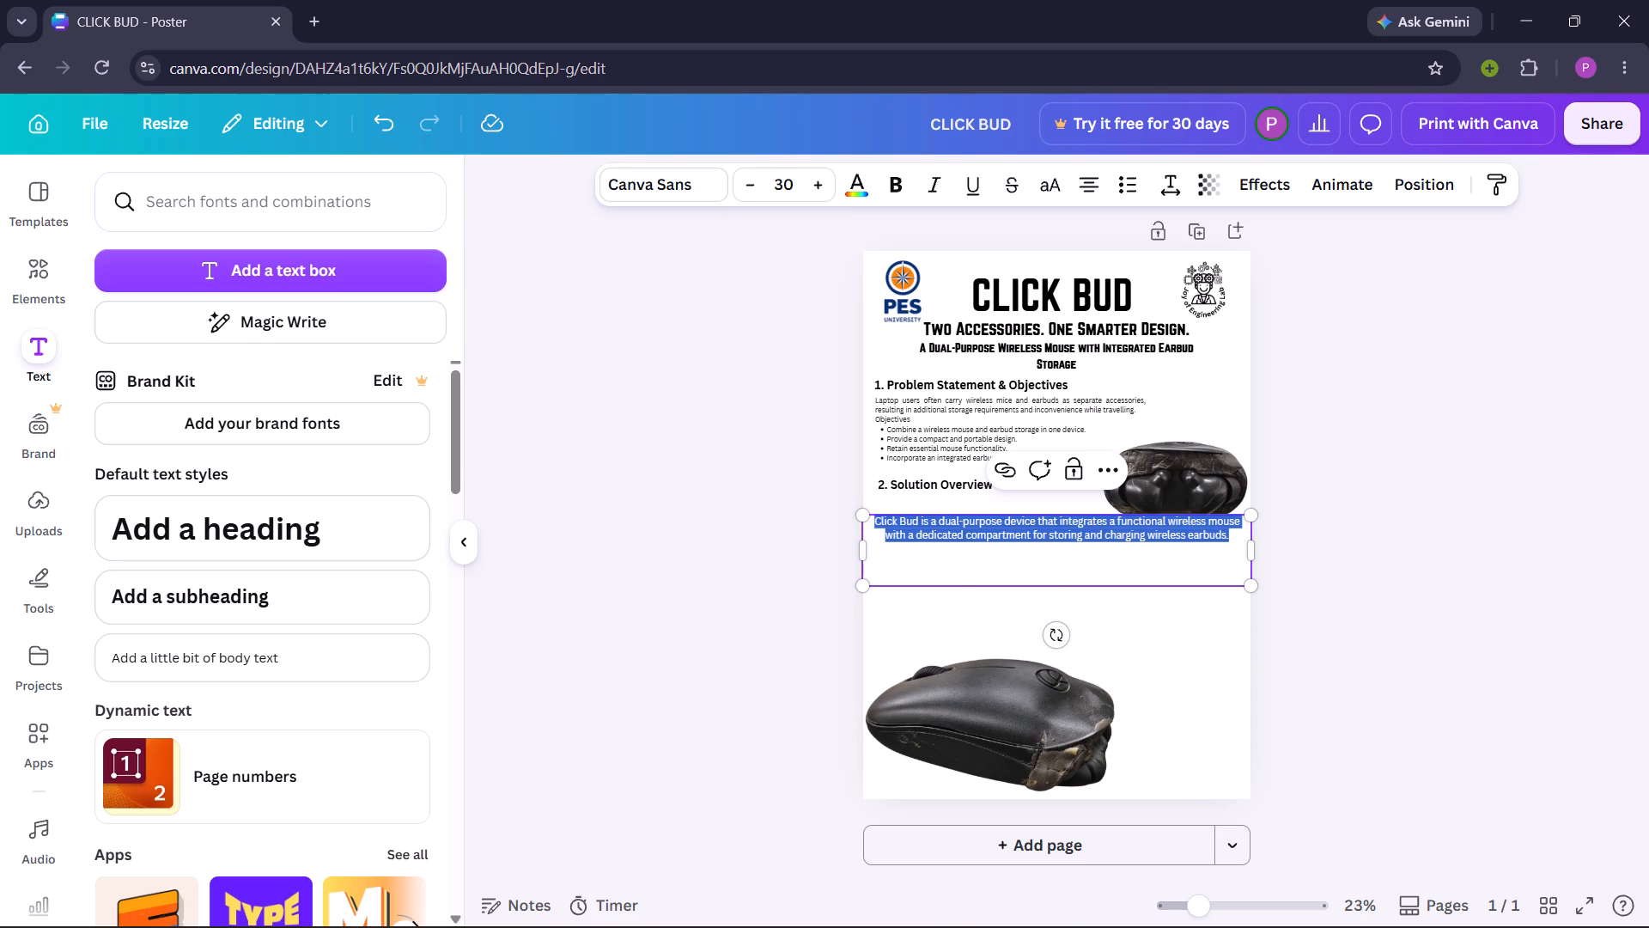
pyautogui.click(702, 636)
# Move the Click Bud description paragraph up slightly, closer beneath the "2. Solution Overview" heading.
pyautogui.moveTo(1047, 506); pyautogui.dragTo(1039, 515)
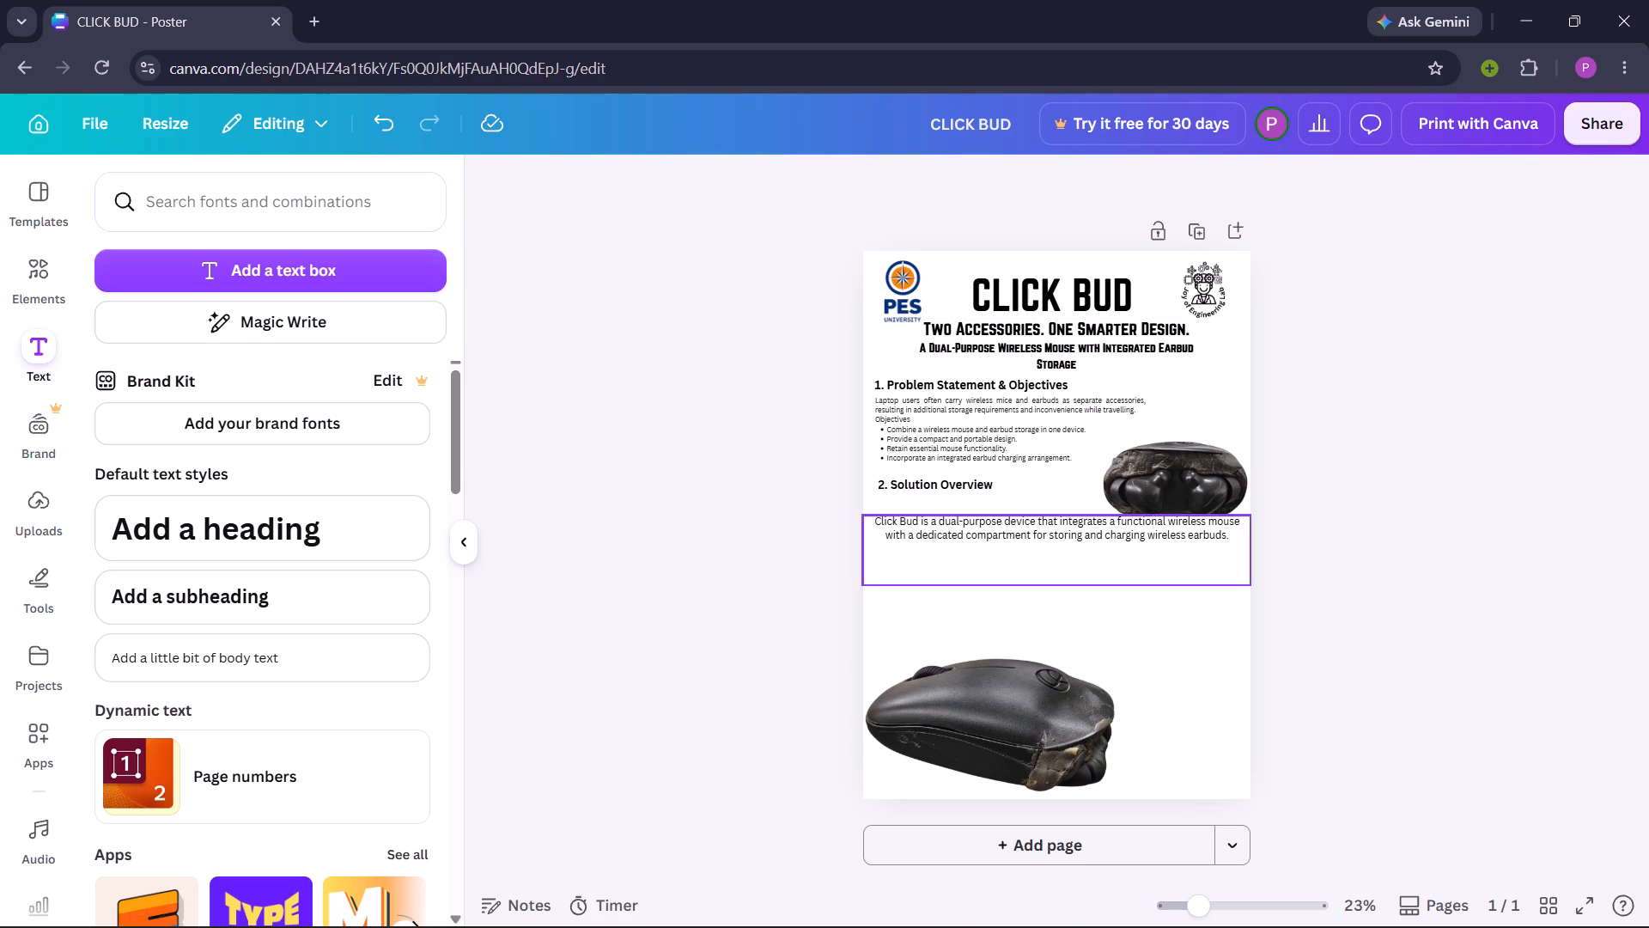
pyautogui.moveTo(1038, 517); pyautogui.dragTo(1037, 504)
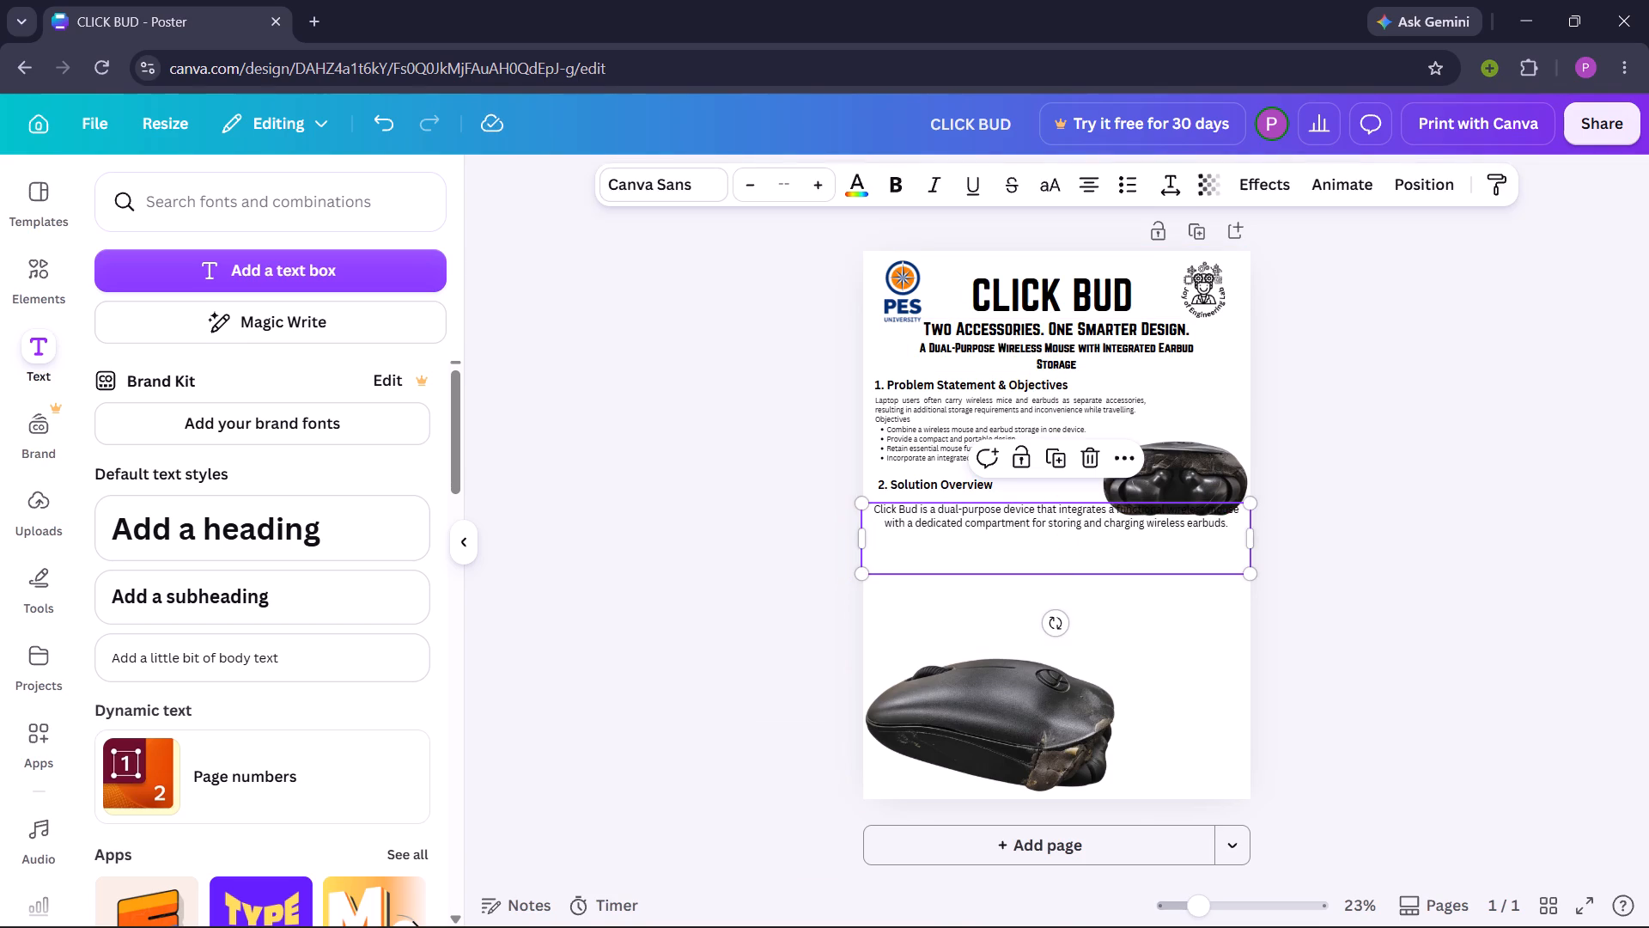
# Left-align the Click Bud description paragraph under "2. Solution Overview".
pyautogui.tripleClick(1105, 526)
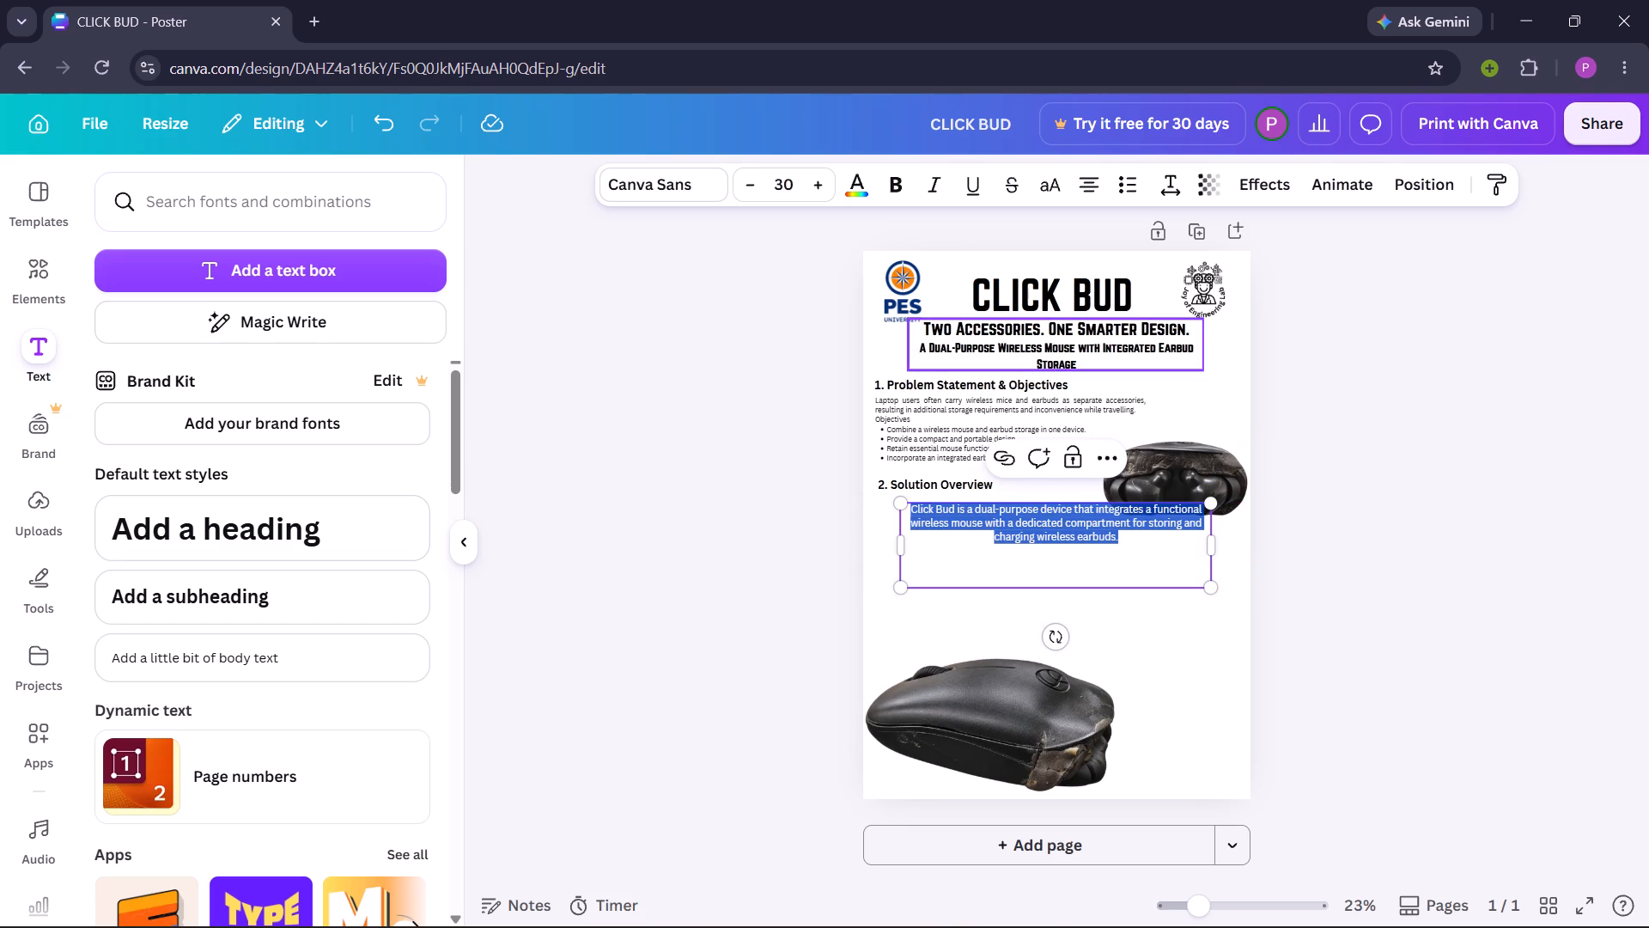
pyautogui.click(1089, 168)
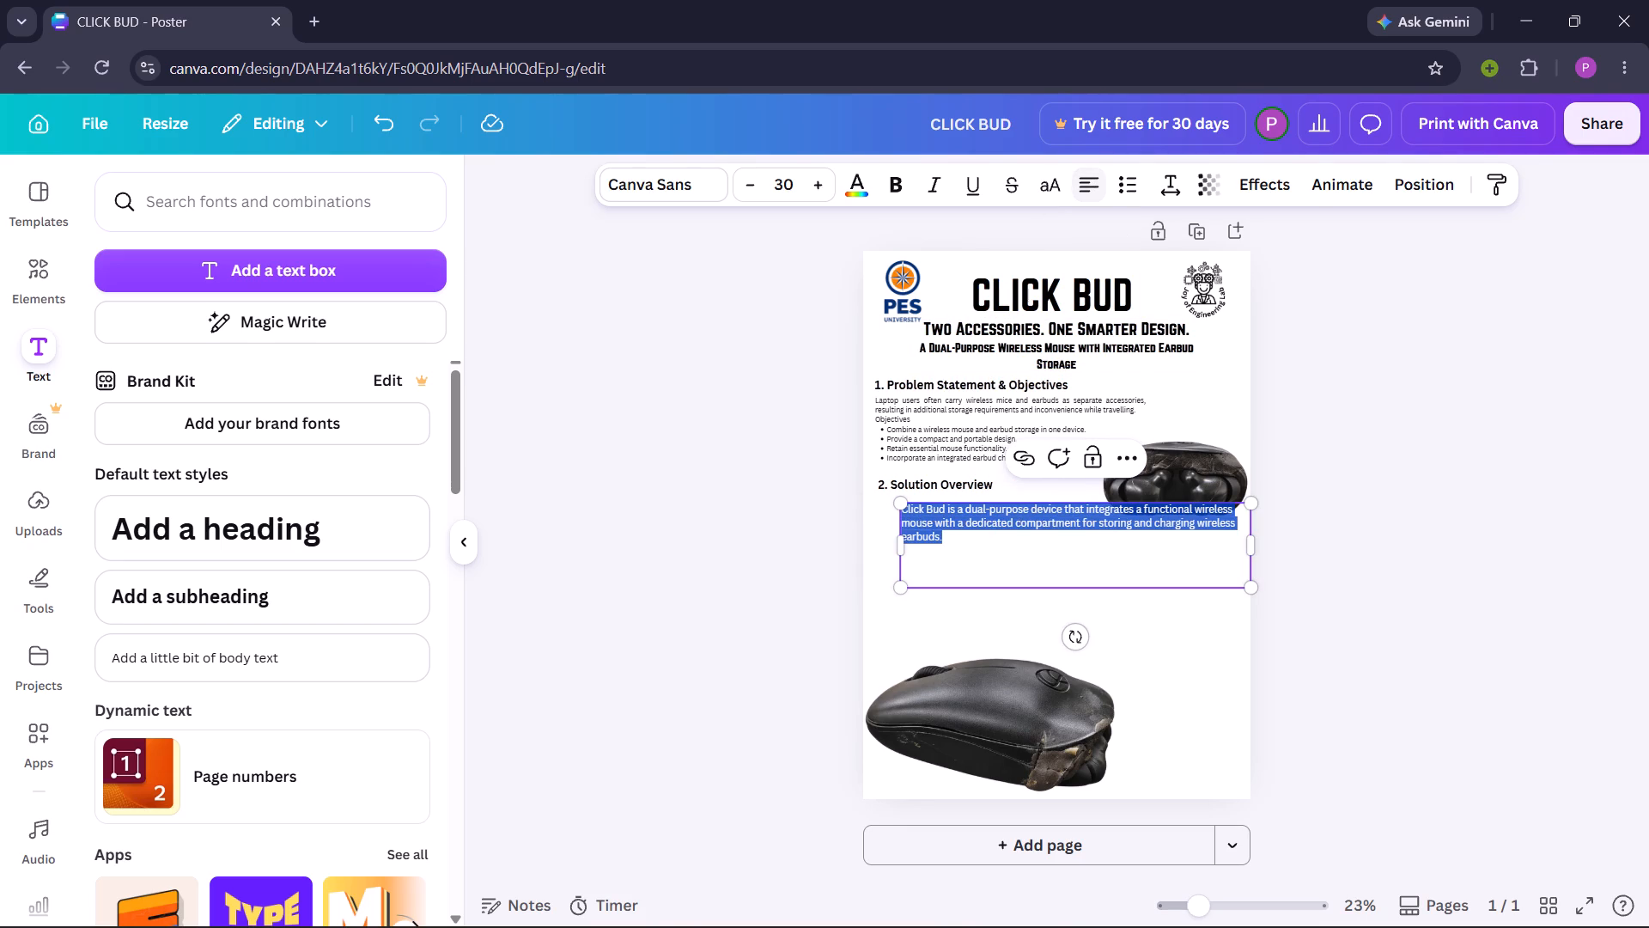
# Justify the Solution Overview paragraph and move it directly beneath its heading, in line with the Problem Statement text's left edge.
pyautogui.click(1089, 168)
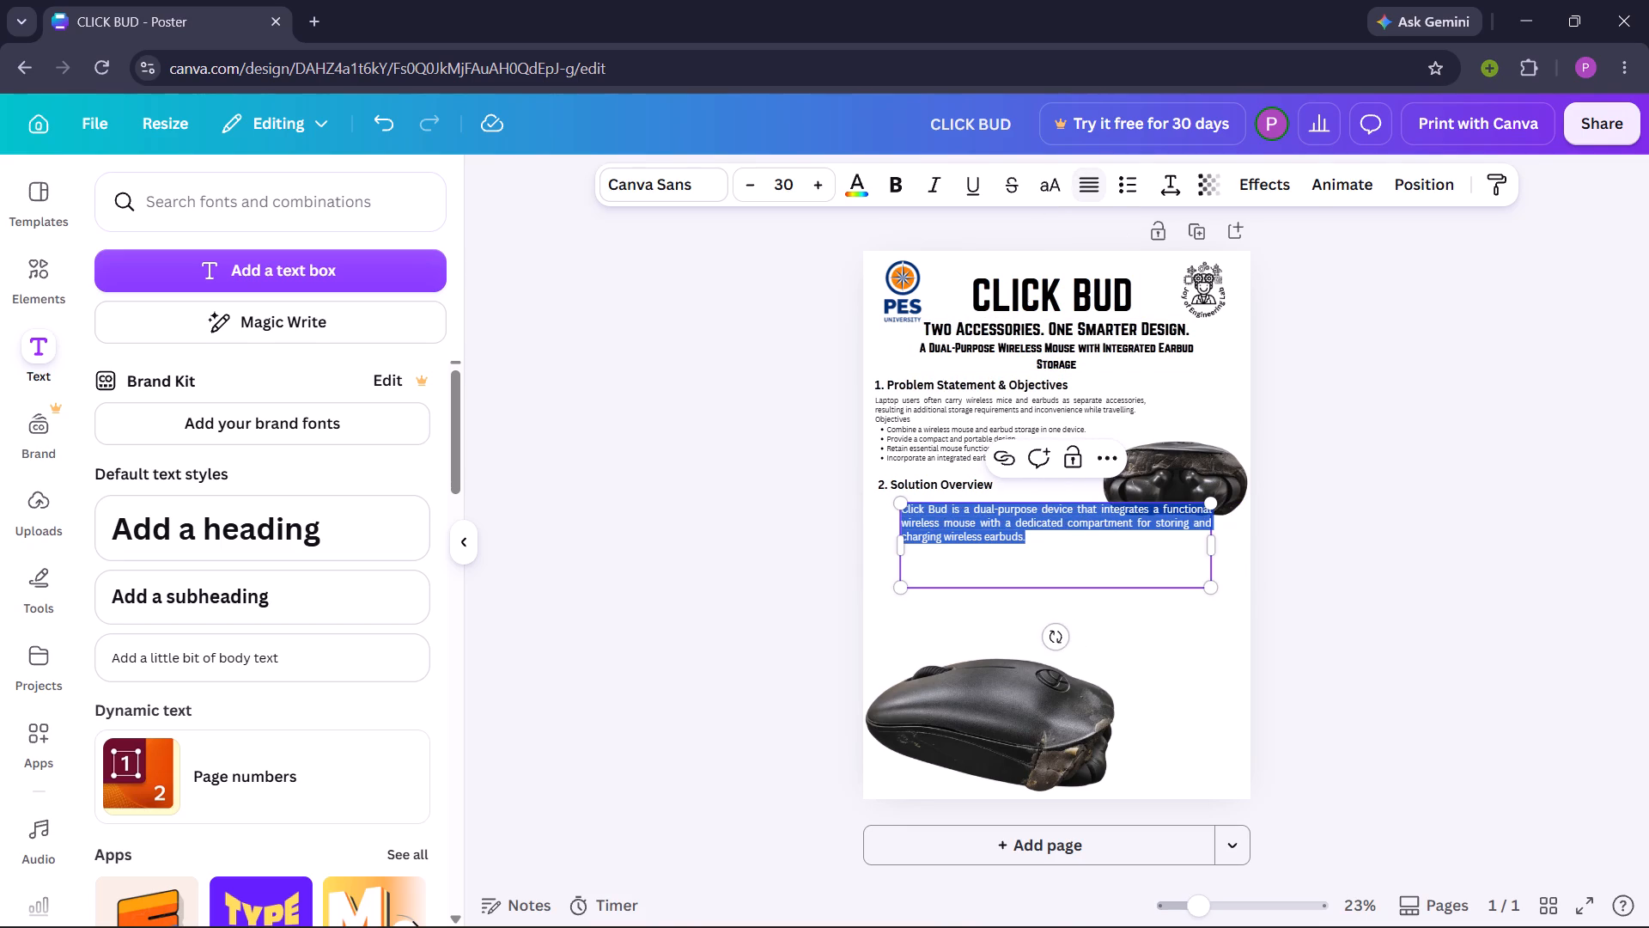
pyautogui.click(727, 518)
pyautogui.moveTo(1040, 553); pyautogui.dragTo(1012, 548)
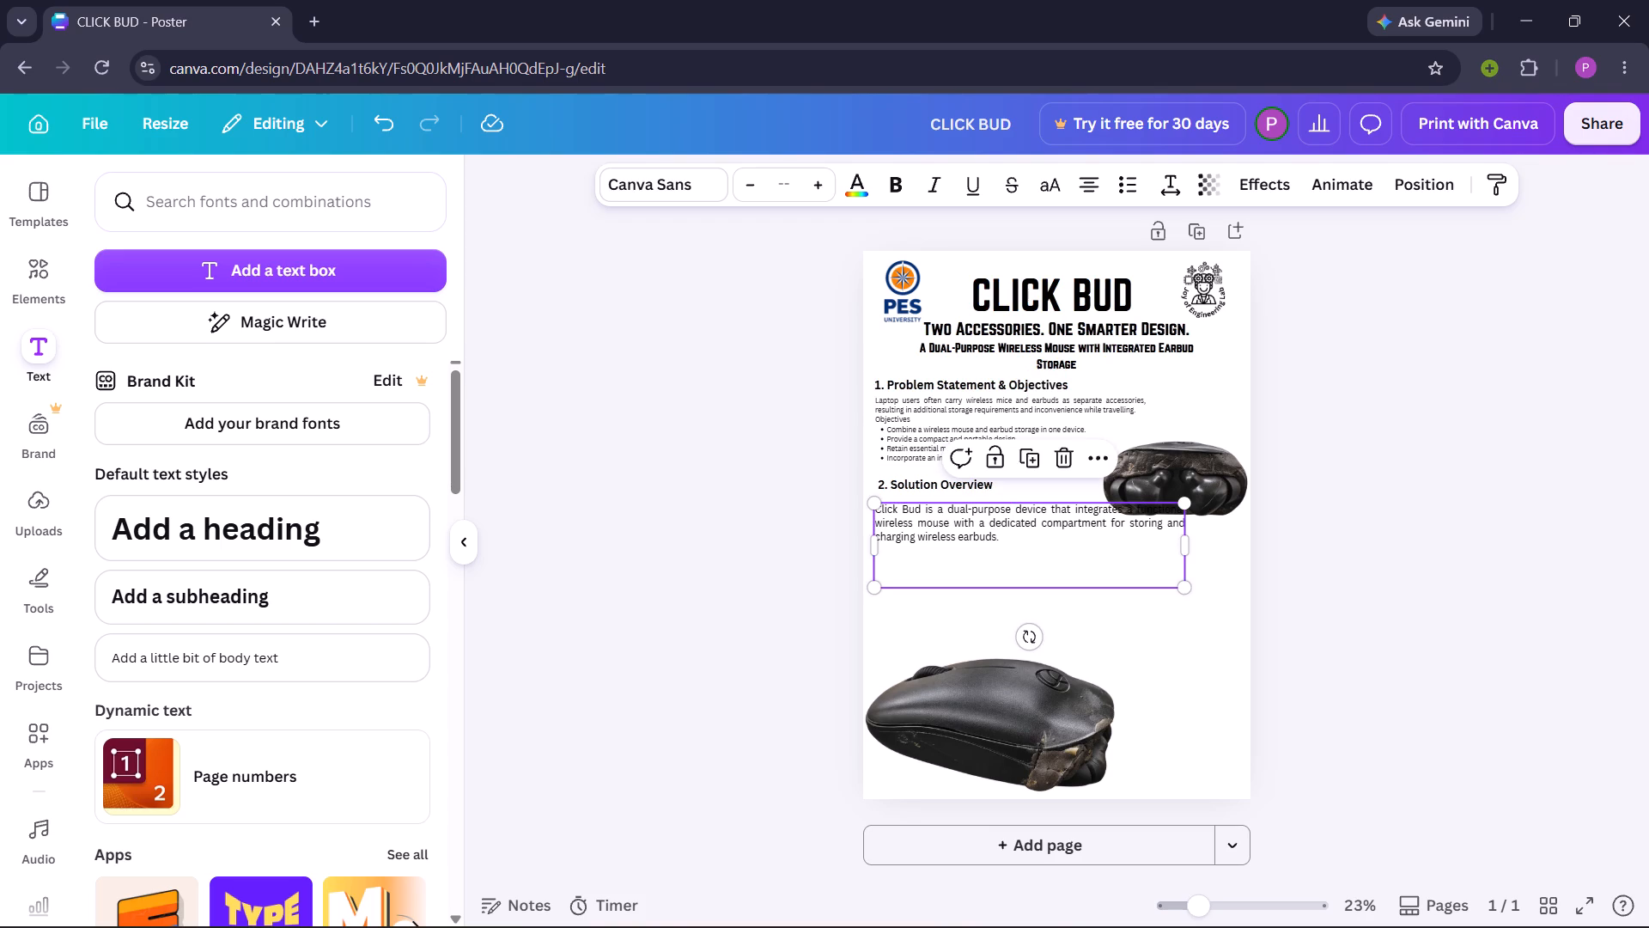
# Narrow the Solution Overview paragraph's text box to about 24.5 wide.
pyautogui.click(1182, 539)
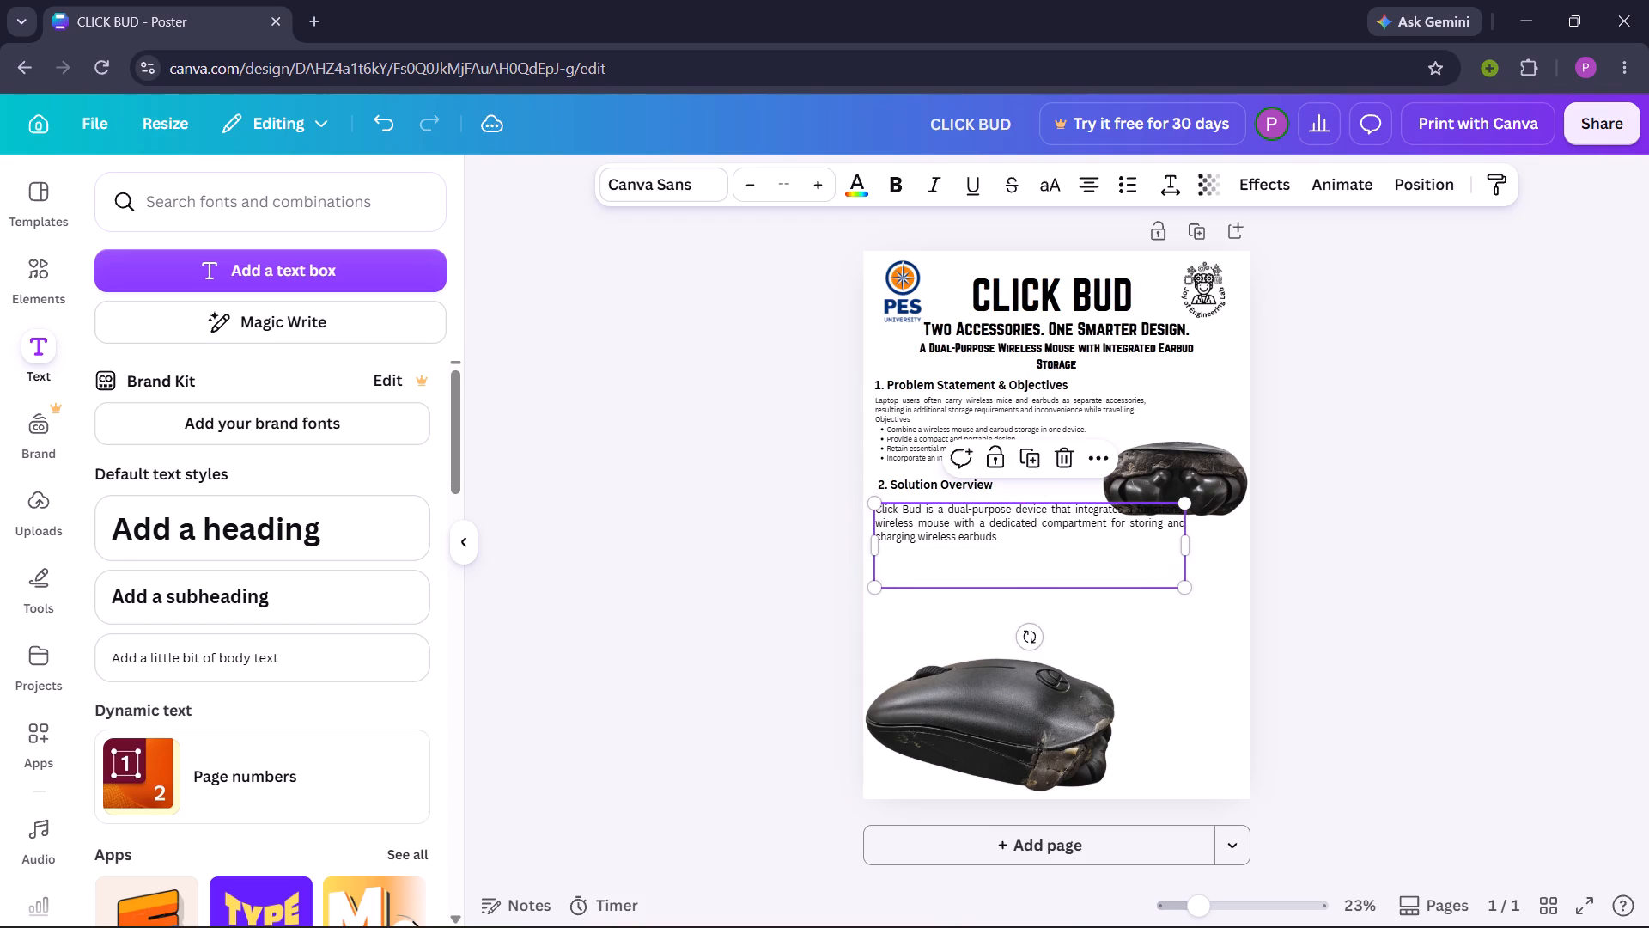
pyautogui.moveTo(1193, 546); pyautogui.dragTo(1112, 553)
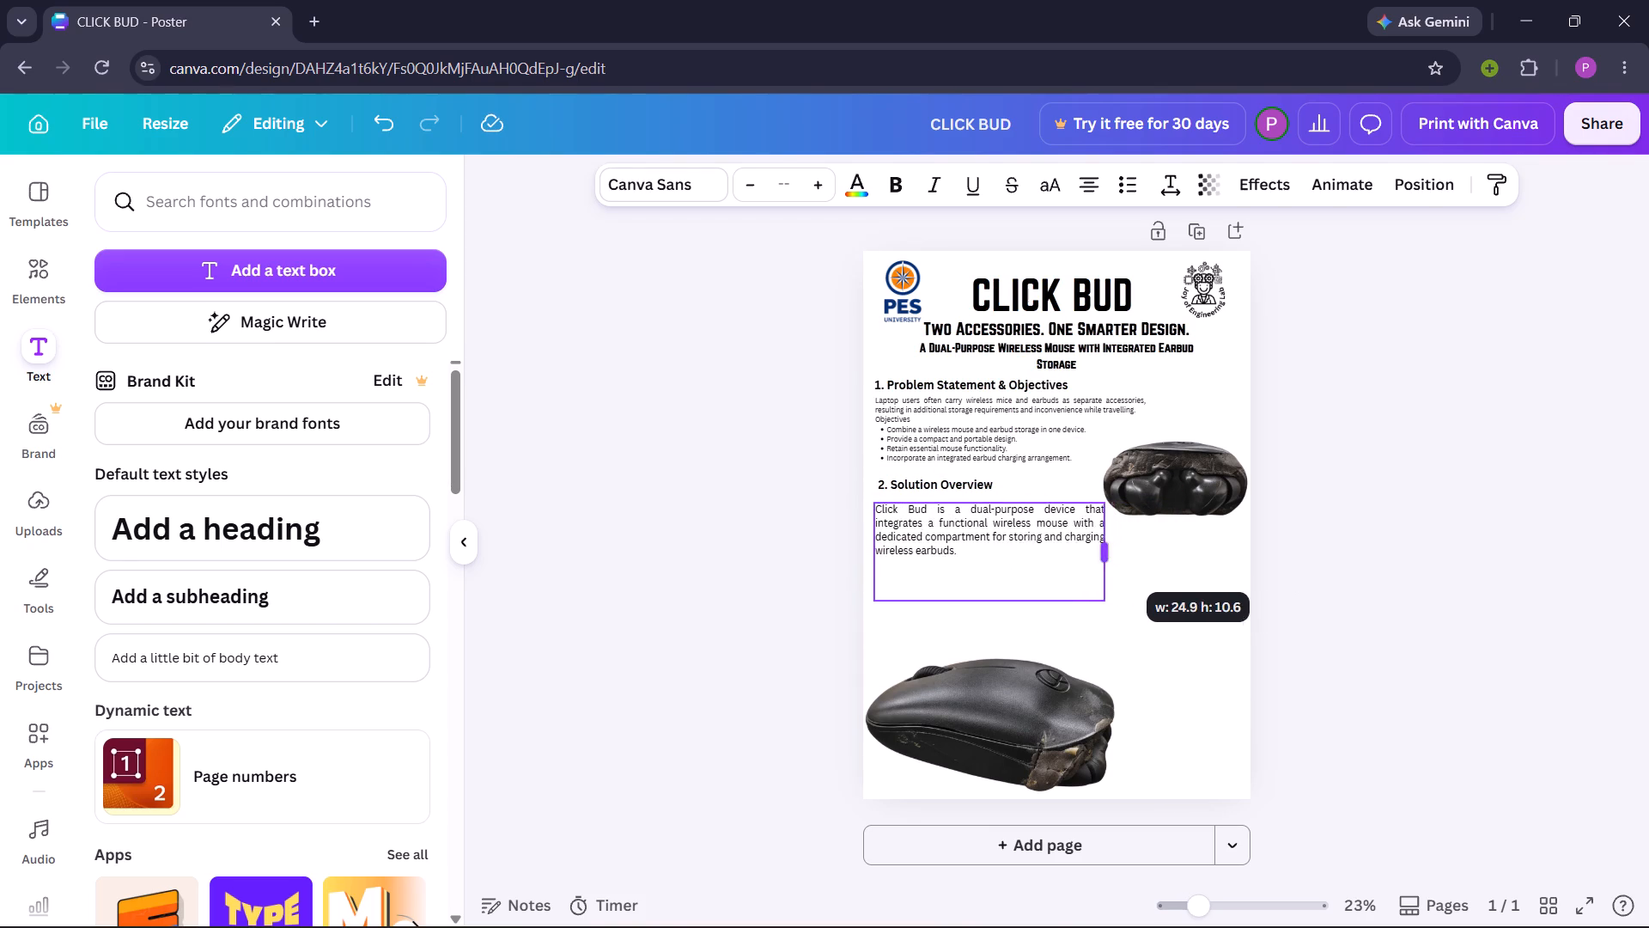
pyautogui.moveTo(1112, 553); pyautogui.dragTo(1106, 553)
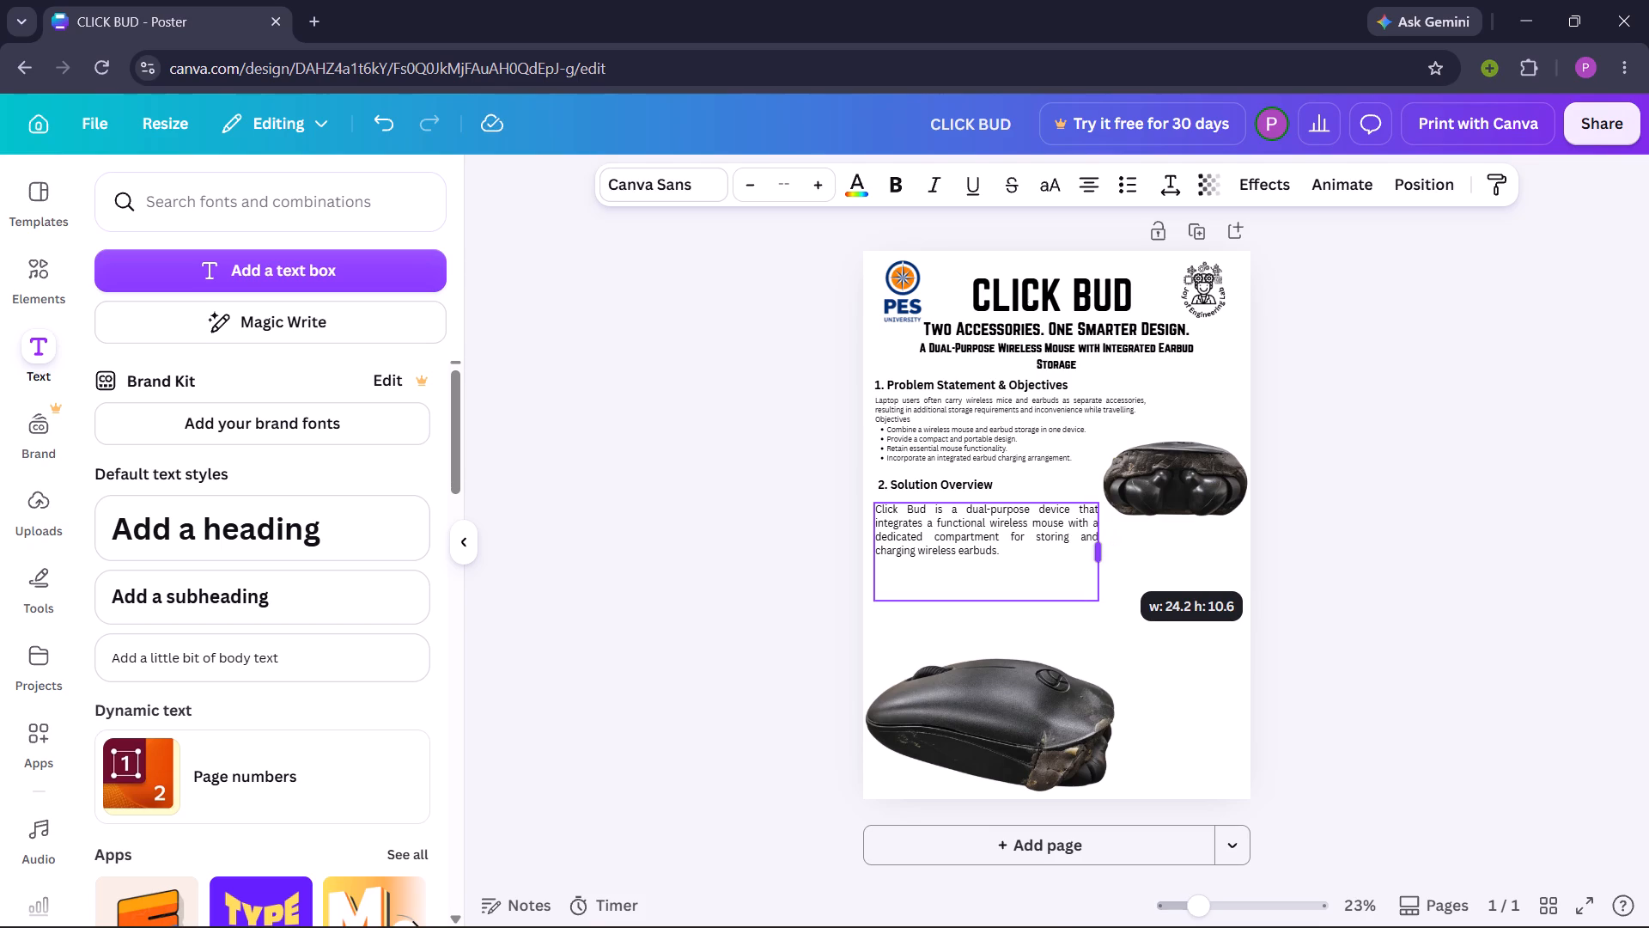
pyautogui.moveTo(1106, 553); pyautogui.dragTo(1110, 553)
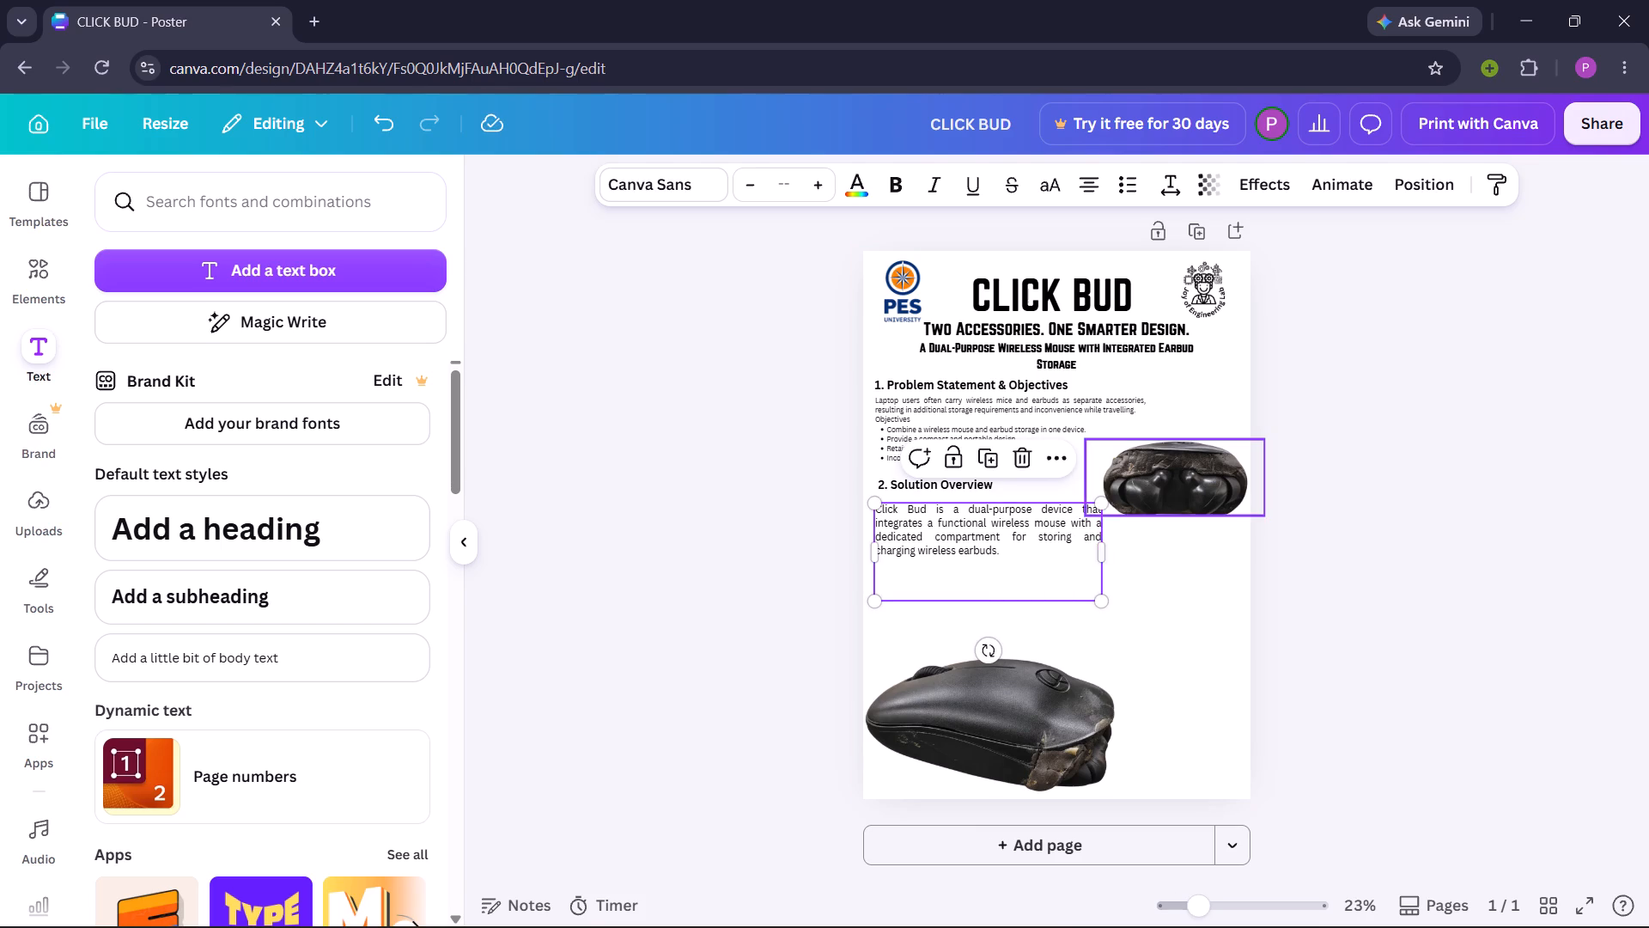
# Move the upper mouse photo up slightly so it sits beside the Objectives bullets.
pyautogui.moveTo(1173, 503); pyautogui.dragTo(1165, 482)
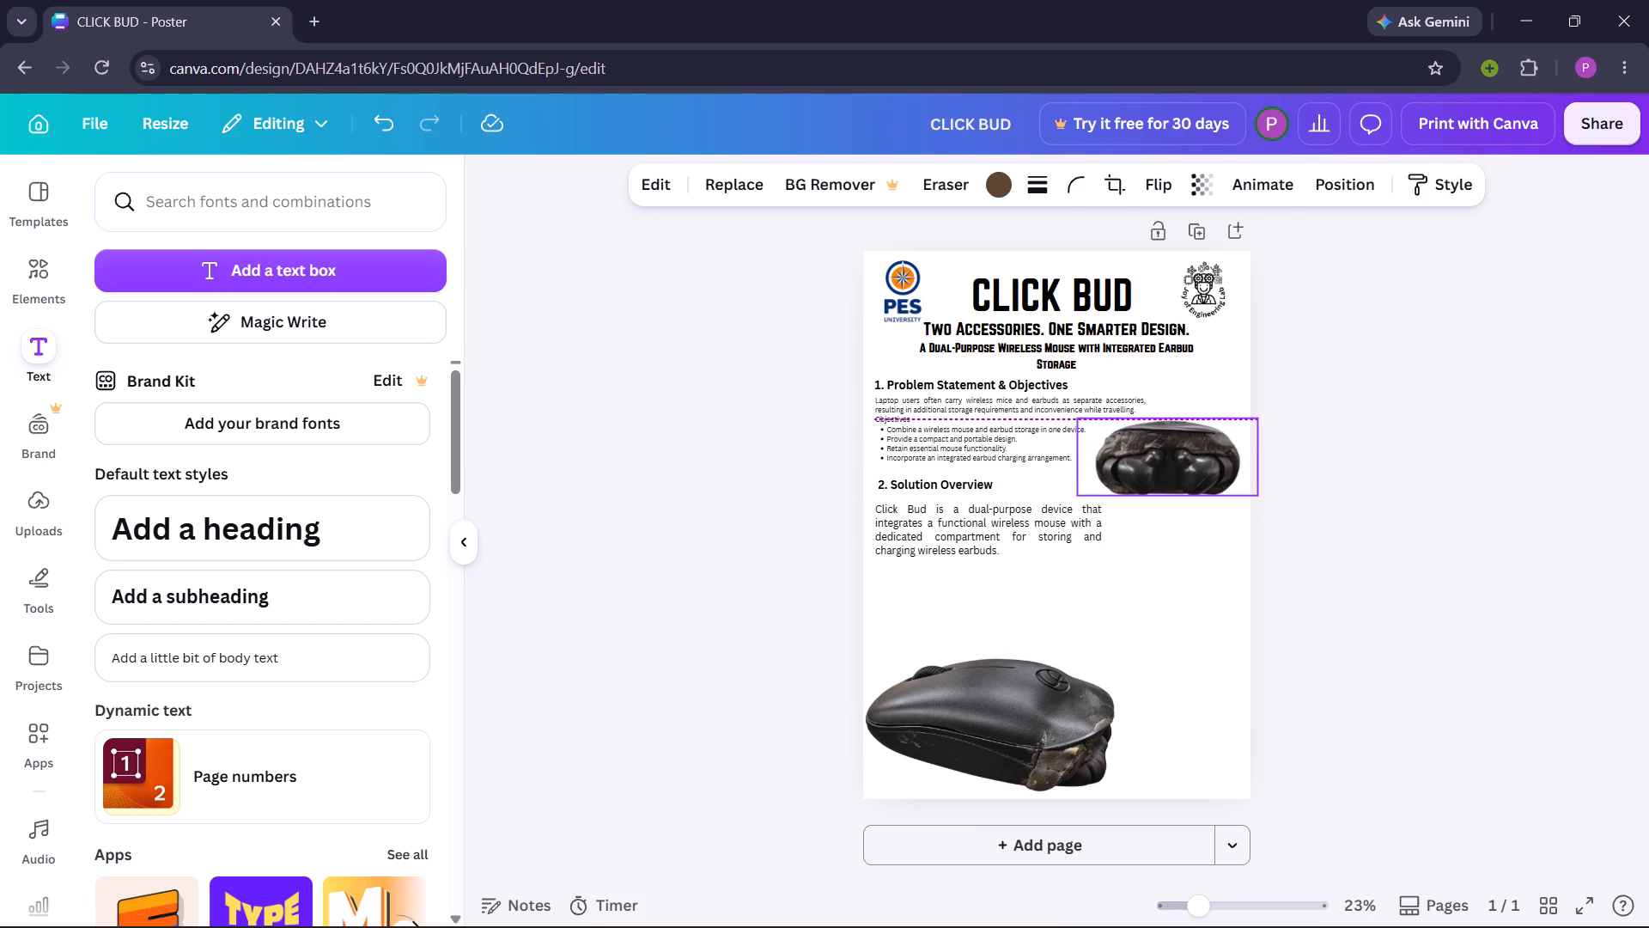
pyautogui.moveTo(1165, 482); pyautogui.dragTo(1170, 477)
# Left-align the Solution Overview paragraph and widen its text box across most of the poster so the text wraps onto three lines.
pyautogui.tripleClick(1036, 541)
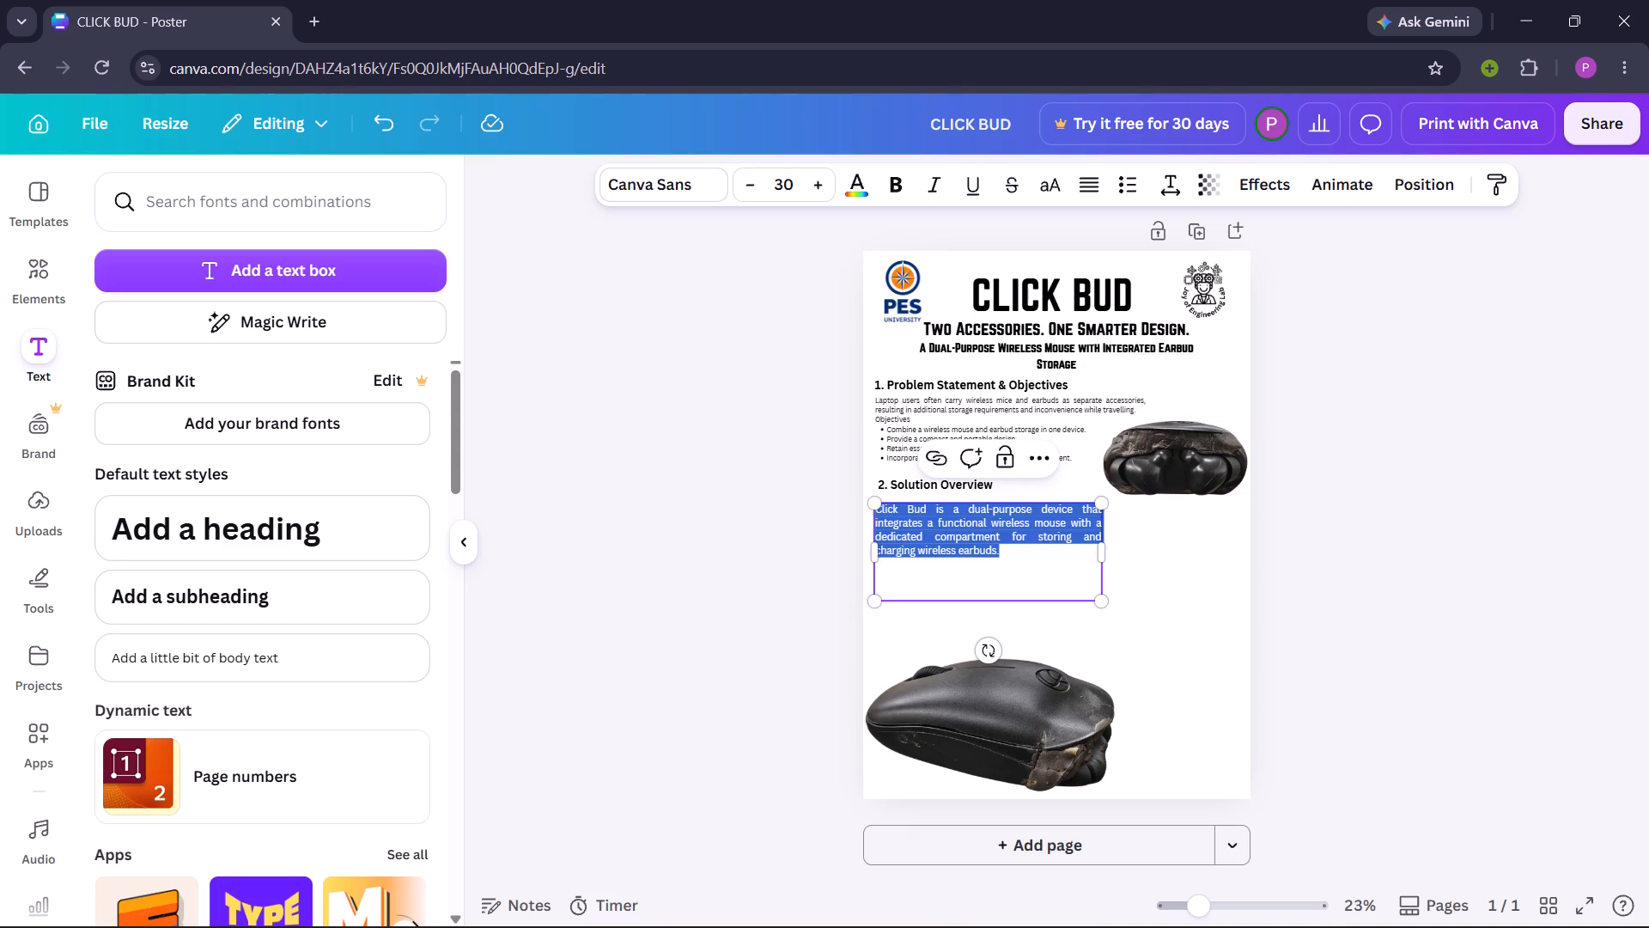
pyautogui.click(1094, 186)
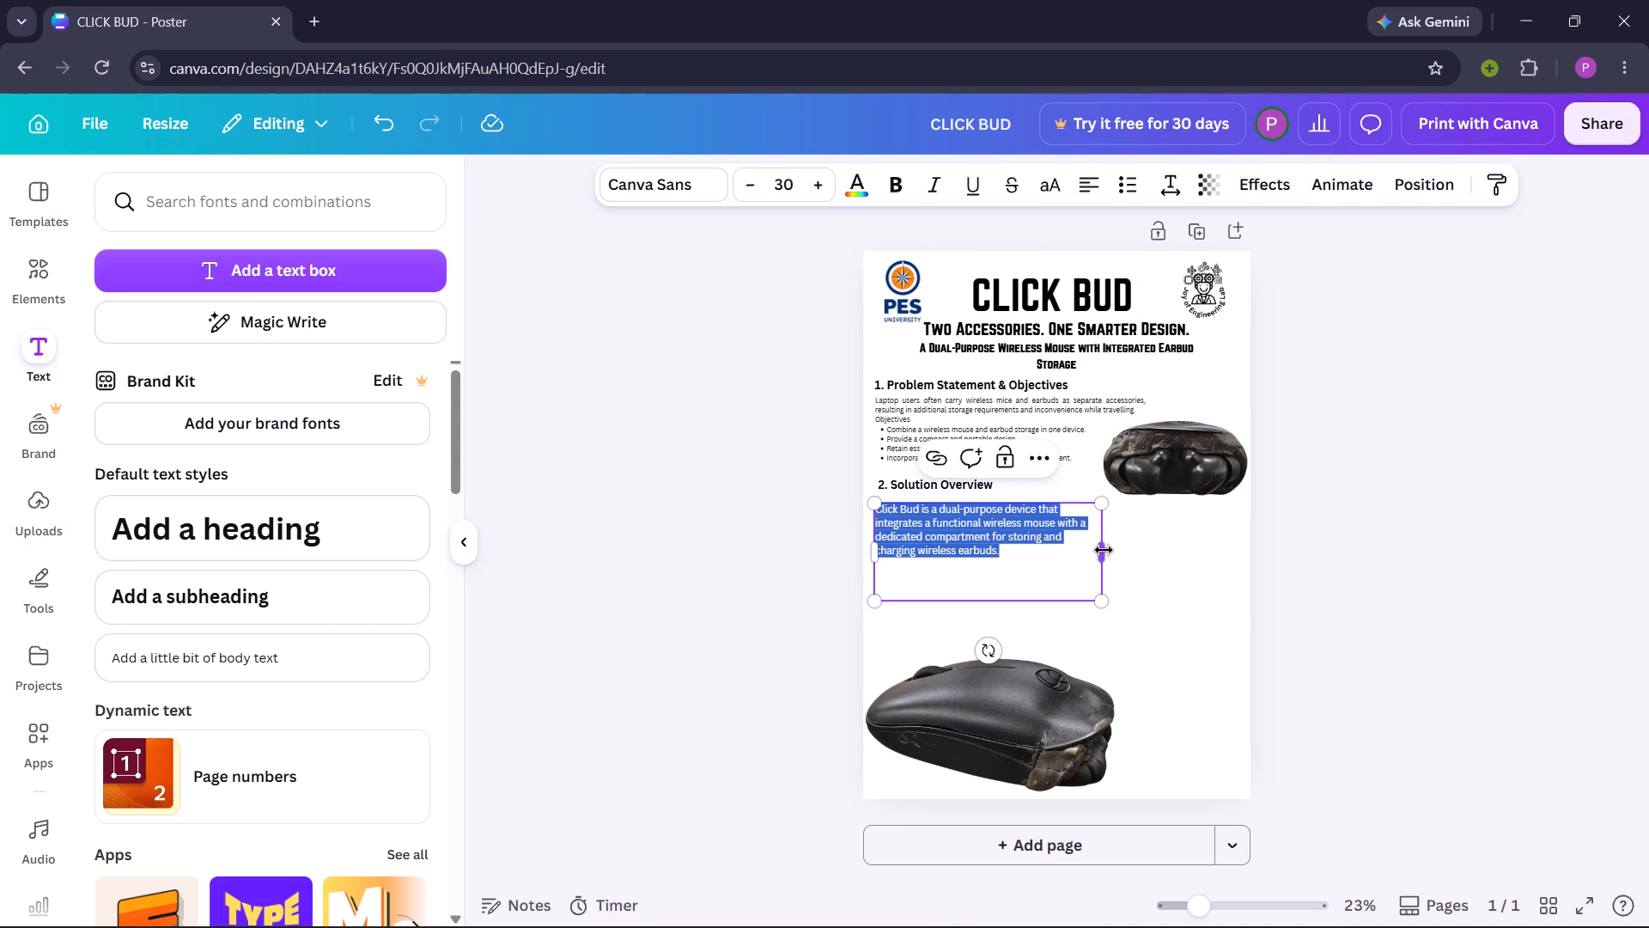
pyautogui.moveTo(1104, 548); pyautogui.dragTo(1139, 539)
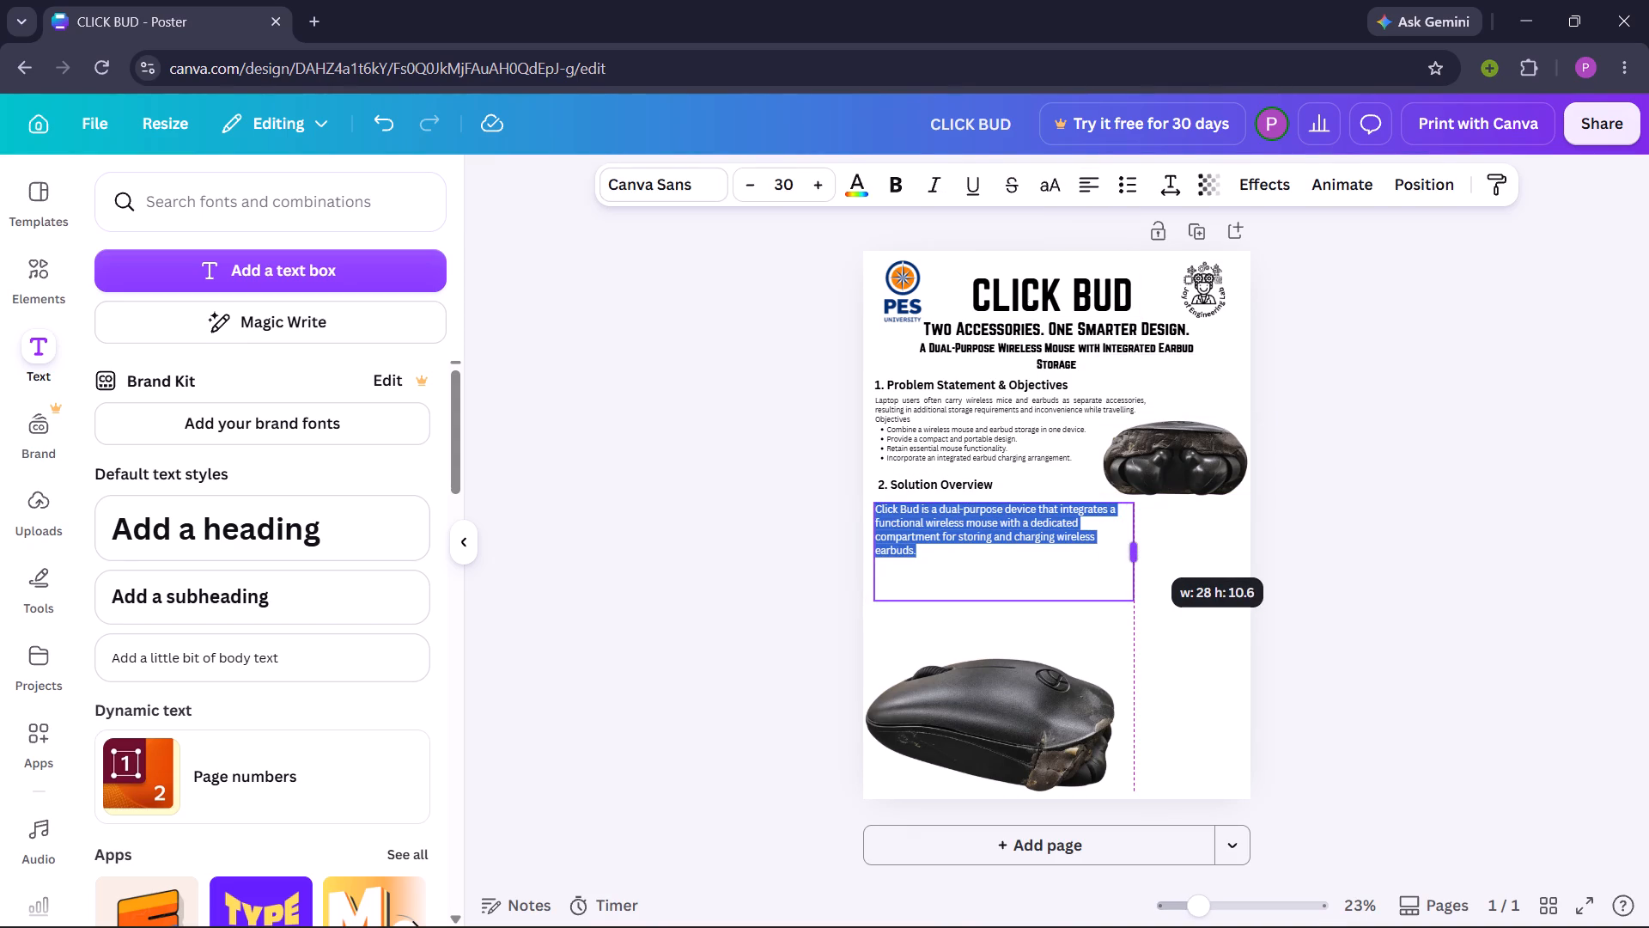
pyautogui.moveTo(1139, 539); pyautogui.dragTo(1213, 528)
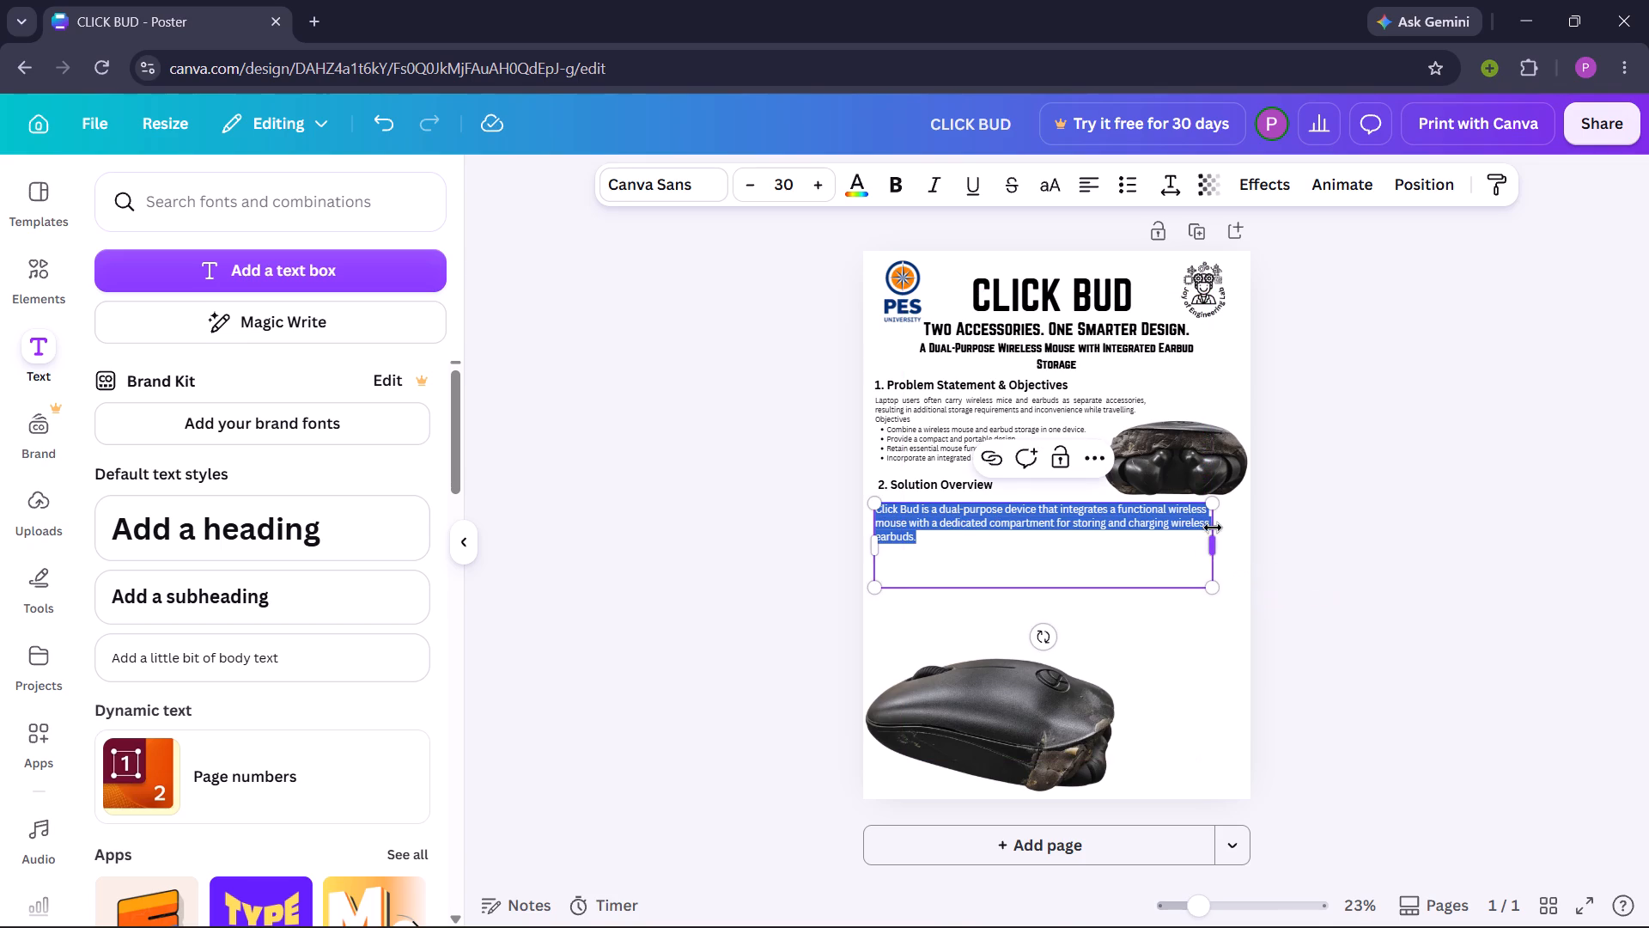
pyautogui.click(719, 533)
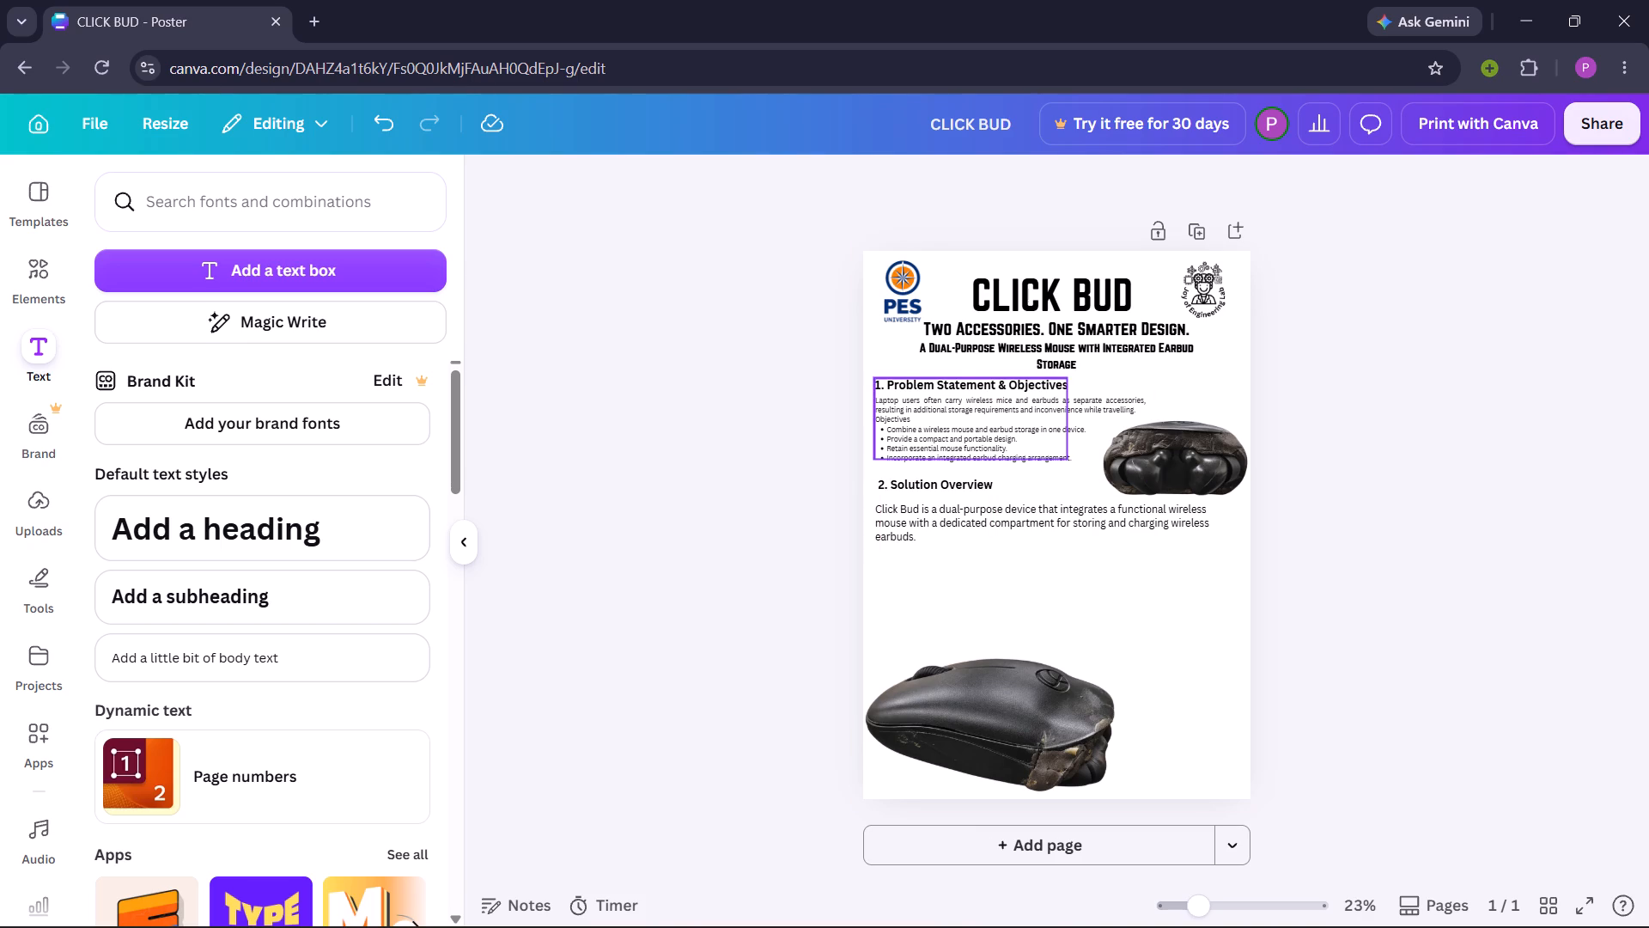
# Scale up the "1. Problem Statement & Objectives" heading text box slightly.
pyautogui.doubleClick(928, 424)
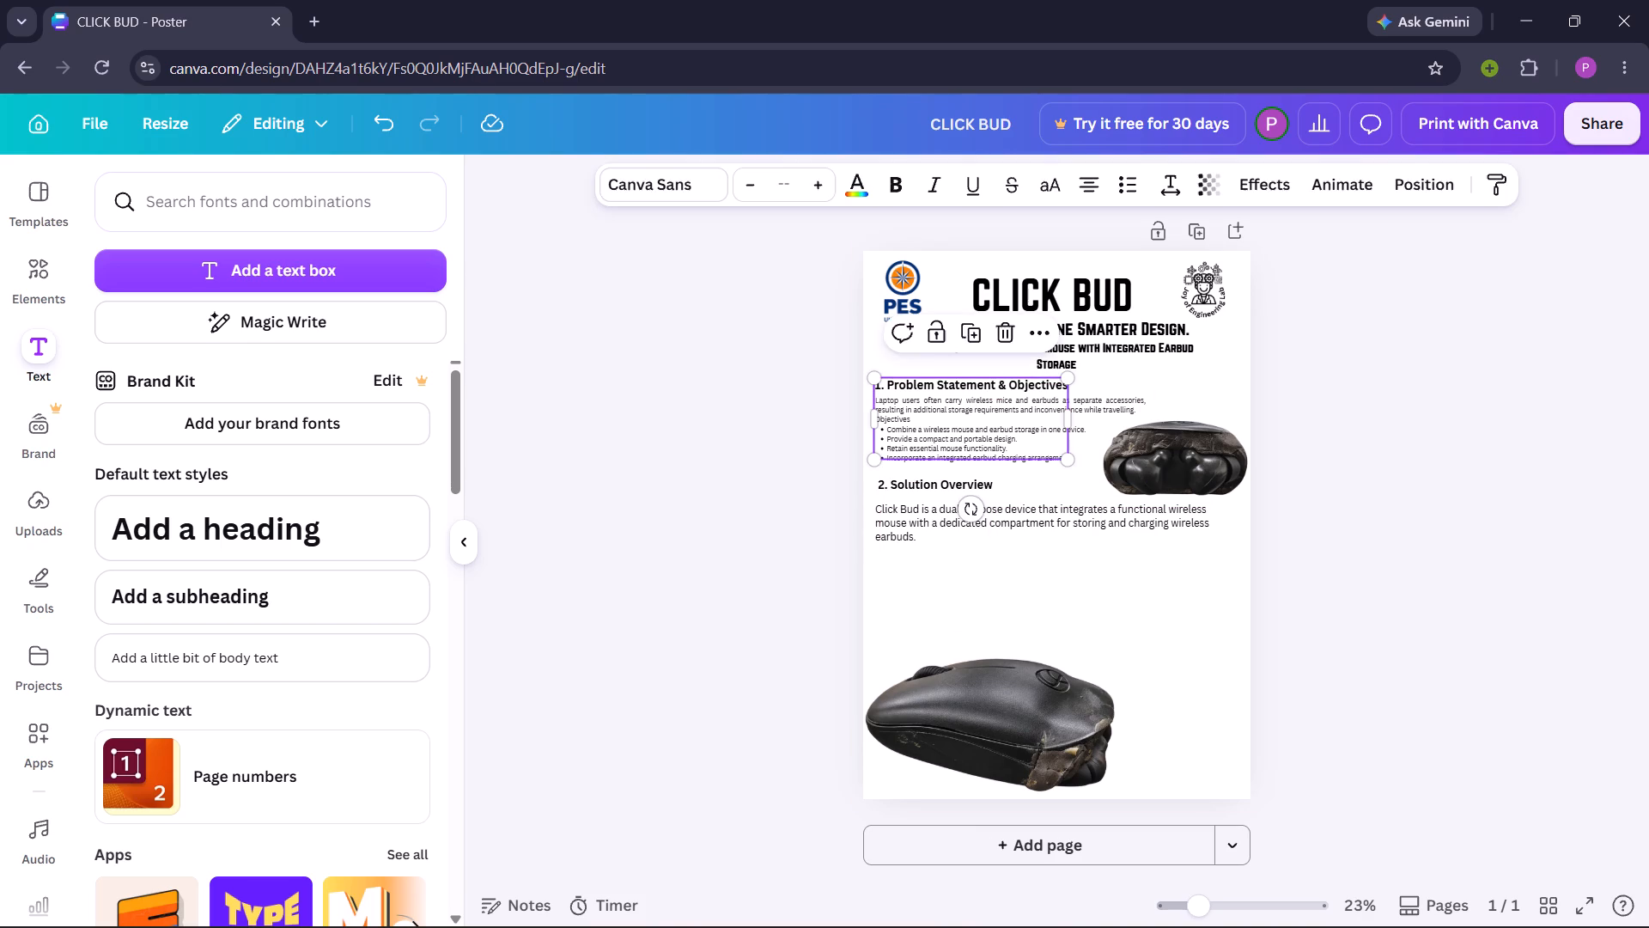
pyautogui.tripleClick(928, 424)
pyautogui.tripleClick(928, 424)
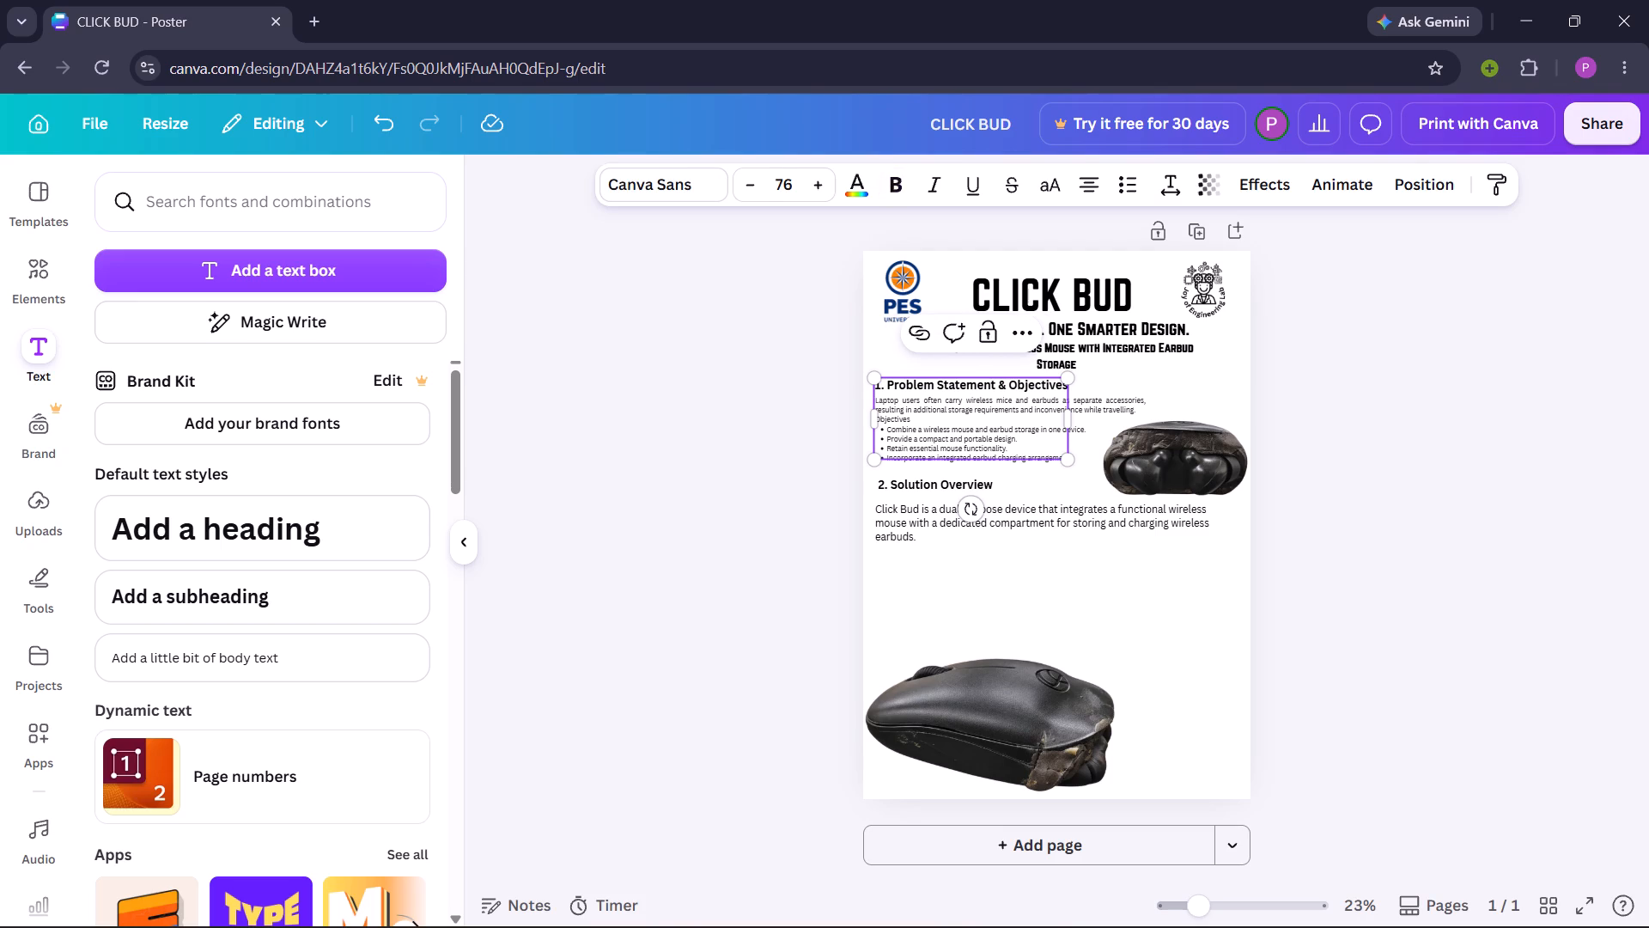
pyautogui.moveTo(928, 424); pyautogui.dragTo(918, 402)
pyautogui.doubleClick(918, 402)
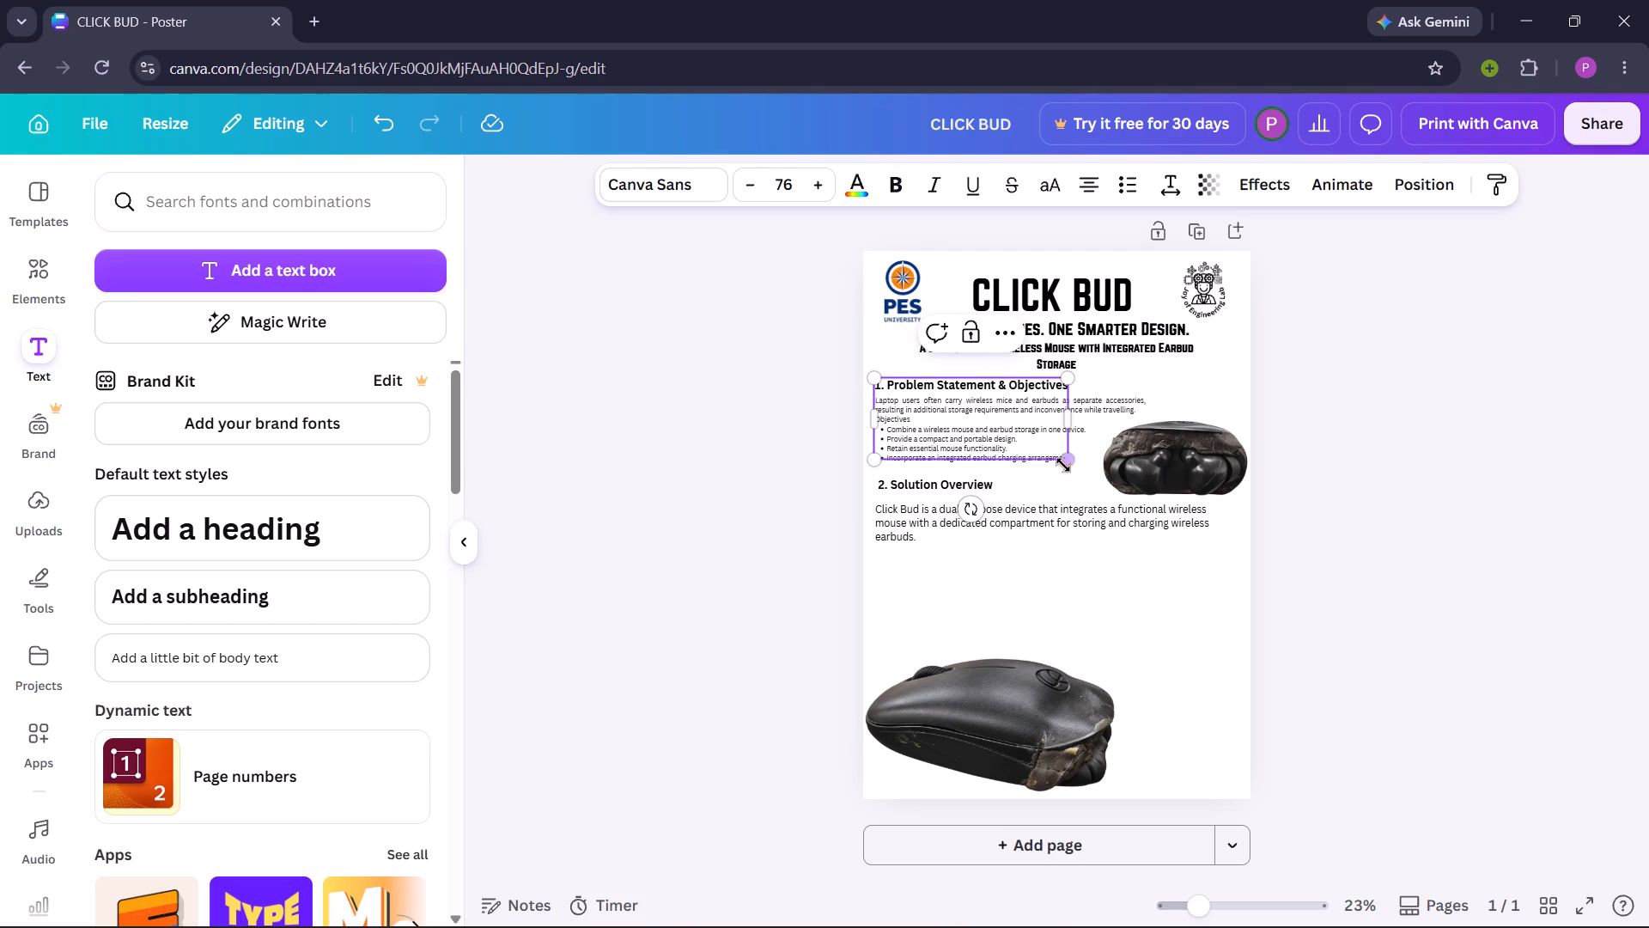
pyautogui.moveTo(1067, 458); pyautogui.dragTo(1070, 446)
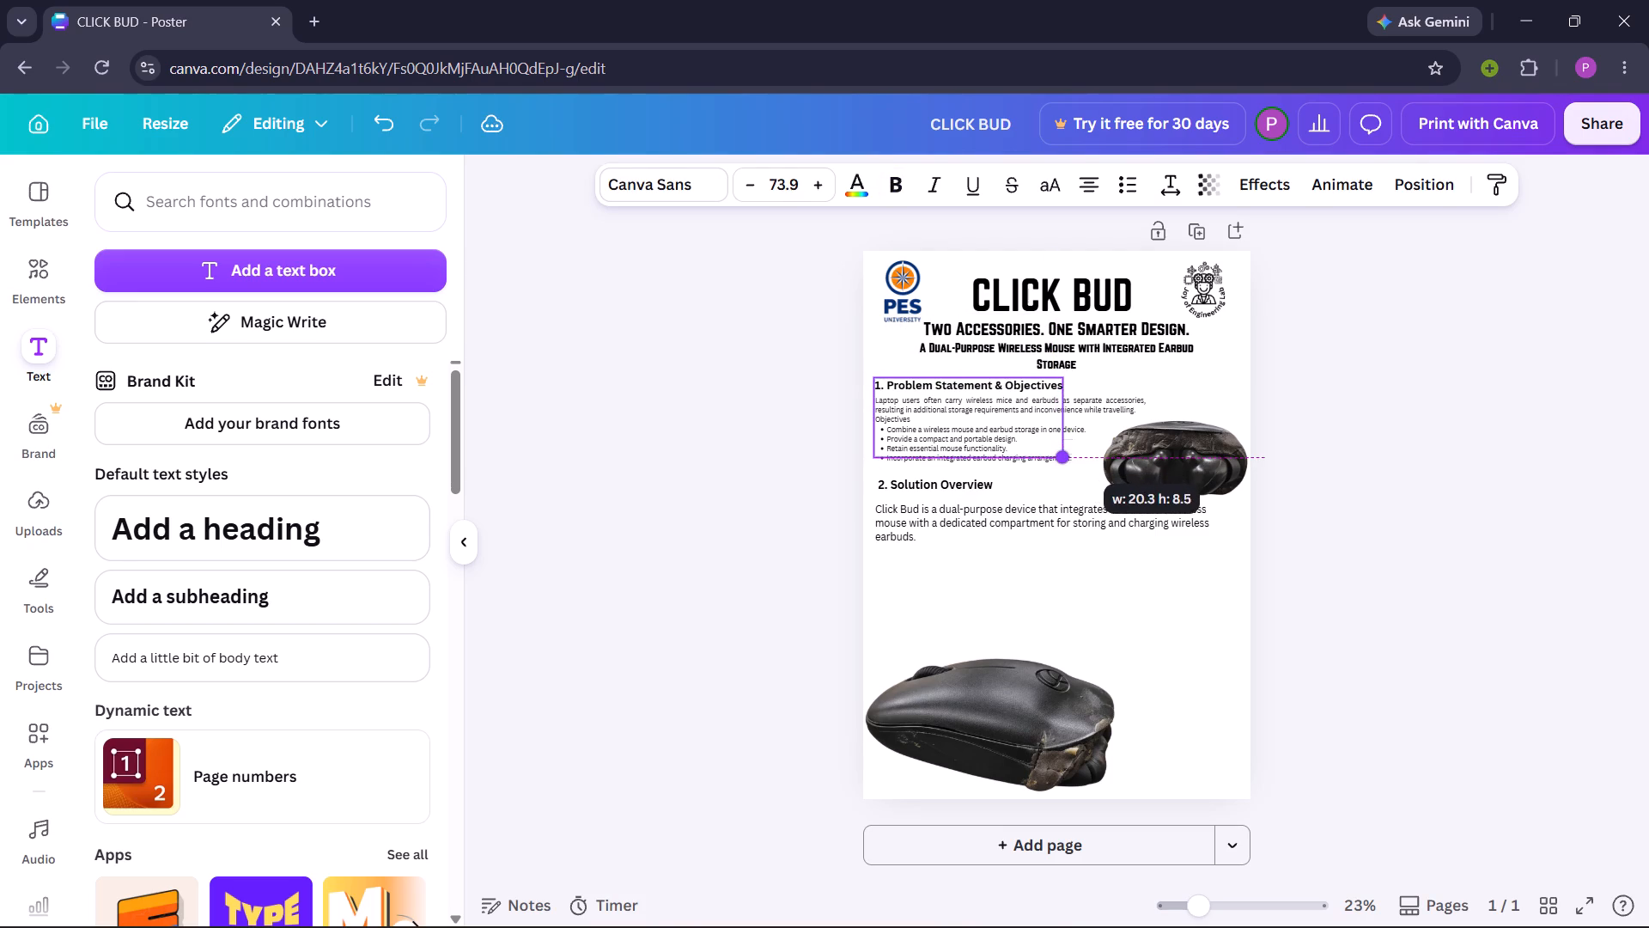
pyautogui.moveTo(1070, 446); pyautogui.dragTo(1080, 455)
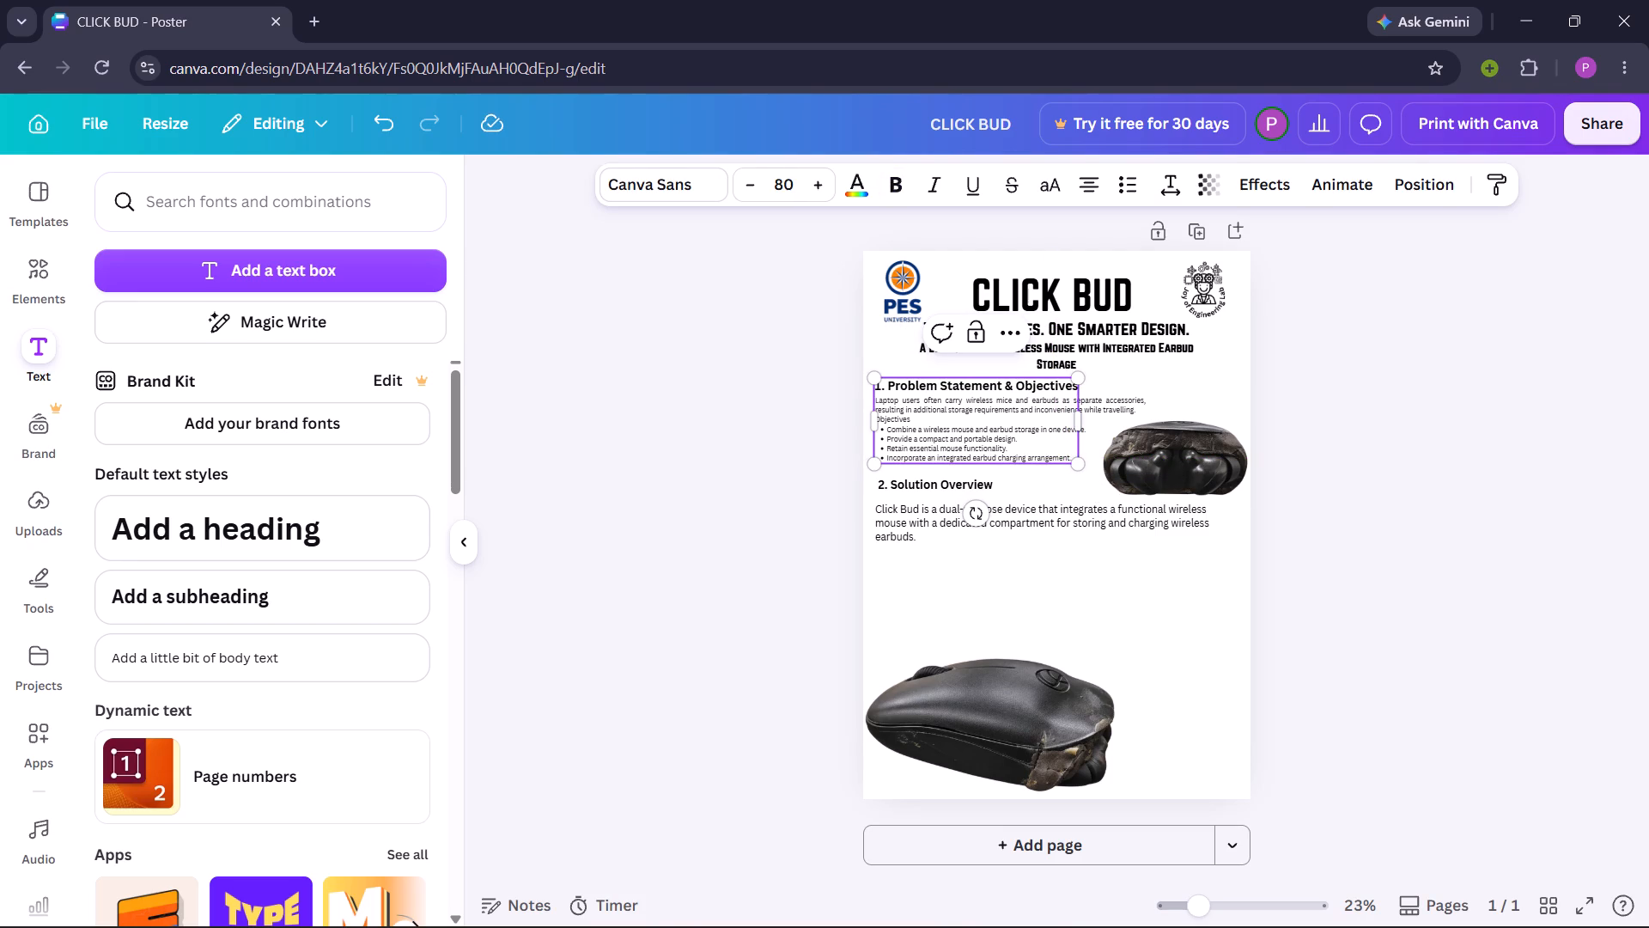
pyautogui.click(890, 447)
pyautogui.click(898, 490)
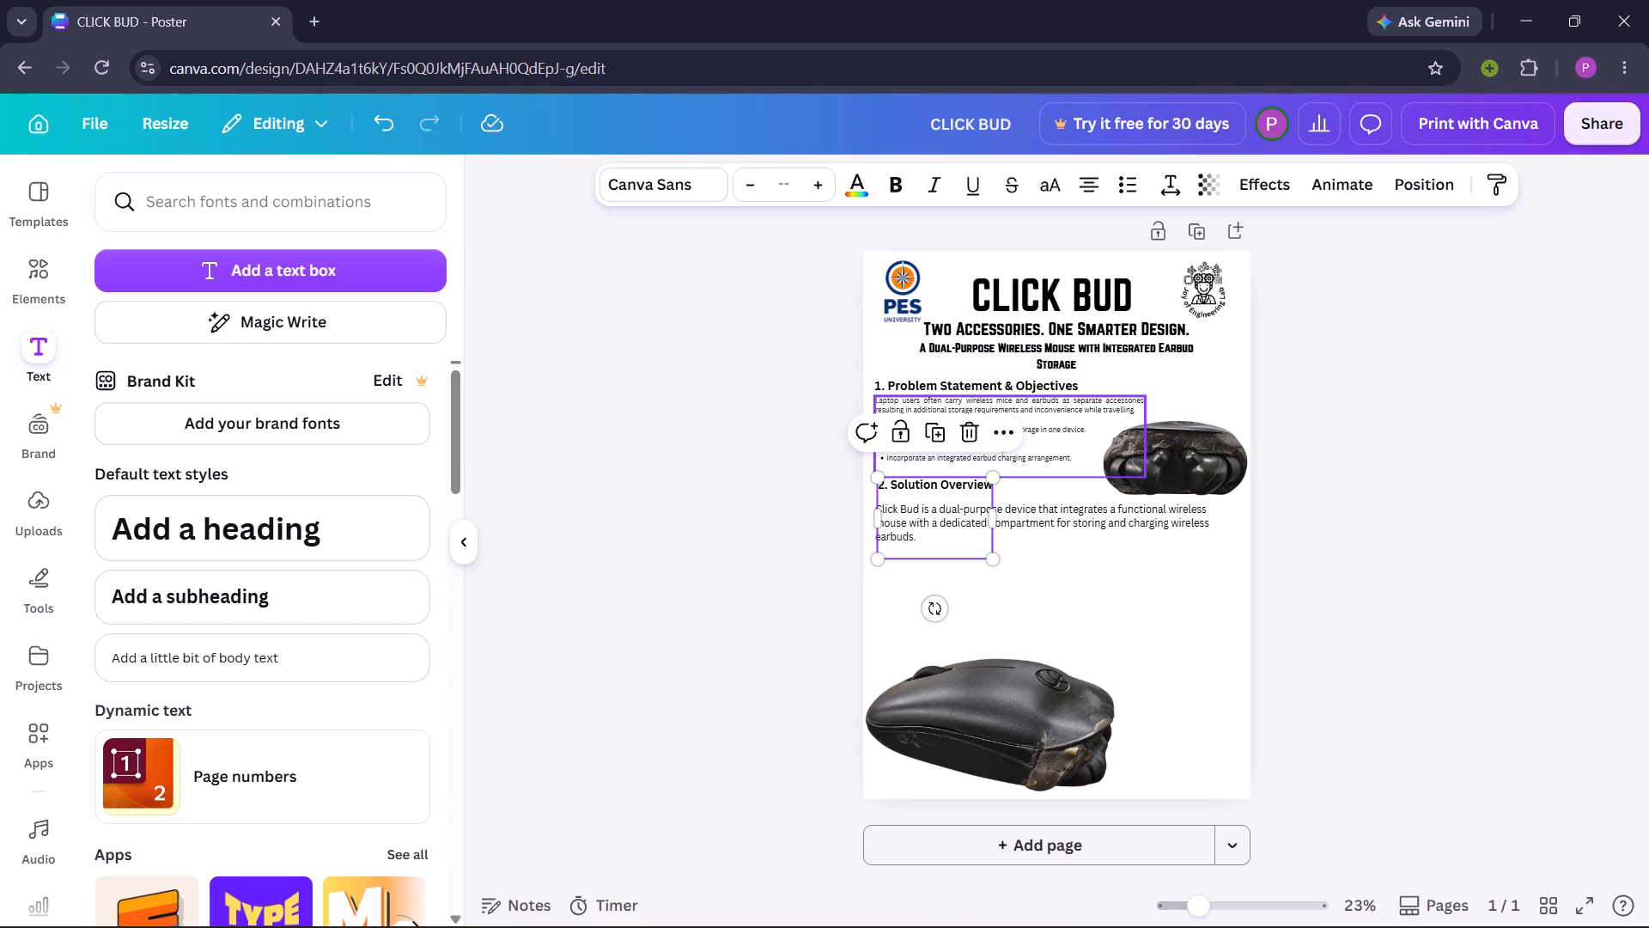
# Set the font size of the Problem Statement paragraph beginning "Laptop users often carry" to 30.
pyautogui.tripleClick(1123, 411)
pyautogui.click(1123, 411)
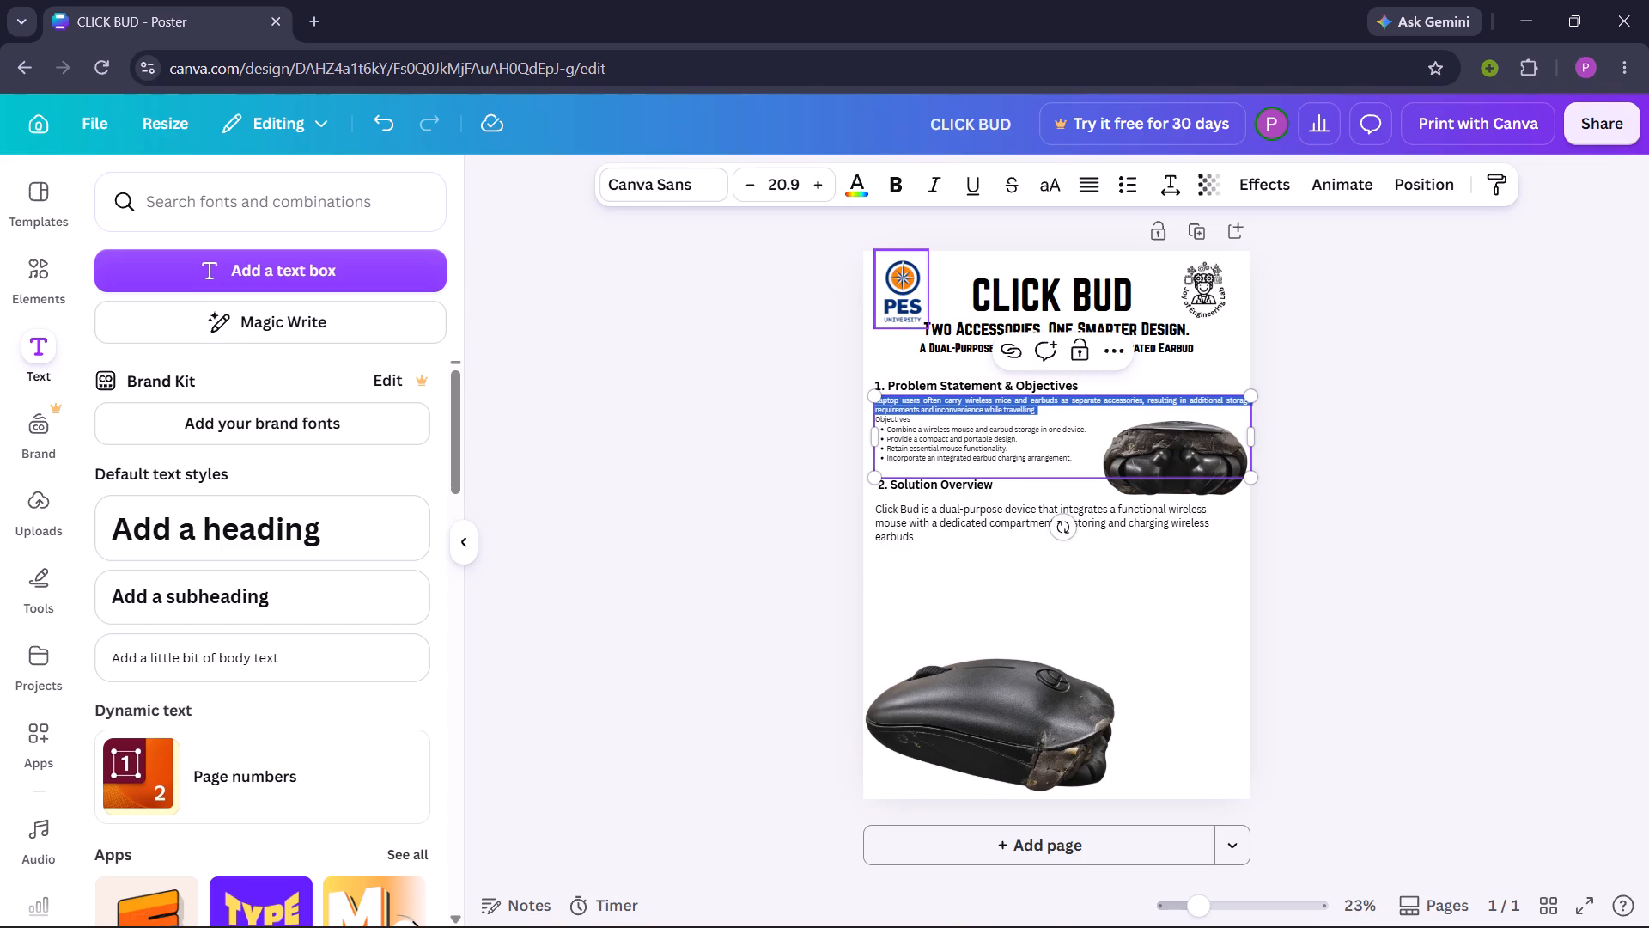
pyautogui.doubleClick(788, 176)
pyautogui.press('BackSpace')
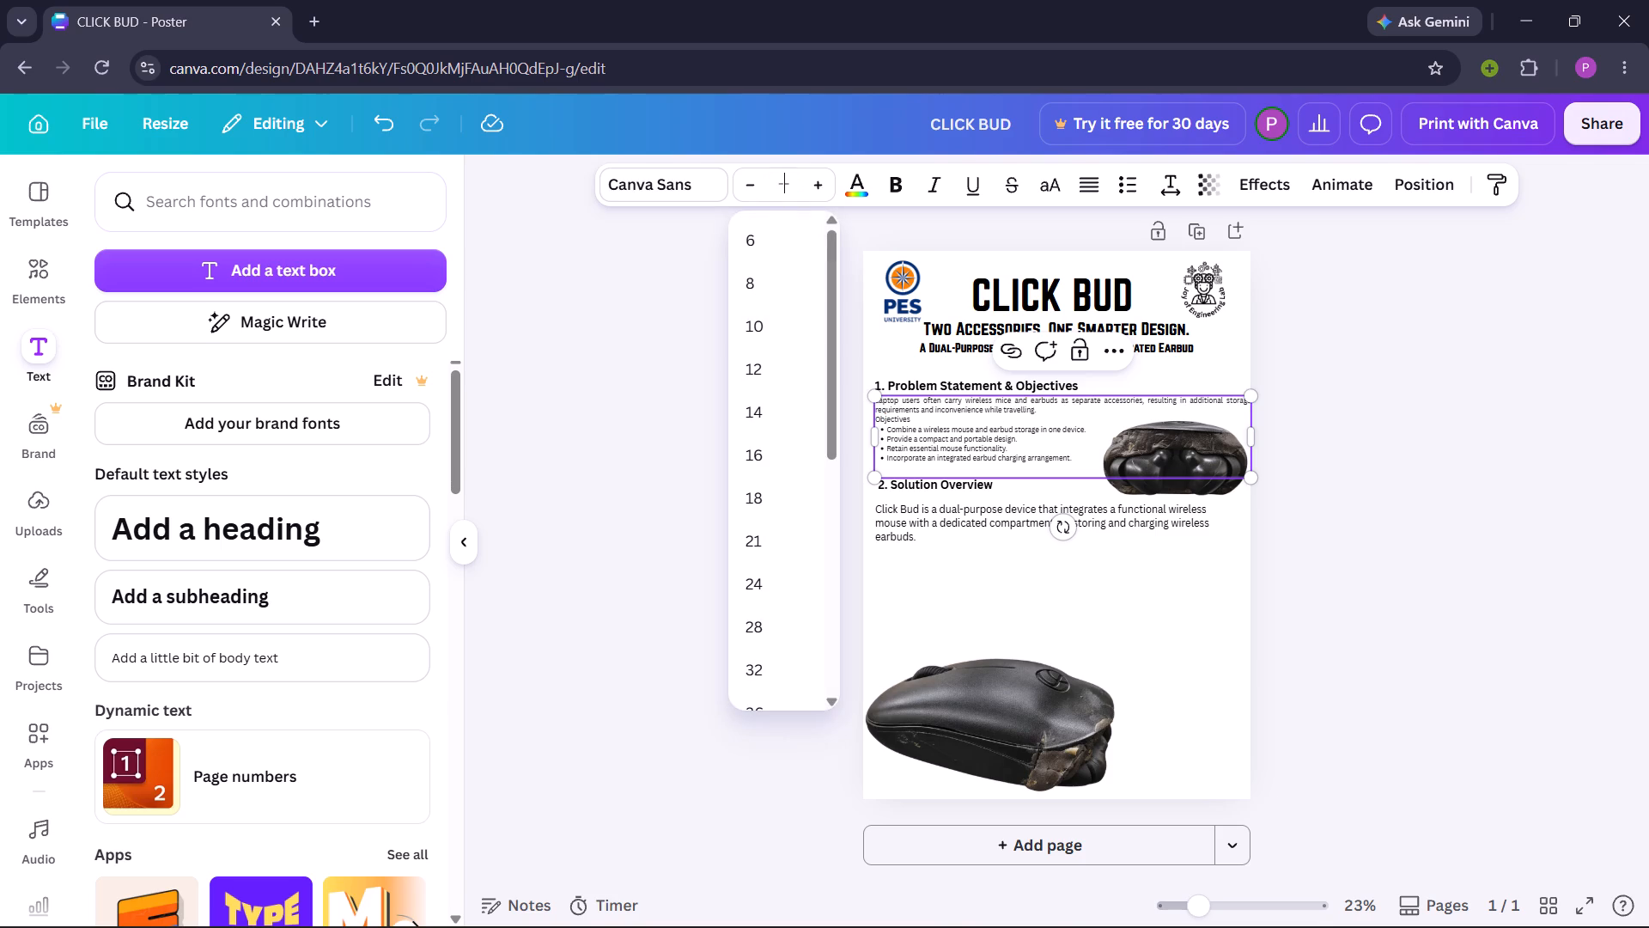
pyautogui.write('30')
pyautogui.press('Return')
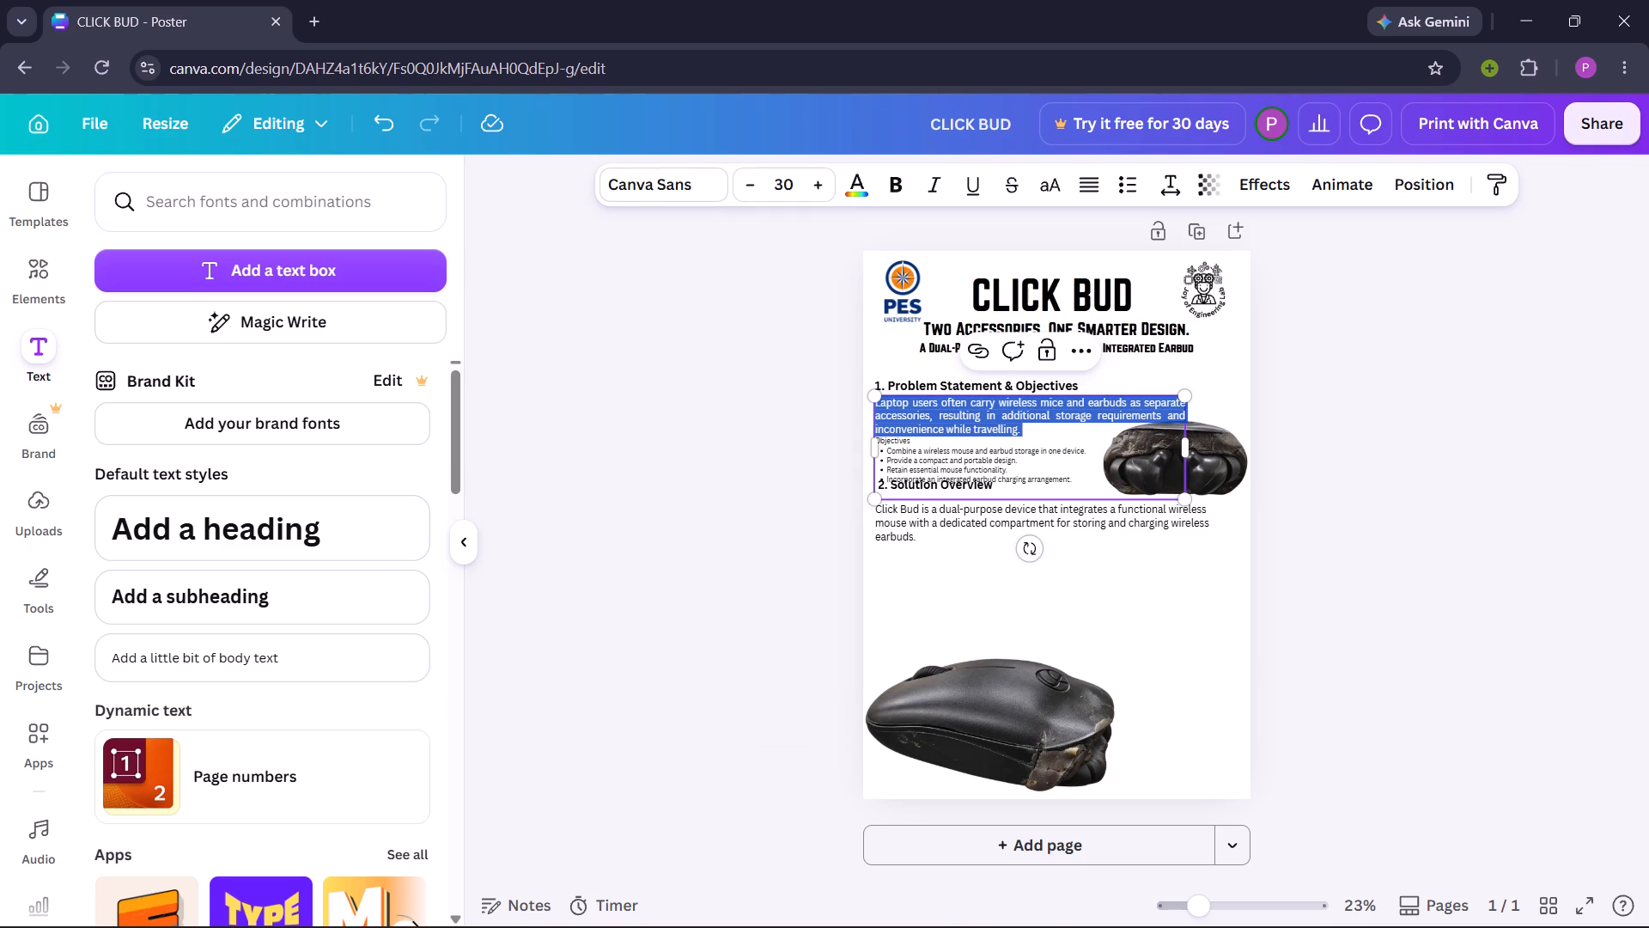
pyautogui.click(763, 389)
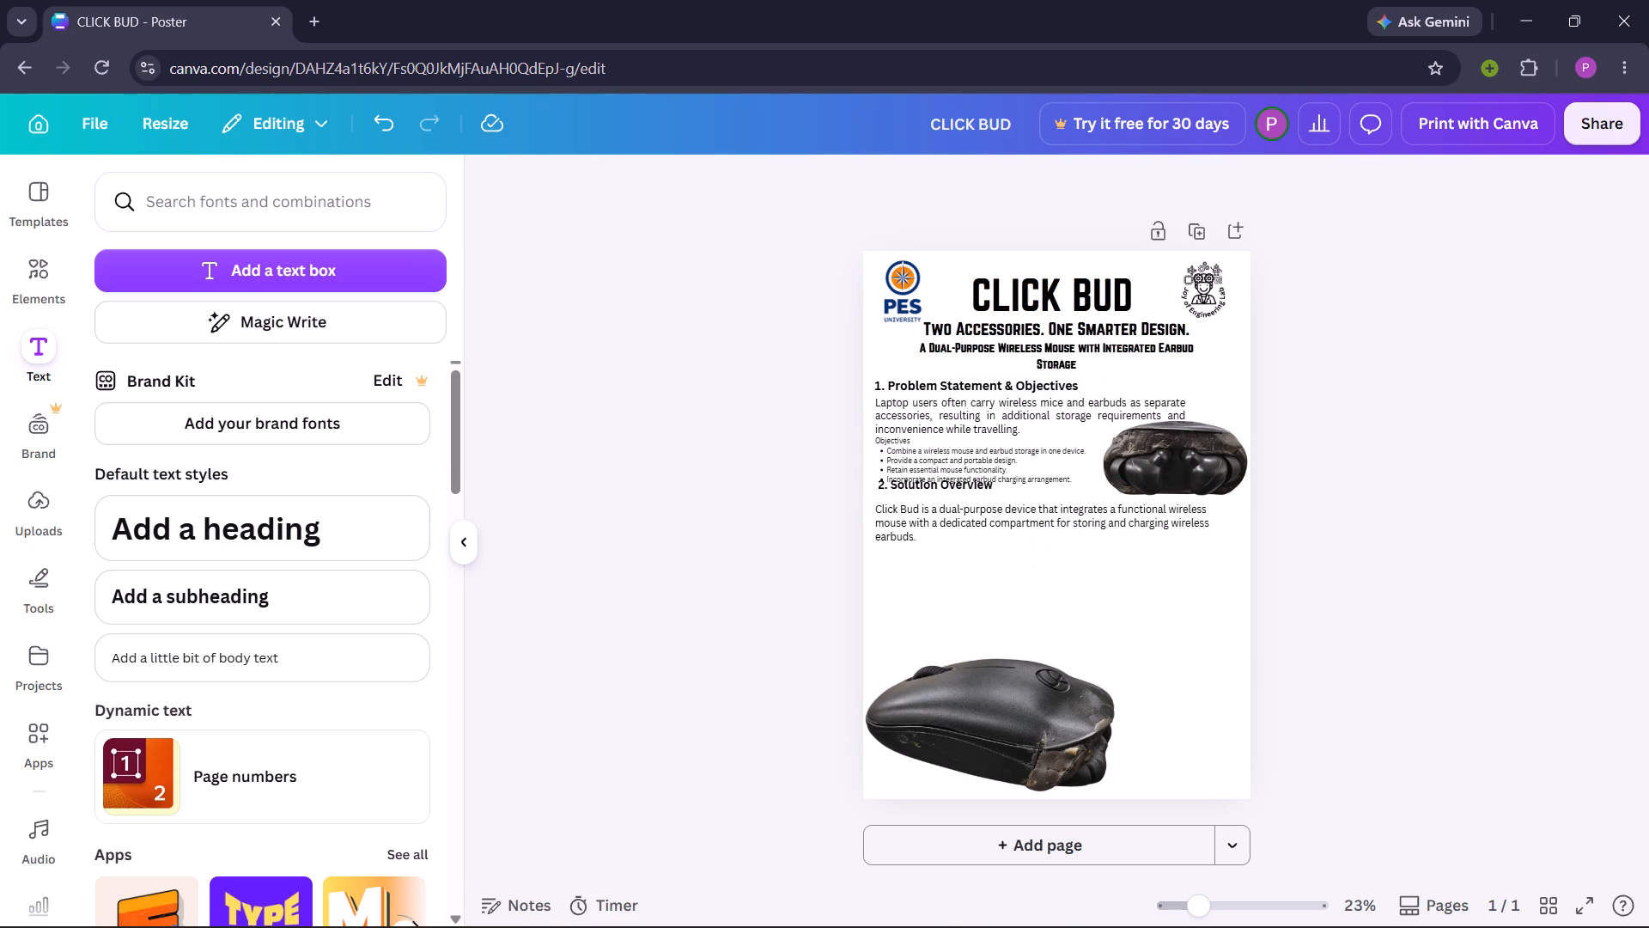
# Set the font size of the "Objectives" line and its four bullet points to 30.
pyautogui.doubleClick(922, 473)
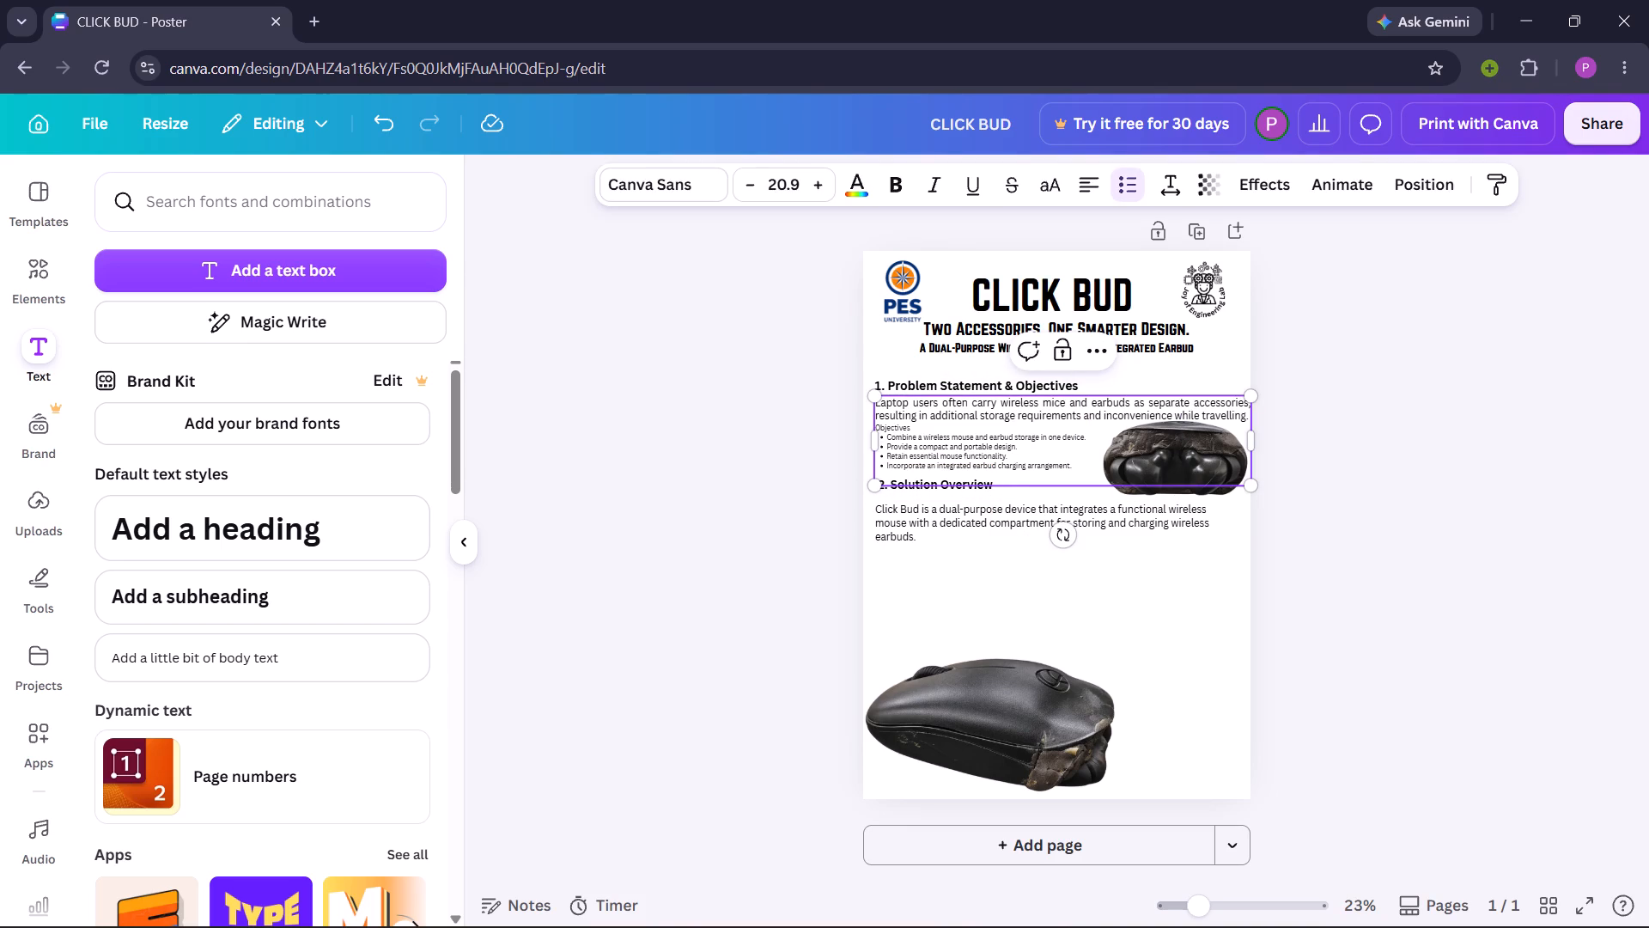
pyautogui.tripleClick(920, 457)
pyautogui.click(920, 457)
pyautogui.click(920, 457)
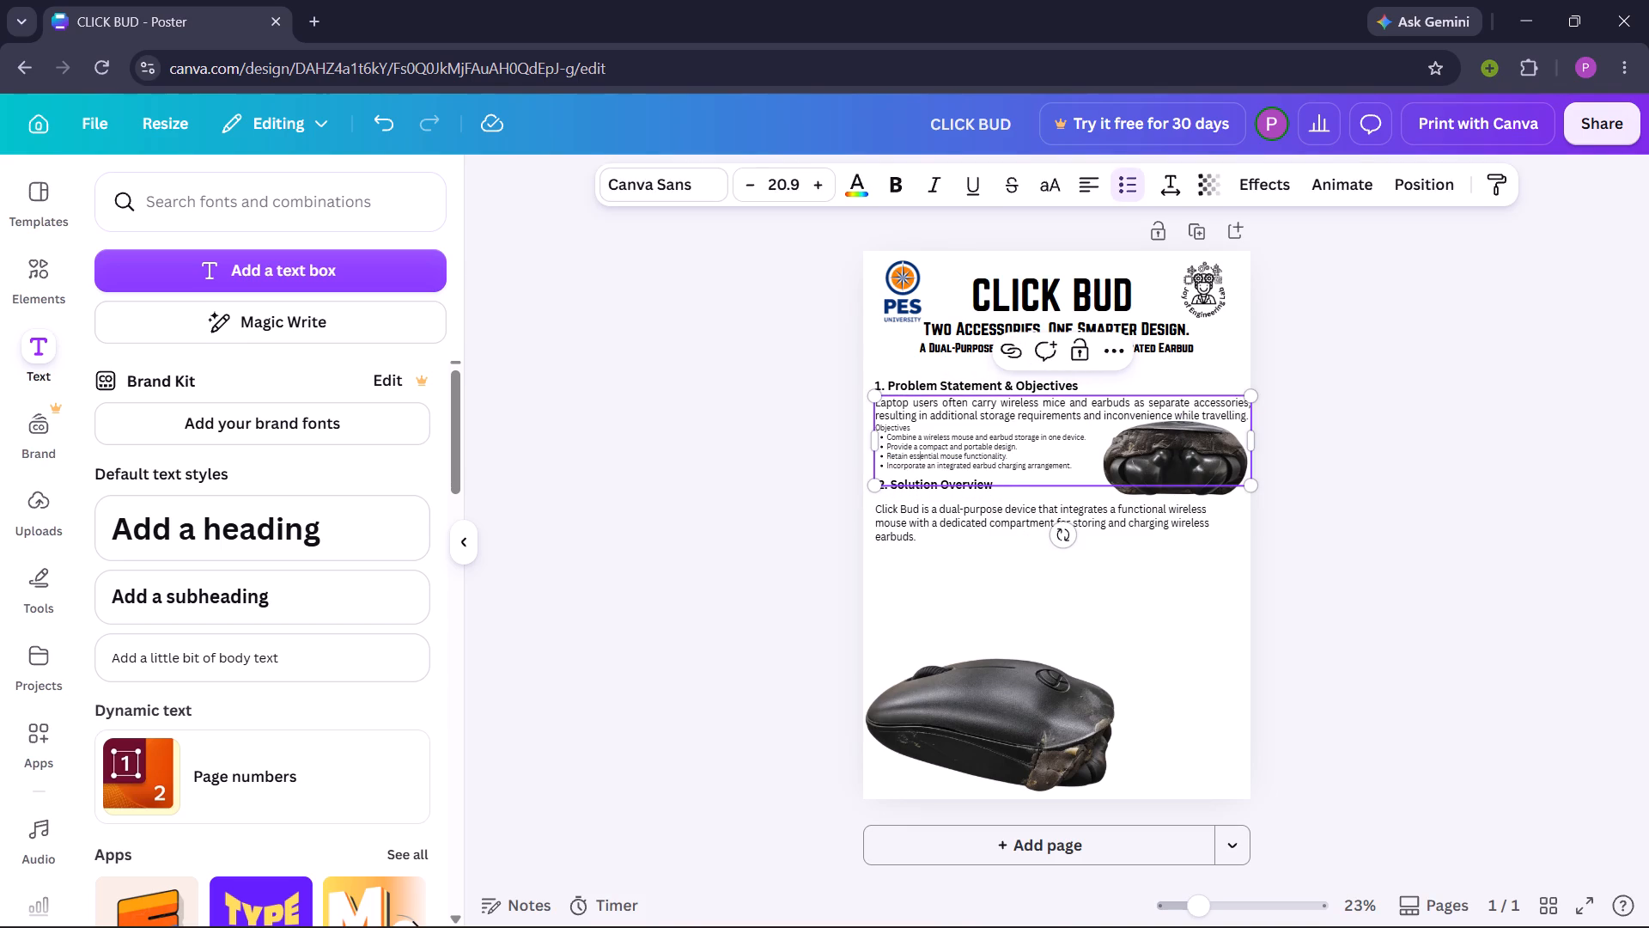
pyautogui.moveTo(1074, 469); pyautogui.dragTo(867, 430)
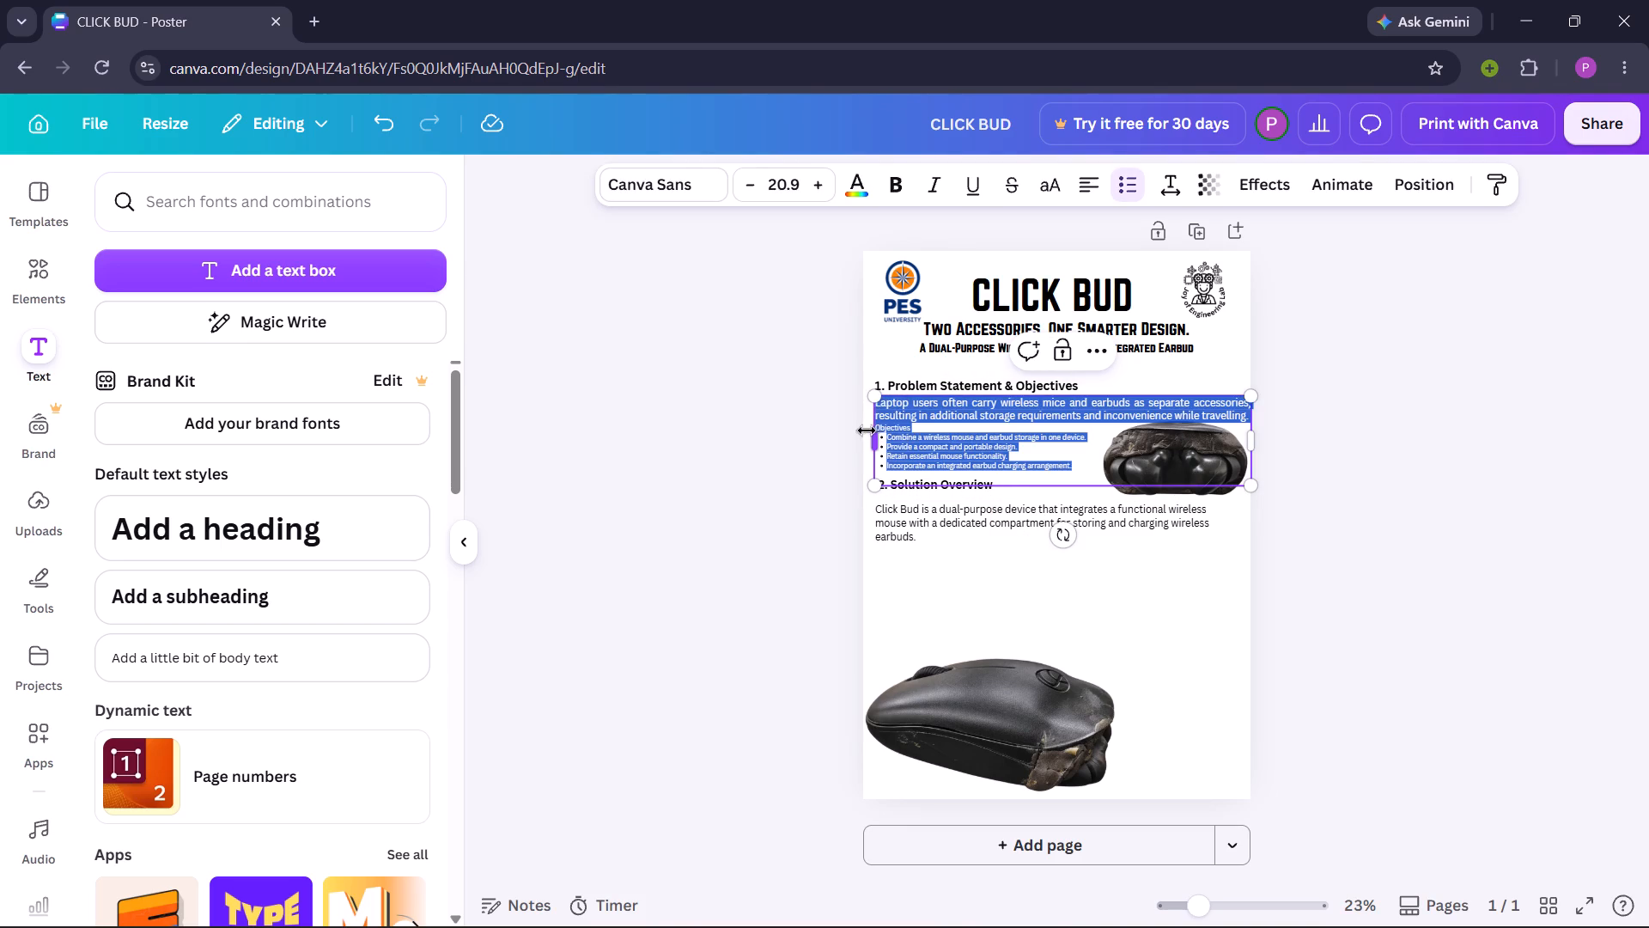
pyautogui.moveTo(867, 430); pyautogui.dragTo(878, 430)
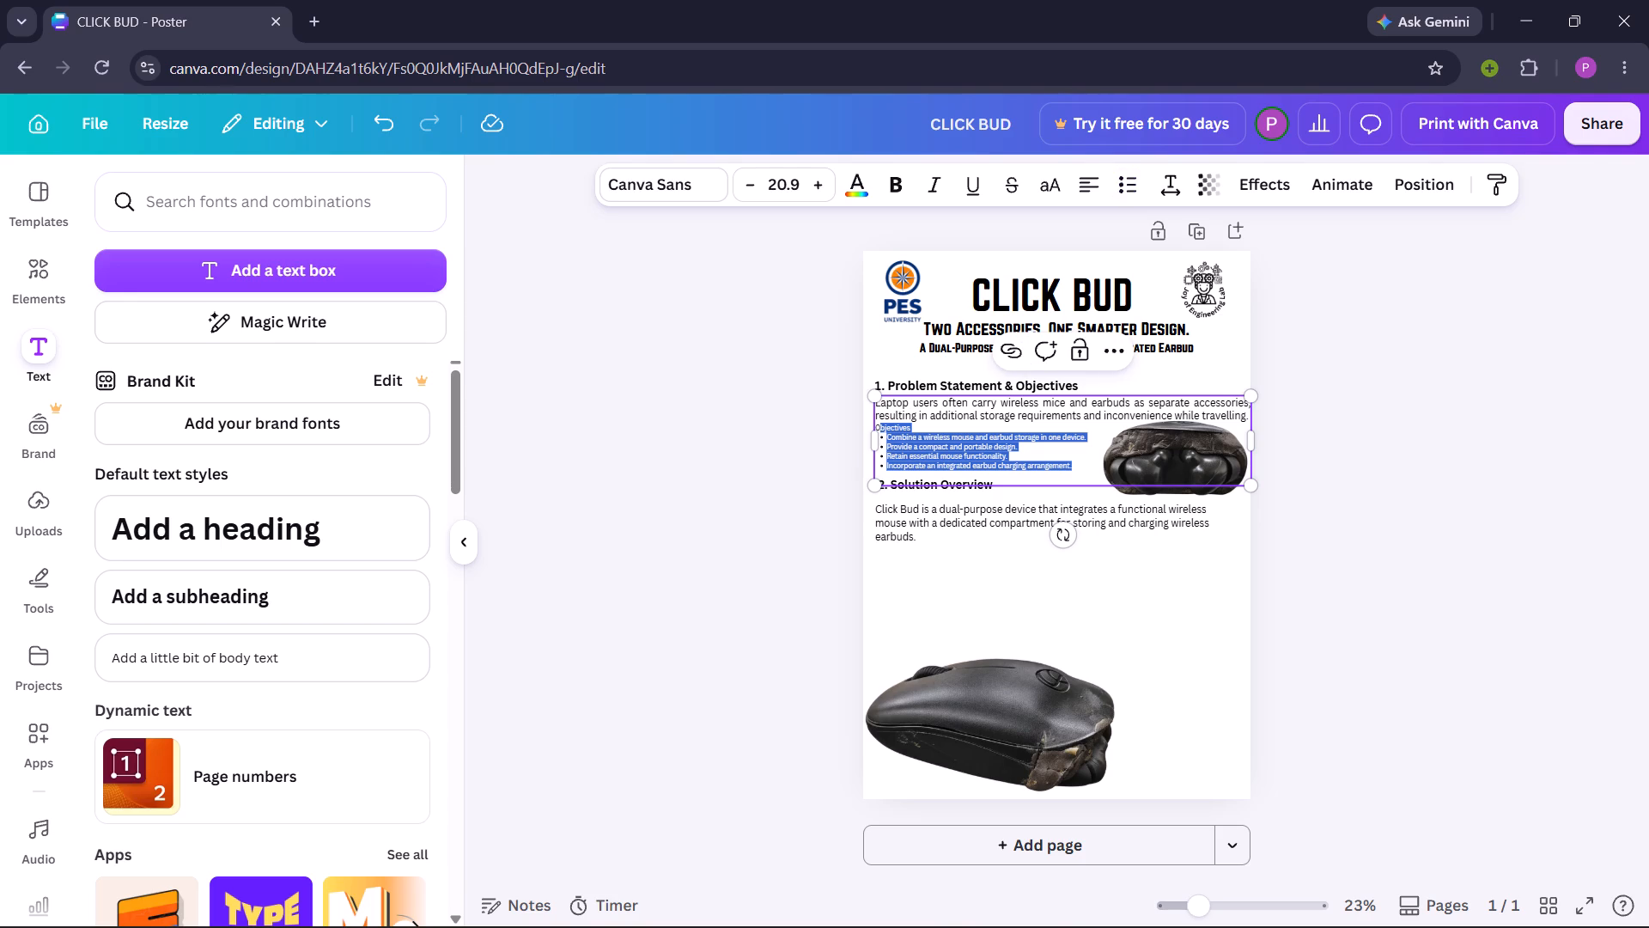
pyautogui.click(776, 185)
pyautogui.press('BackSpace')
pyautogui.write('30')
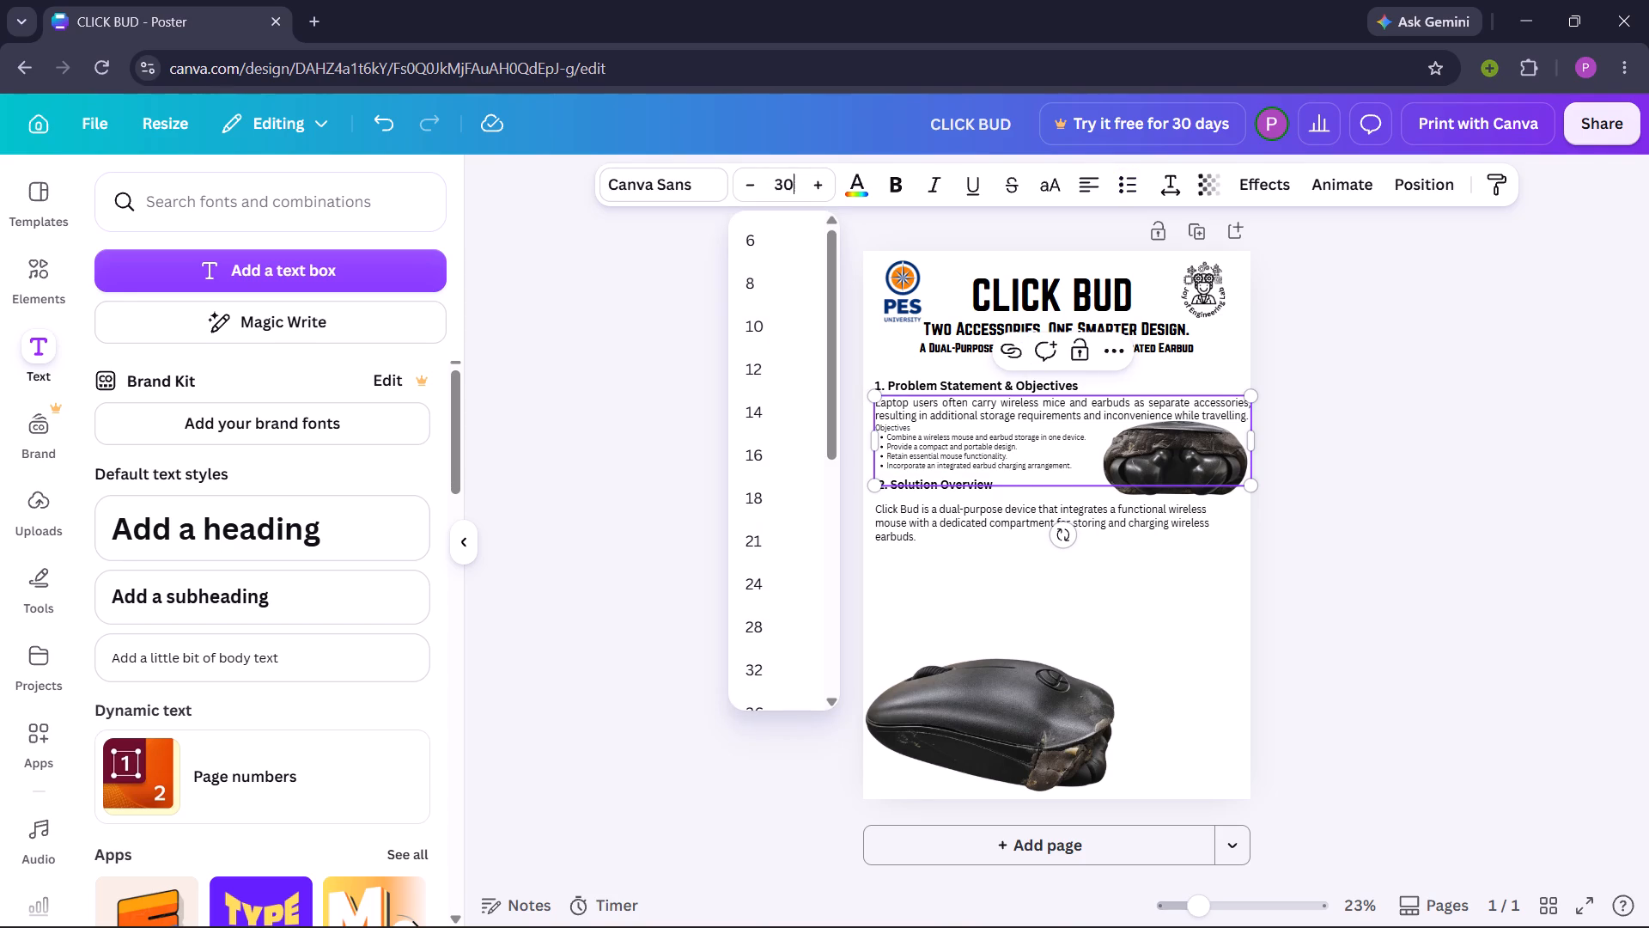
pyautogui.press('Return')
pyautogui.click(772, 415)
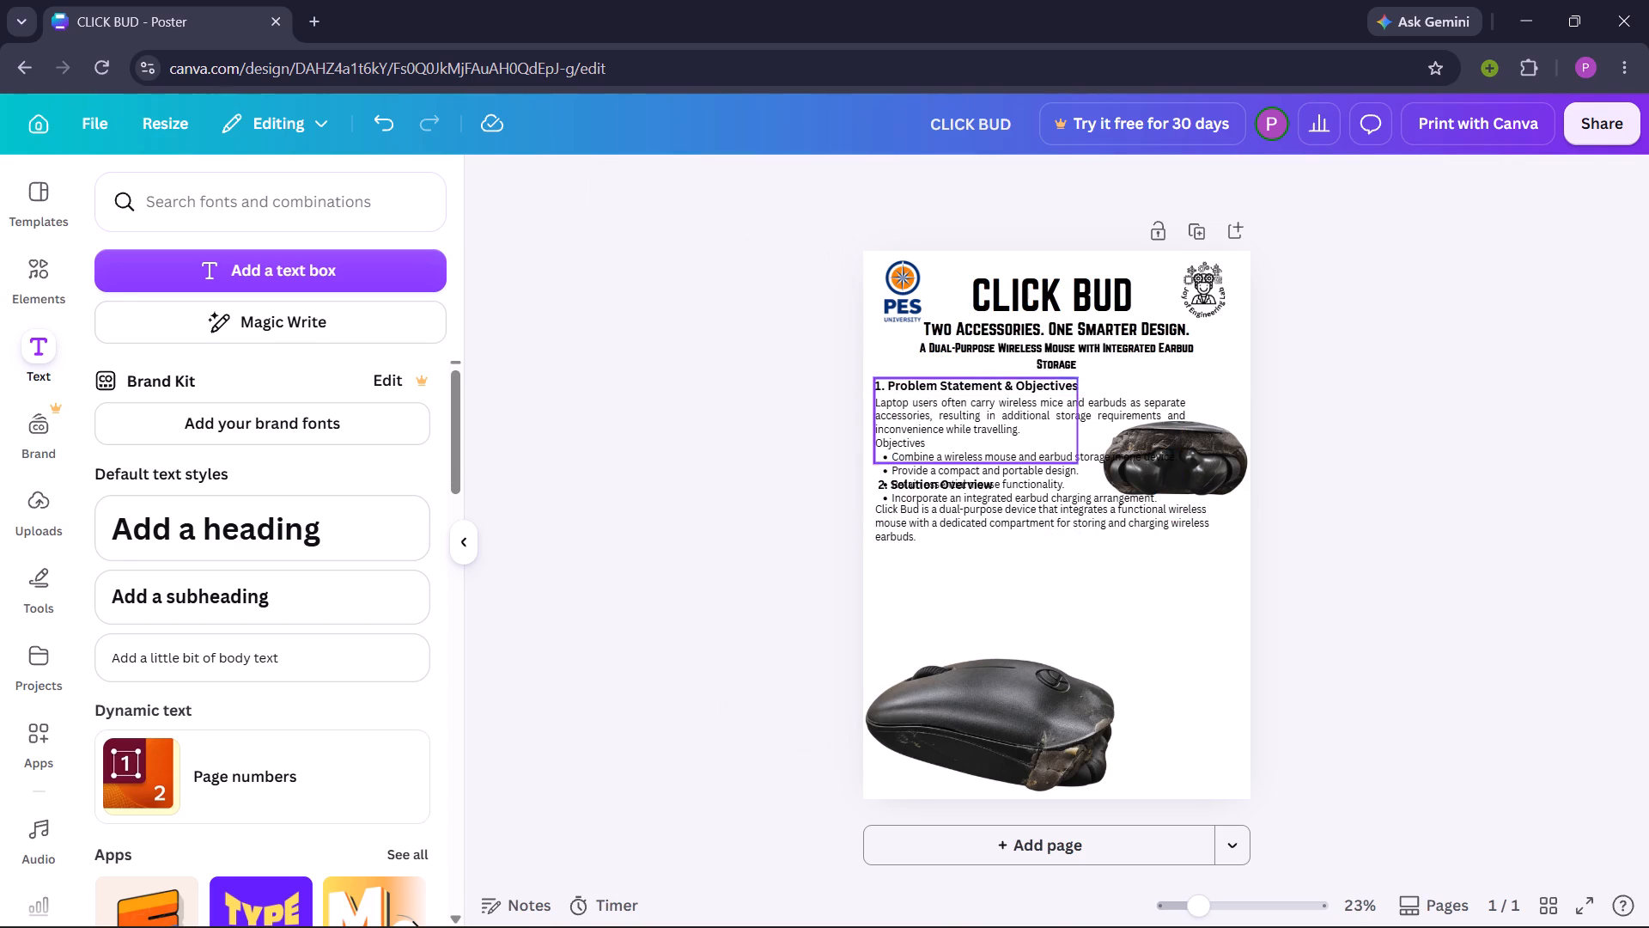
# Move the "2. Solution Overview" heading and its paragraph down so they sit below the Objectives bullet points.
pyautogui.moveTo(940, 484); pyautogui.dragTo(945, 514)
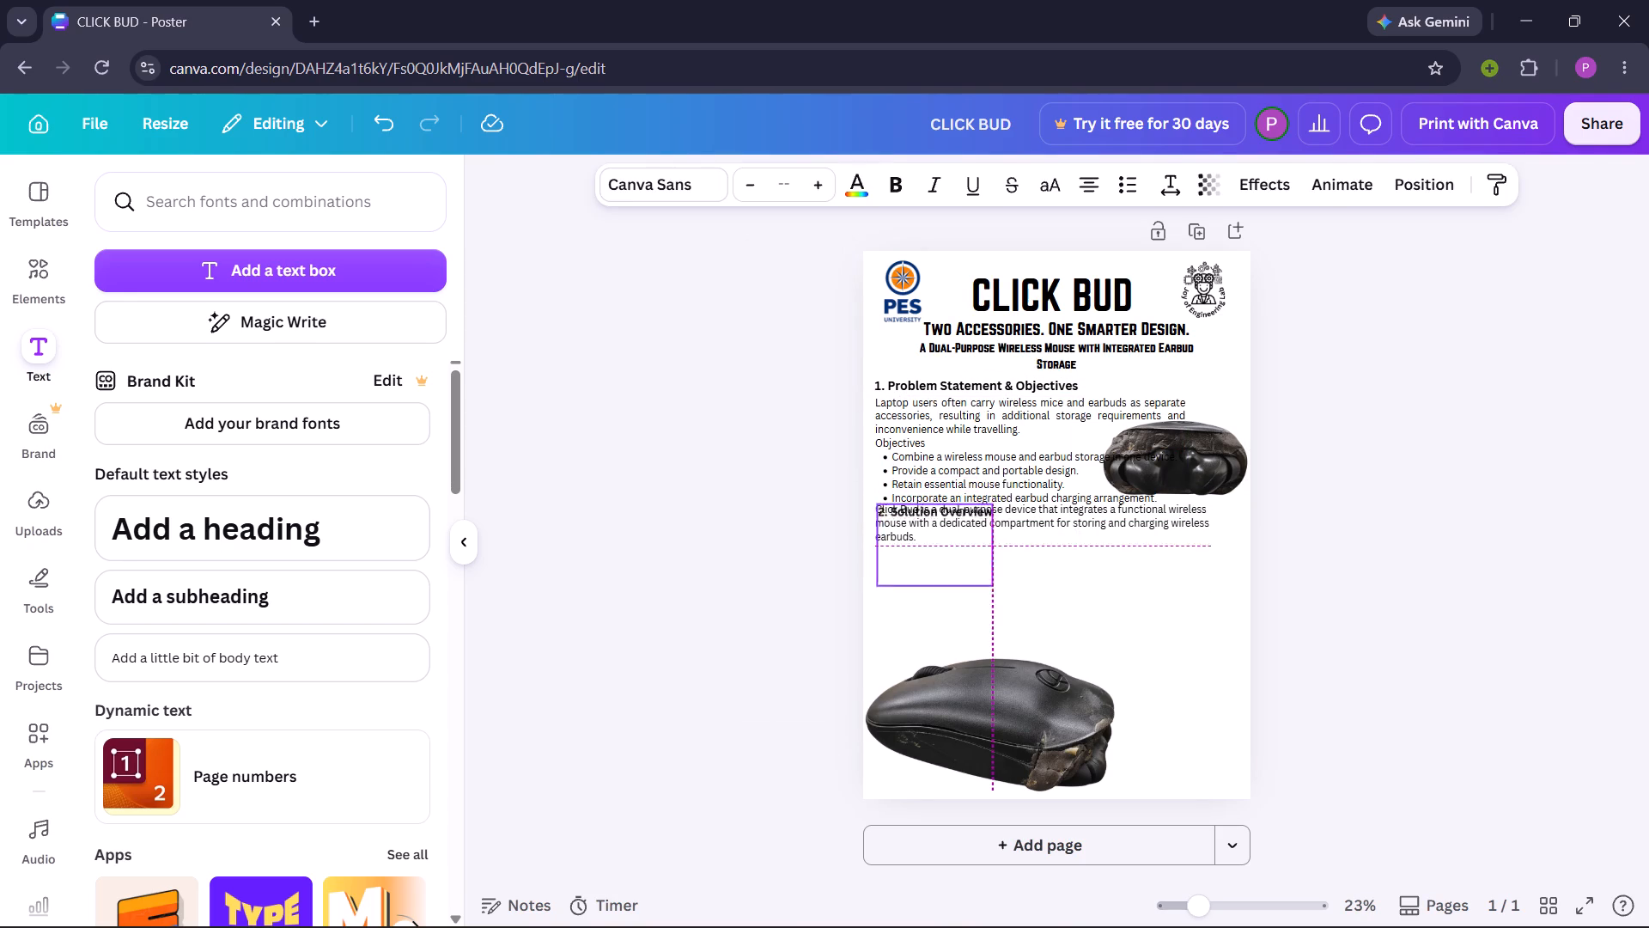
pyautogui.moveTo(945, 514); pyautogui.dragTo(945, 522)
pyautogui.moveTo(1081, 510); pyautogui.dragTo(1086, 540)
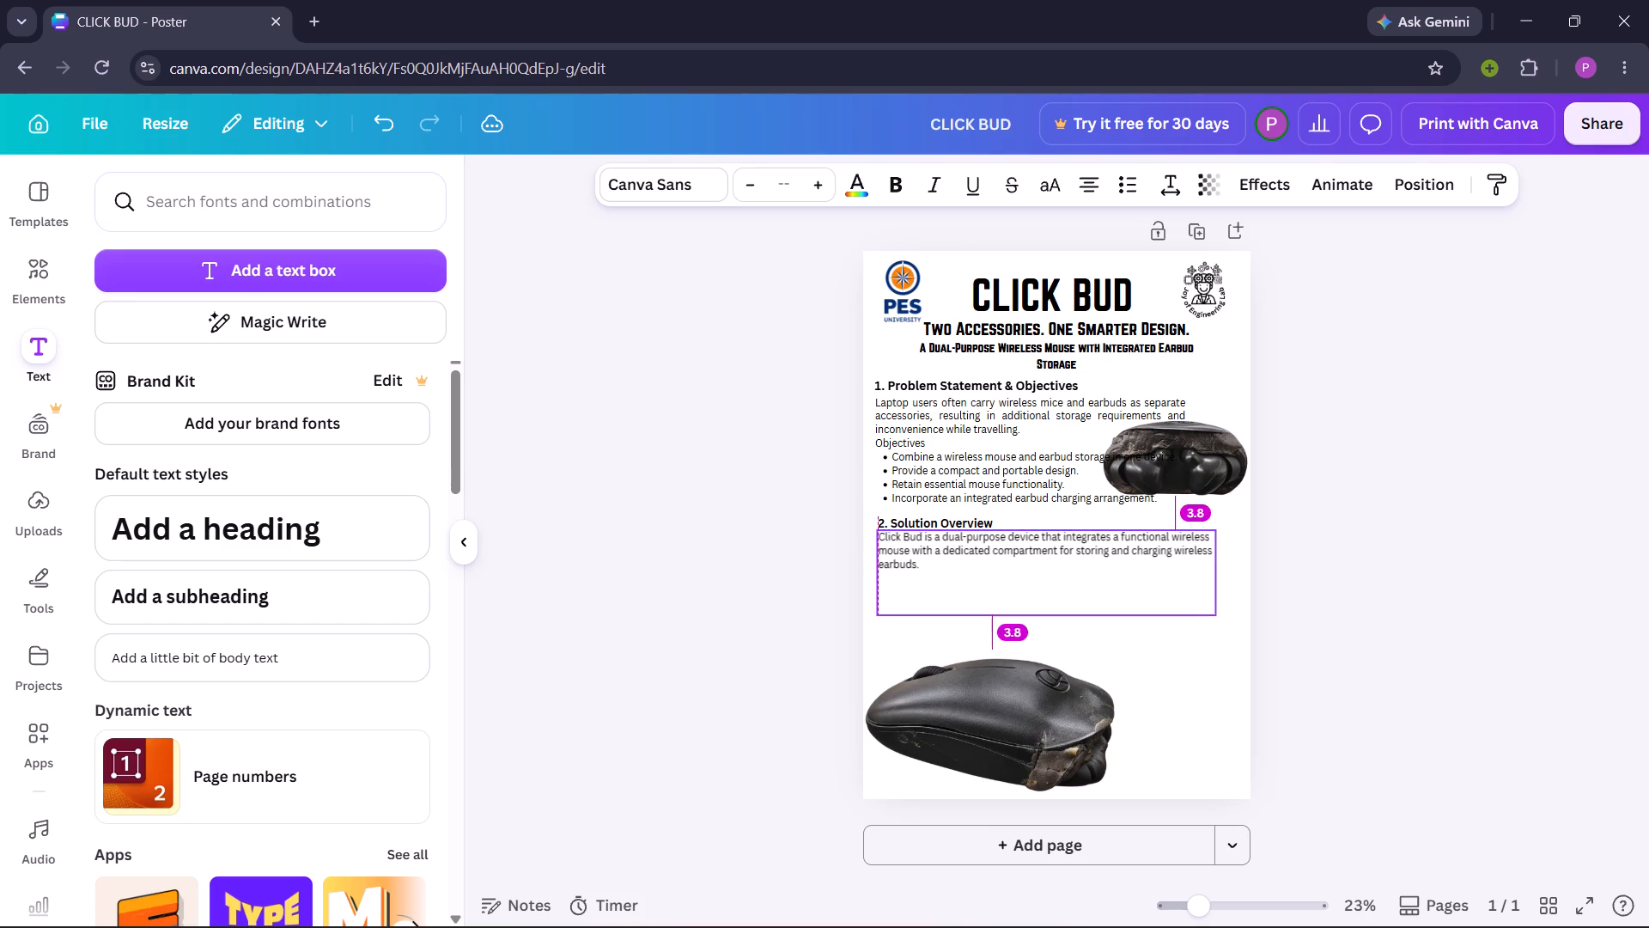
pyautogui.moveTo(1086, 540); pyautogui.dragTo(1086, 535)
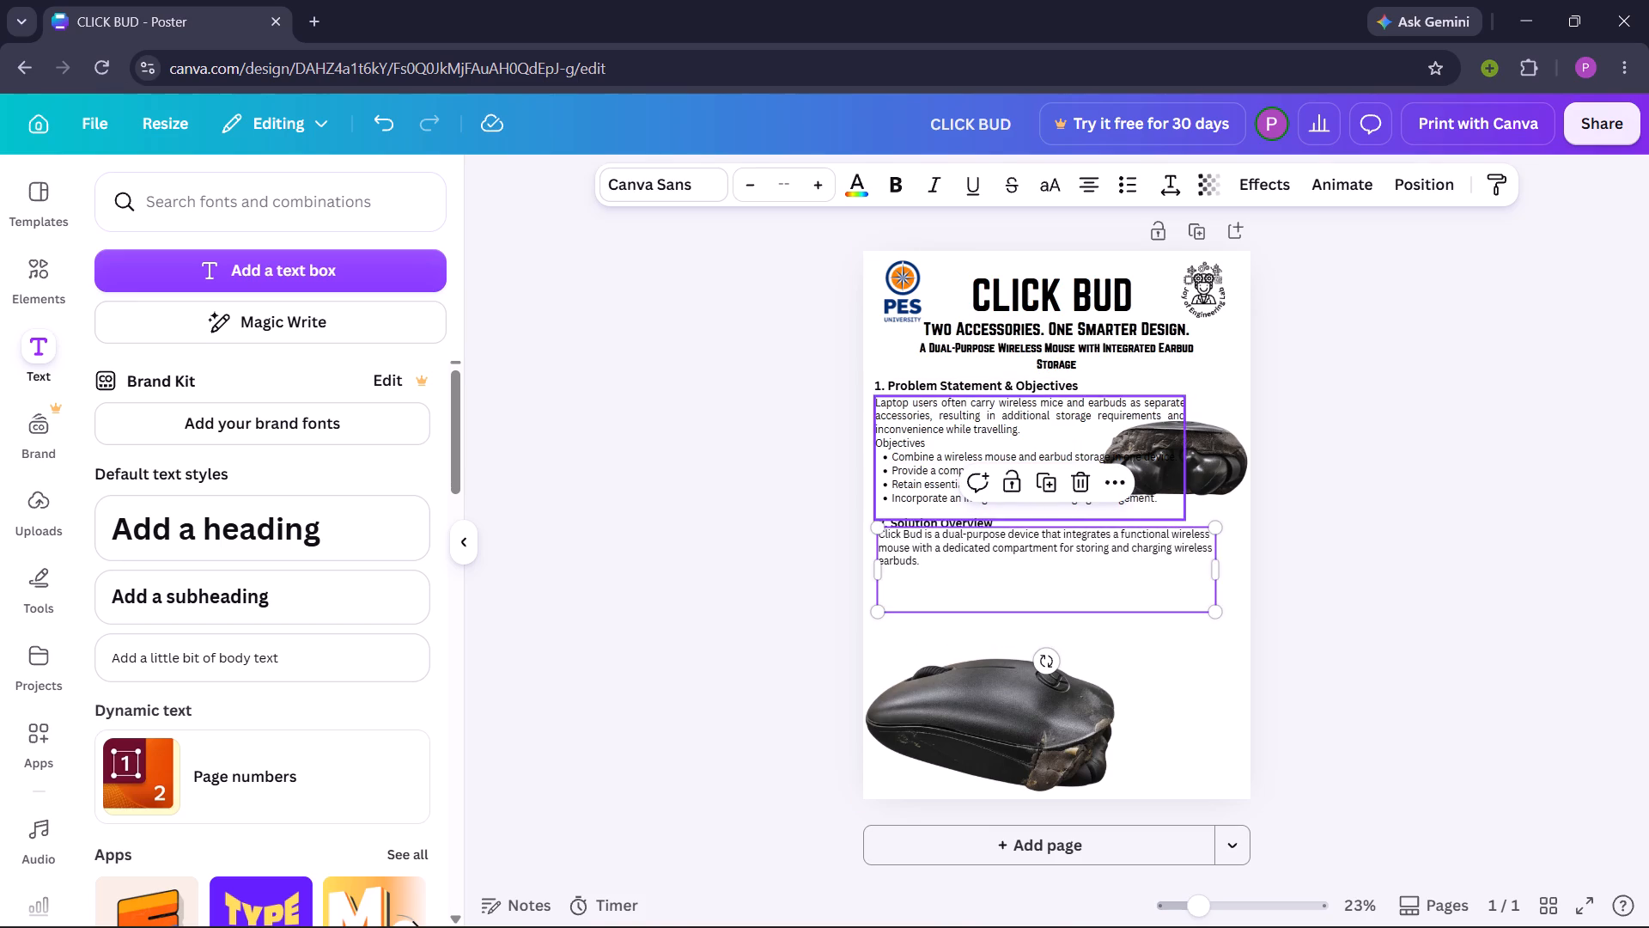
pyautogui.click(809, 488)
pyautogui.click(936, 520)
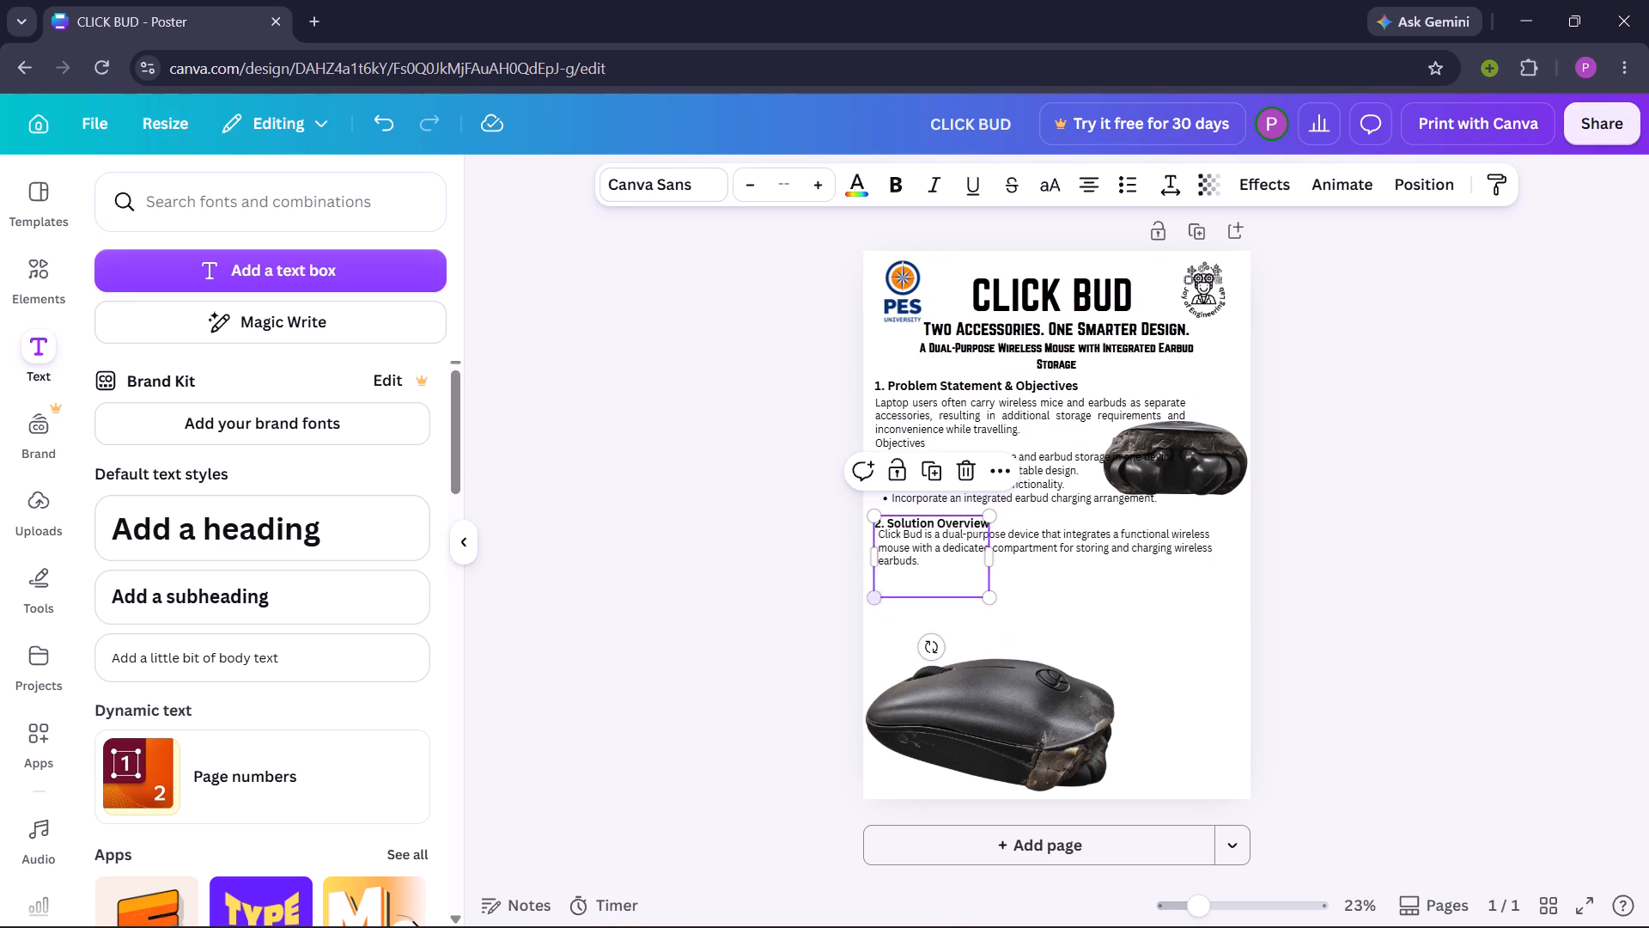
# Align the Solution Overview paragraph's left edge with the text above and place it directly beneath the "2. Solution Overview" heading.
pyautogui.click(799, 607)
pyautogui.moveTo(946, 559); pyautogui.dragTo(947, 567)
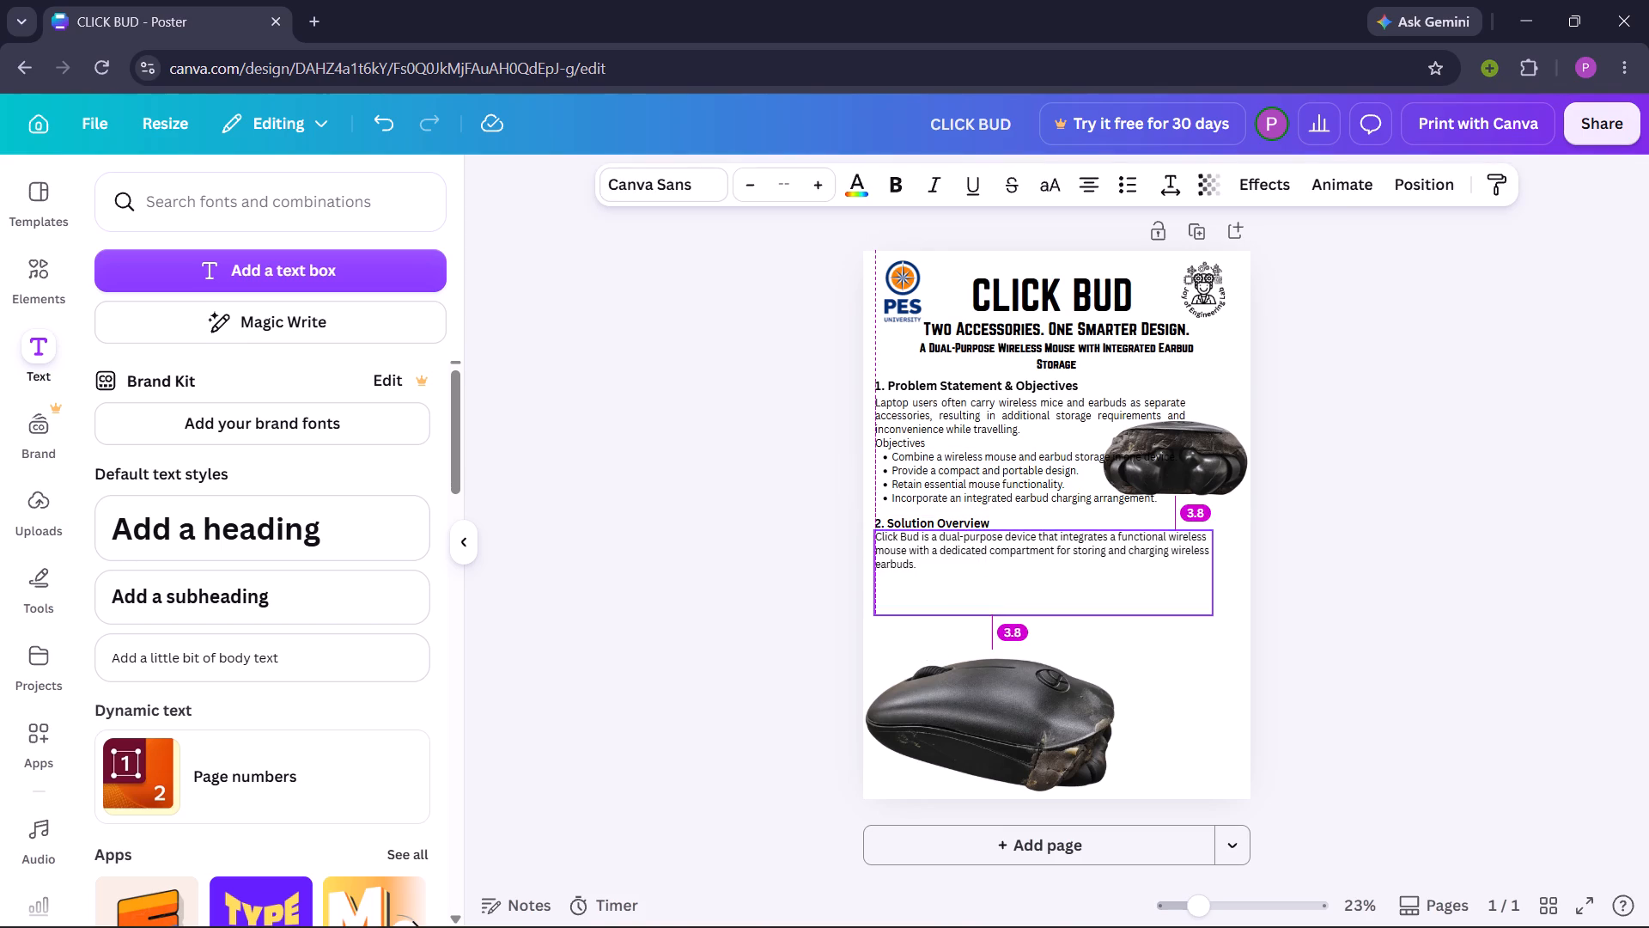
pyautogui.moveTo(947, 567); pyautogui.dragTo(941, 572)
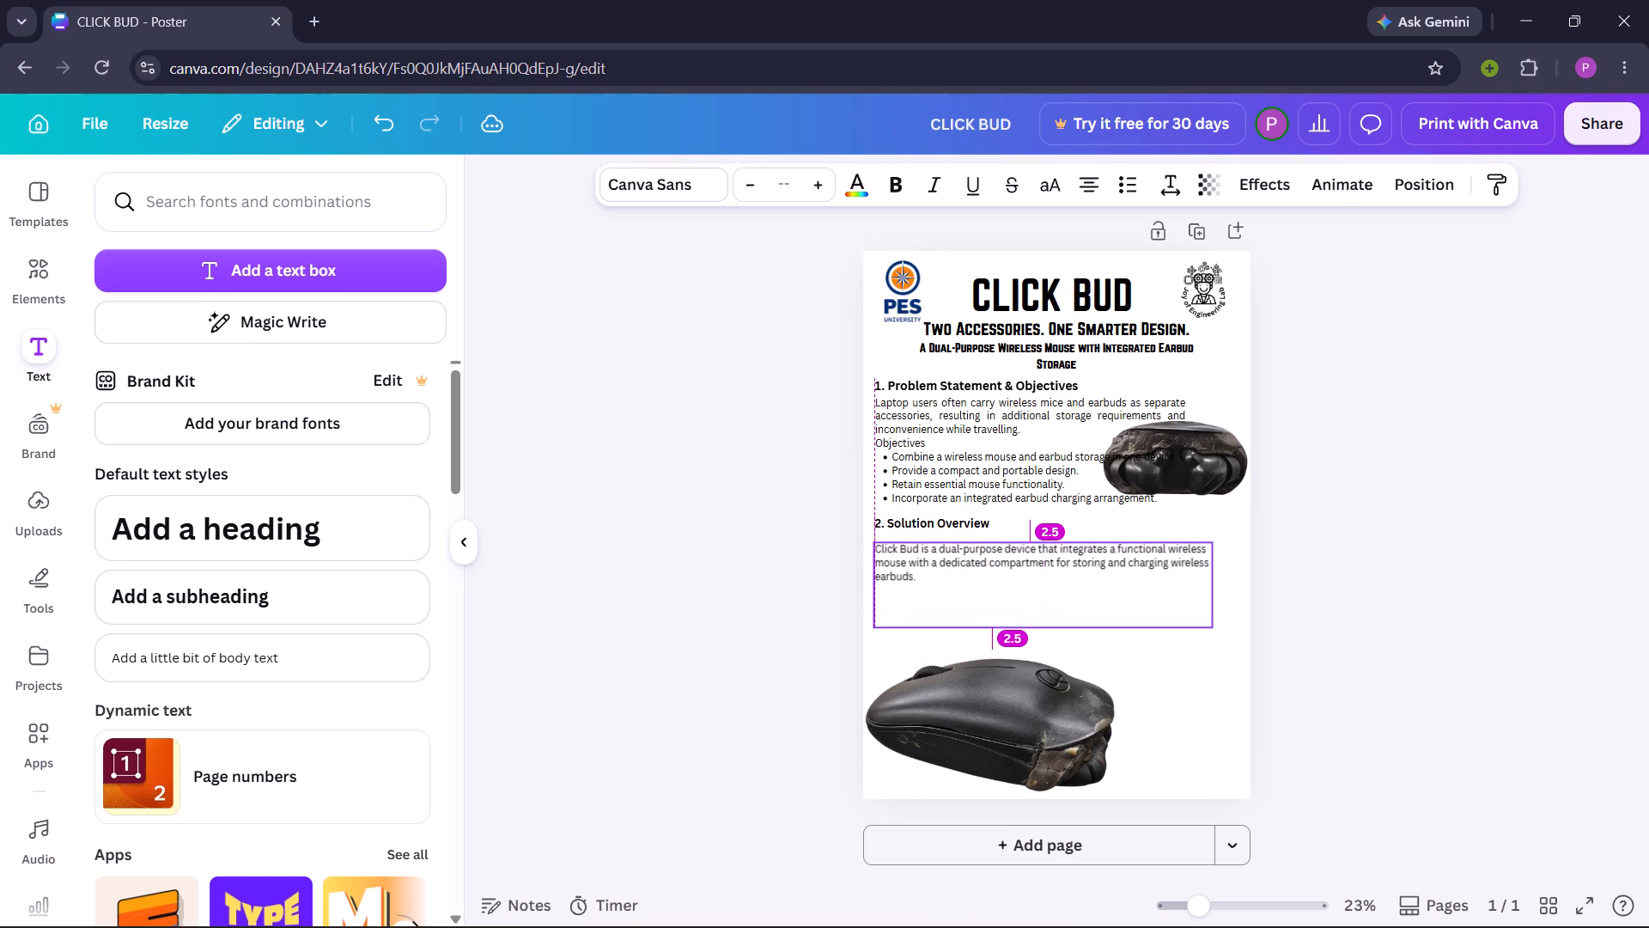
pyautogui.moveTo(941, 572); pyautogui.dragTo(941, 568)
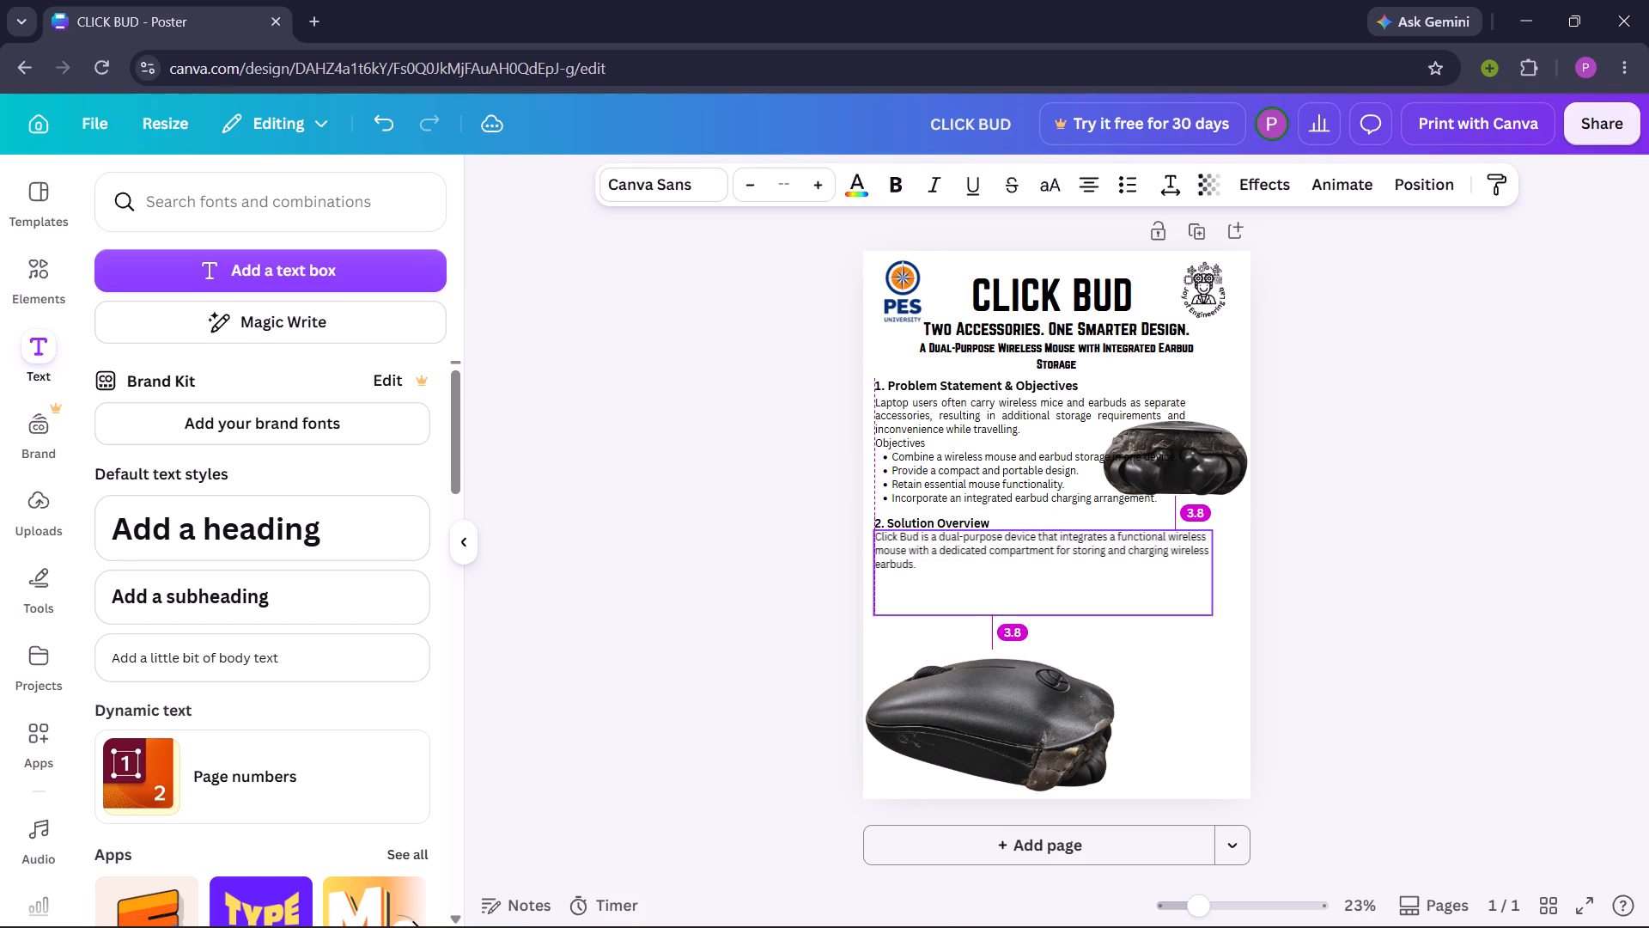
pyautogui.moveTo(941, 568); pyautogui.dragTo(941, 567)
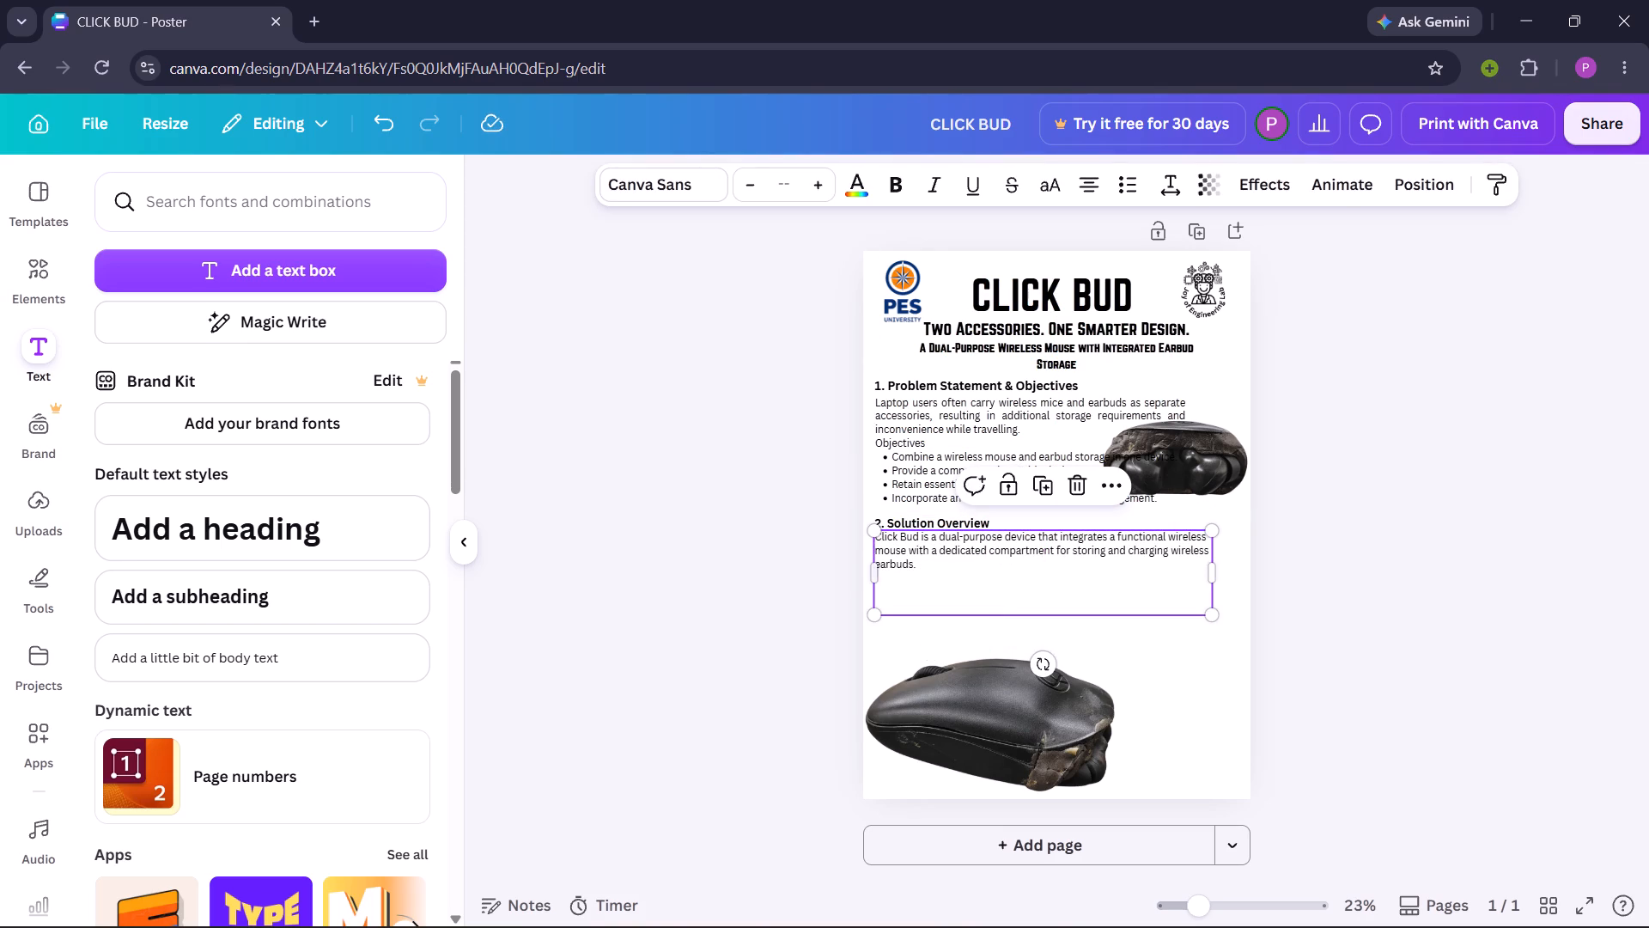
pyautogui.click(761, 642)
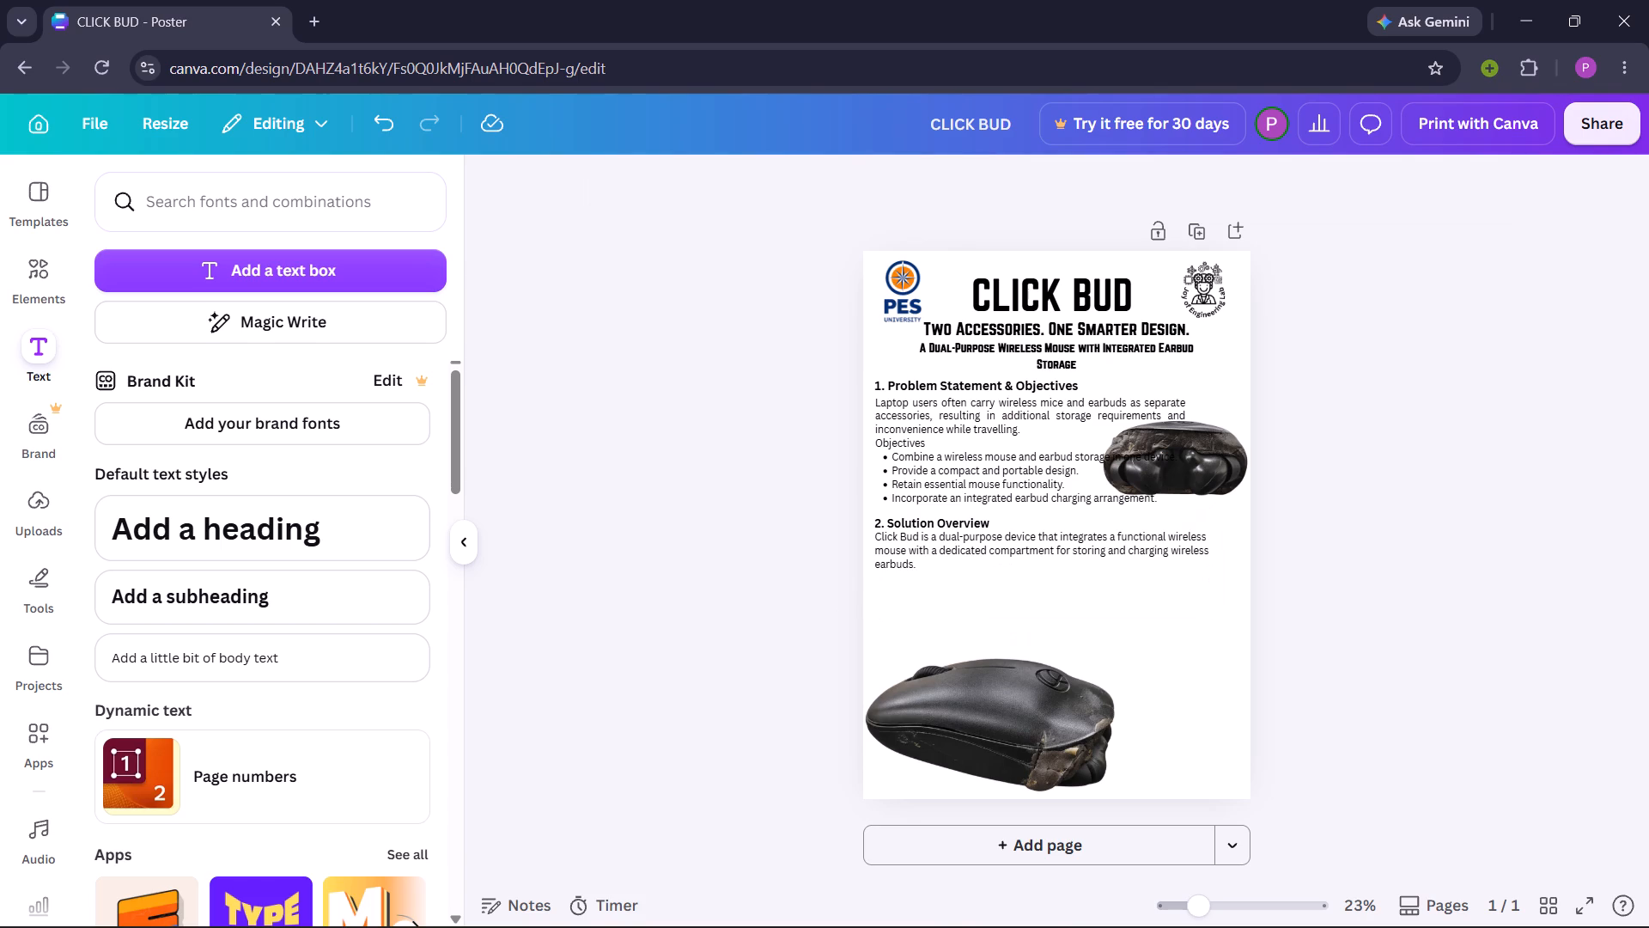
# Nudge the text box with the Problem Statement paragraph and Objectives bullets slightly up towards its heading.
pyautogui.click(981, 485)
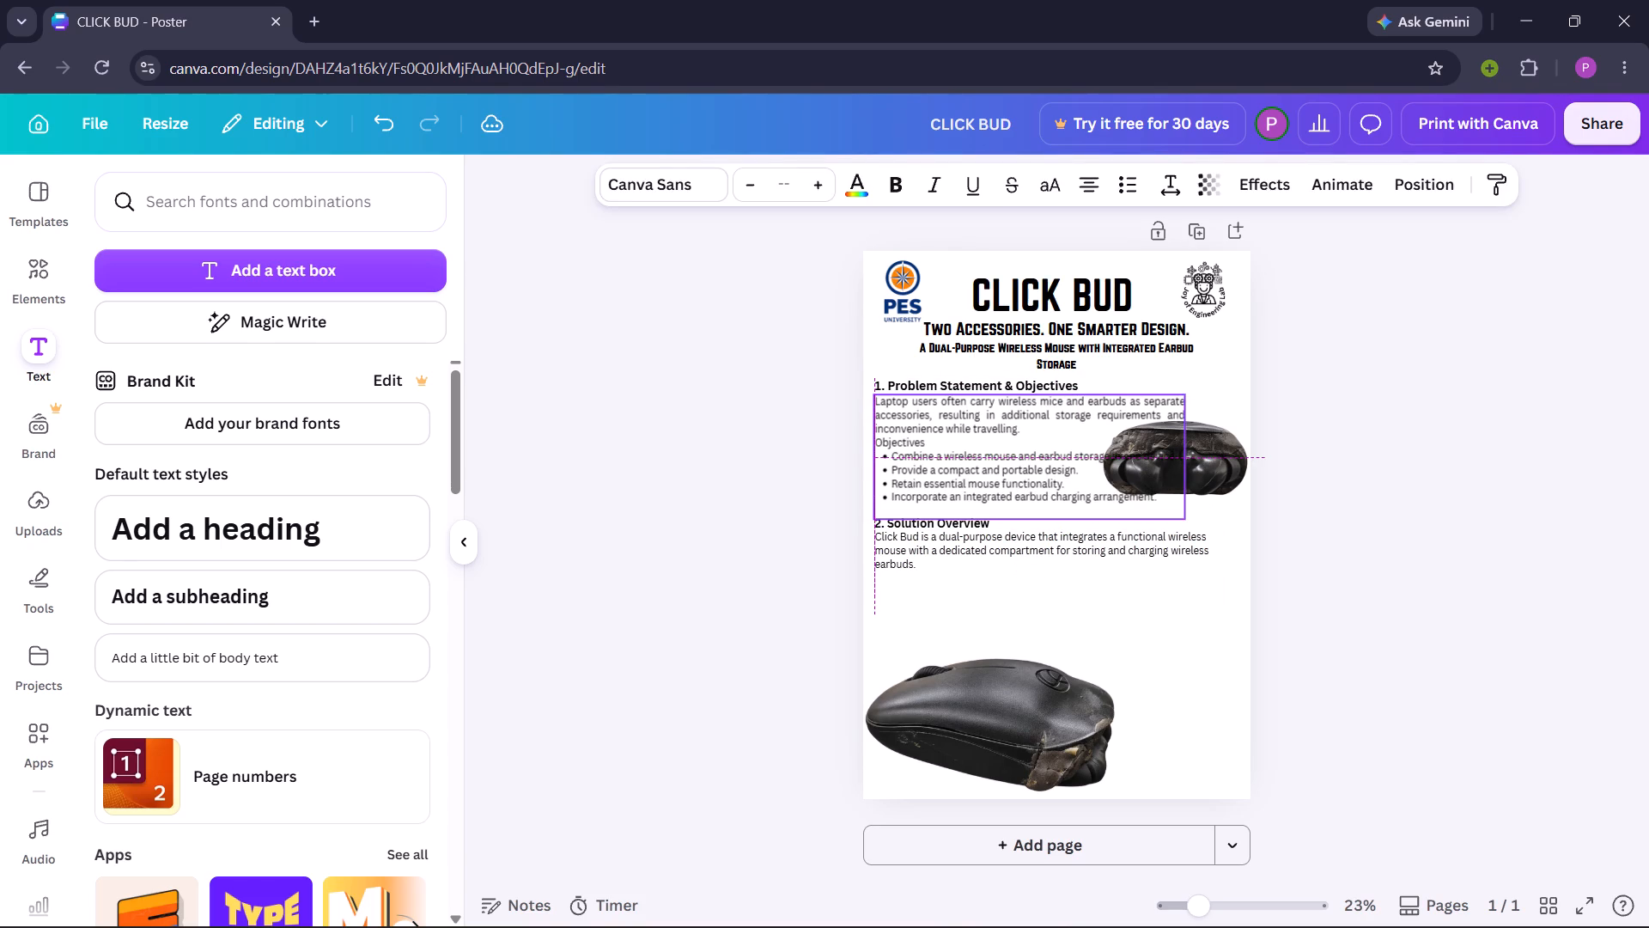
# Shrink the smaller front-view mouse image and move it off the Objectives bullets to below the Solution Overview paragraph, near the poster's right edge.
pyautogui.moveTo(1214, 453); pyautogui.dragTo(1222, 455)
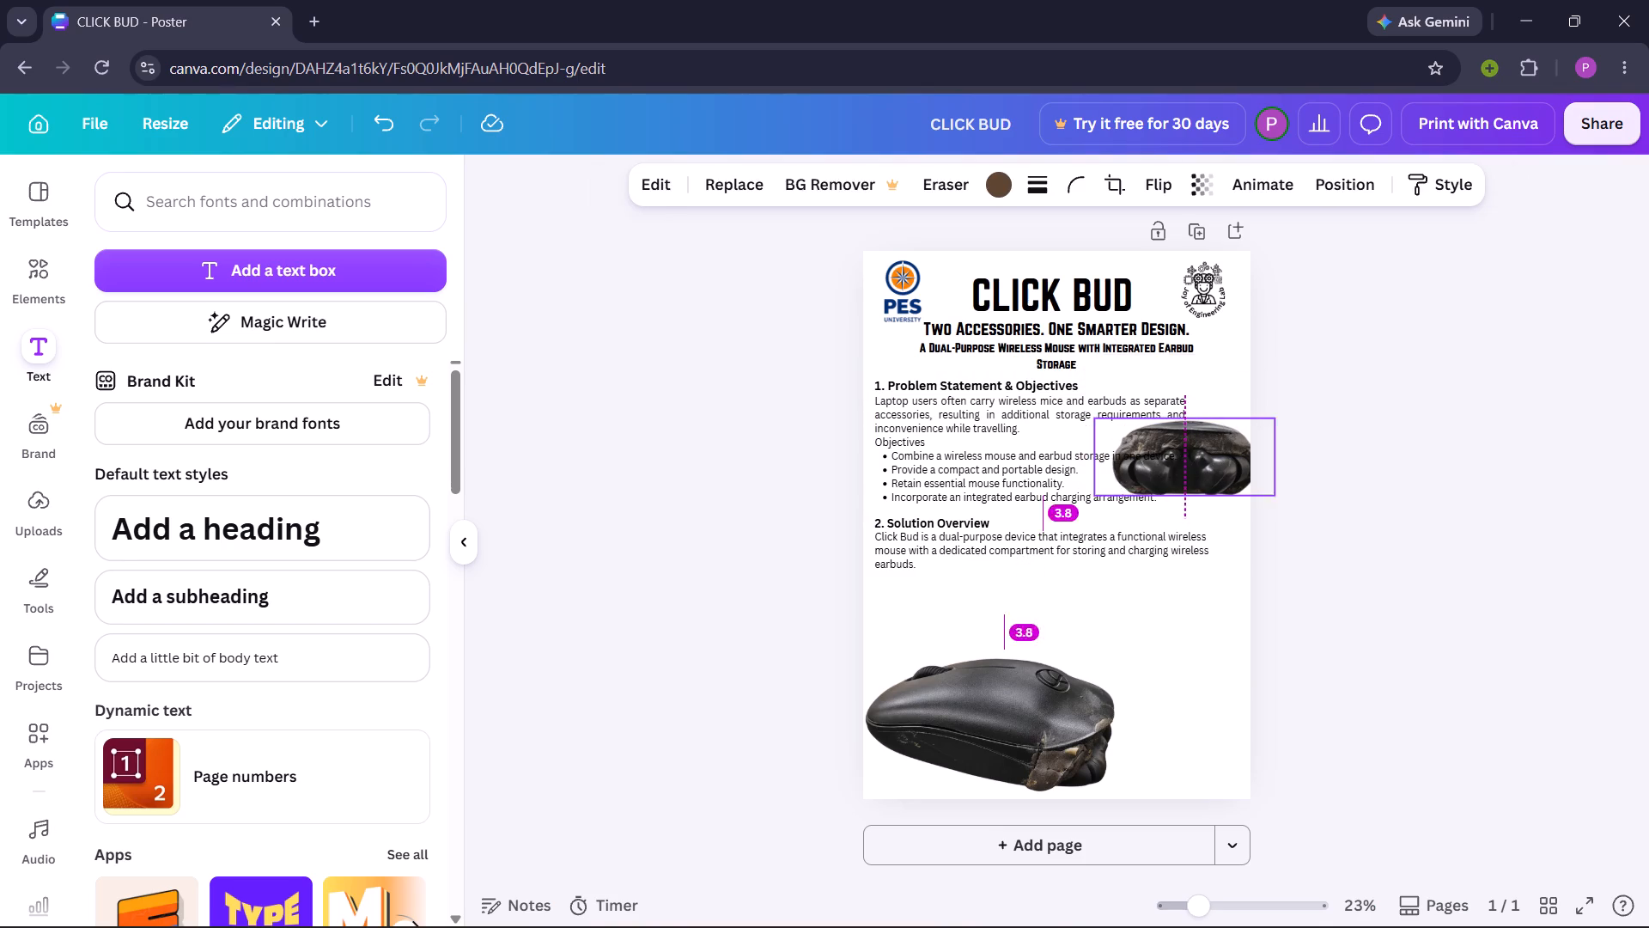
pyautogui.moveTo(1222, 455); pyautogui.dragTo(1229, 462)
pyautogui.moveTo(1087, 503); pyautogui.dragTo(1147, 485)
pyautogui.moveTo(1214, 451); pyautogui.dragTo(1211, 475)
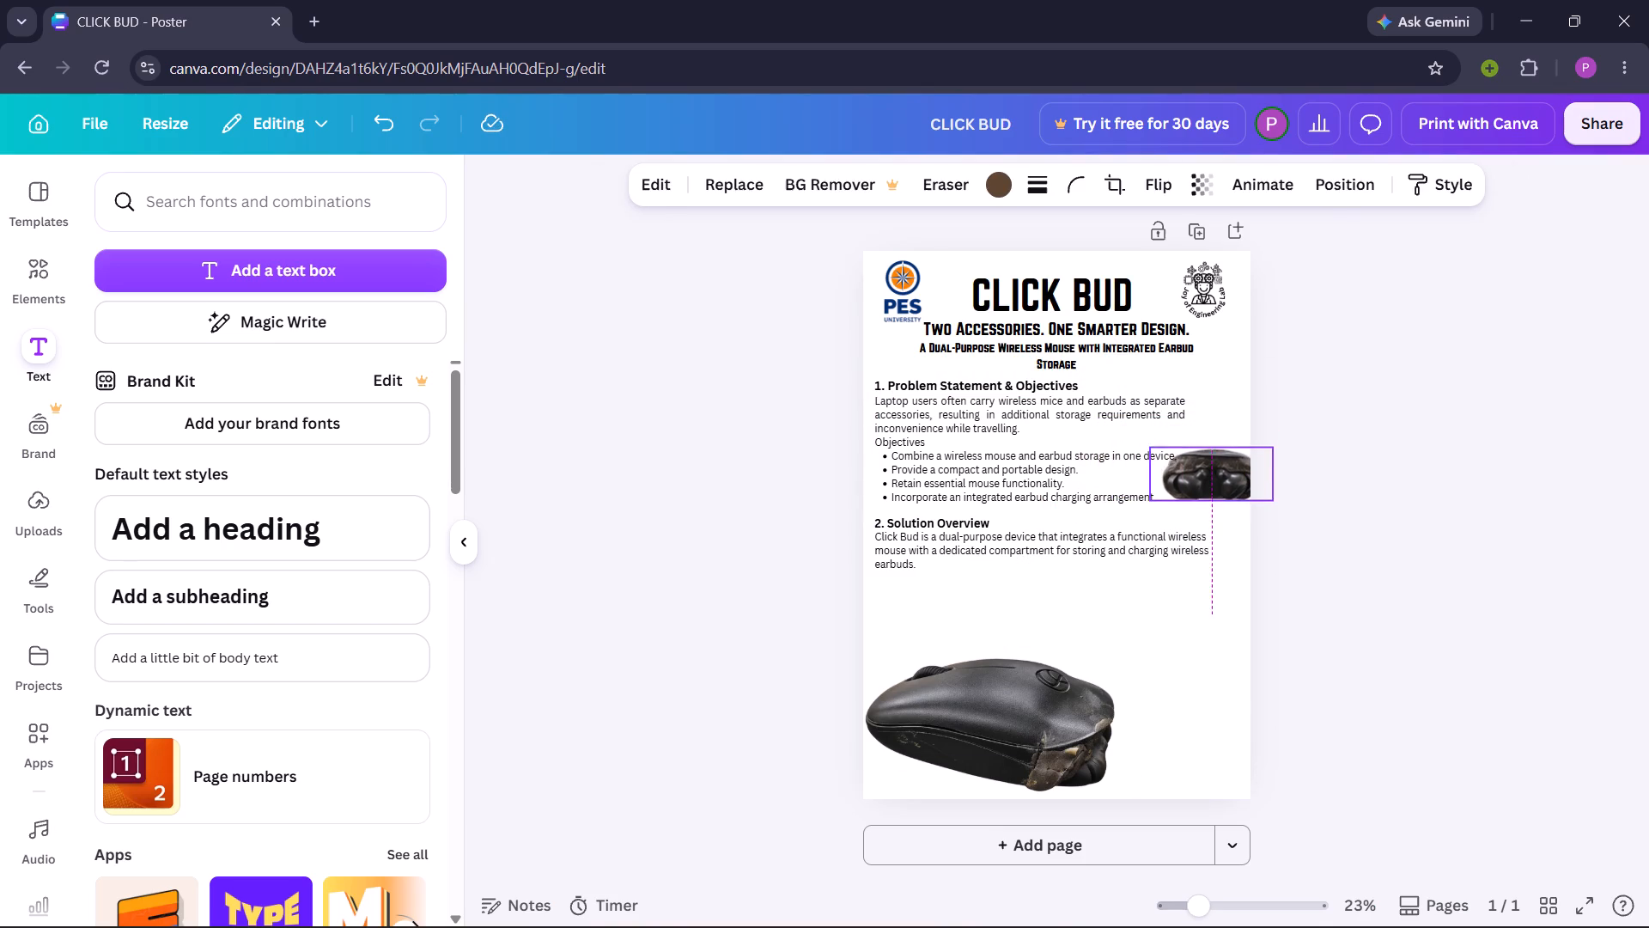
pyautogui.moveTo(1211, 475); pyautogui.dragTo(1202, 503)
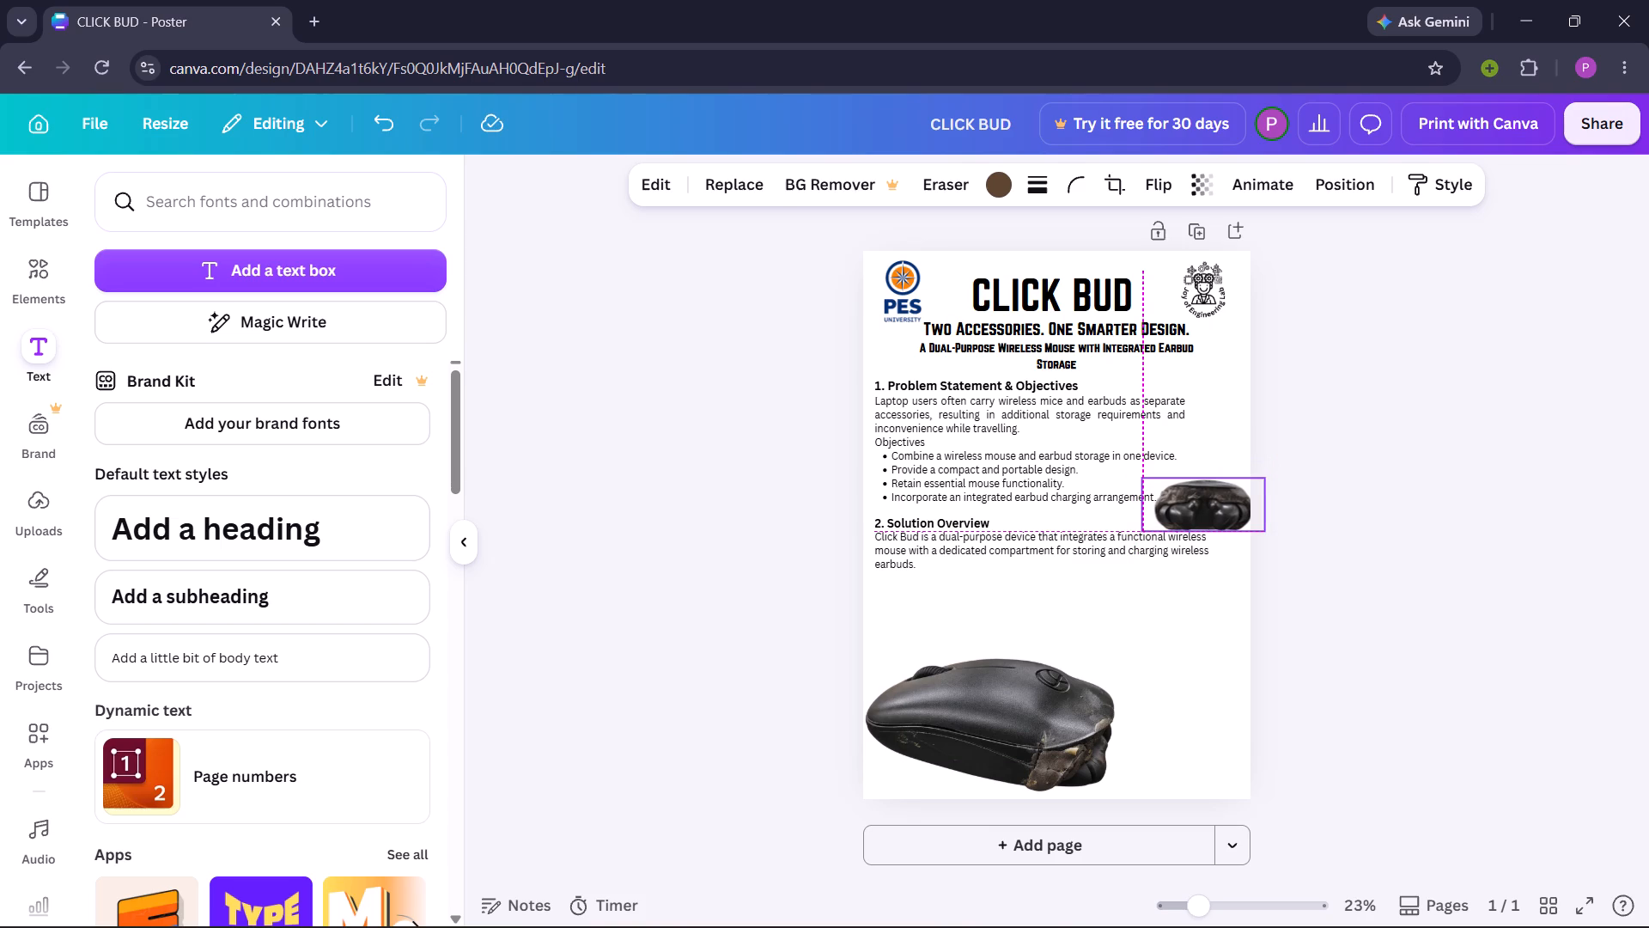
pyautogui.moveTo(1202, 503); pyautogui.dragTo(1198, 501)
pyautogui.click(1375, 437)
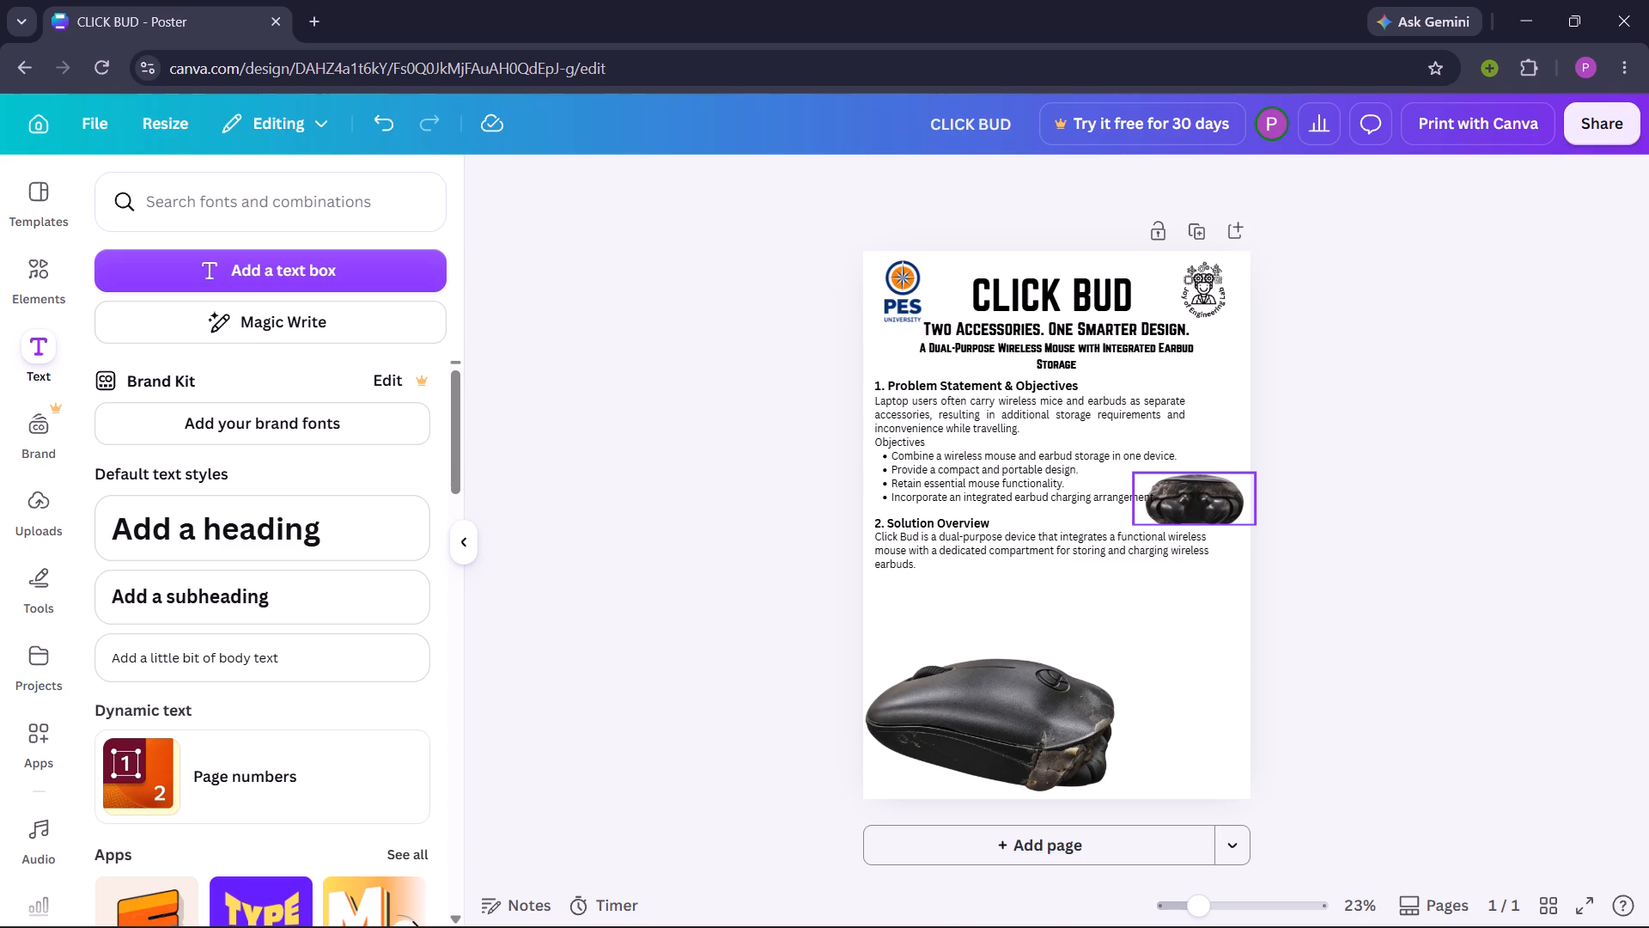
pyautogui.moveTo(1218, 497); pyautogui.dragTo(1228, 476)
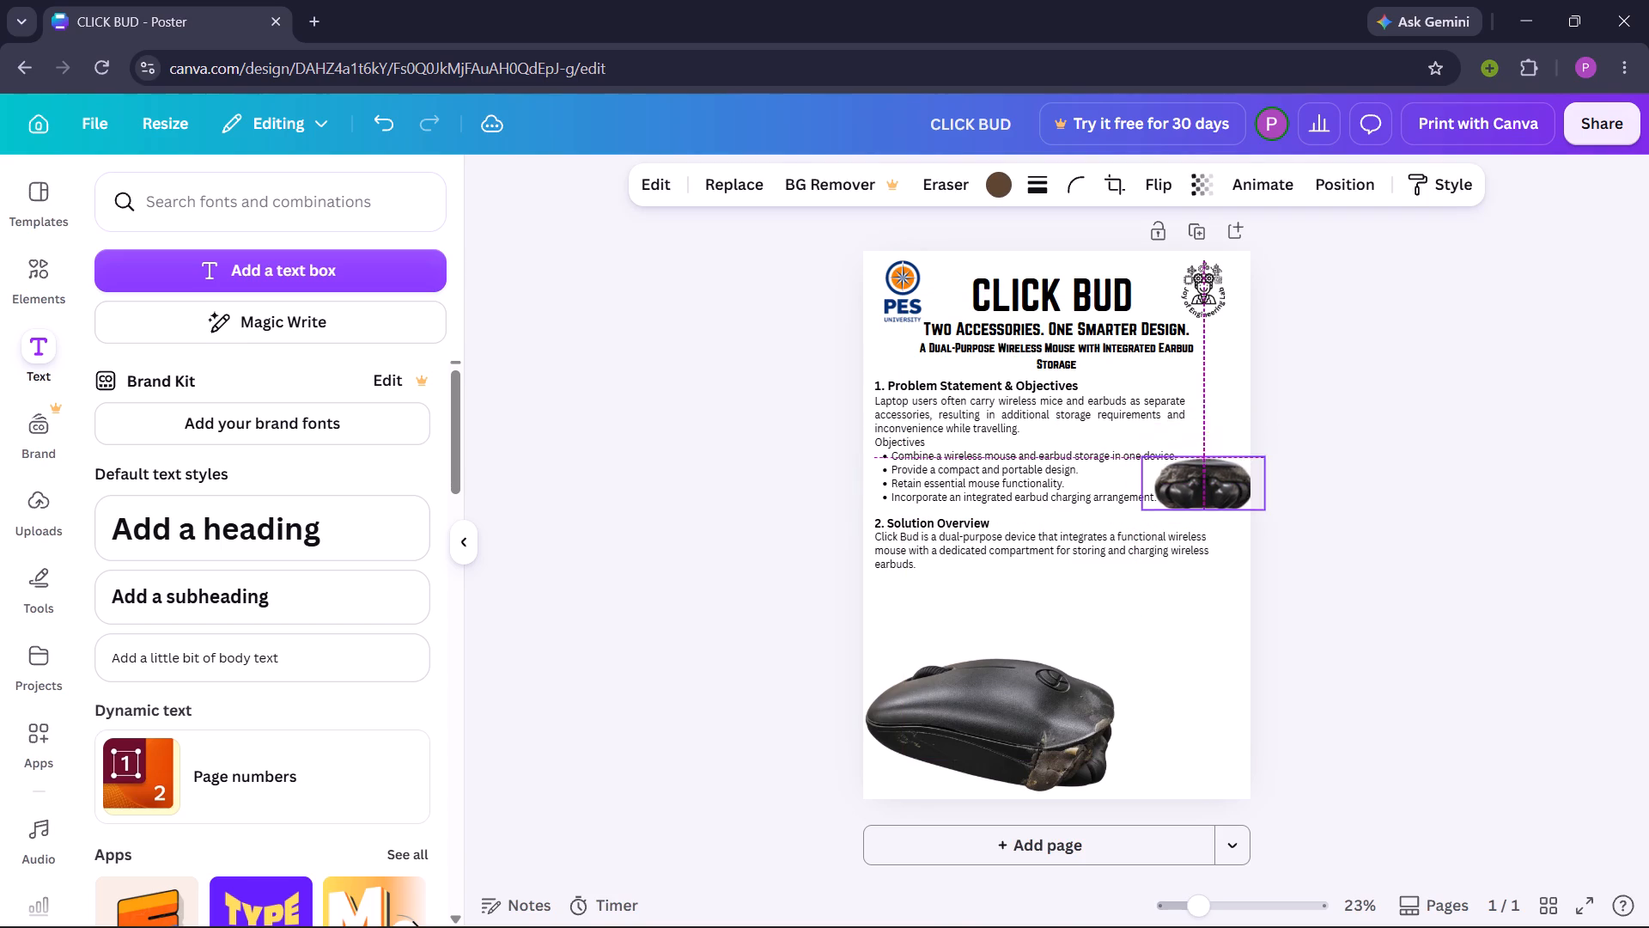
pyautogui.moveTo(1228, 476); pyautogui.dragTo(1210, 583)
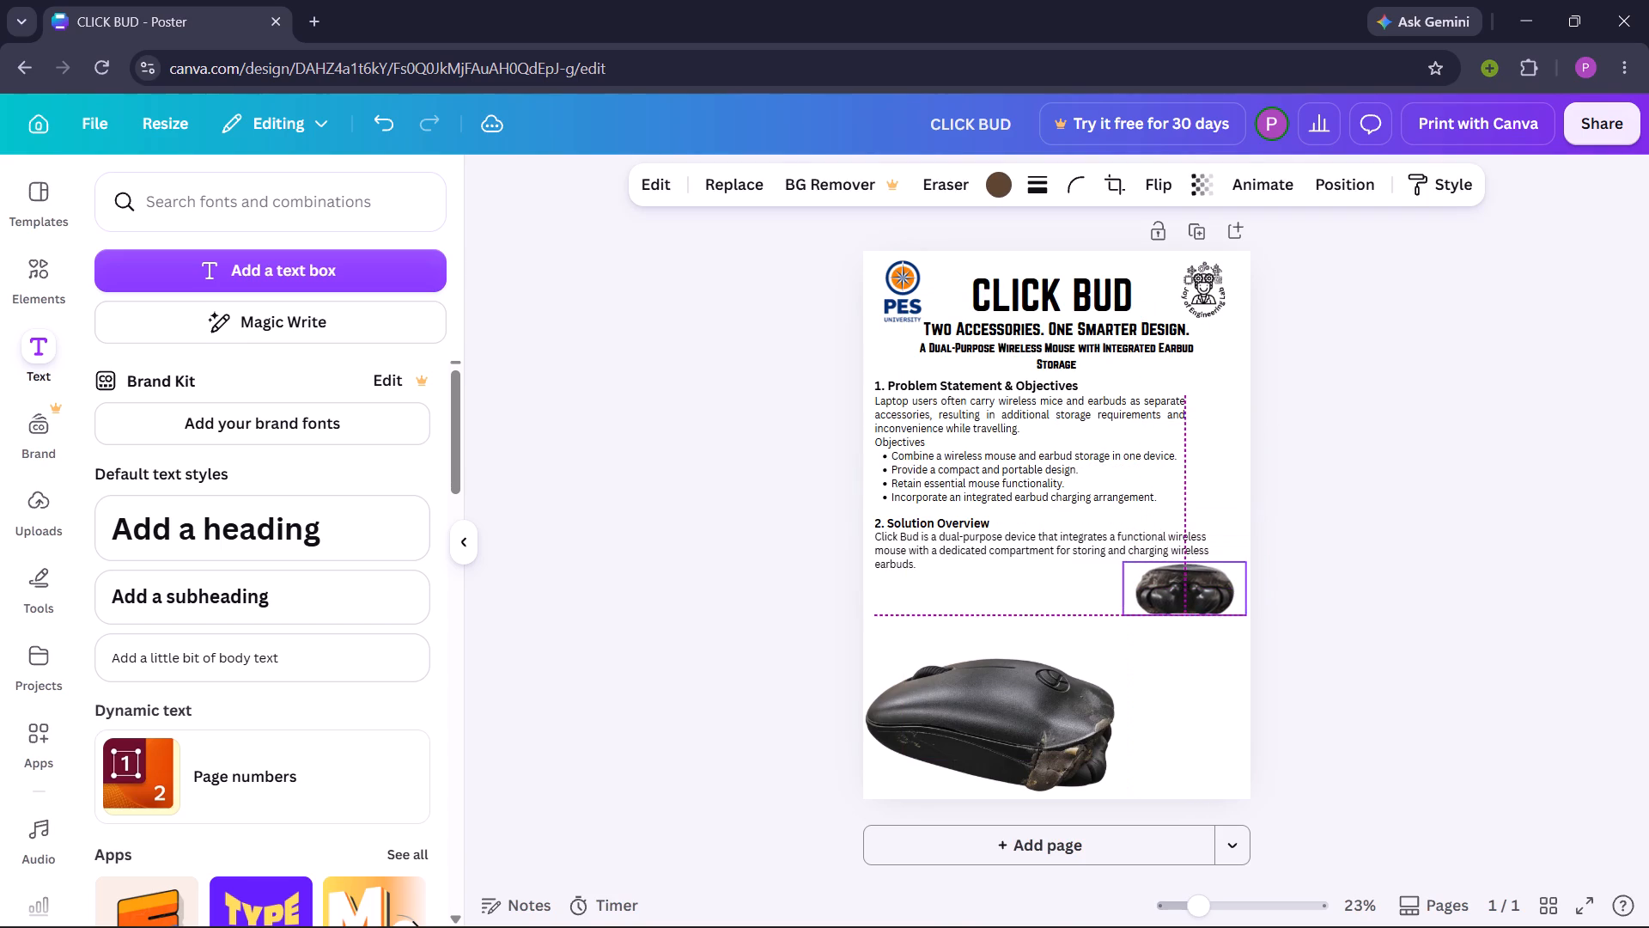
pyautogui.moveTo(1210, 583); pyautogui.dragTo(1216, 583)
# Select the "1. Problem Statement & Objectives" heading text box.
pyautogui.click(1037, 410)
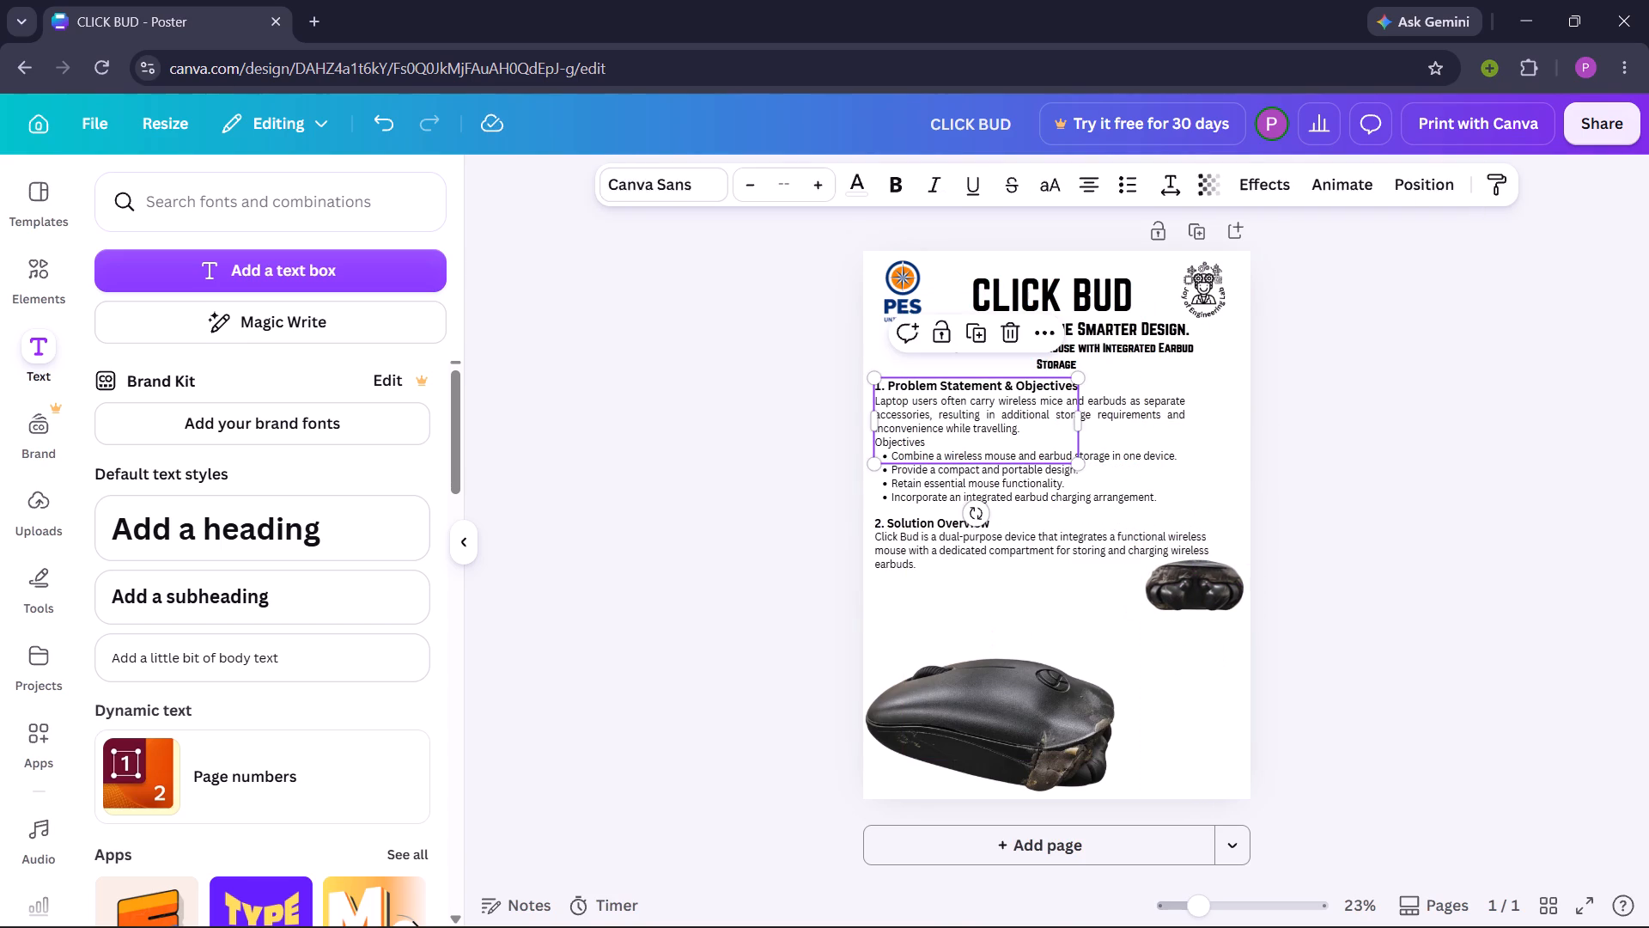
# Widen the Problem Statement and Objectives text box to about 38.7, nearly the full width of the poster.
pyautogui.tripleClick(1037, 410)
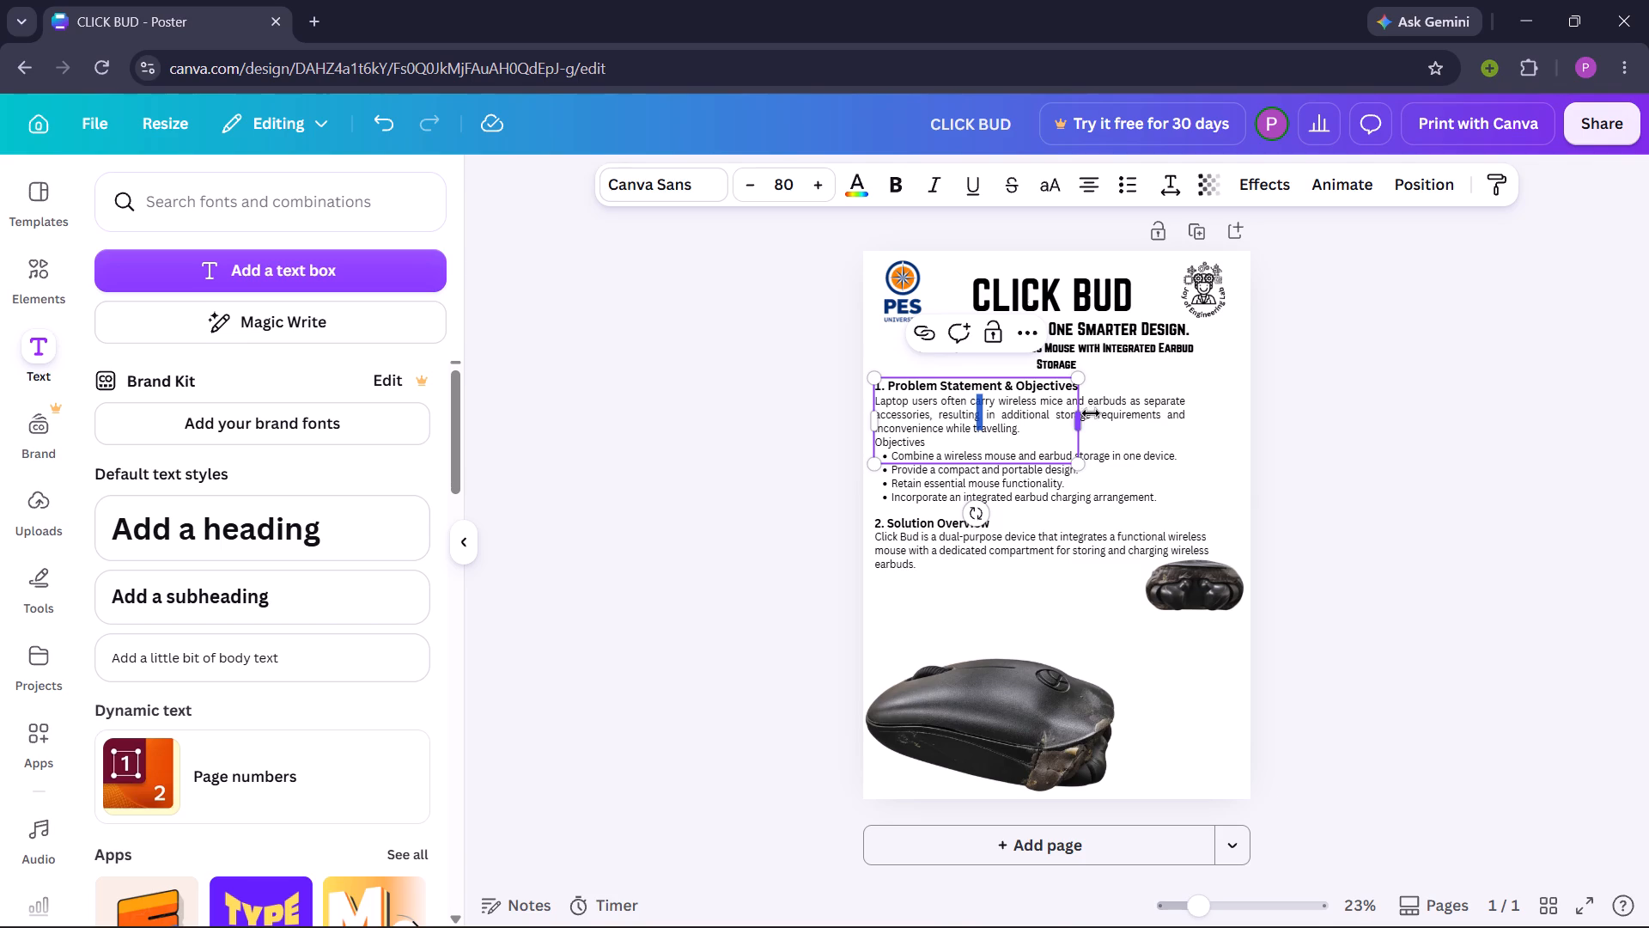
pyautogui.click(1112, 413)
pyautogui.moveTo(1187, 456); pyautogui.dragTo(1188, 456)
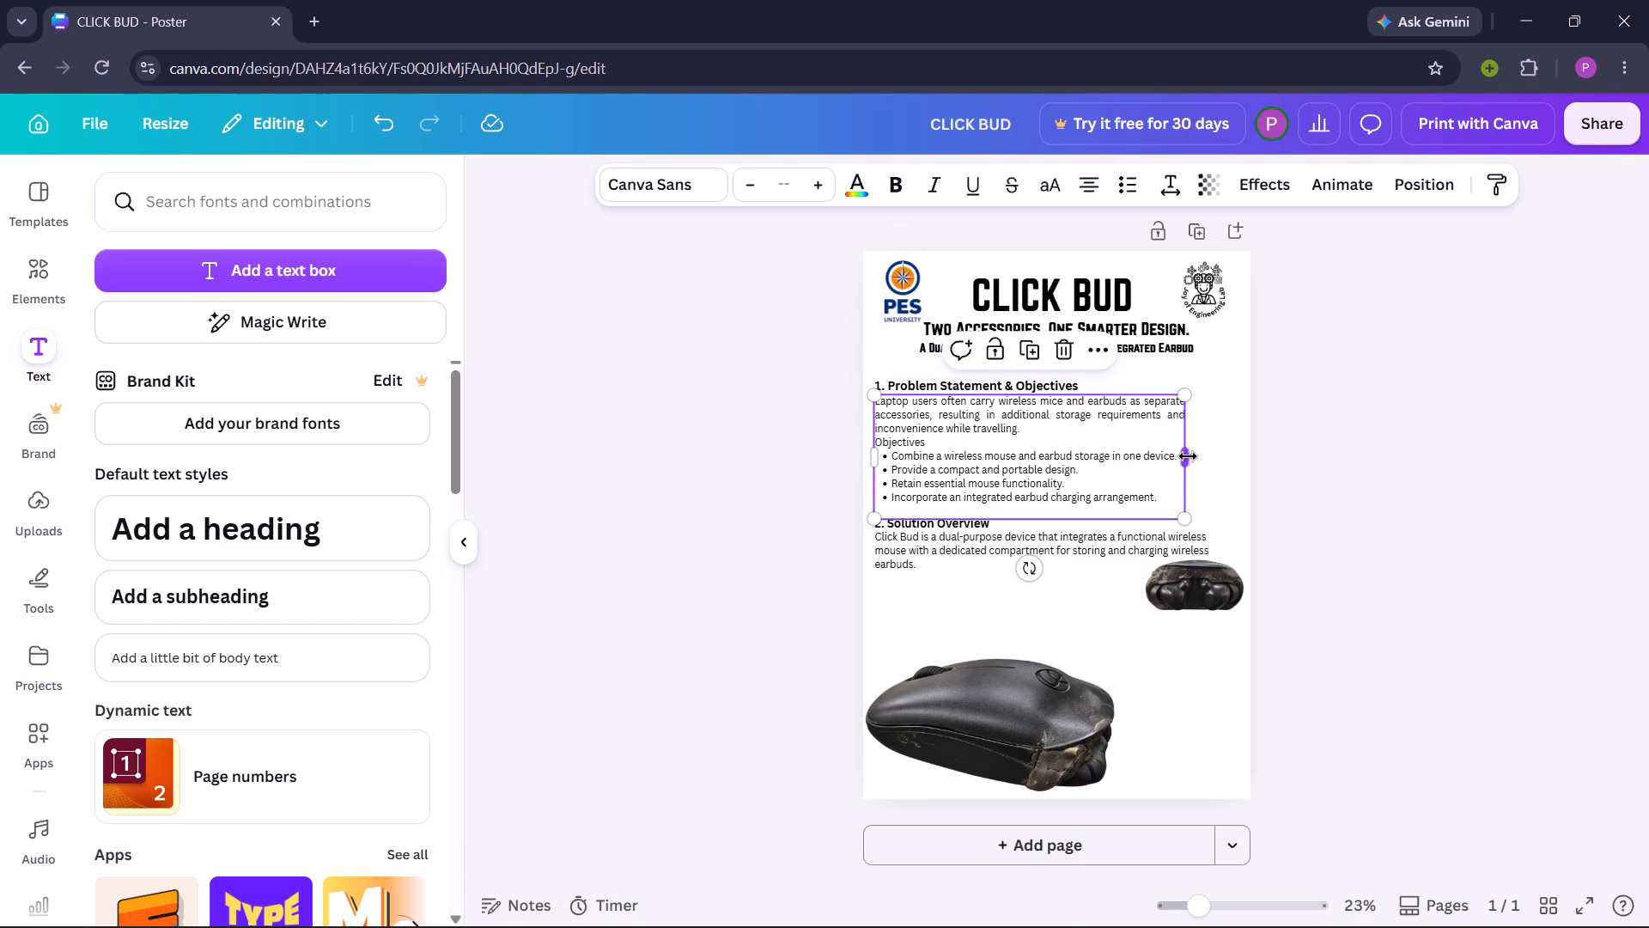
pyautogui.moveTo(1188, 456); pyautogui.dragTo(1215, 455)
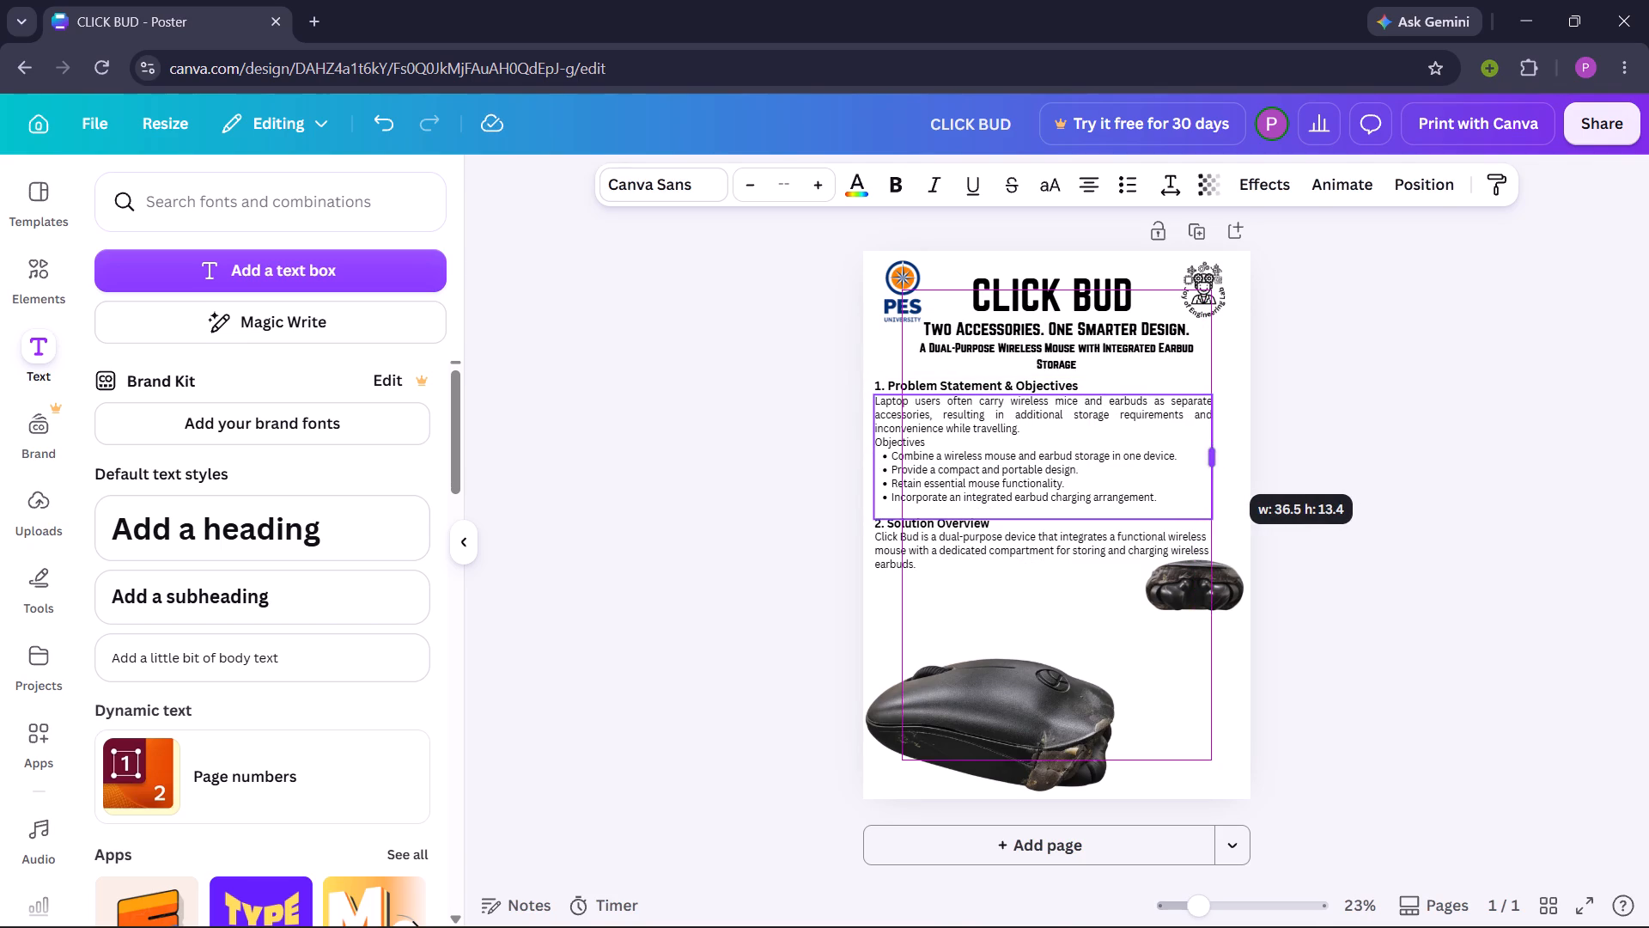
pyautogui.moveTo(1215, 455); pyautogui.dragTo(1240, 452)
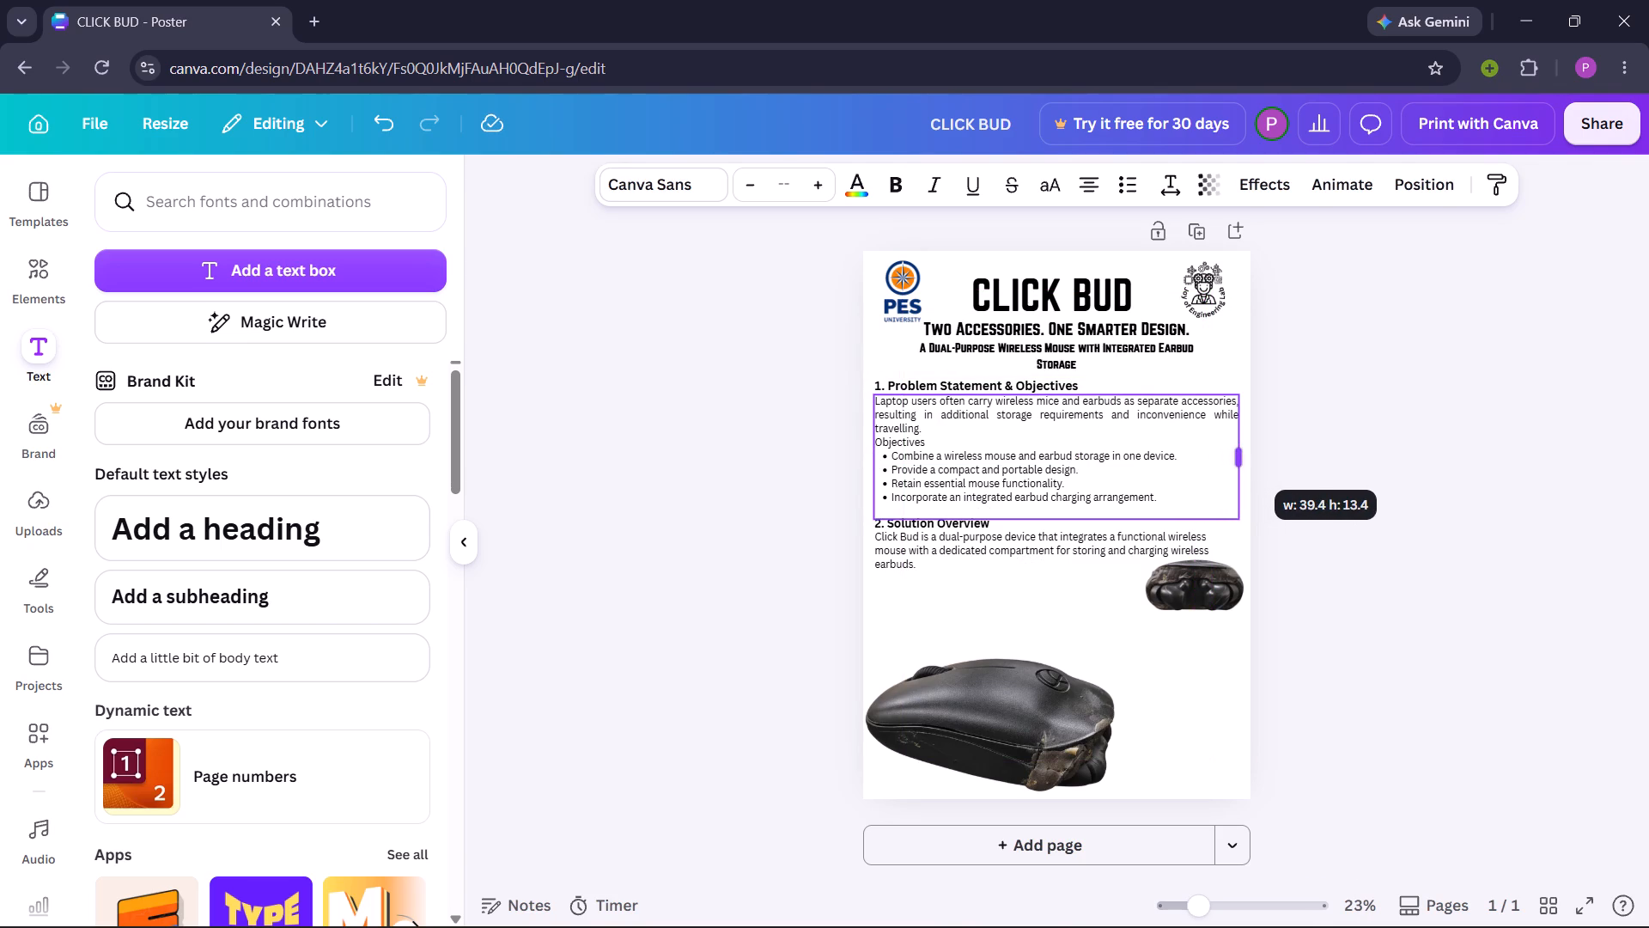
pyautogui.moveTo(1240, 452); pyautogui.dragTo(1234, 452)
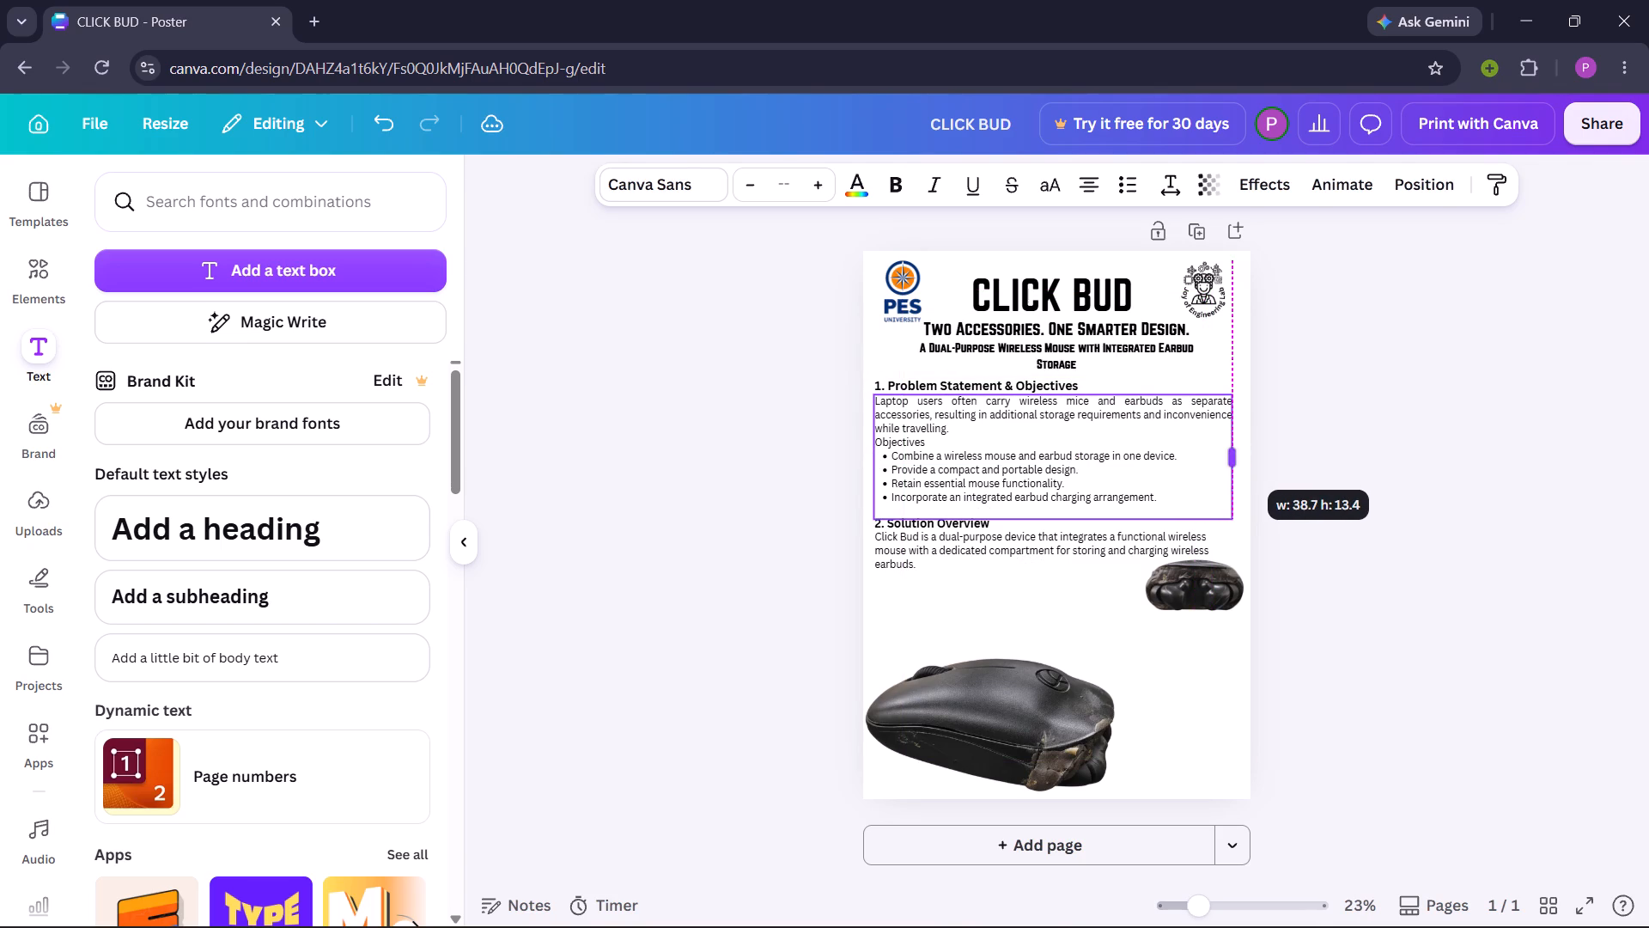
pyautogui.moveTo(1234, 452); pyautogui.dragTo(1233, 452)
pyautogui.click(1320, 439)
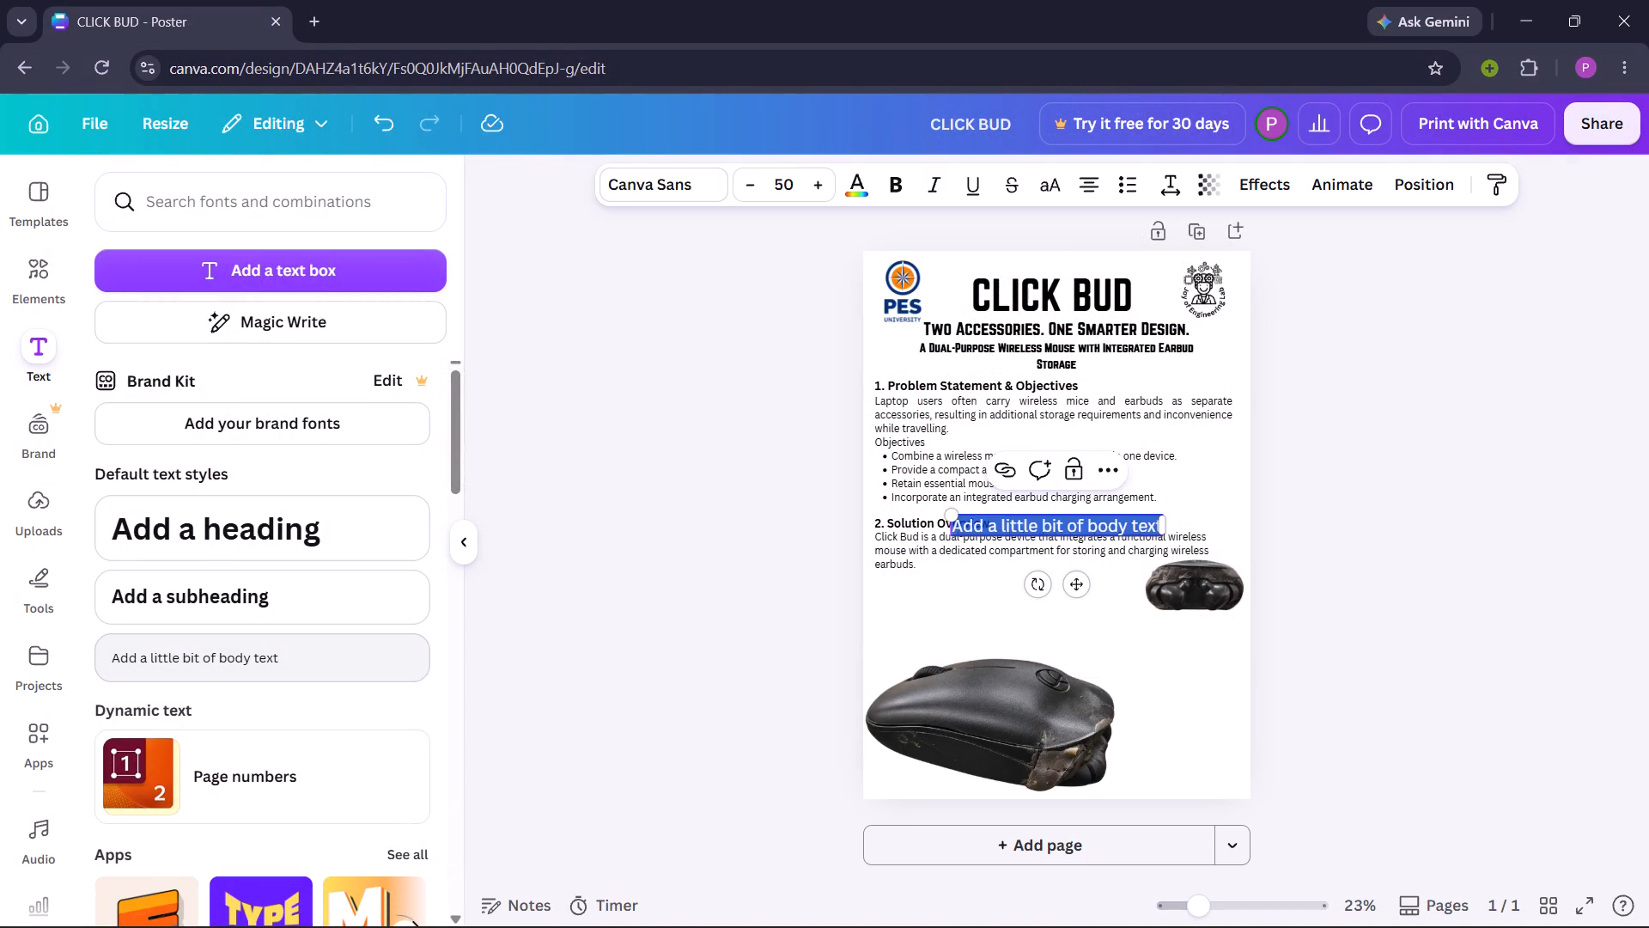
pyautogui.press('BackSpace')
pyautogui.hotkey('ctrl', 'v')
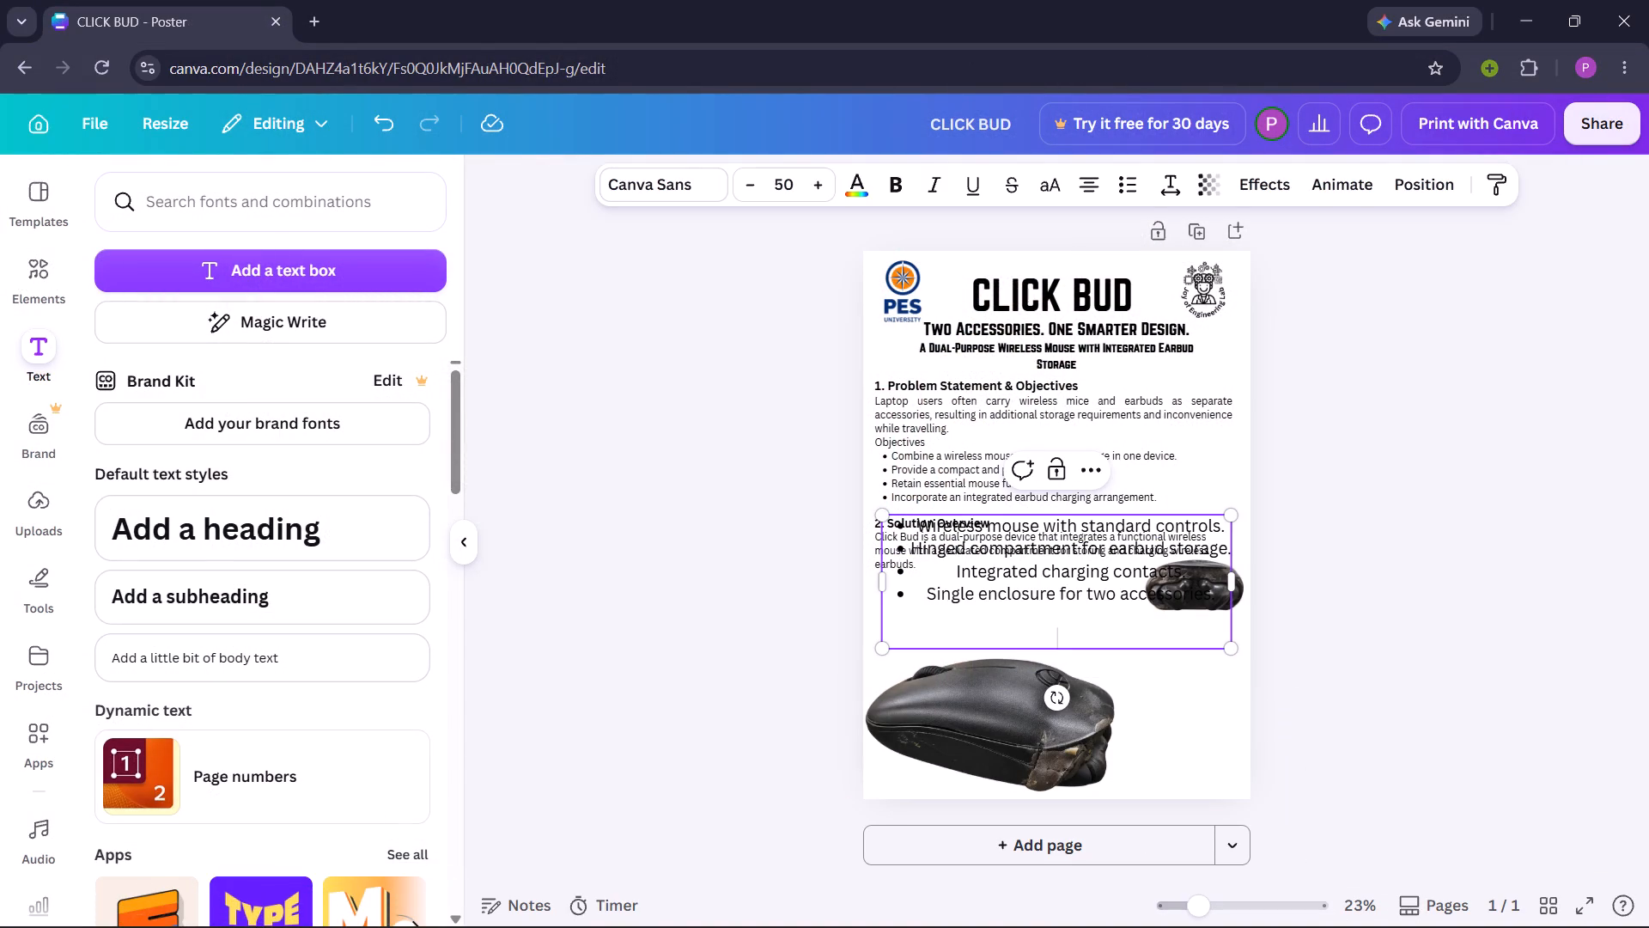
# Reformat the four pasted Solution Overview lines as a left-aligned bulleted list.
pyautogui.moveTo(1208, 600); pyautogui.dragTo(928, 513)
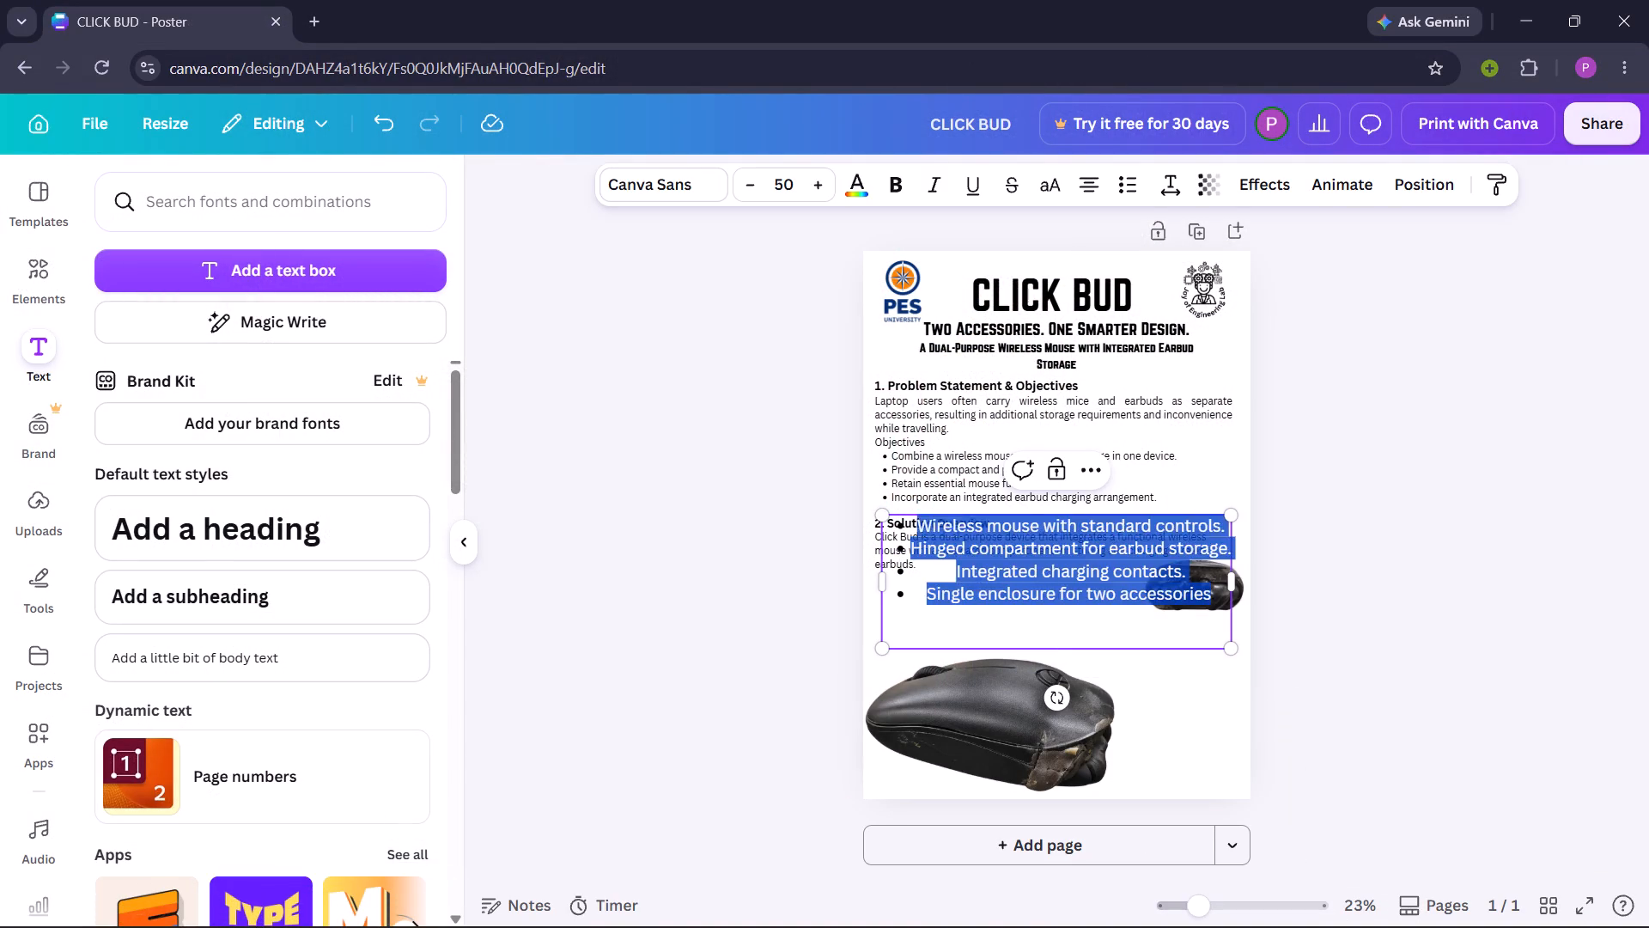
pyautogui.moveTo(928, 513); pyautogui.dragTo(884, 531)
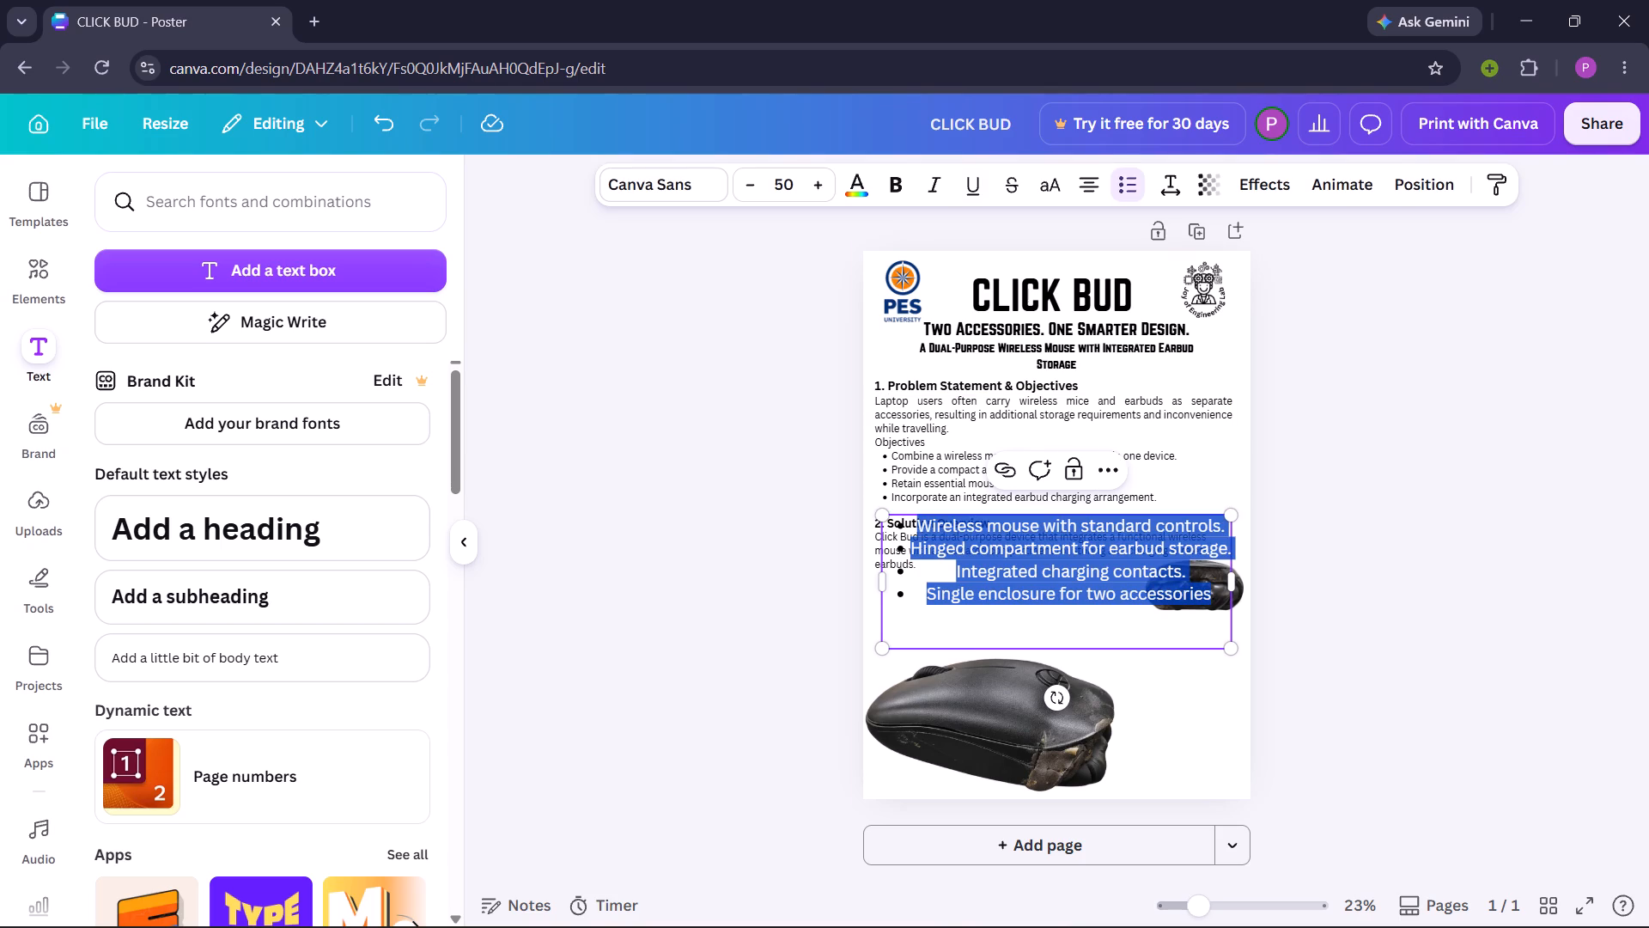
pyautogui.click(1135, 173)
pyautogui.click(581, 664)
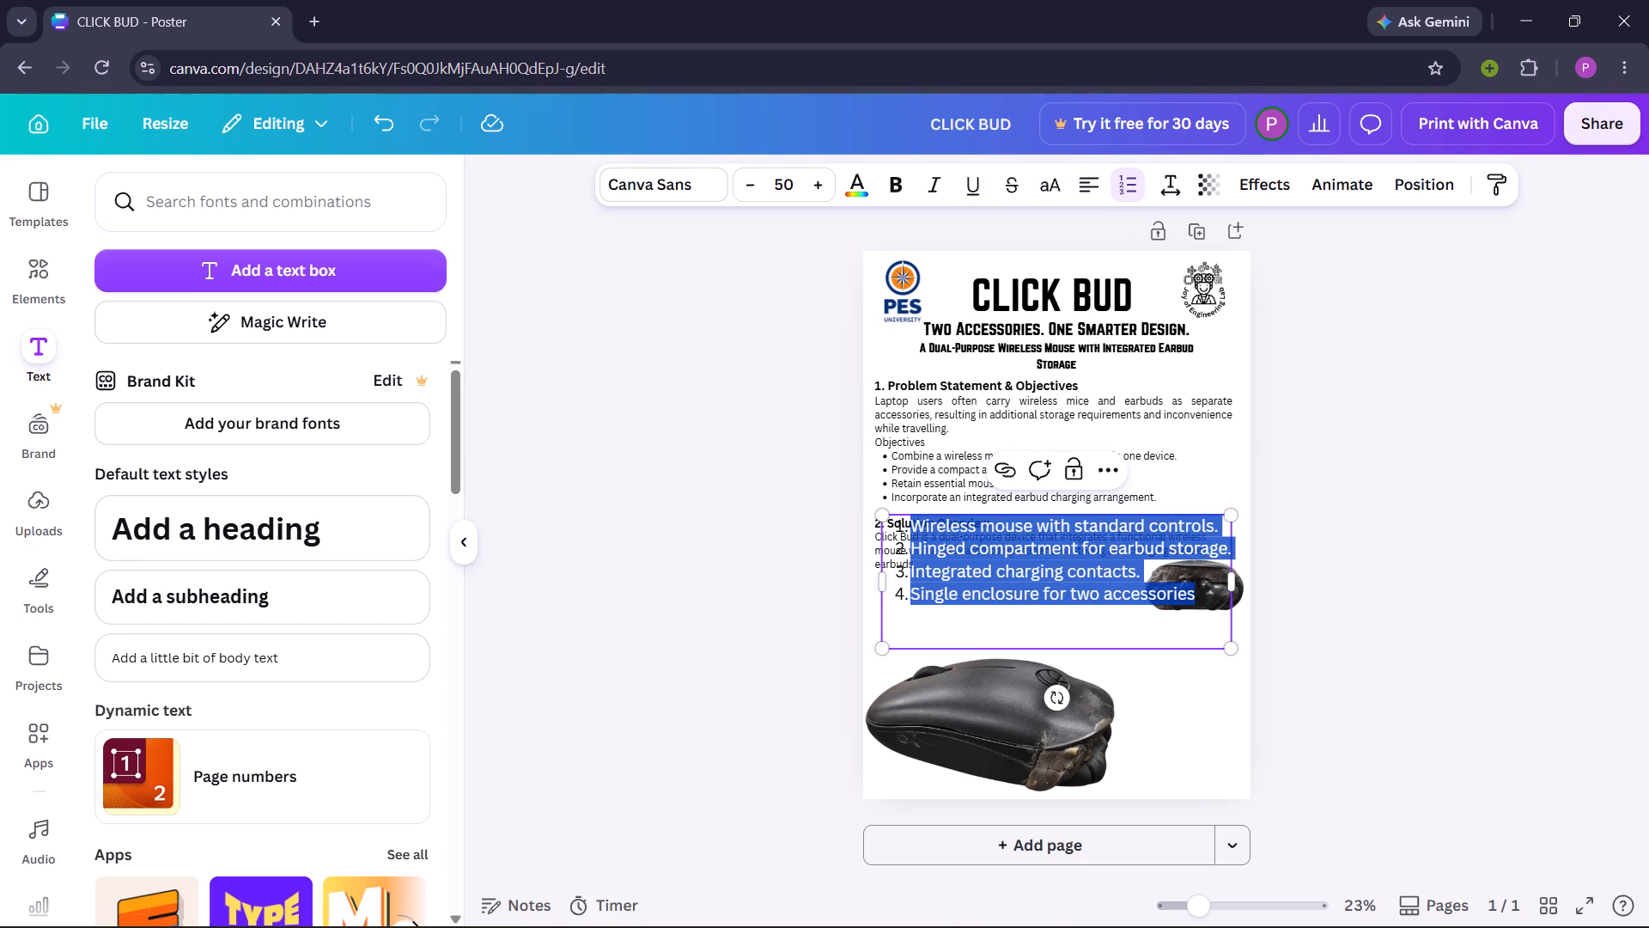
pyautogui.tripleClick(983, 592)
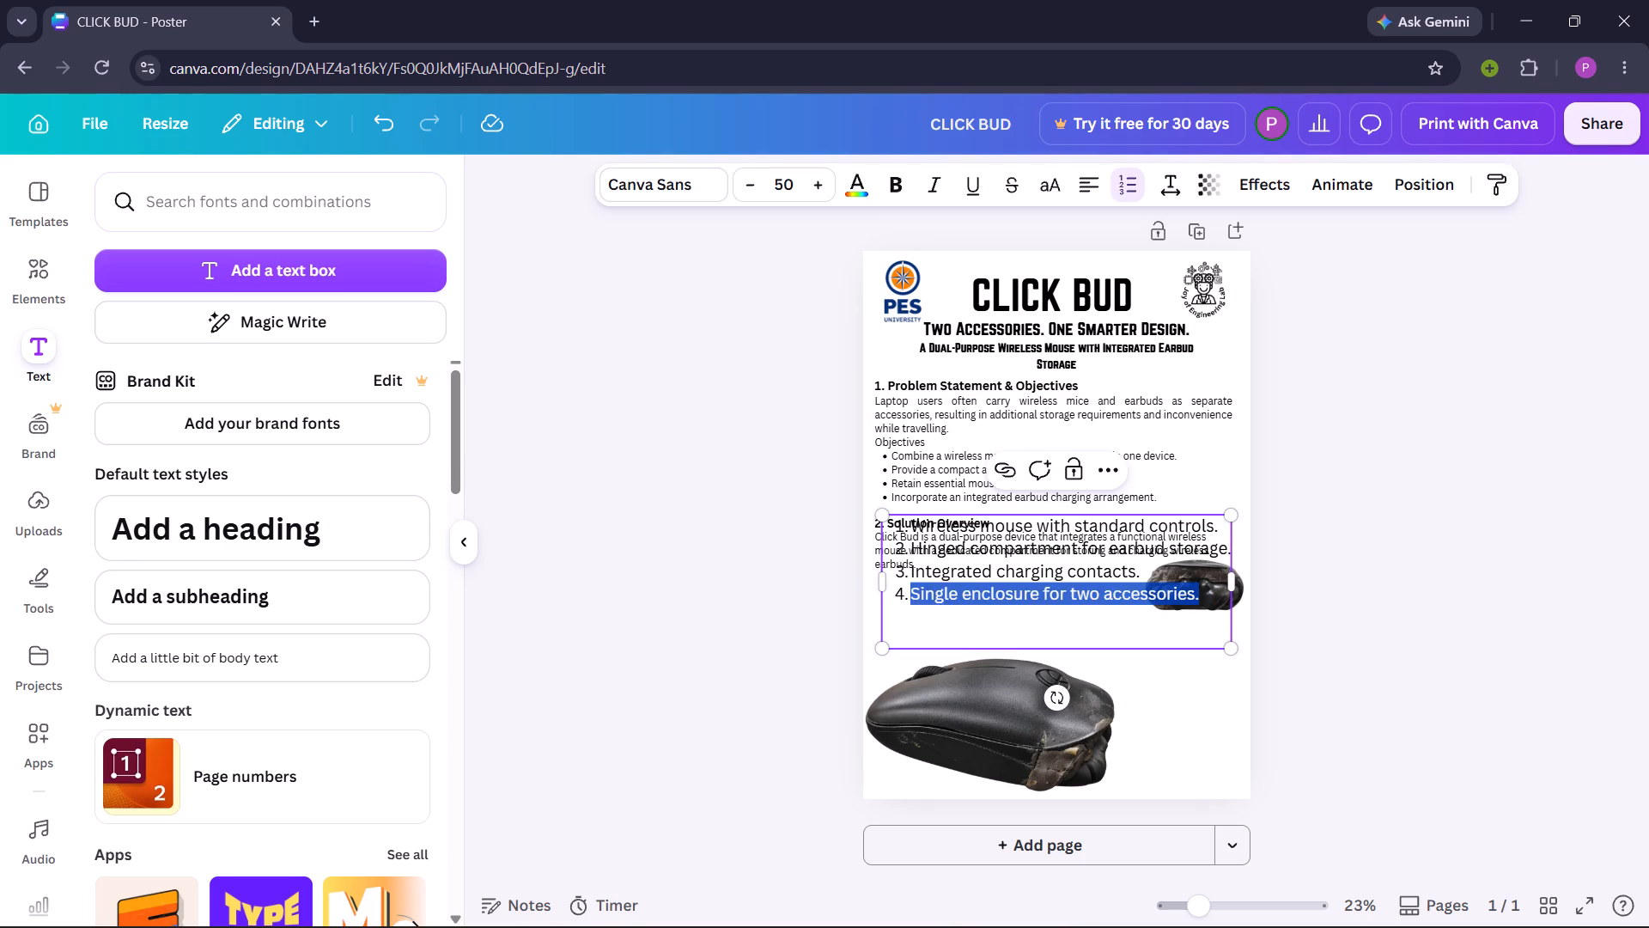
pyautogui.moveTo(983, 592); pyautogui.dragTo(921, 527)
pyautogui.click(921, 527)
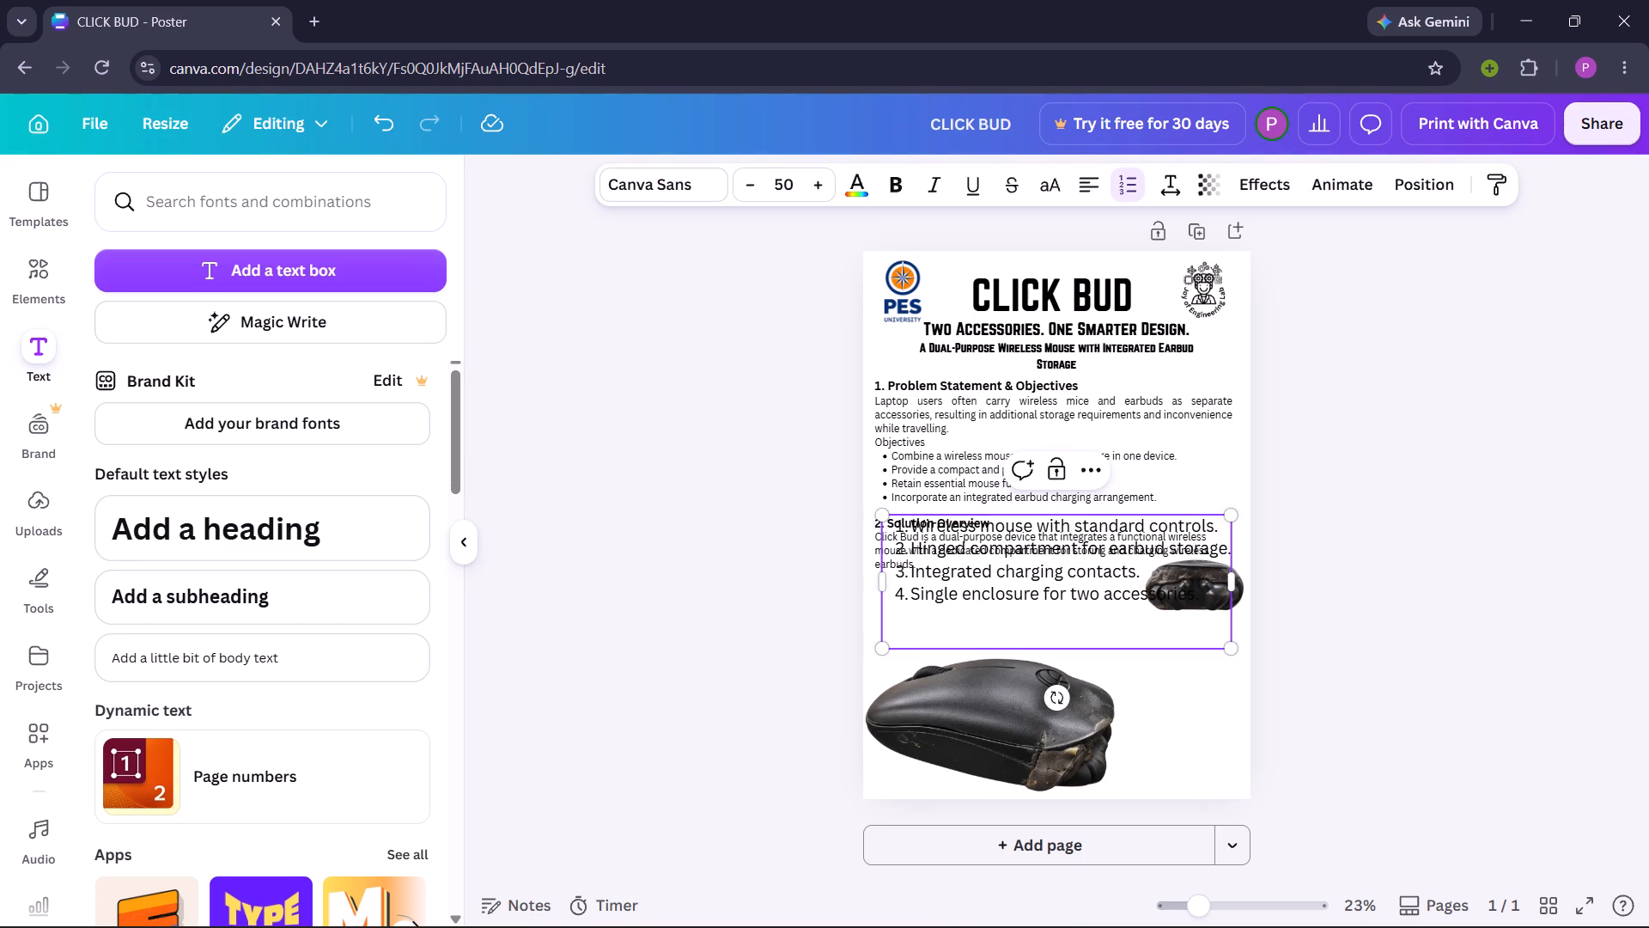
pyautogui.moveTo(898, 524); pyautogui.dragTo(1157, 617)
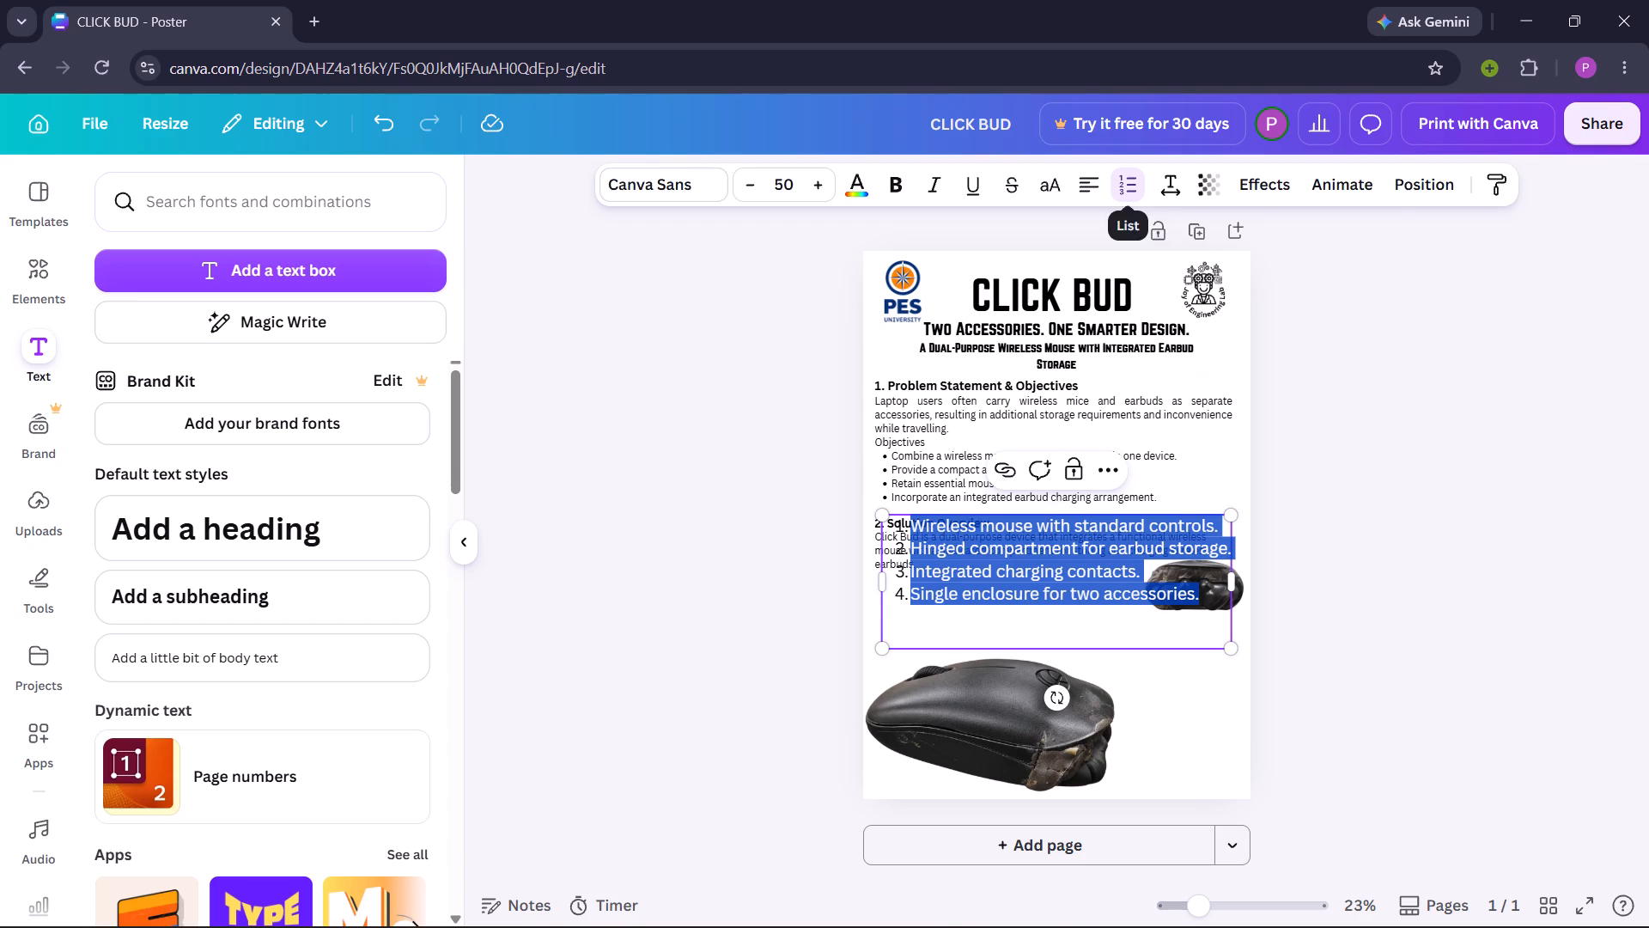
pyautogui.click(1128, 184)
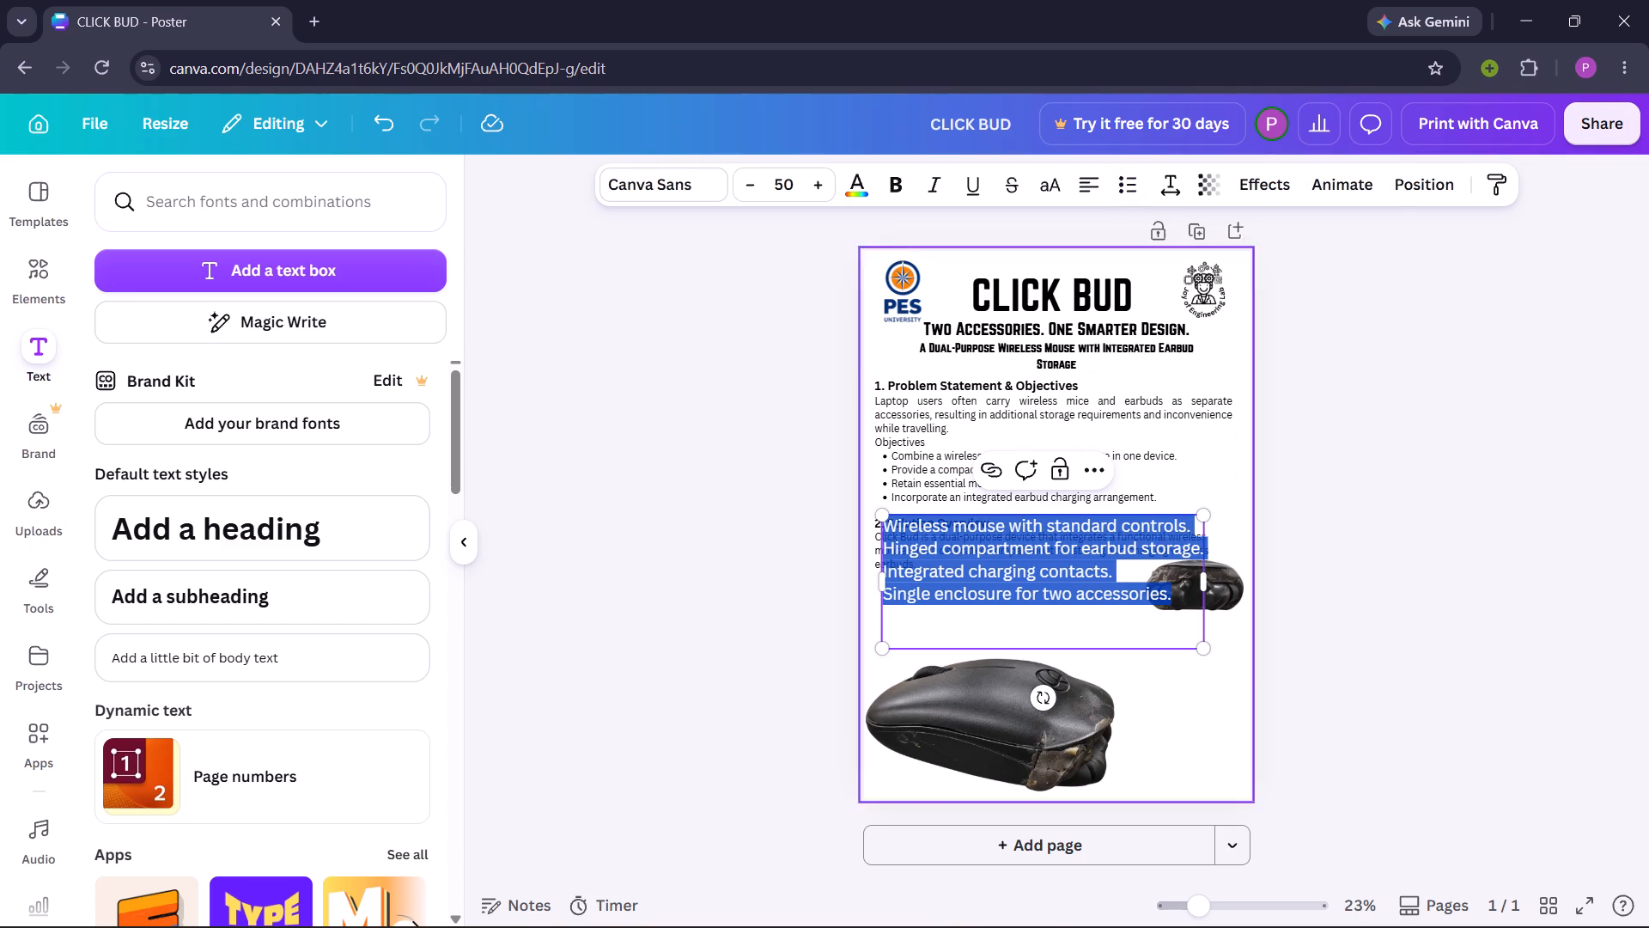
pyautogui.click(1136, 171)
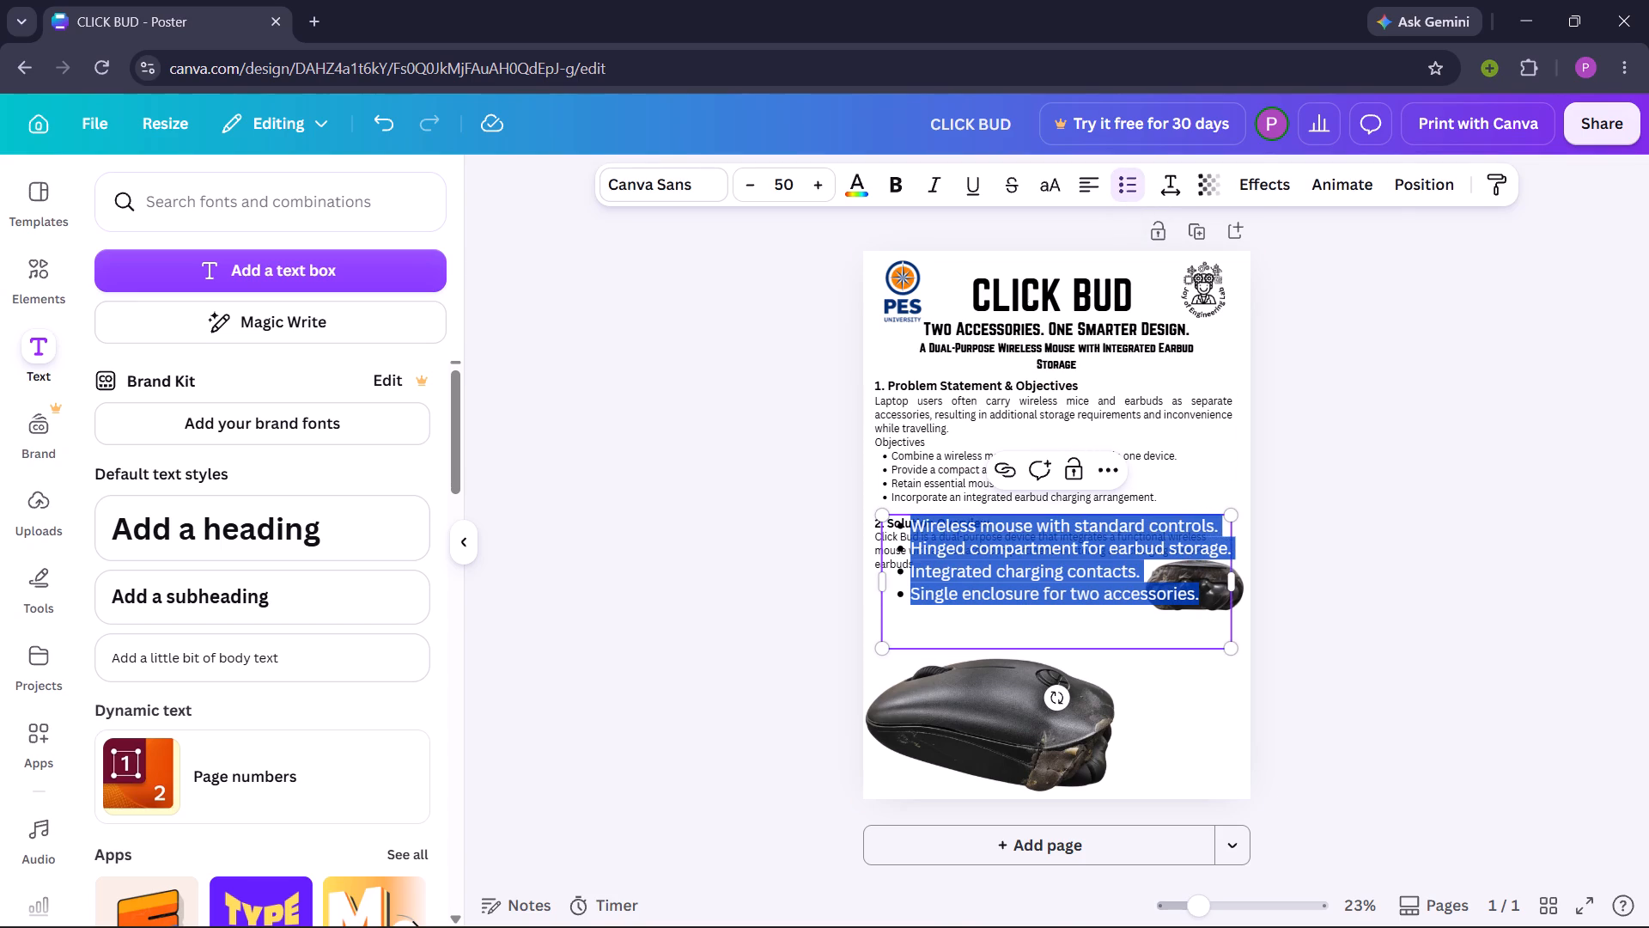
pyautogui.click(693, 755)
# Move the new bulleted list down below the Solution Overview paragraph and narrow its text box slightly.
pyautogui.moveTo(1036, 606); pyautogui.dragTo(954, 544)
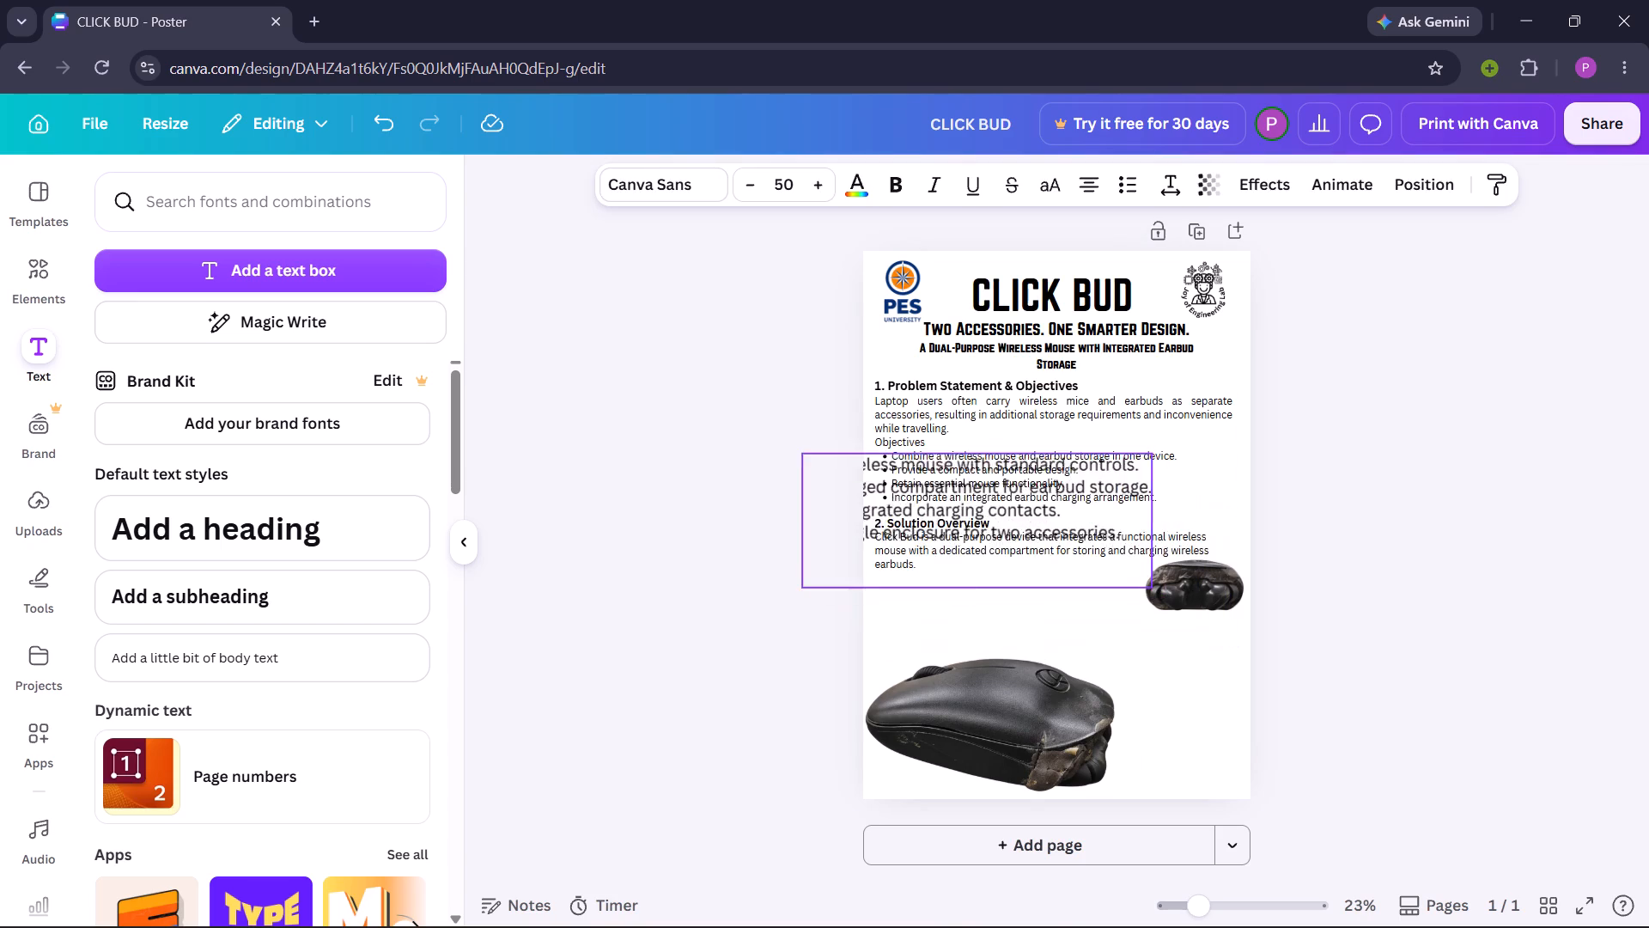
pyautogui.moveTo(954, 544); pyautogui.dragTo(1011, 652)
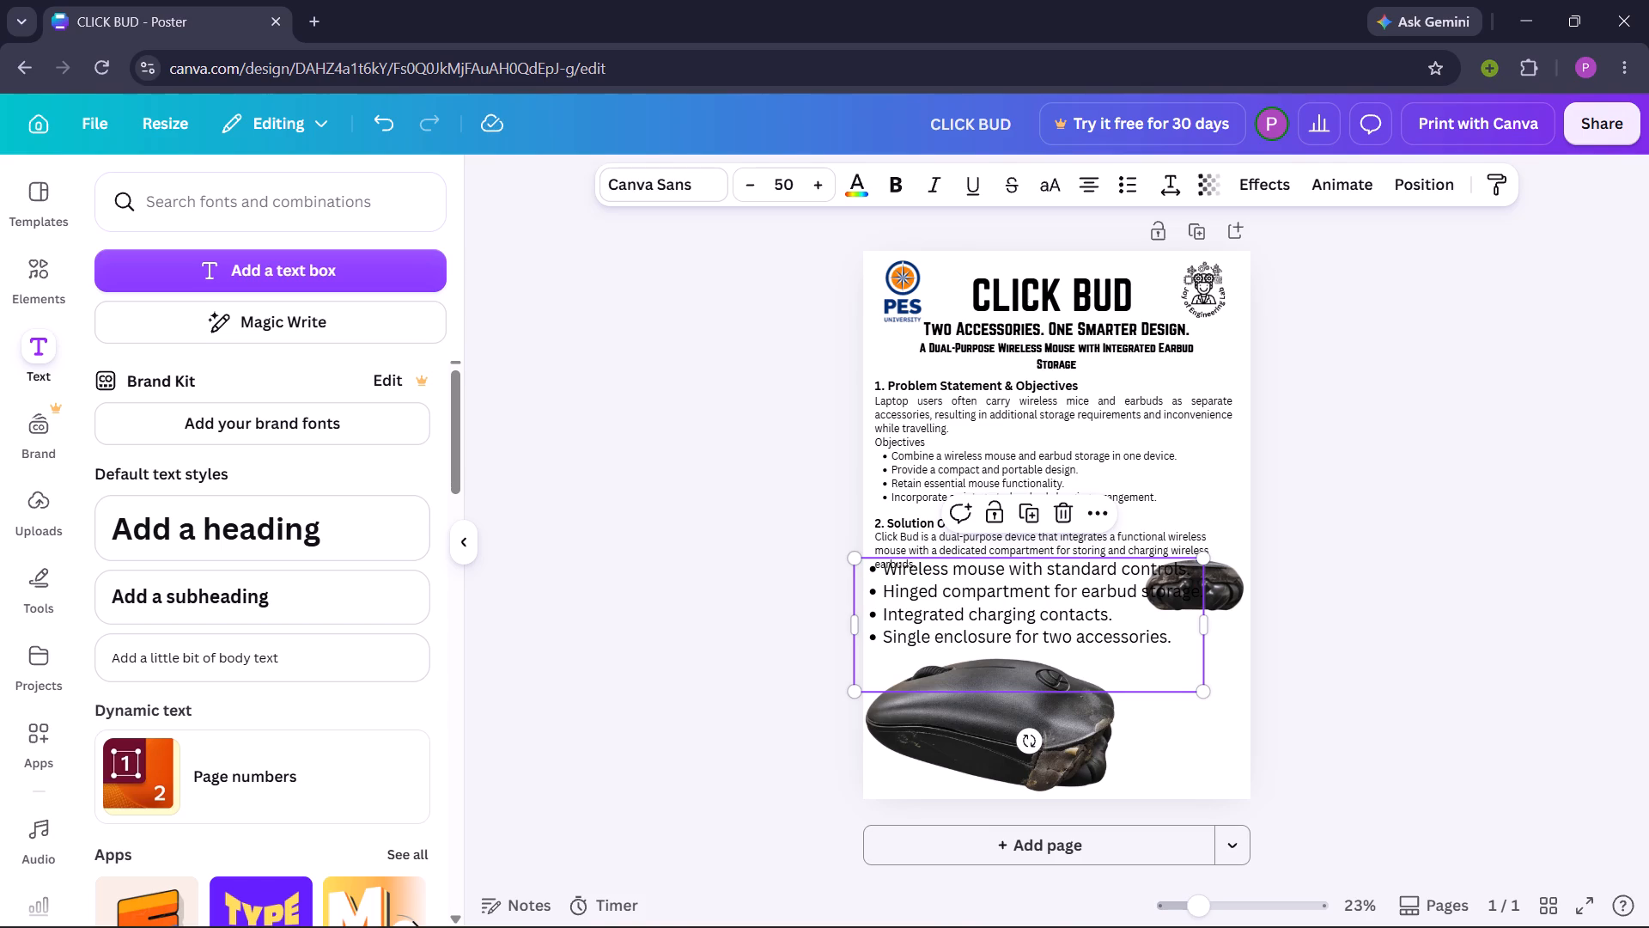
pyautogui.moveTo(1166, 639); pyautogui.dragTo(1175, 639)
pyautogui.click(1175, 639)
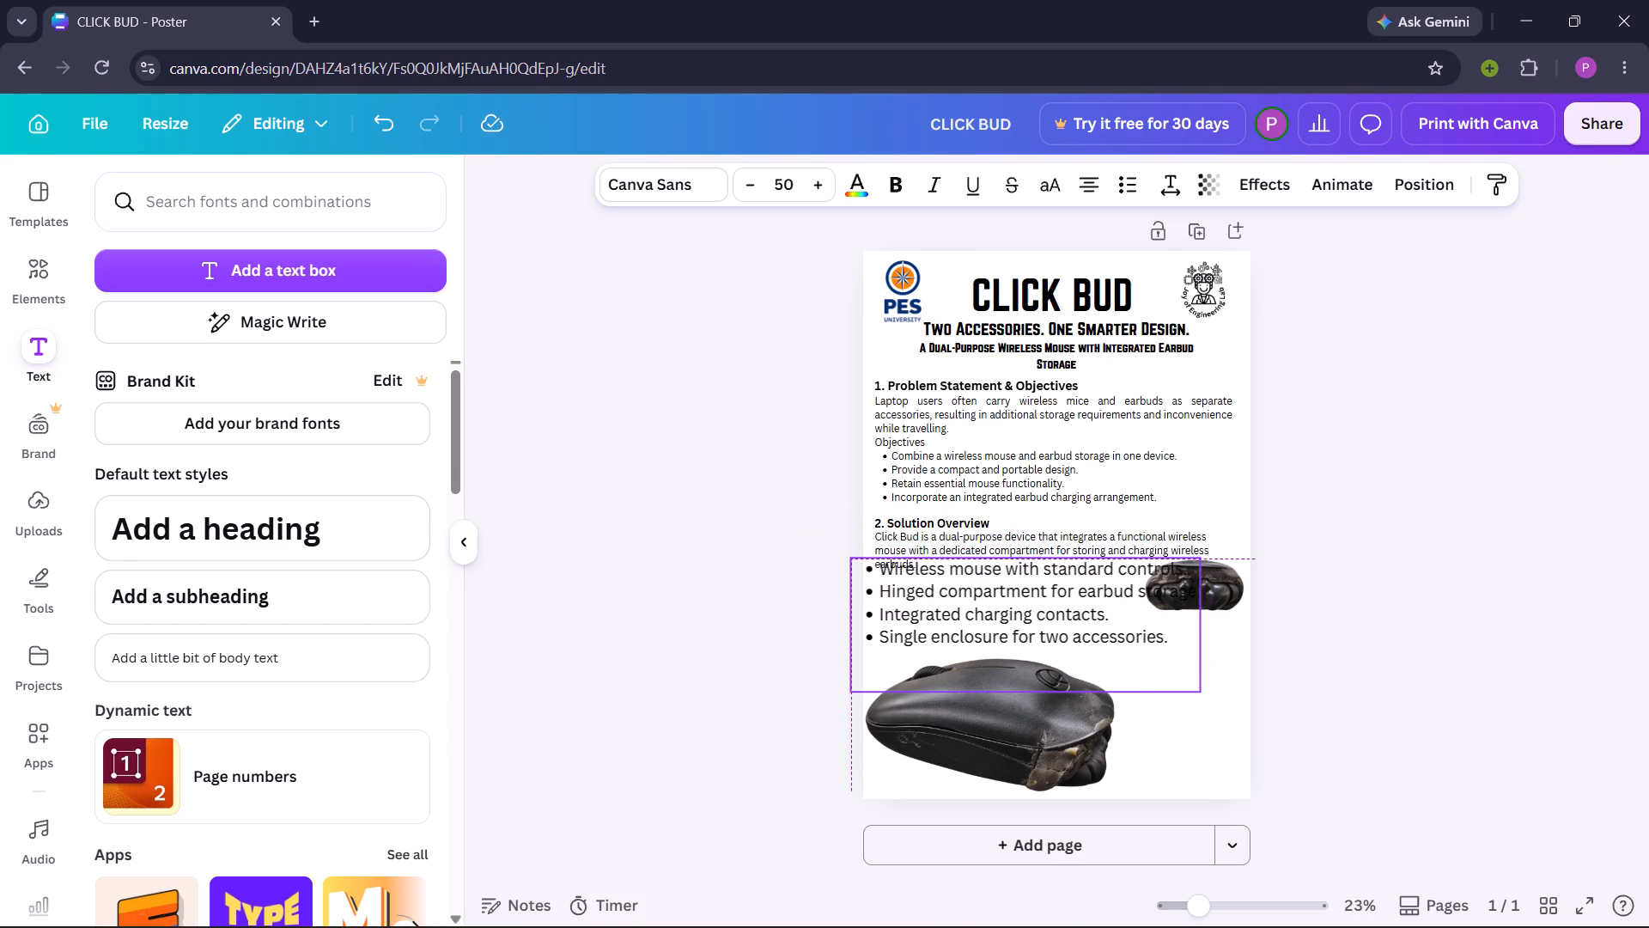
pyautogui.doubleClick(1175, 639)
pyautogui.moveTo(1175, 639); pyautogui.dragTo(1177, 649)
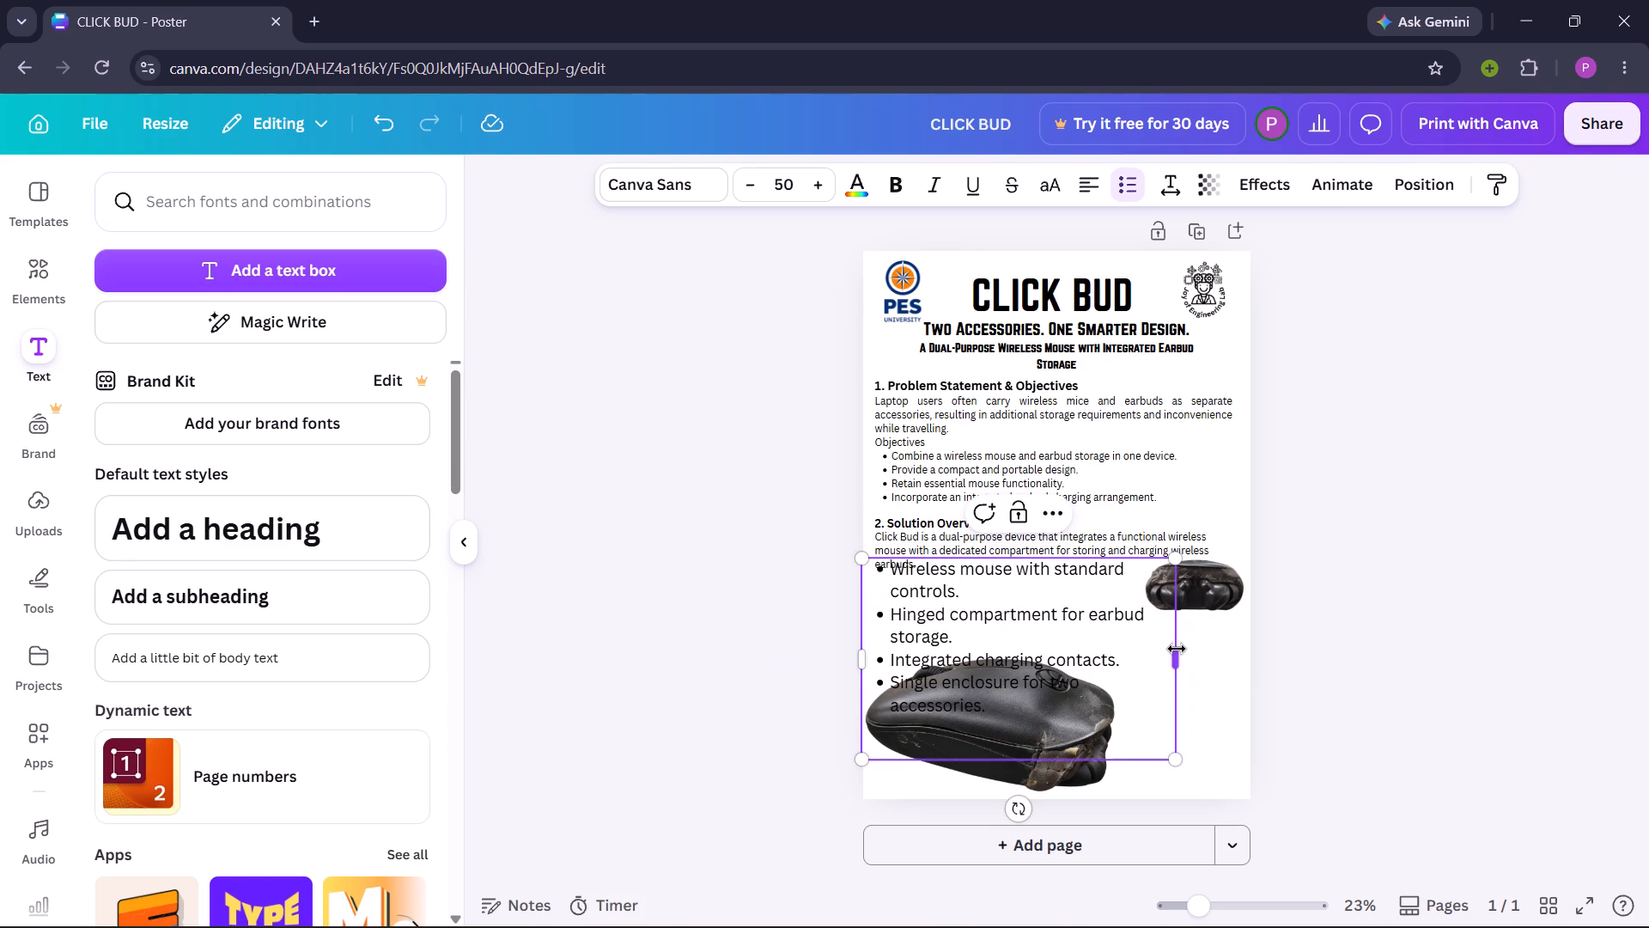
# Set the font size of the four Solution Overview bullet points to 30.
pyautogui.click(1098, 683)
pyautogui.moveTo(1098, 683); pyautogui.dragTo(1039, 665)
pyautogui.click(1039, 665)
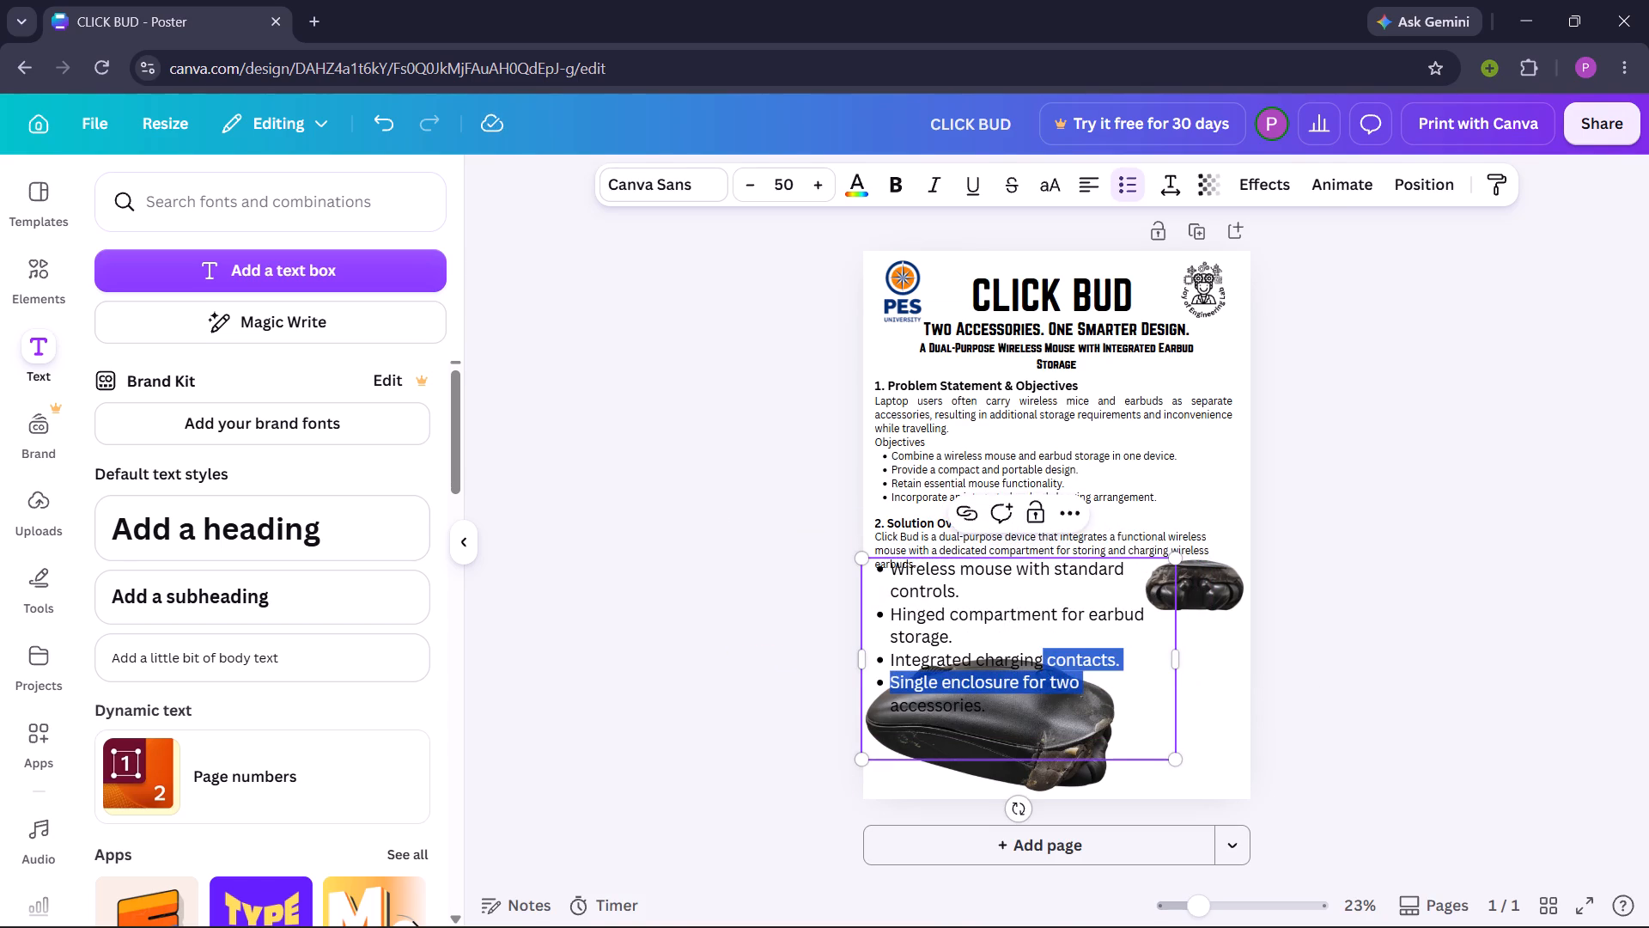
pyautogui.moveTo(1016, 694); pyautogui.dragTo(888, 555)
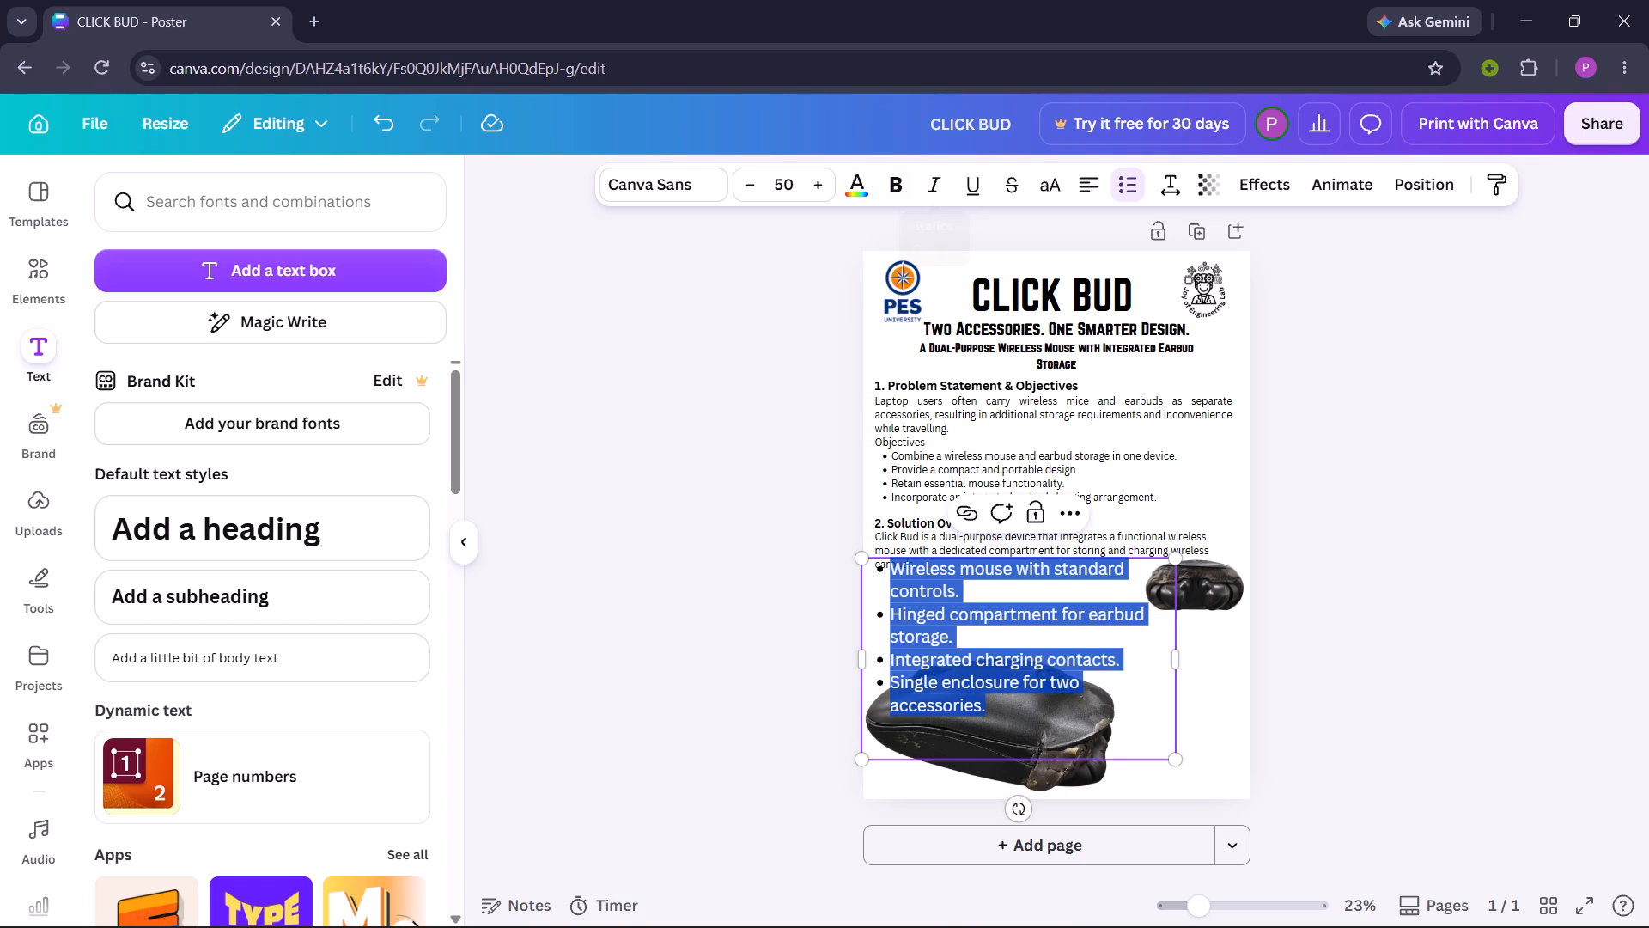
pyautogui.click(788, 186)
pyautogui.press('BackSpace')
pyautogui.write('30')
pyautogui.press('Return')
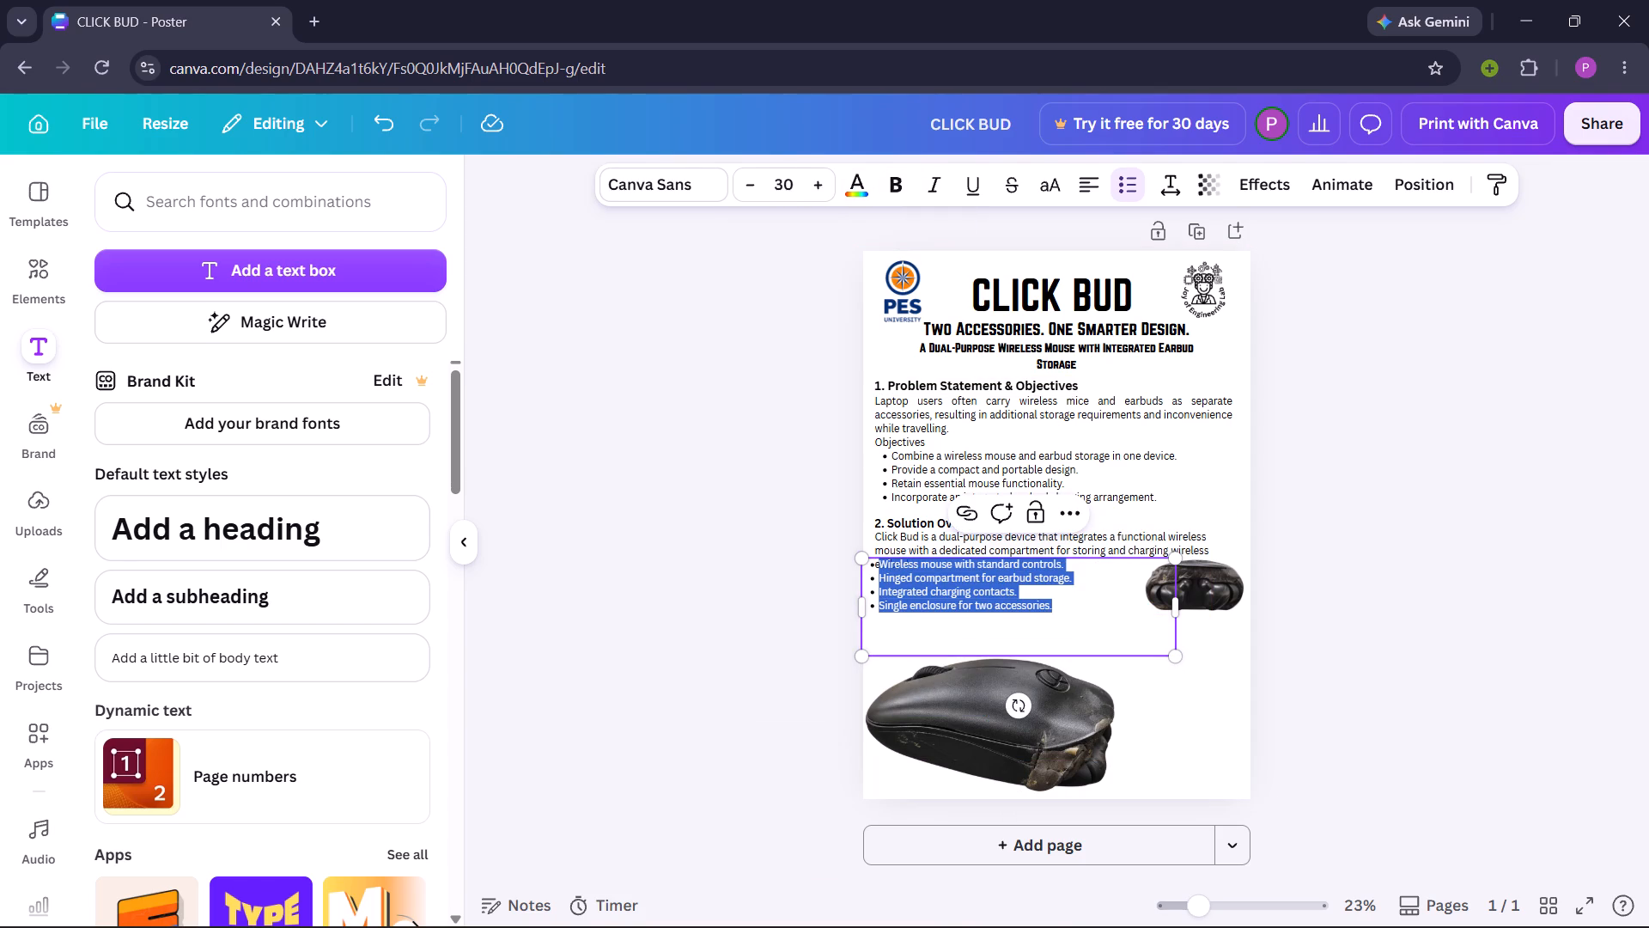
# Move the Solution Overview bulleted list just below the paragraph's last line, indented slightly from the paragraph's edge.
pyautogui.moveTo(912, 595); pyautogui.dragTo(932, 643)
pyautogui.click(743, 696)
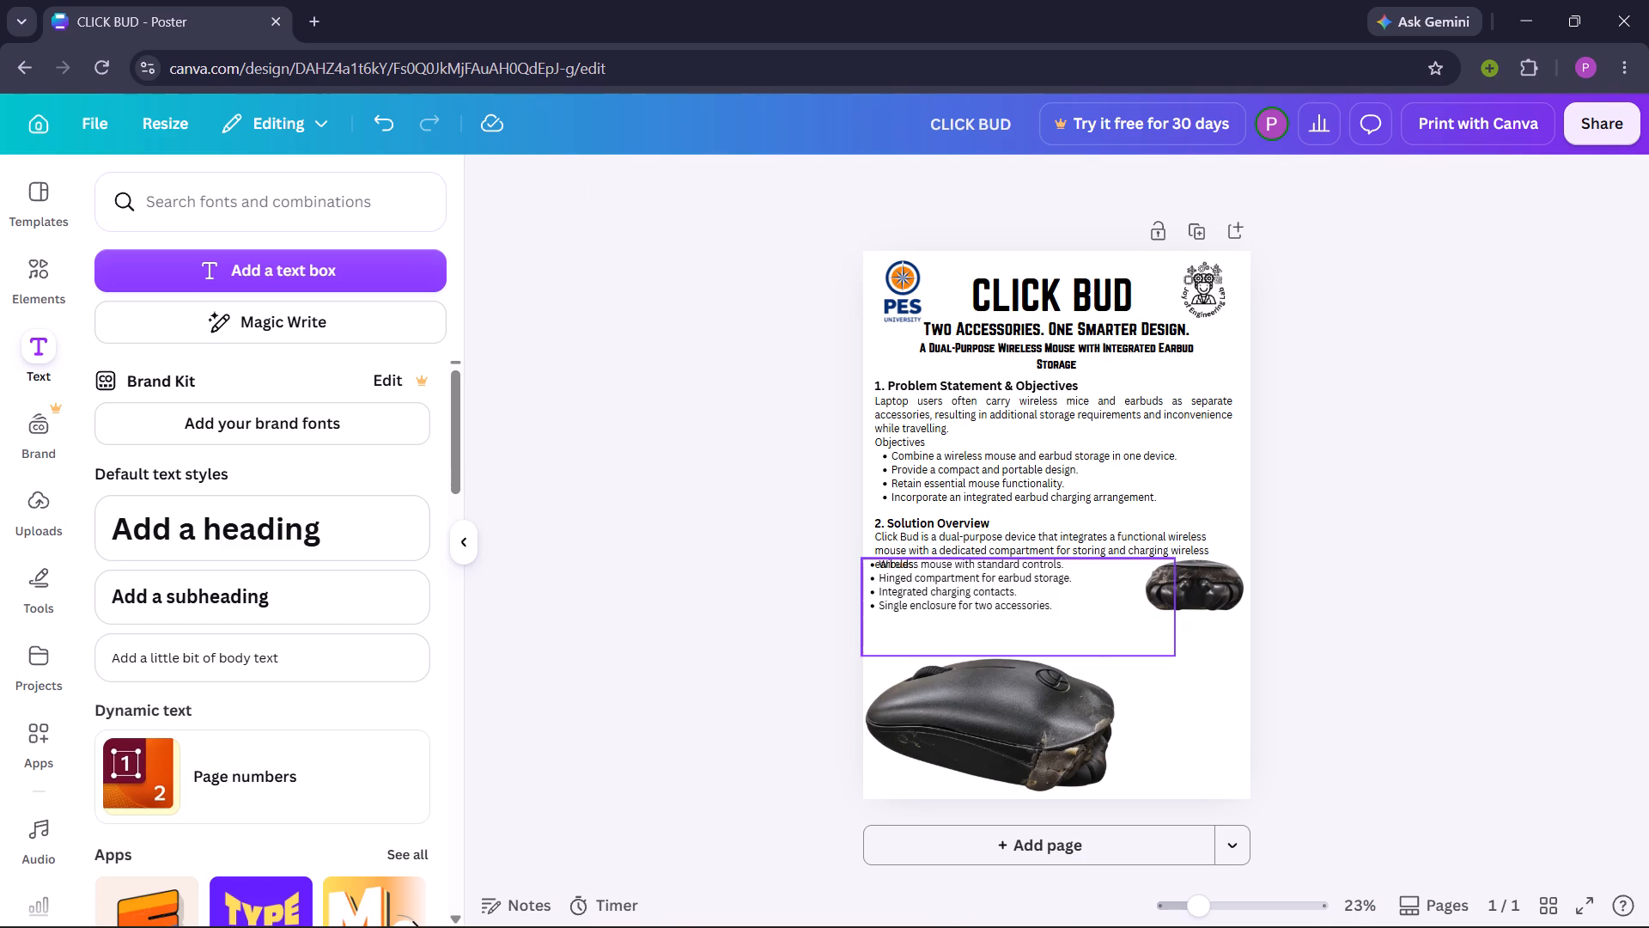
pyautogui.moveTo(958, 590); pyautogui.dragTo(967, 613)
pyautogui.click(726, 653)
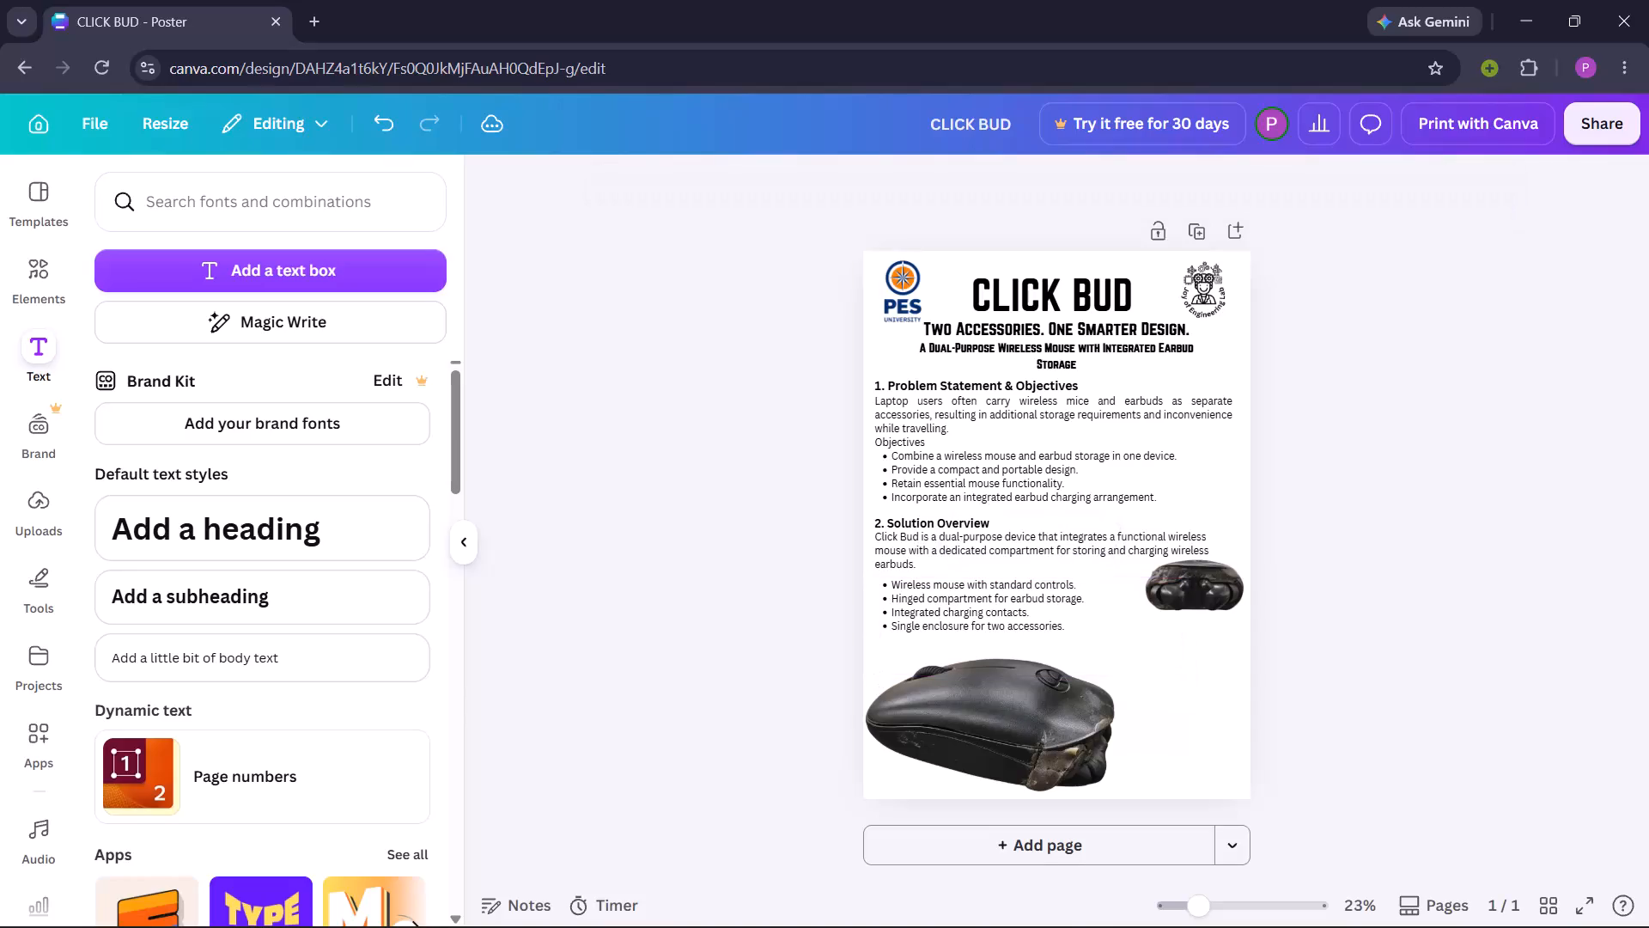
pyautogui.moveTo(948, 607); pyautogui.dragTo(943, 602)
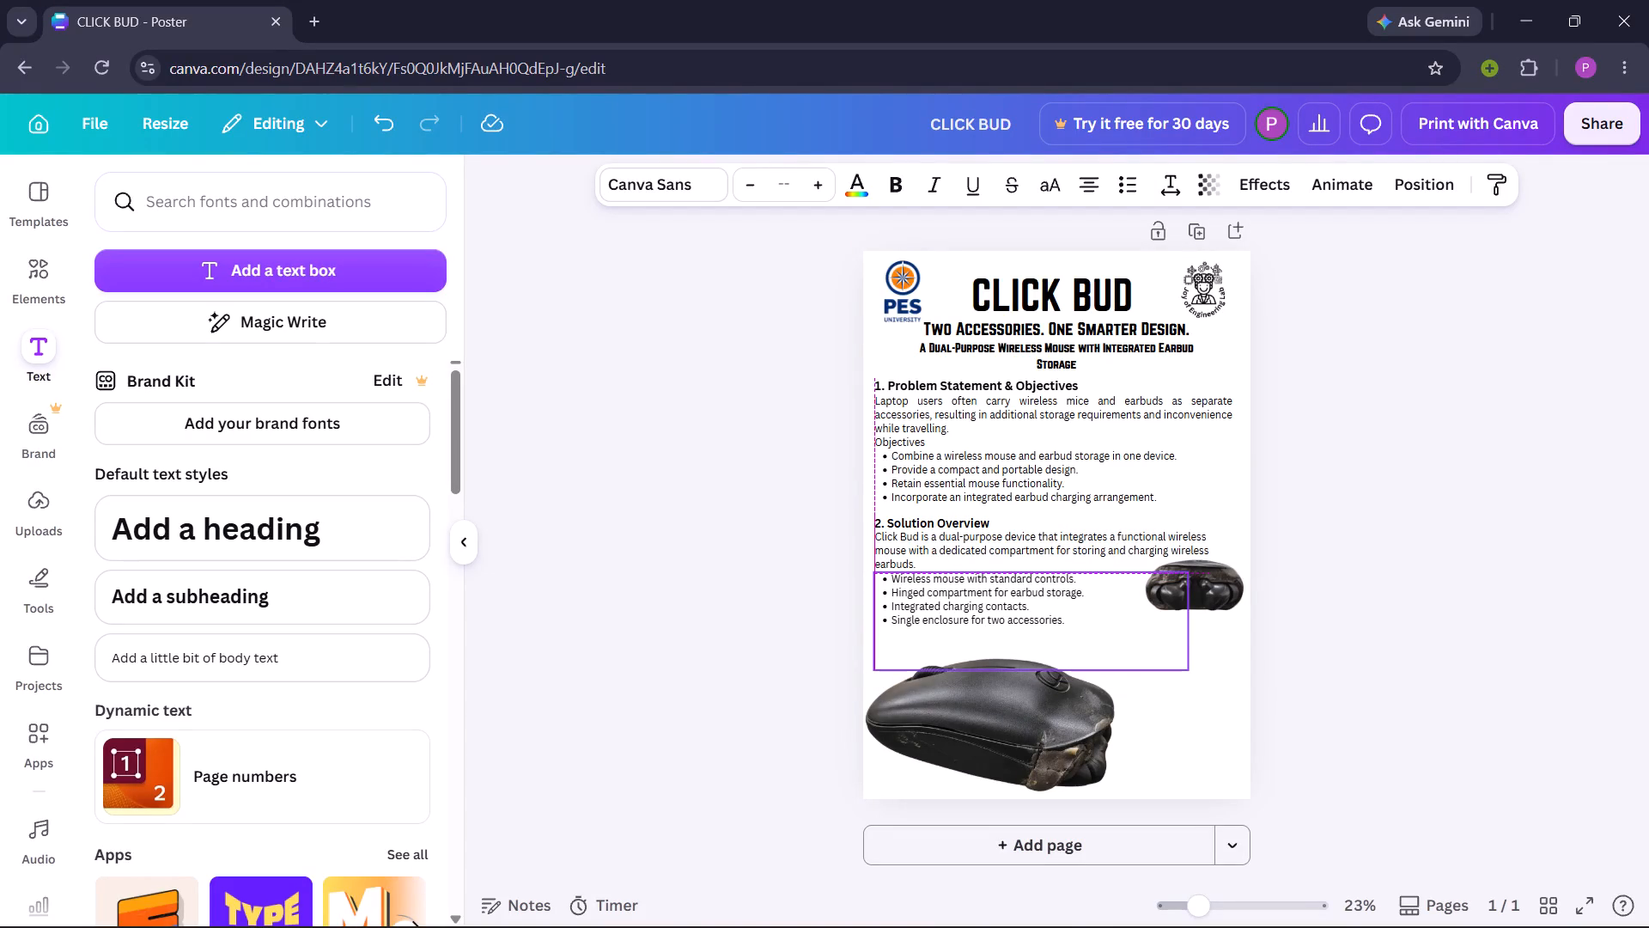
pyautogui.moveTo(943, 602); pyautogui.dragTo(952, 601)
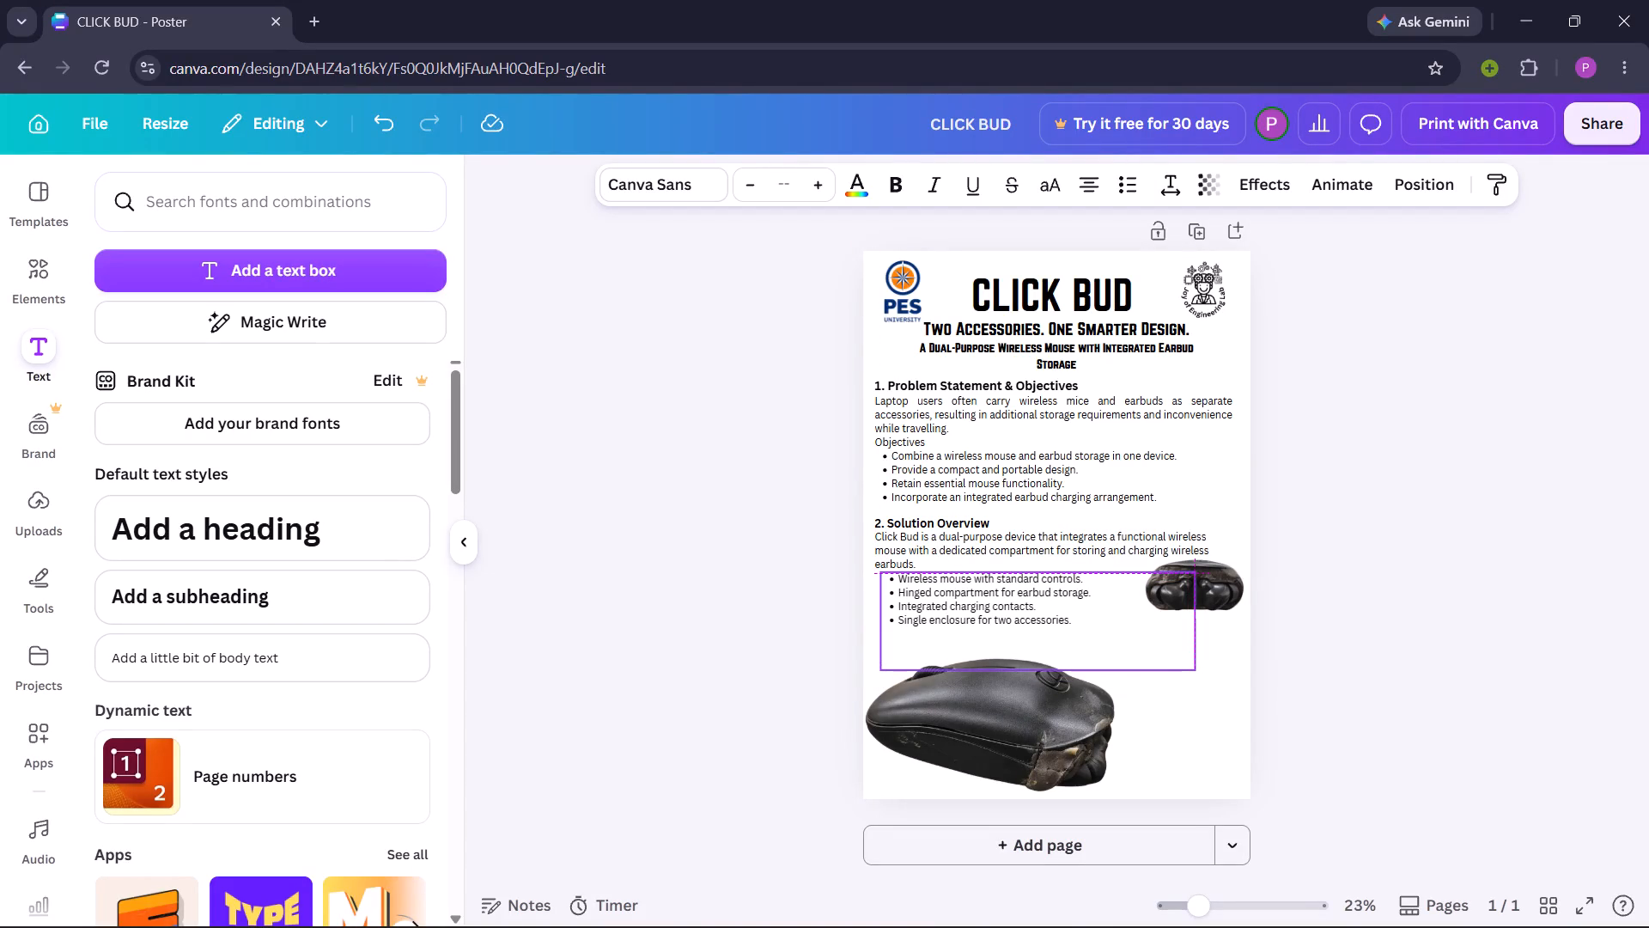
pyautogui.moveTo(952, 601); pyautogui.dragTo(955, 609)
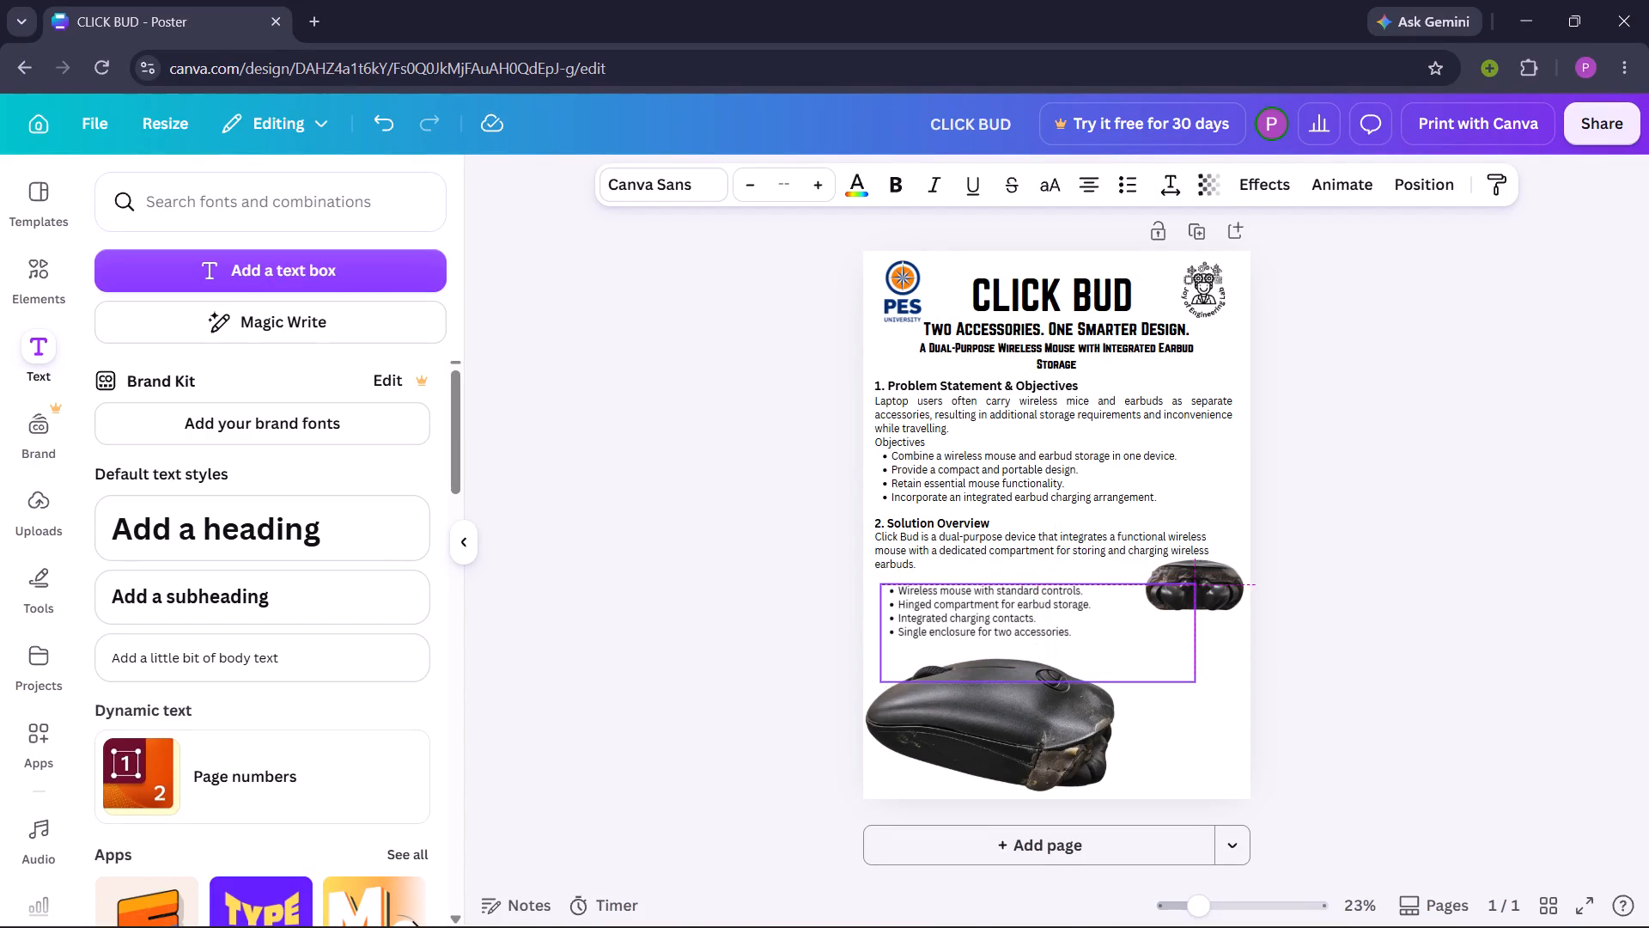
pyautogui.moveTo(955, 609); pyautogui.dragTo(953, 617)
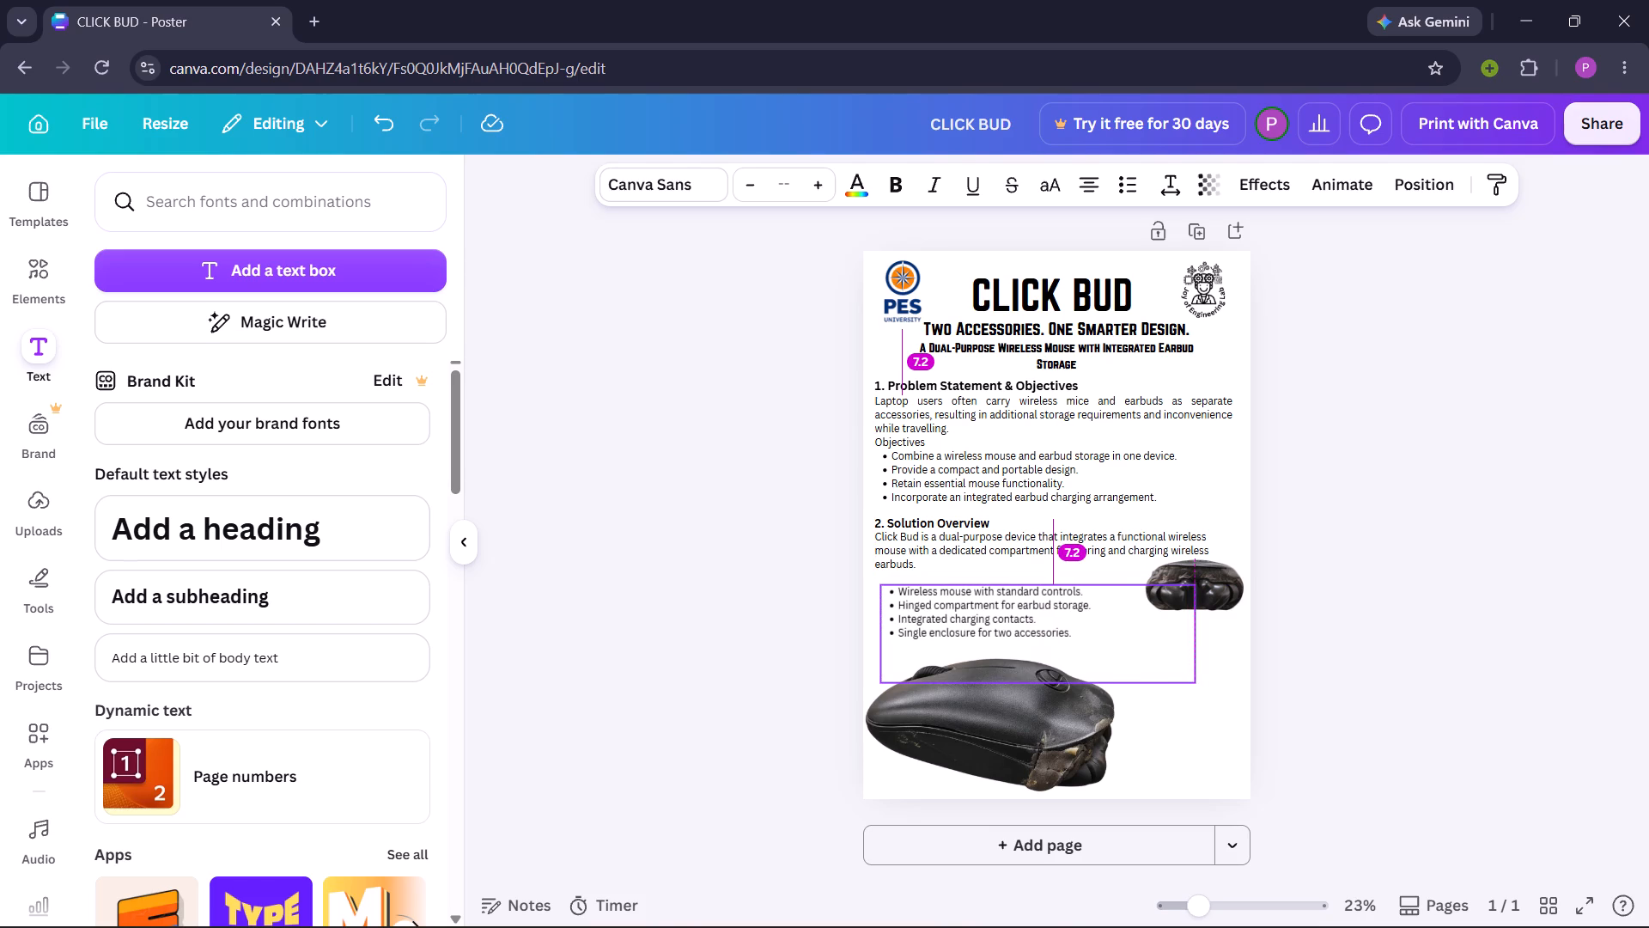
pyautogui.moveTo(953, 617); pyautogui.dragTo(956, 616)
pyautogui.click(712, 656)
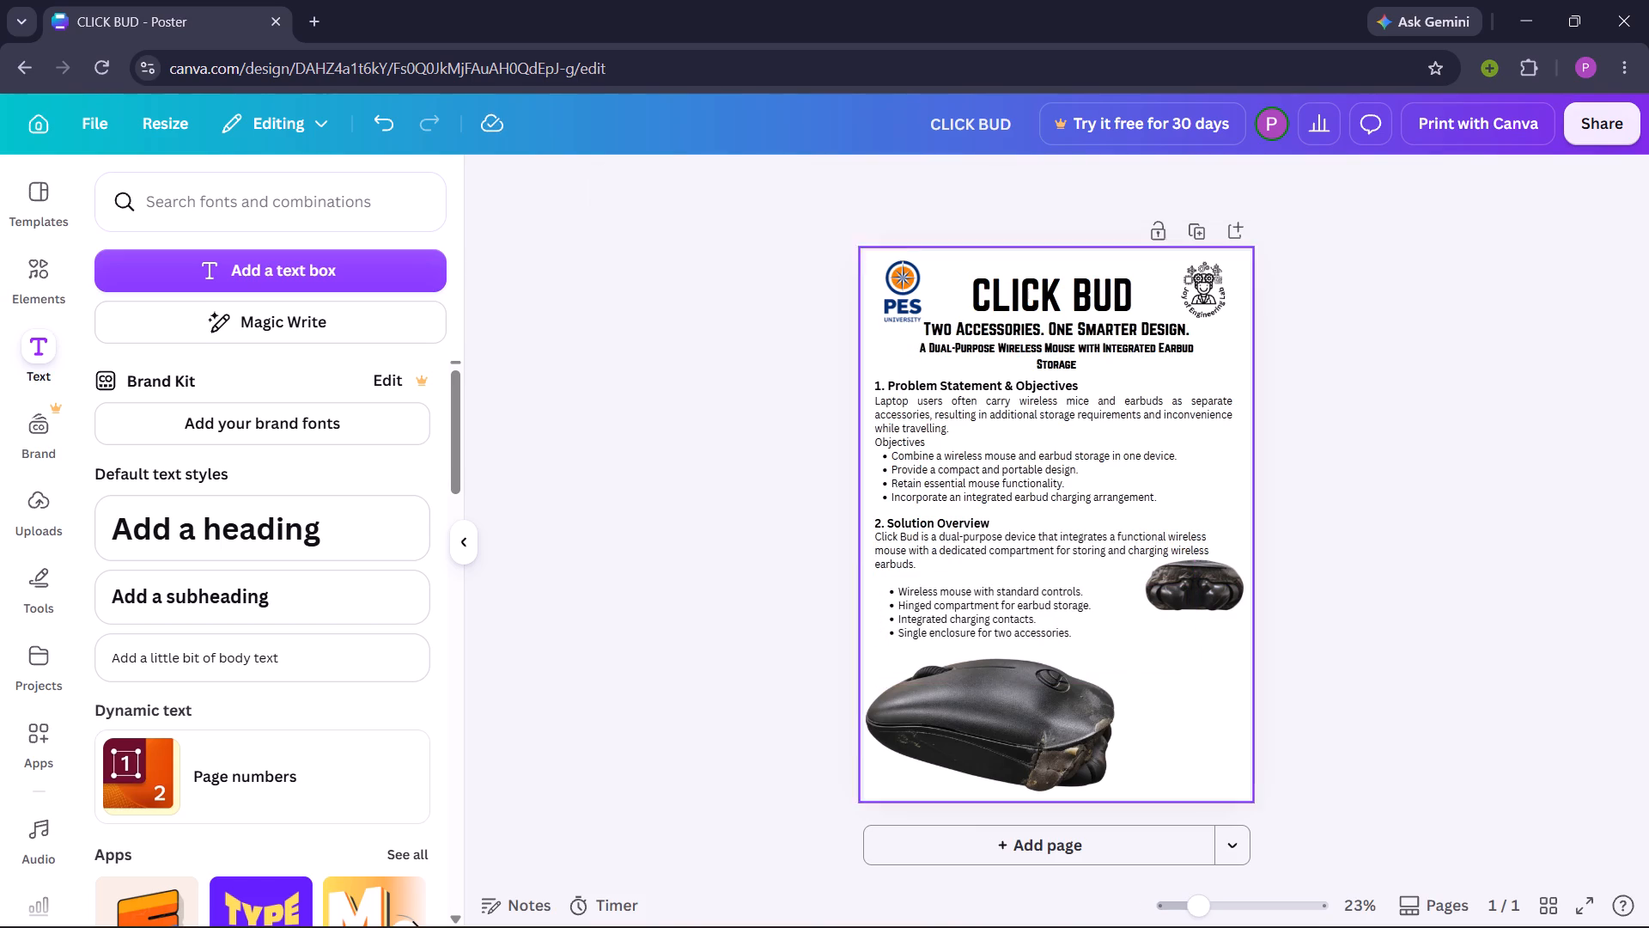
pyautogui.click(951, 620)
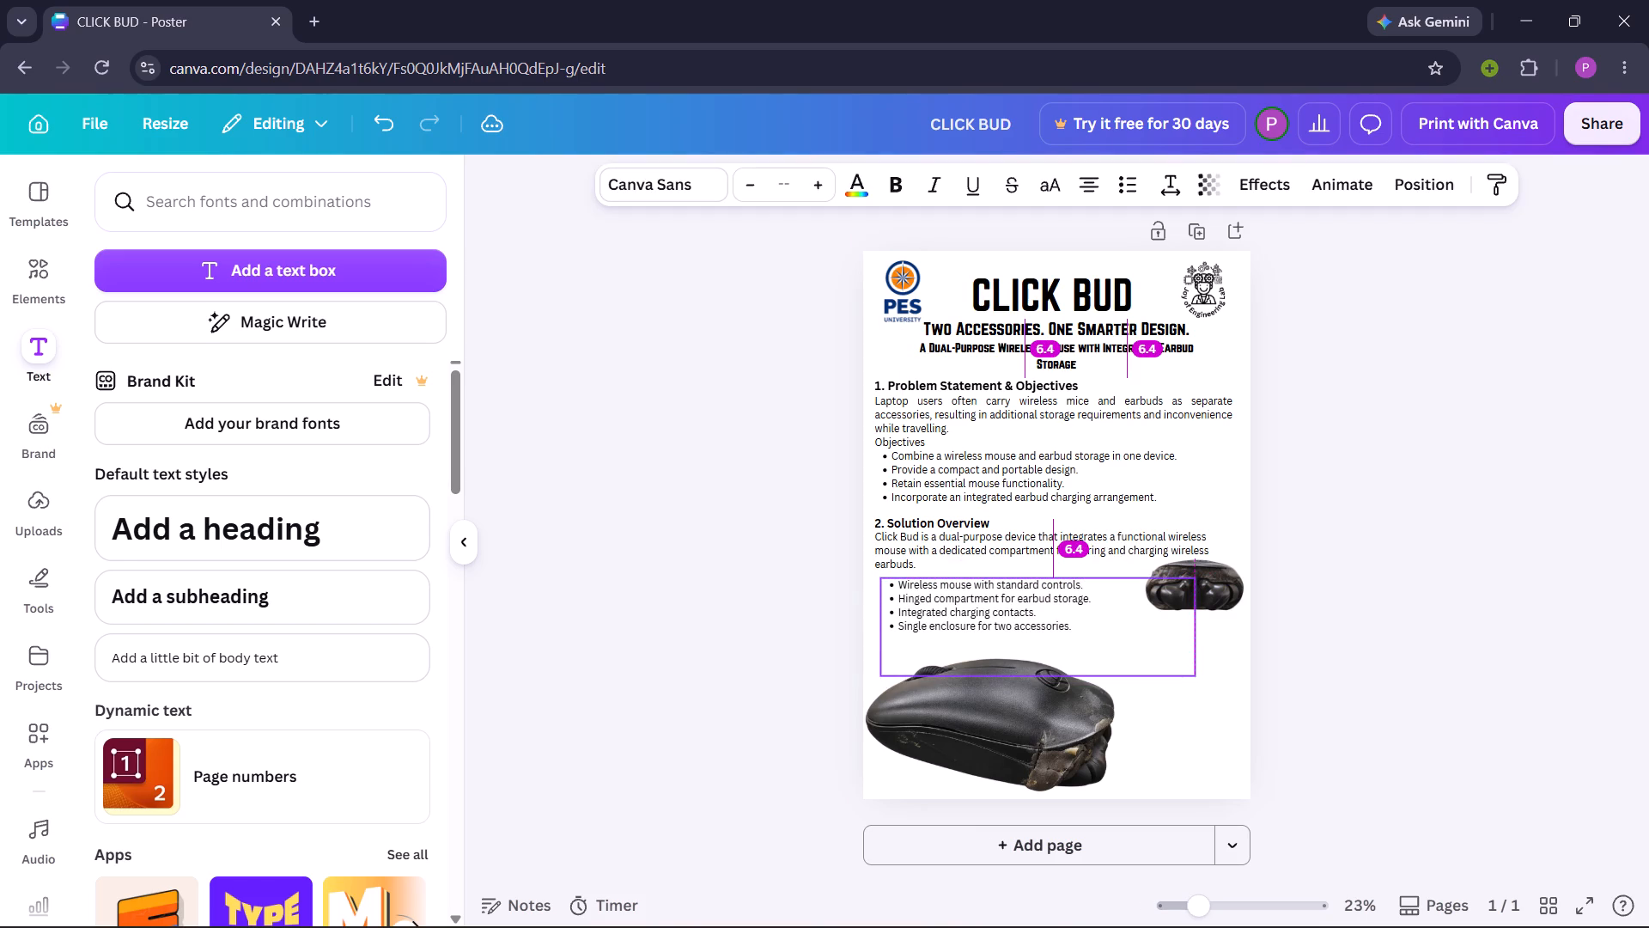
# Remove the number "1." from the Problem Statement & Objectives heading.
pyautogui.click(890, 388)
pyautogui.click(888, 387)
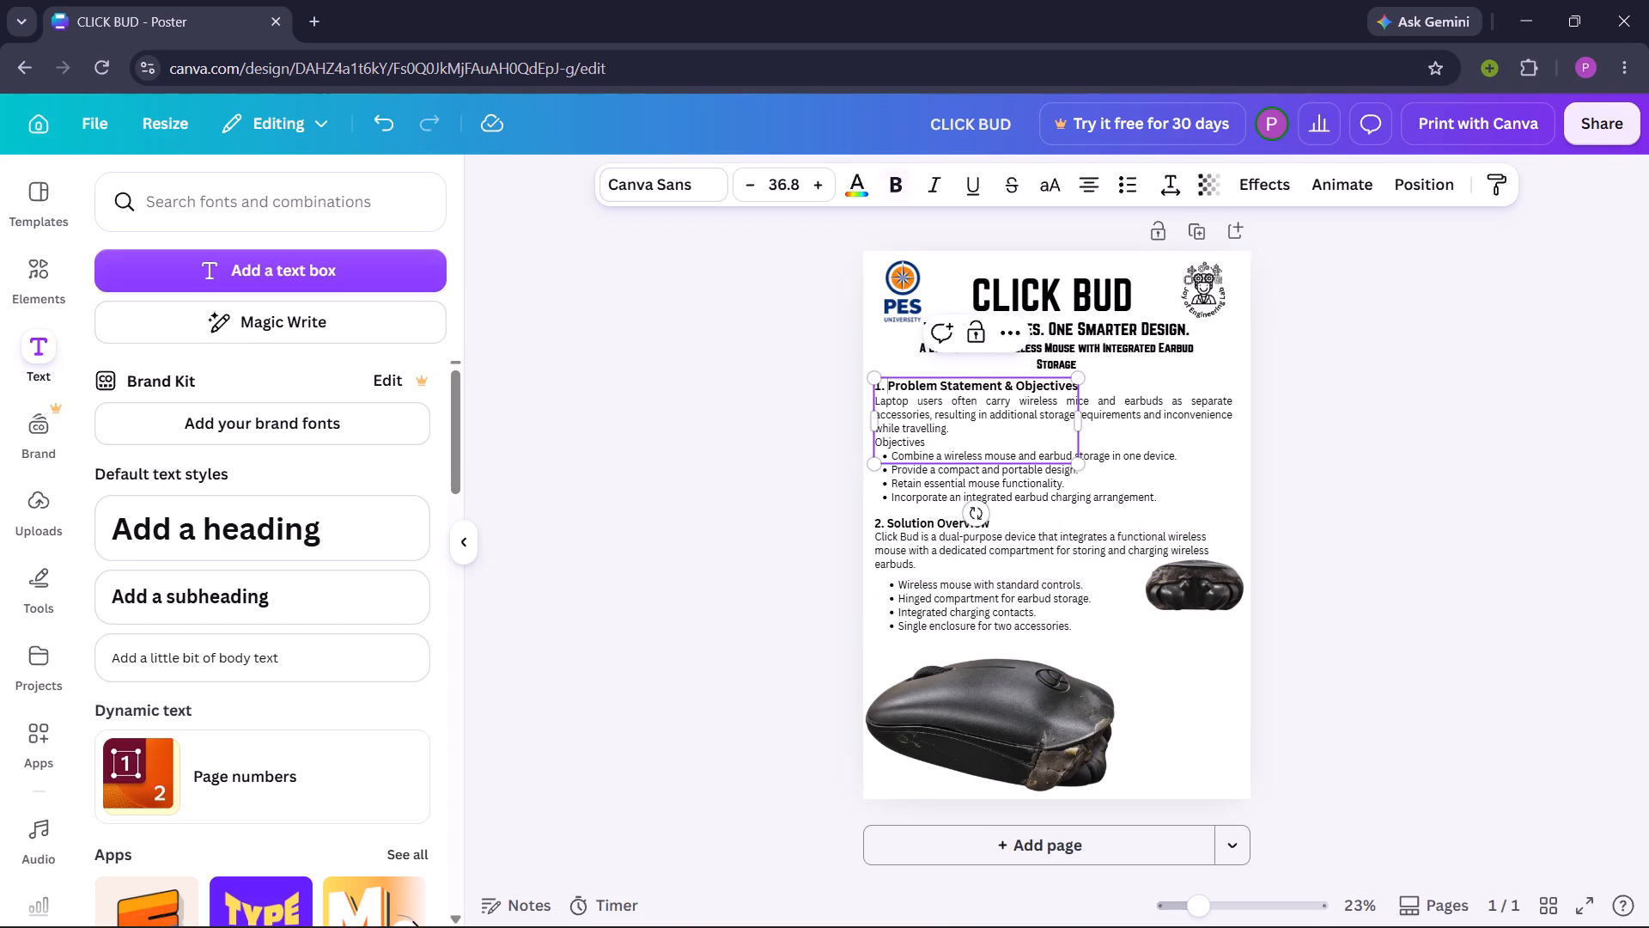
pyautogui.press('BackSpace')
pyautogui.press('BackSpace')
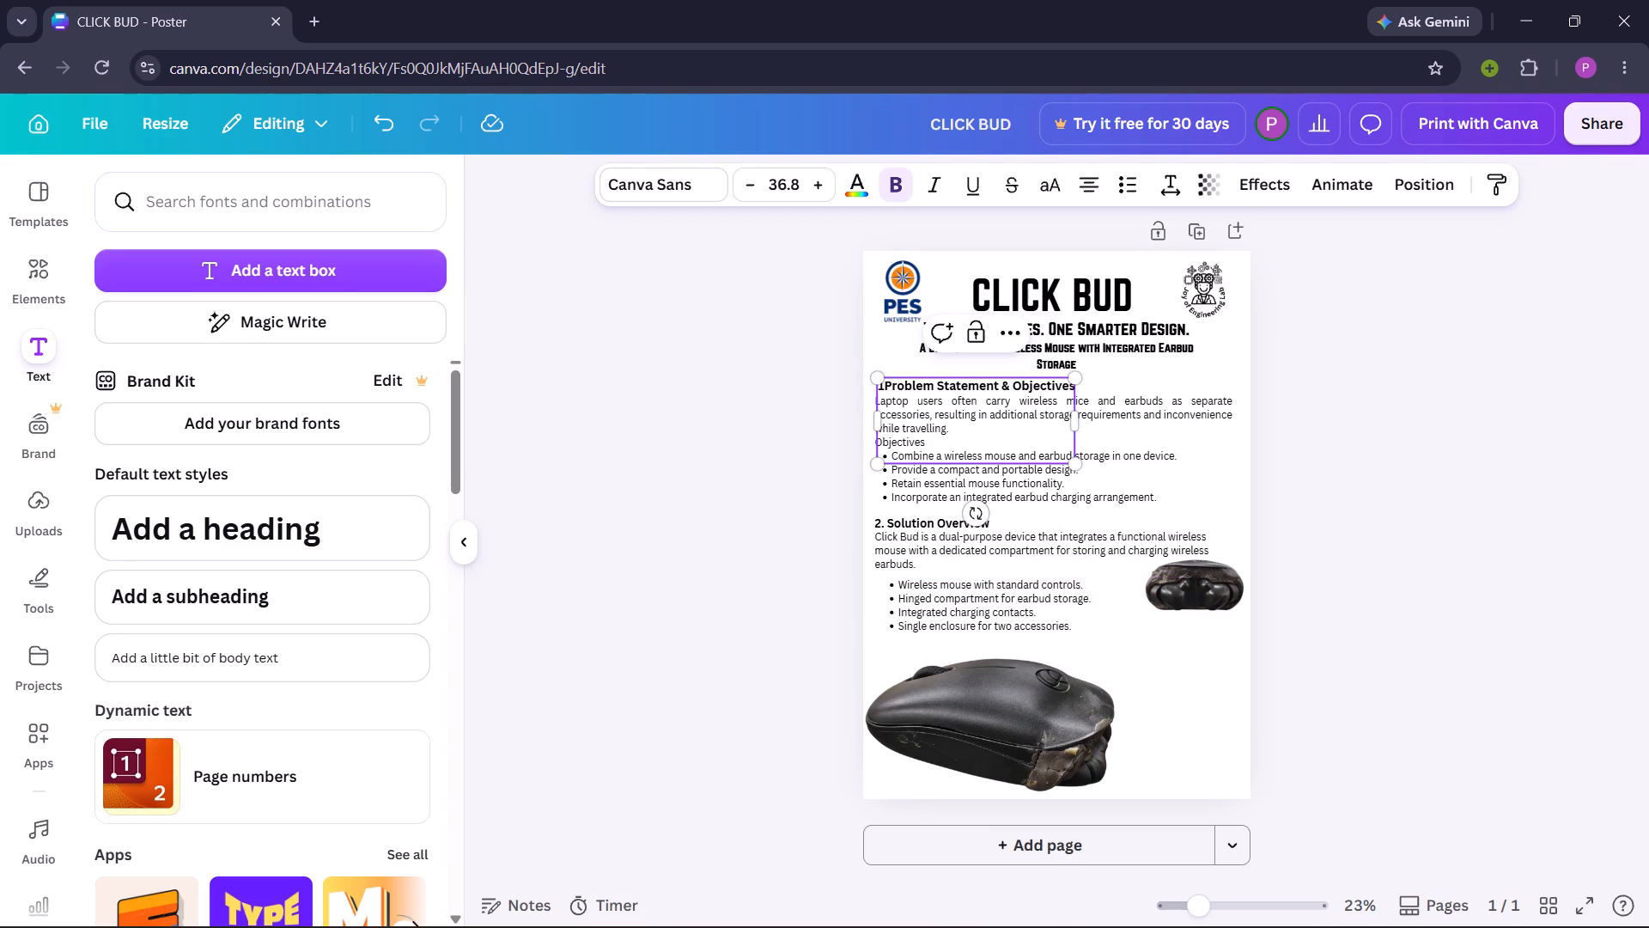
pyautogui.press('BackSpace')
# Remove the number "2." from the Solution Overview heading.
pyautogui.click(884, 528)
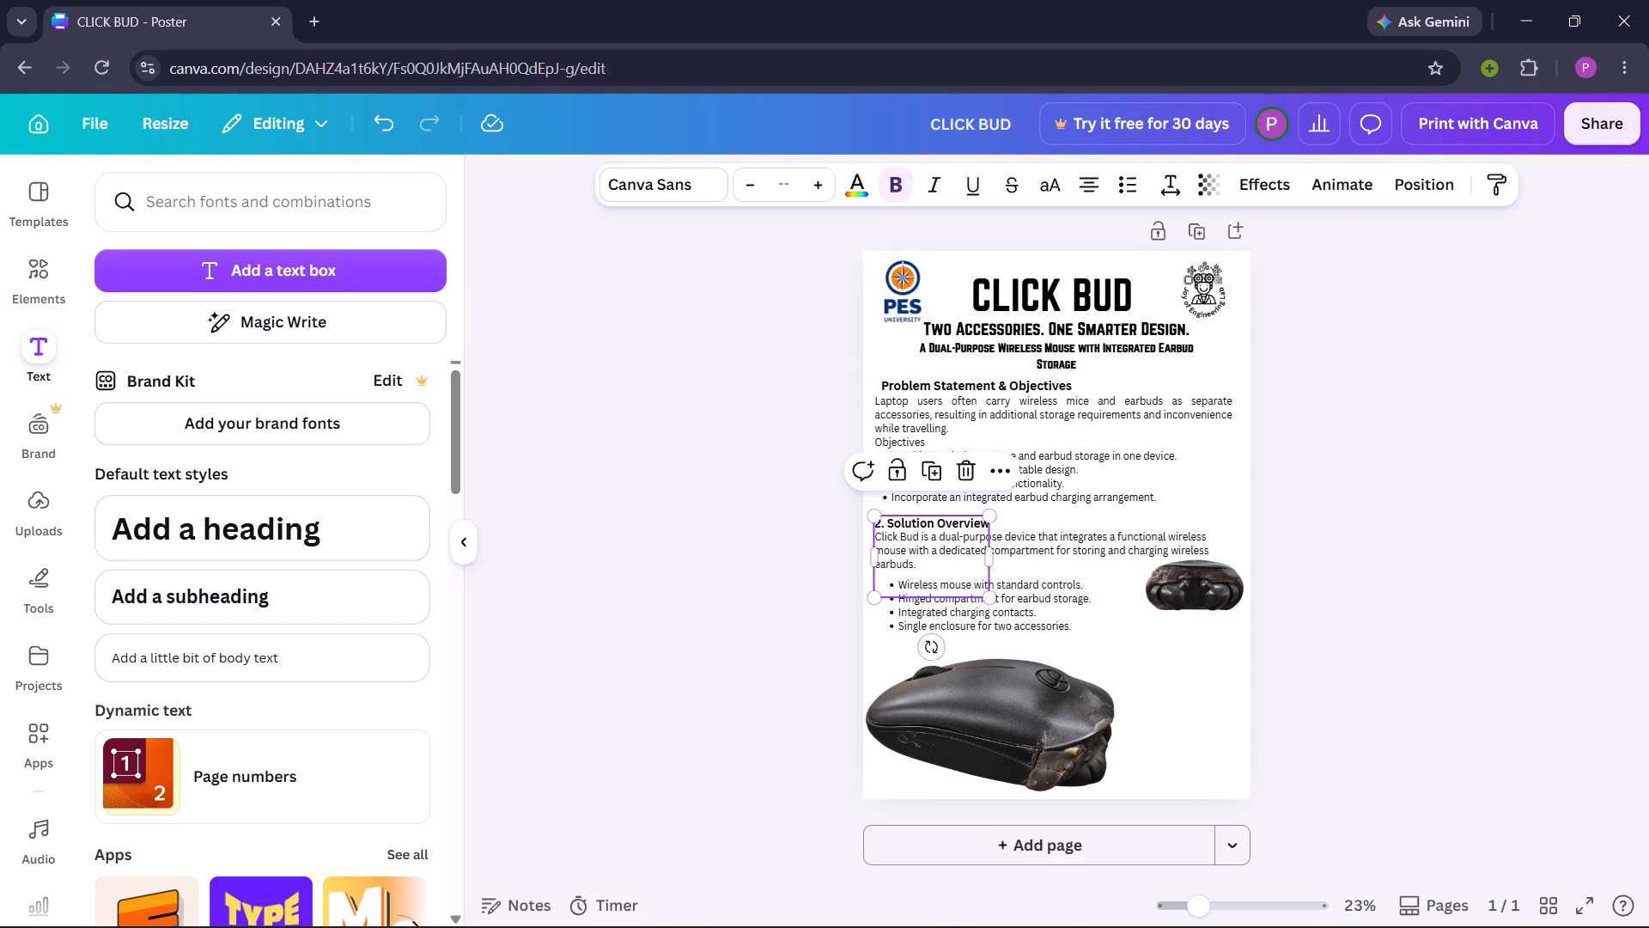
pyautogui.doubleClick(884, 522)
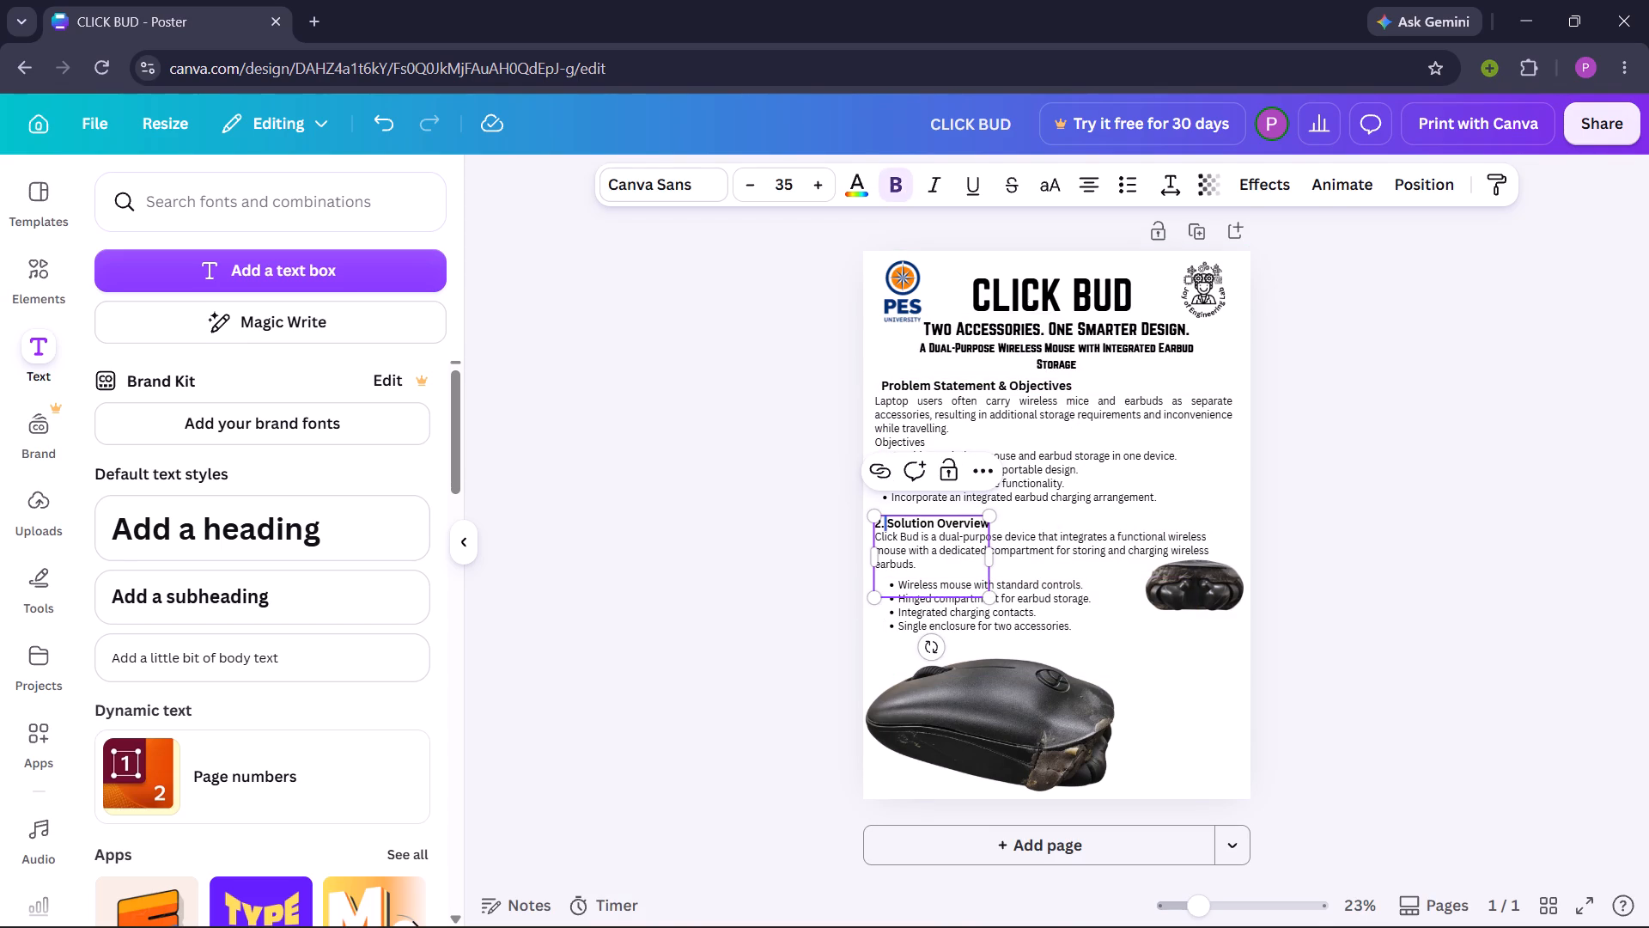
pyautogui.press('BackSpace')
pyautogui.press('BackSpace')
pyautogui.press('BackSpace')
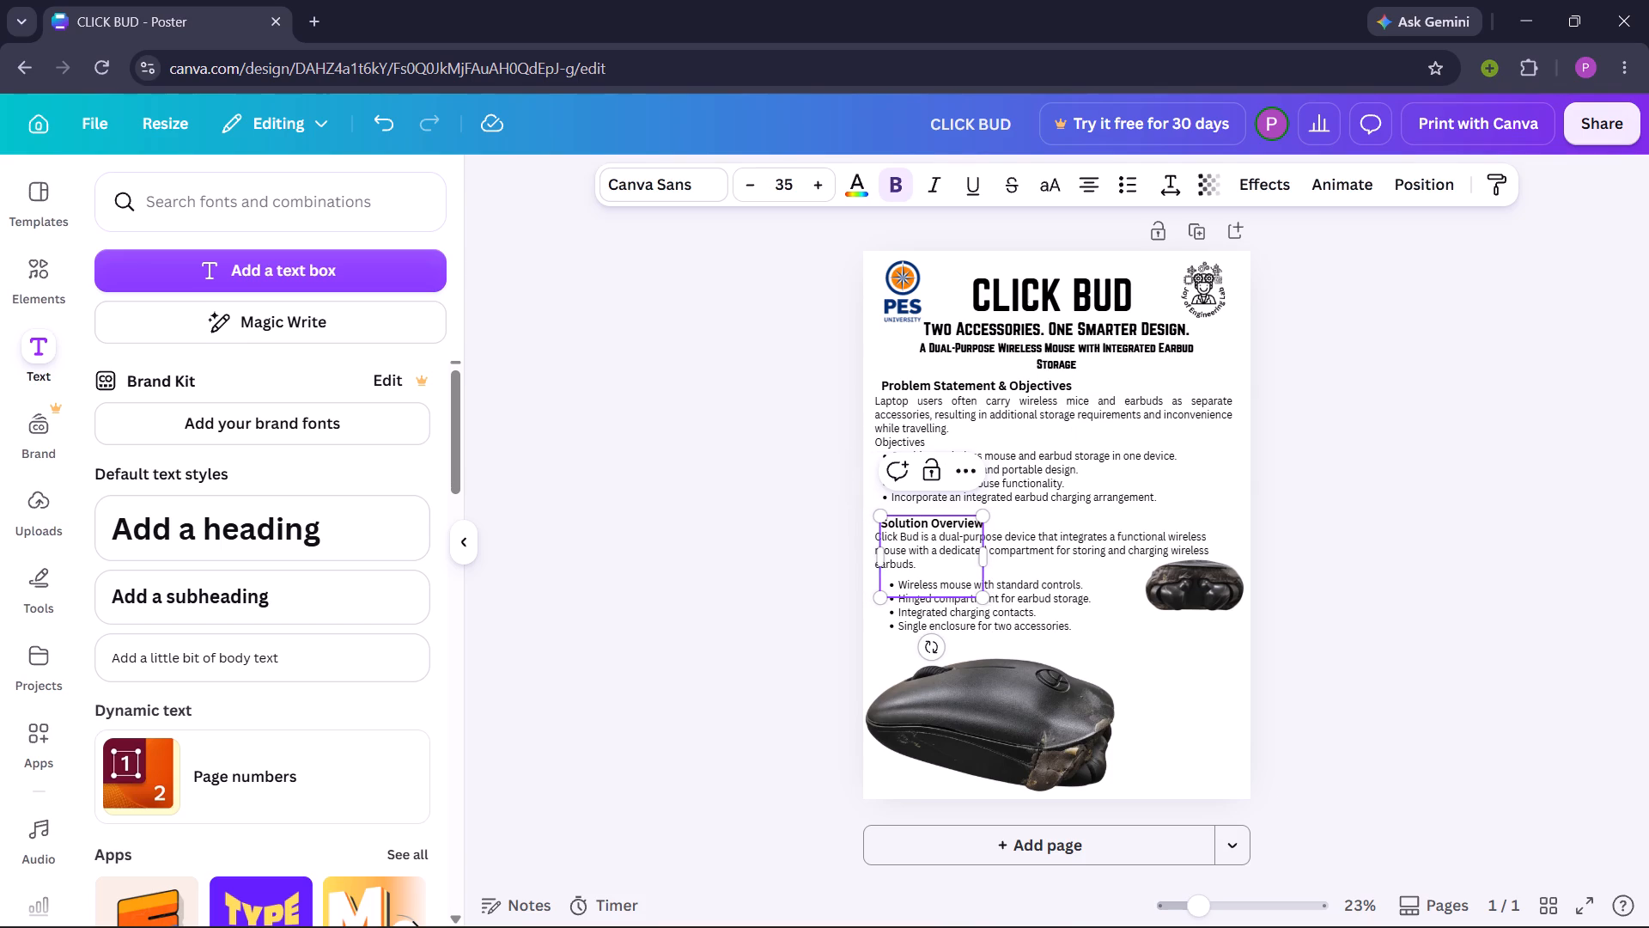
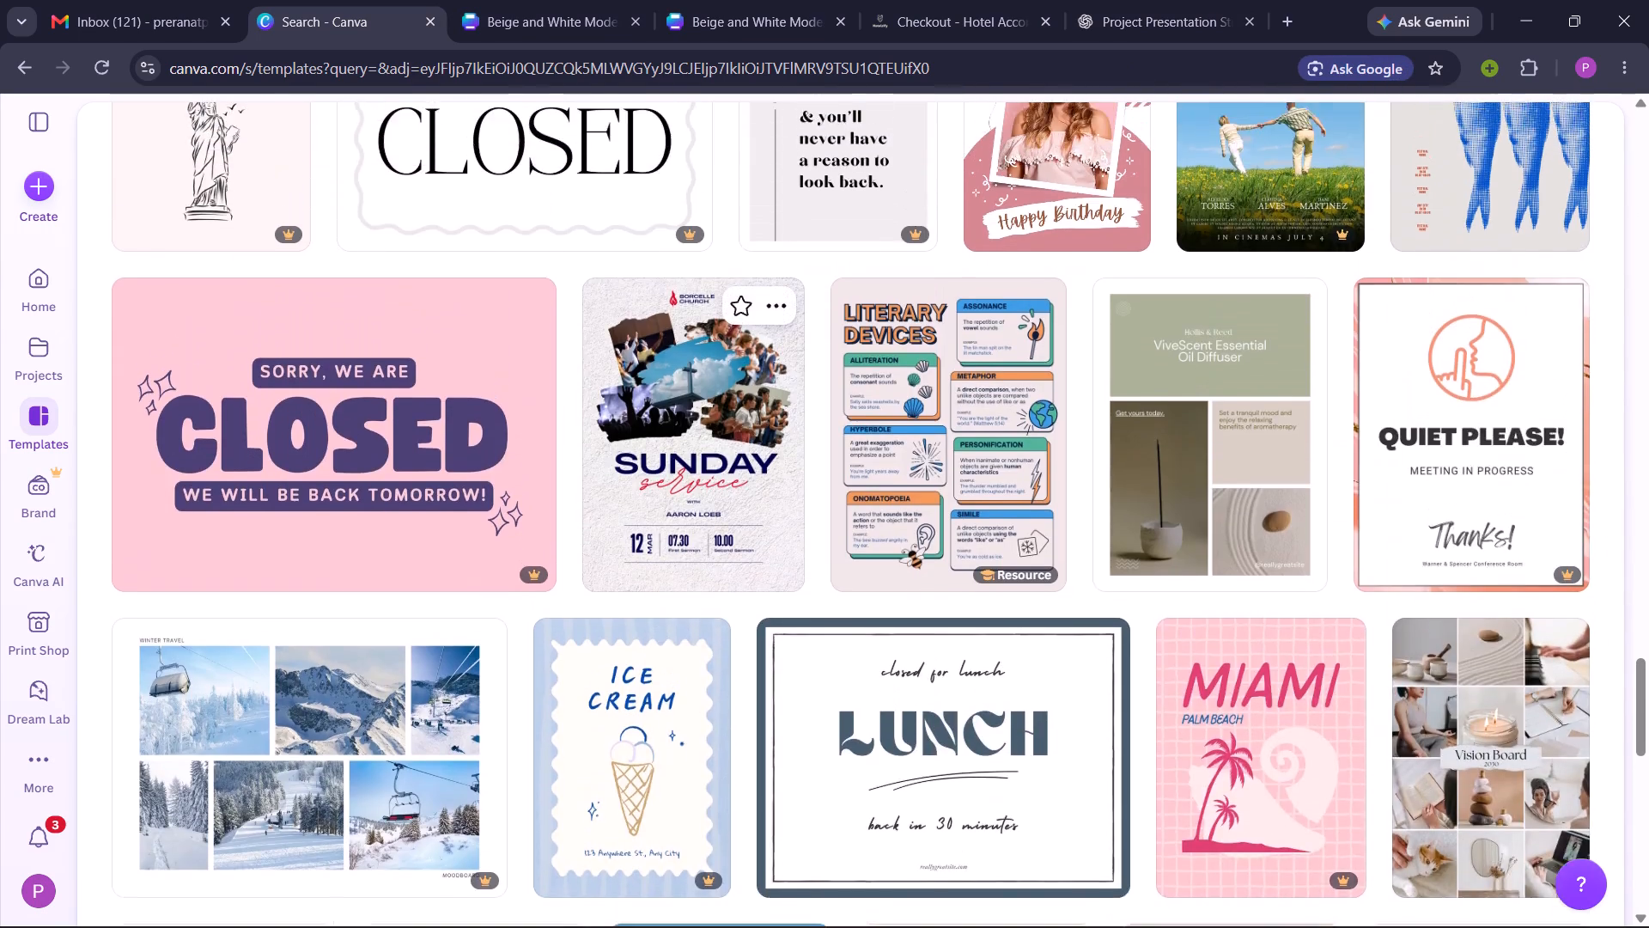
pyautogui.scroll(11, 637, 488)
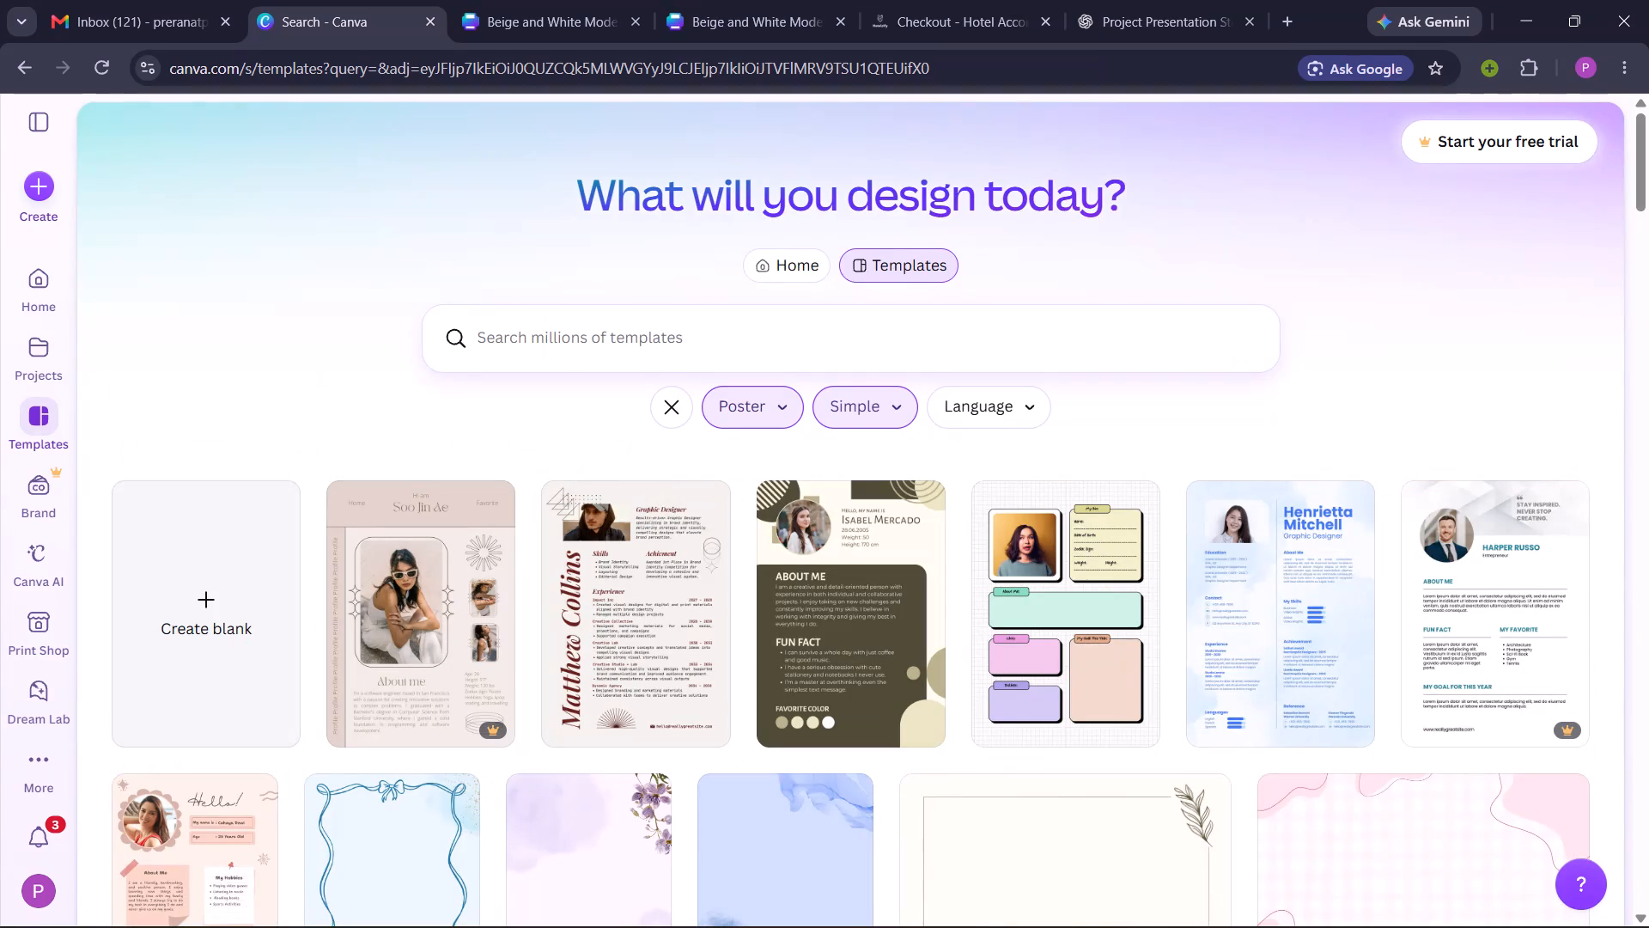
pyautogui.click(864, 414)
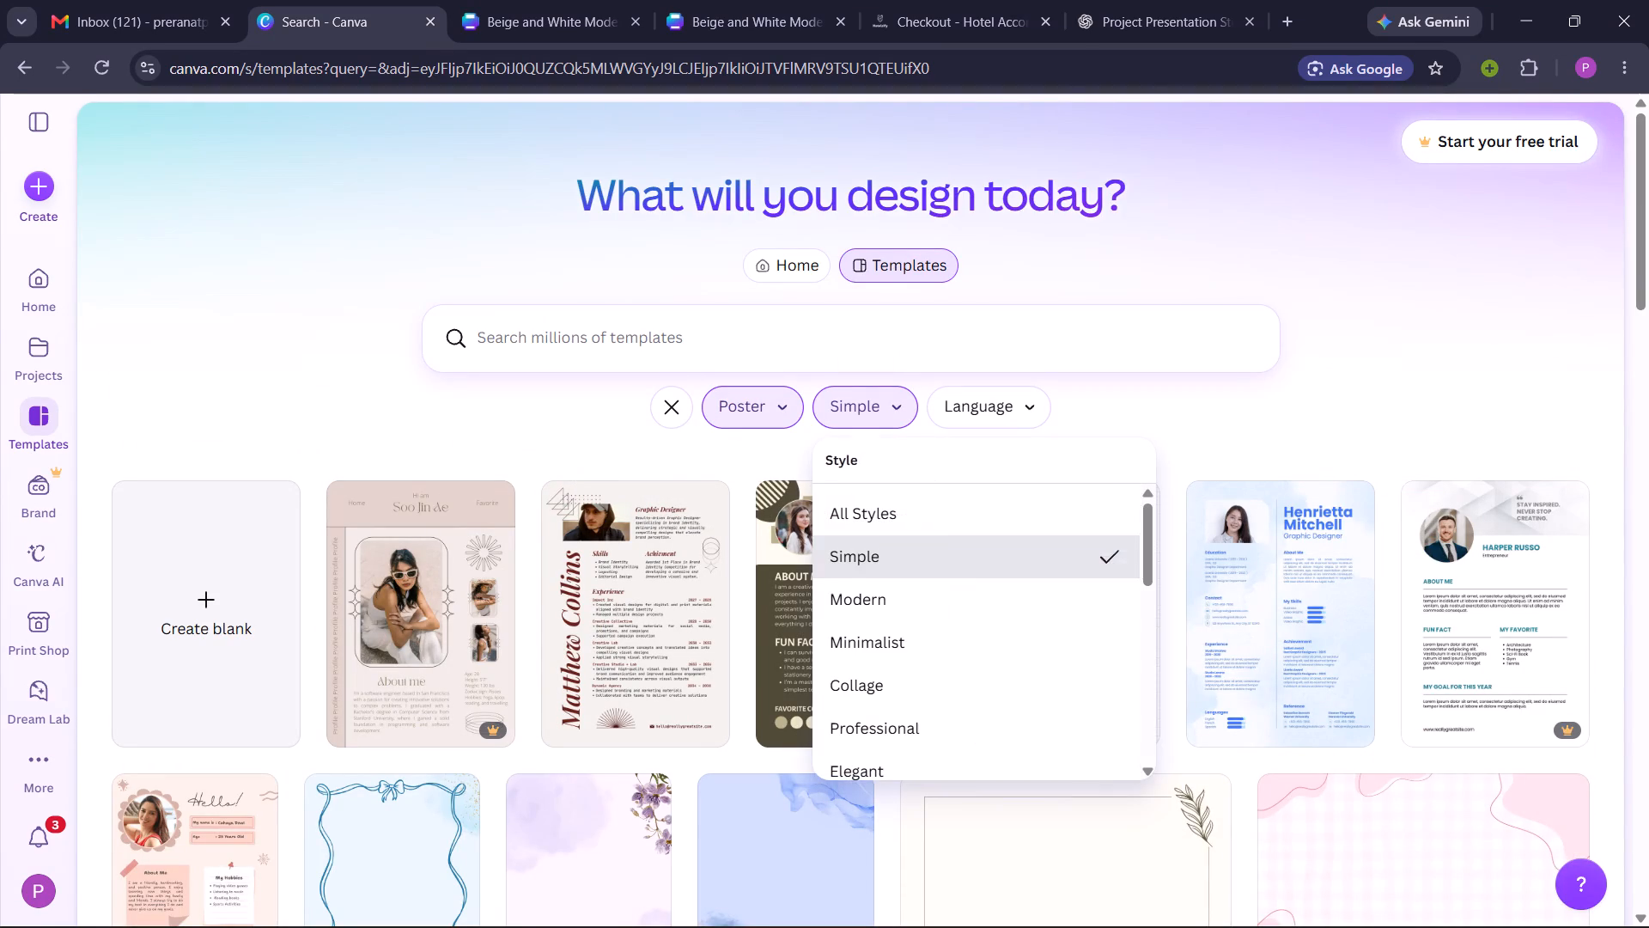
pyautogui.scroll(-3, 859, 735)
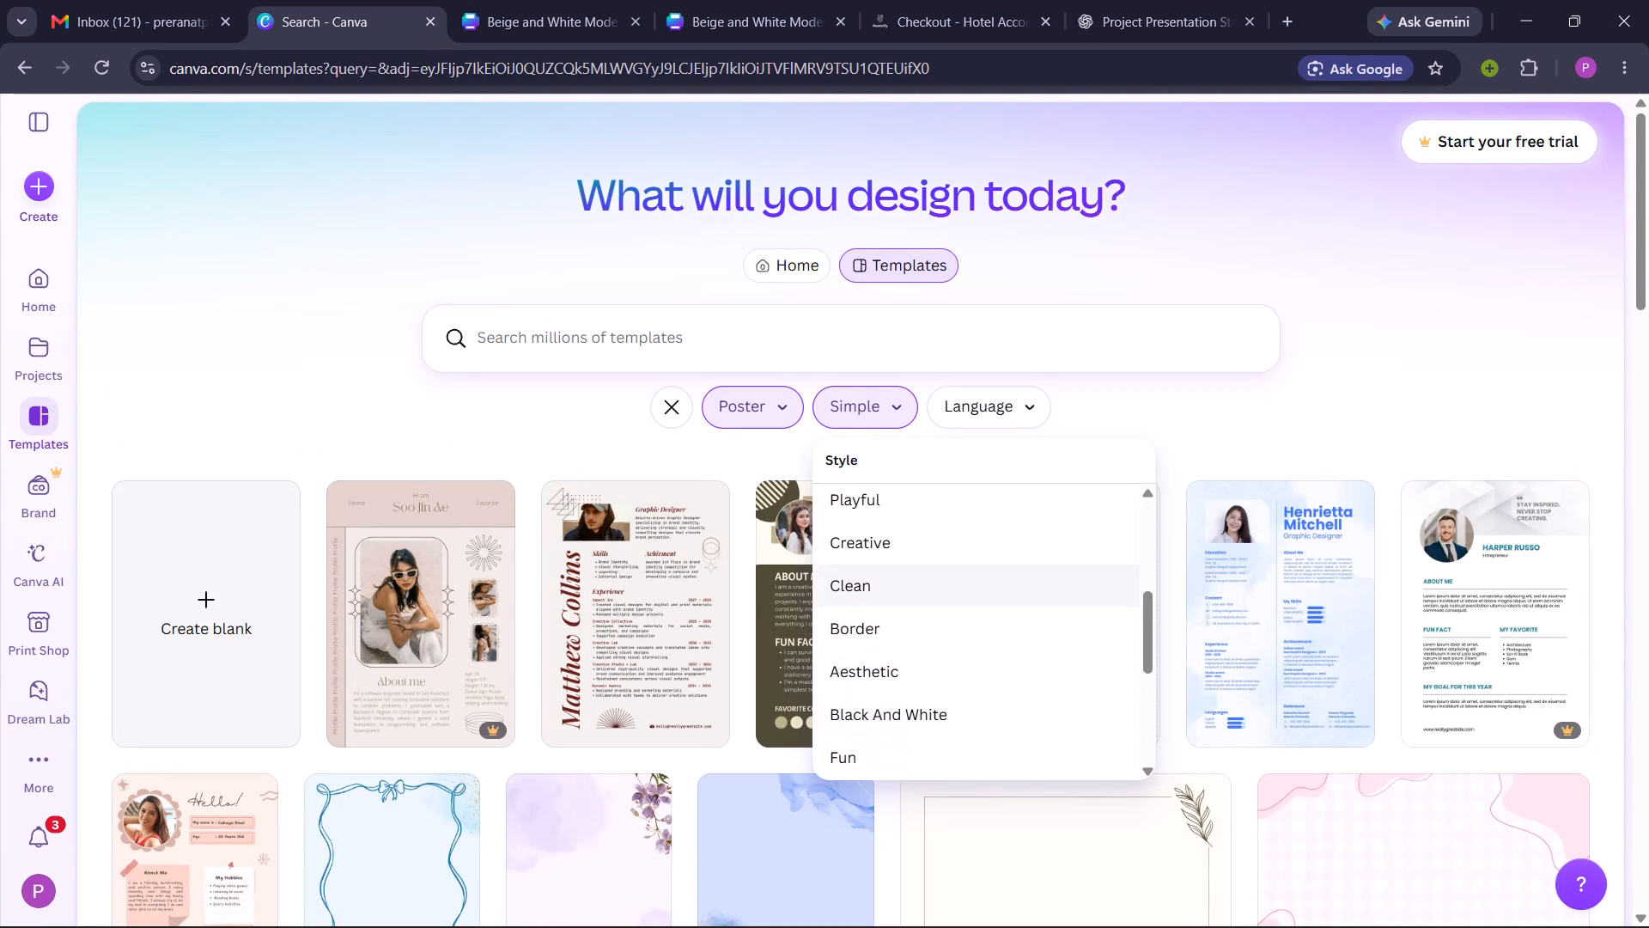
pyautogui.scroll(-2, 859, 735)
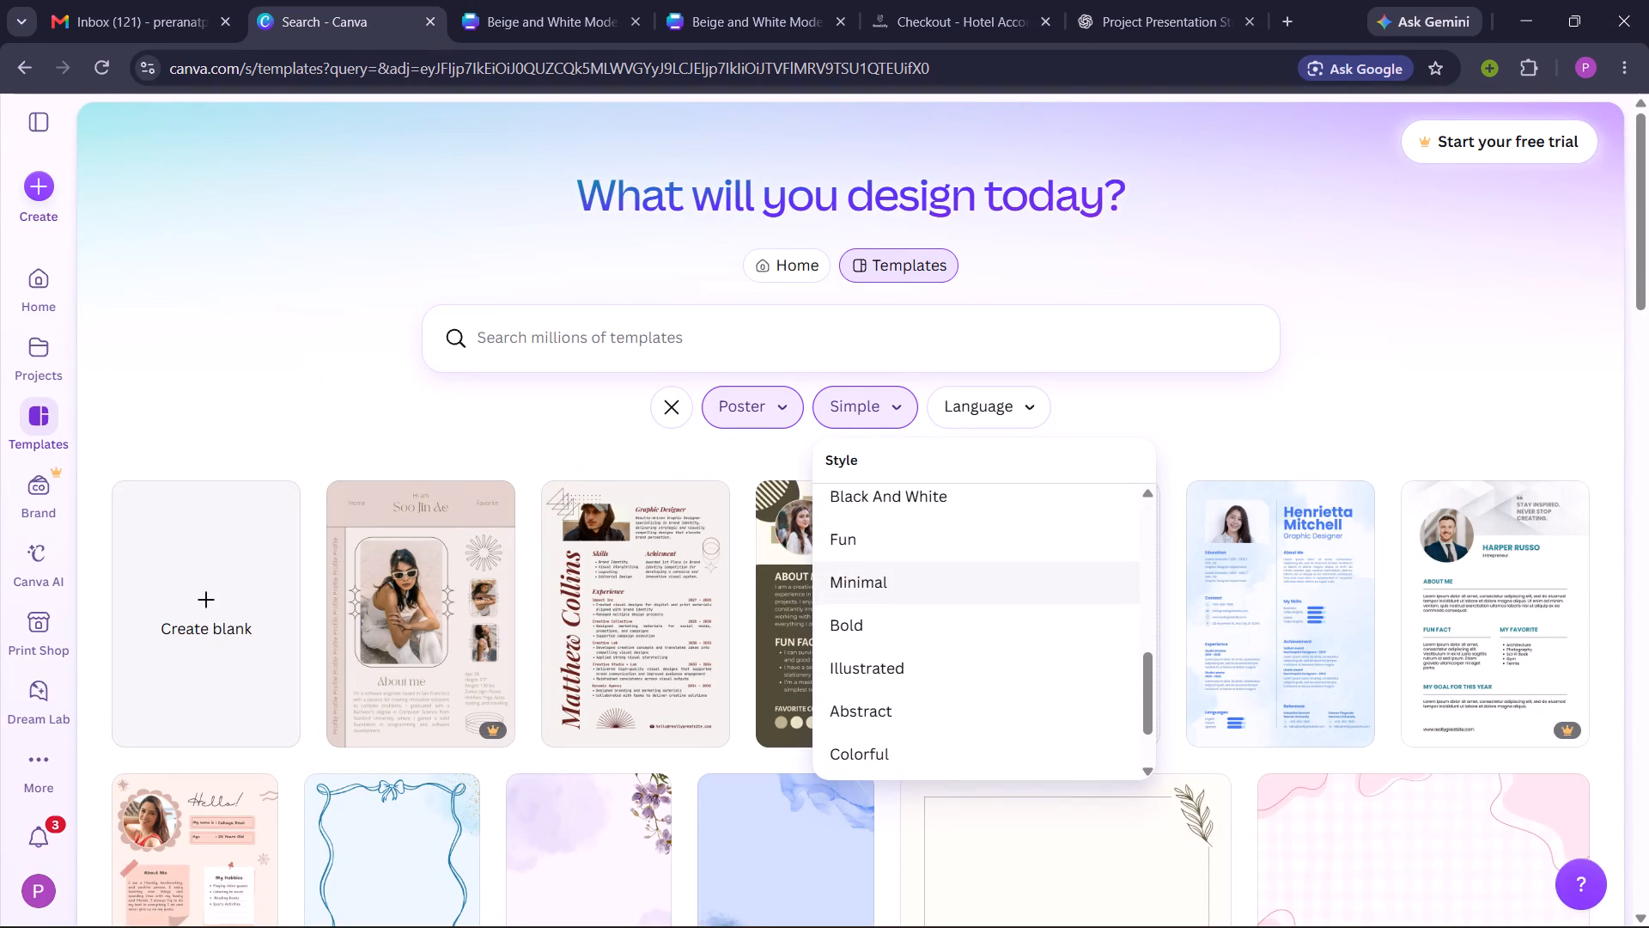
pyautogui.scroll(-1, 859, 735)
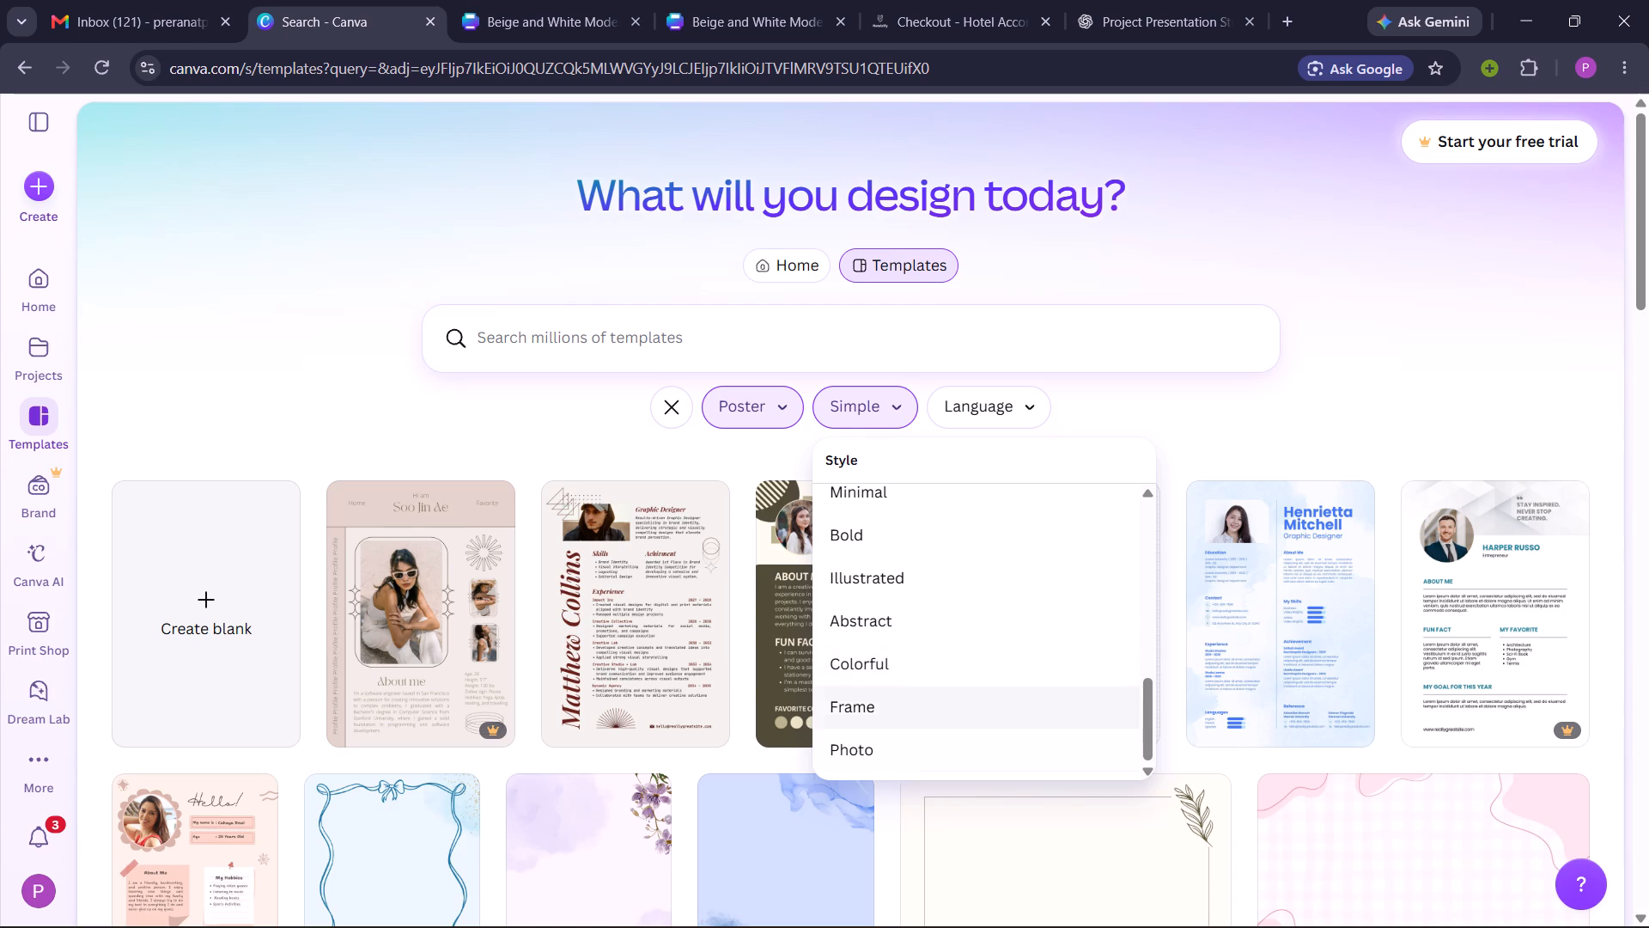
pyautogui.click(875, 752)
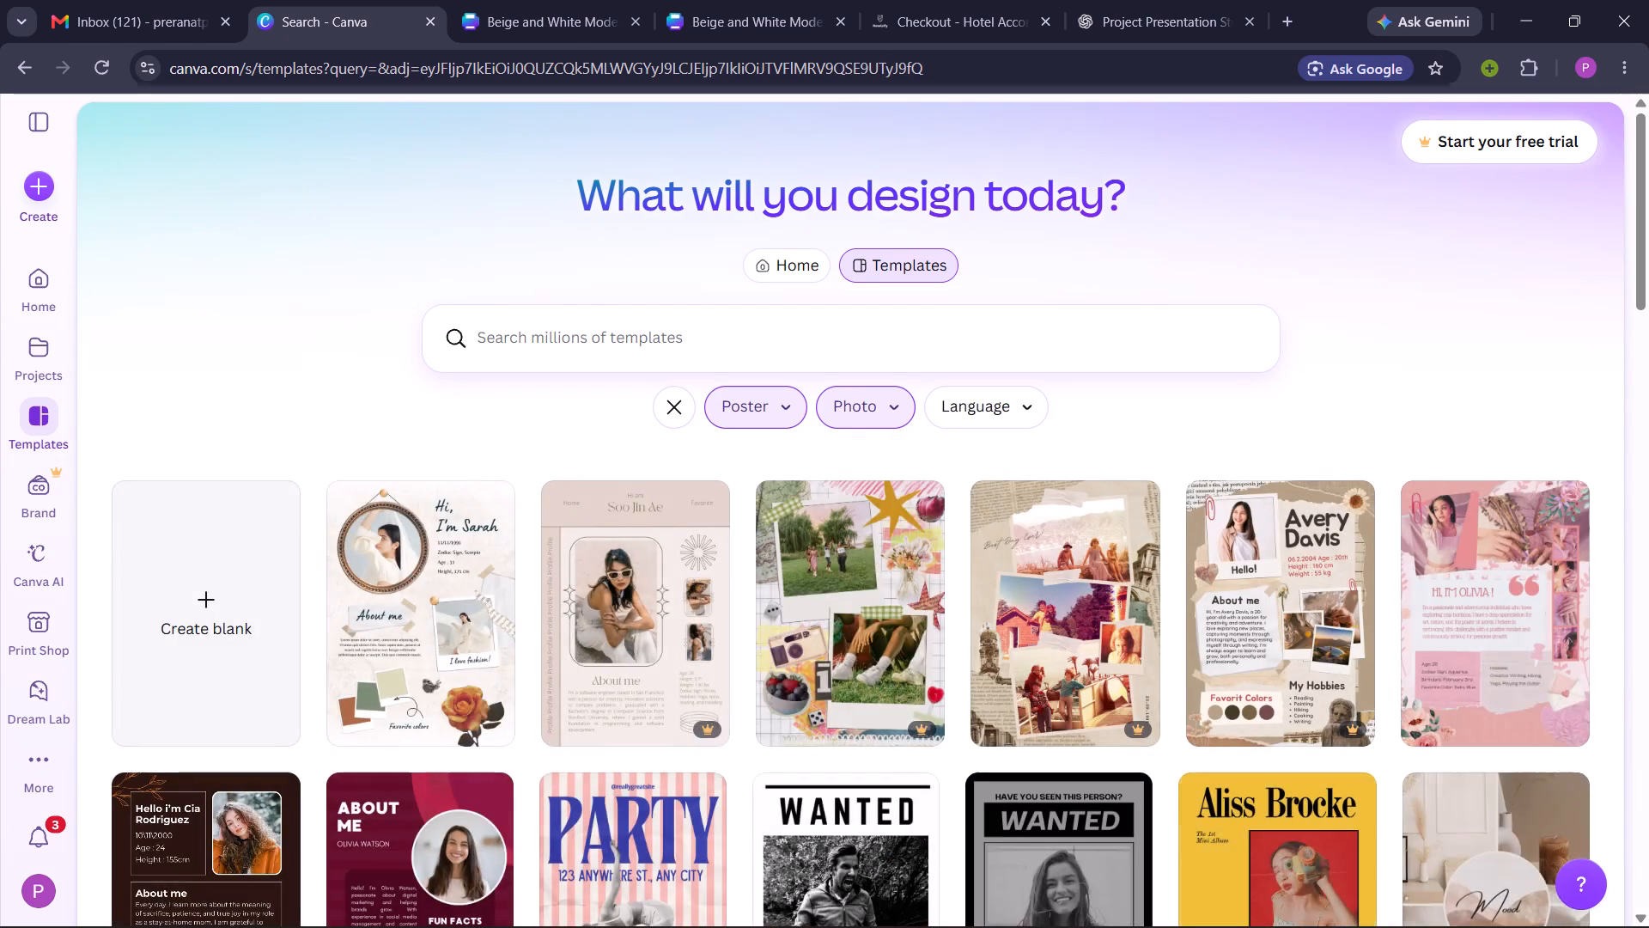
# Browse the Photo-style poster templates for a layout suited to the Click Bud poster.
pyautogui.scroll(-5, 875, 752)
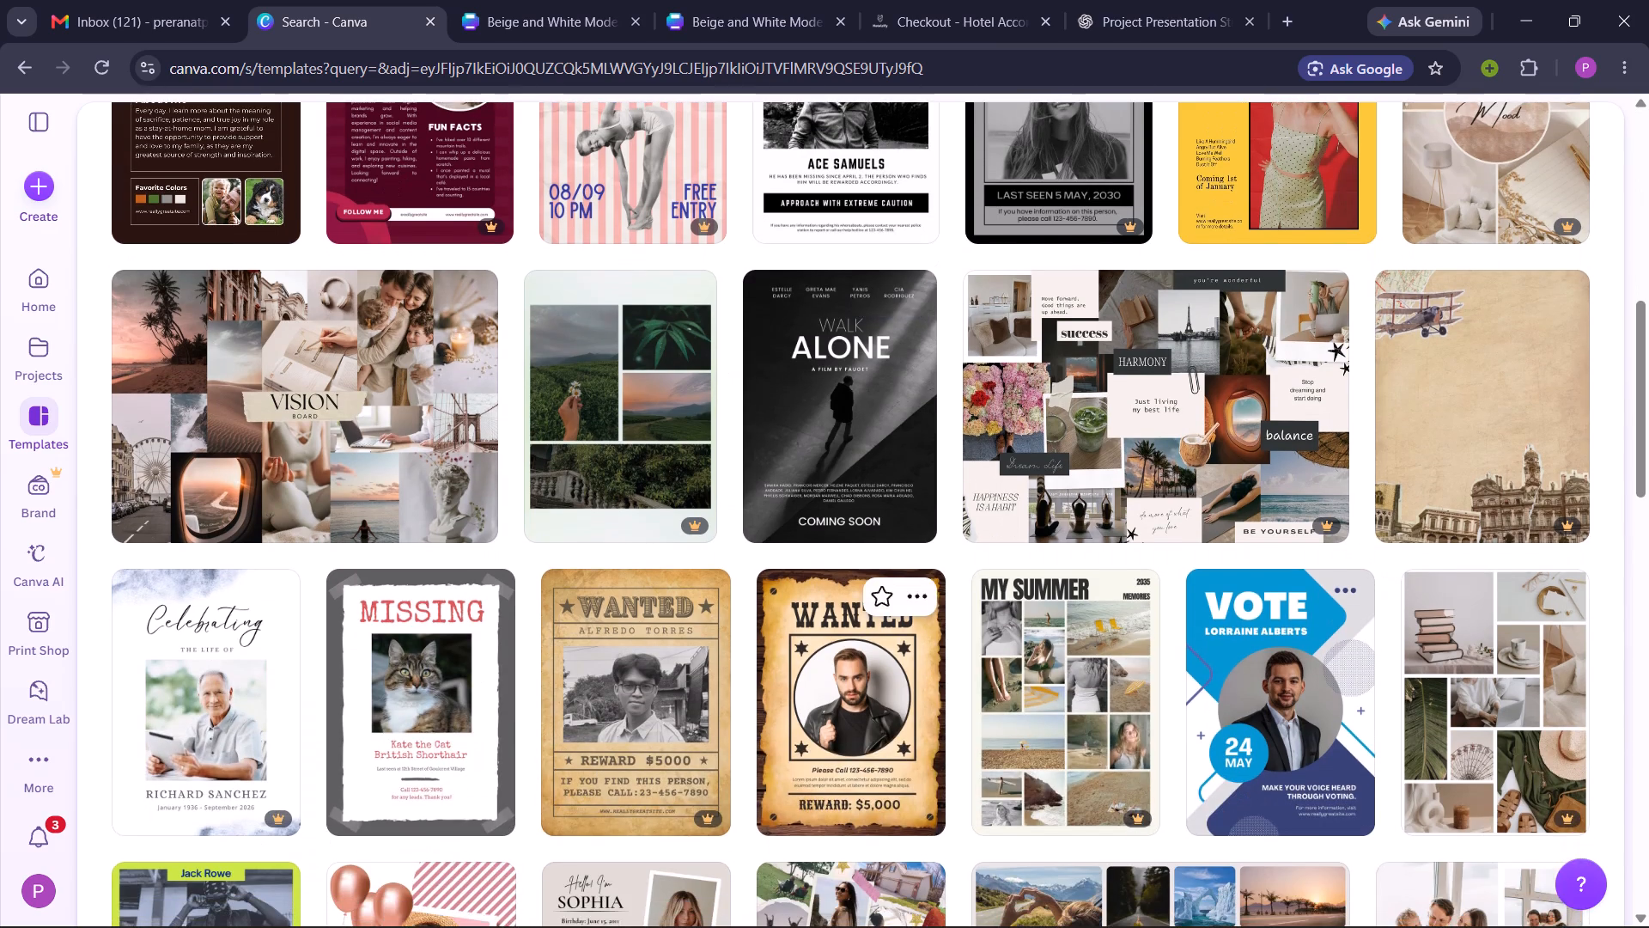
pyautogui.scroll(-8, 875, 752)
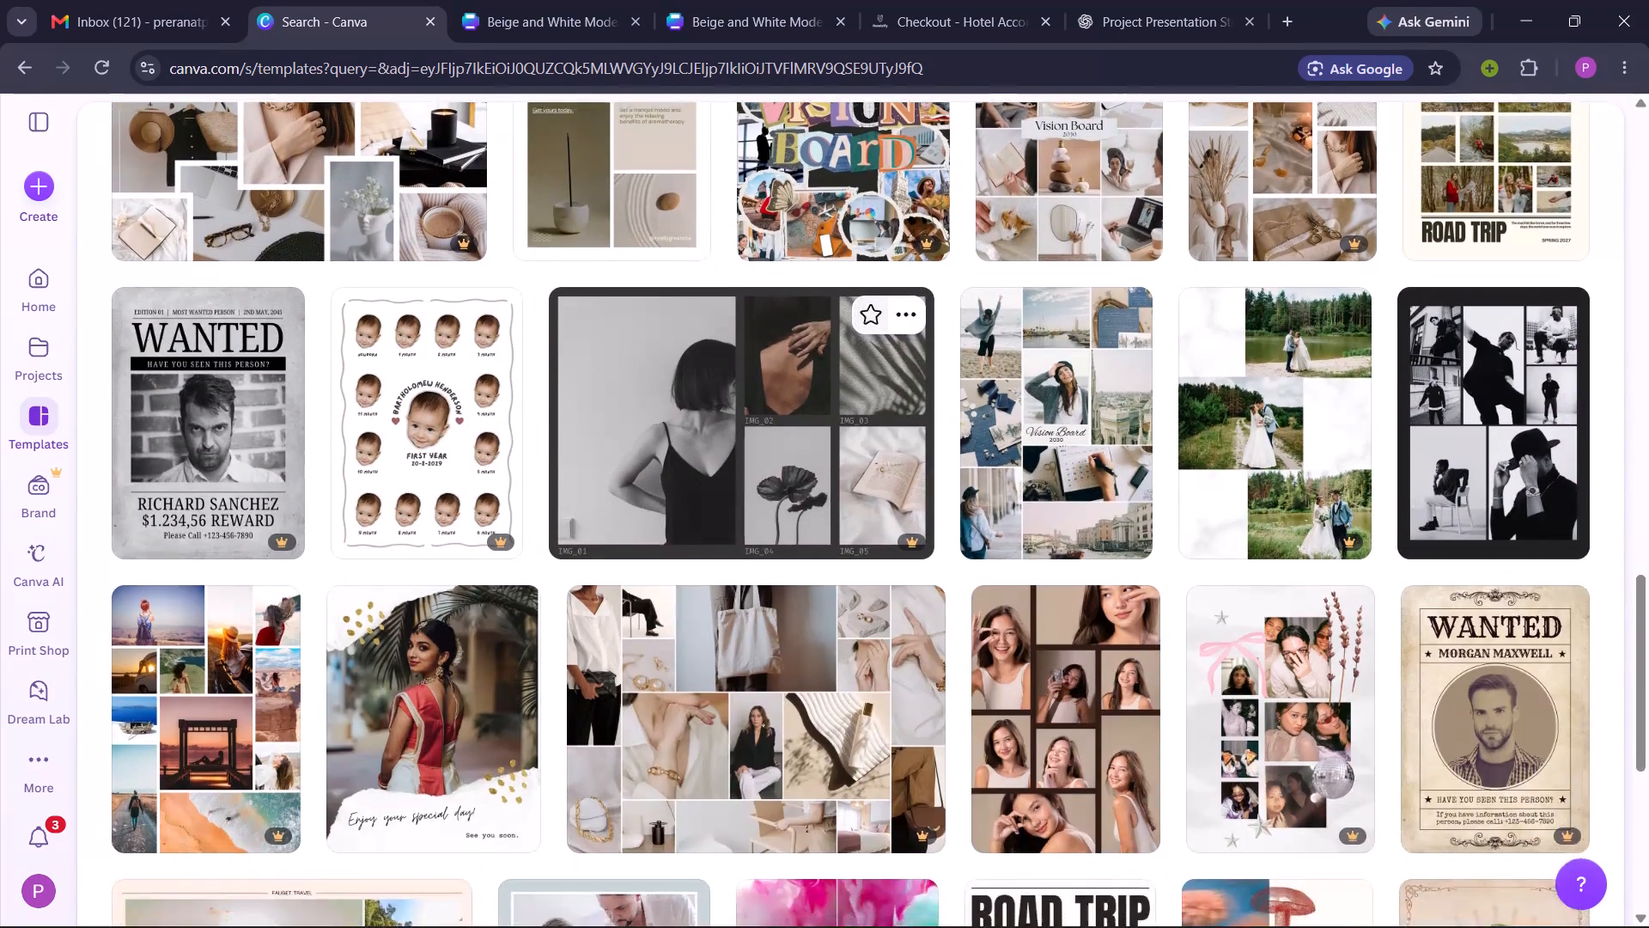
pyautogui.scroll(-3, 875, 752)
pyautogui.scroll(16, 875, 752)
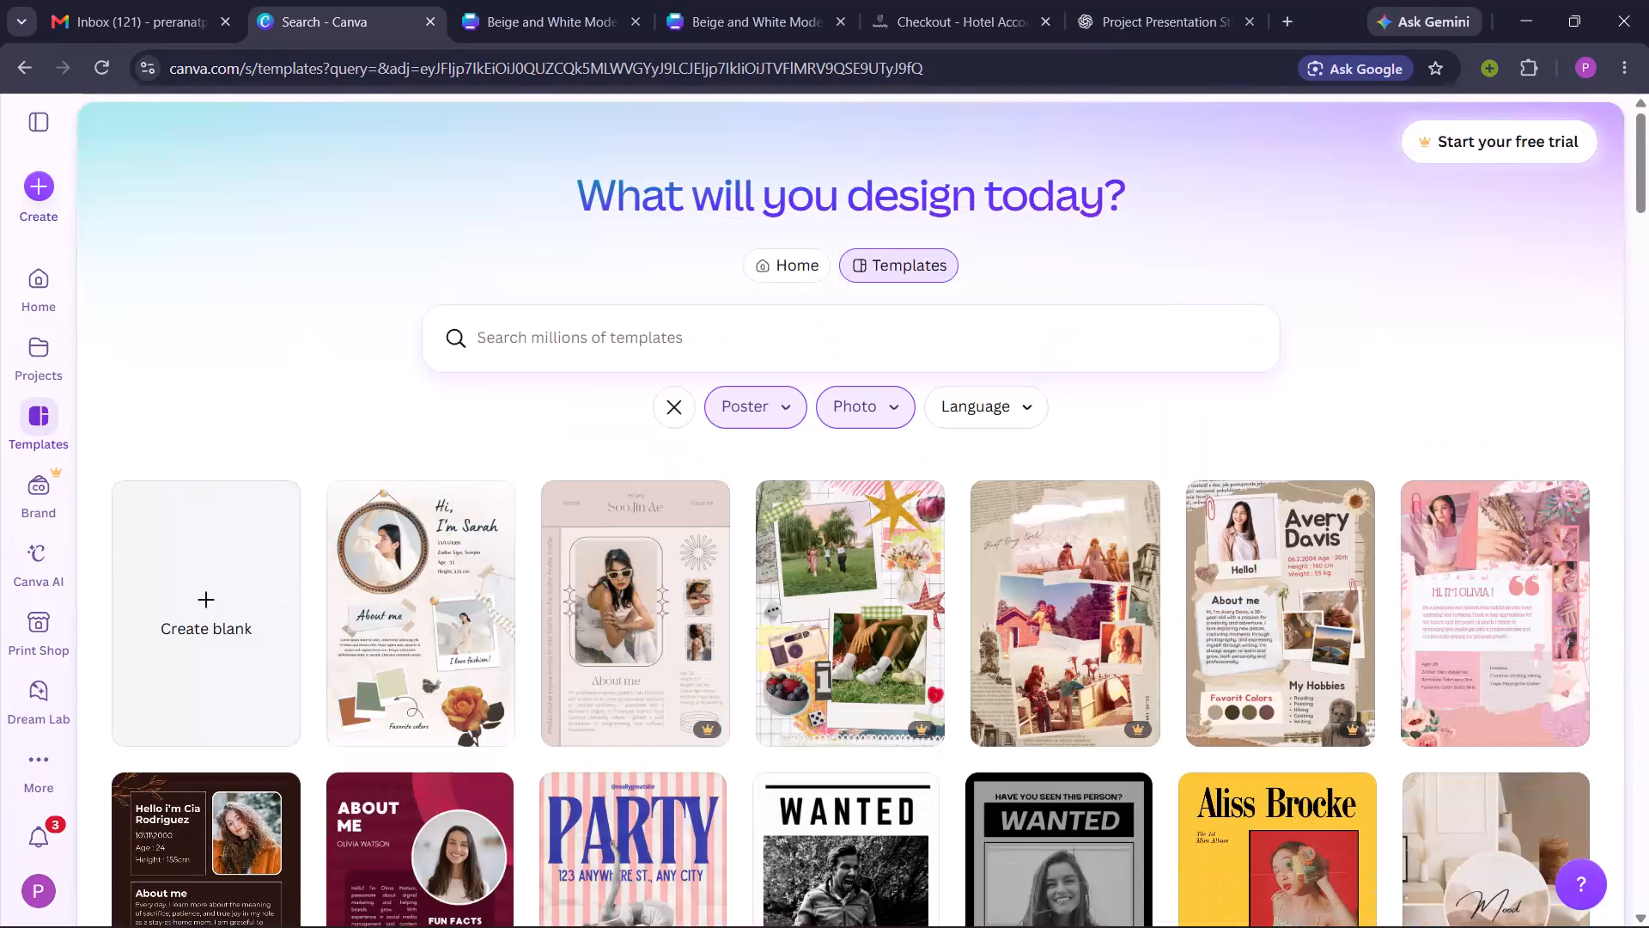
# Clear the template filters and search Canva's templates for "text poster".
pyautogui.click(659, 418)
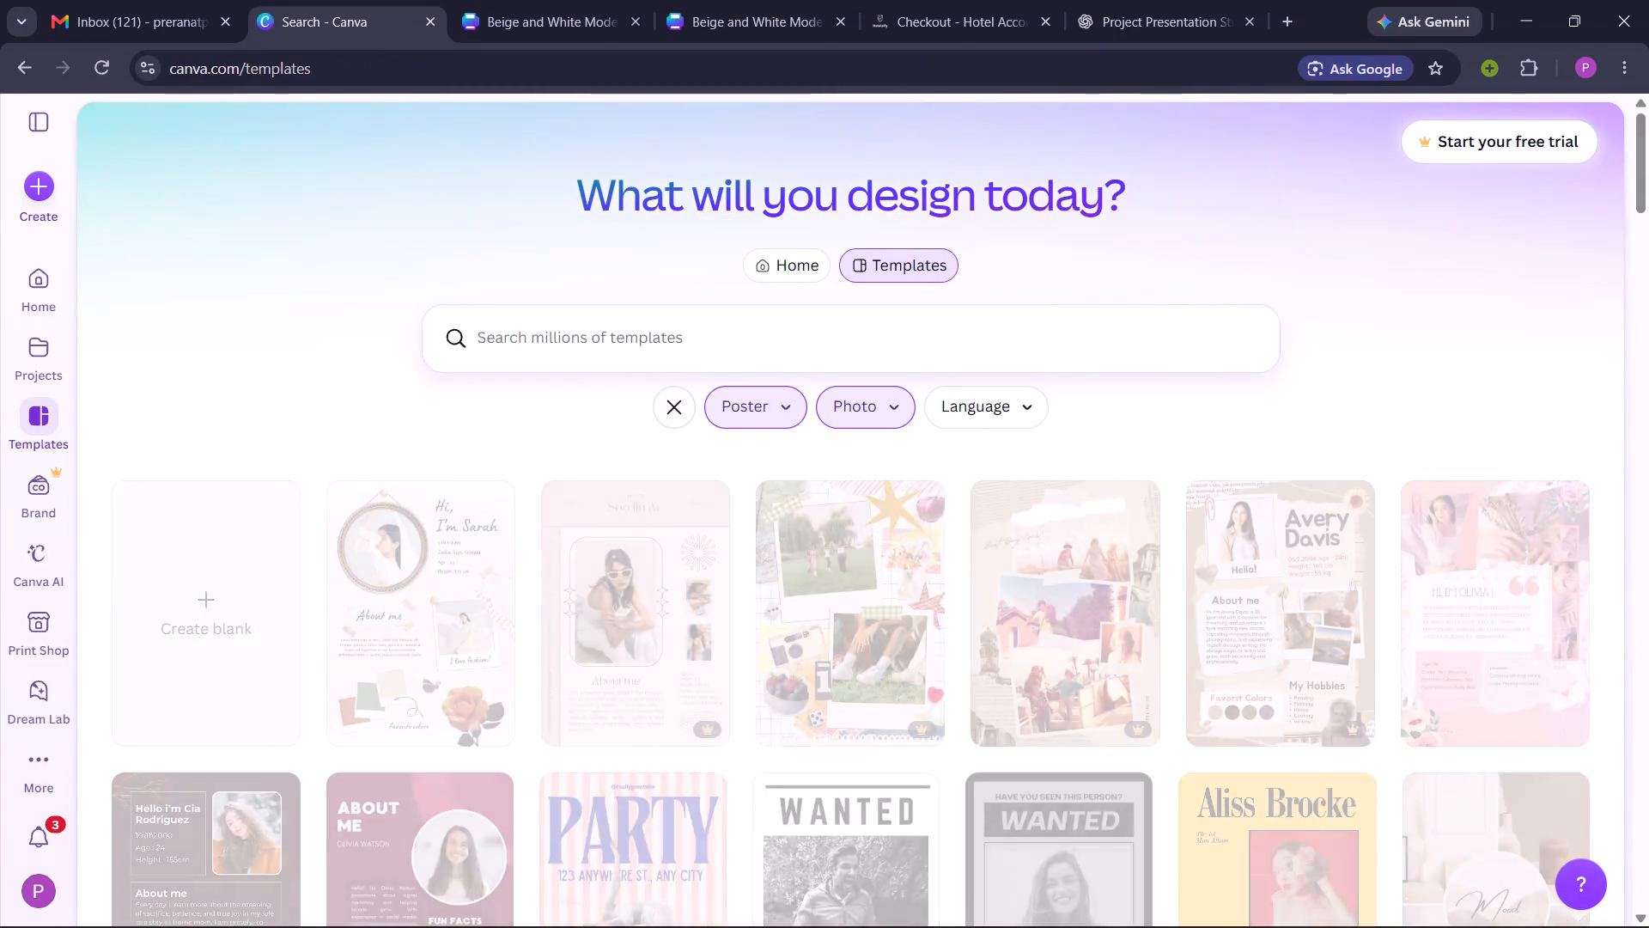
pyautogui.click(646, 327)
pyautogui.write('text o')
pyautogui.press('BackSpace')
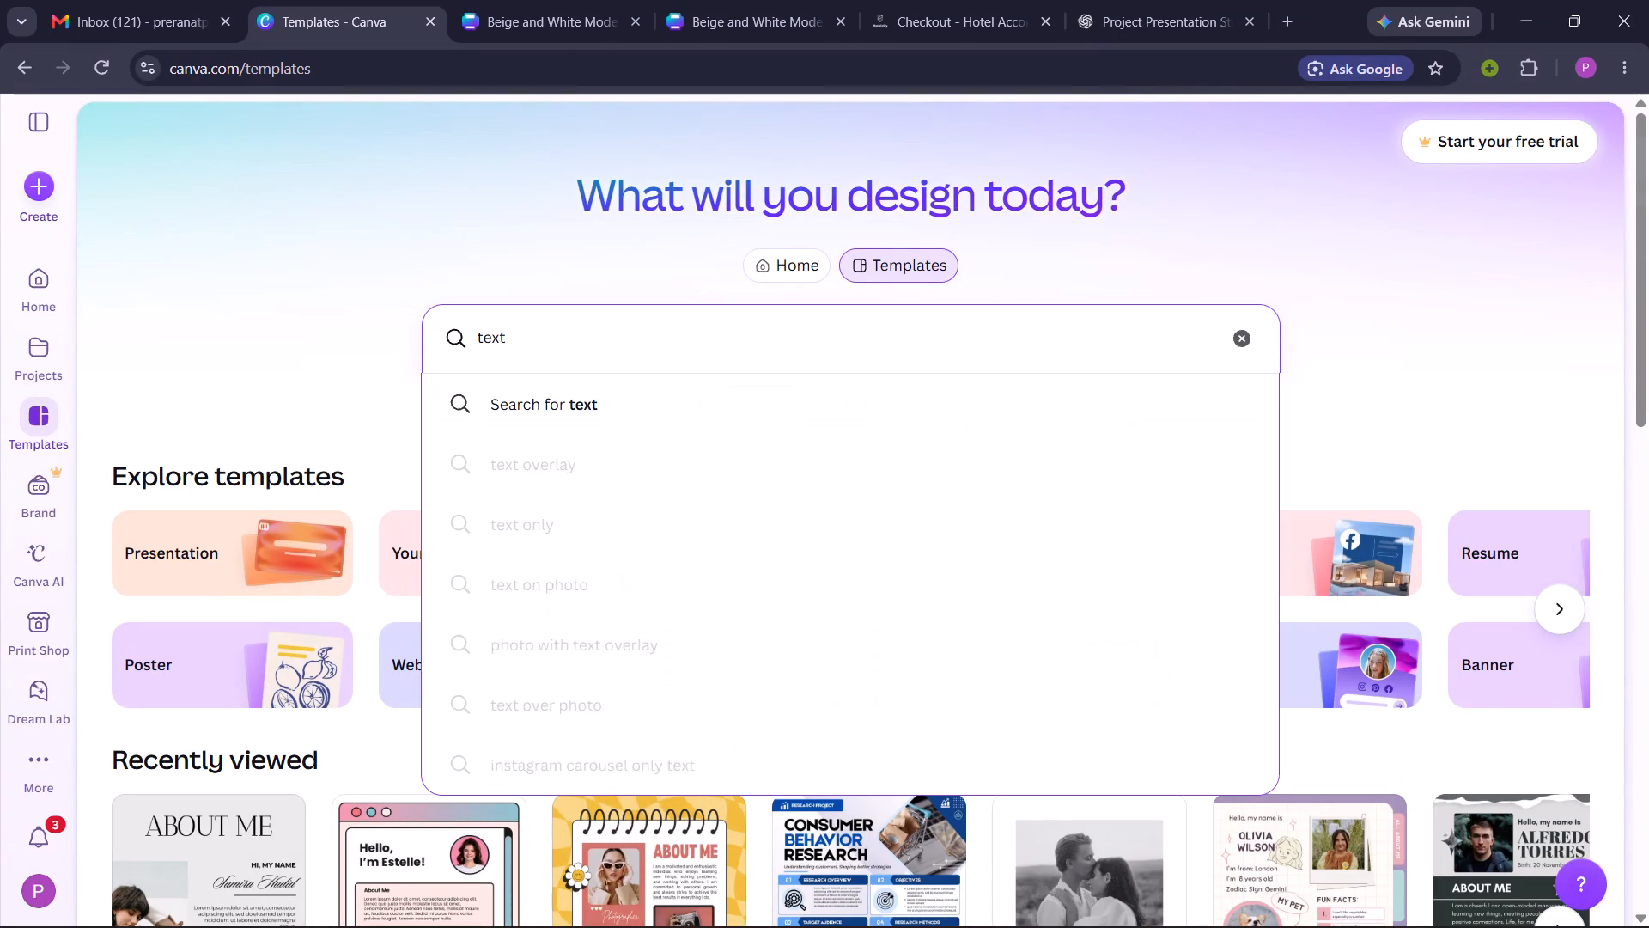
pyautogui.write('poster')
pyautogui.press('Return')
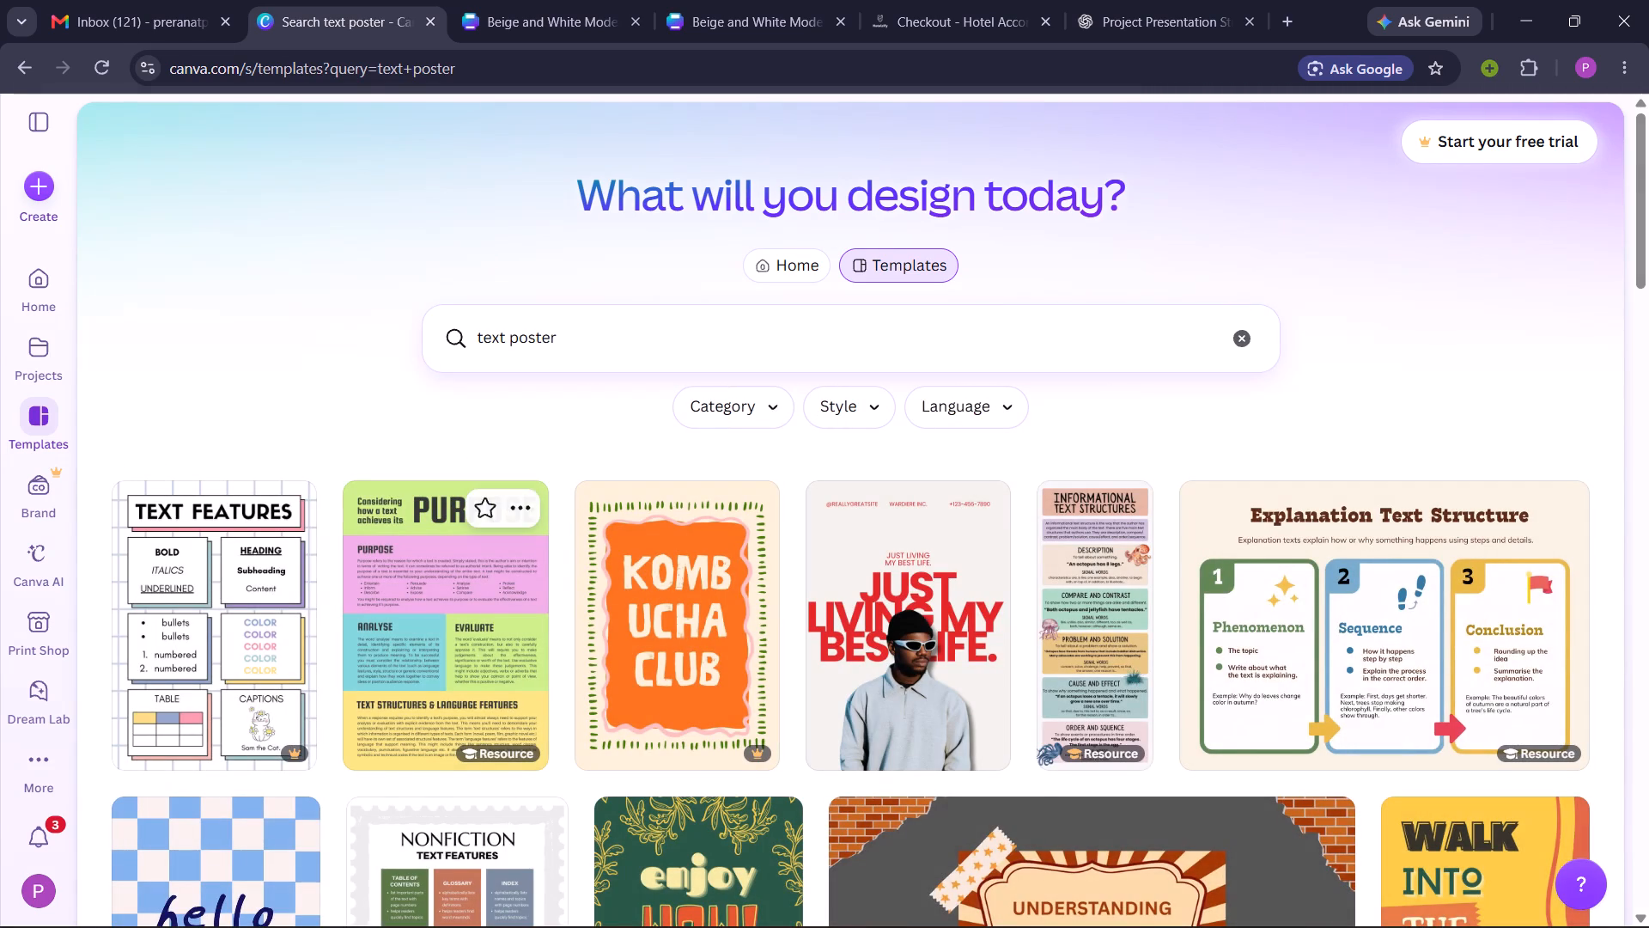
# Browse the "text poster" templates for a layout that fits the Click Bud poster's sections.
pyautogui.scroll(-8, 449, 628)
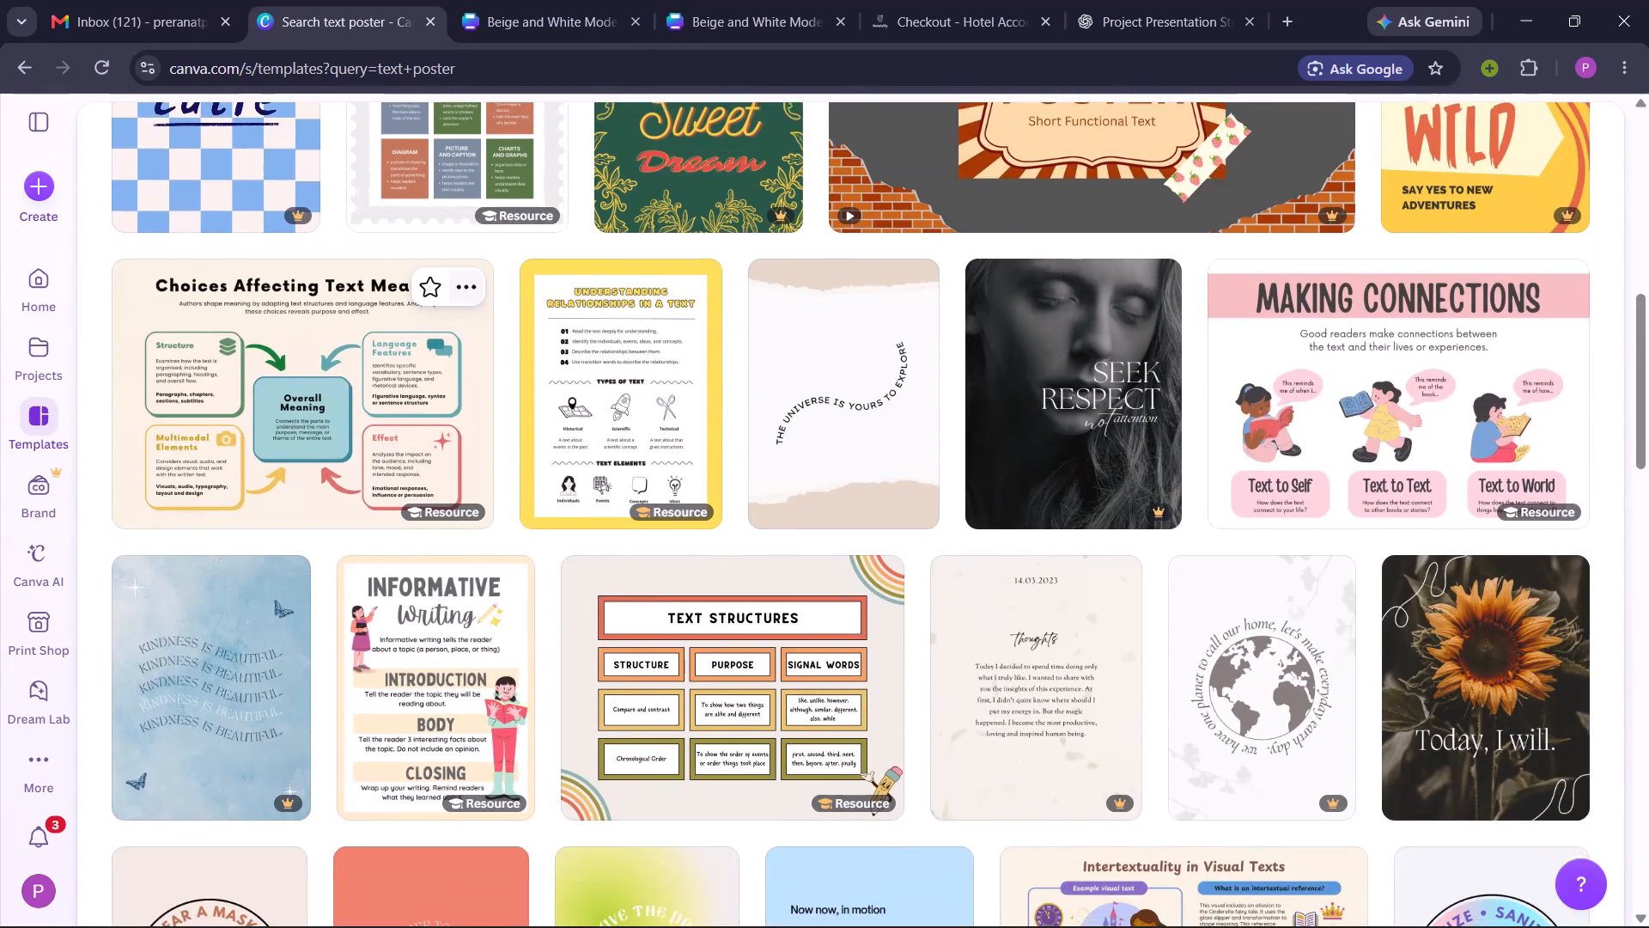
pyautogui.scroll(-6, 449, 628)
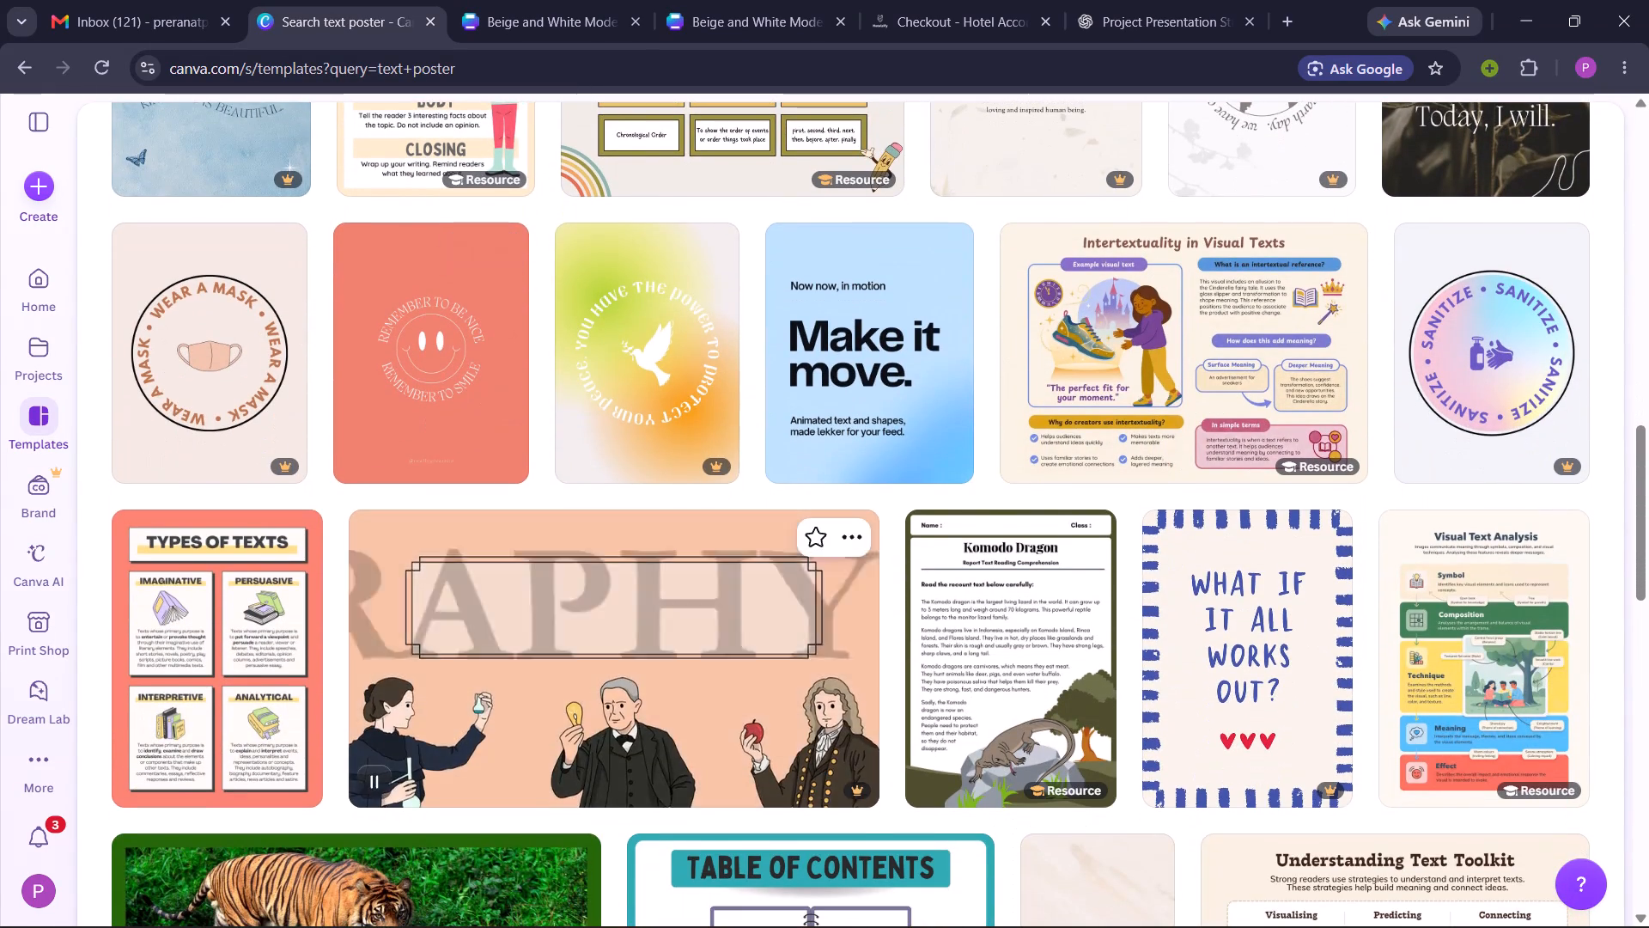
pyautogui.scroll(-6, 449, 628)
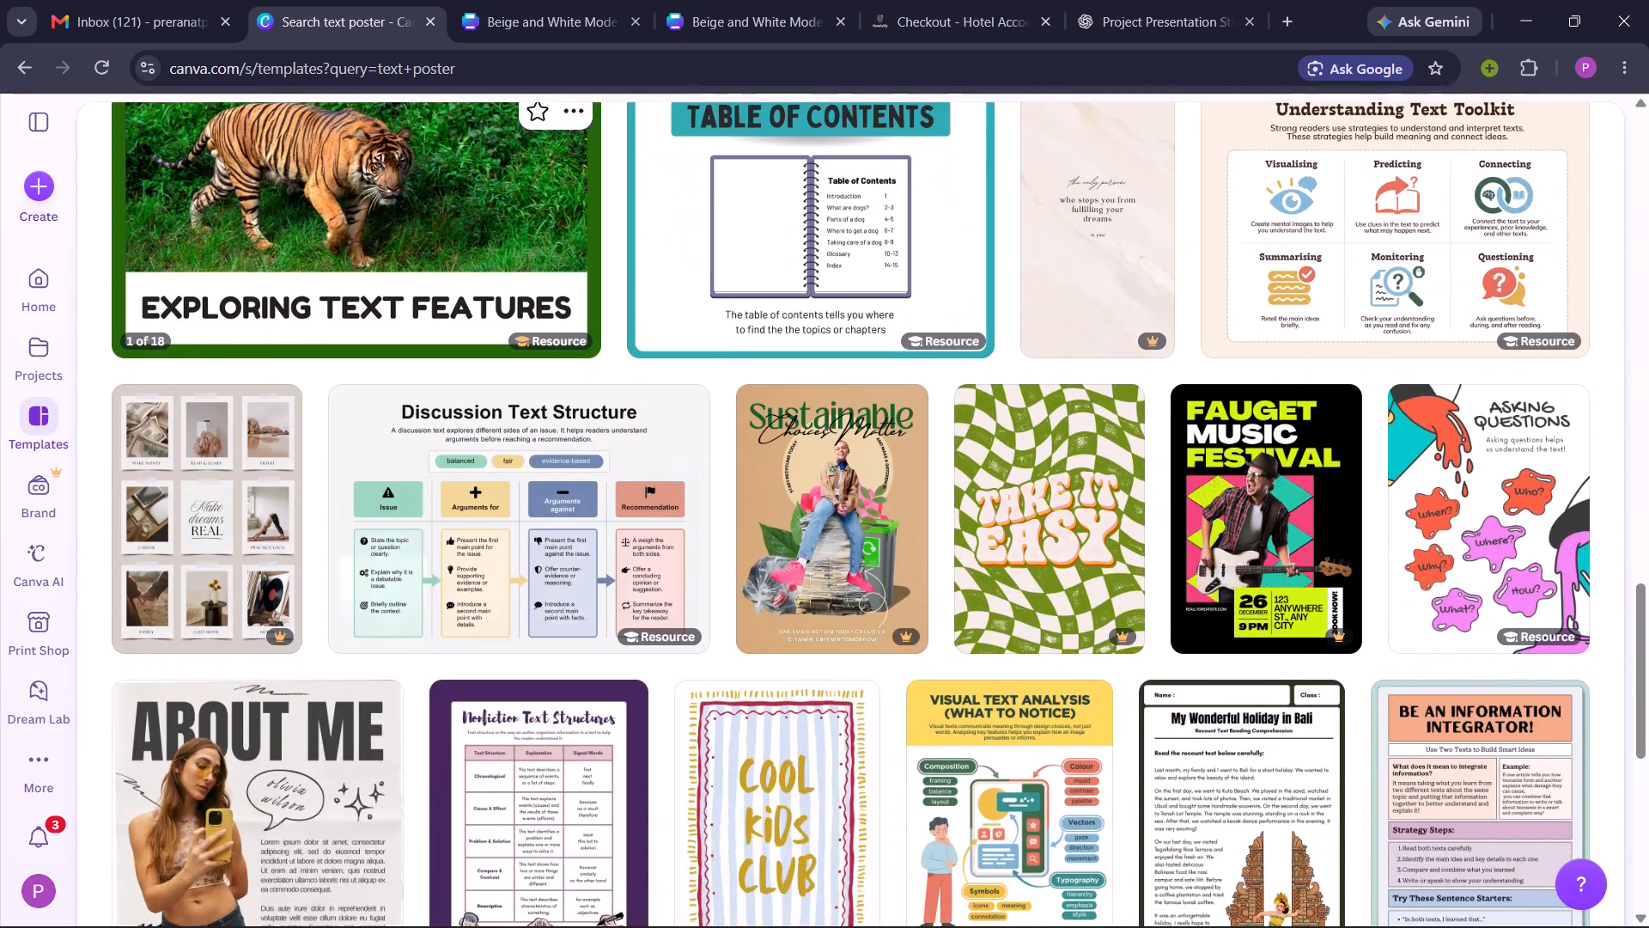
pyautogui.scroll(-2, 449, 628)
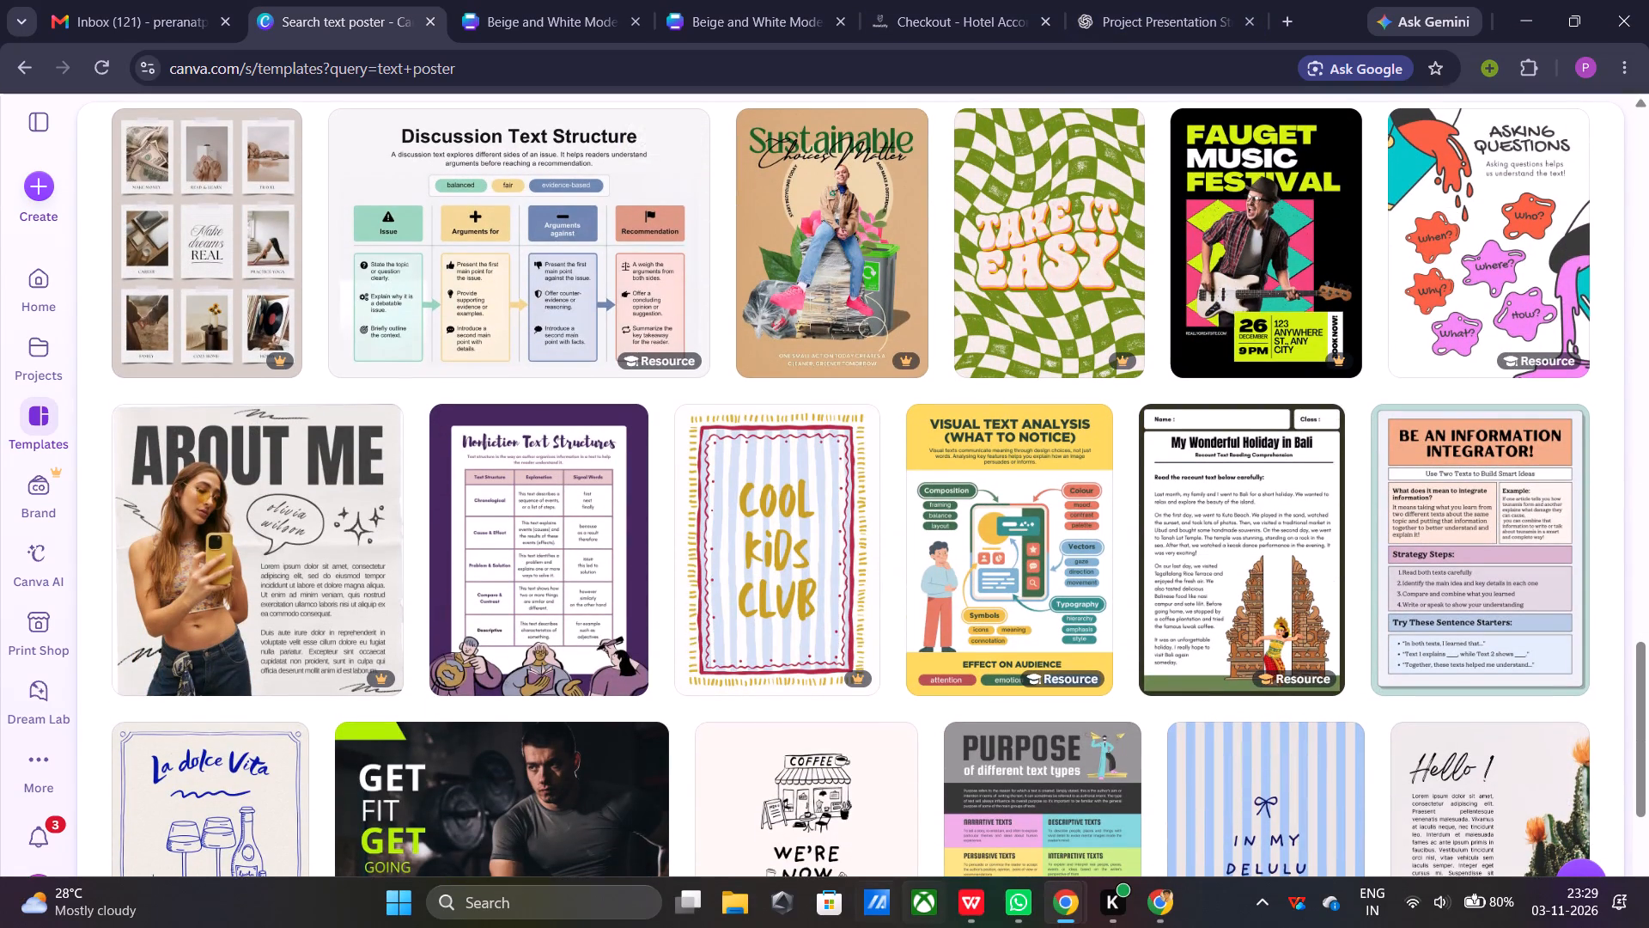
# Switch to WPS Office and open the start page for a new Slides presentation.
pyautogui.click(963, 788)
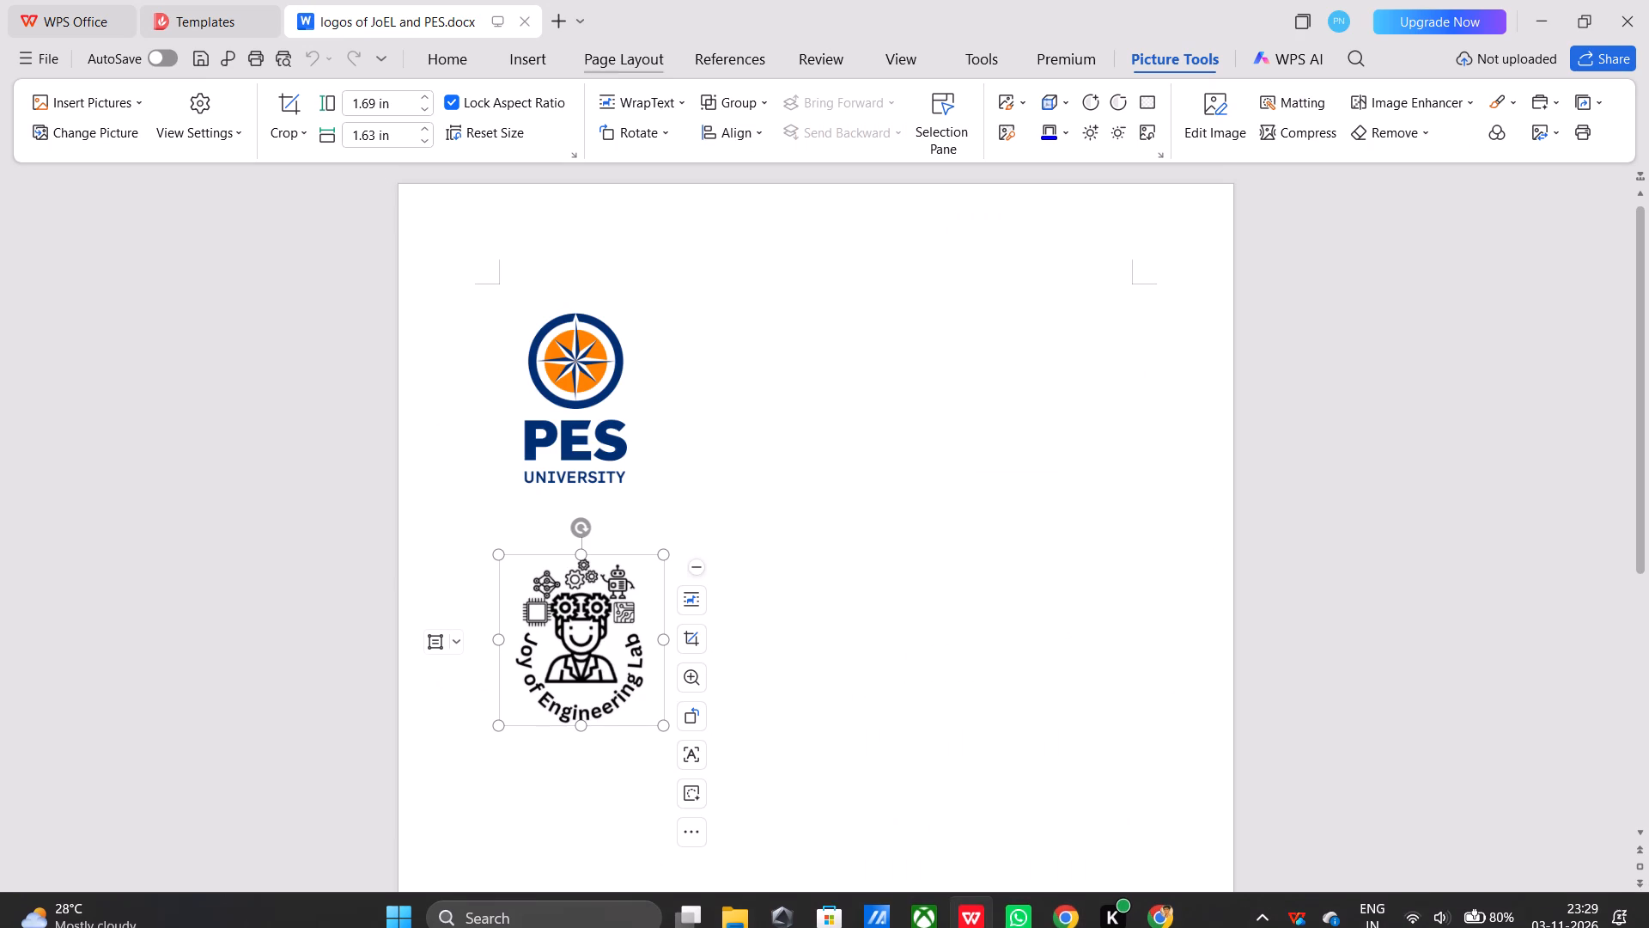
pyautogui.click(563, 16)
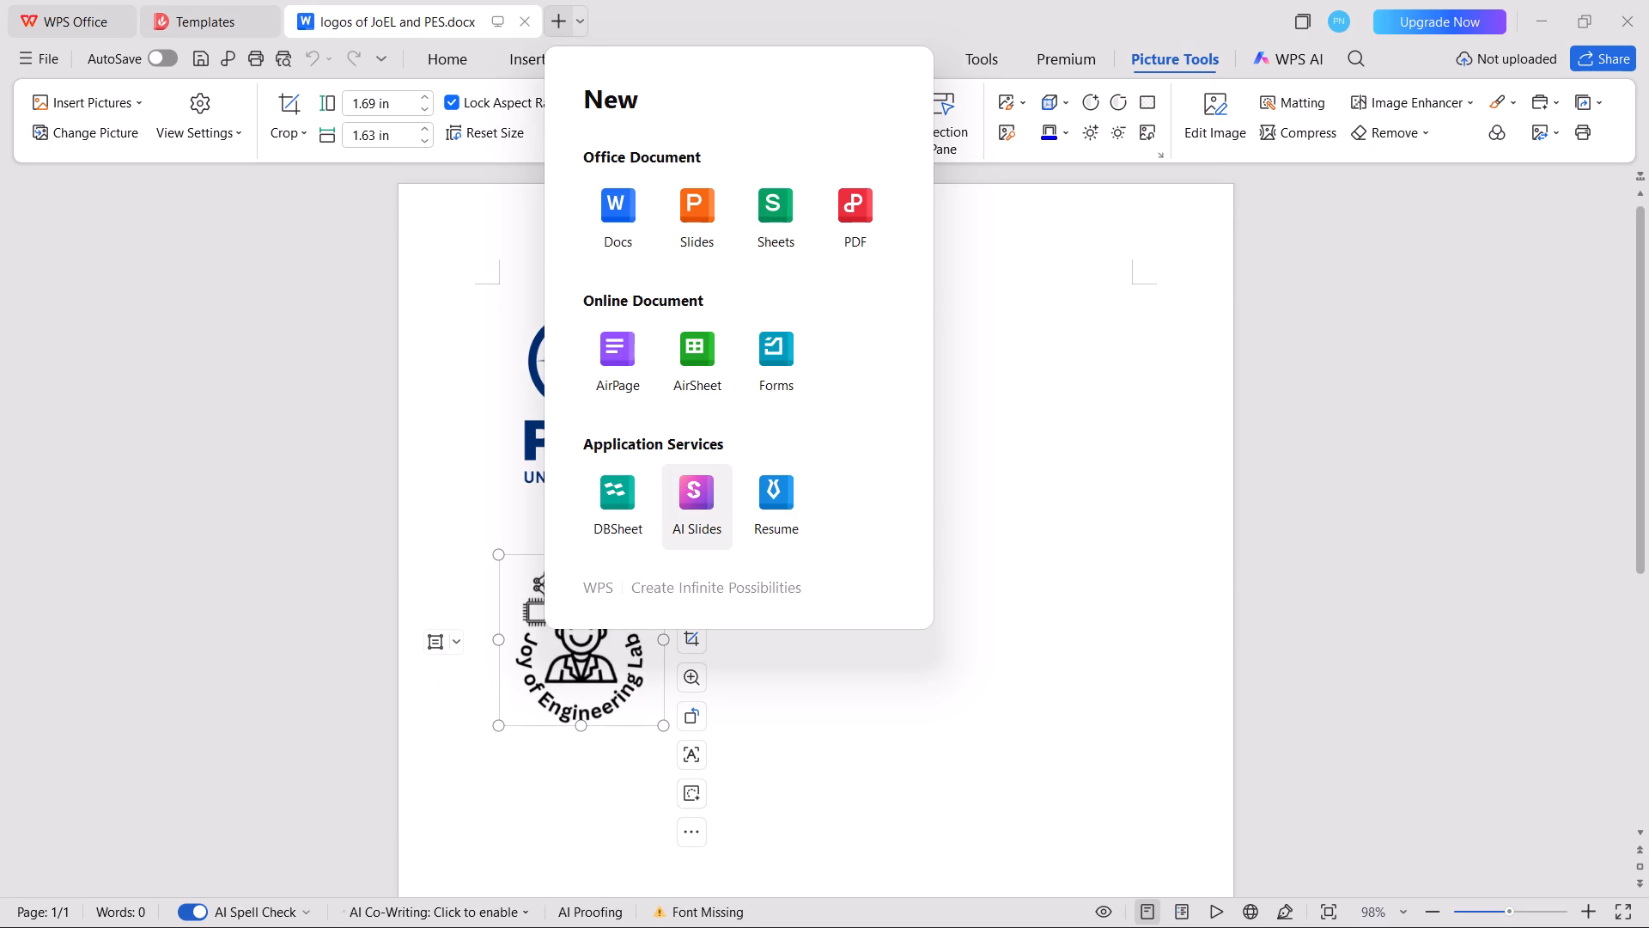
pyautogui.click(684, 216)
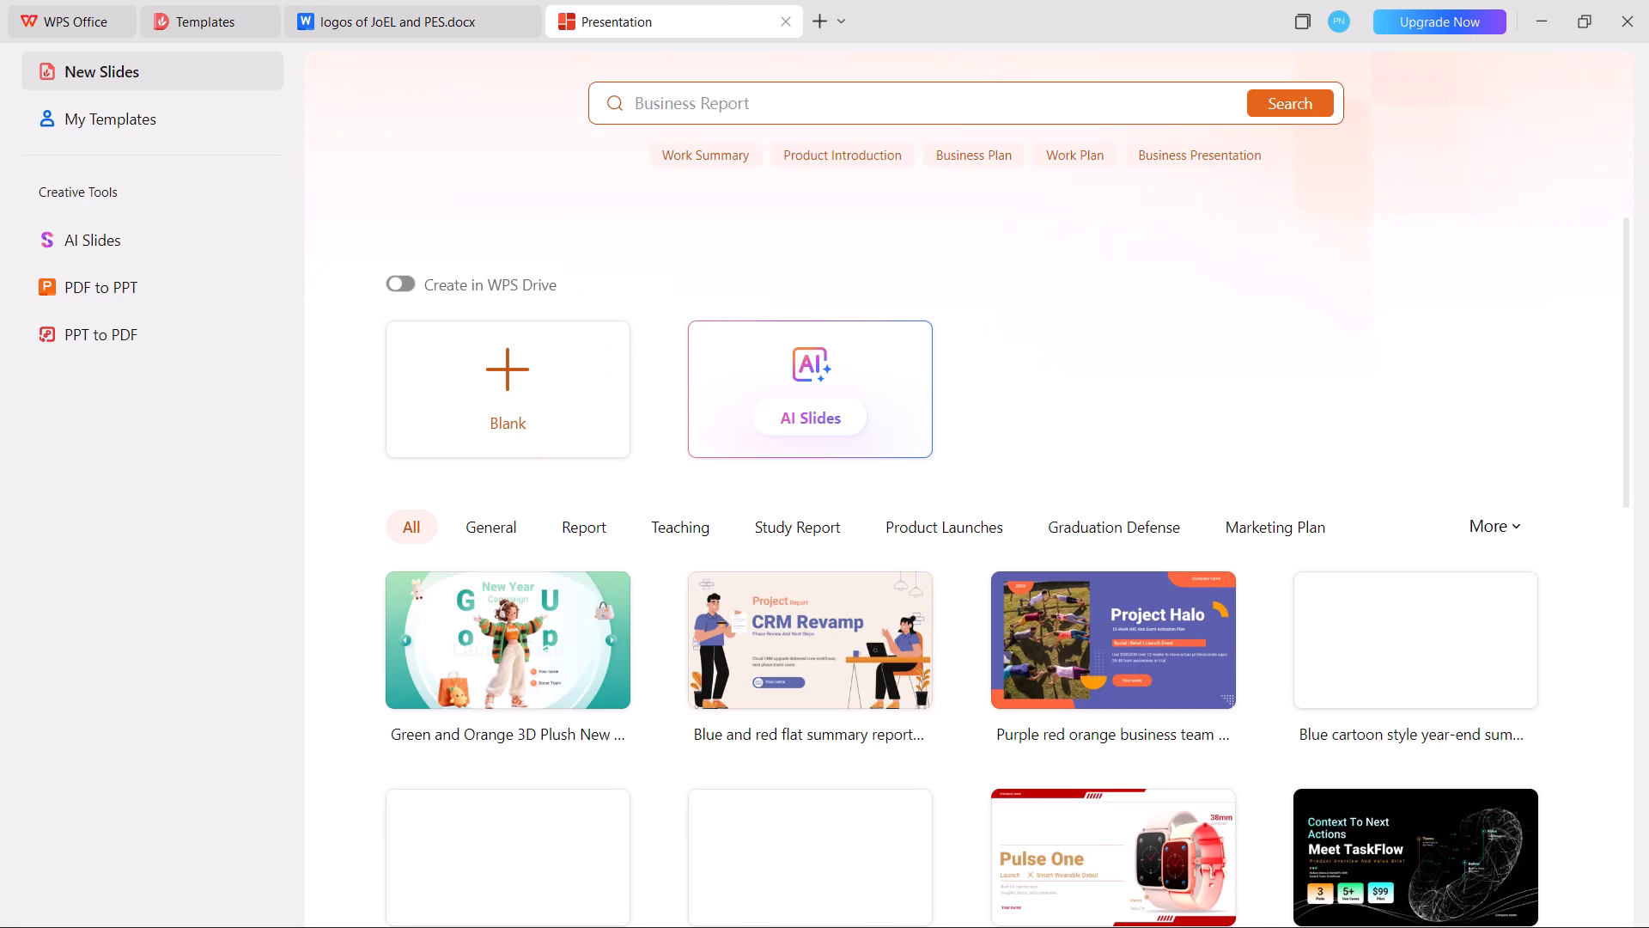
# Search the WPS presentation templates for "poster", then return to the New Slides page.
pyautogui.click(750, 102)
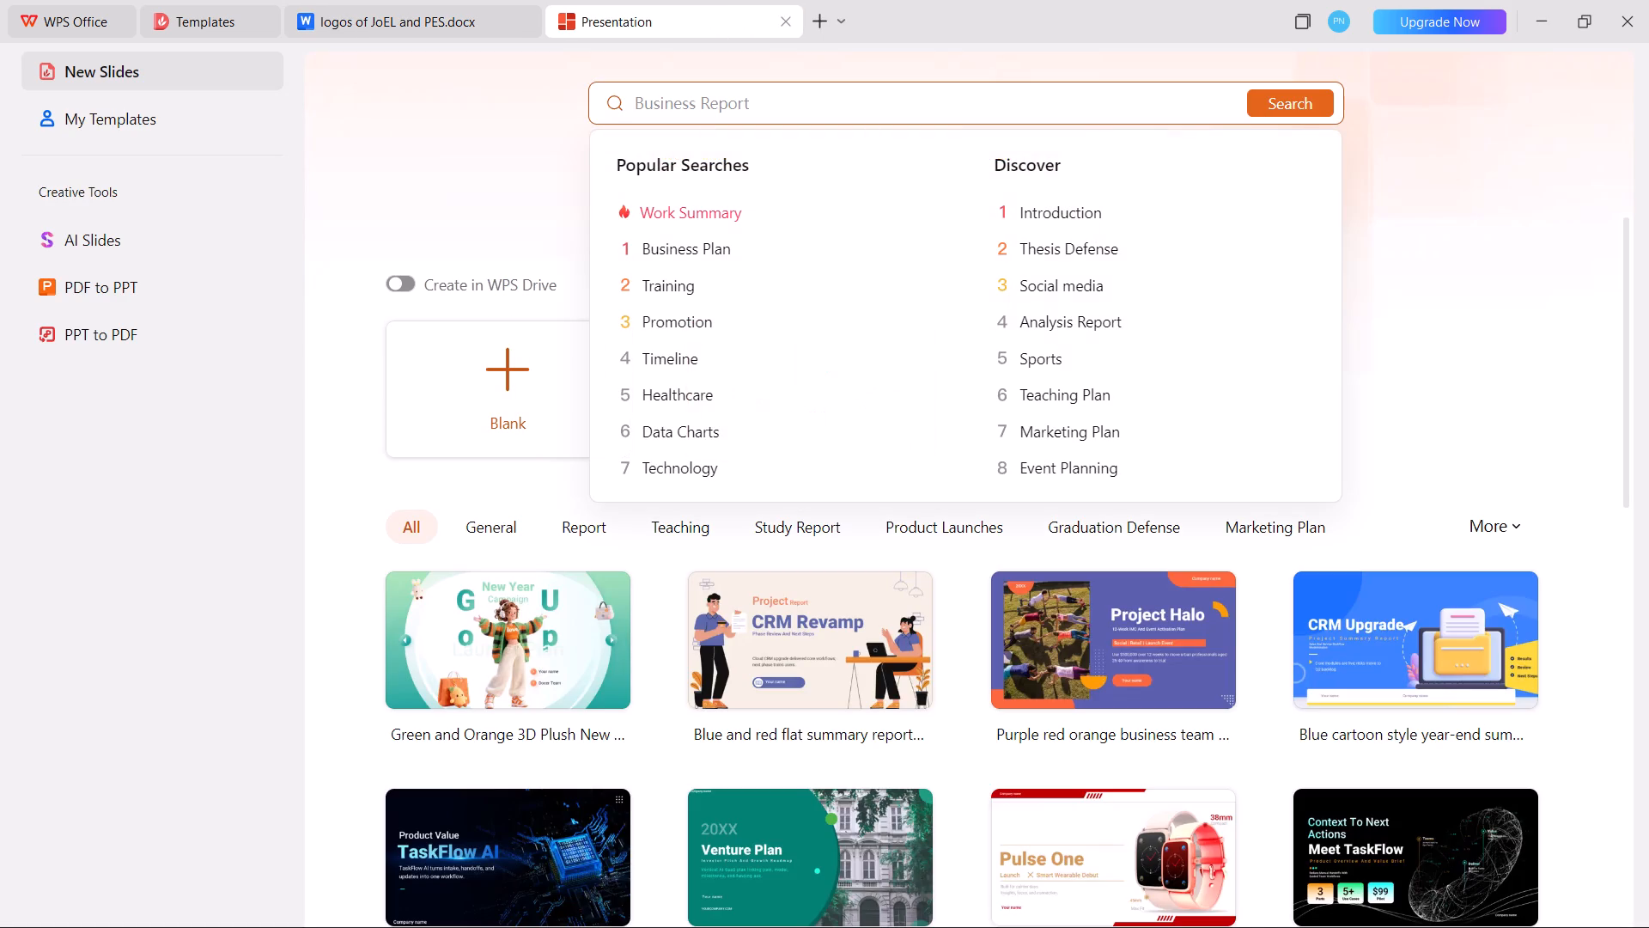
pyautogui.write('poster')
pyautogui.press('Return')
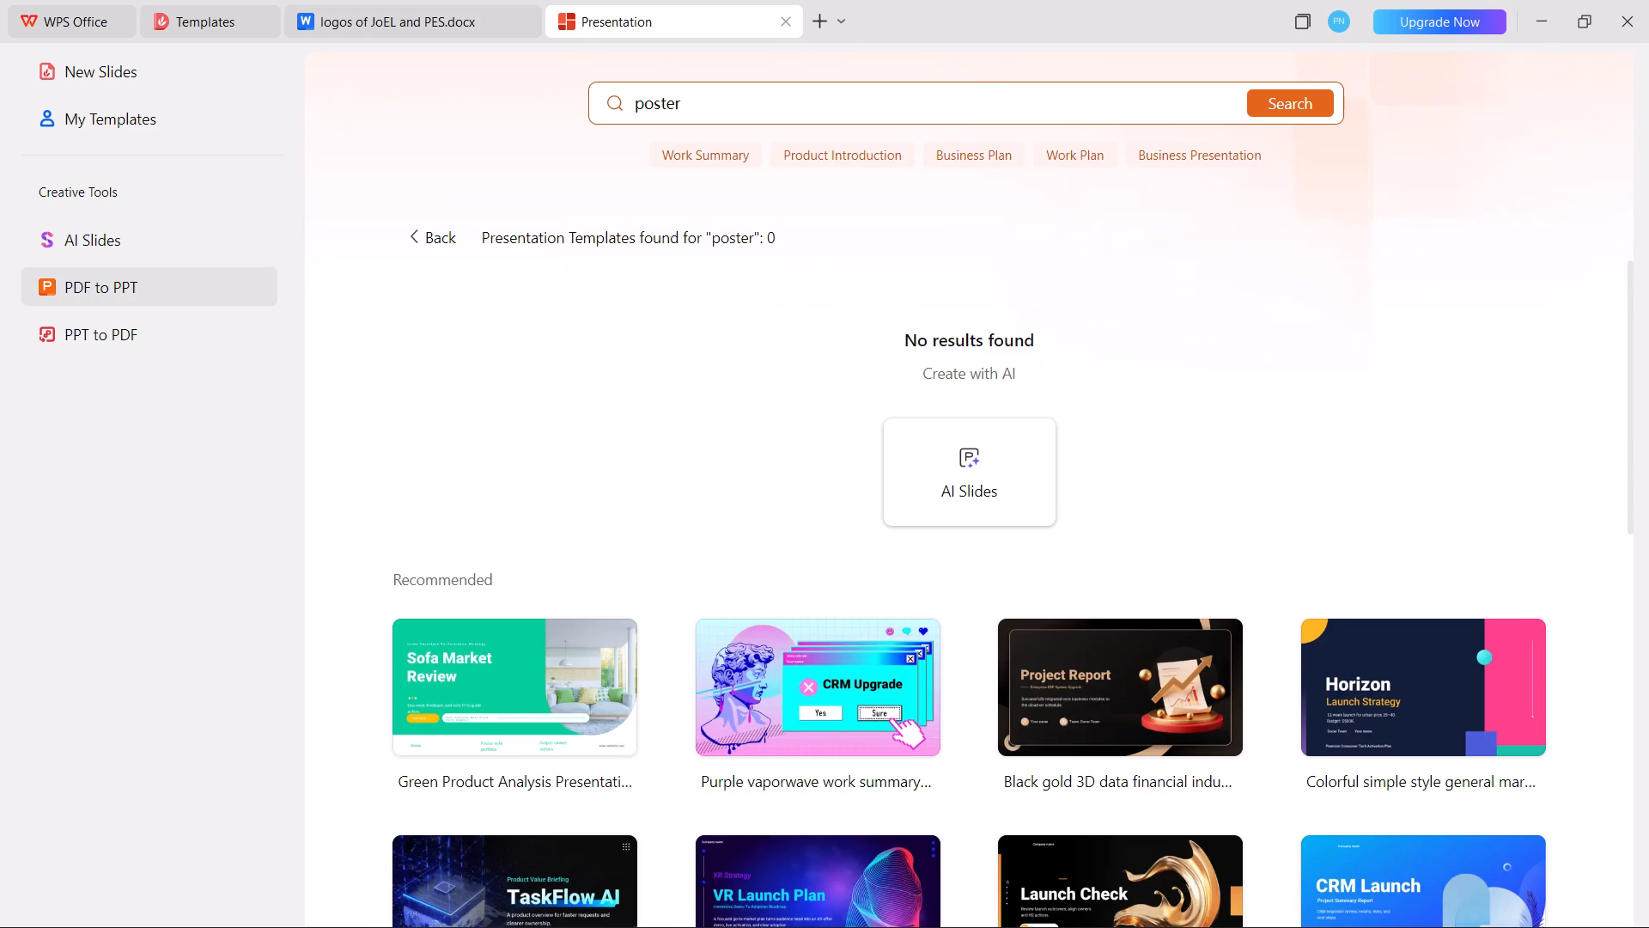
pyautogui.click(121, 67)
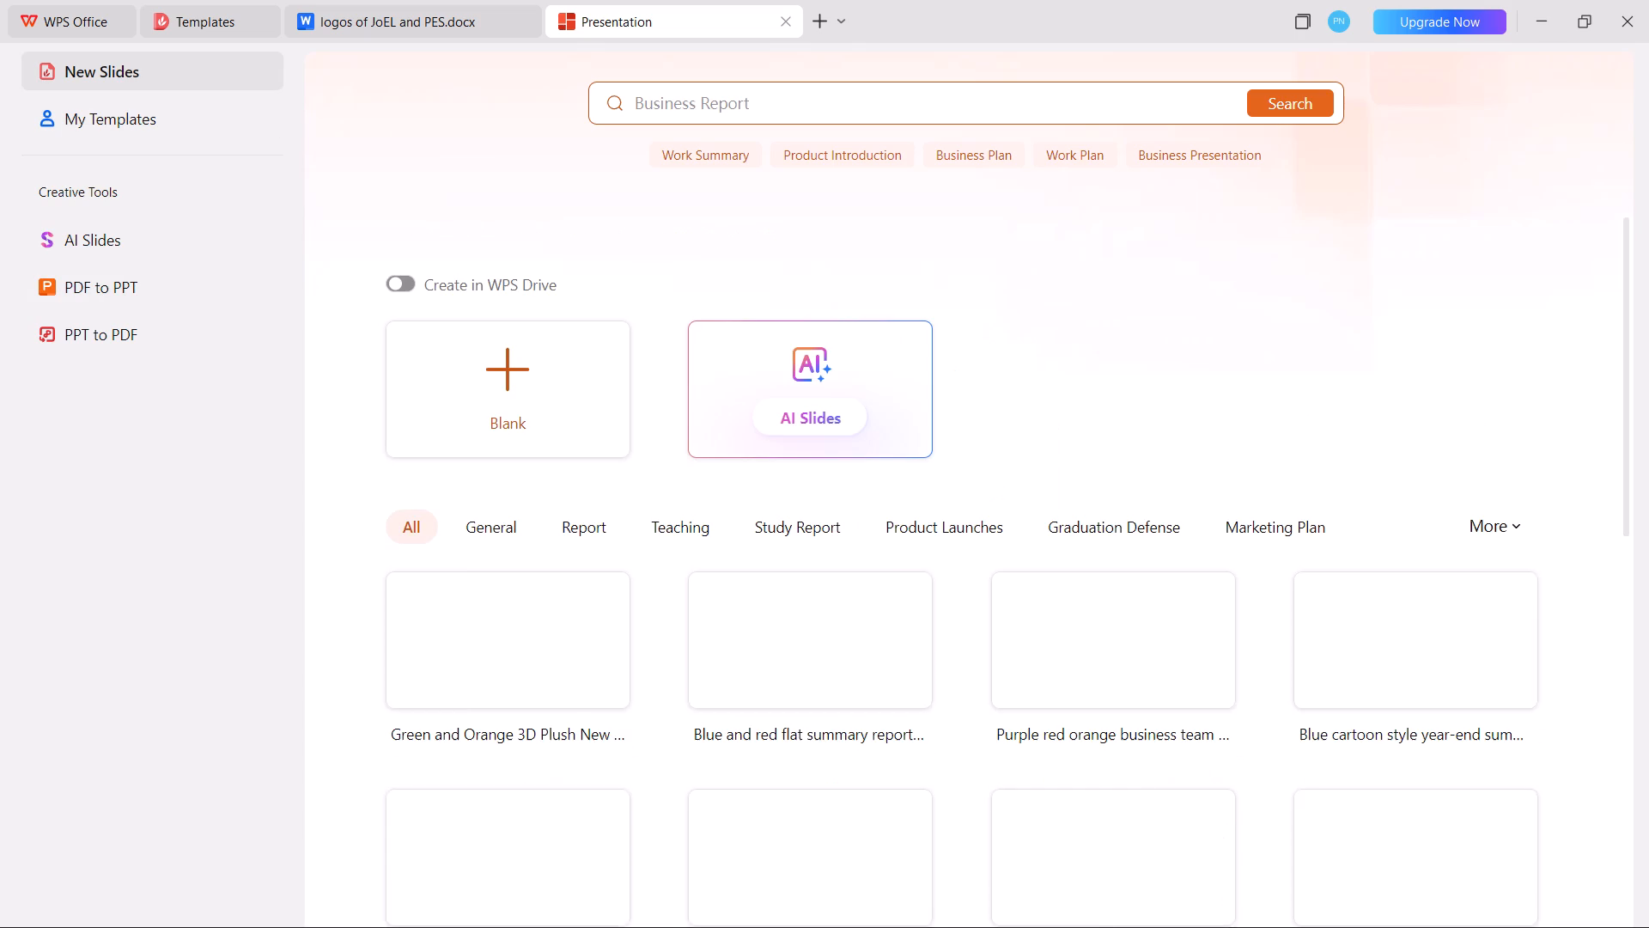
# Open My Templates in WPS Slides and search the presentation templates for "poster".
pyautogui.click(125, 128)
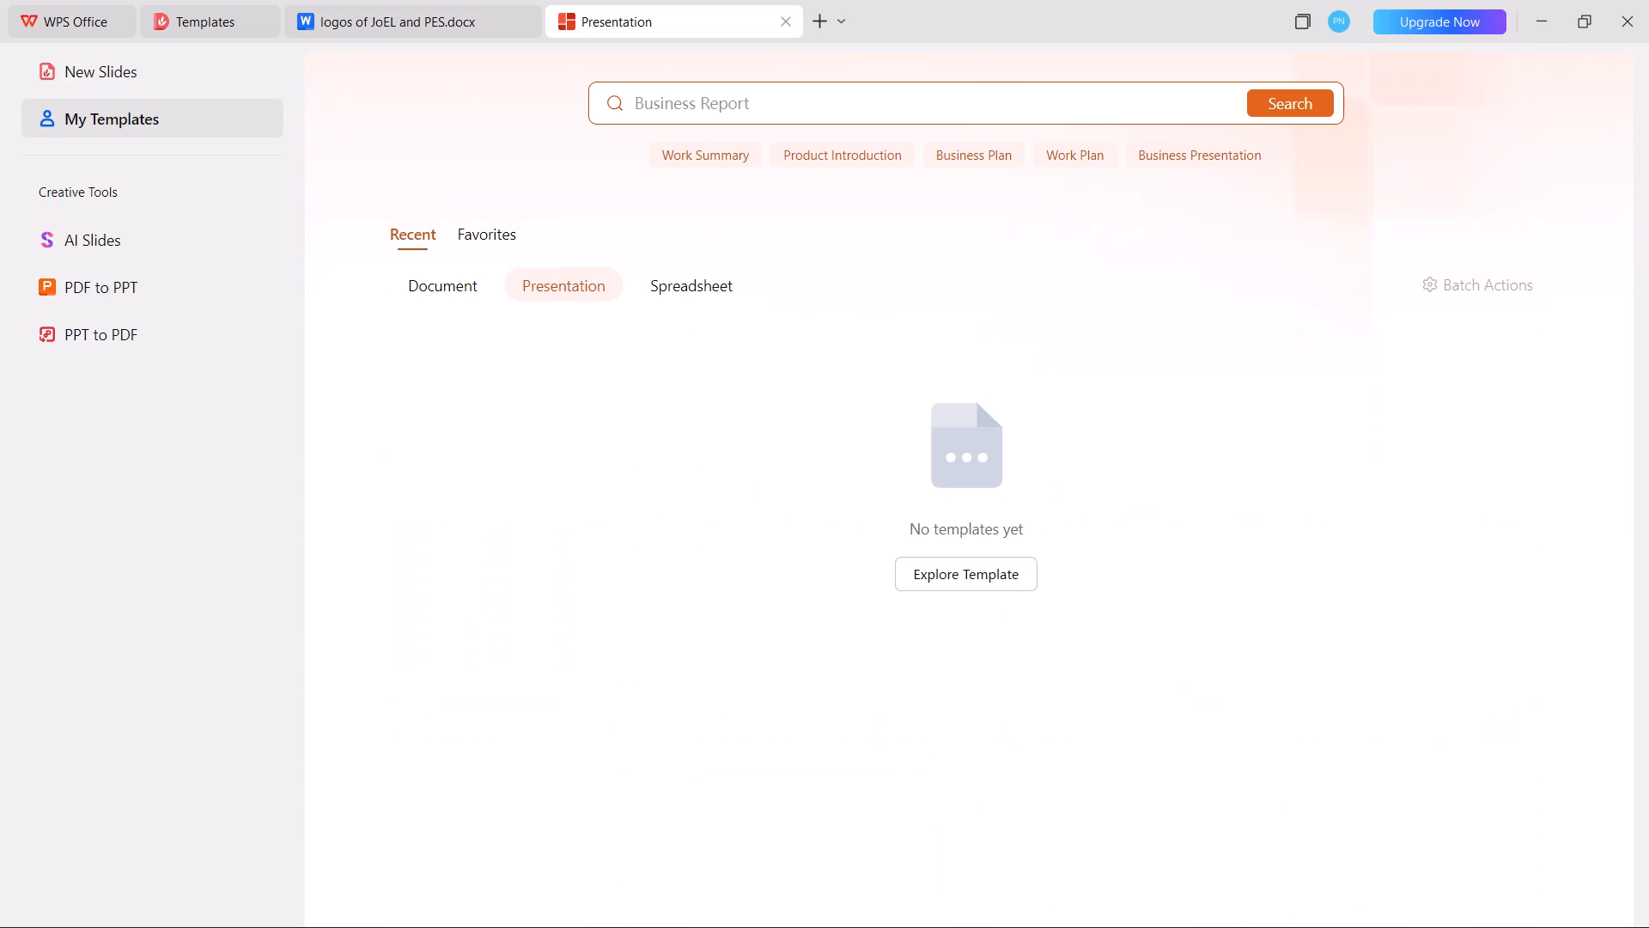
pyautogui.click(766, 109)
pyautogui.write('poster')
pyautogui.press('Return')
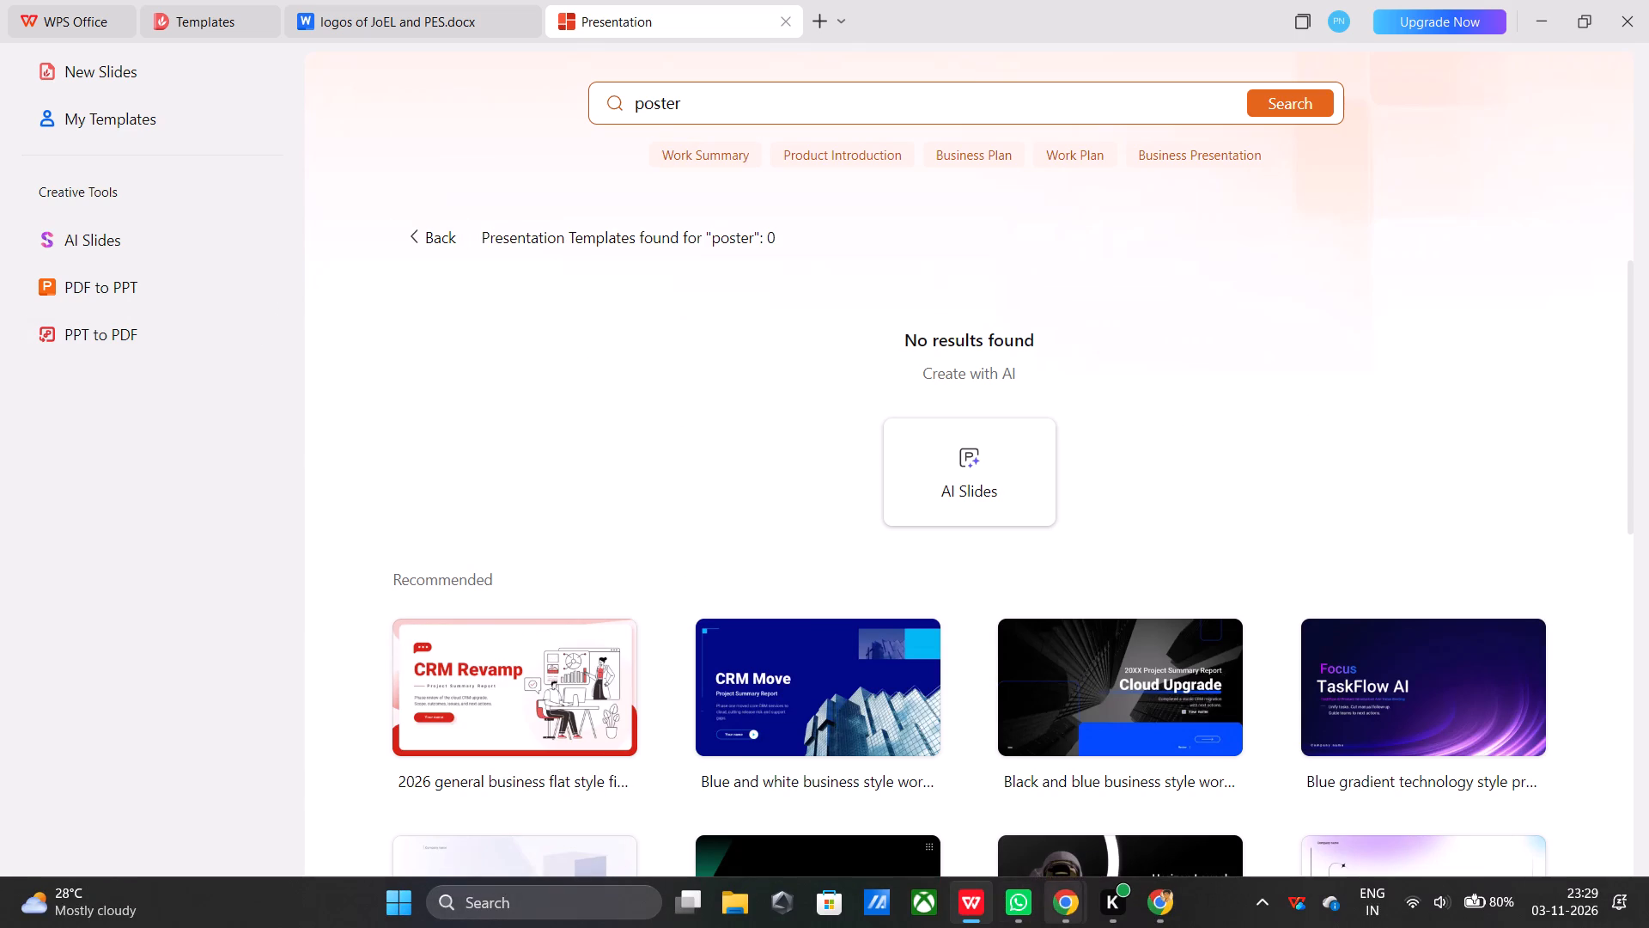
# Switch to Canva in Chrome and browse the "text poster" templates for a layout that suits the Click Bud poster.
pyautogui.click(980, 767)
pyautogui.scroll(-4, 806, 714)
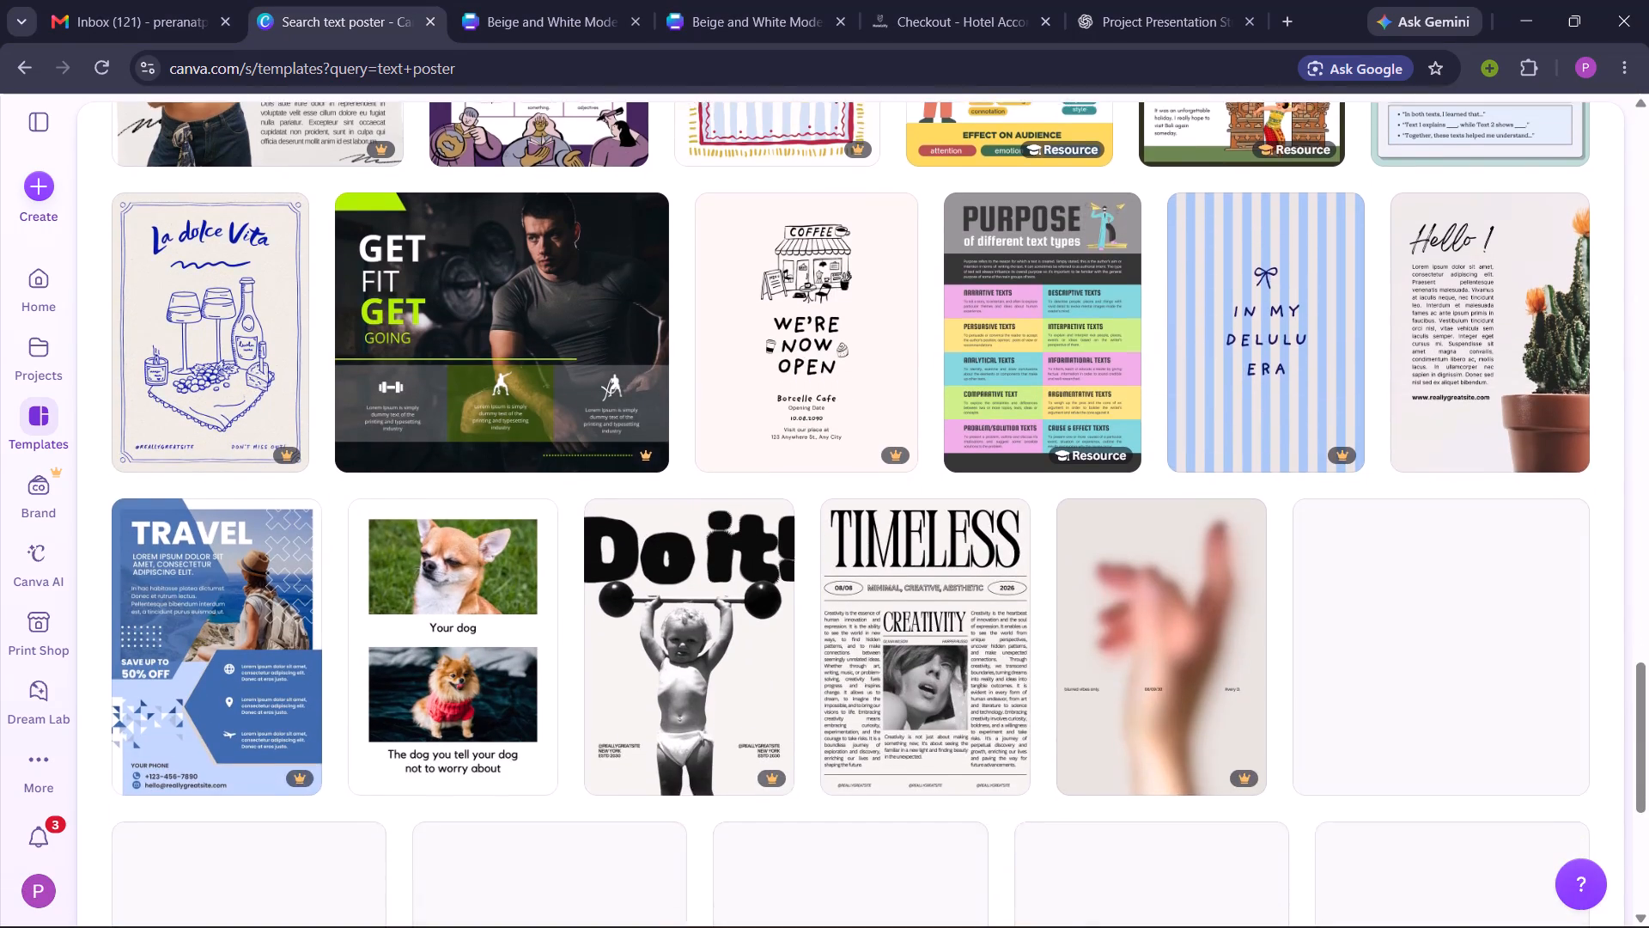
pyautogui.scroll(-7, 806, 714)
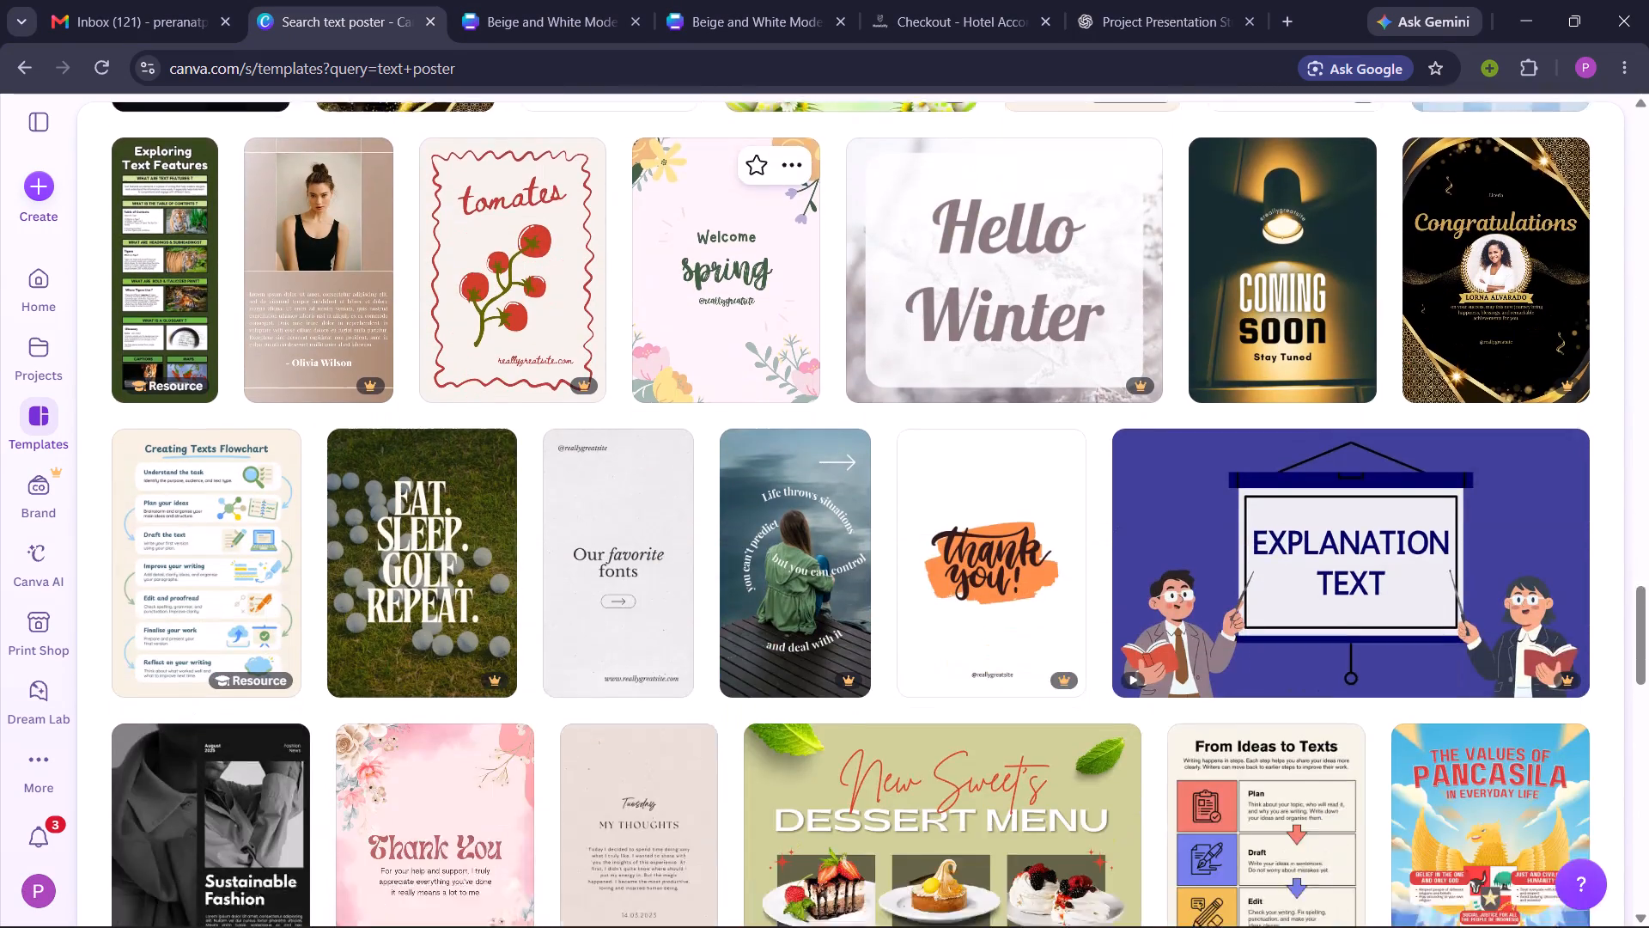
pyautogui.scroll(-5, 806, 714)
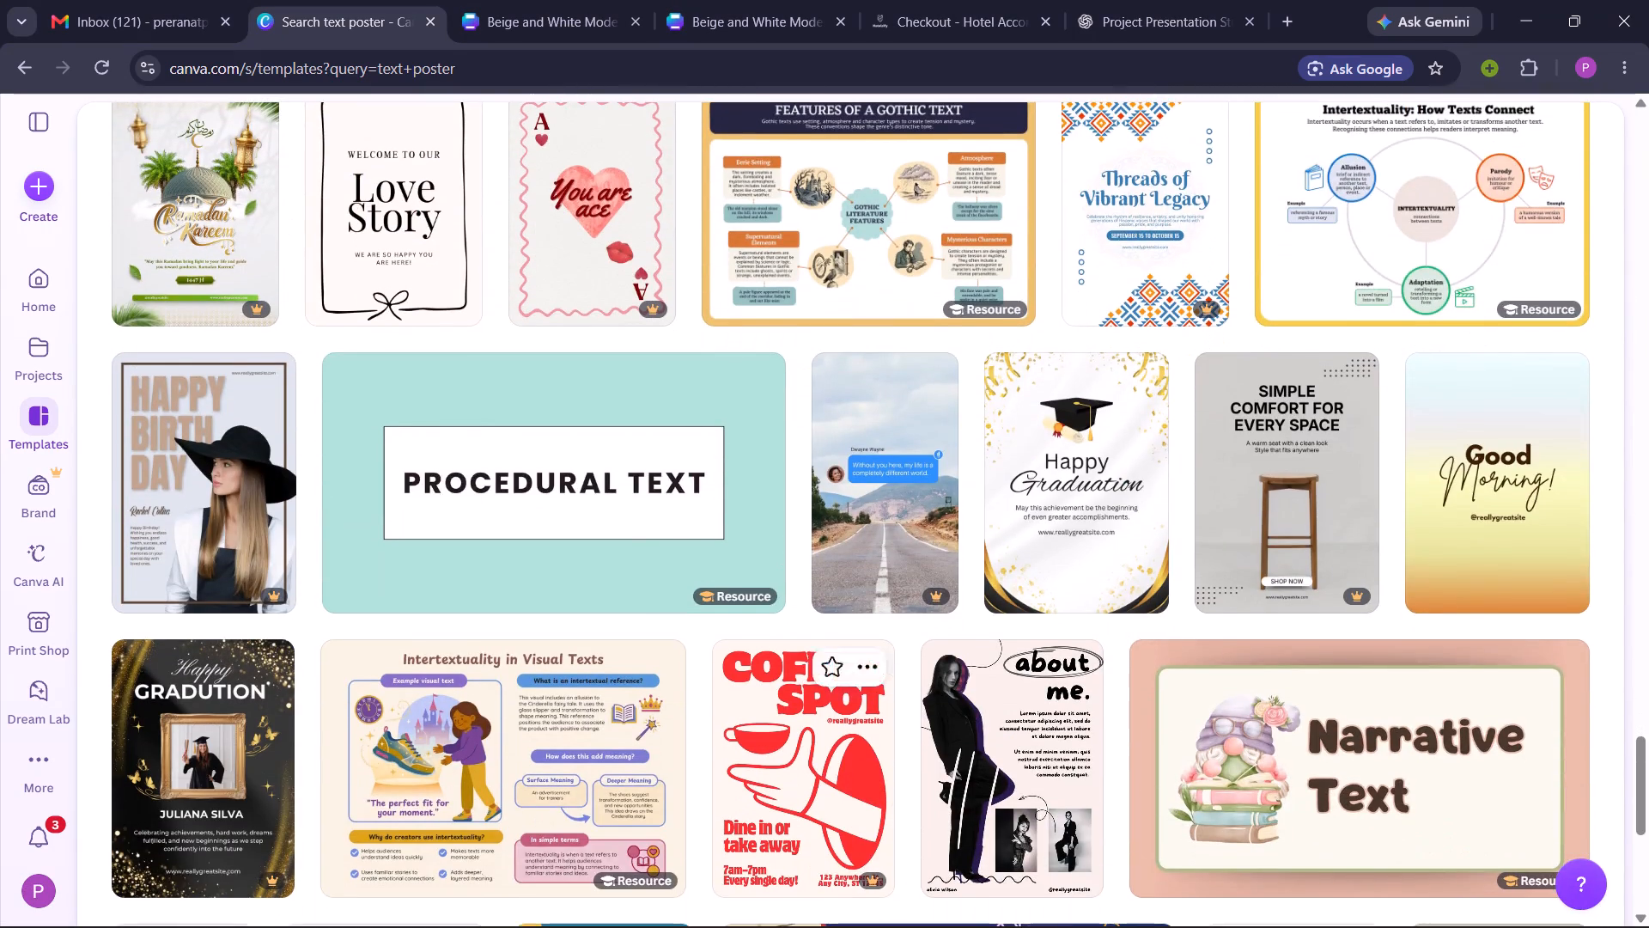
pyautogui.scroll(-10, 806, 714)
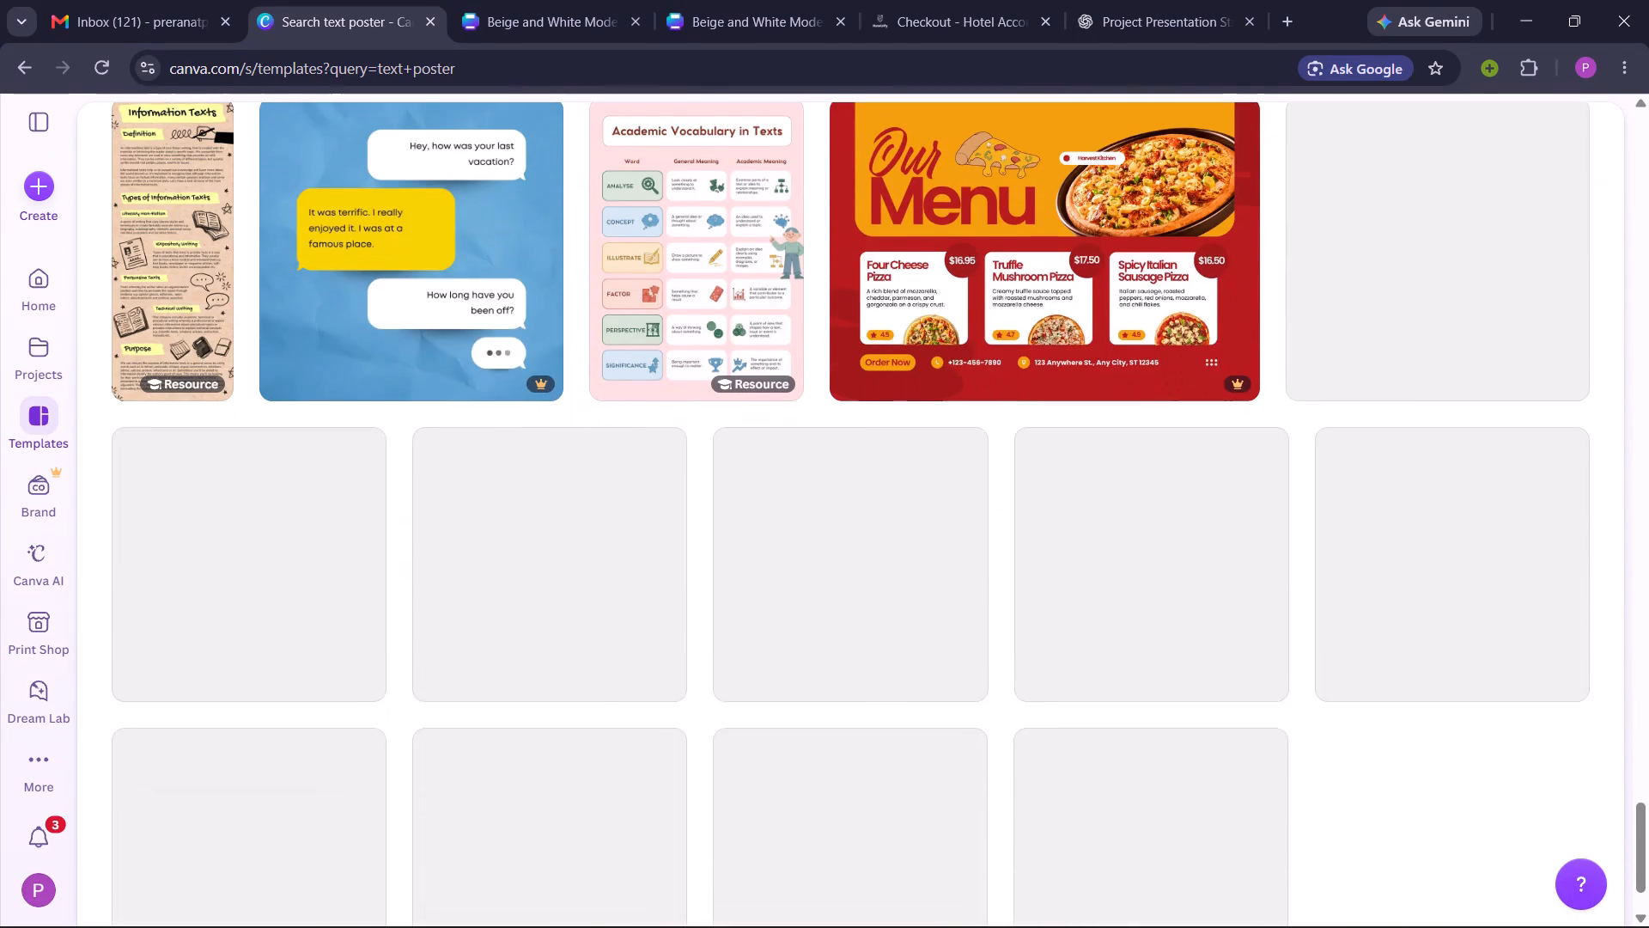
pyautogui.scroll(-3, 806, 714)
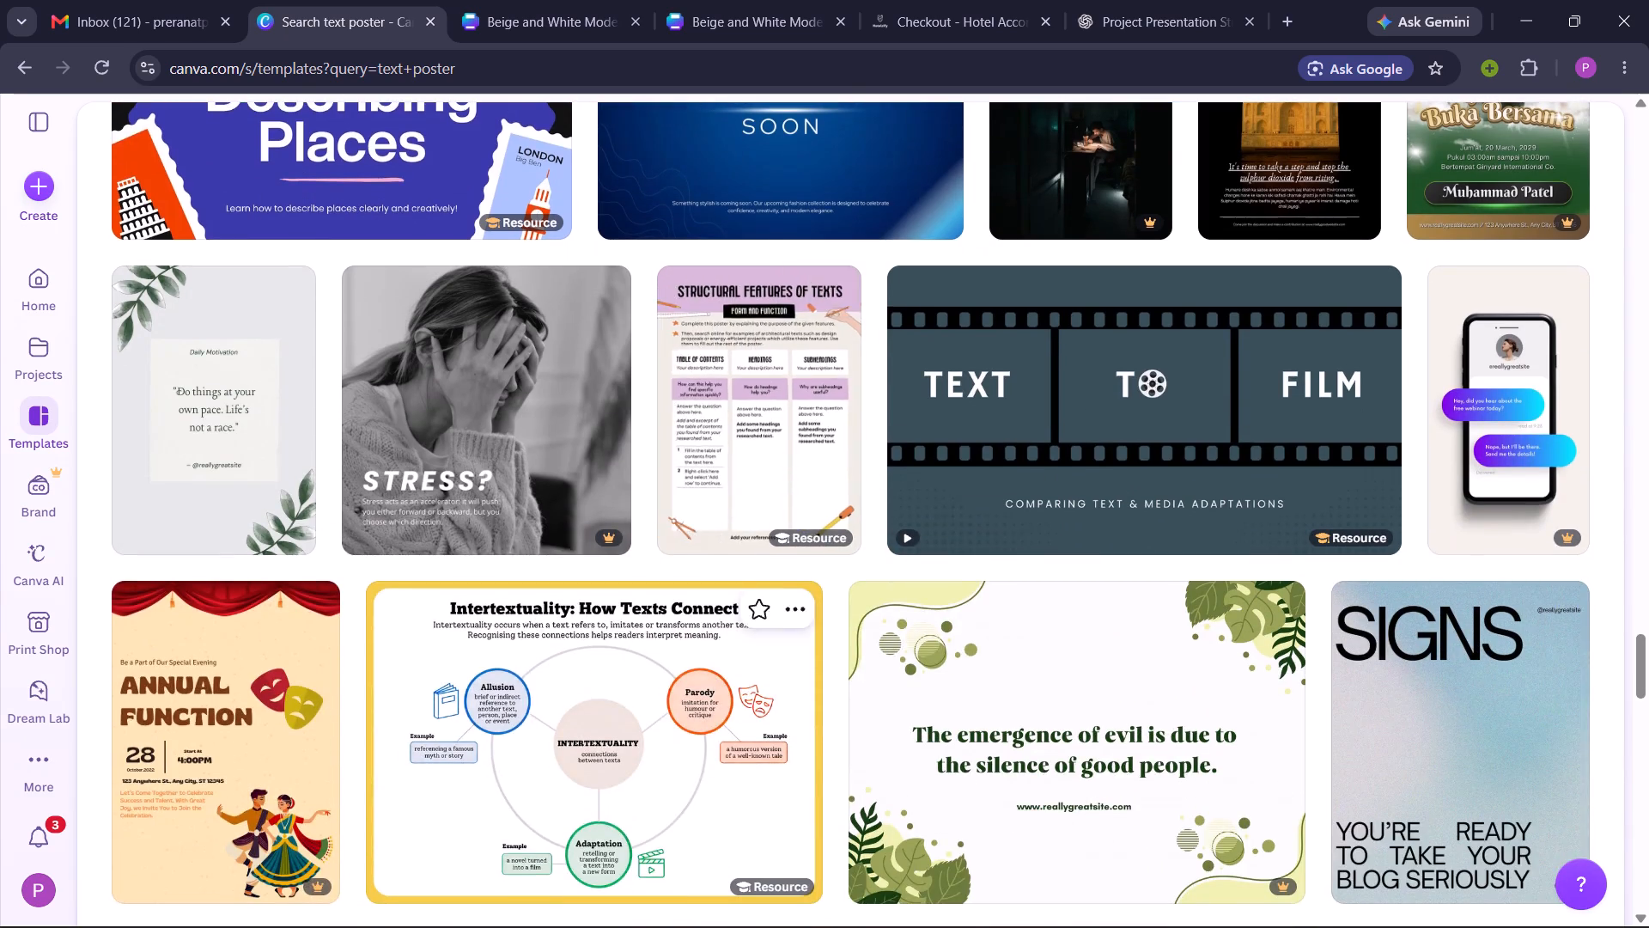
pyautogui.scroll(-7, 806, 714)
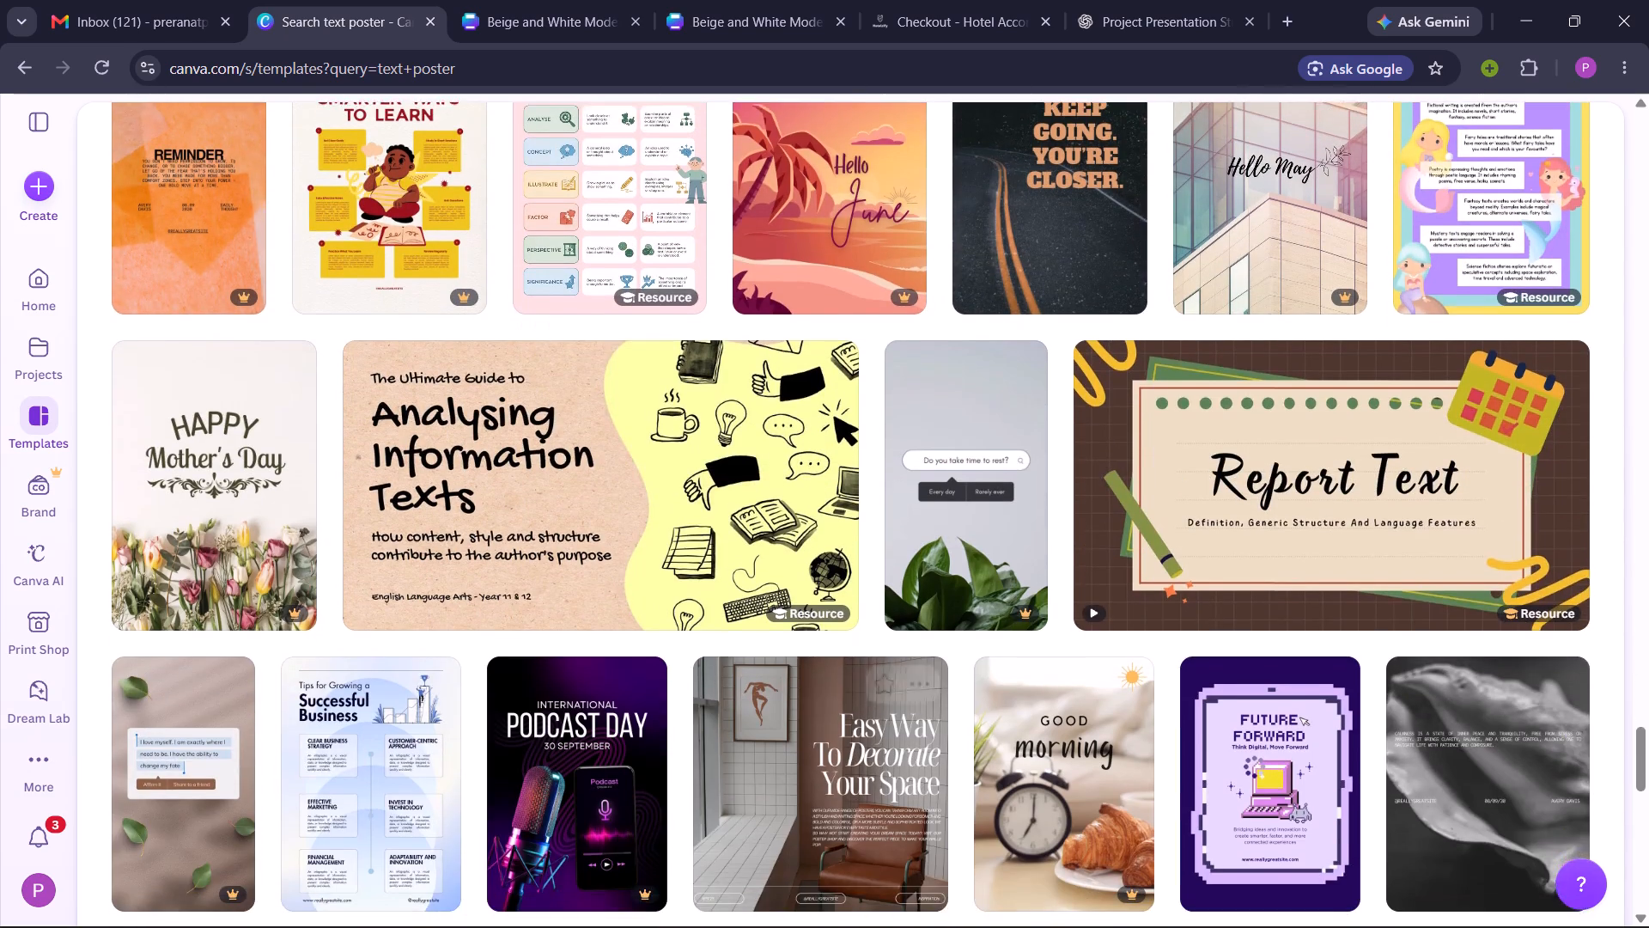
pyautogui.scroll(-10, 806, 714)
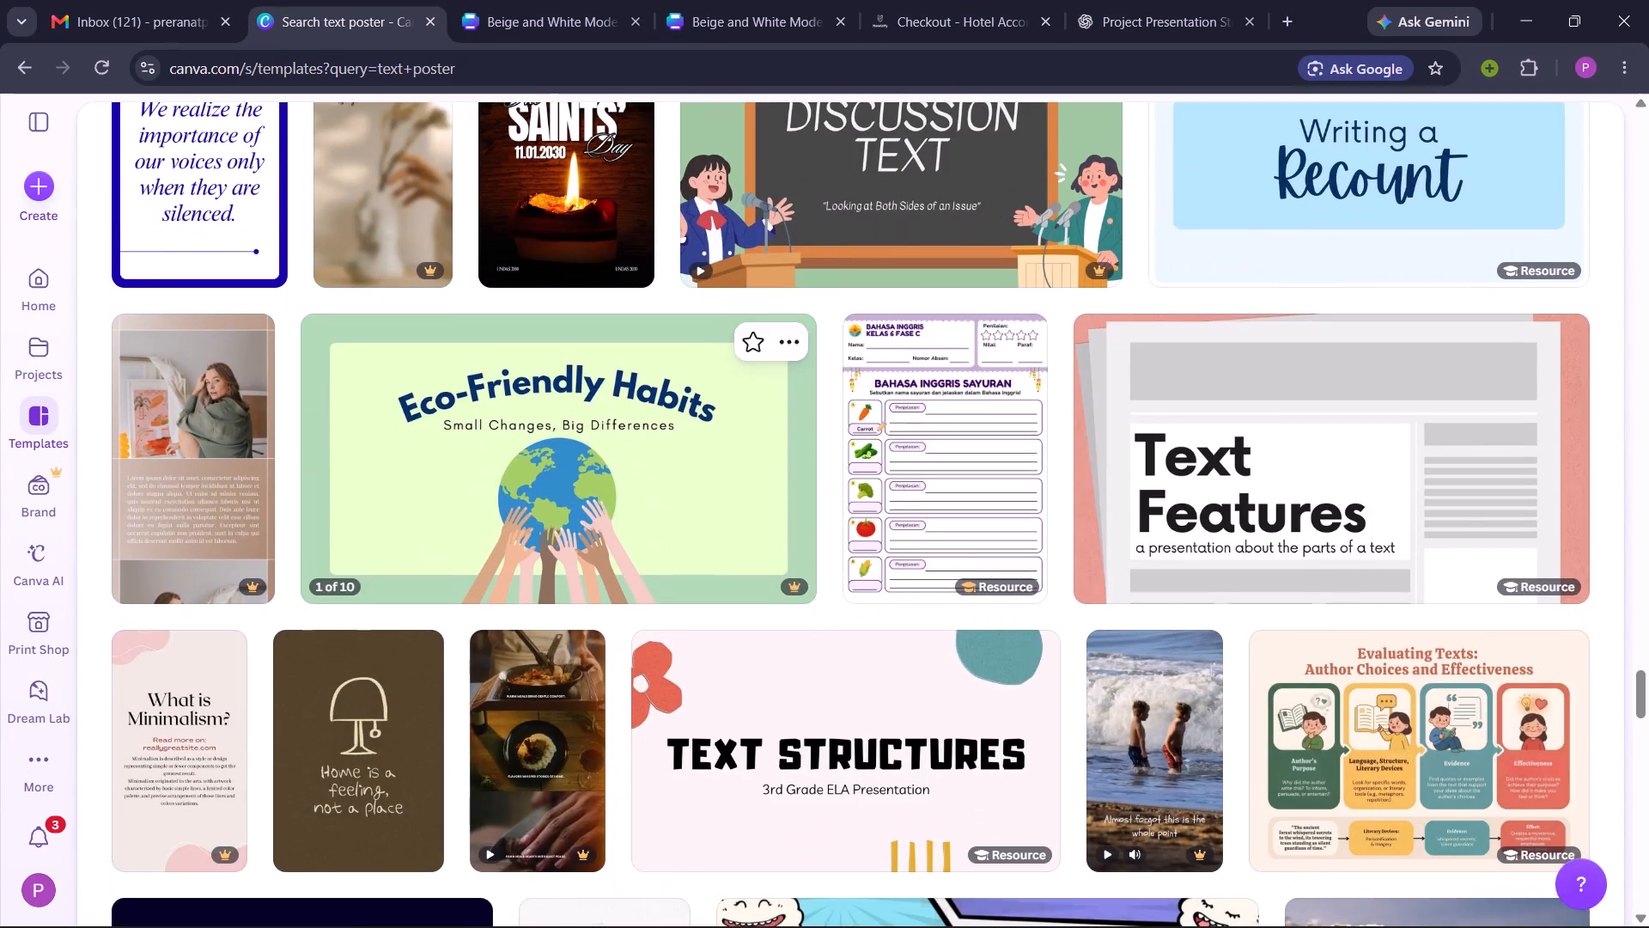
pyautogui.scroll(-3, 806, 714)
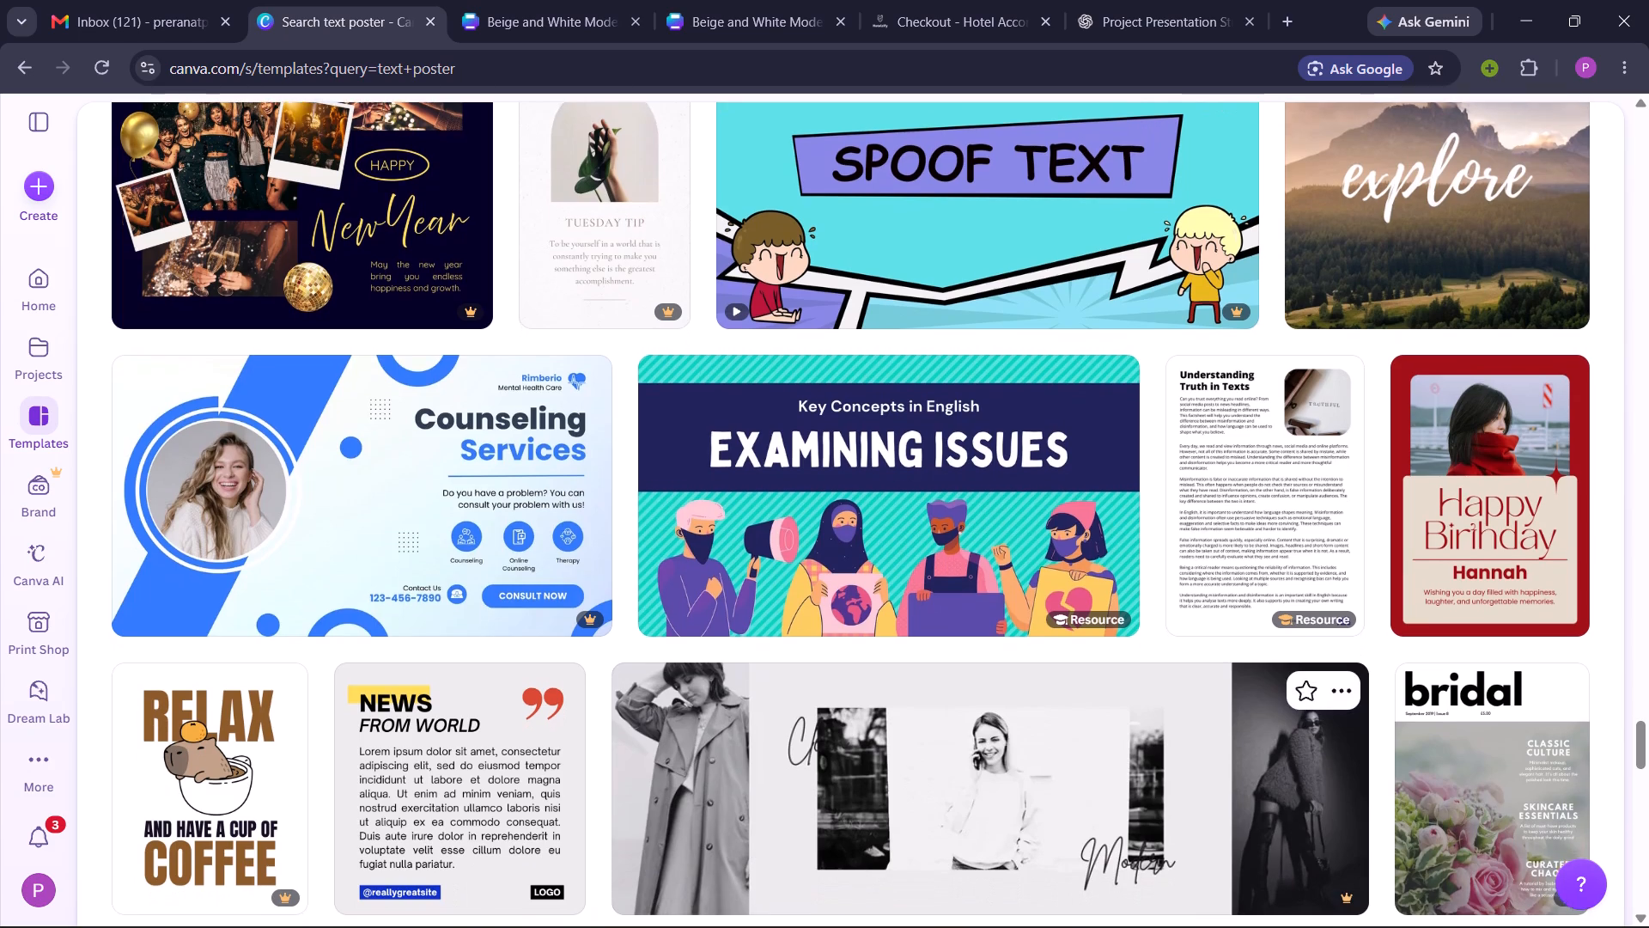
pyautogui.scroll(-6, 806, 714)
pyautogui.scroll(12, 806, 714)
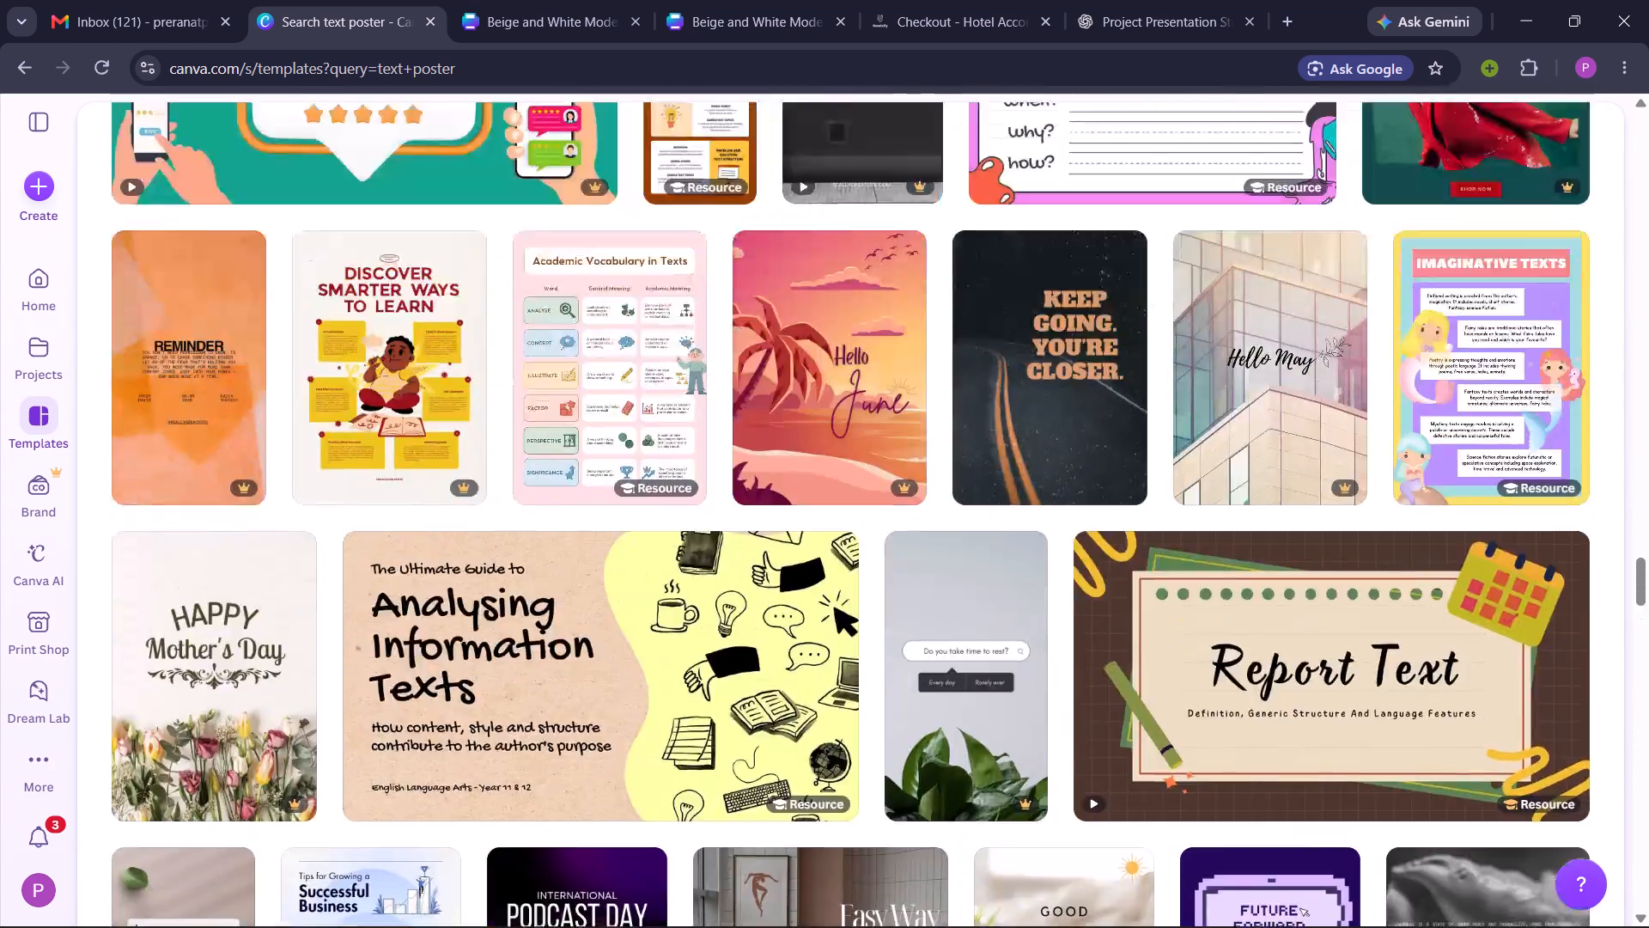
pyautogui.scroll(13, 806, 714)
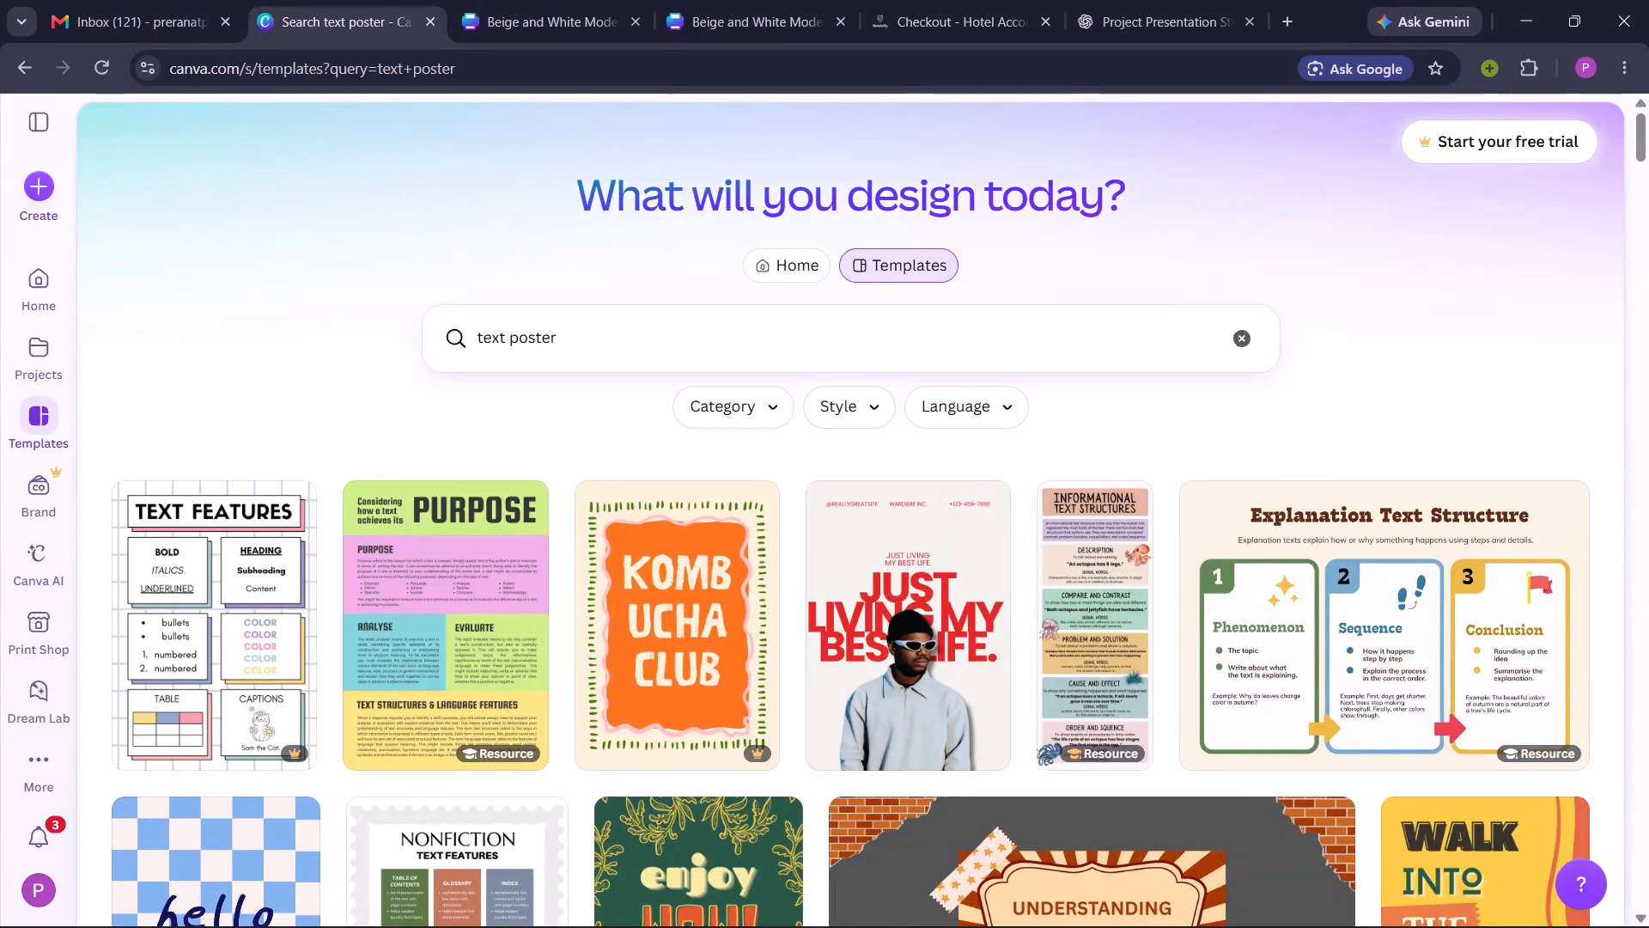
# Search Canva's templates for "navy blue" and look over the first designs.
pyautogui.doubleClick(773, 337)
pyautogui.tripleClick(773, 337)
pyautogui.click(773, 337)
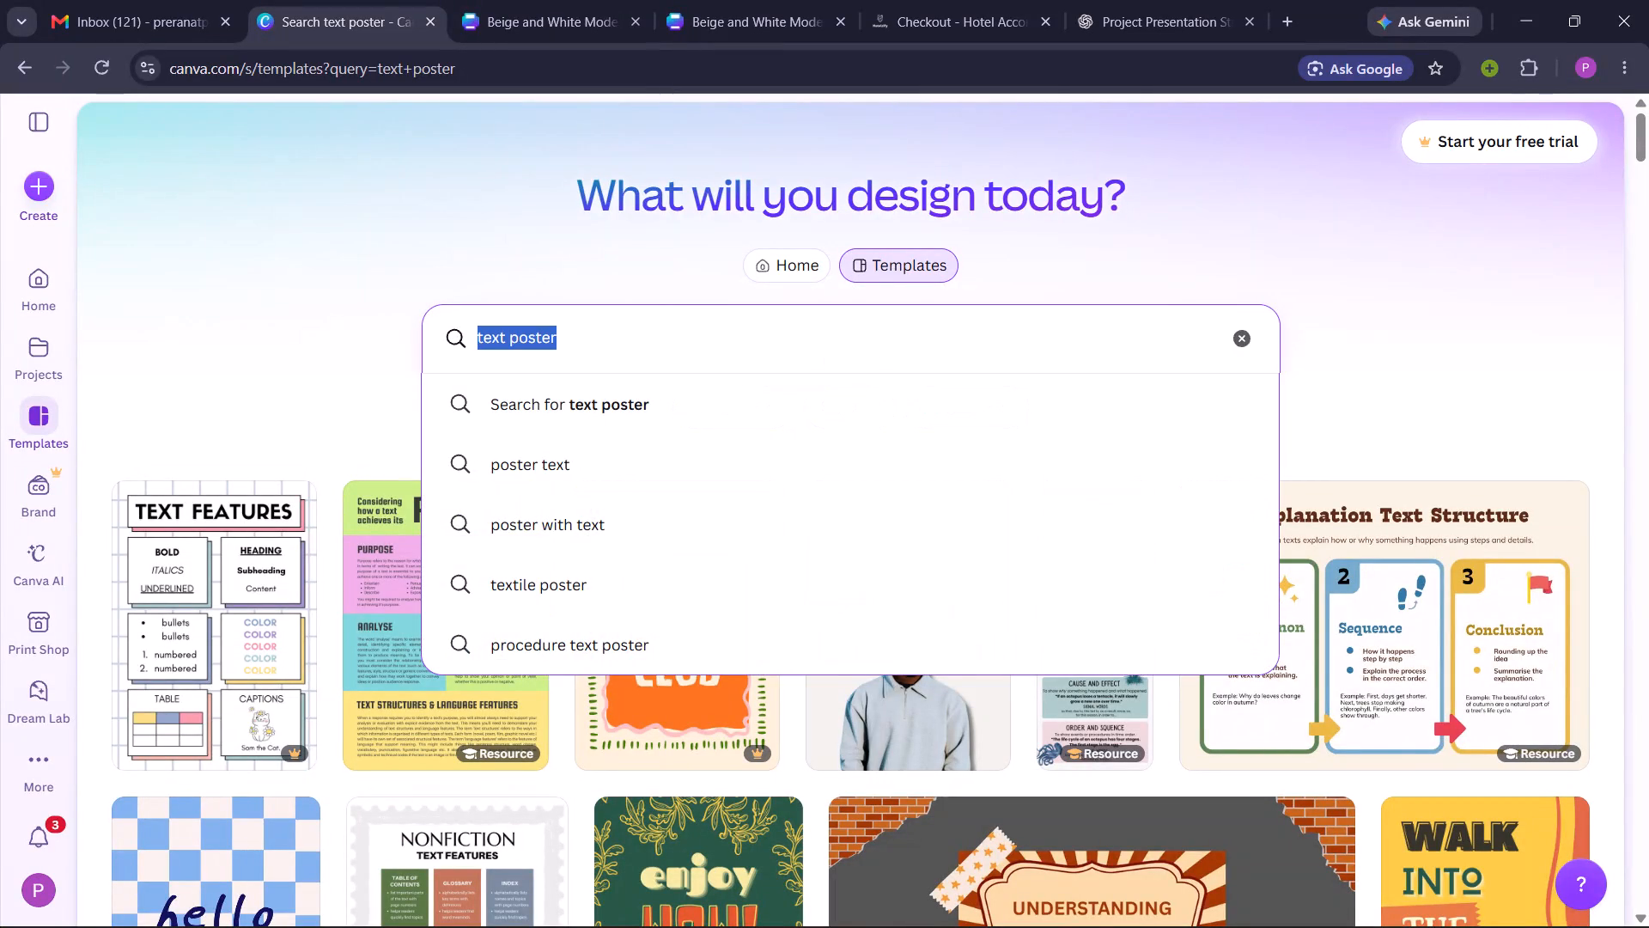
pyautogui.press('BackSpace')
pyautogui.press('d')
pyautogui.press('BackSpace')
pyautogui.write('navy blue')
pyautogui.press('Return')
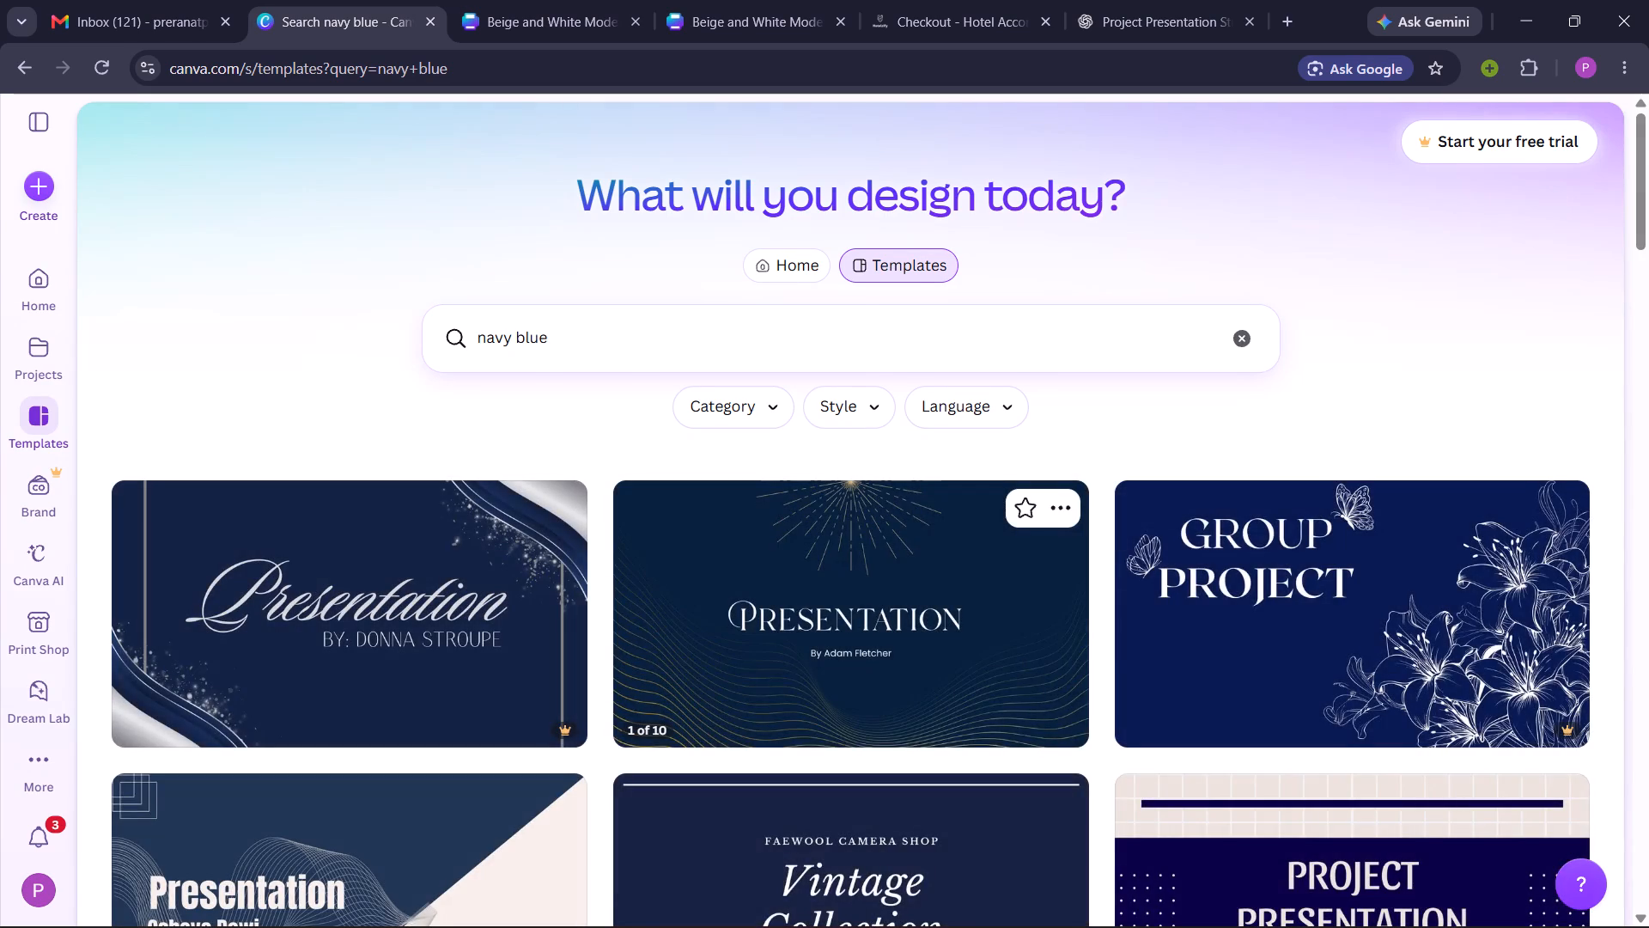
pyautogui.scroll(-5, 774, 693)
pyautogui.scroll(5, 774, 693)
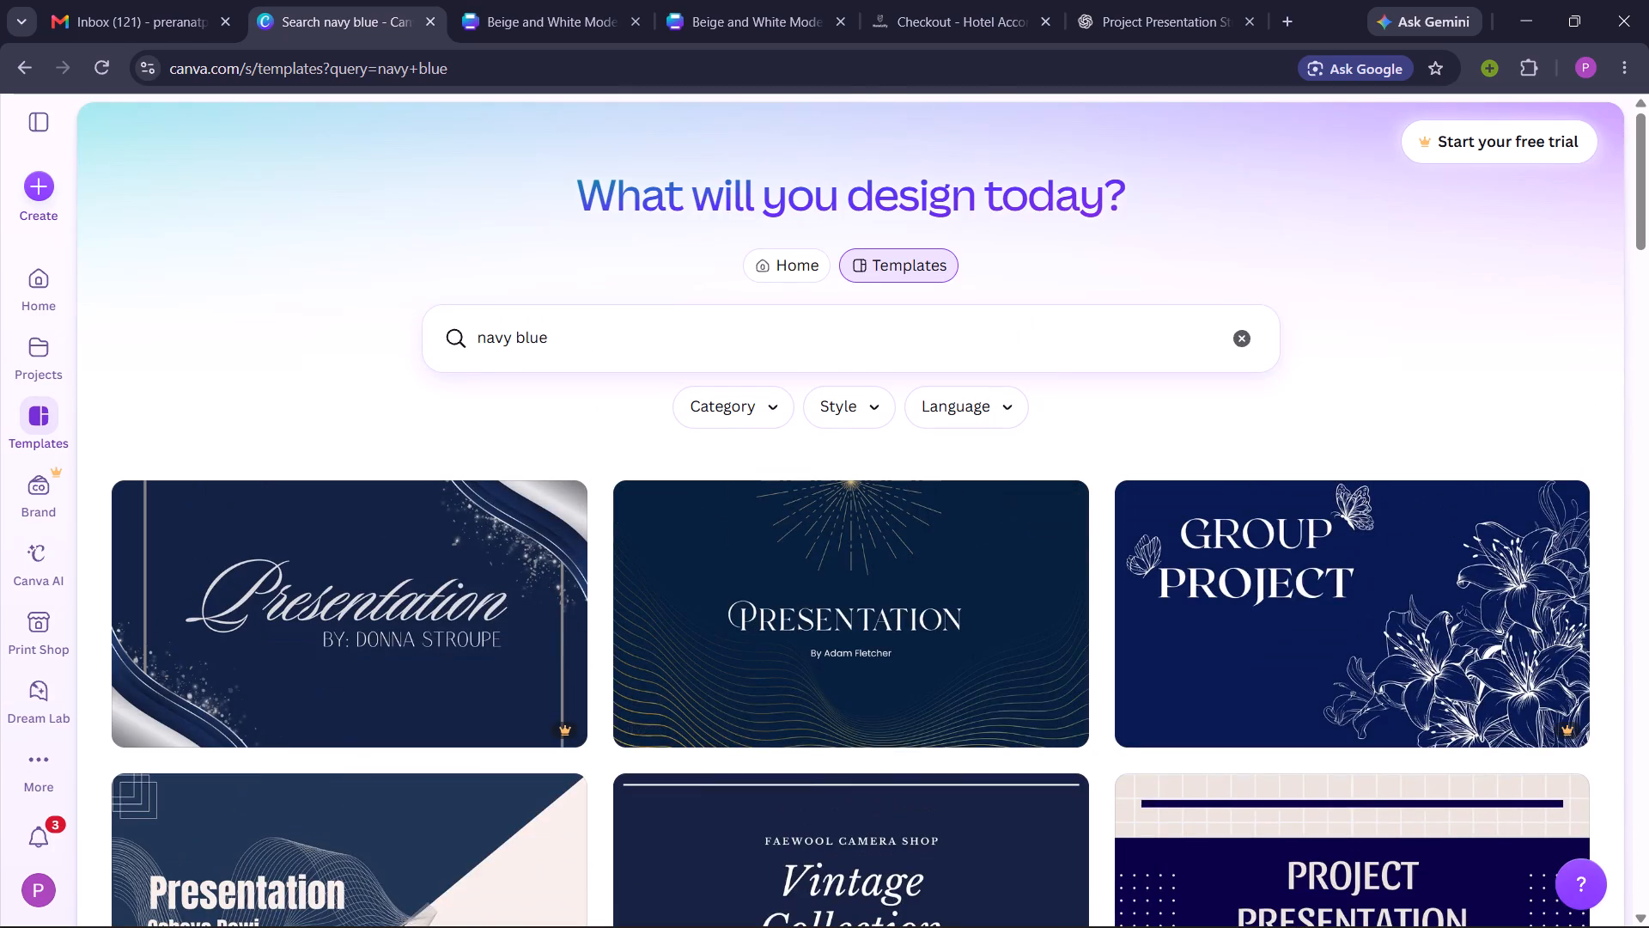
# Refine the template search to "navy blue poster" and browse the designs for a suitable layout.
pyautogui.click(570, 337)
pyautogui.press('space')
pyautogui.write('poster')
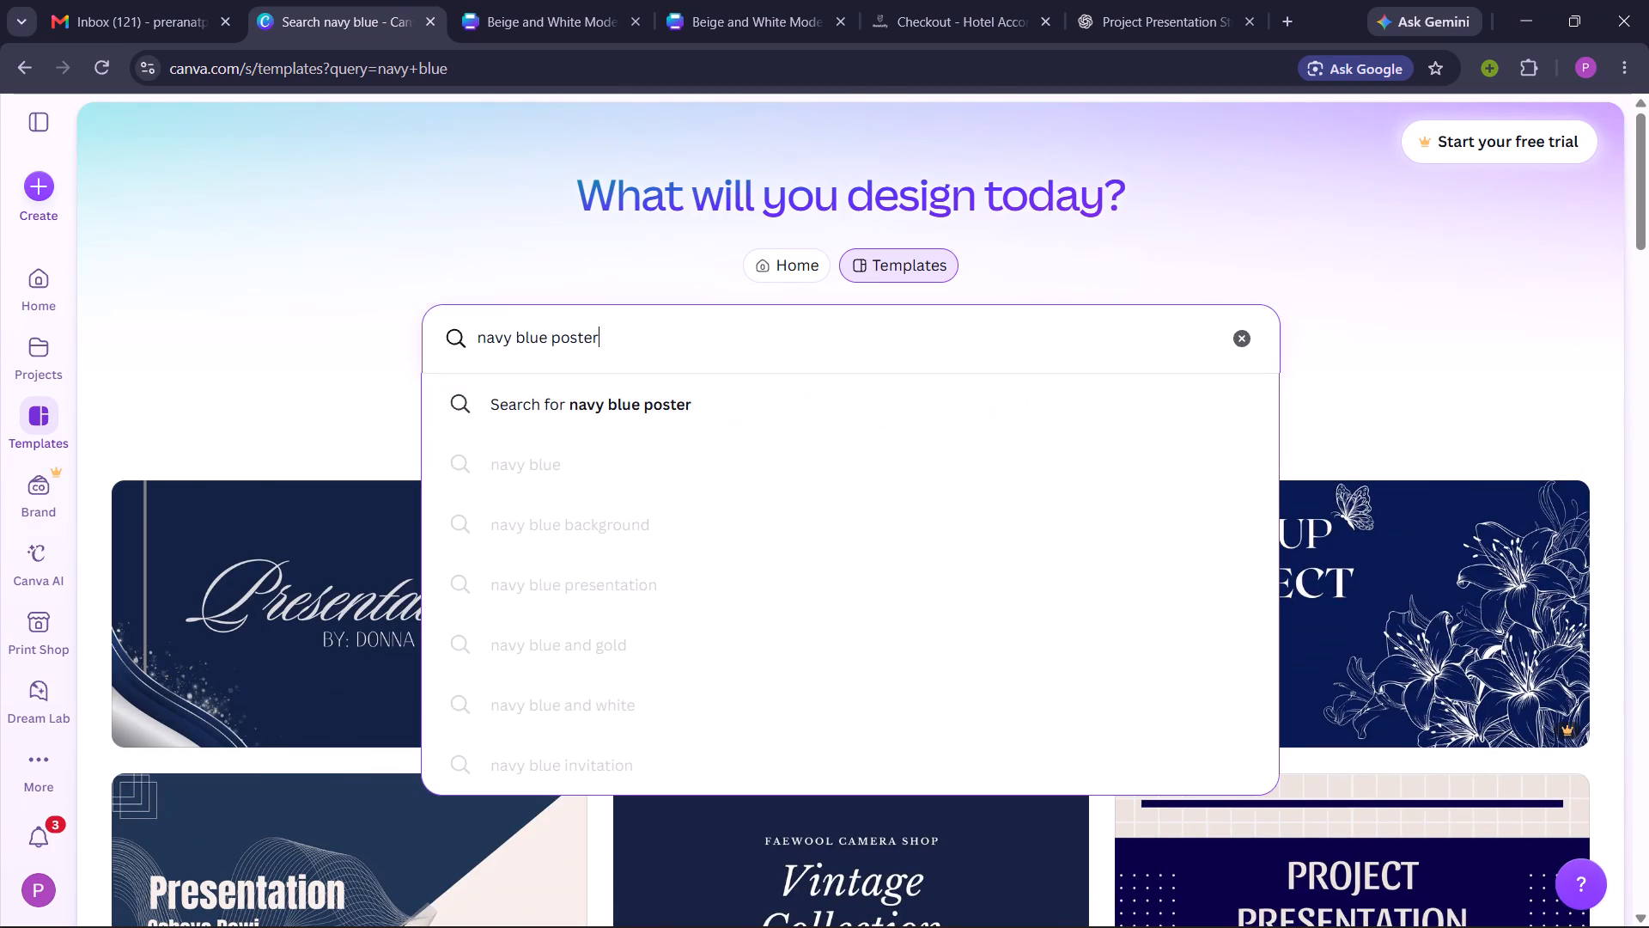
pyautogui.press('Return')
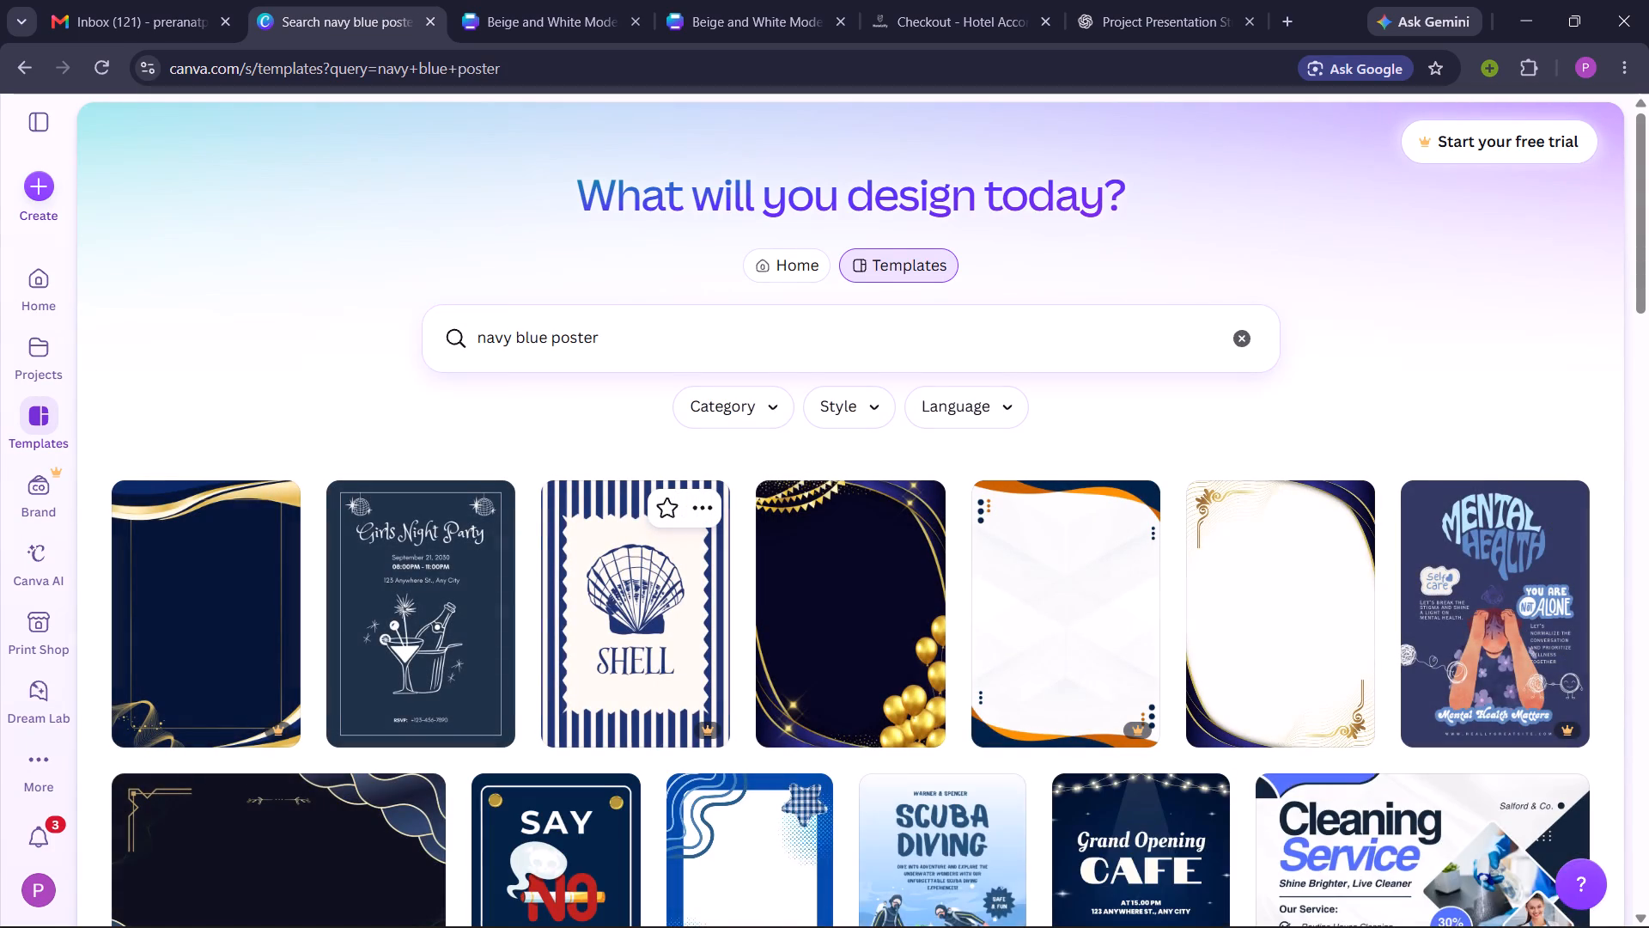
pyautogui.scroll(-5, 695, 642)
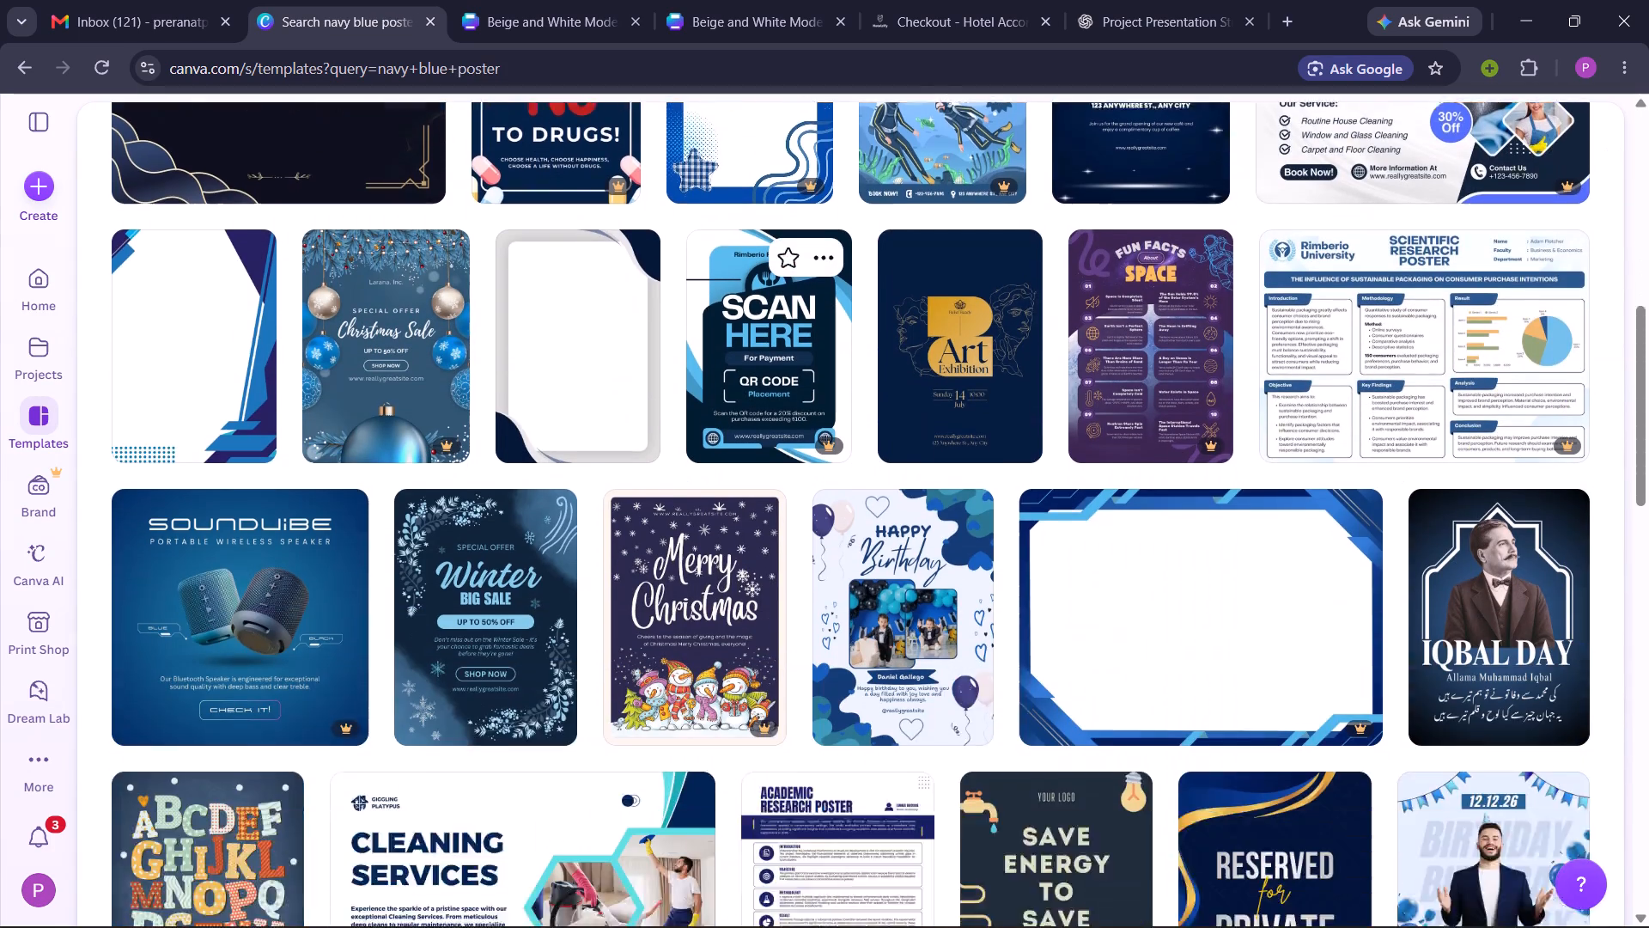
pyautogui.scroll(-9, 695, 642)
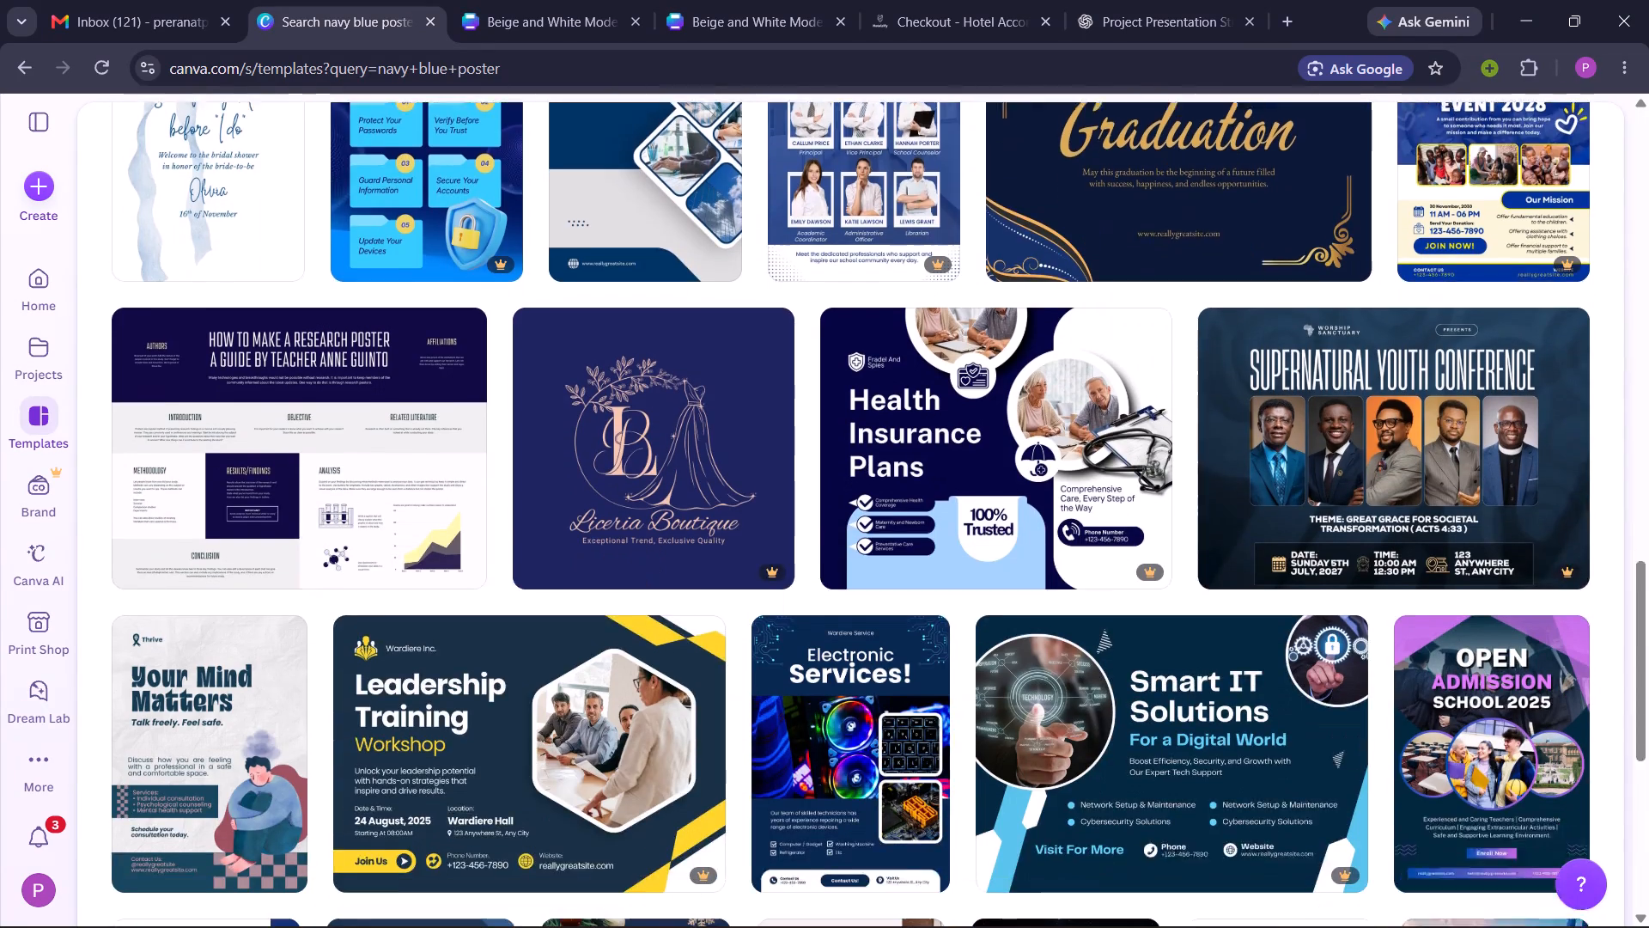
pyautogui.scroll(3, 695, 642)
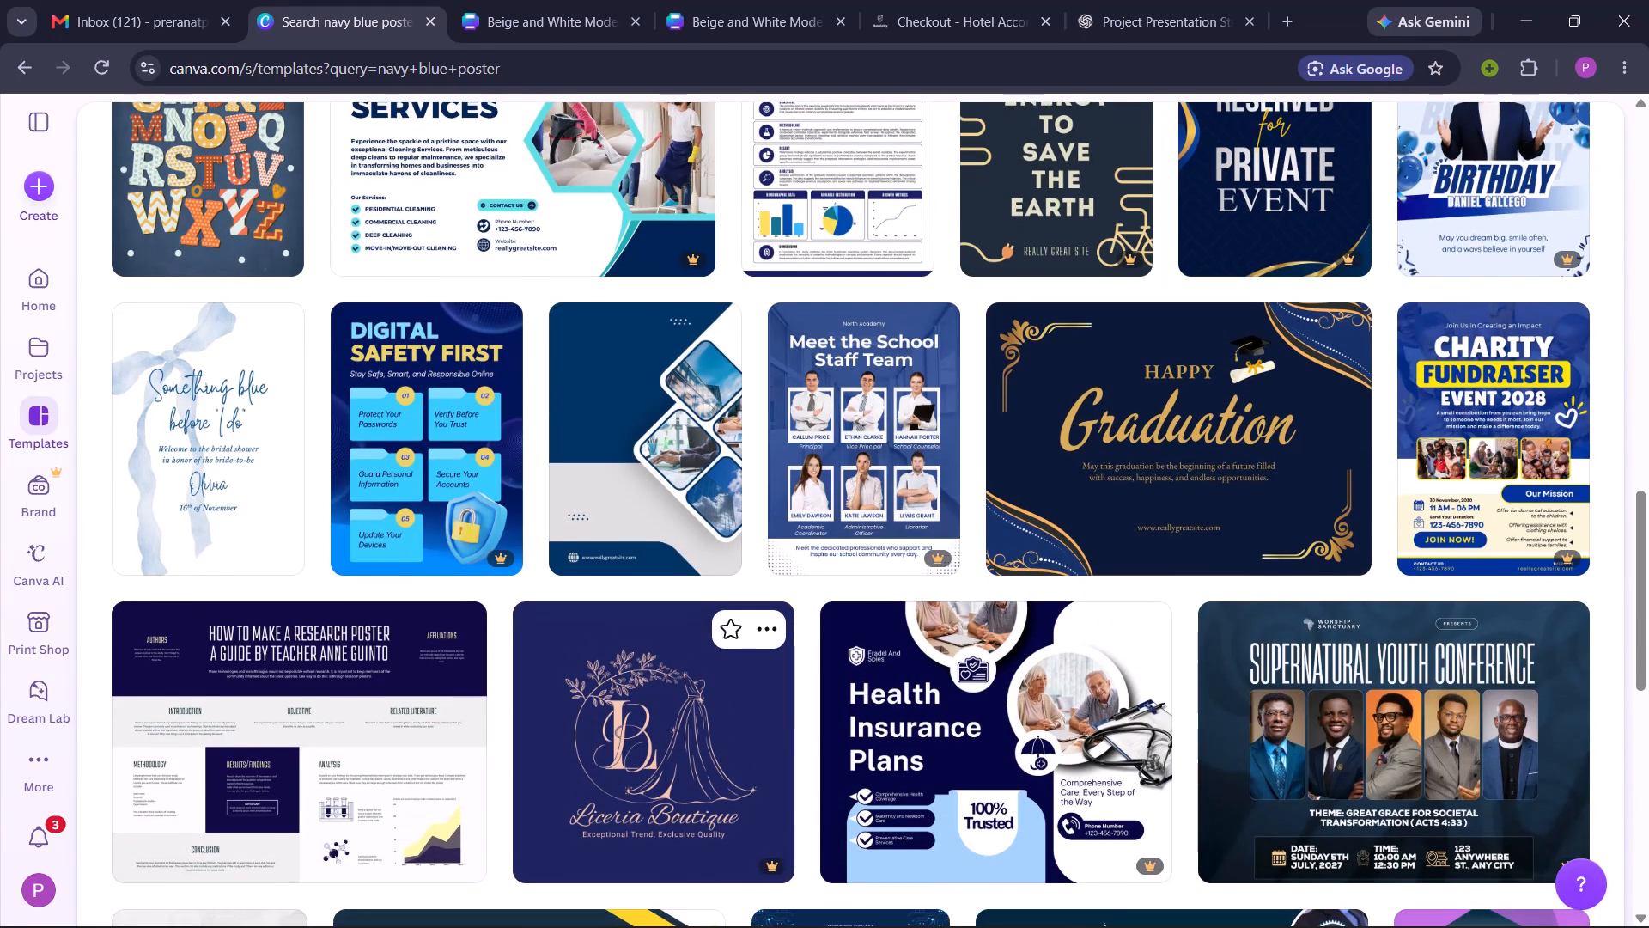
# Choose size A1 for the Navy Blue White and Light Blue Modern Minimalist Business Background Poster template and start customizing it.
pyautogui.click(612, 477)
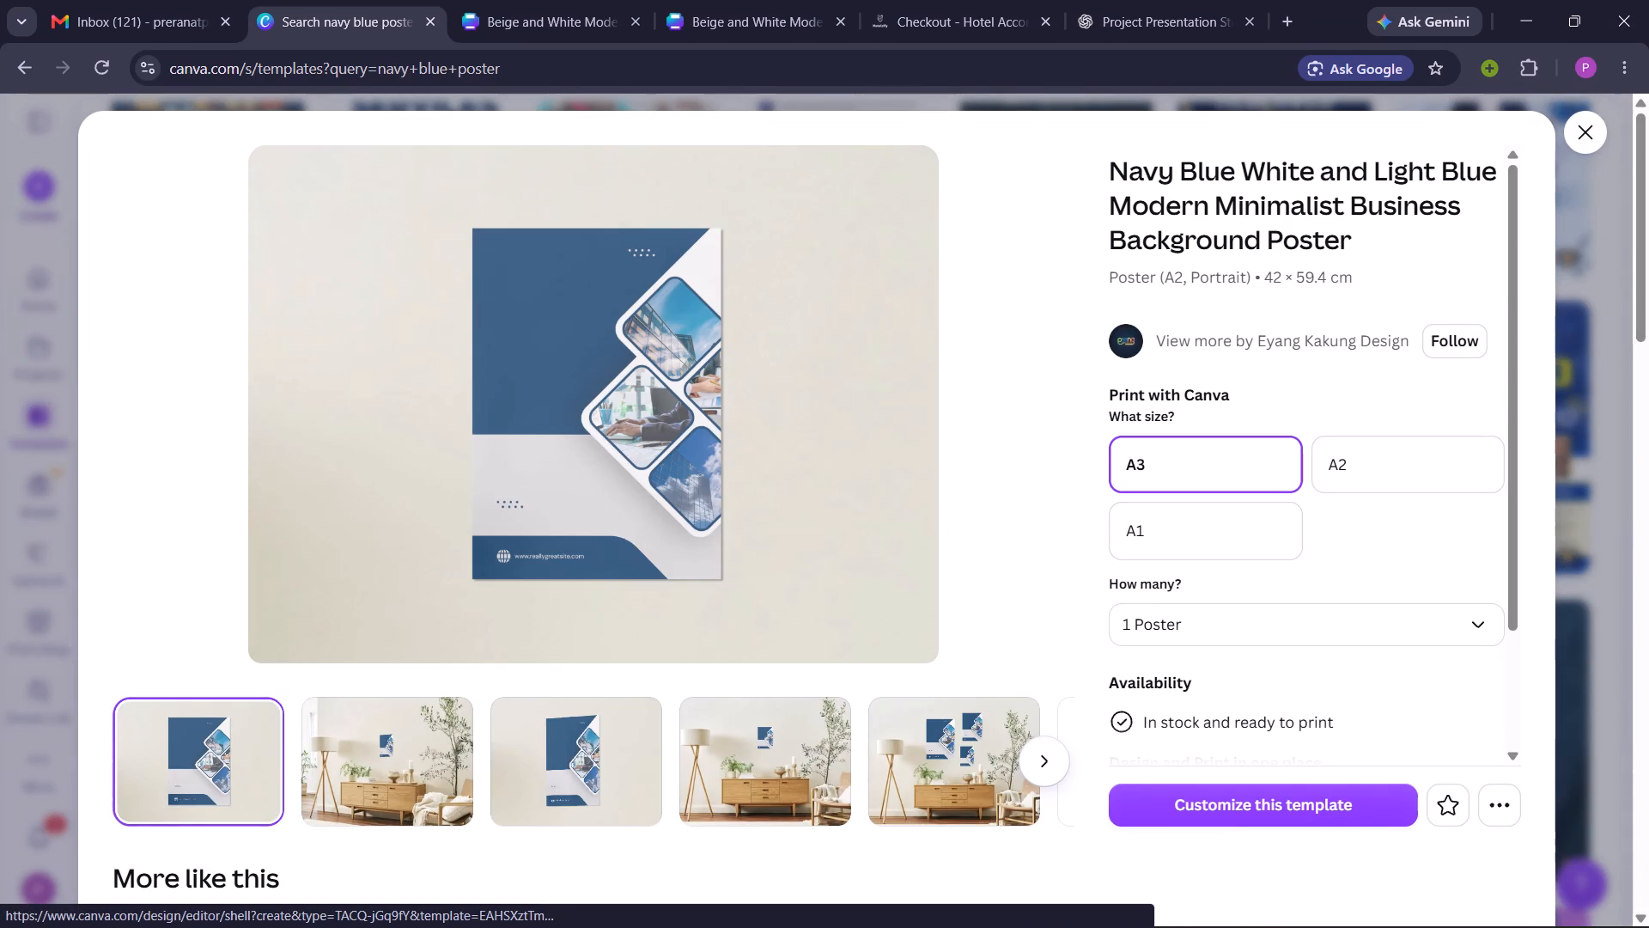
pyautogui.click(1184, 535)
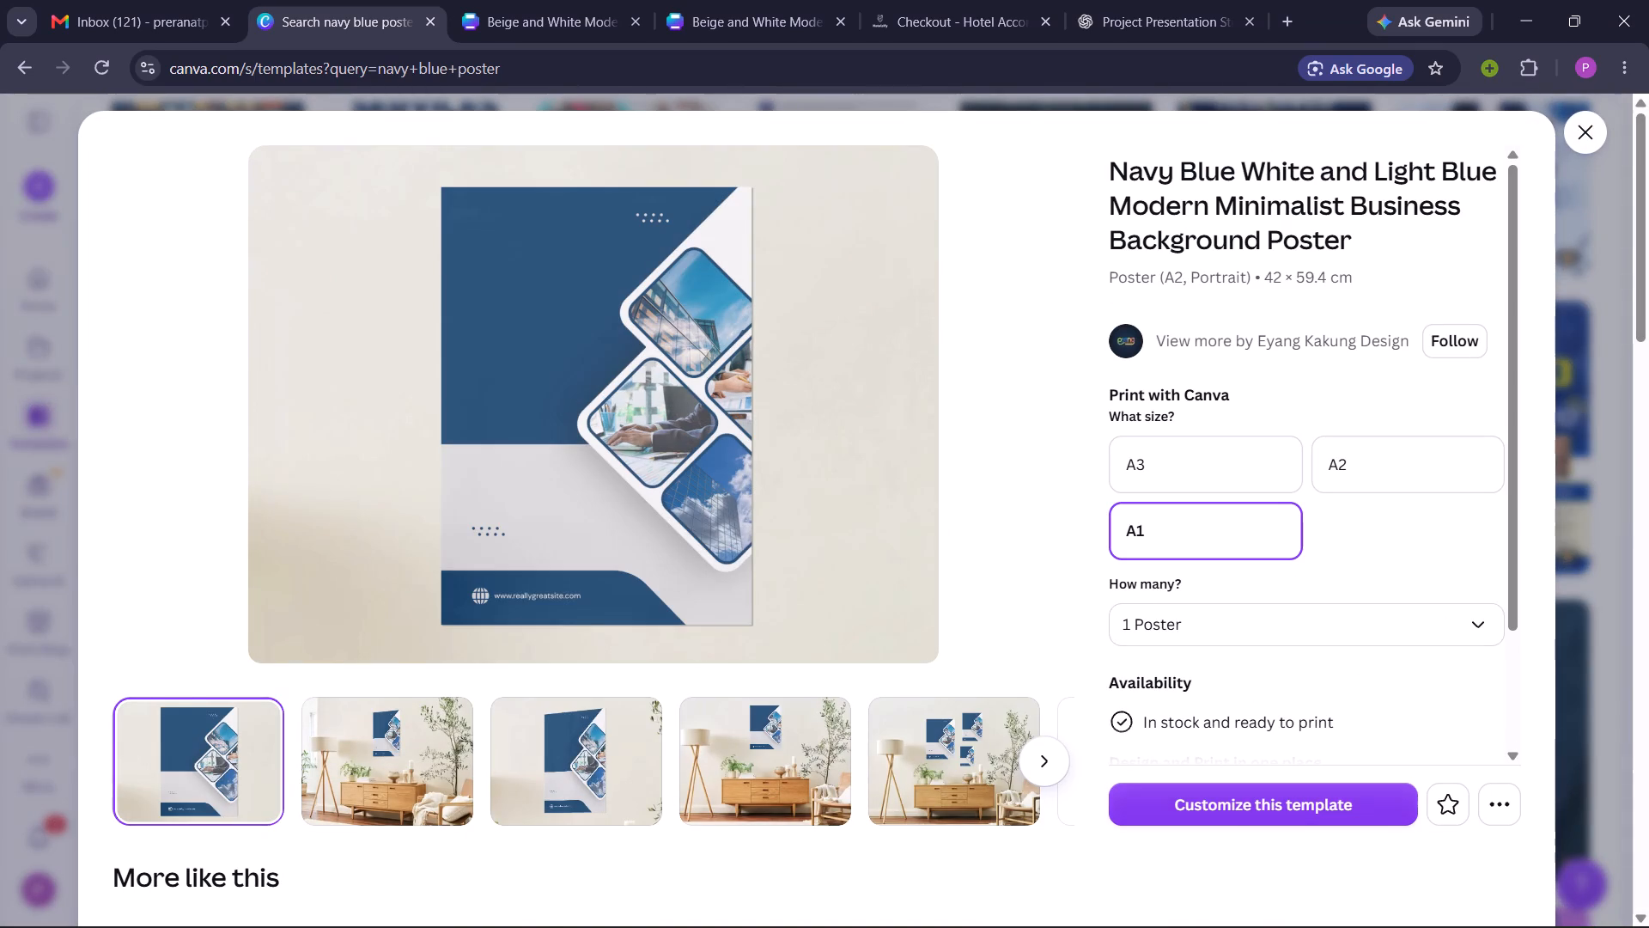
pyautogui.click(1238, 787)
# Return to the template's preview page and browse the similar designs suggested below it for alternatives.
pyautogui.click(228, 0)
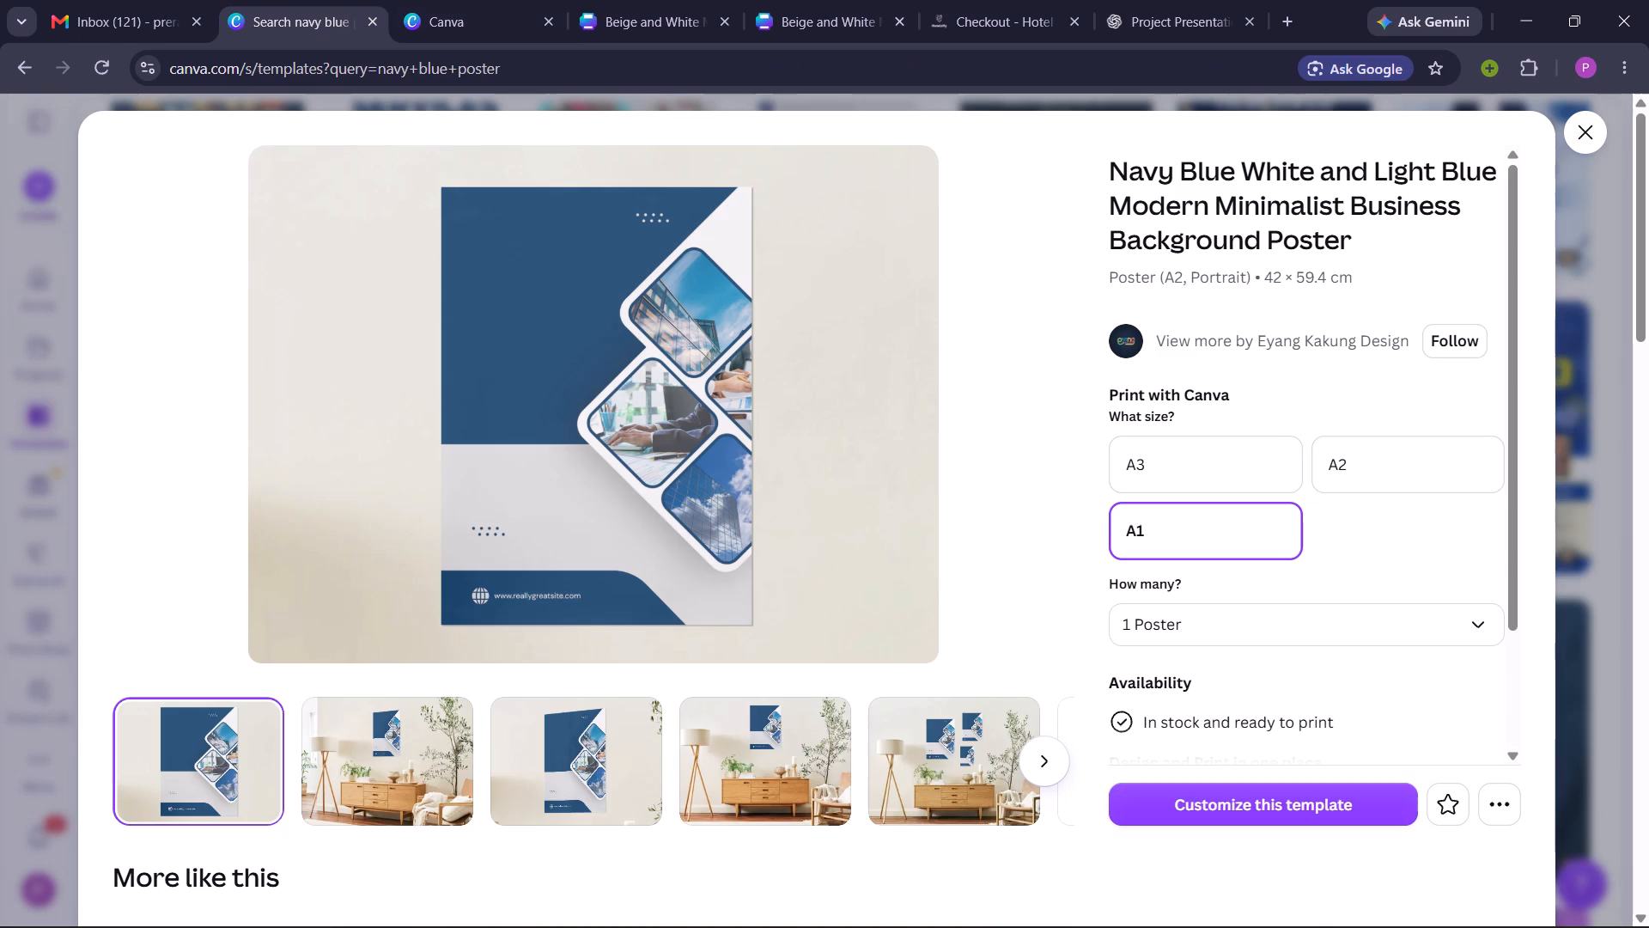
pyautogui.scroll(-5, 761, 714)
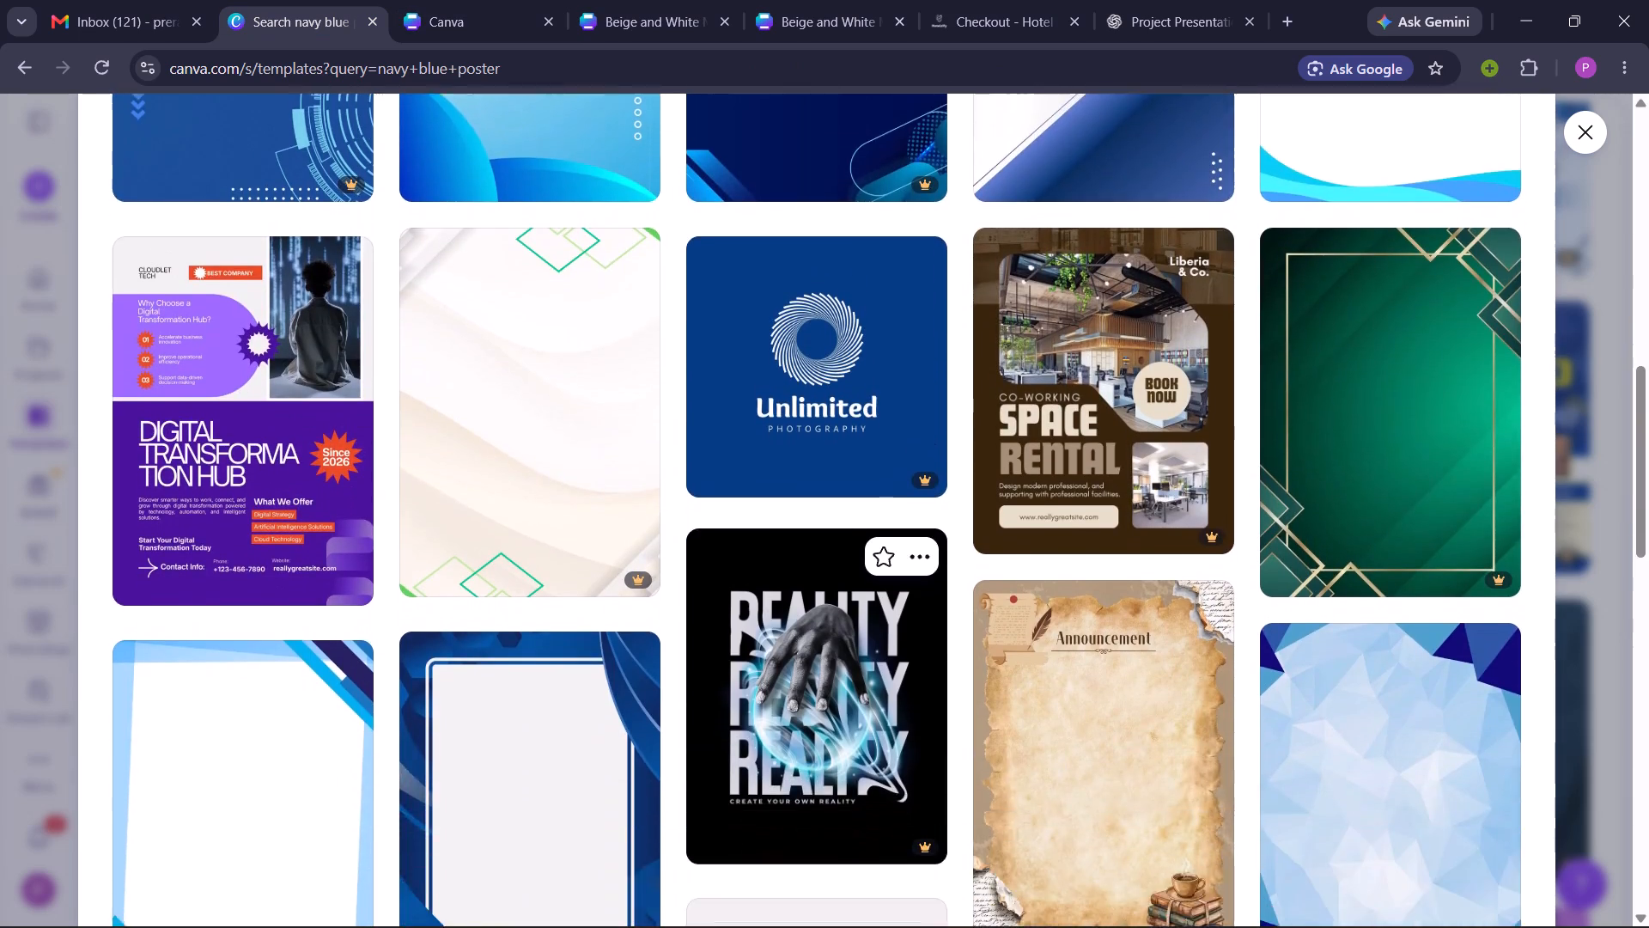
pyautogui.scroll(-3, 761, 714)
pyautogui.scroll(2, 761, 714)
pyautogui.scroll(-4, 761, 714)
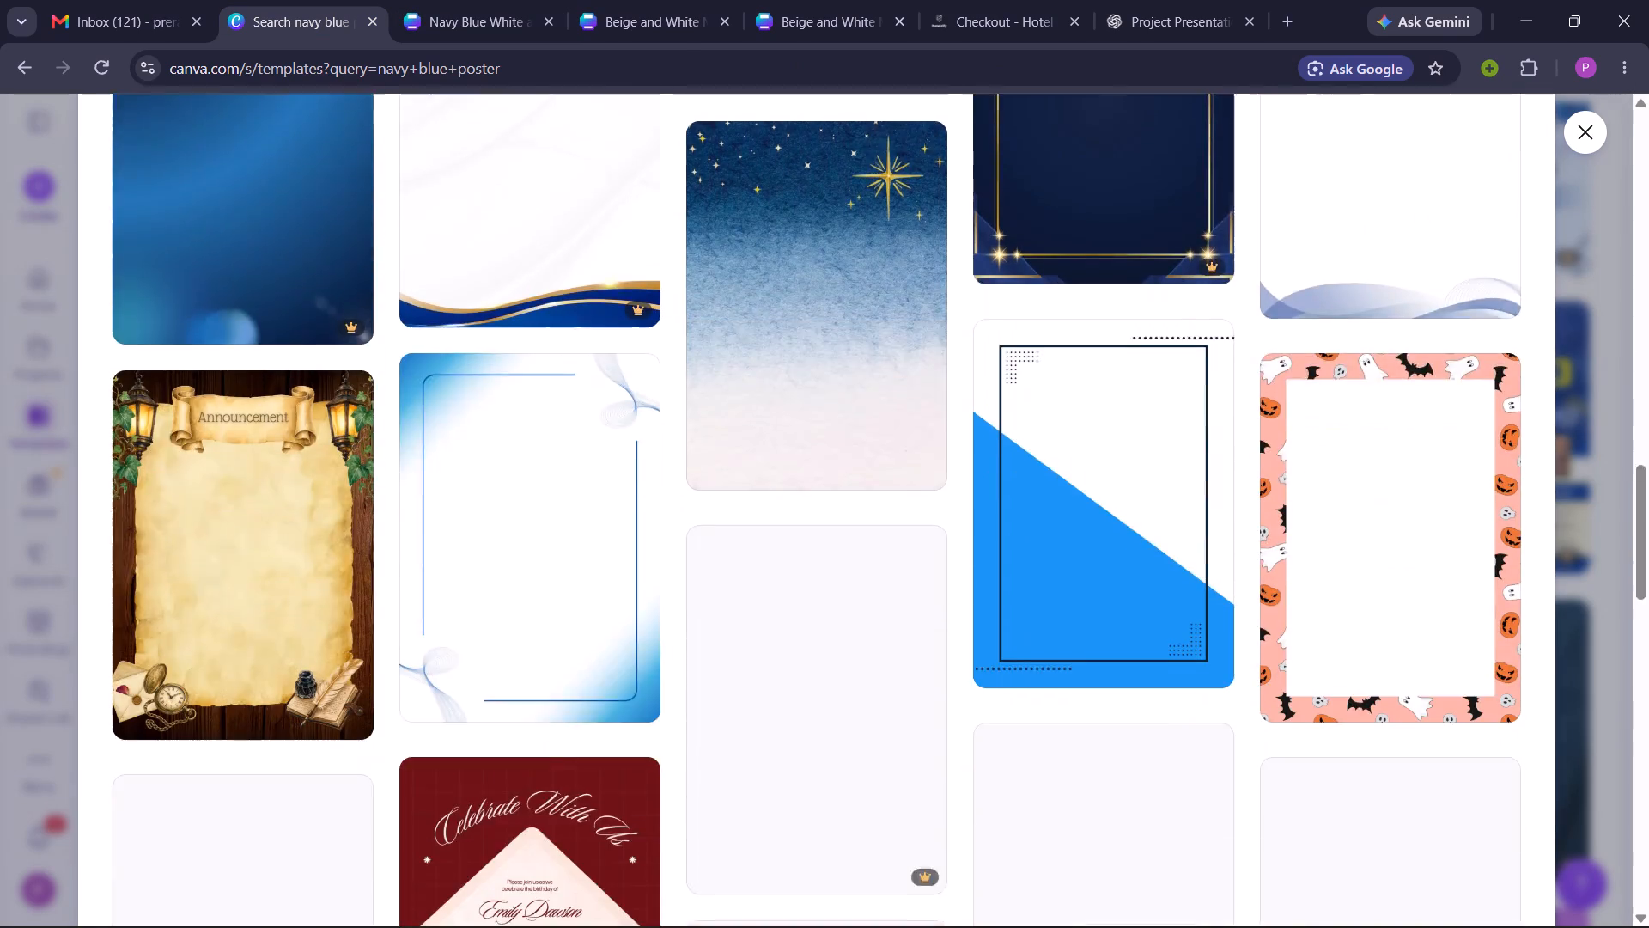
pyautogui.scroll(-4, 761, 714)
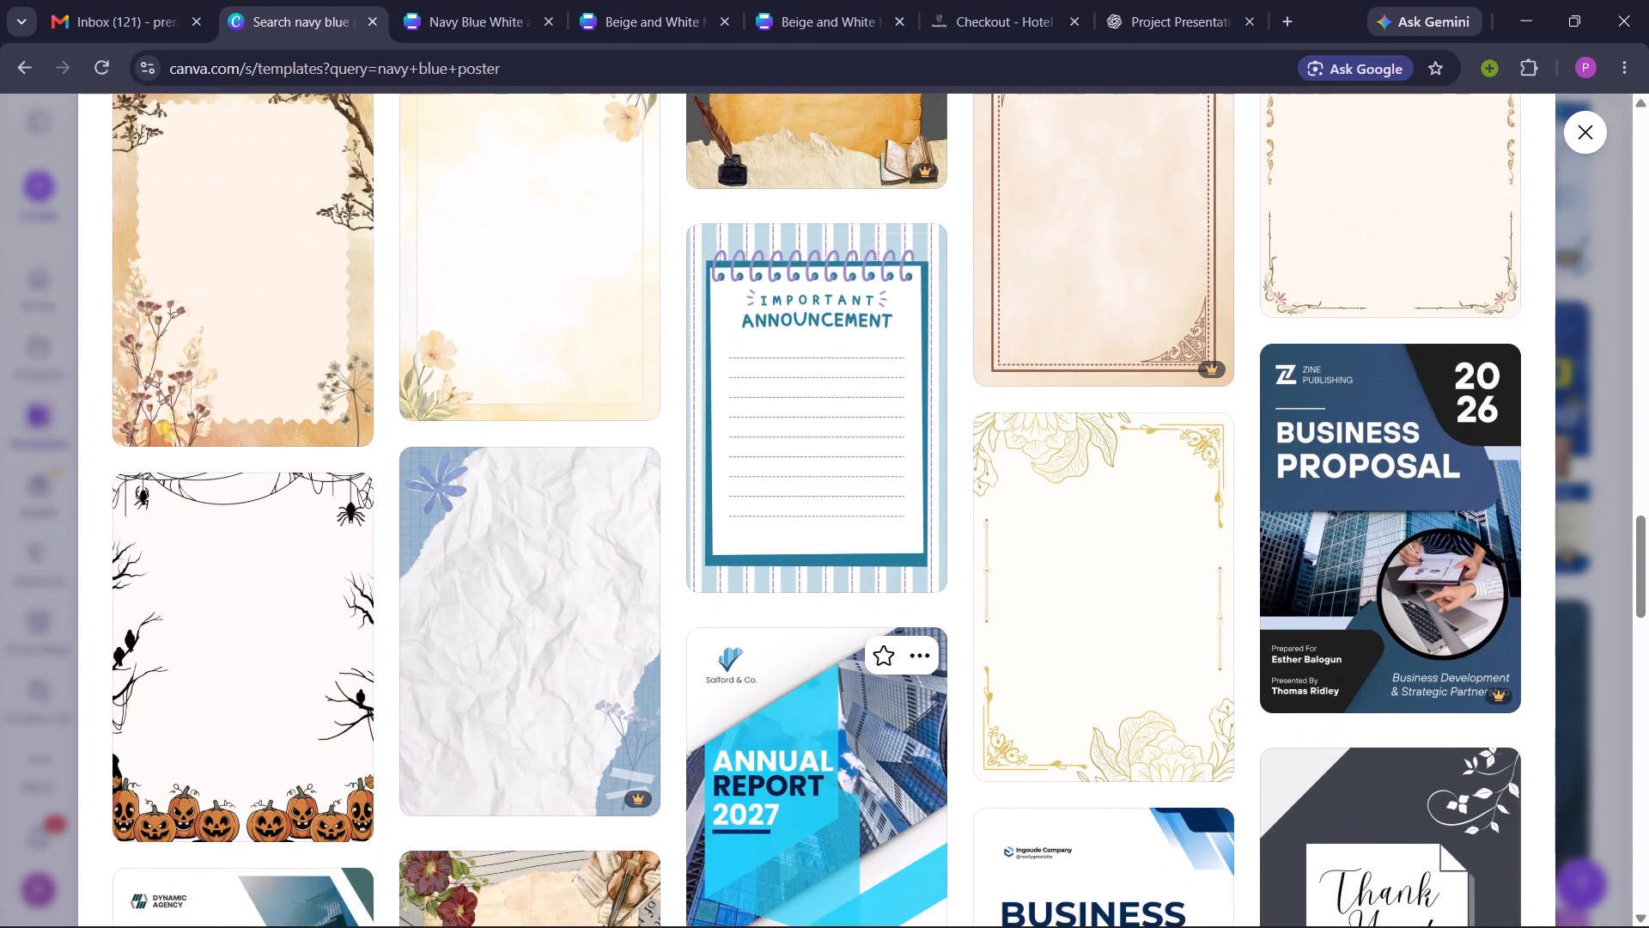
pyautogui.scroll(-5, 761, 714)
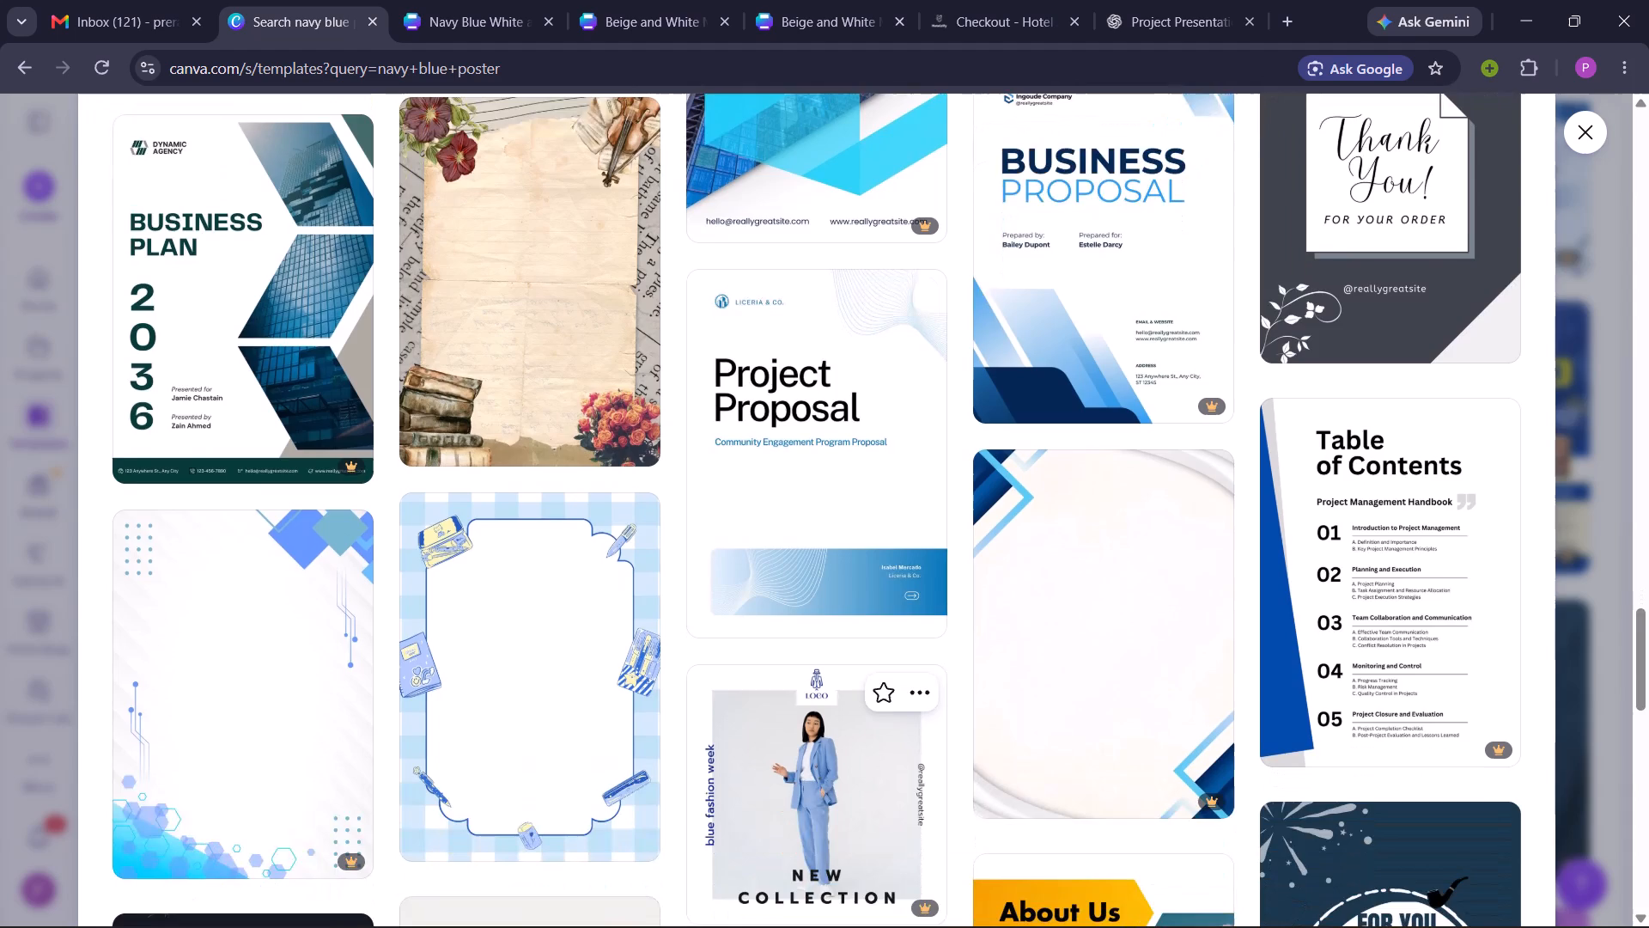
pyautogui.scroll(-8, 761, 714)
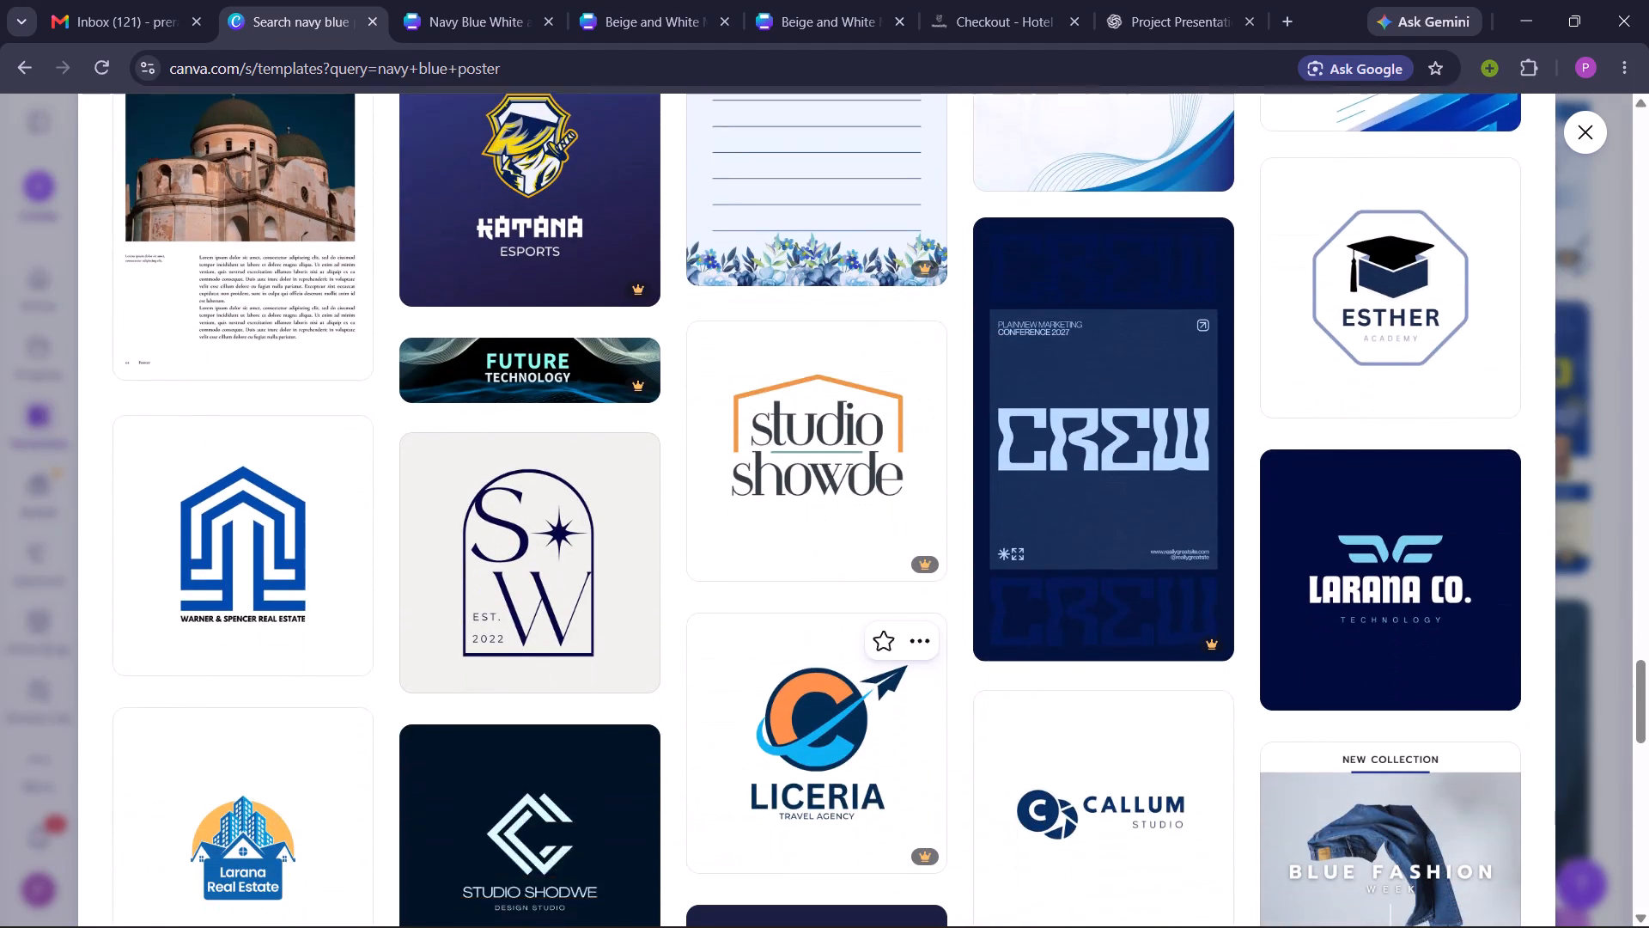
pyautogui.scroll(-1, 761, 714)
# Go to the new navy blue poster design in the editor and dismiss its print options.
pyautogui.click(487, 0)
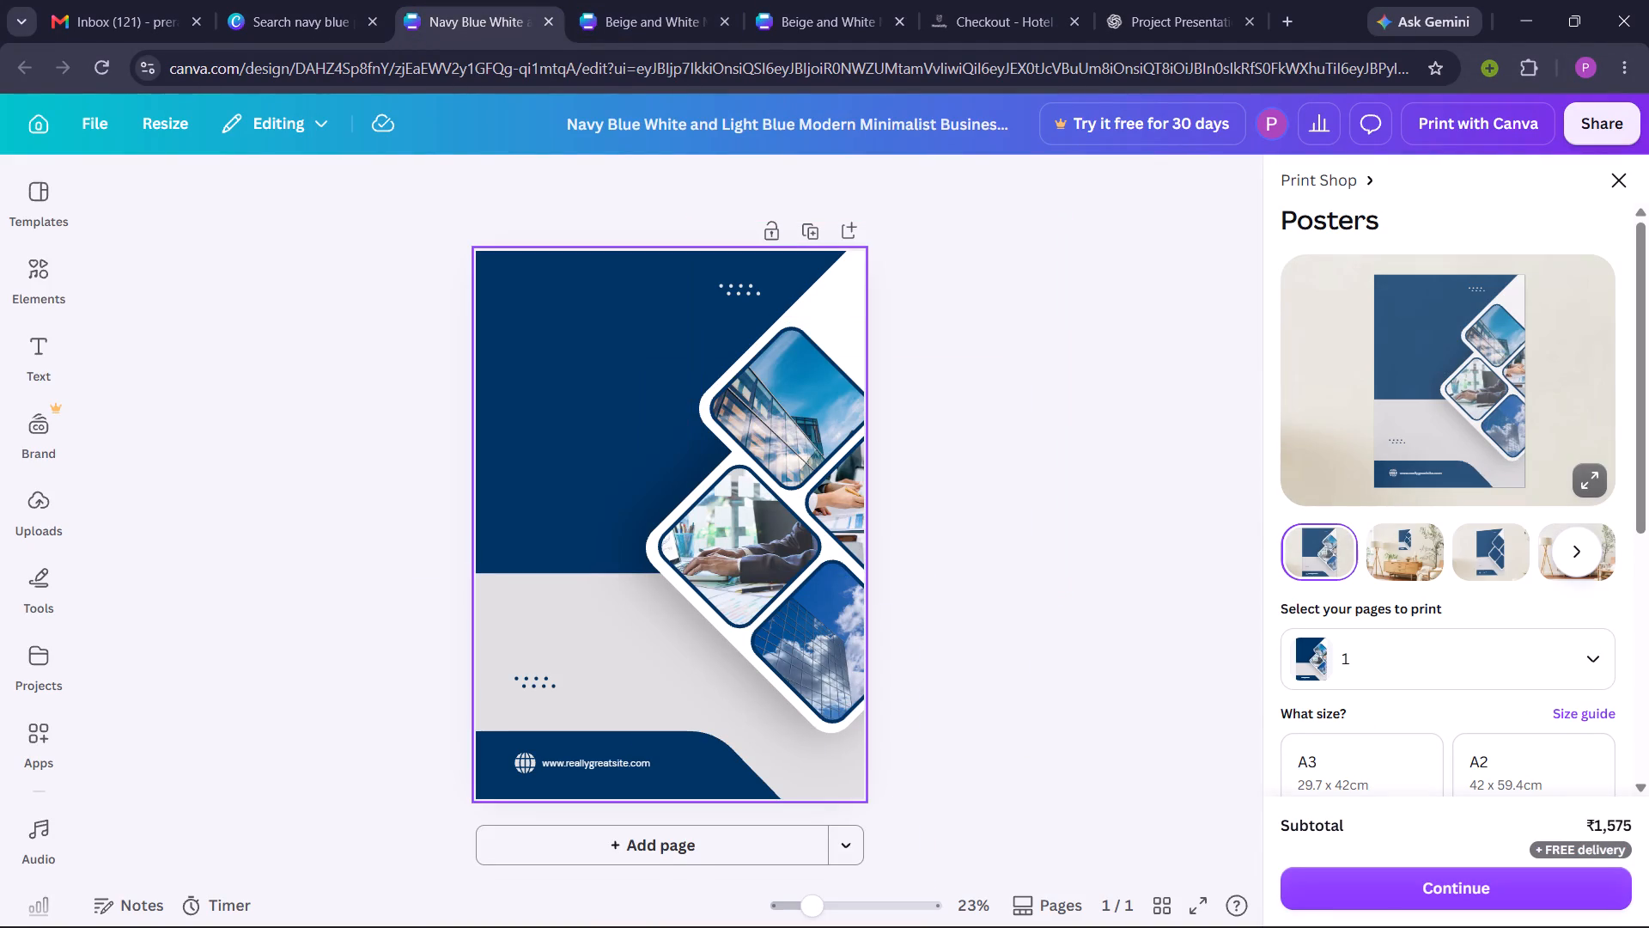
pyautogui.click(1632, 180)
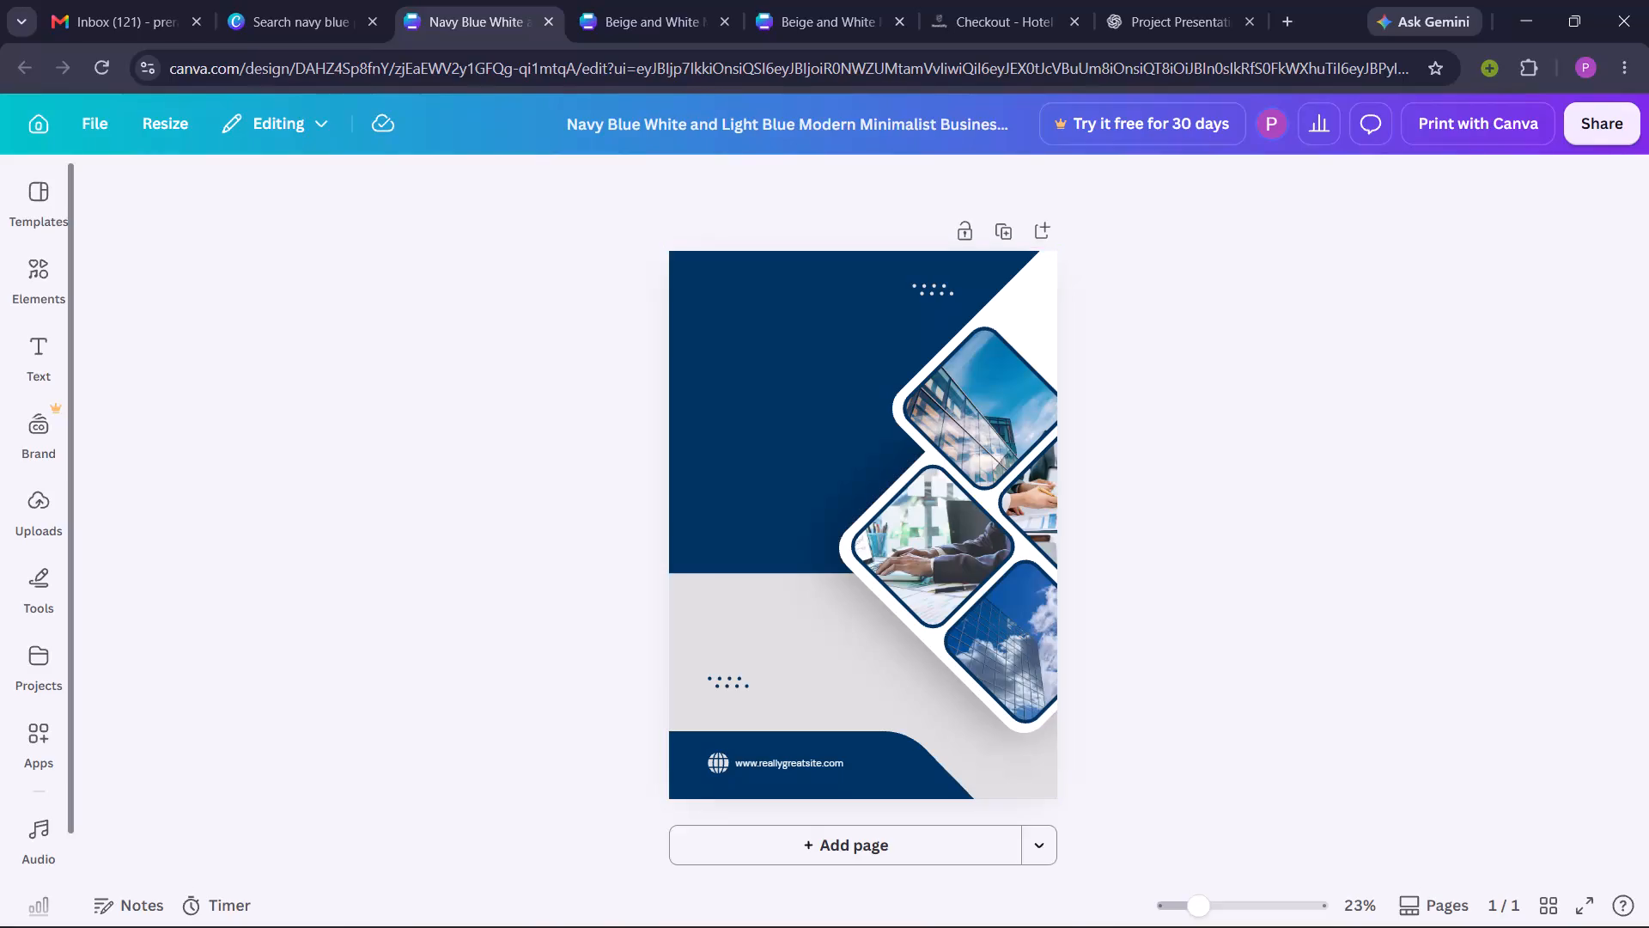
# Open the library of uploaded images alongside the poster.
pyautogui.click(60, 500)
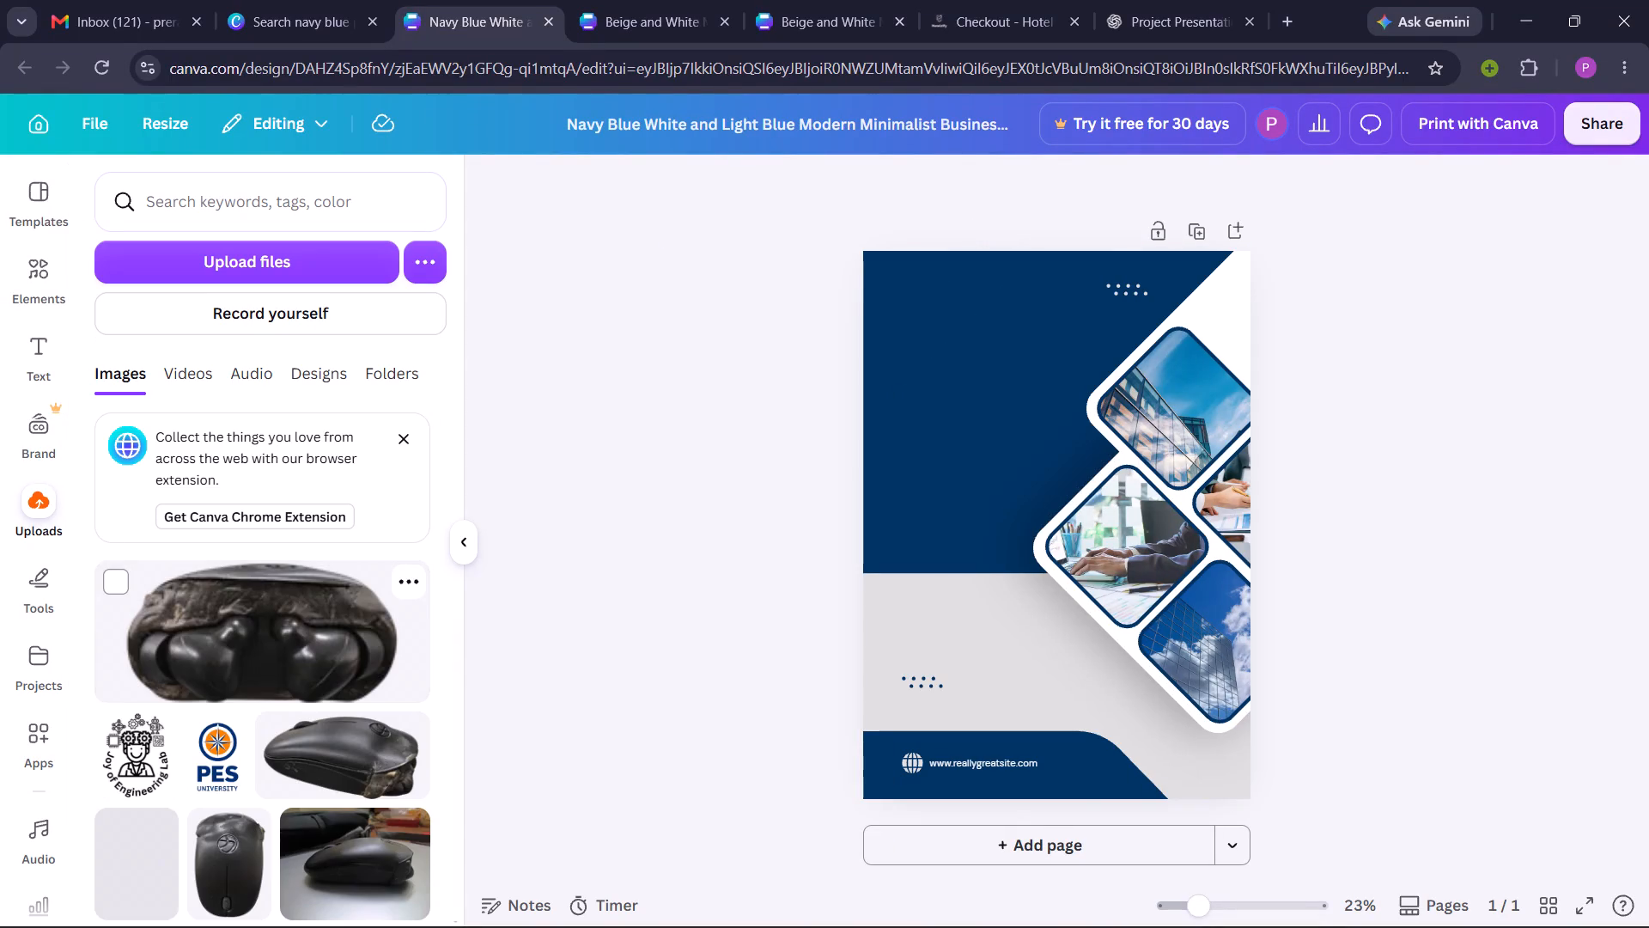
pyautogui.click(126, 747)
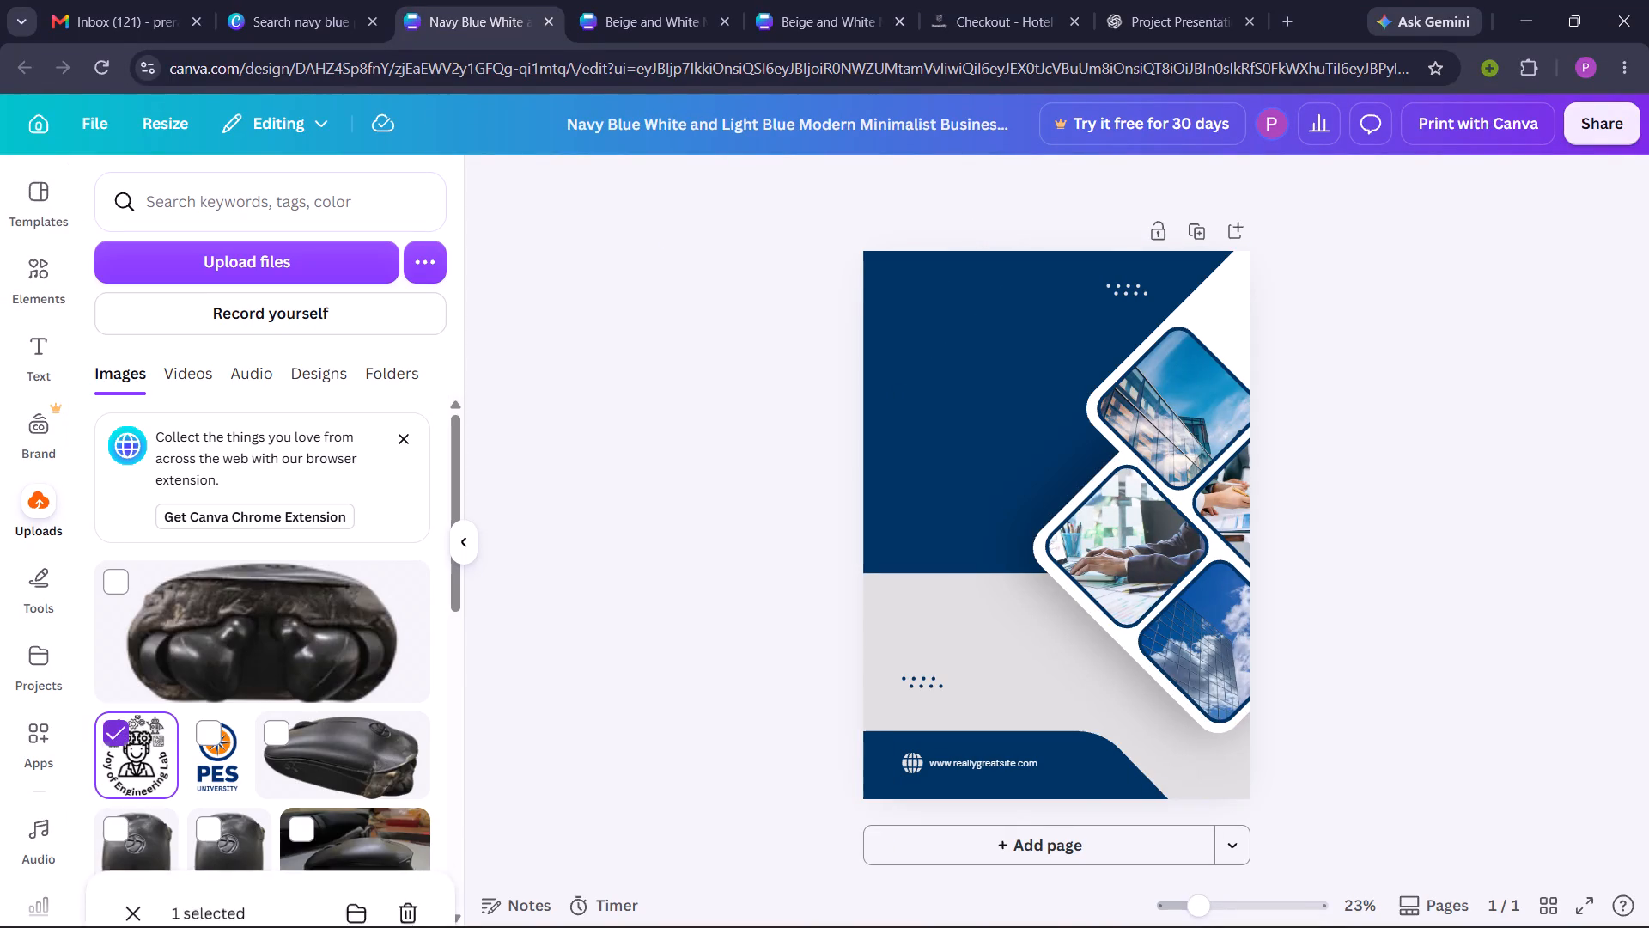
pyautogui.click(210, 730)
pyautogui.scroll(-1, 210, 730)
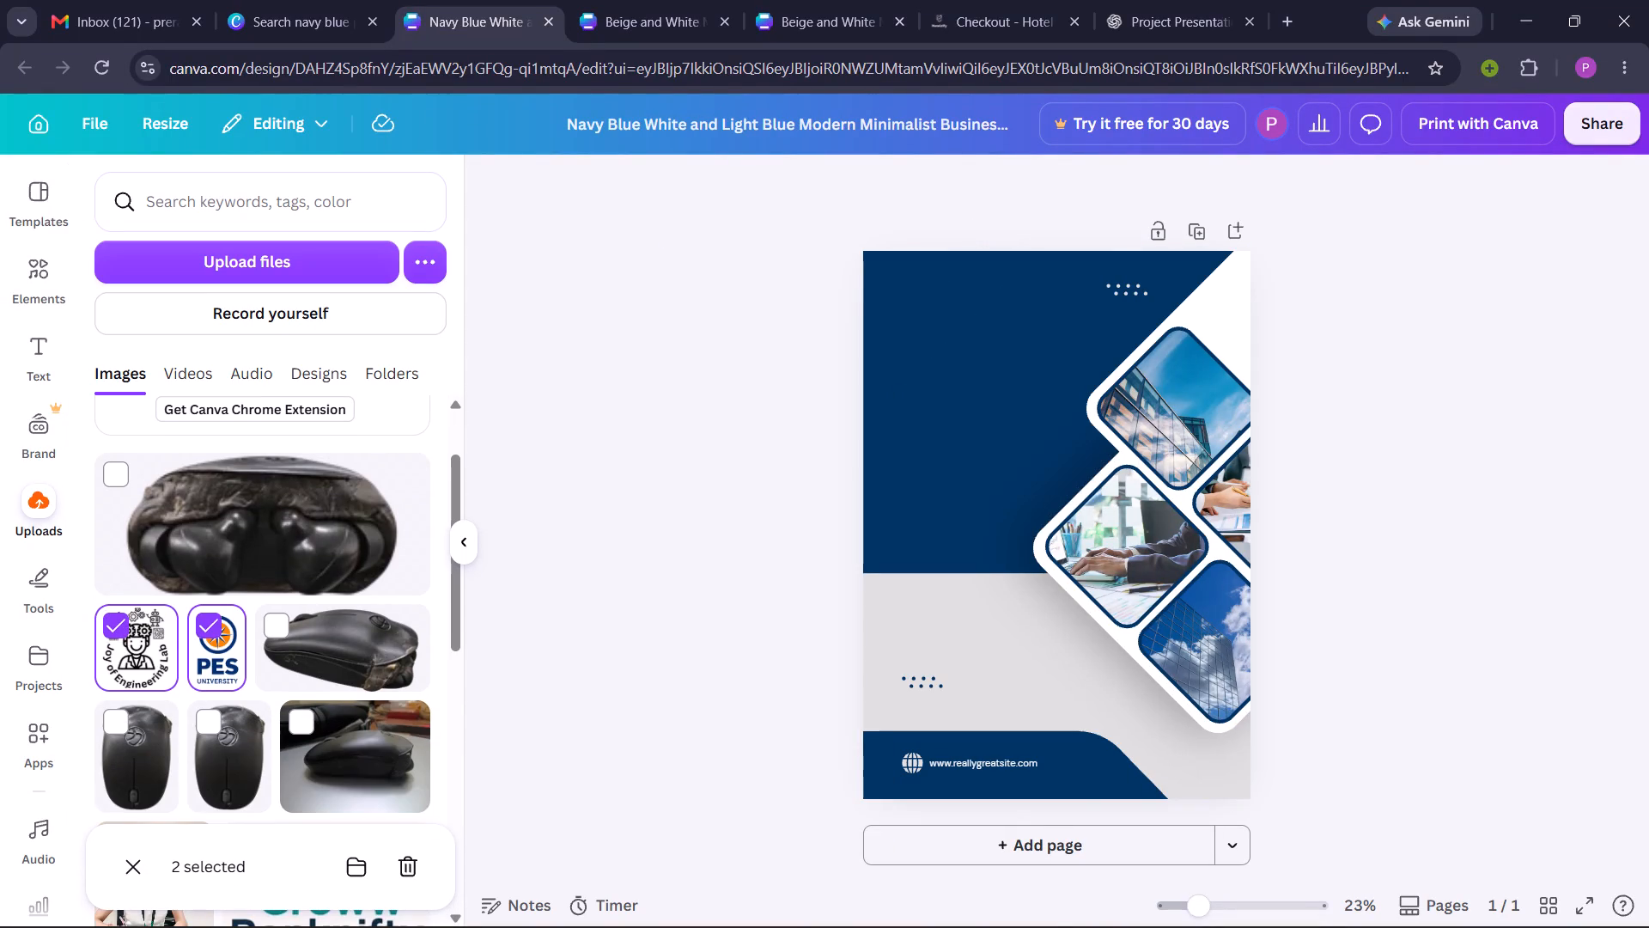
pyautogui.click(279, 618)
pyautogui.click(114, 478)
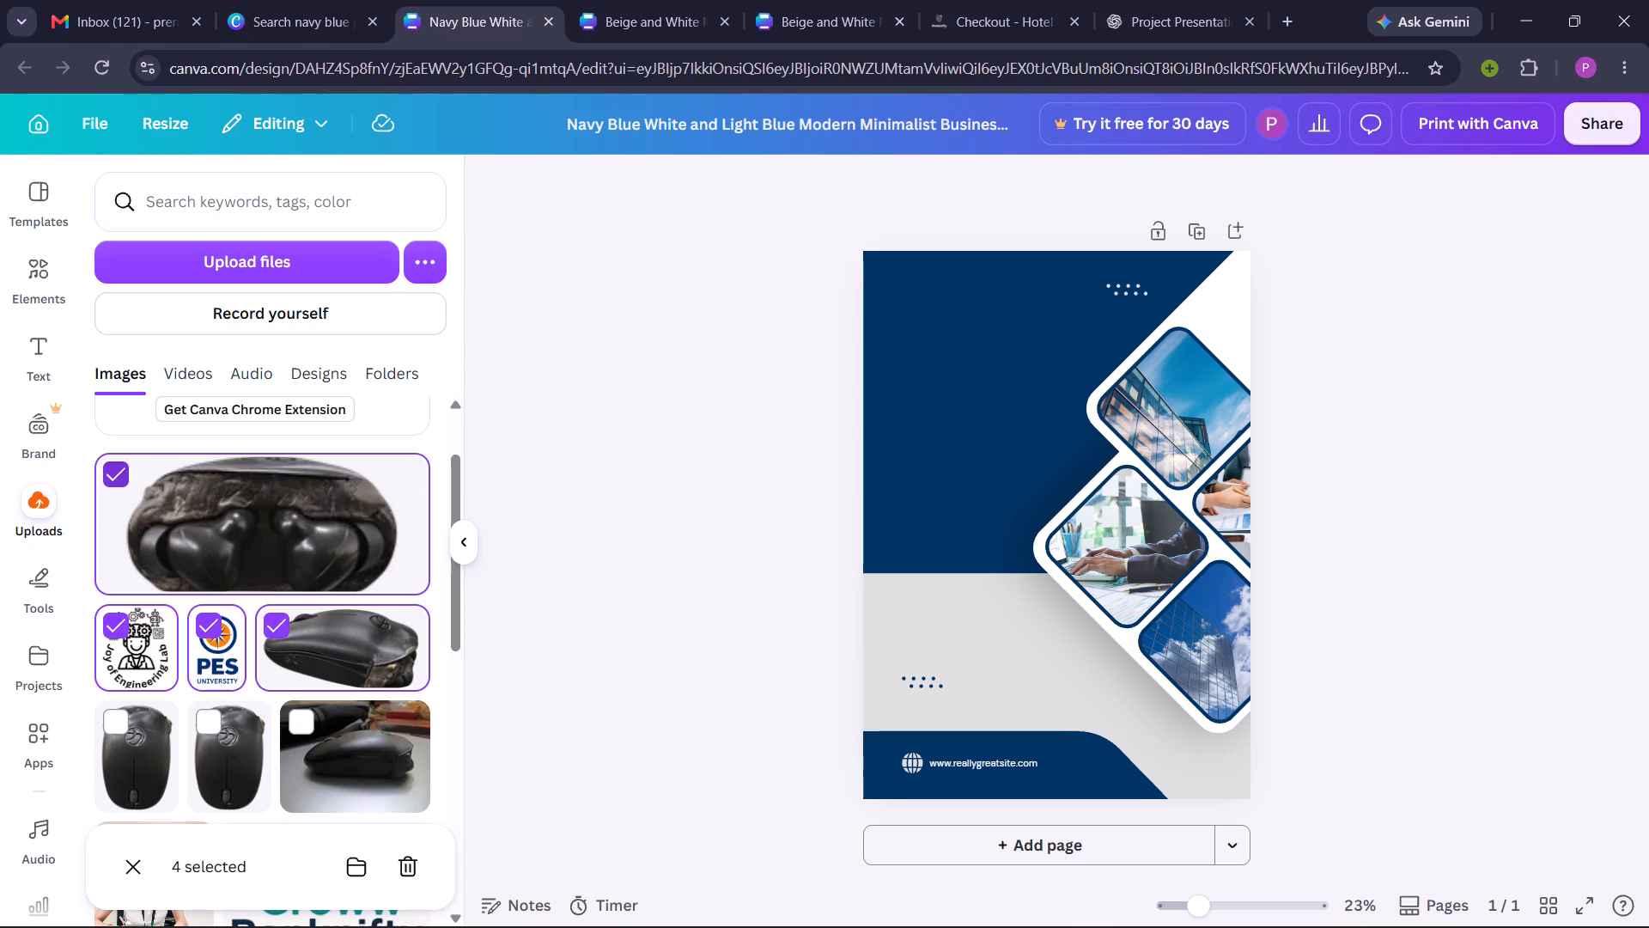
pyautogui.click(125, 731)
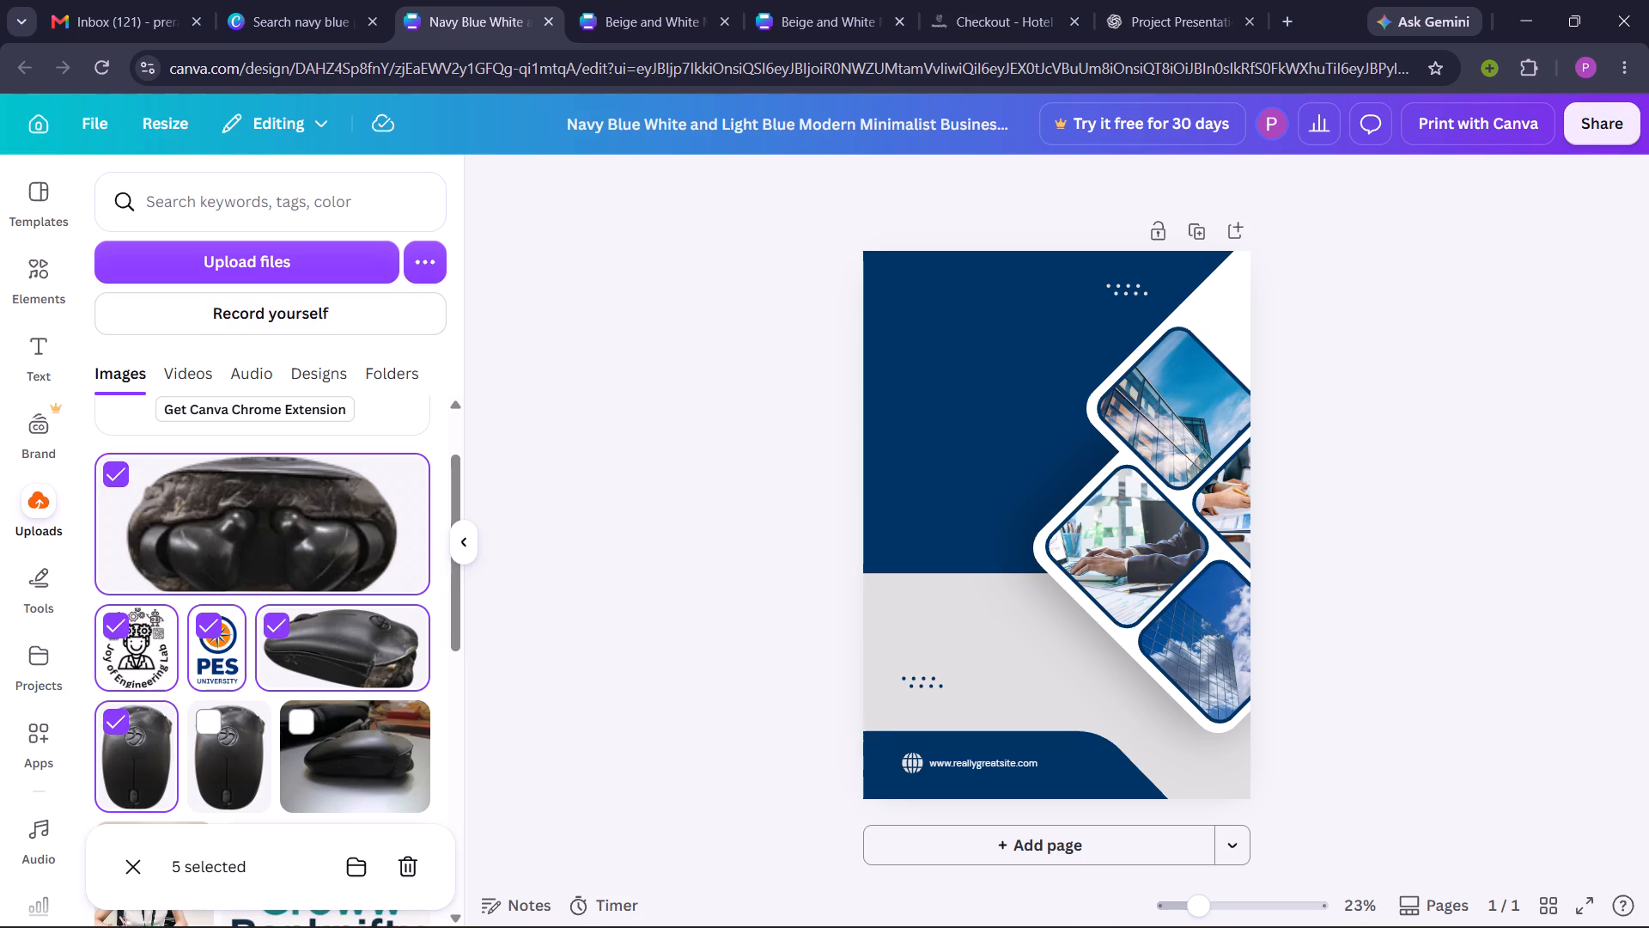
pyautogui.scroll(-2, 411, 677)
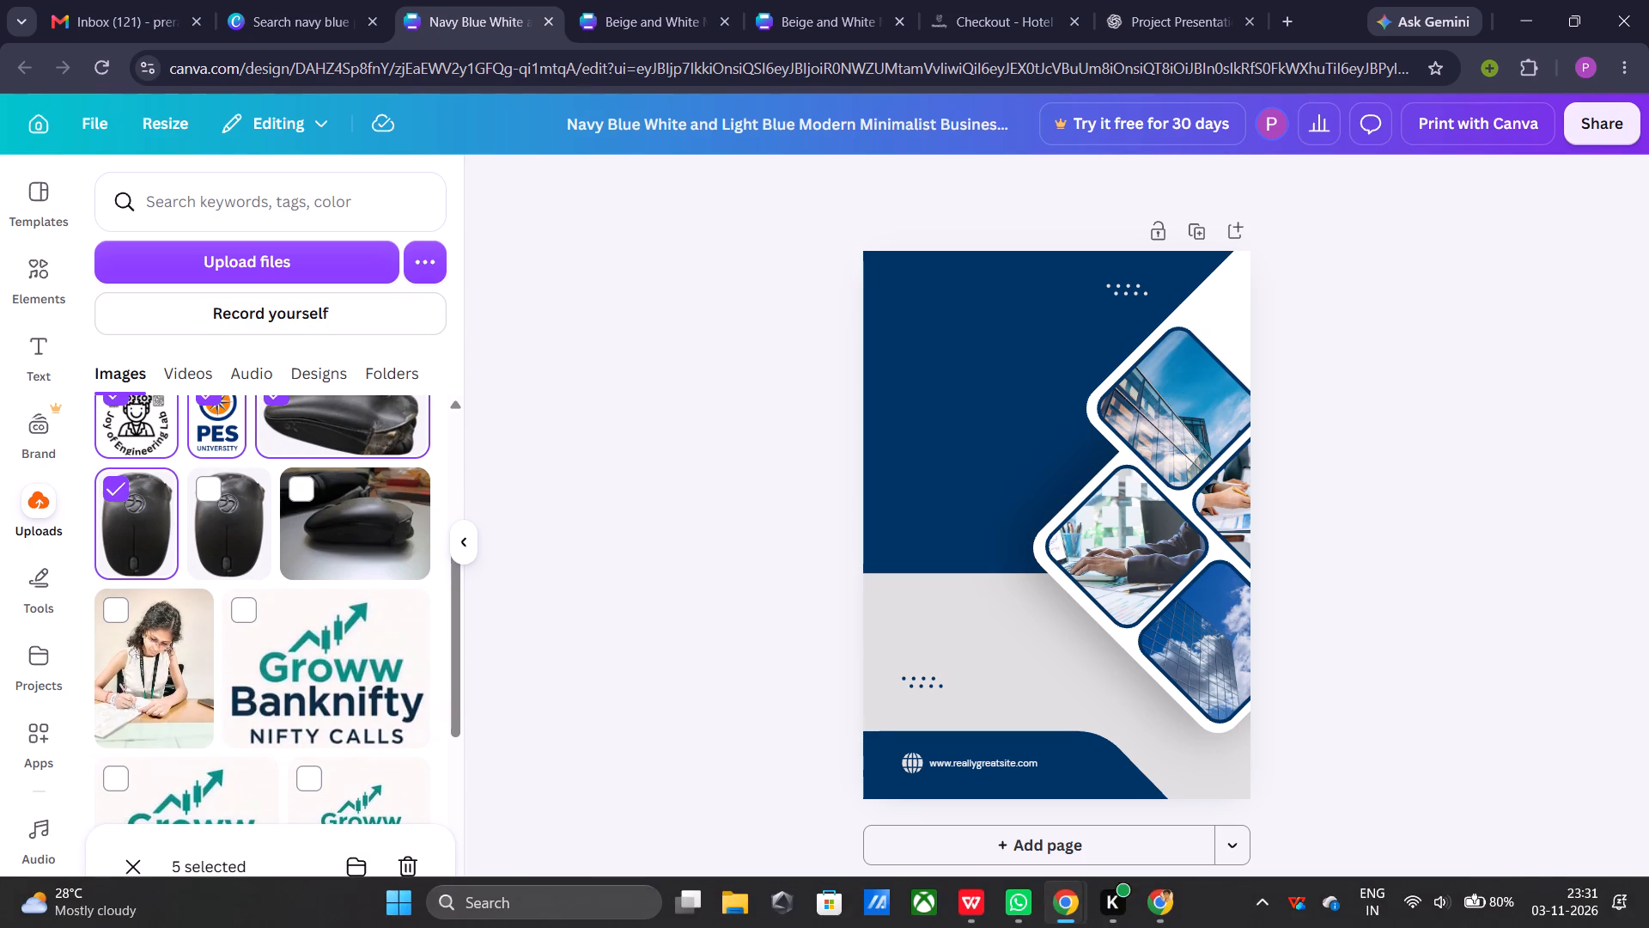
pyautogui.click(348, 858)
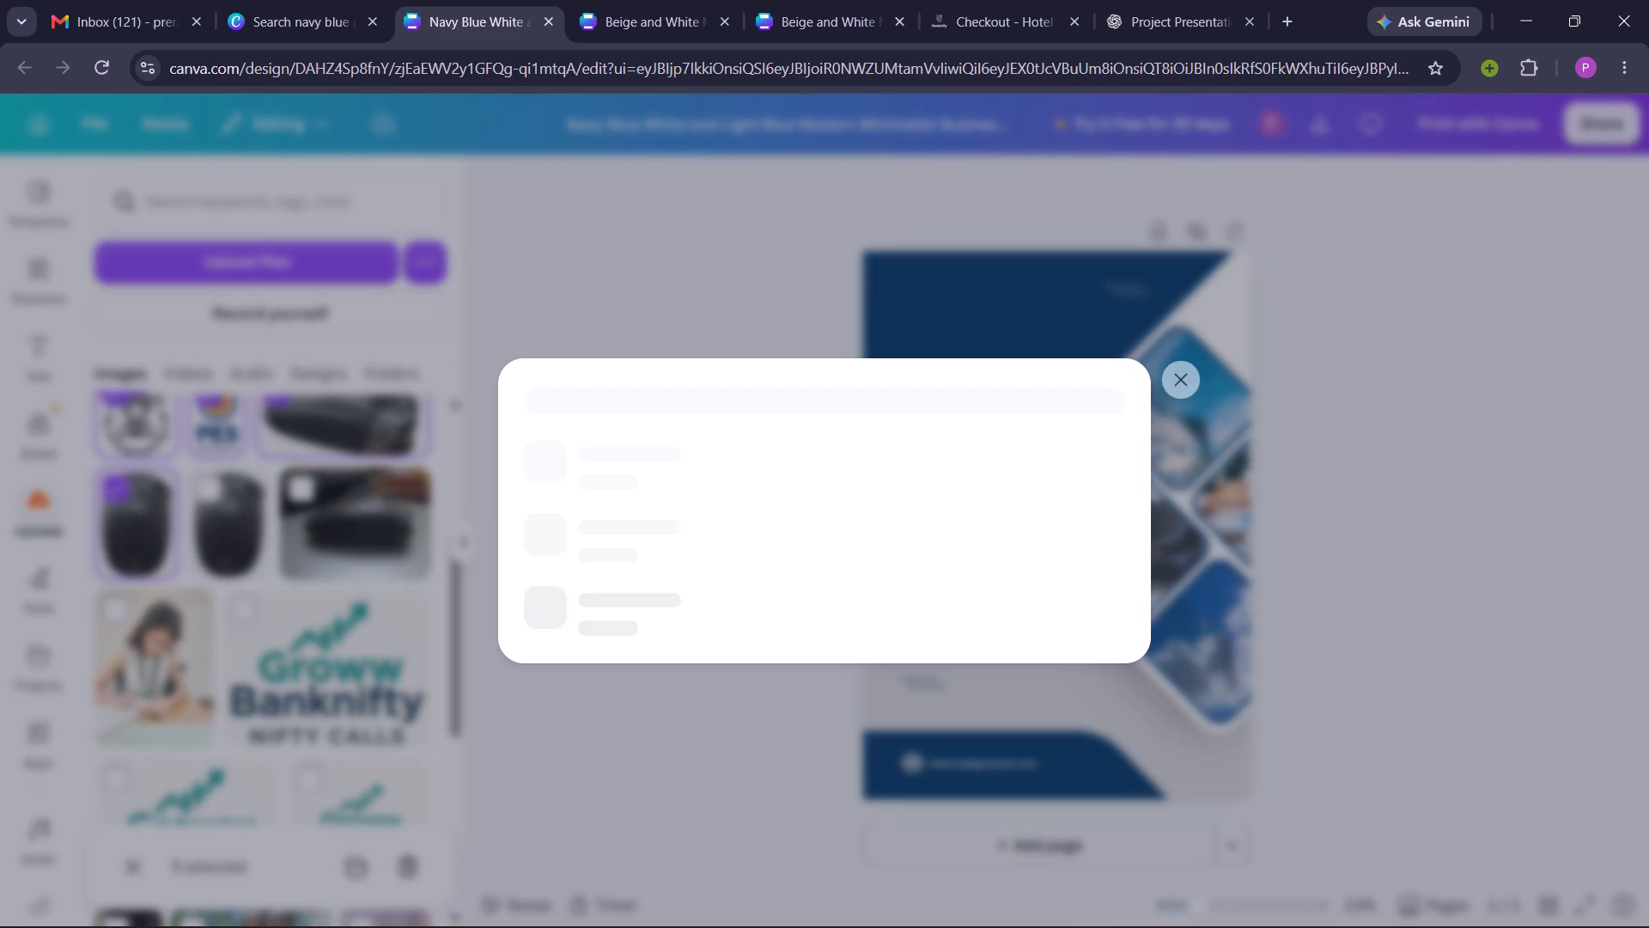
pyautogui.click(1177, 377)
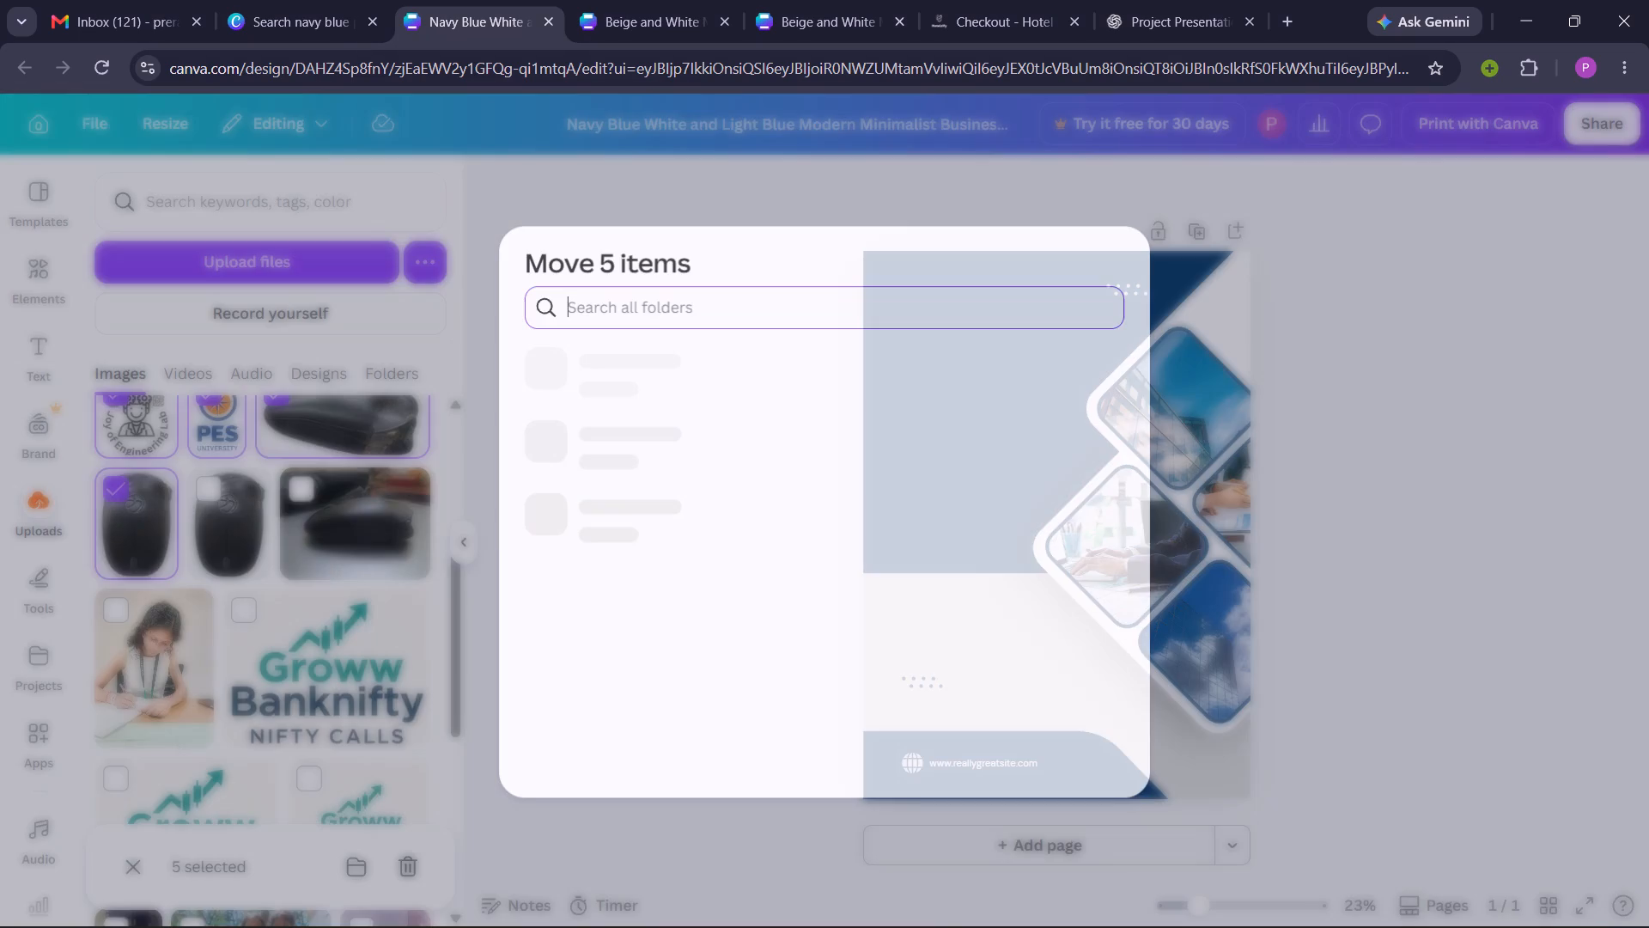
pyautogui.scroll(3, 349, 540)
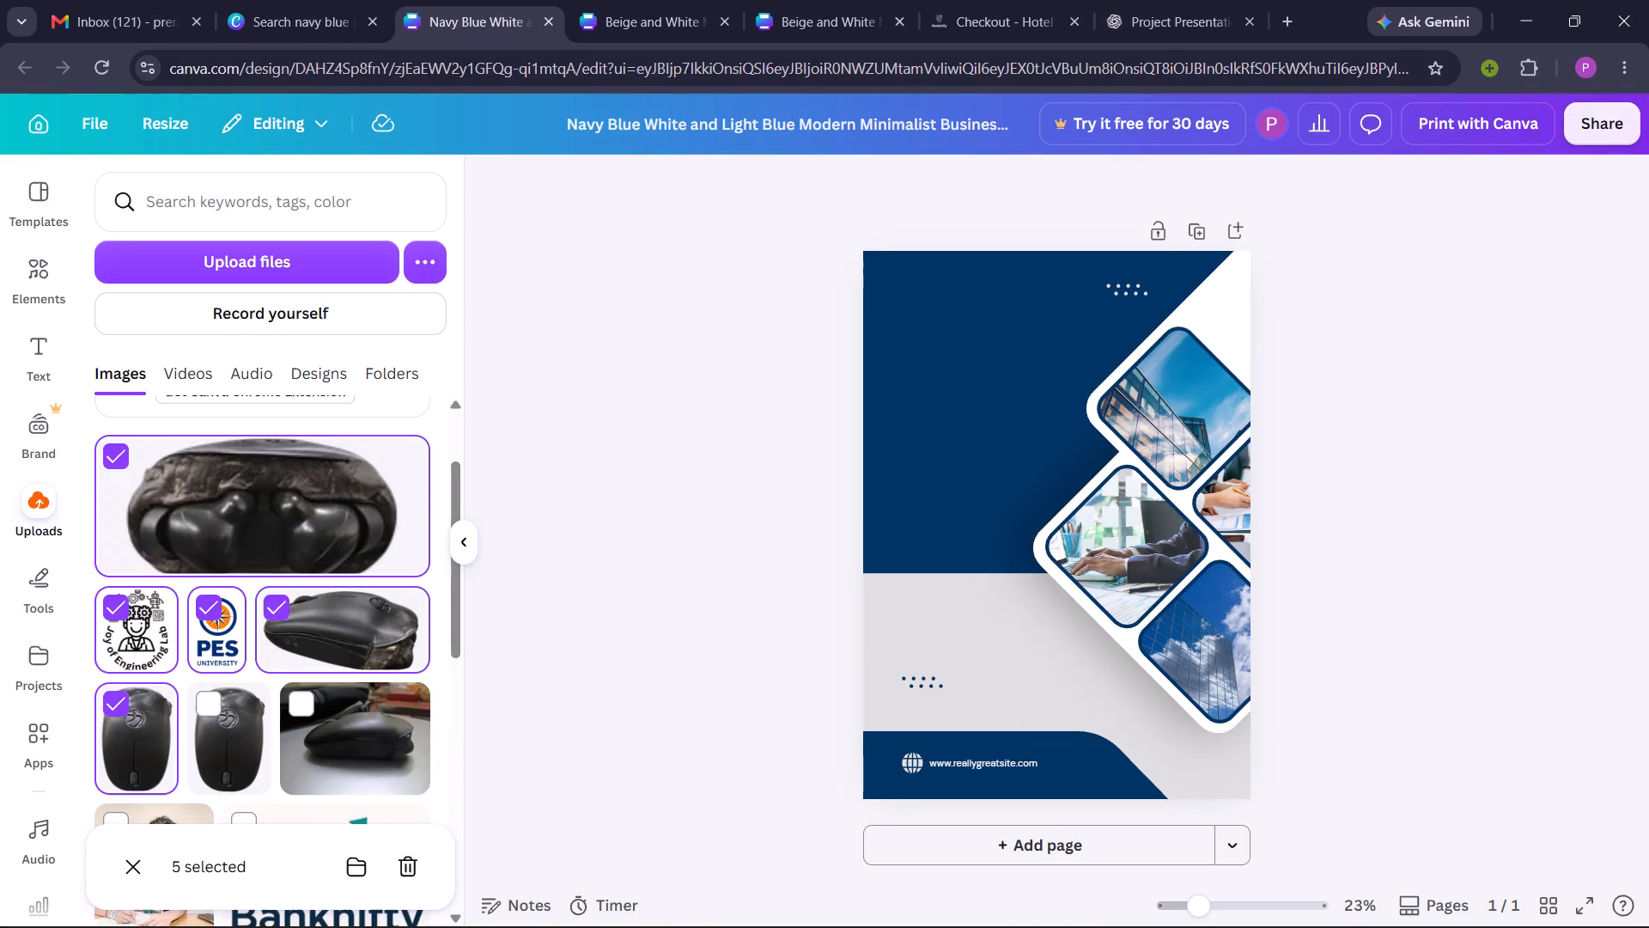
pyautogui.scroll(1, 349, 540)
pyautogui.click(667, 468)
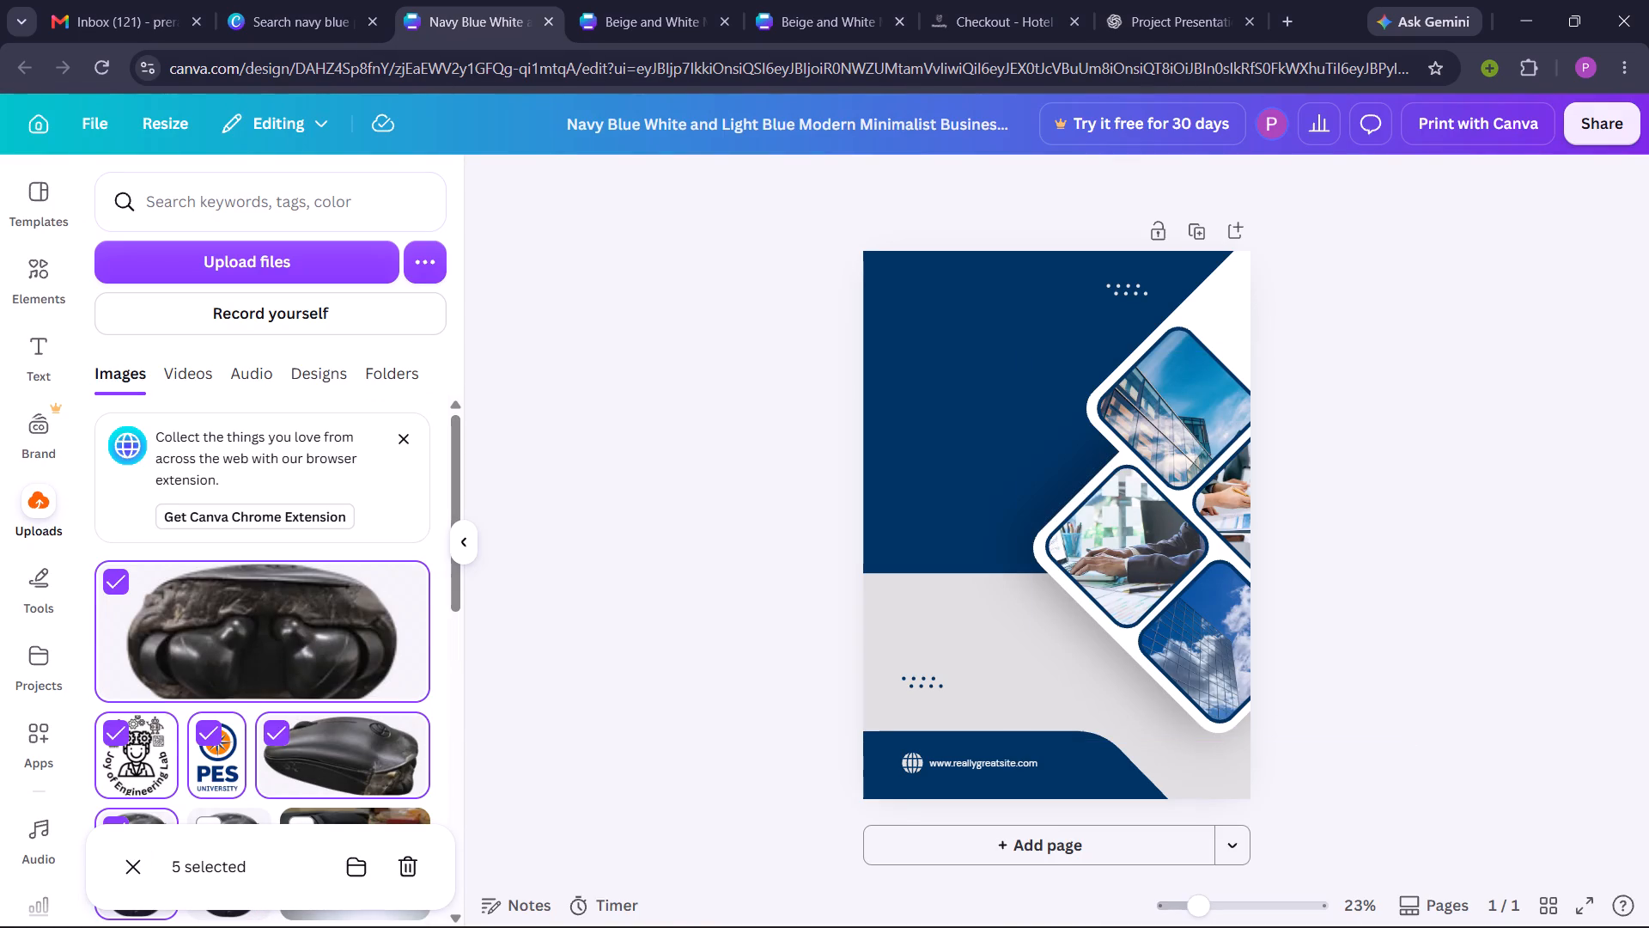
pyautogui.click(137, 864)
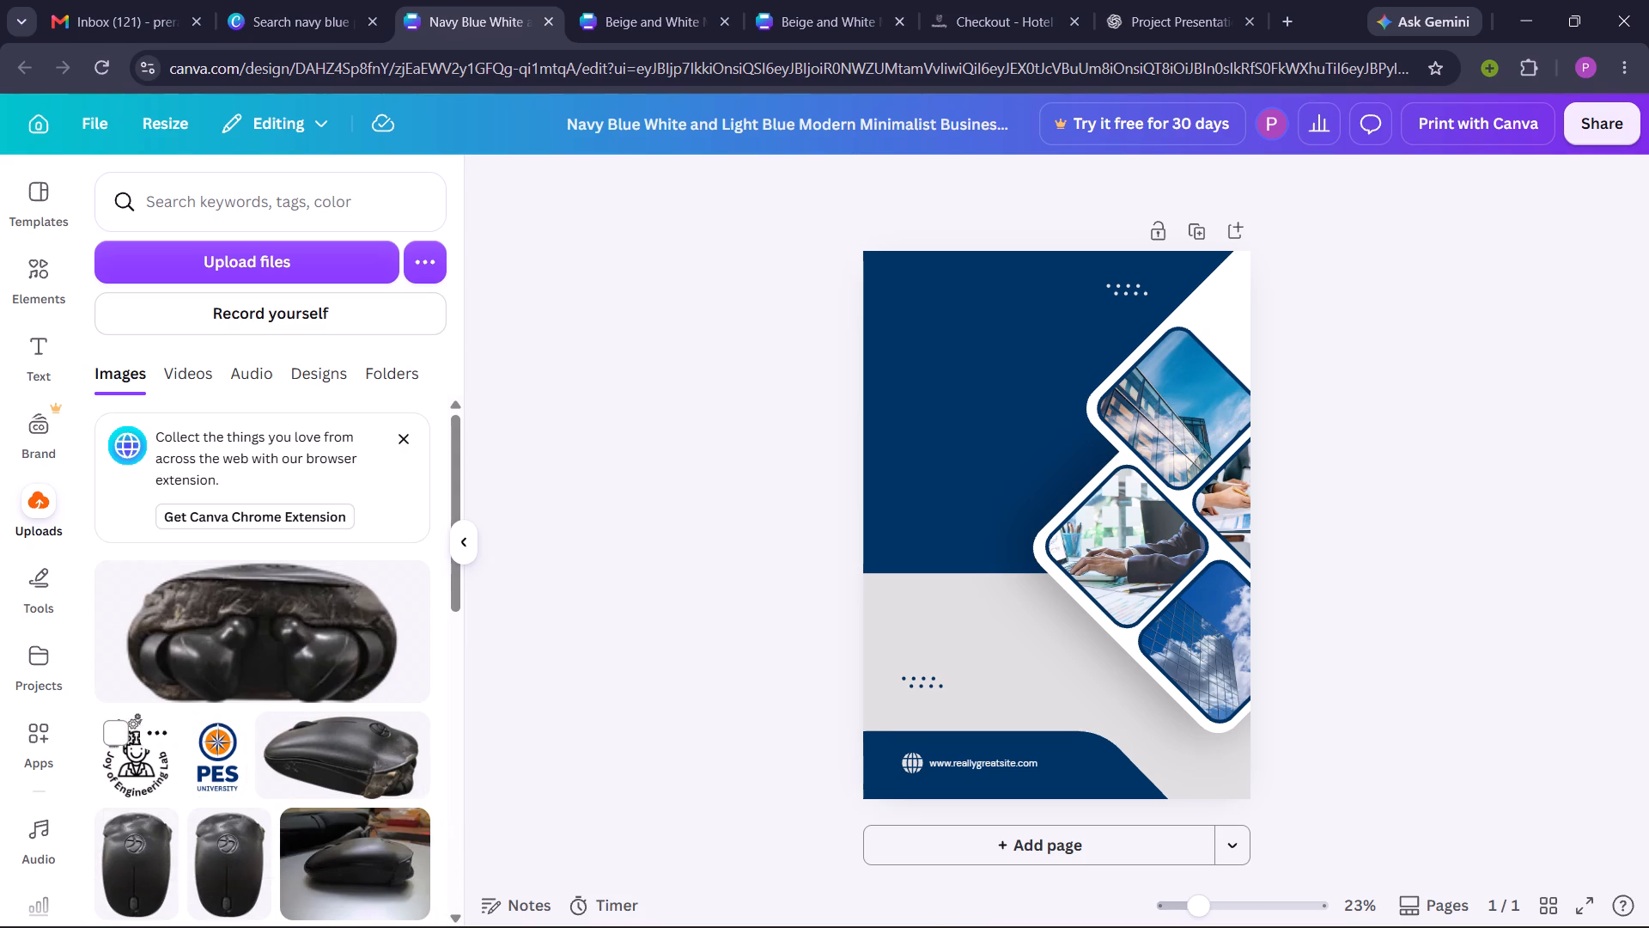
# Add the uploaded Joy of Engineering Lab and PES University logos to the poster.
pyautogui.click(128, 762)
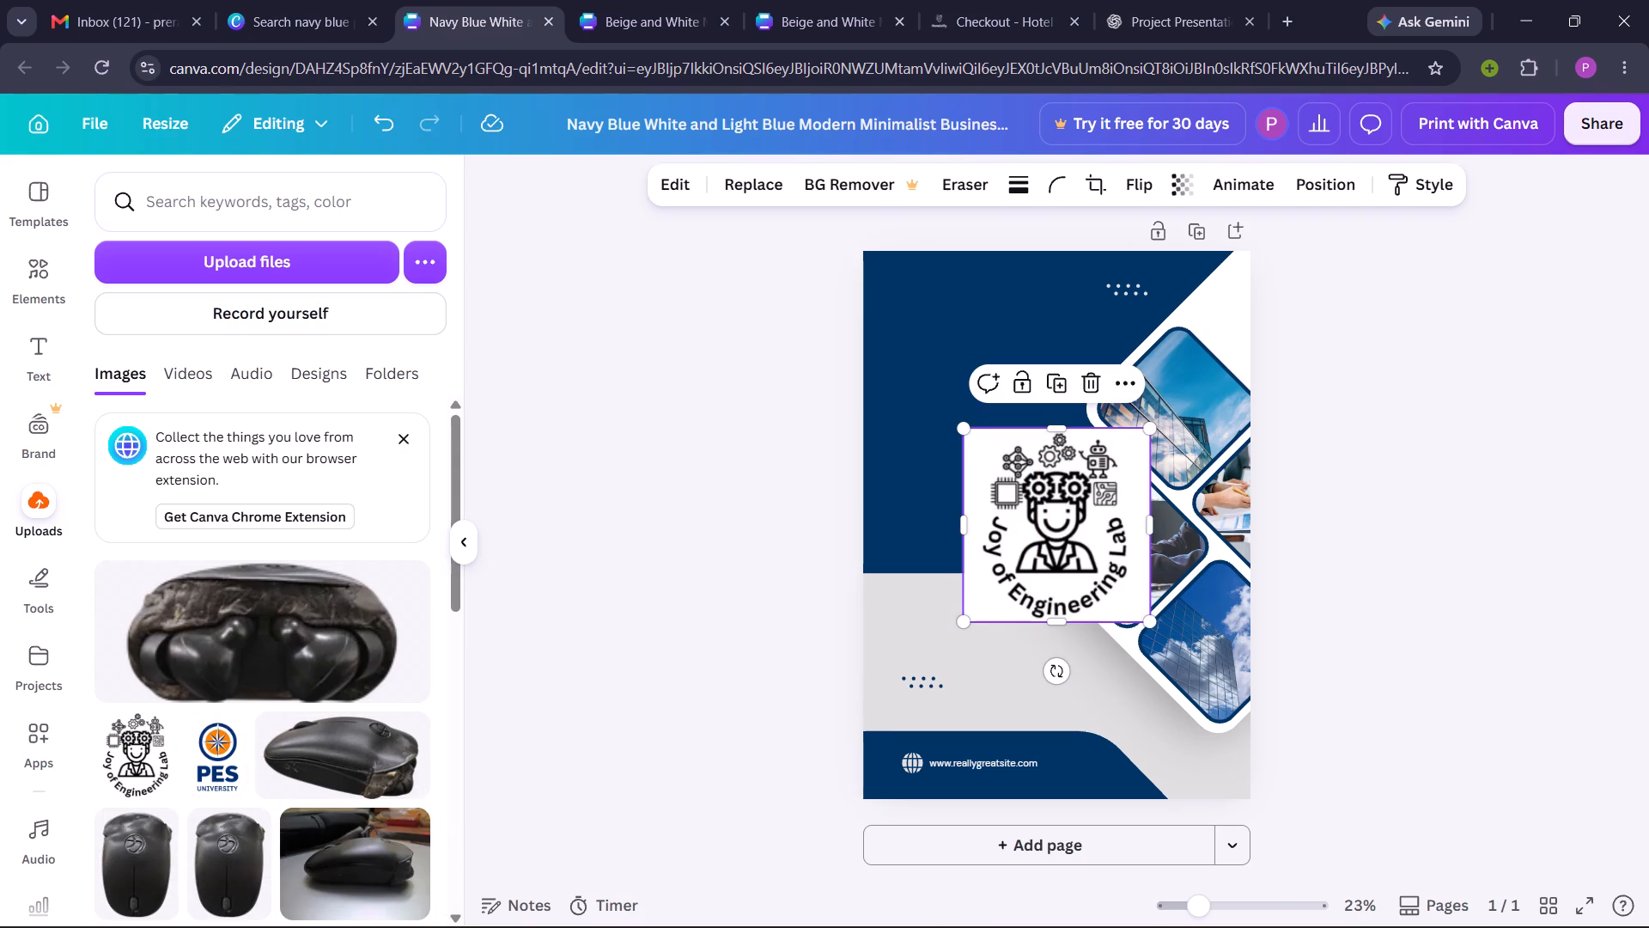
pyautogui.click(222, 776)
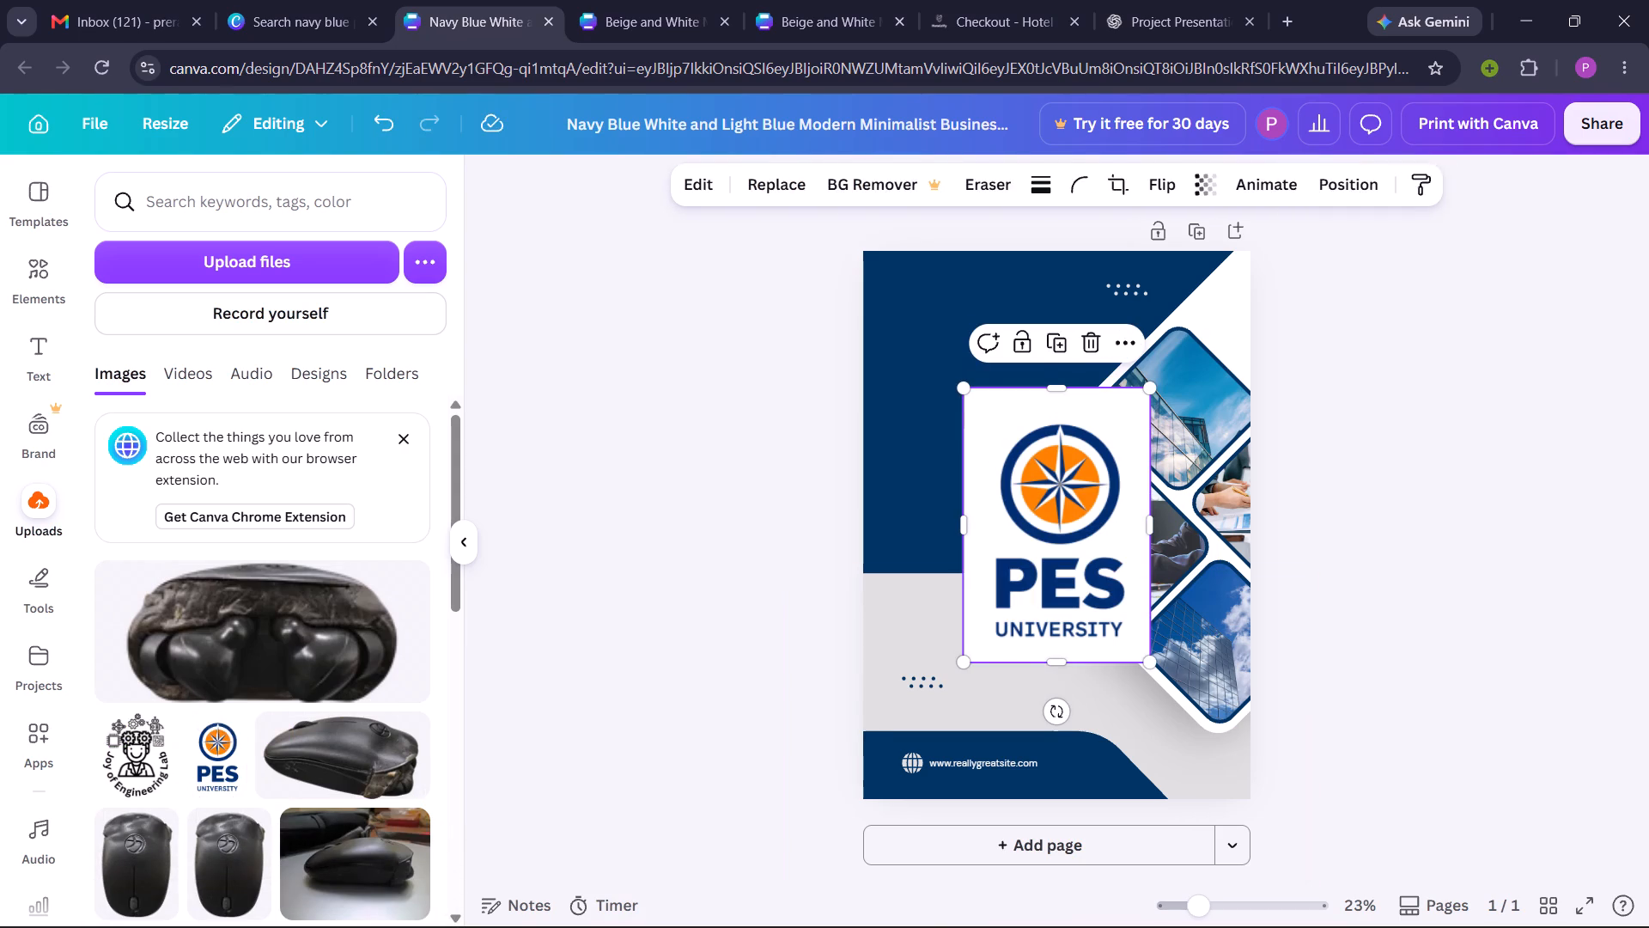
# Shrink the PES University logo to a small badge and place it in the poster's top-left corner.
pyautogui.moveTo(1060, 590); pyautogui.dragTo(967, 453)
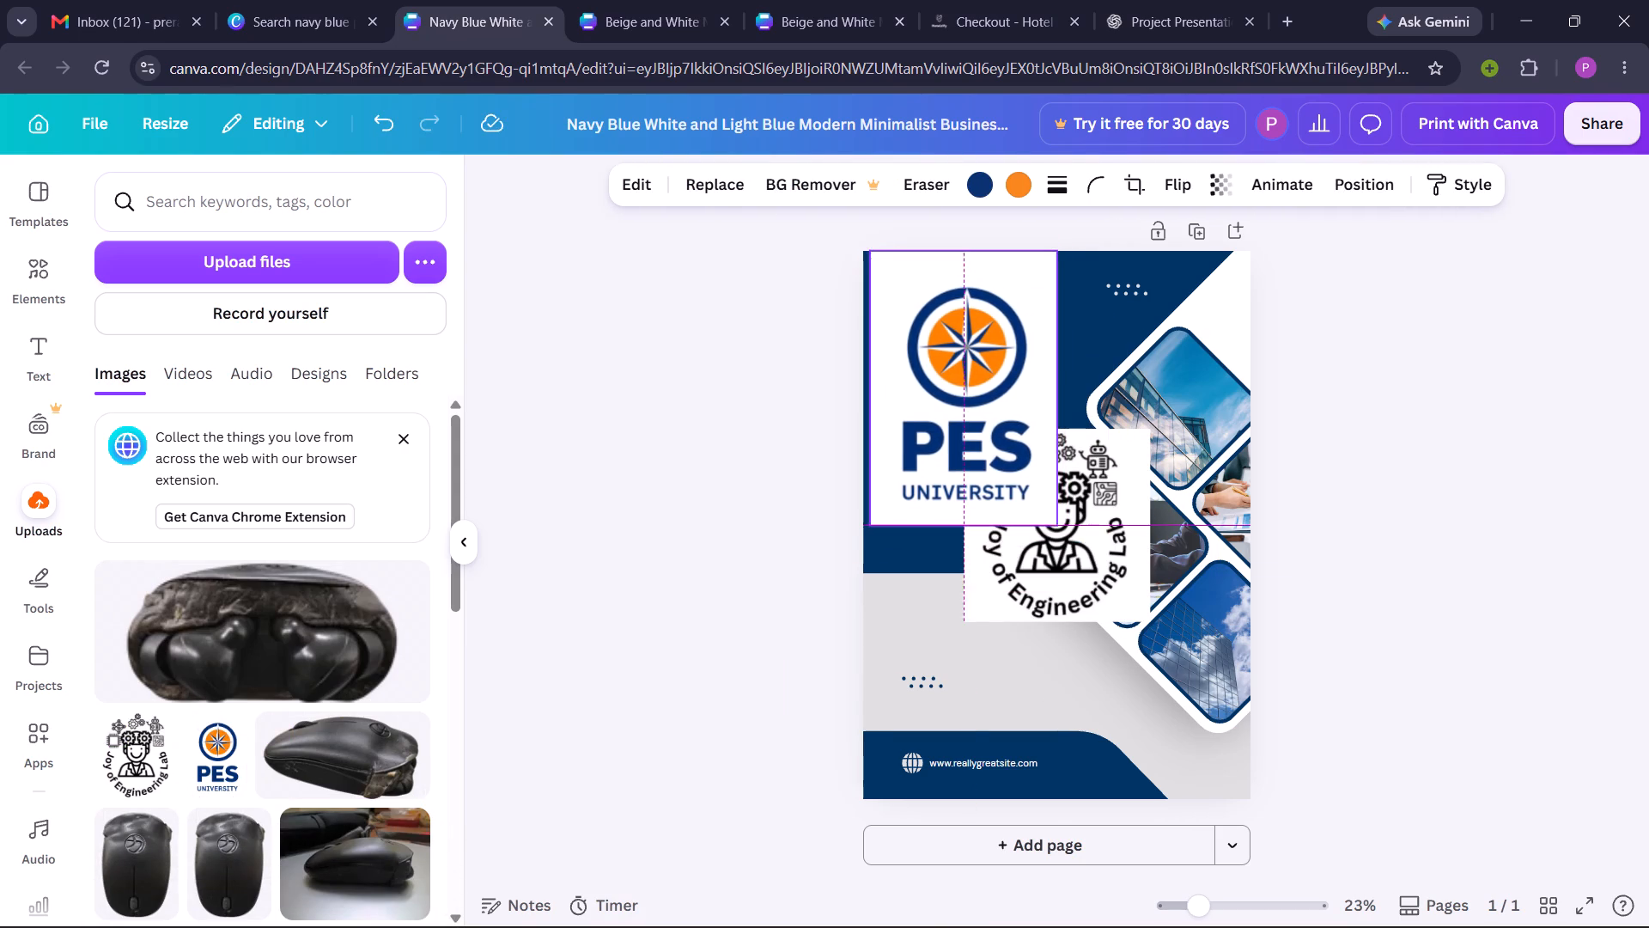
pyautogui.moveTo(967, 453); pyautogui.dragTo(963, 453)
pyautogui.moveTo(862, 524); pyautogui.dragTo(892, 467)
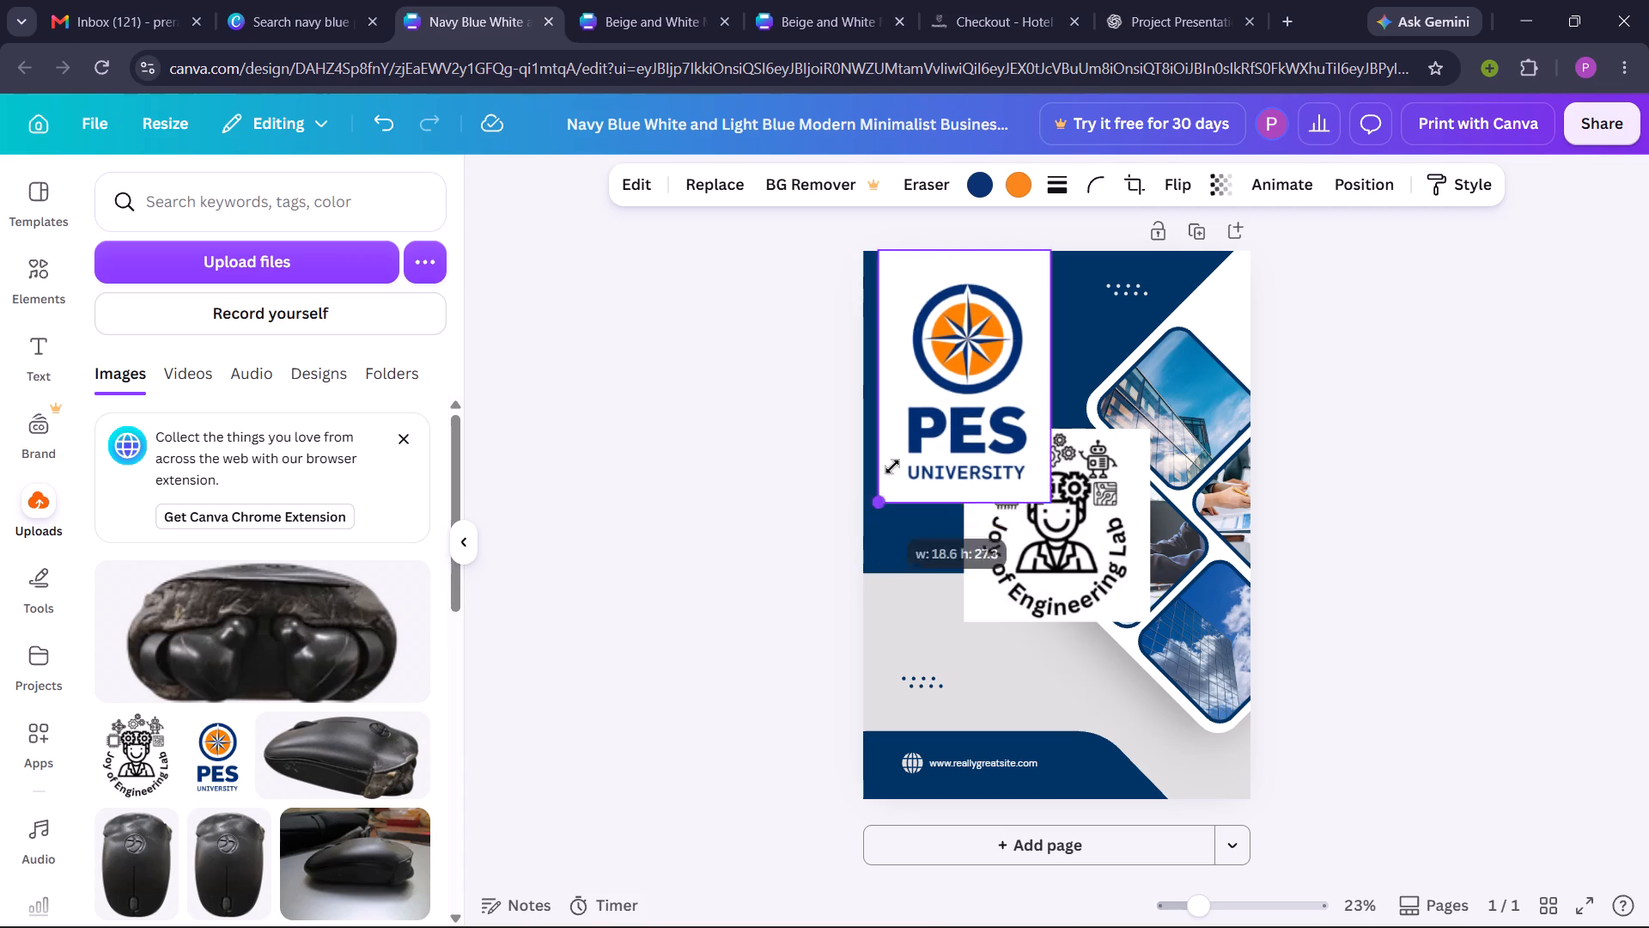
pyautogui.moveTo(892, 467); pyautogui.dragTo(976, 317)
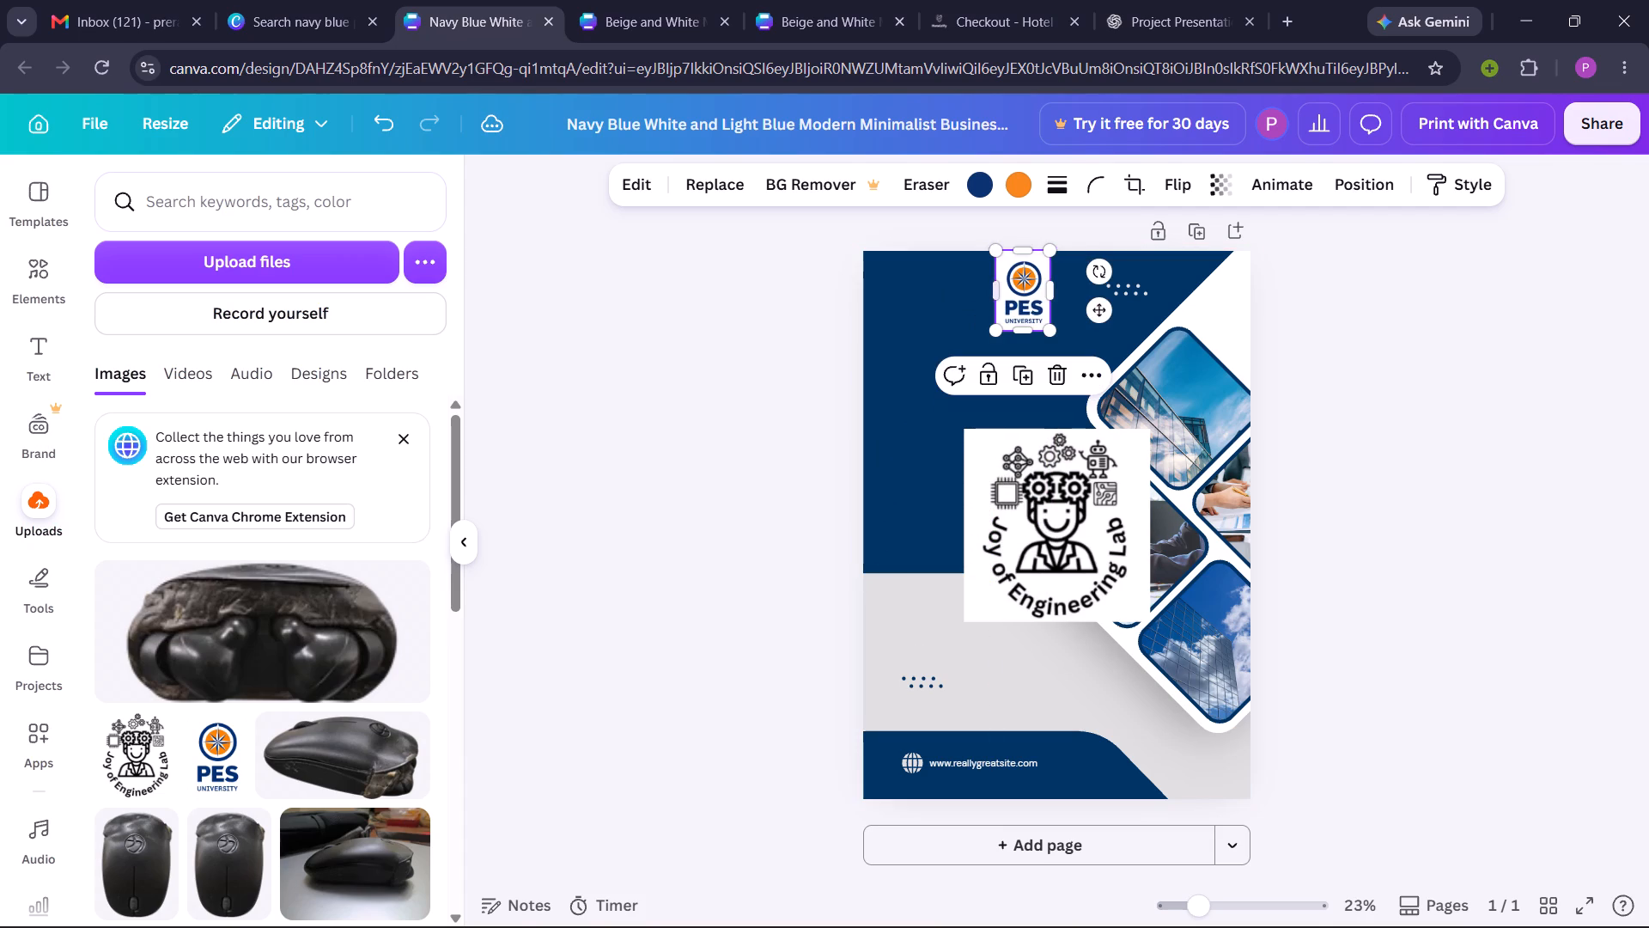
pyautogui.moveTo(1029, 285); pyautogui.dragTo(1229, 290)
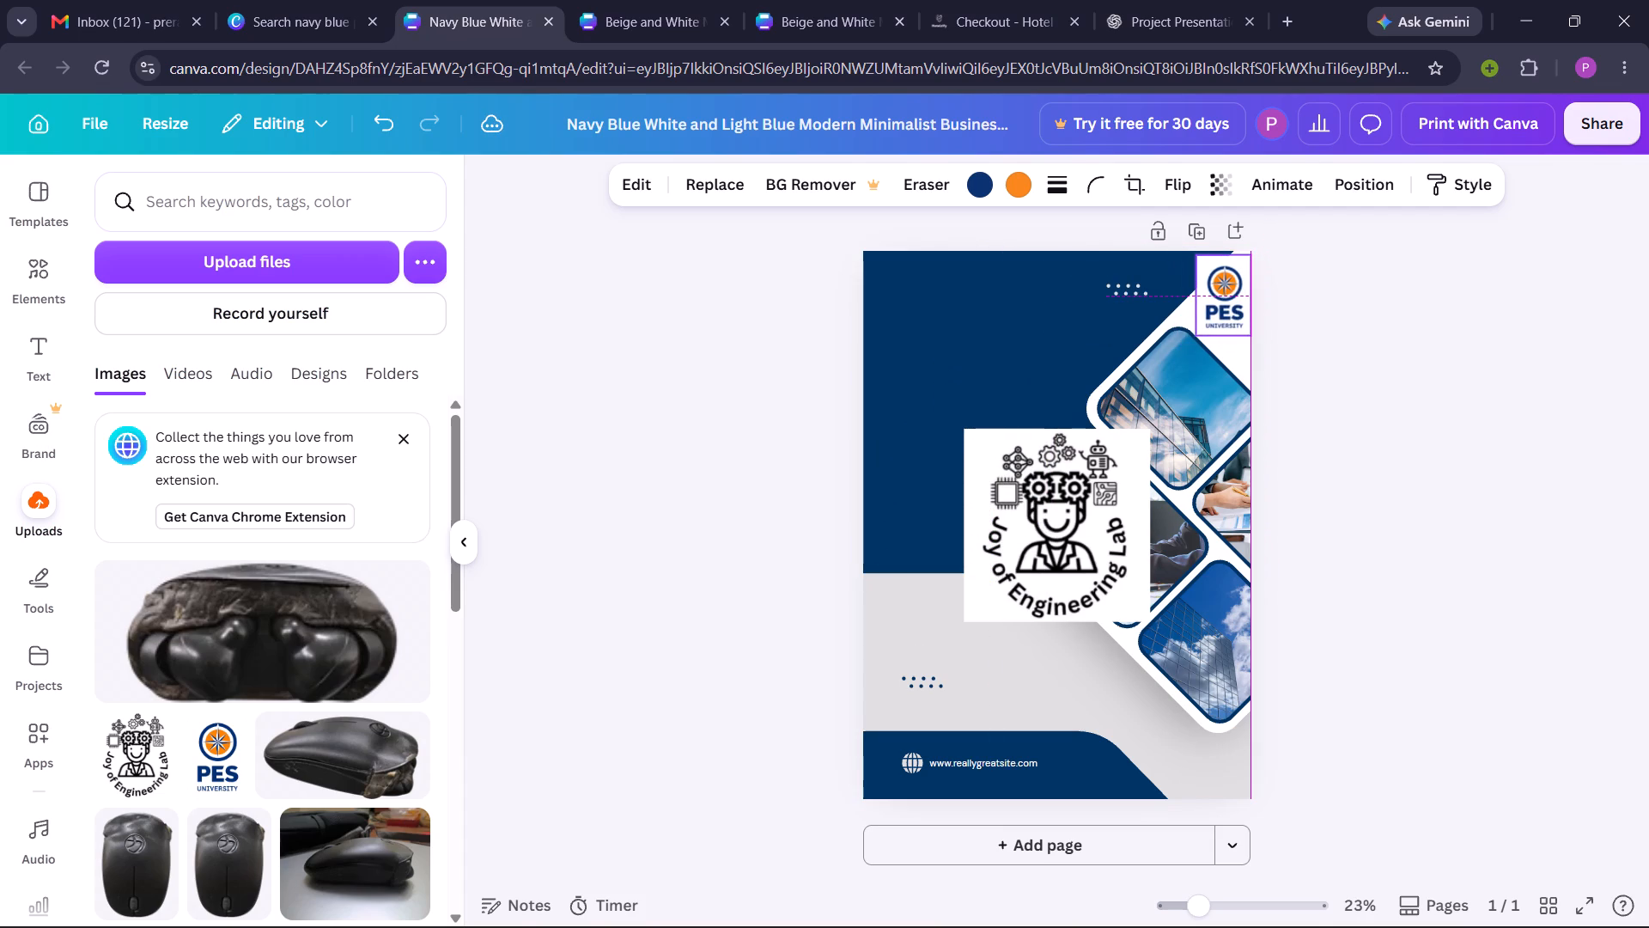
pyautogui.moveTo(1229, 290); pyautogui.dragTo(903, 290)
pyautogui.click(743, 469)
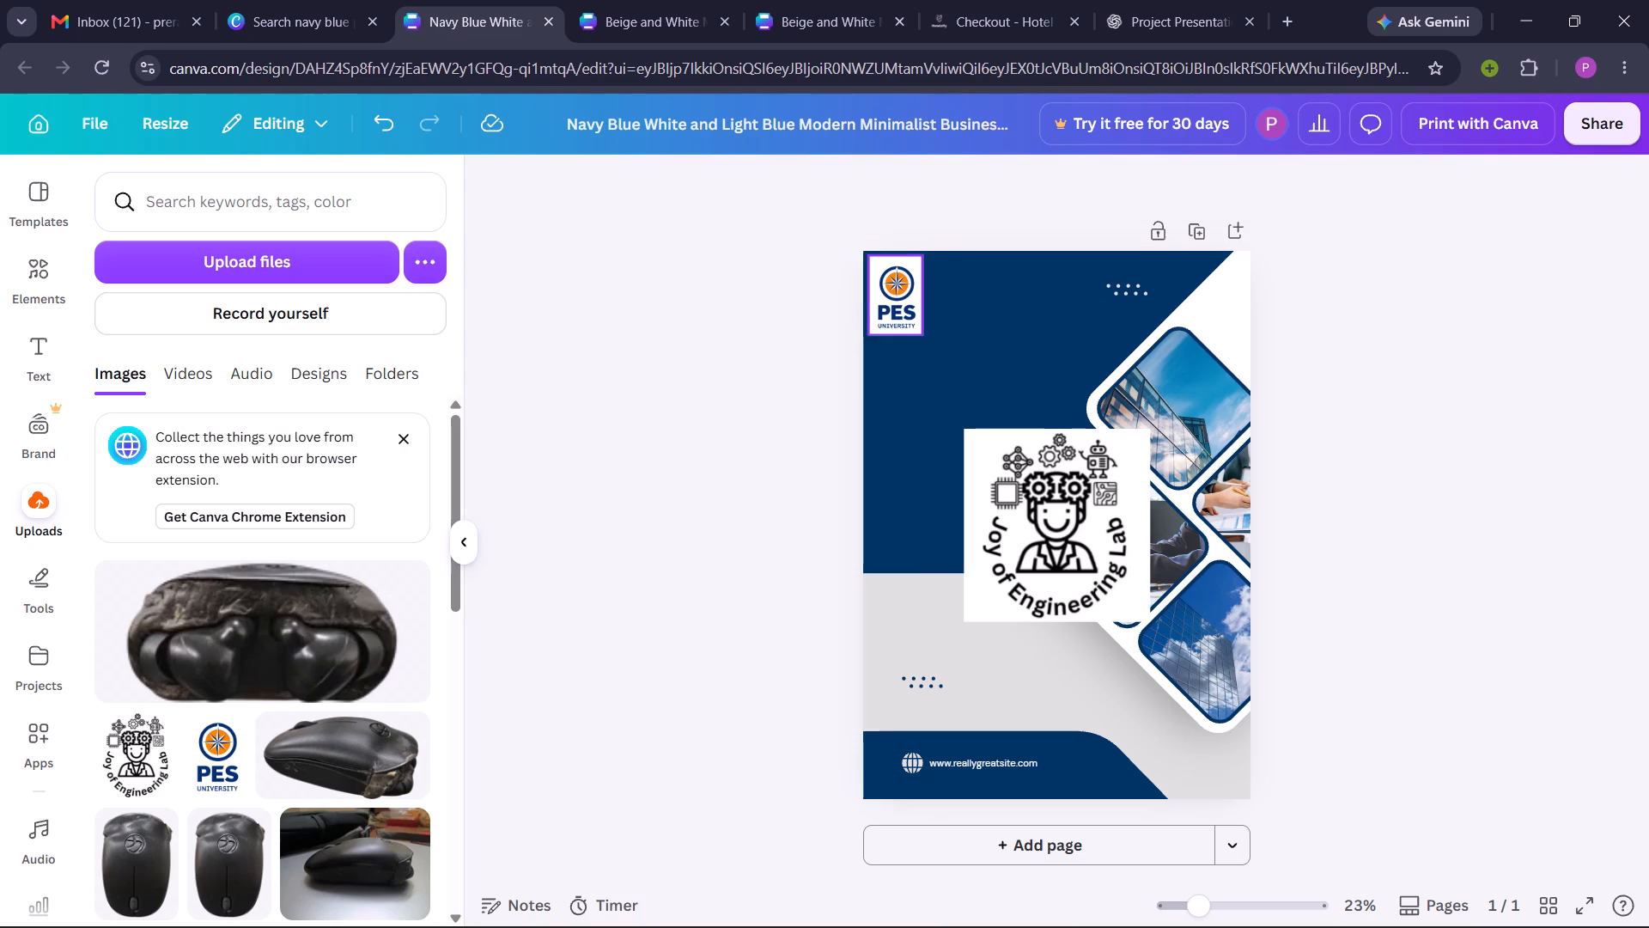
pyautogui.click(894, 321)
pyautogui.moveTo(871, 338); pyautogui.dragTo(874, 315)
pyautogui.click(905, 275)
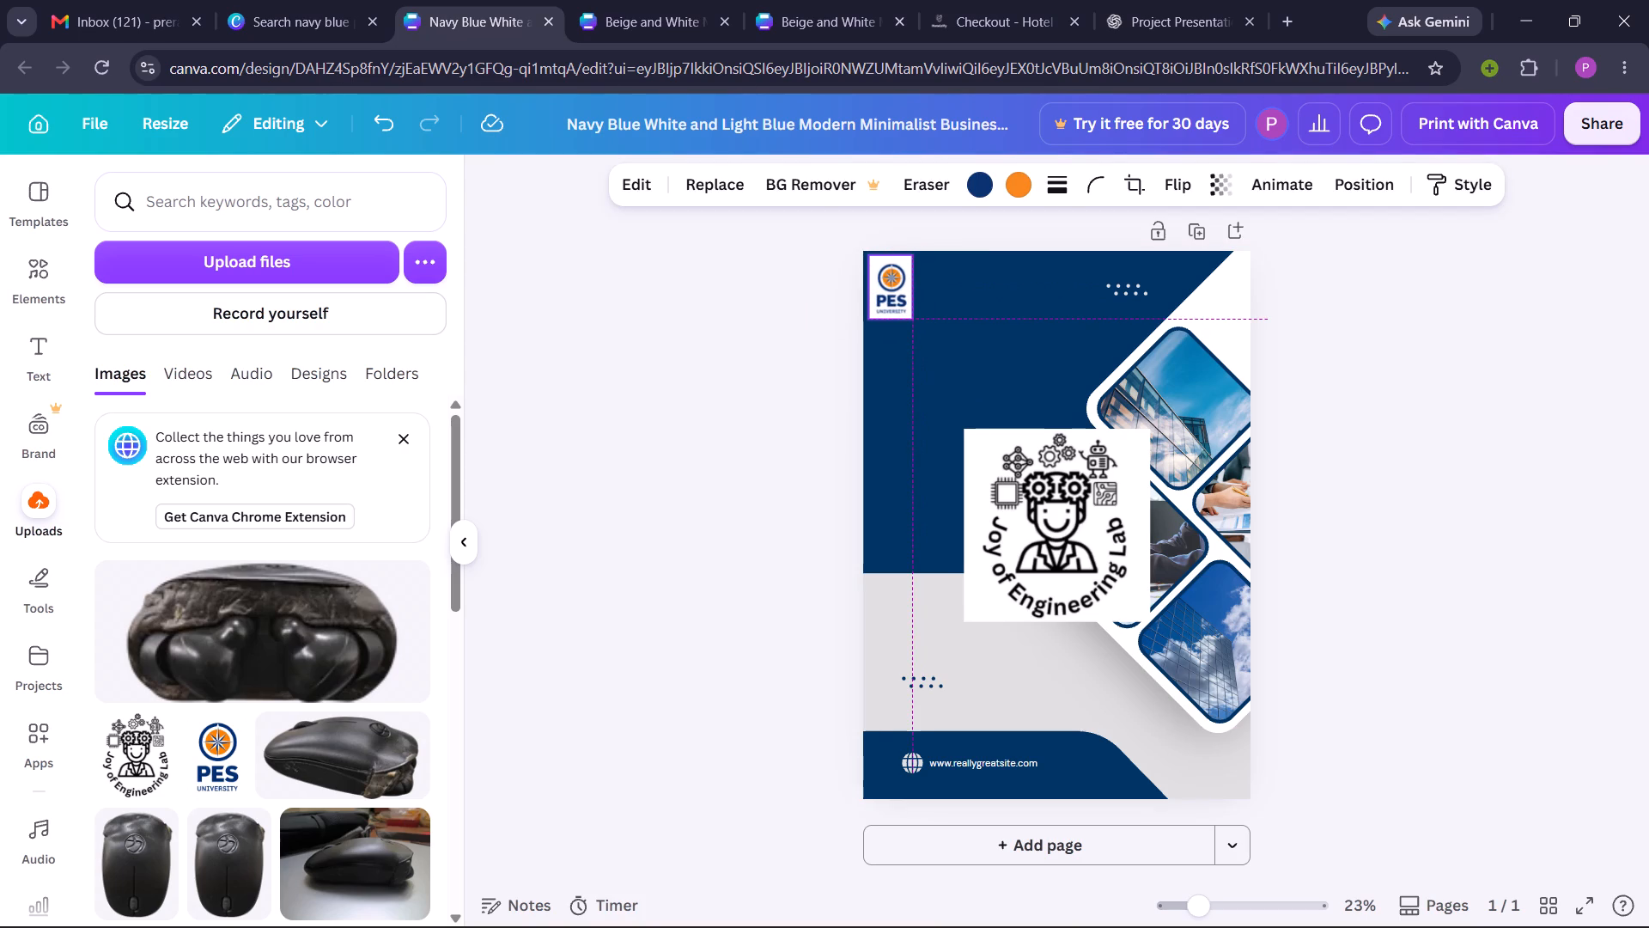
pyautogui.click(768, 400)
# Shrink the Joy of Engineering Lab logo to about the PES logo's height and place it directly right of that logo.
pyautogui.click(1068, 473)
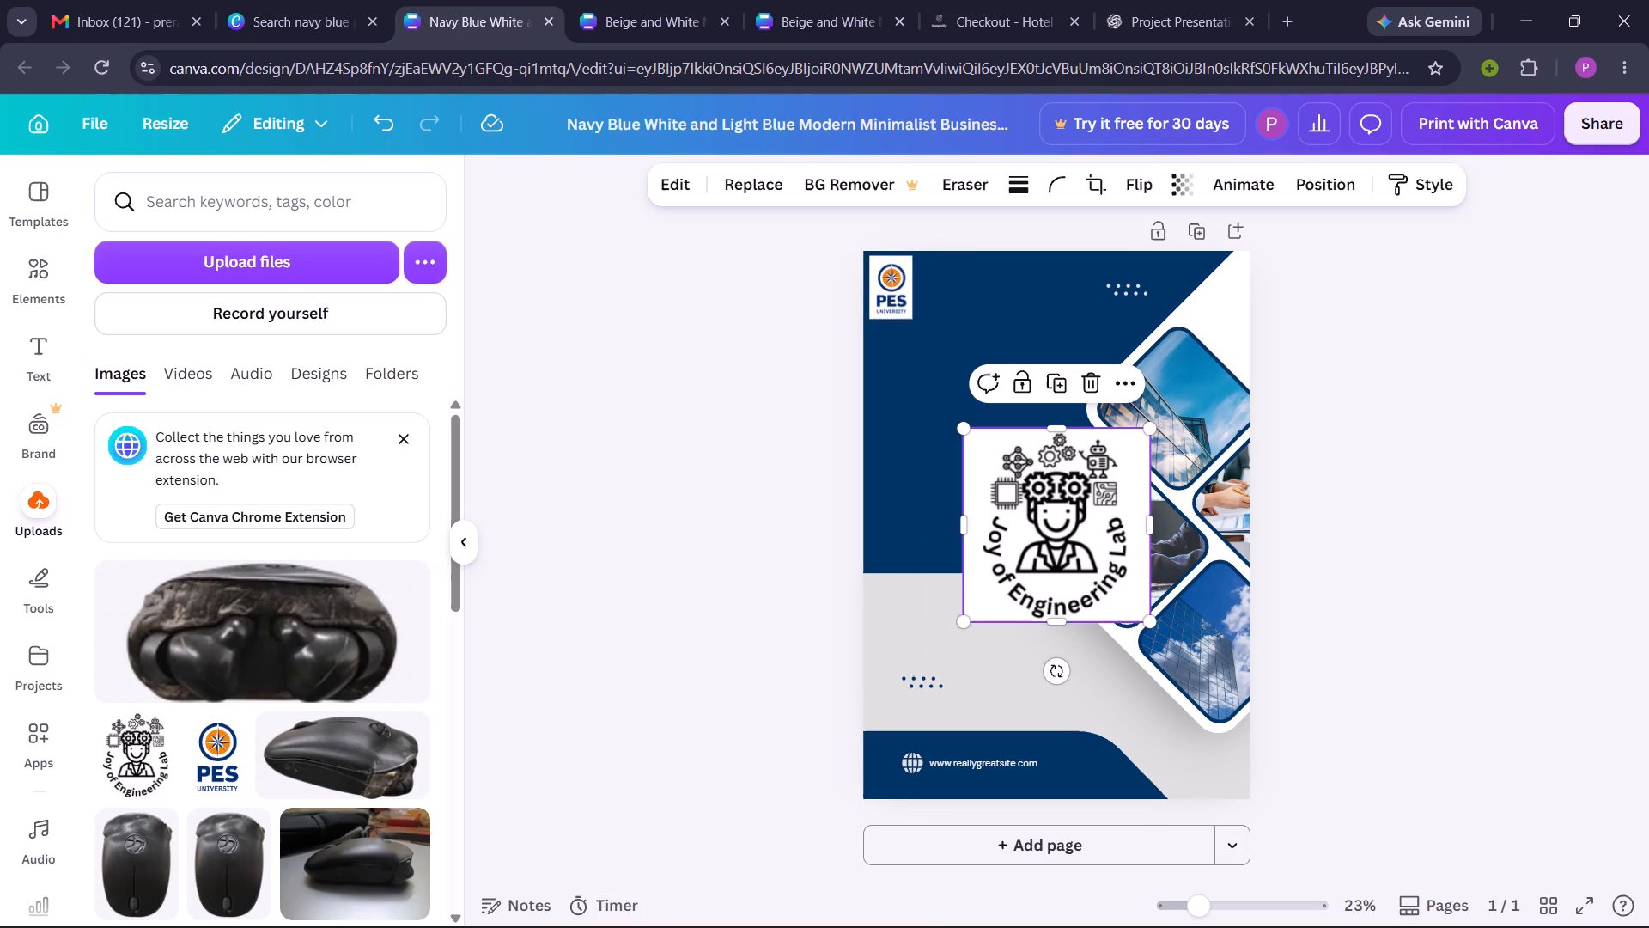
pyautogui.moveTo(965, 616); pyautogui.dragTo(1027, 538)
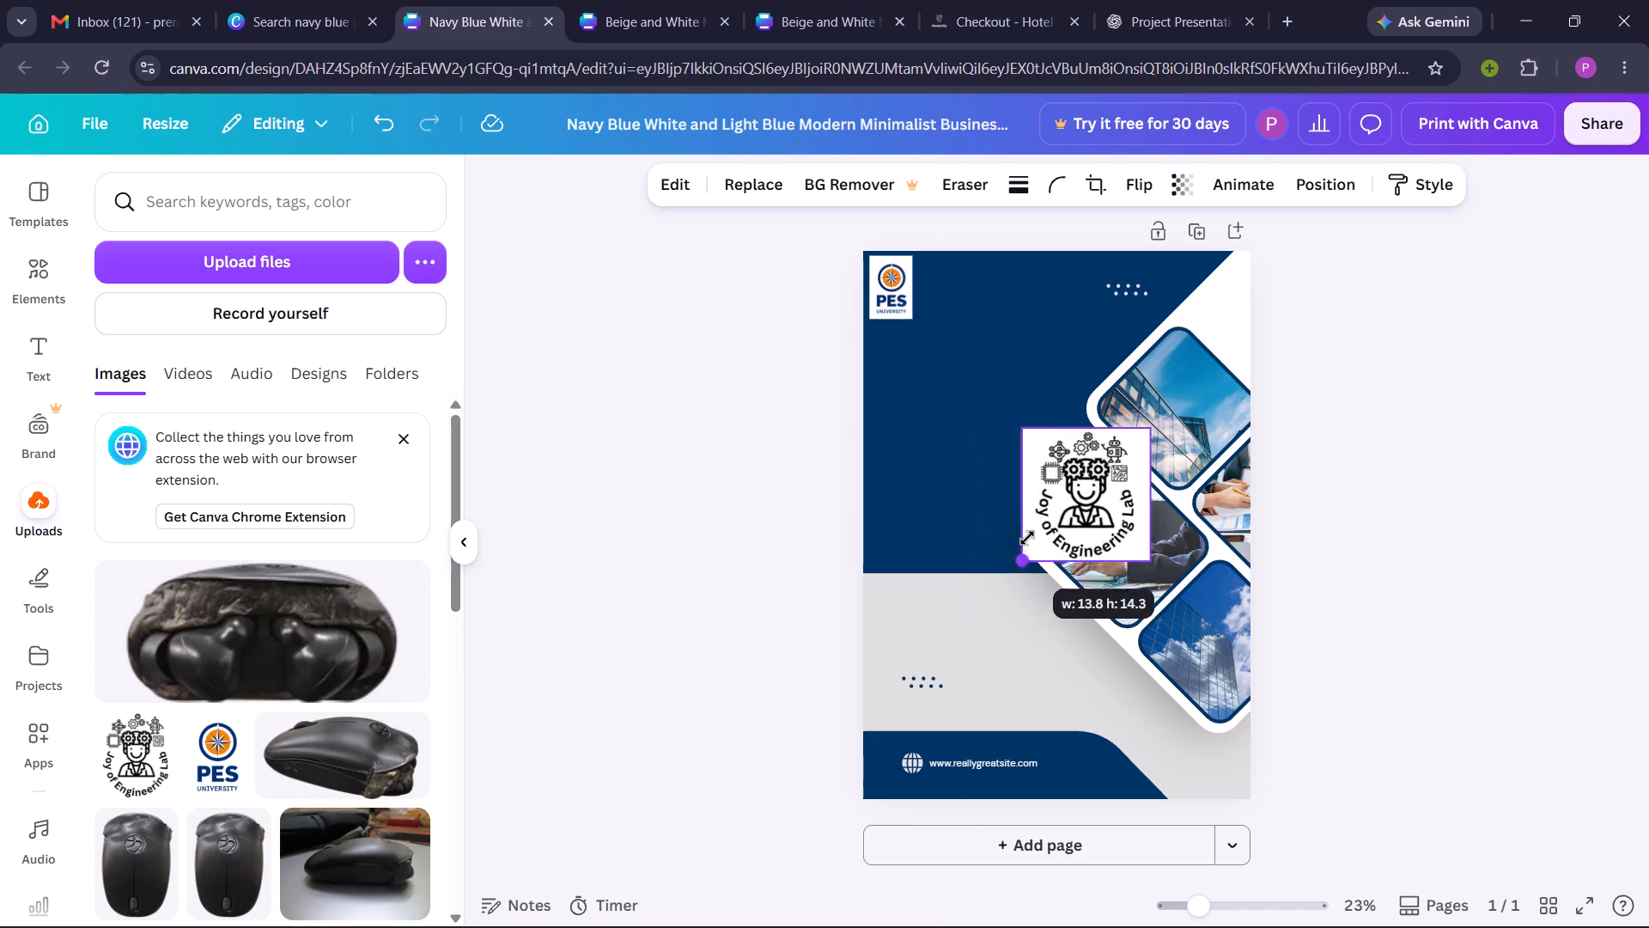
pyautogui.moveTo(1027, 538); pyautogui.dragTo(1090, 479)
pyautogui.moveTo(1123, 463); pyautogui.dragTo(1026, 323)
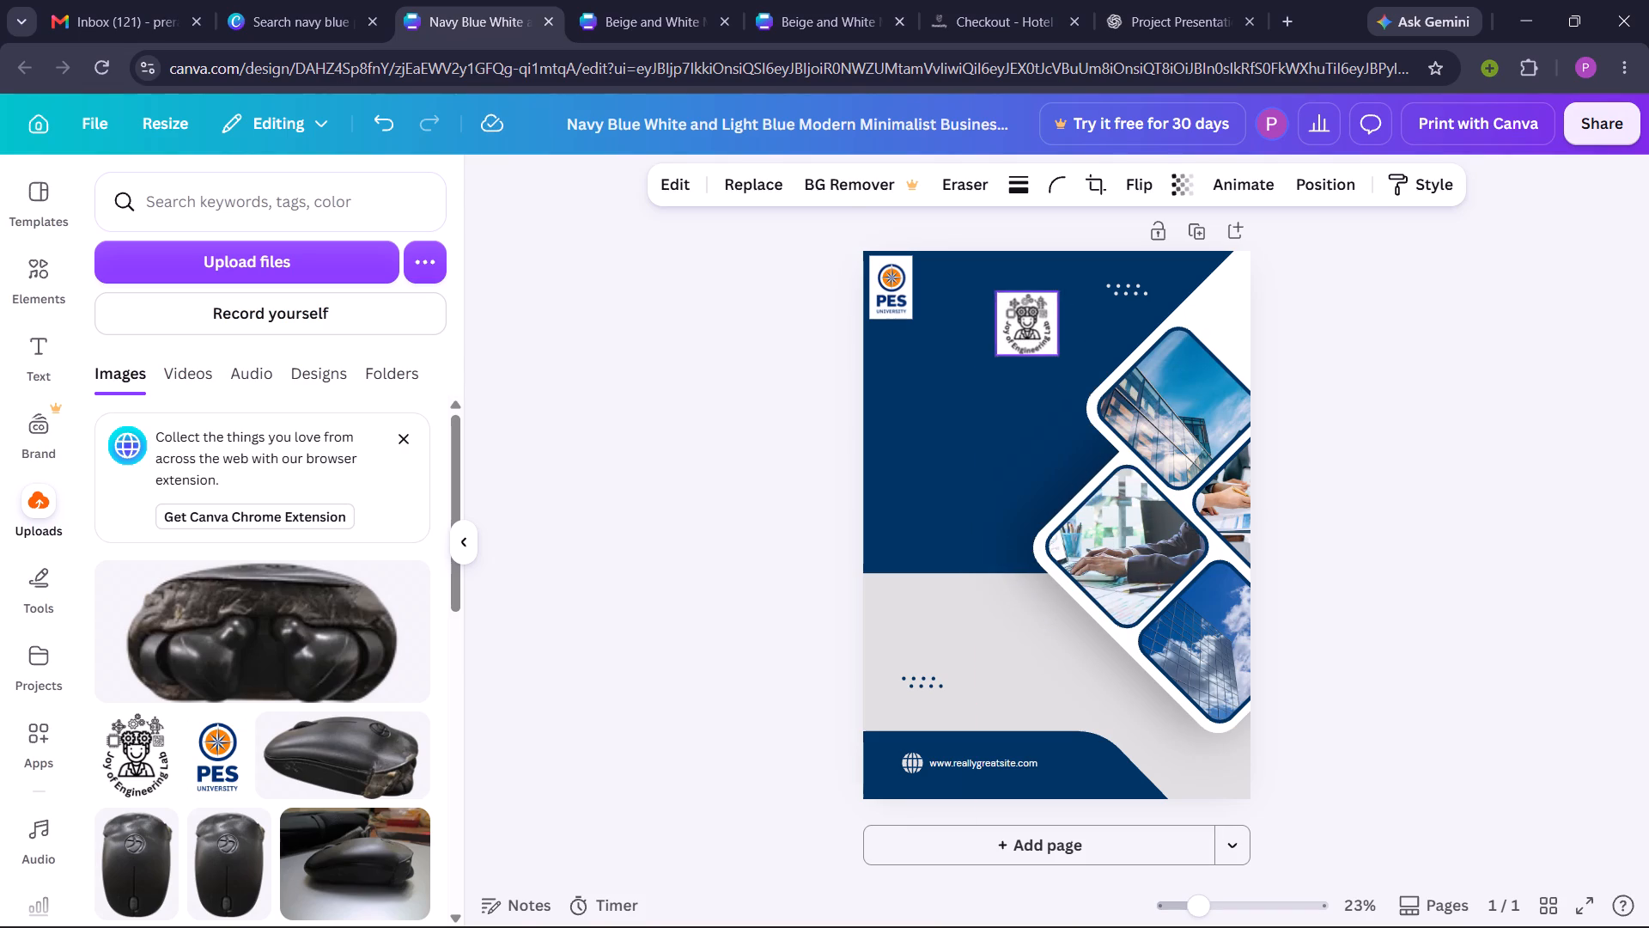
pyautogui.moveTo(1026, 323); pyautogui.dragTo(951, 290)
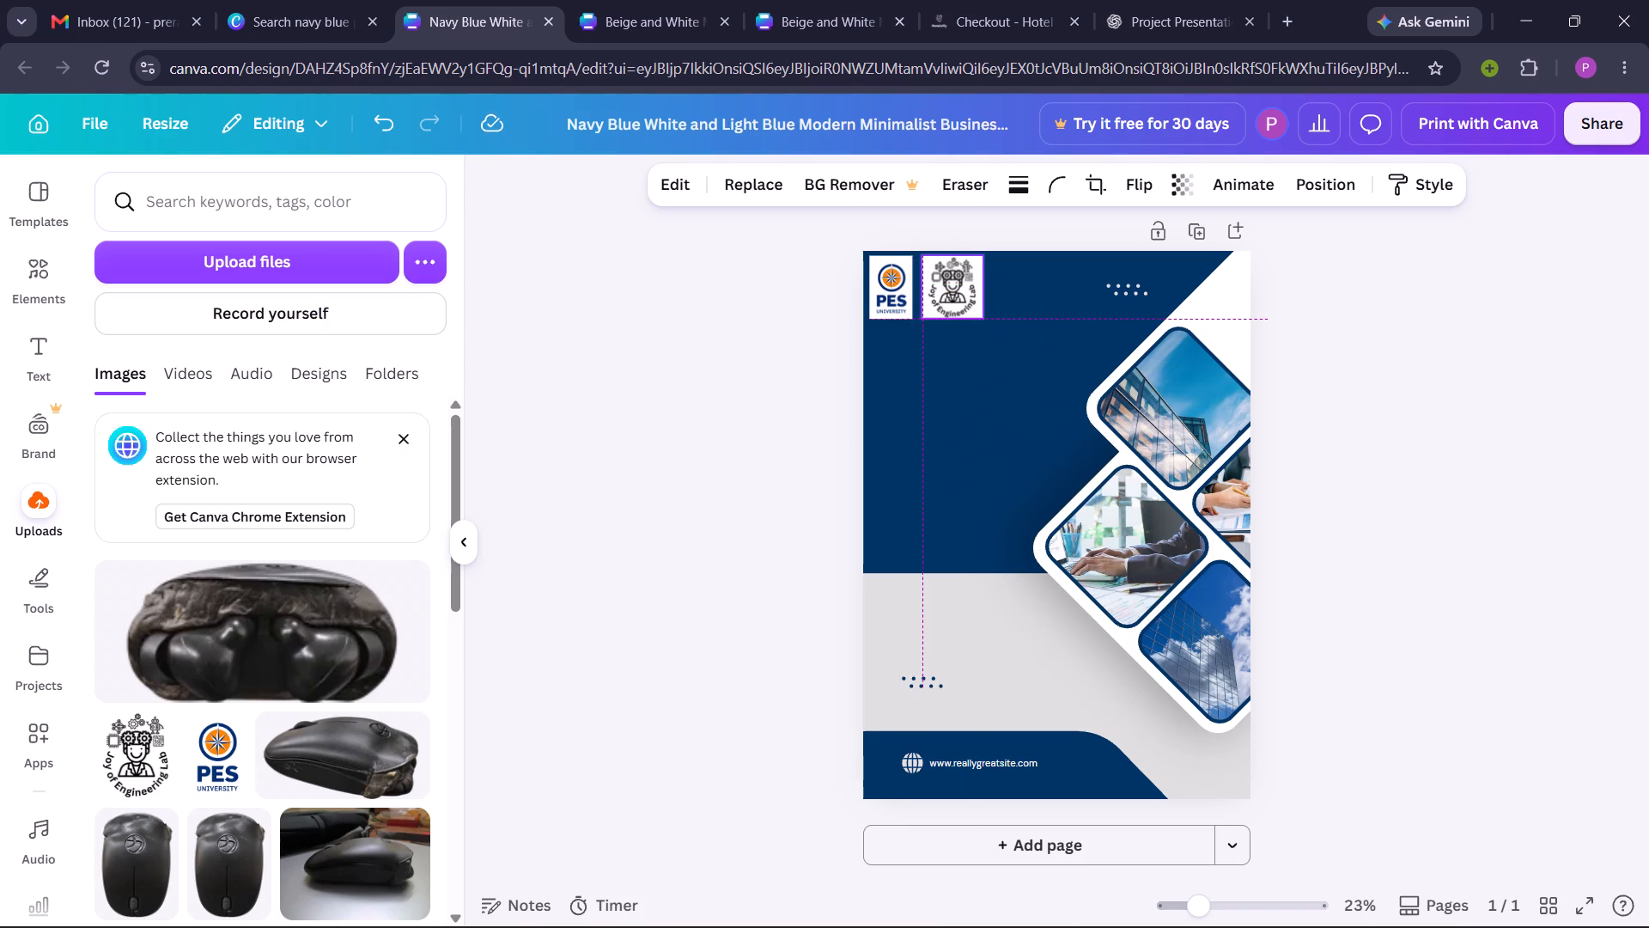
pyautogui.moveTo(951, 290); pyautogui.dragTo(947, 292)
pyautogui.click(785, 403)
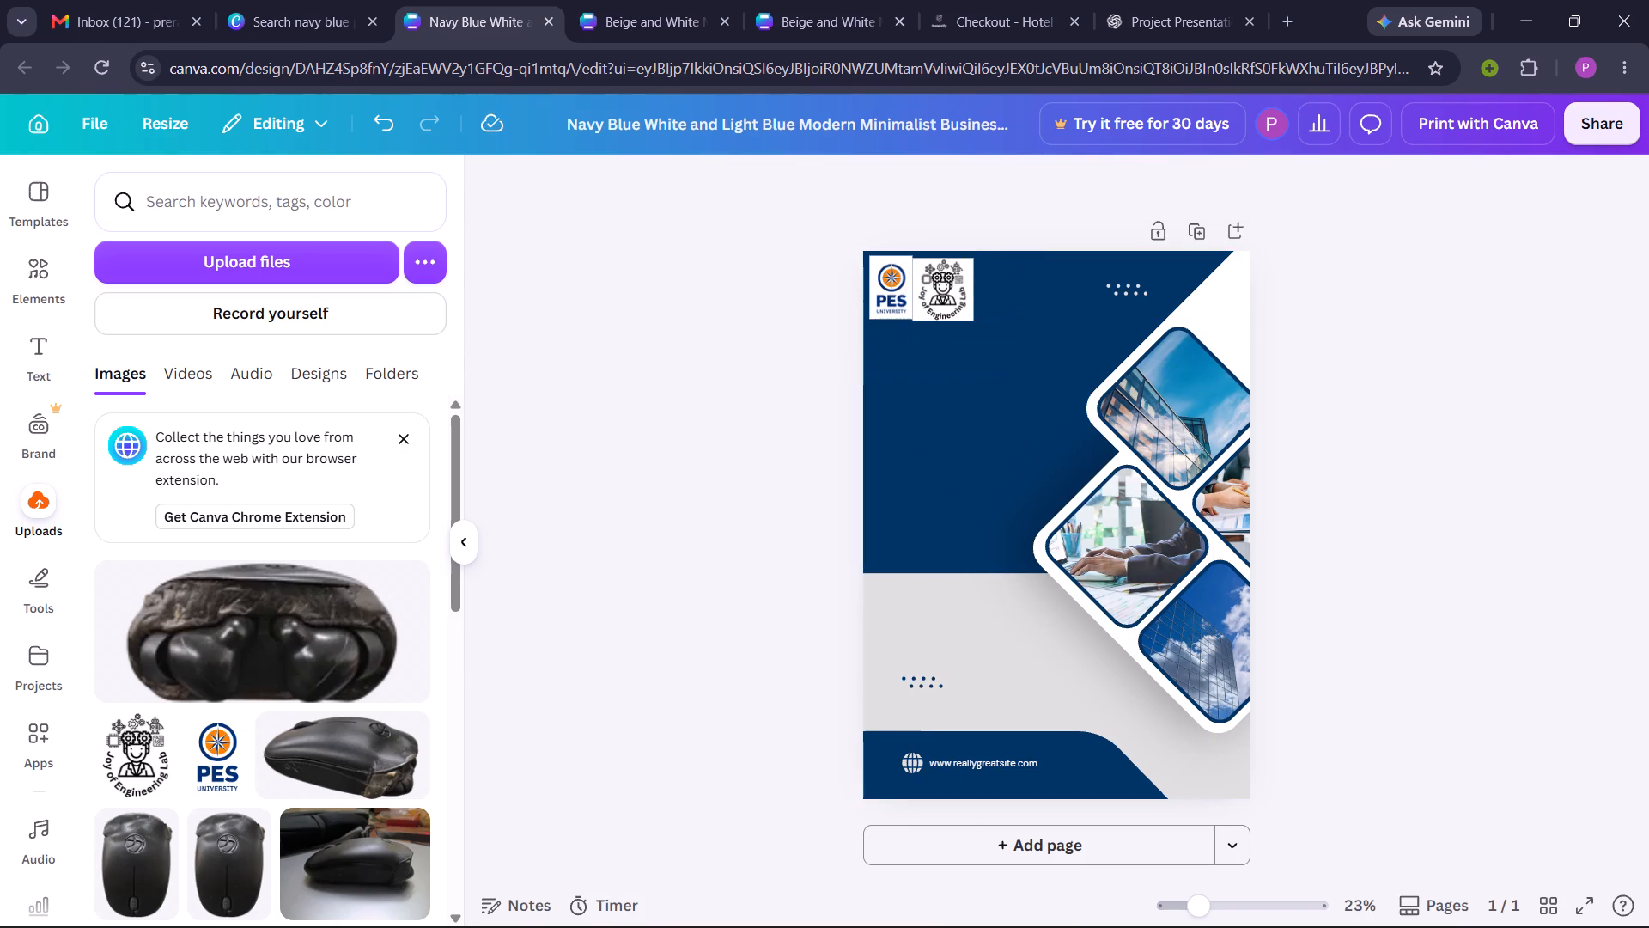
# Fine-tune the Joy of Engineering Lab logo's size and position so it sits flush beside the PES logo with matching height.
pyautogui.click(932, 302)
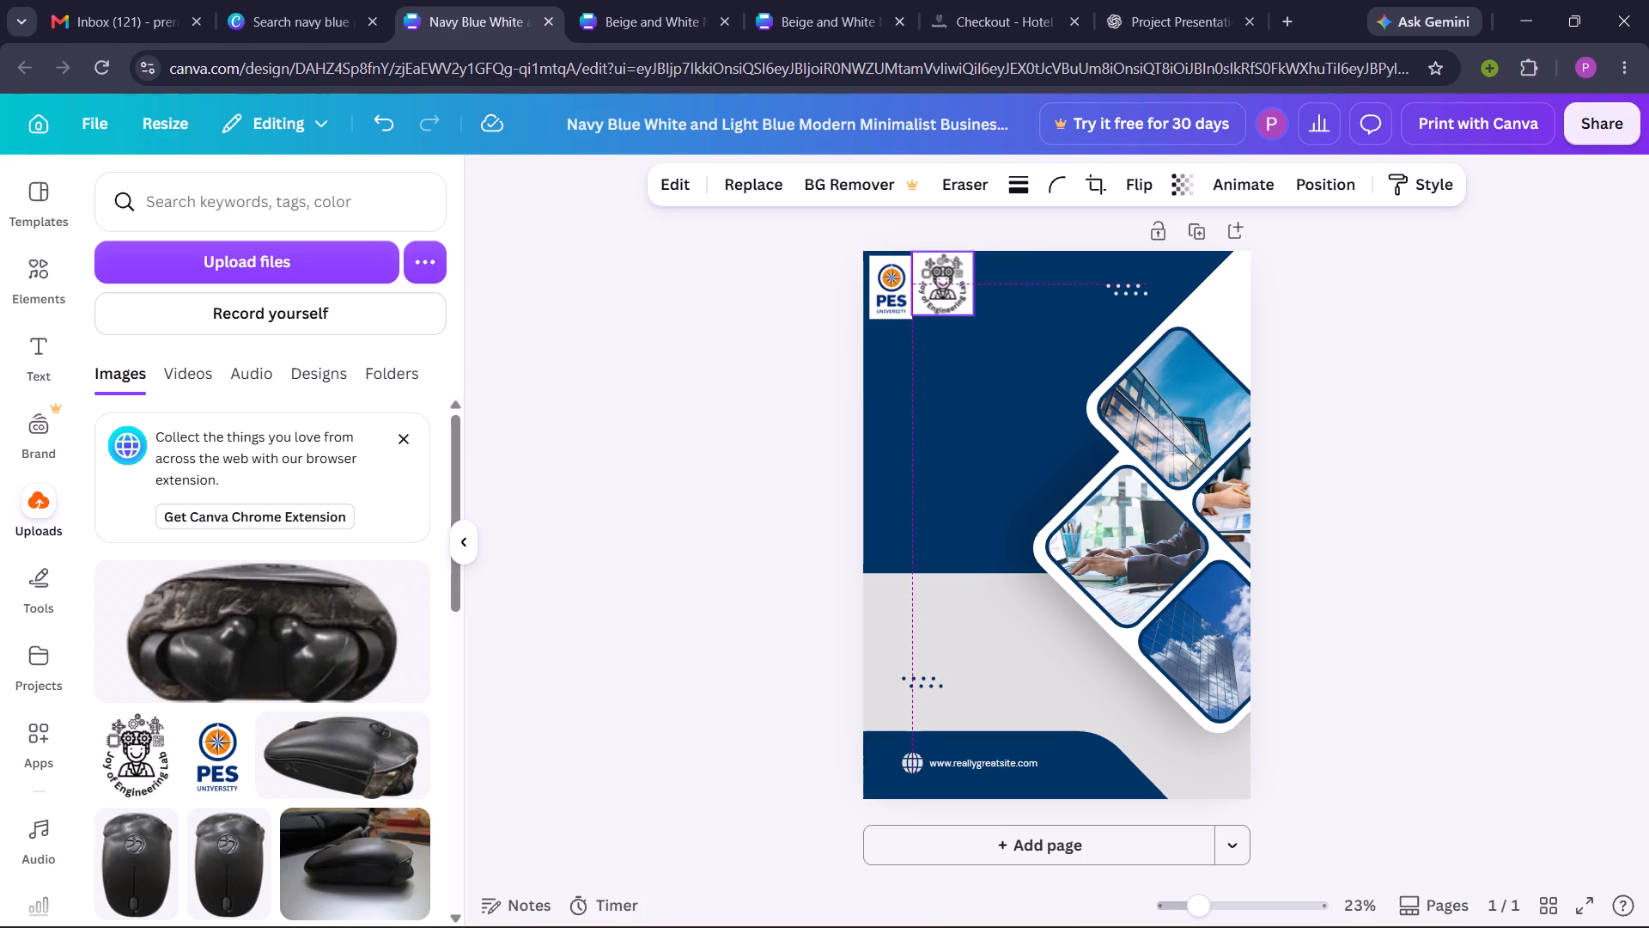
pyautogui.click(975, 313)
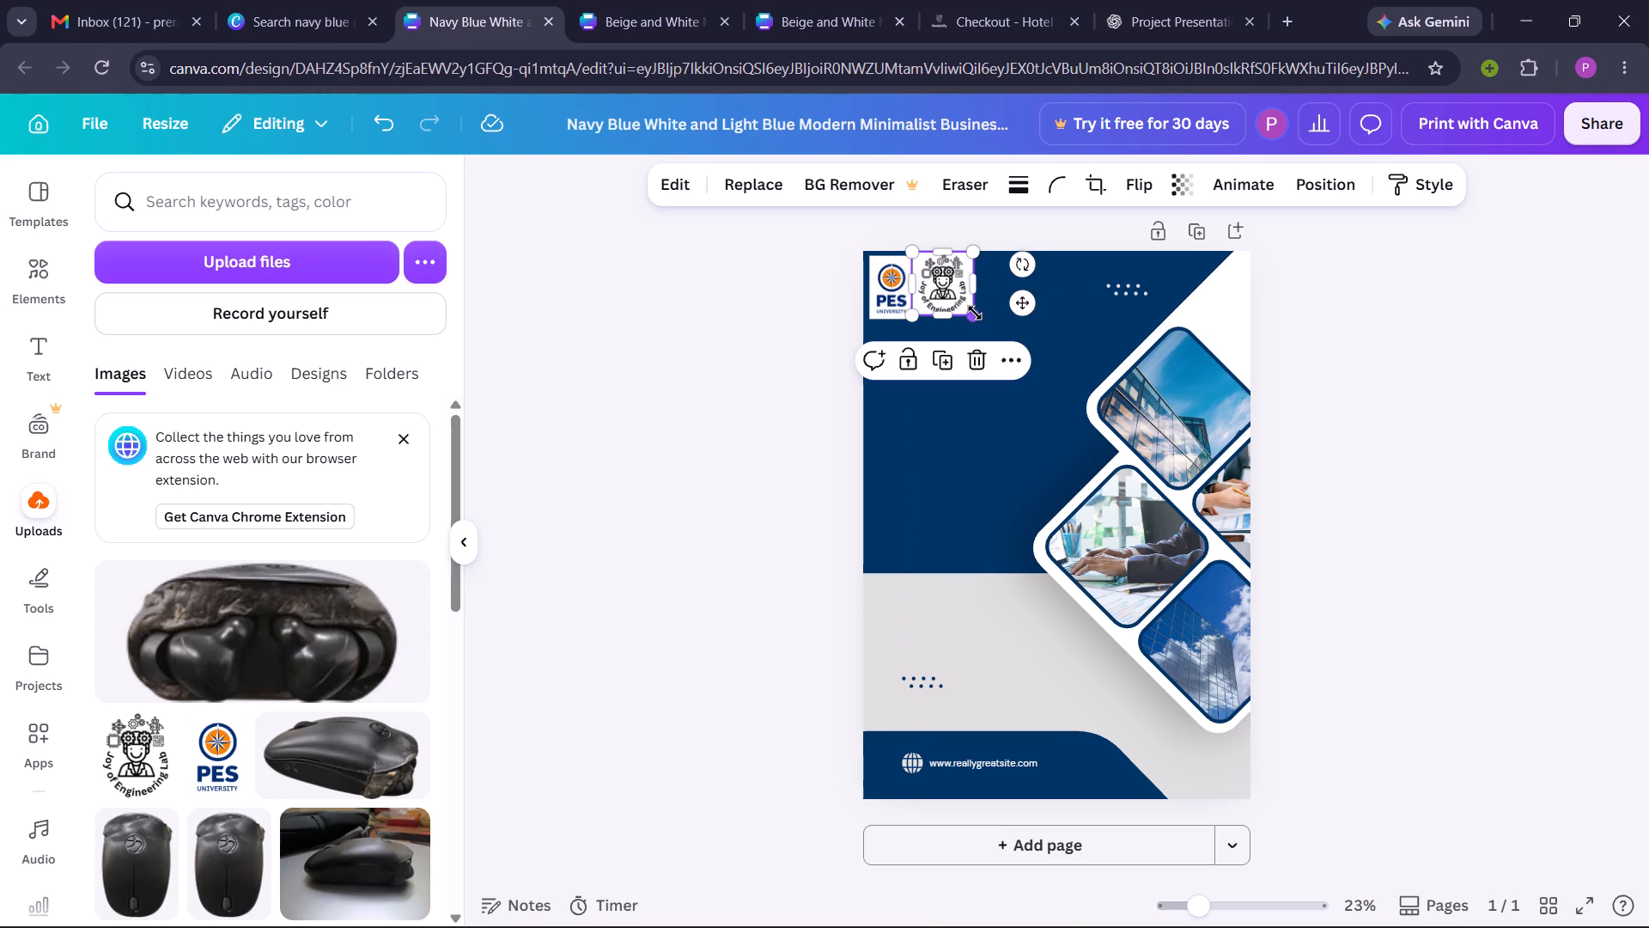
pyautogui.click(721, 464)
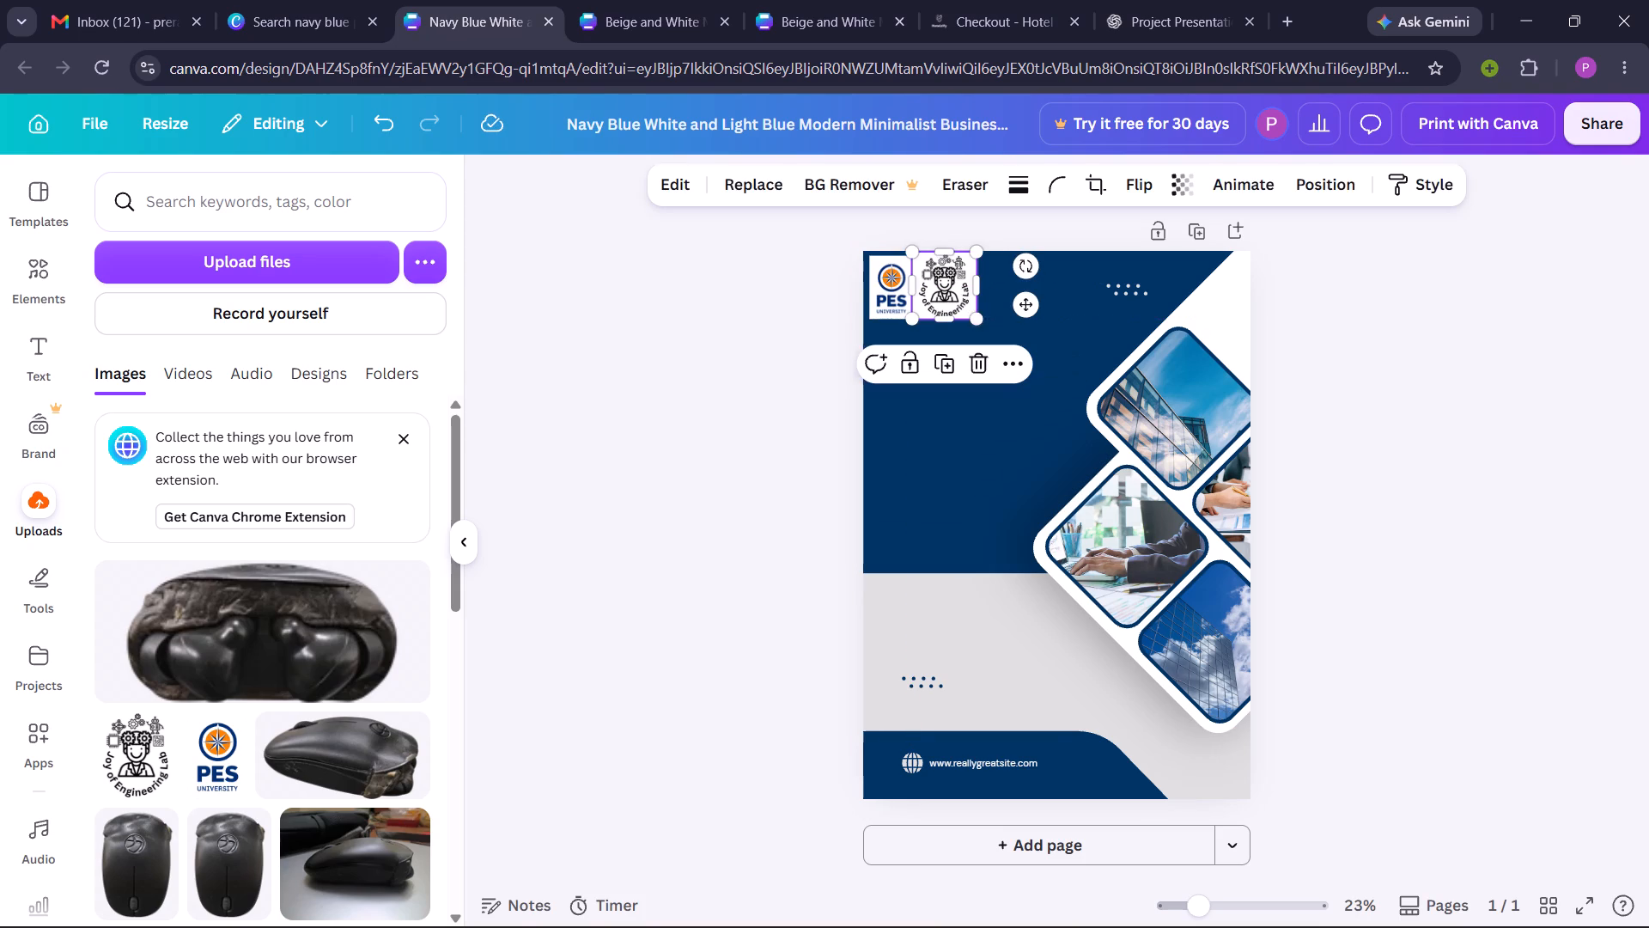
pyautogui.click(968, 306)
pyautogui.click(977, 317)
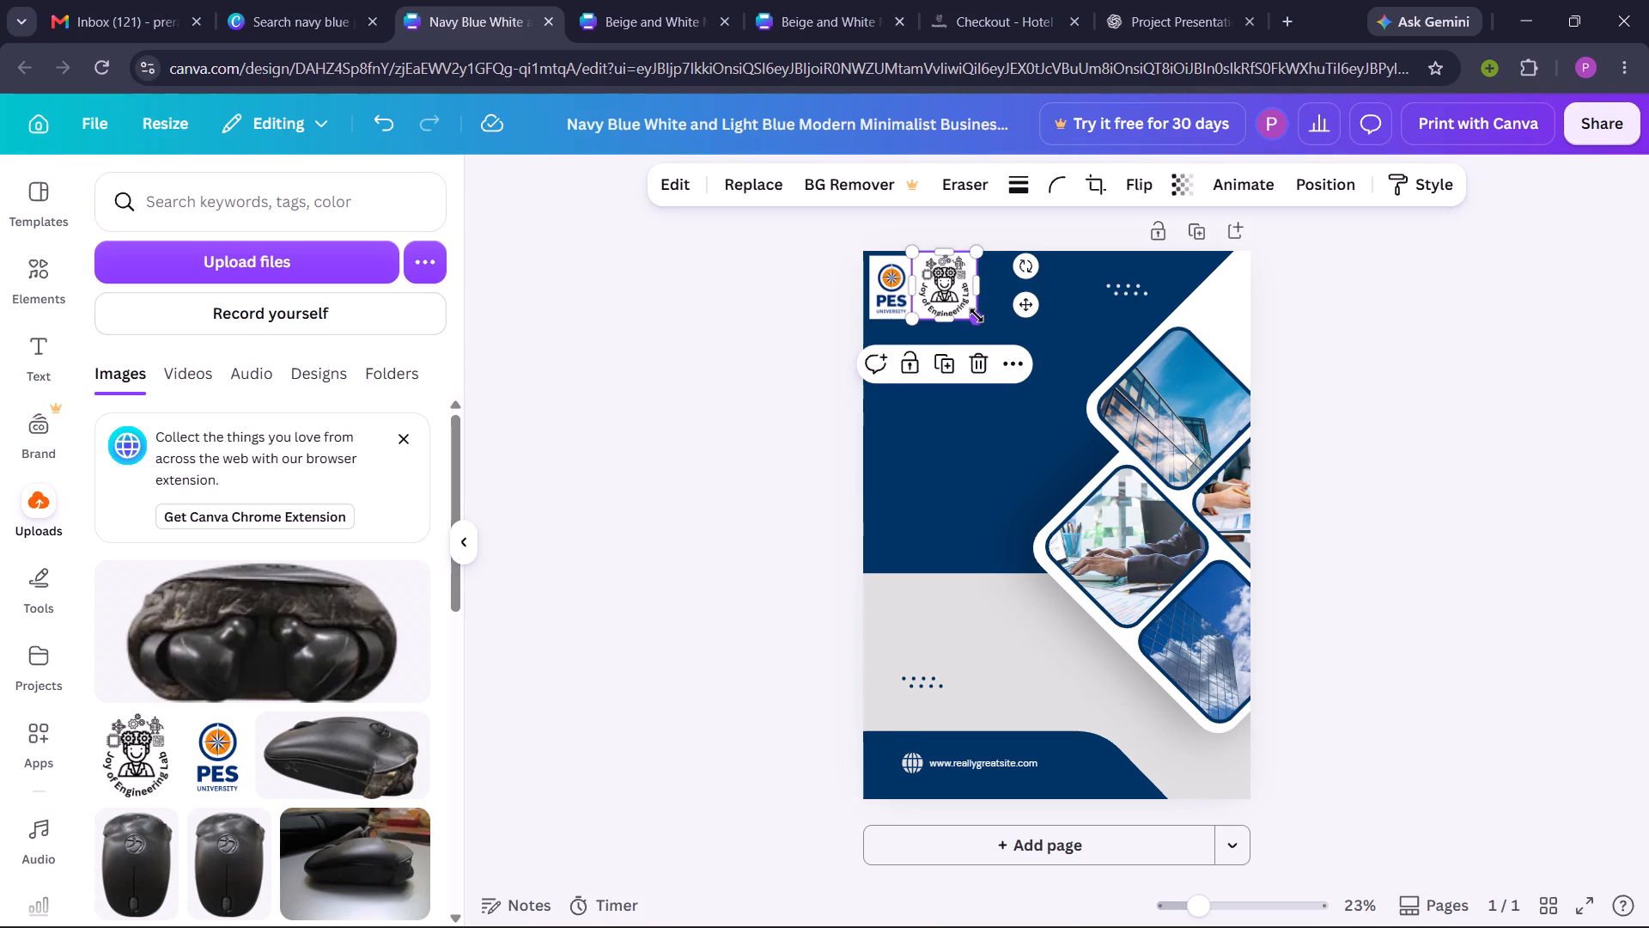
pyautogui.click(946, 289)
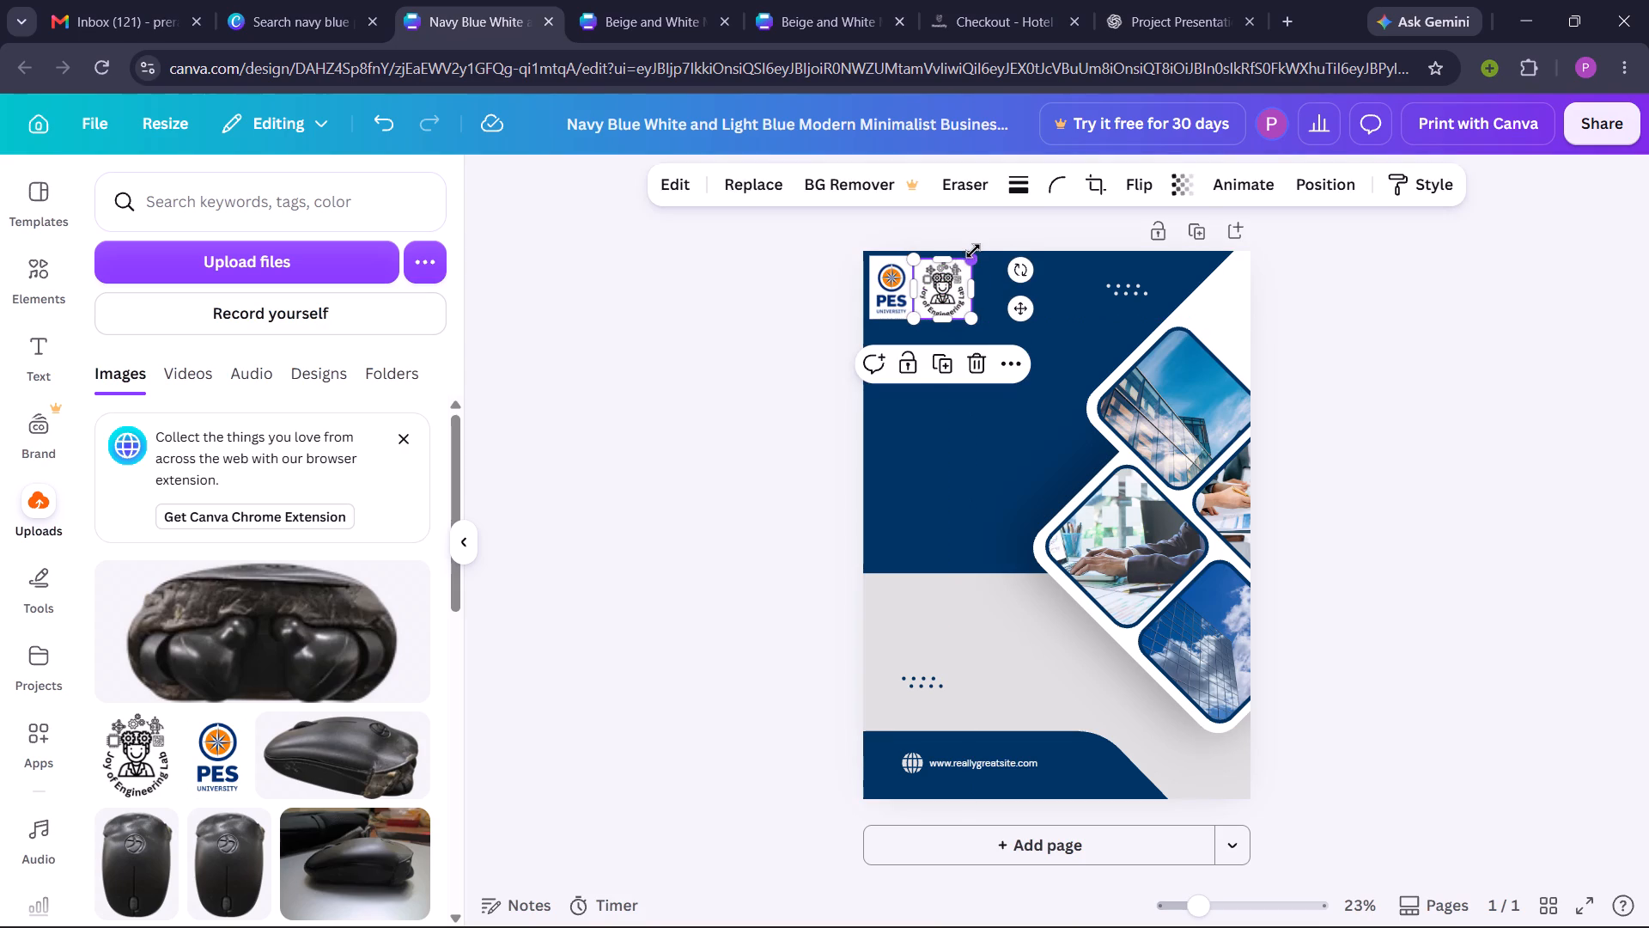
pyautogui.click(972, 255)
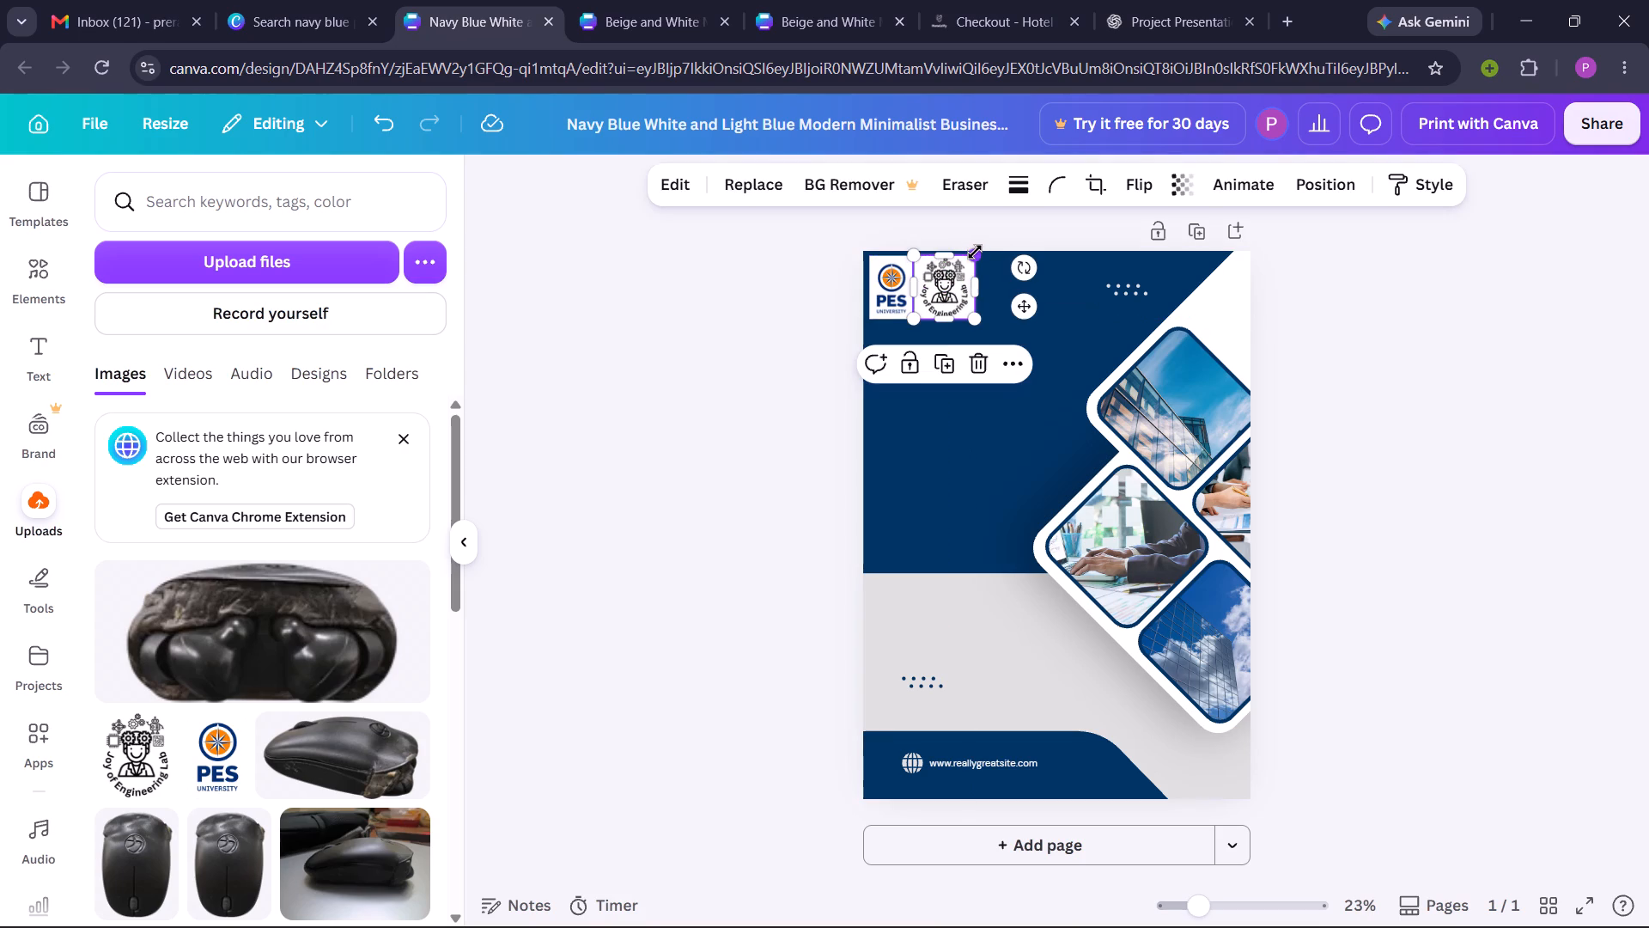
pyautogui.click(767, 390)
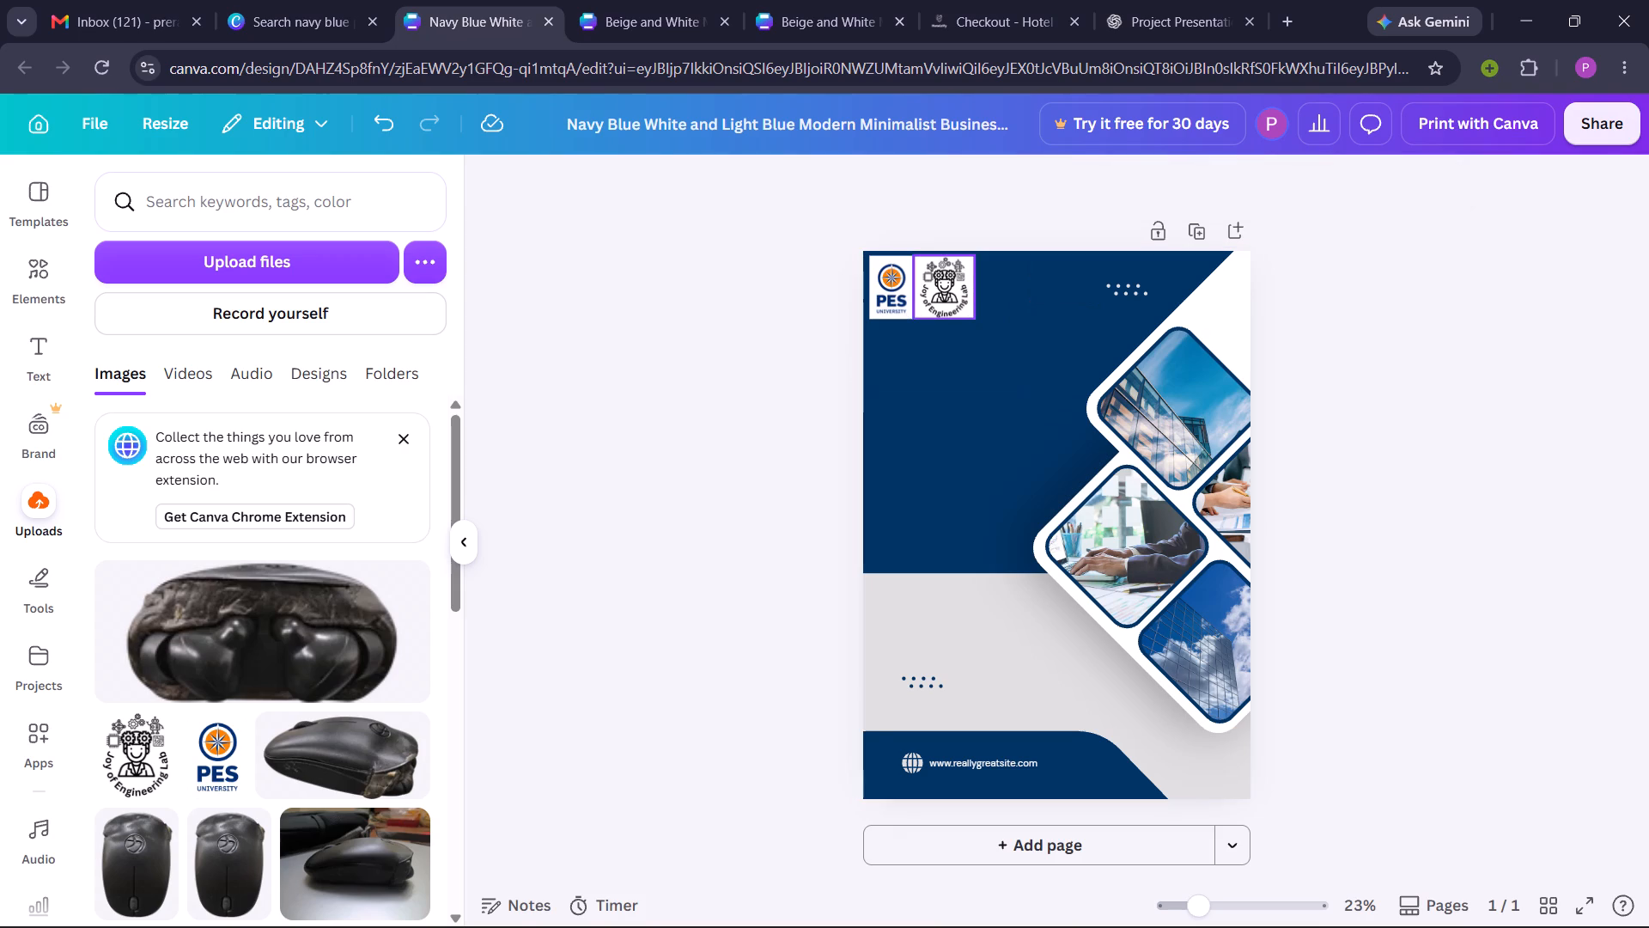
pyautogui.click(953, 297)
pyautogui.click(718, 425)
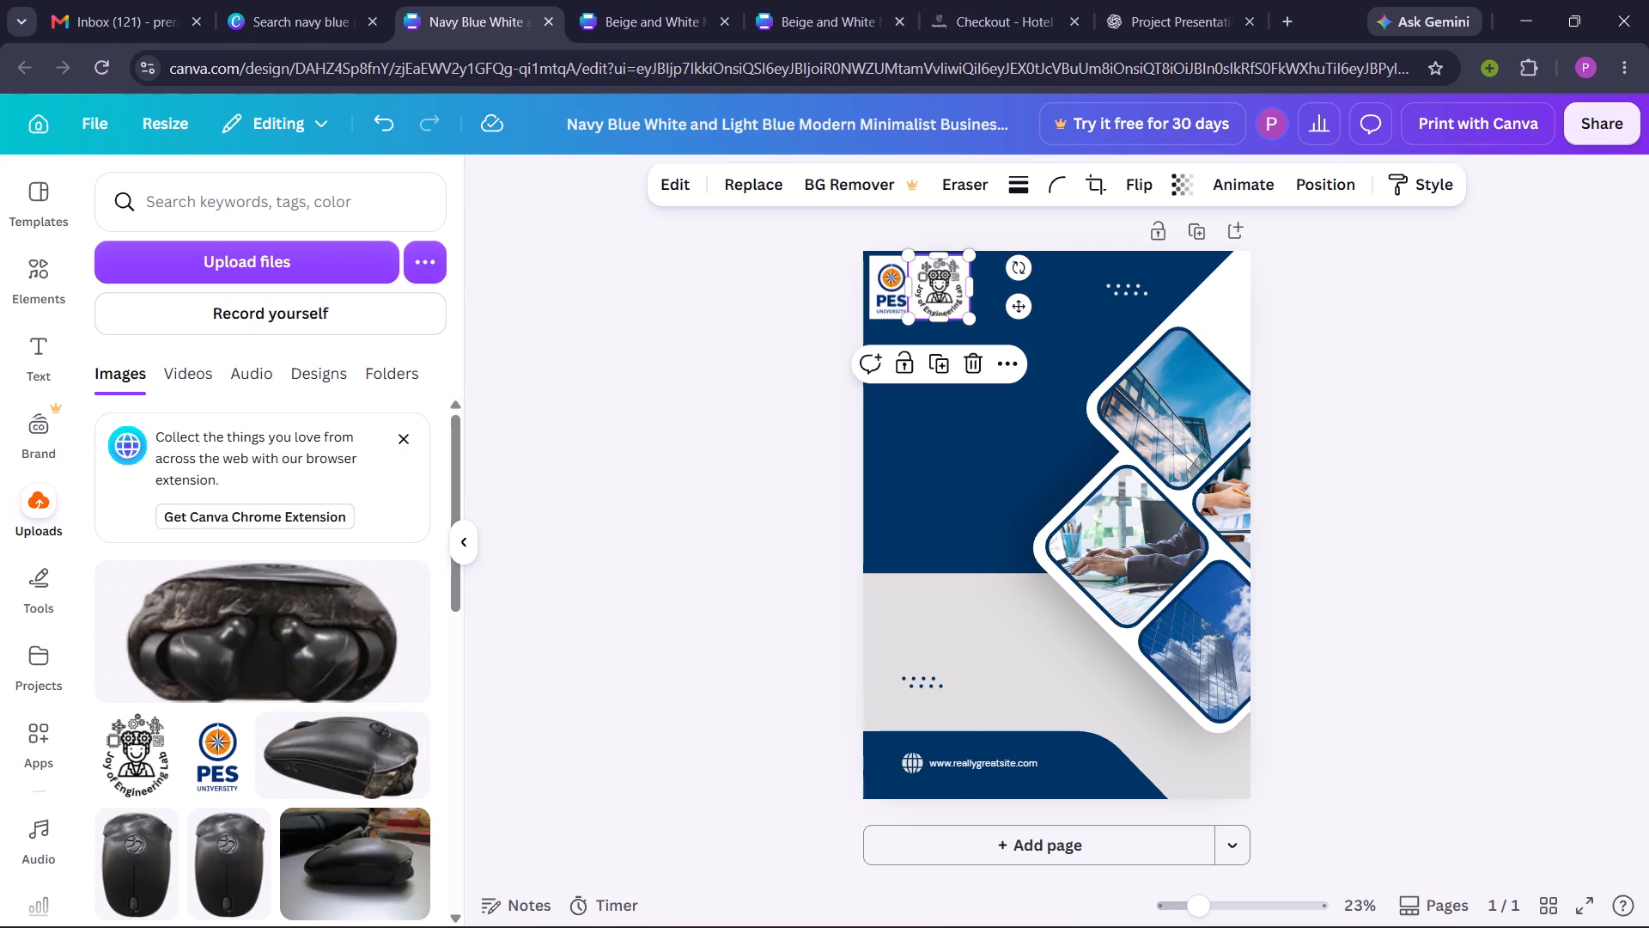
pyautogui.click(931, 289)
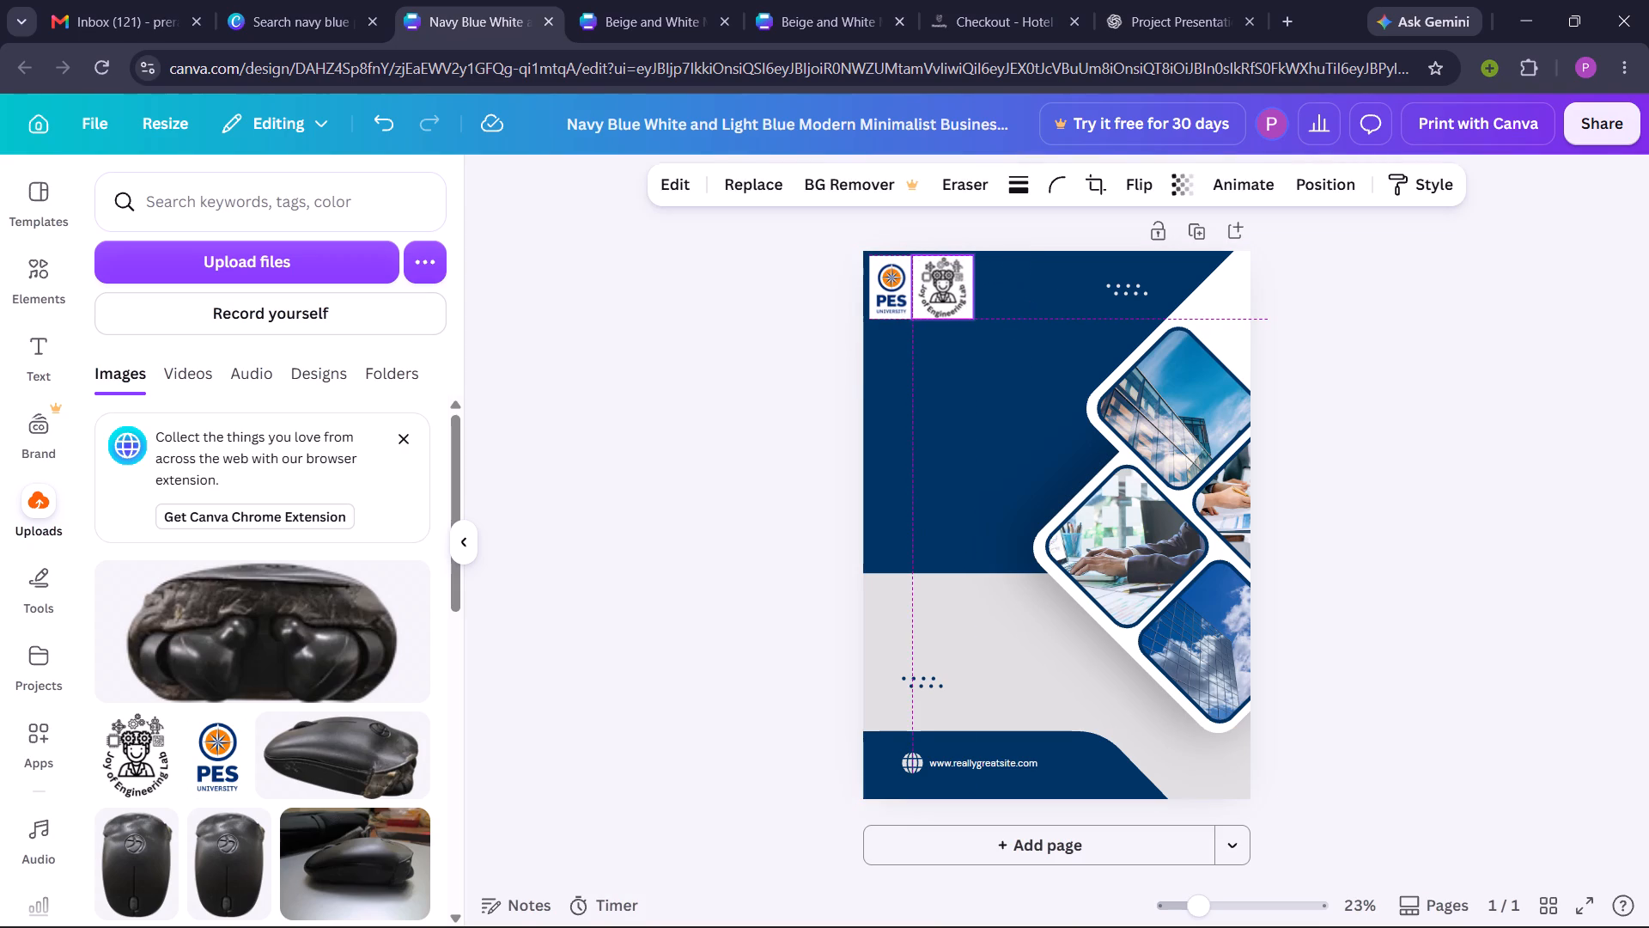
pyautogui.click(746, 426)
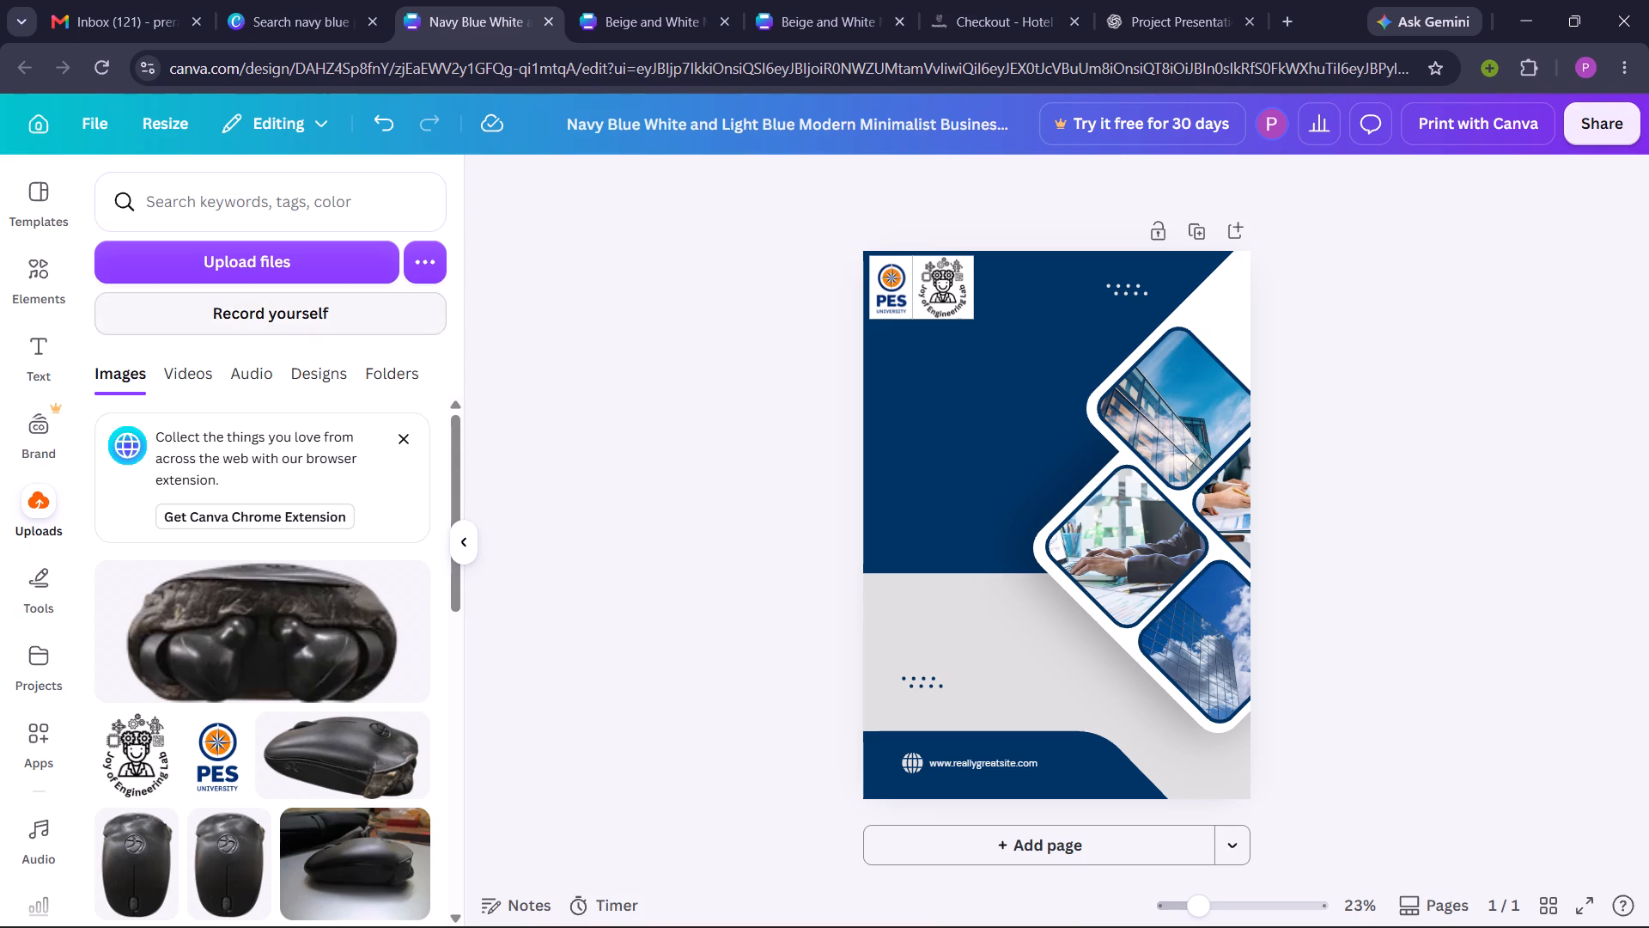
# Add a heading text box to the poster reading "CLICK BUD".
pyautogui.click(31, 369)
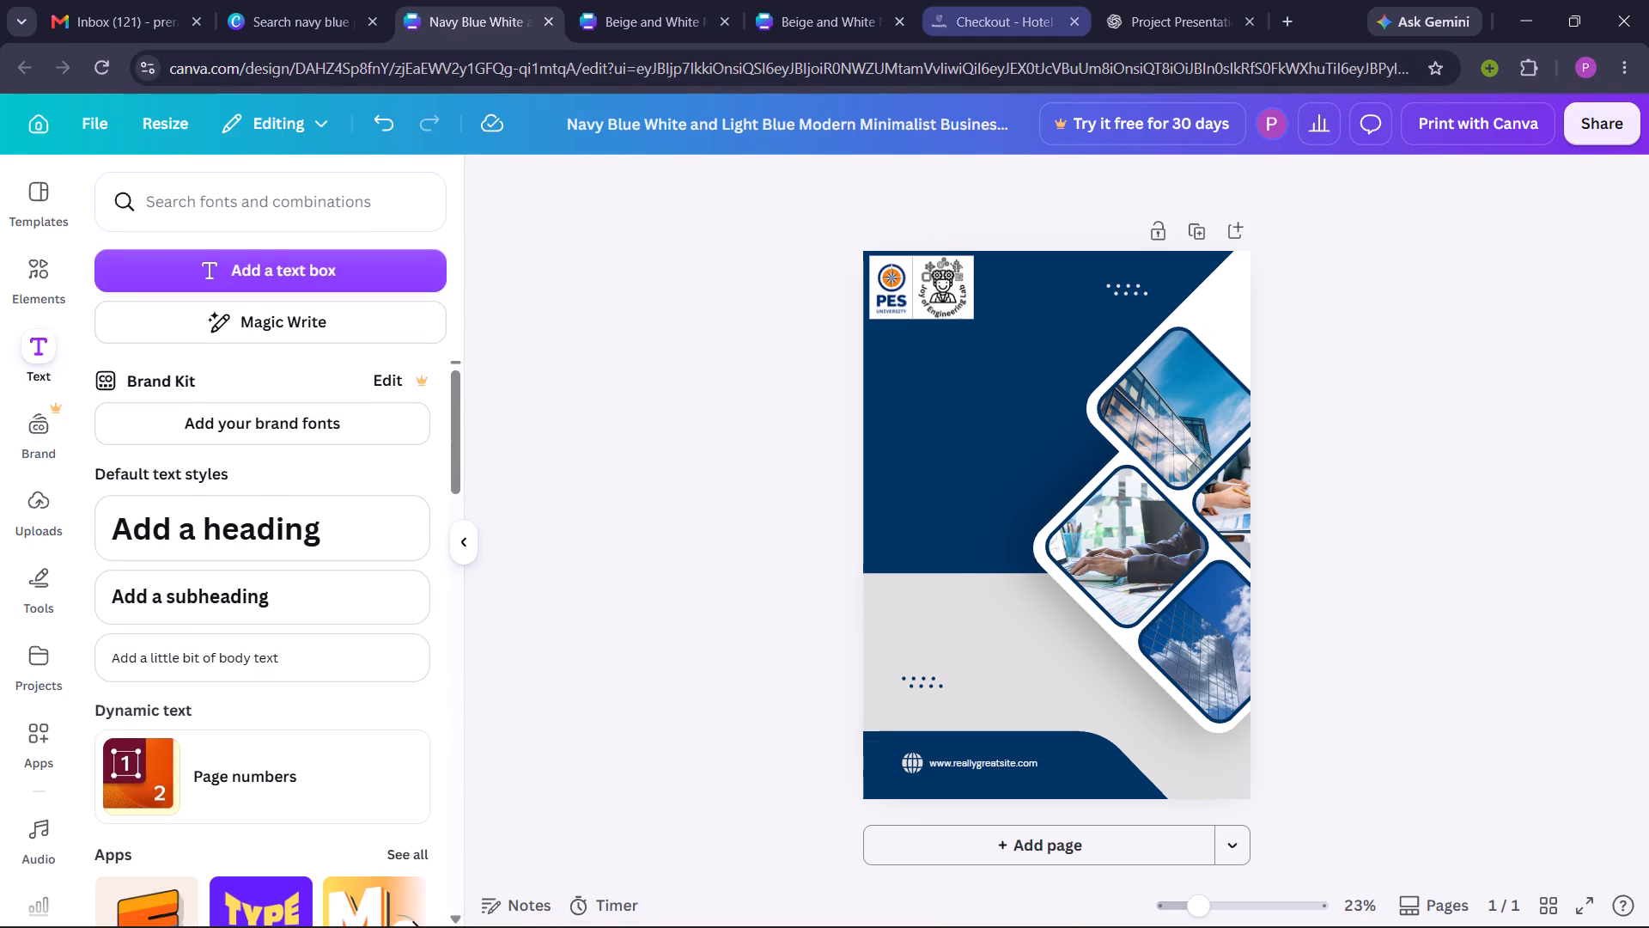
pyautogui.click(1153, 0)
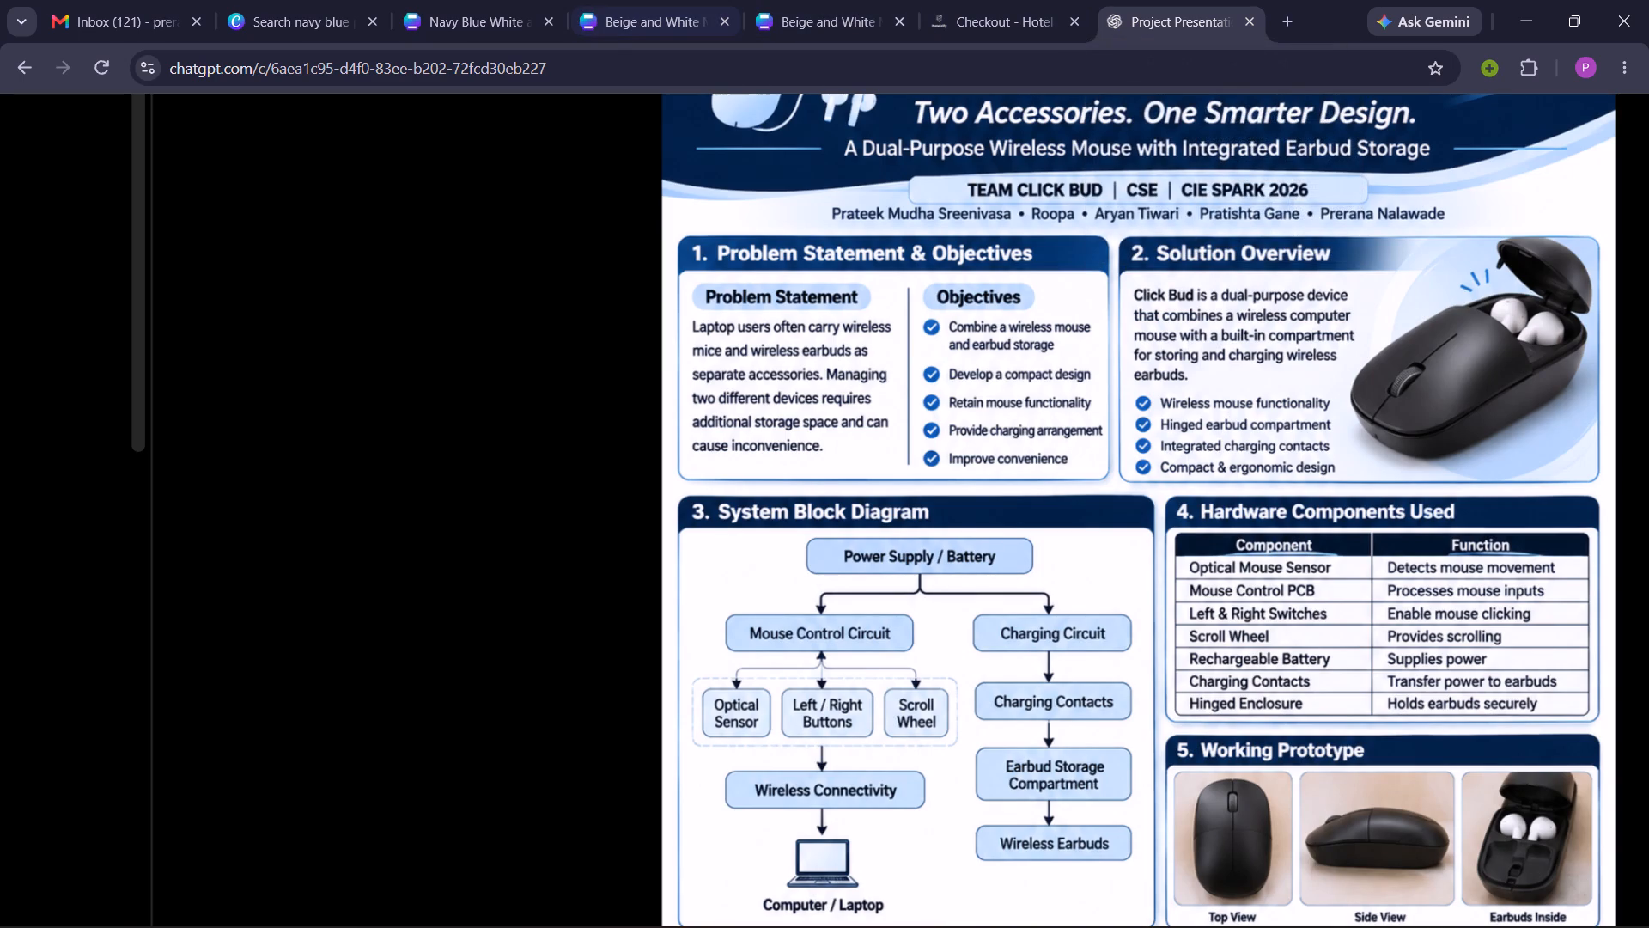
pyautogui.scroll(2, 740, 357)
pyautogui.click(541, 1)
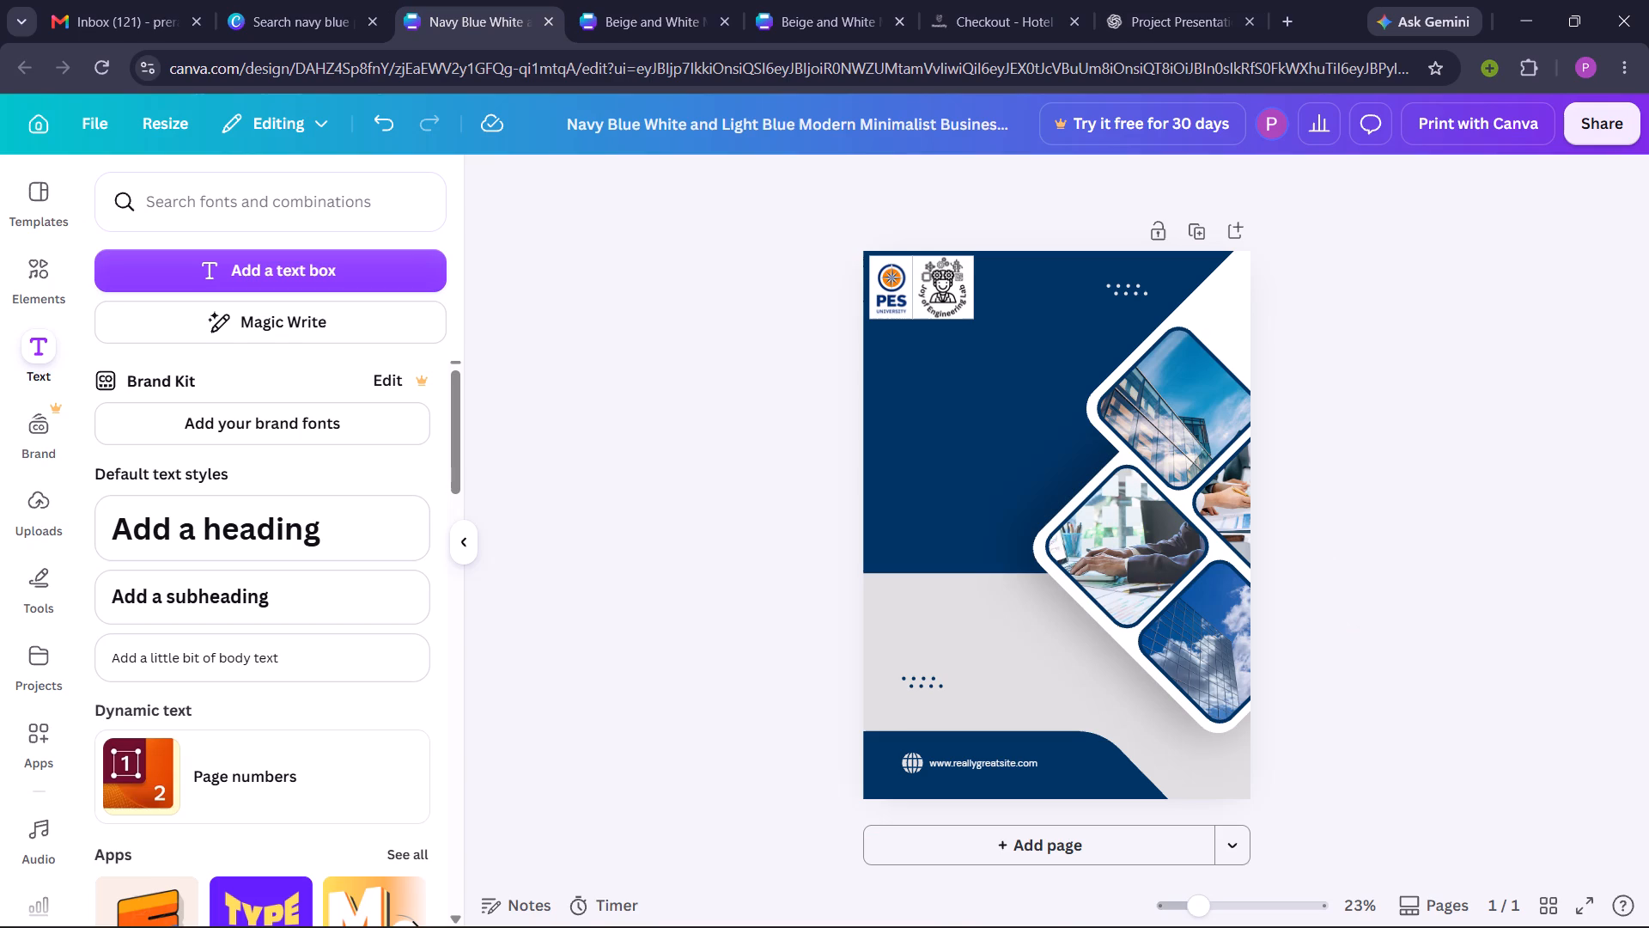
pyautogui.click(176, 530)
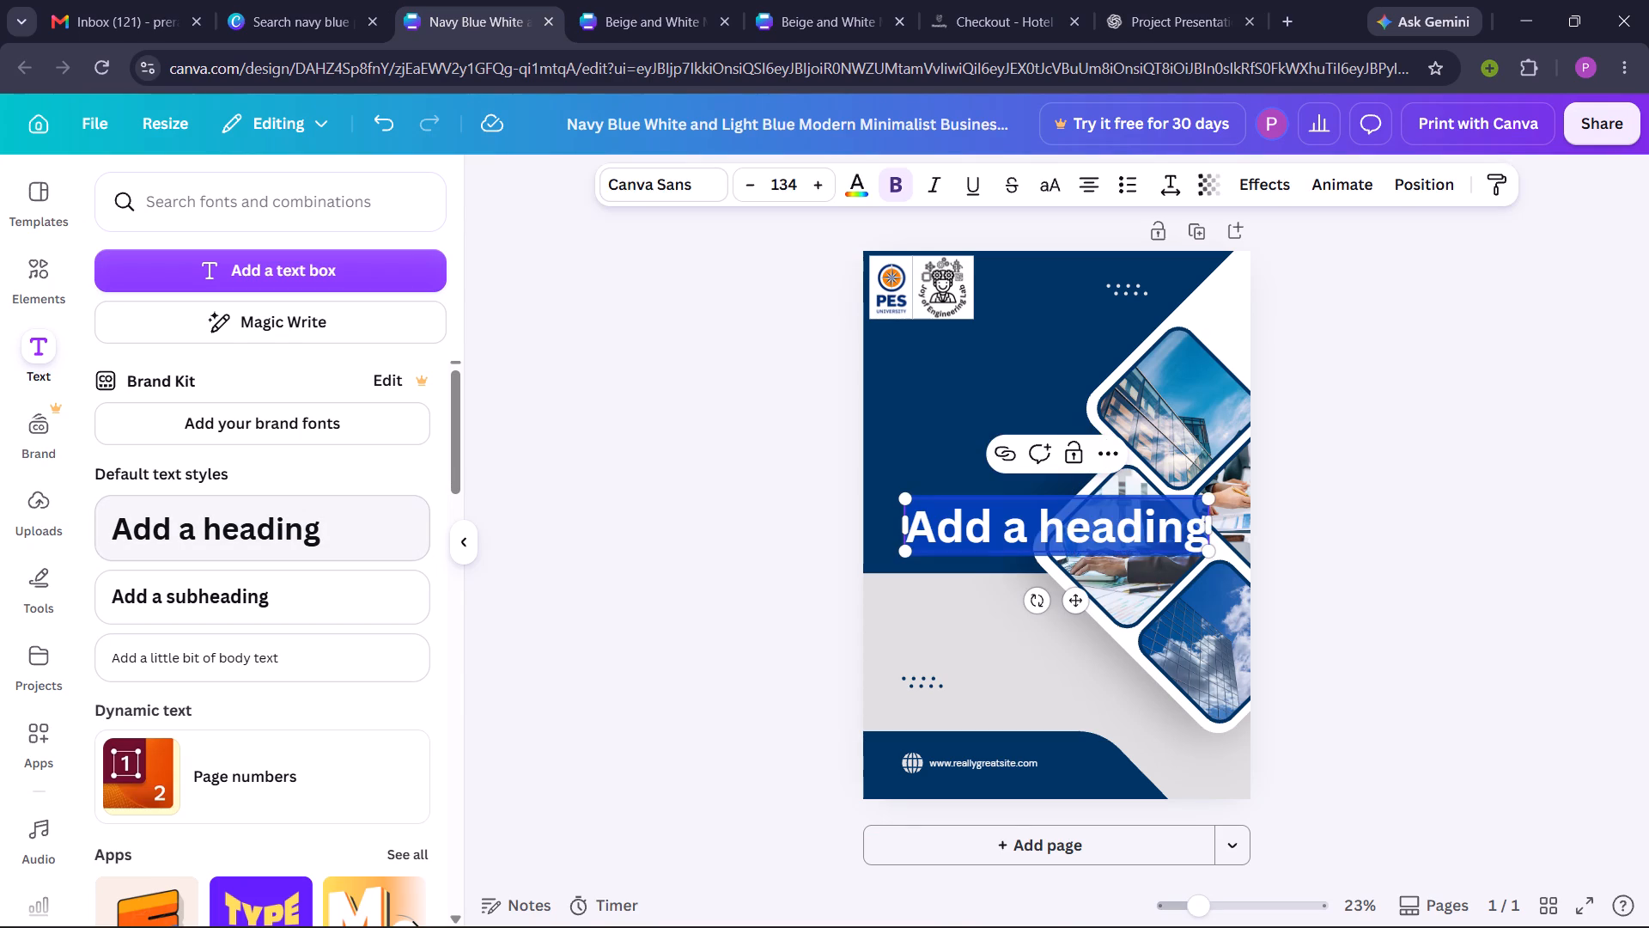
pyautogui.press('BackSpace')
pyautogui.write('CLICK BUD')
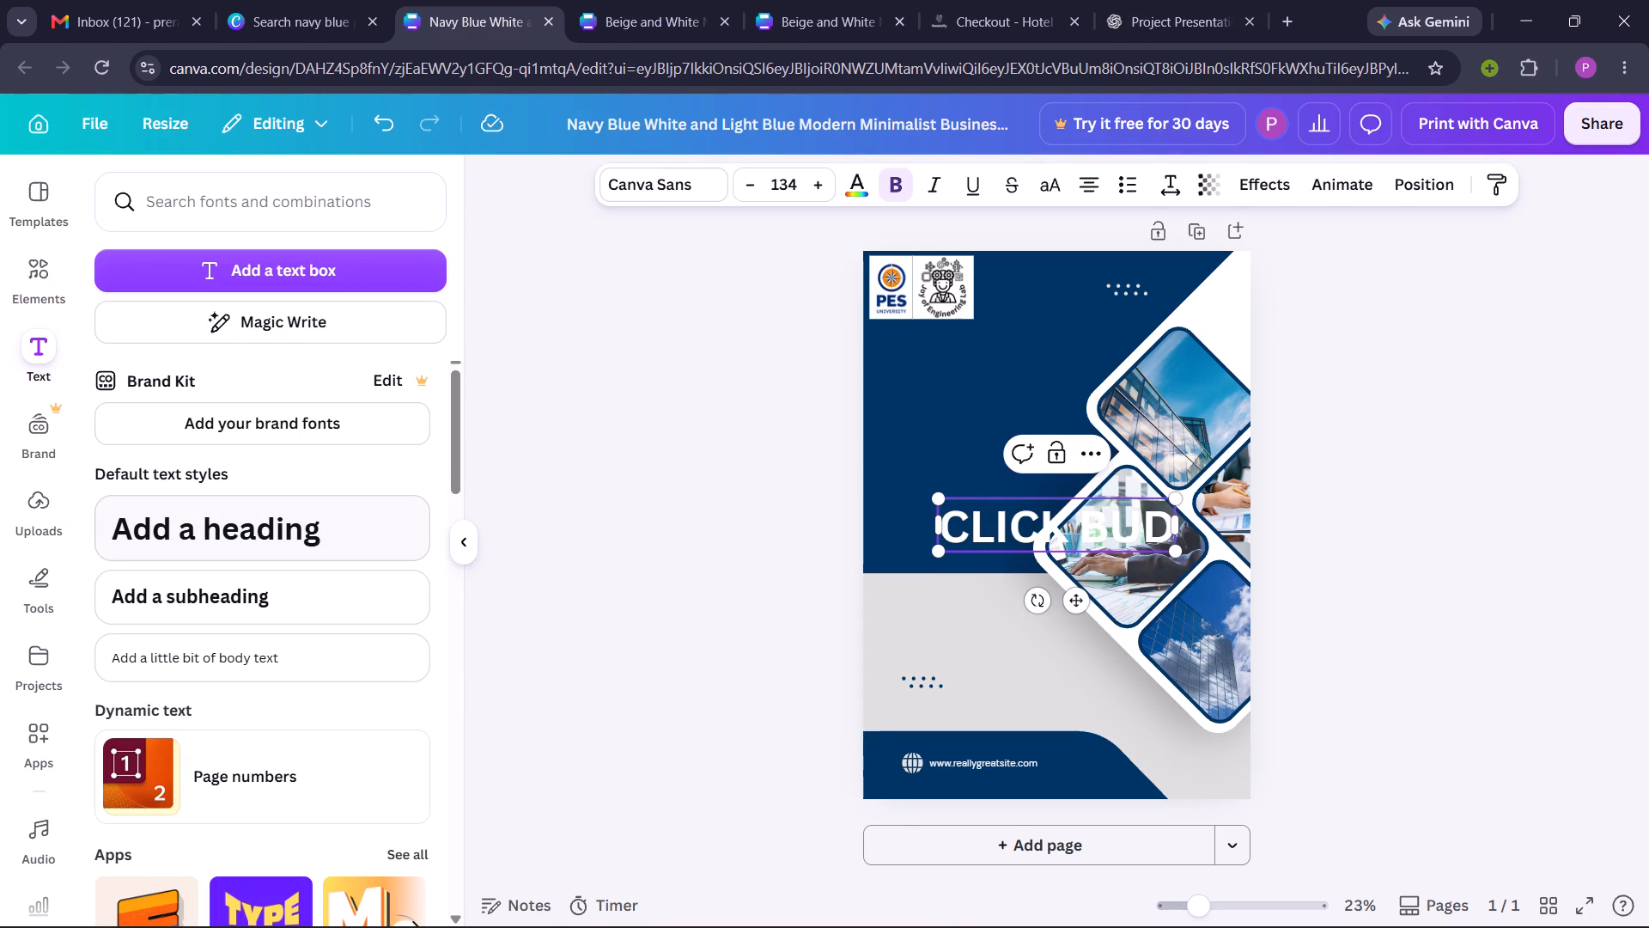
pyautogui.click(972, 458)
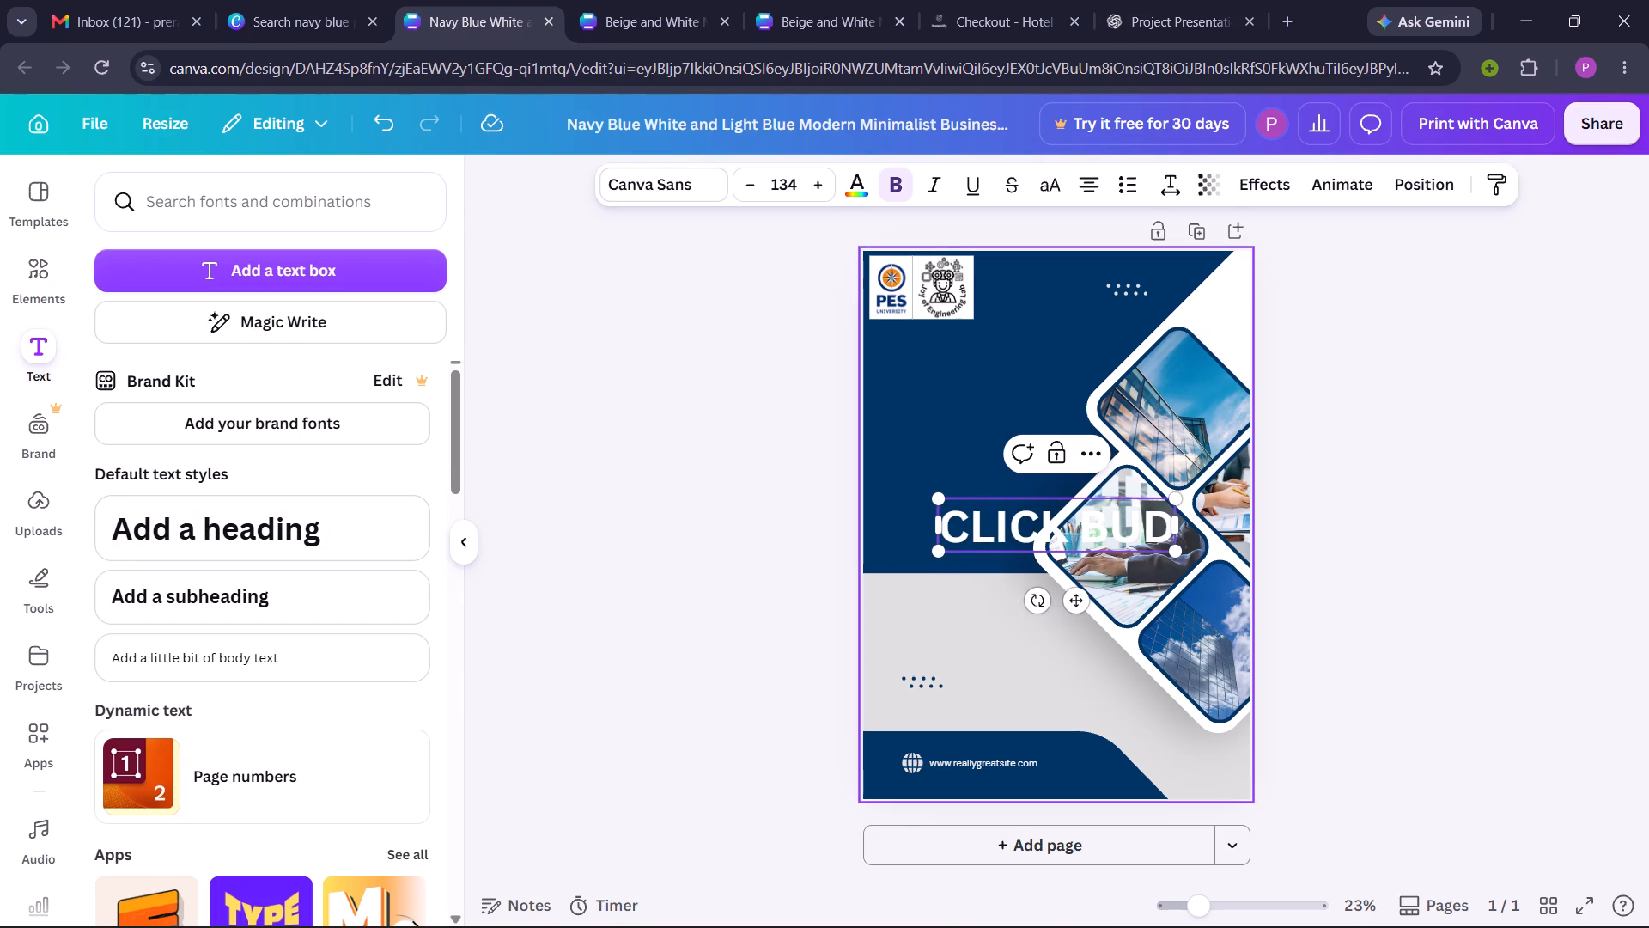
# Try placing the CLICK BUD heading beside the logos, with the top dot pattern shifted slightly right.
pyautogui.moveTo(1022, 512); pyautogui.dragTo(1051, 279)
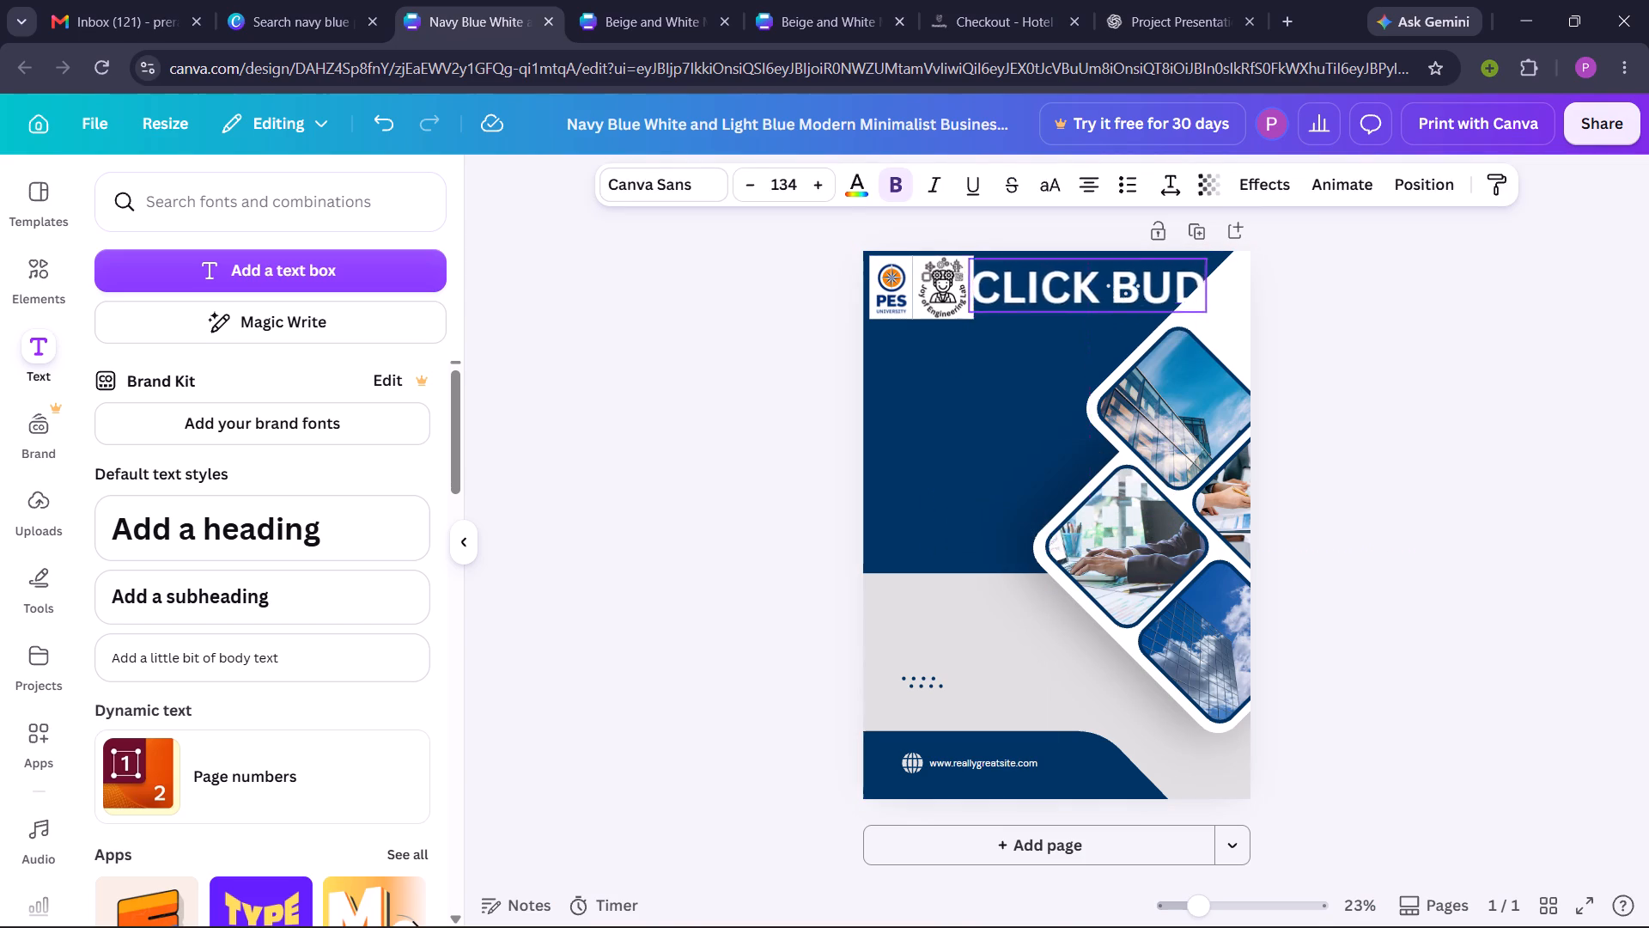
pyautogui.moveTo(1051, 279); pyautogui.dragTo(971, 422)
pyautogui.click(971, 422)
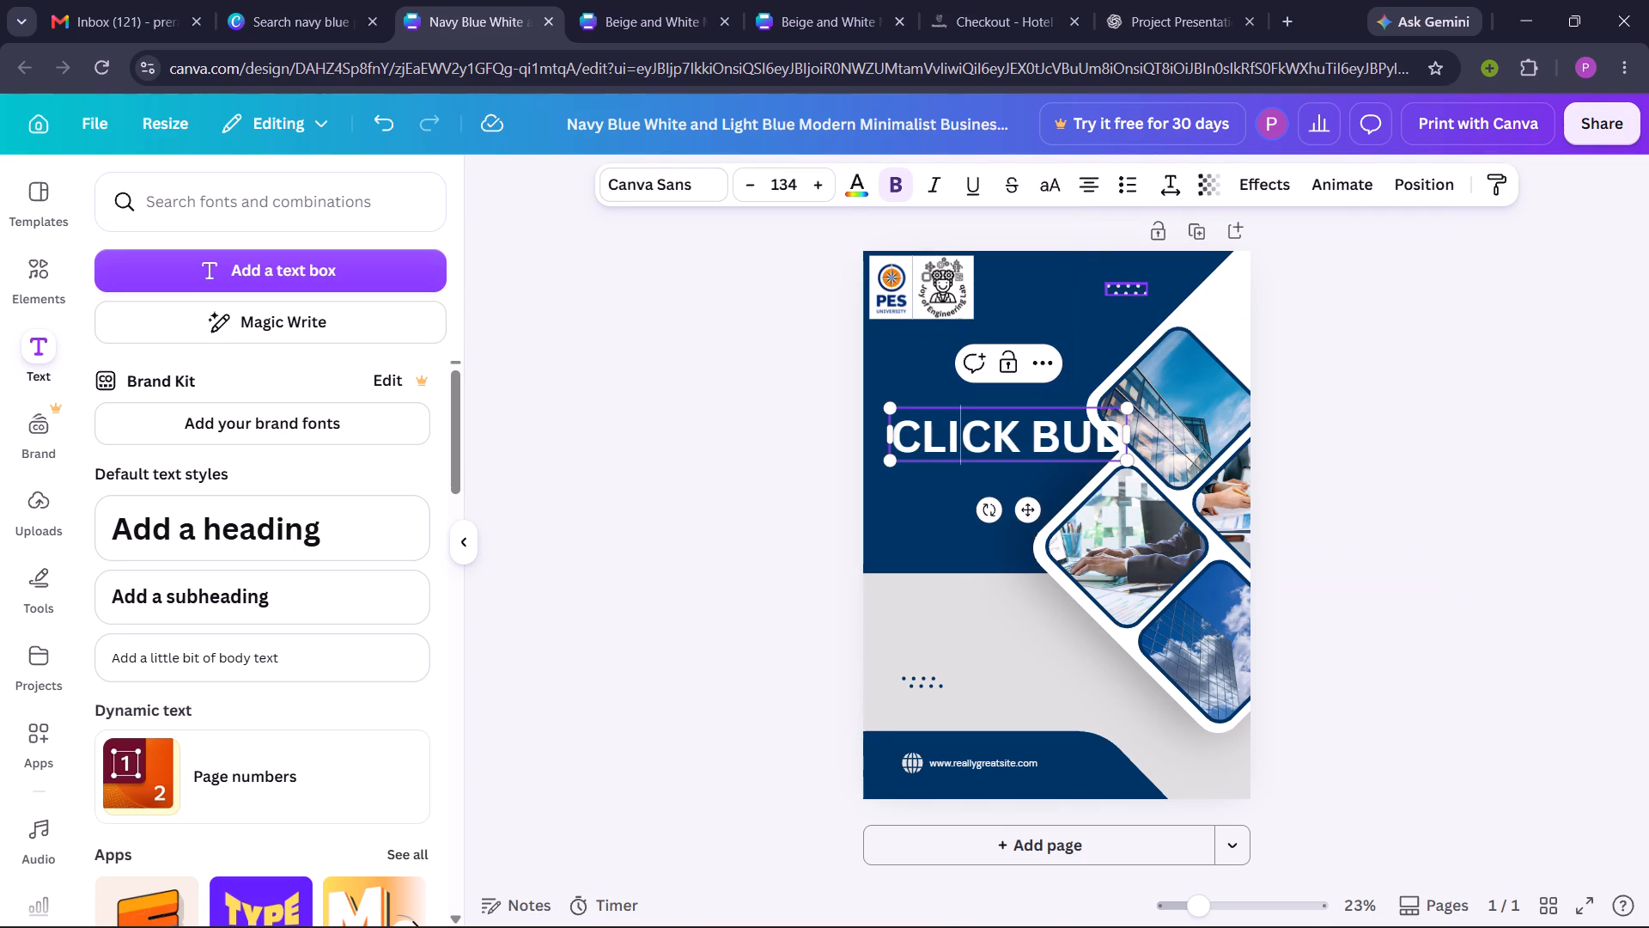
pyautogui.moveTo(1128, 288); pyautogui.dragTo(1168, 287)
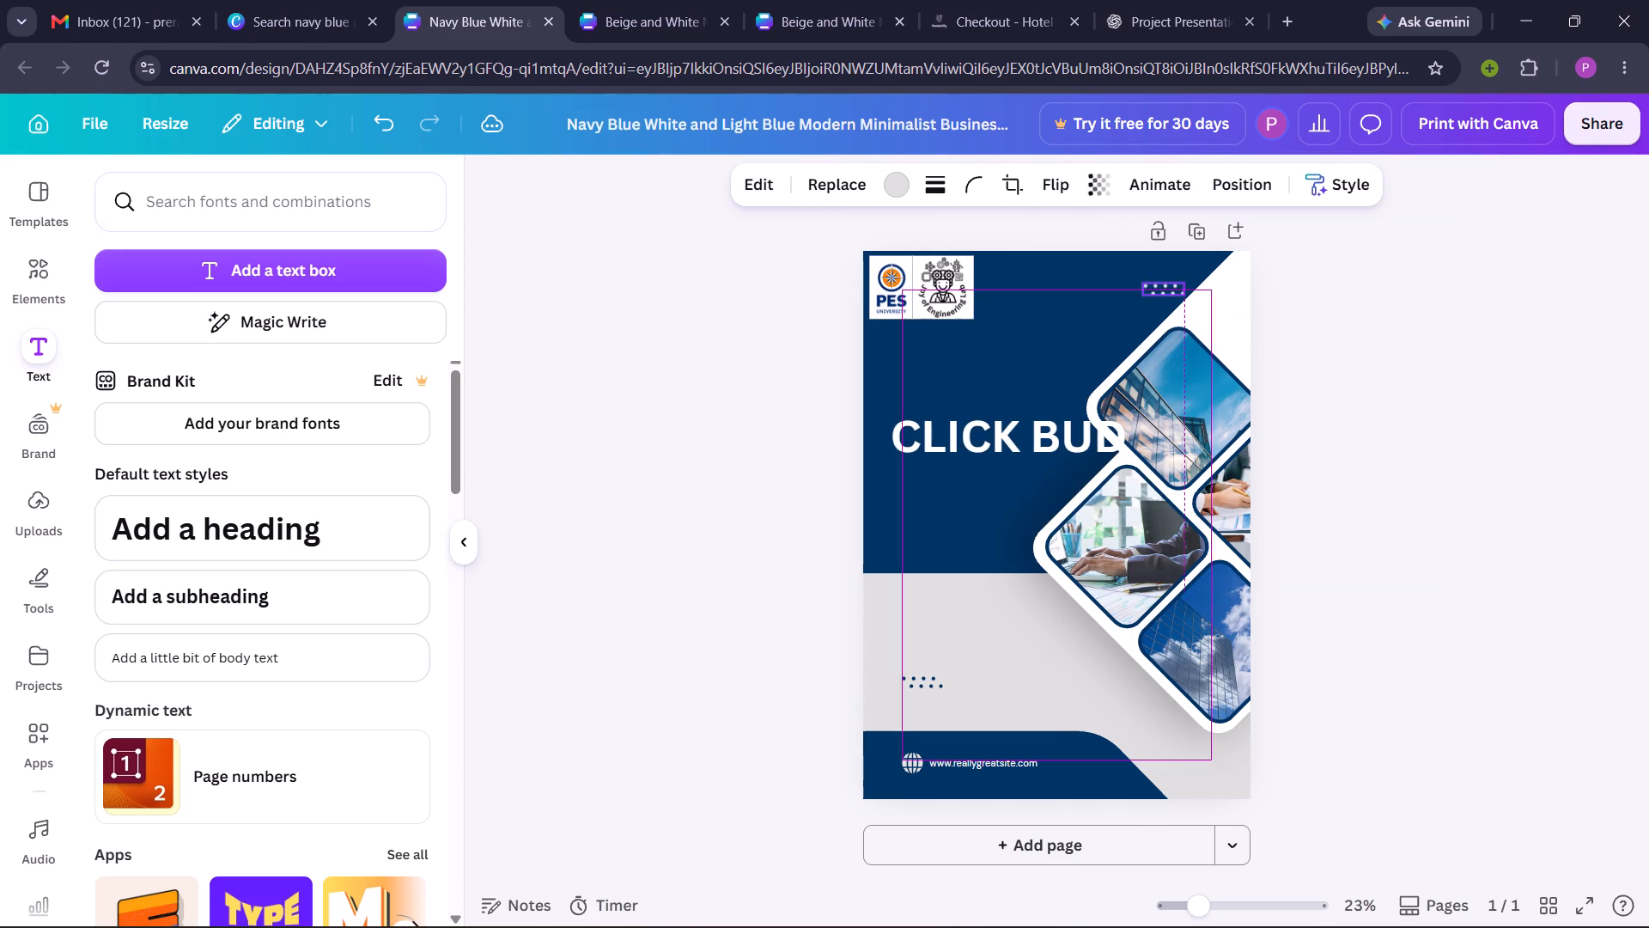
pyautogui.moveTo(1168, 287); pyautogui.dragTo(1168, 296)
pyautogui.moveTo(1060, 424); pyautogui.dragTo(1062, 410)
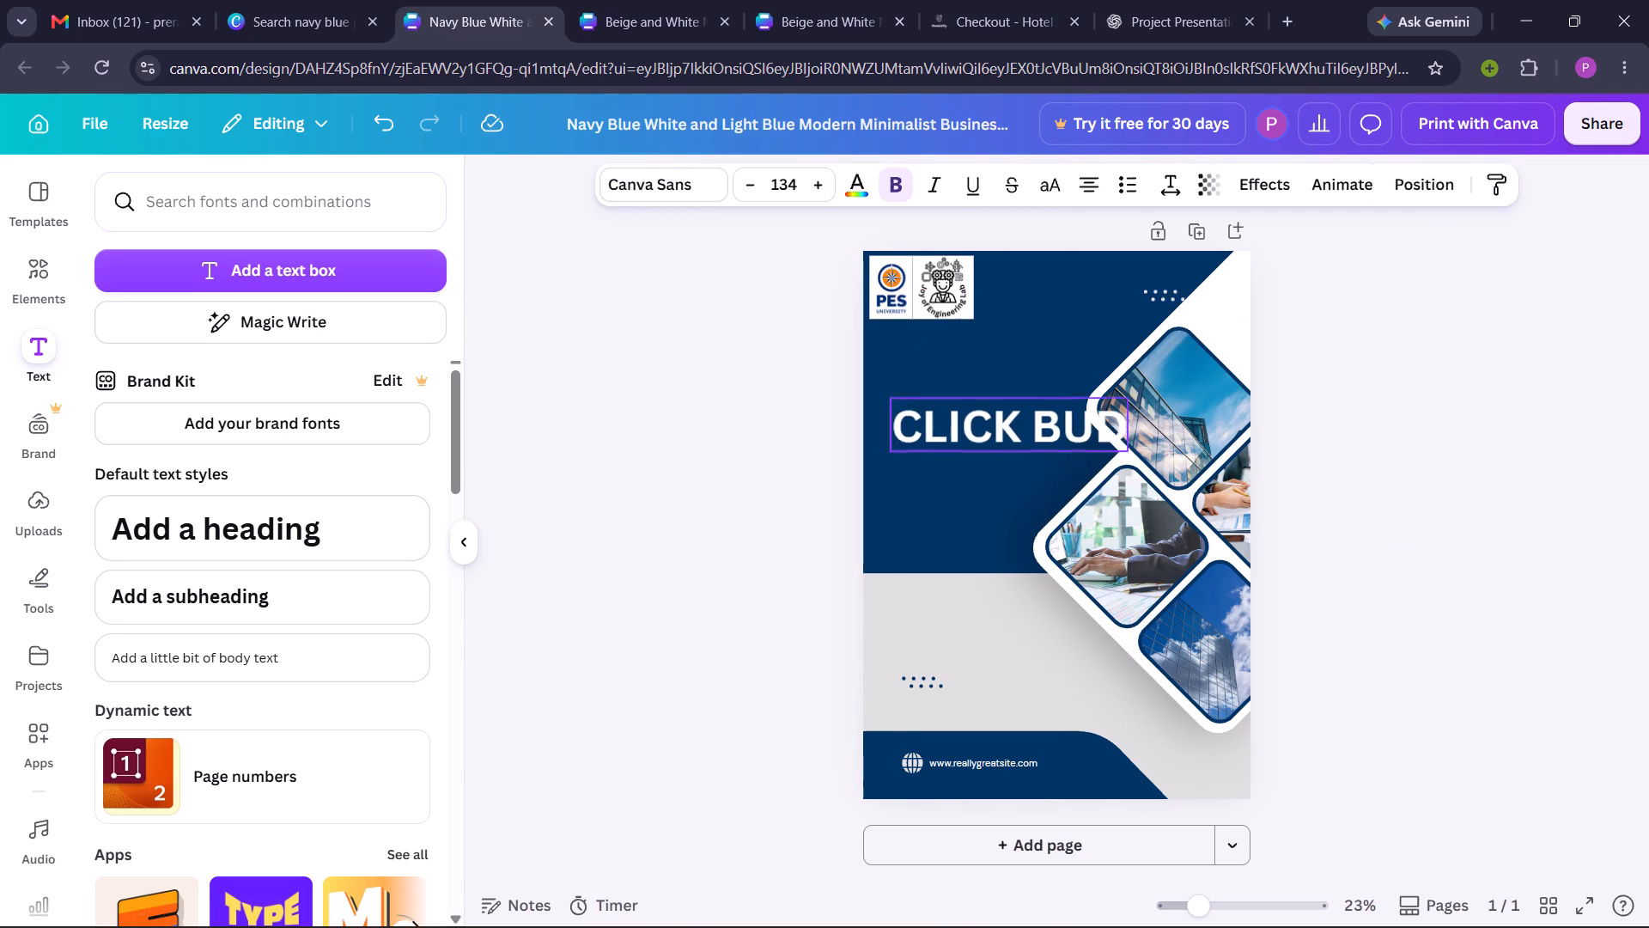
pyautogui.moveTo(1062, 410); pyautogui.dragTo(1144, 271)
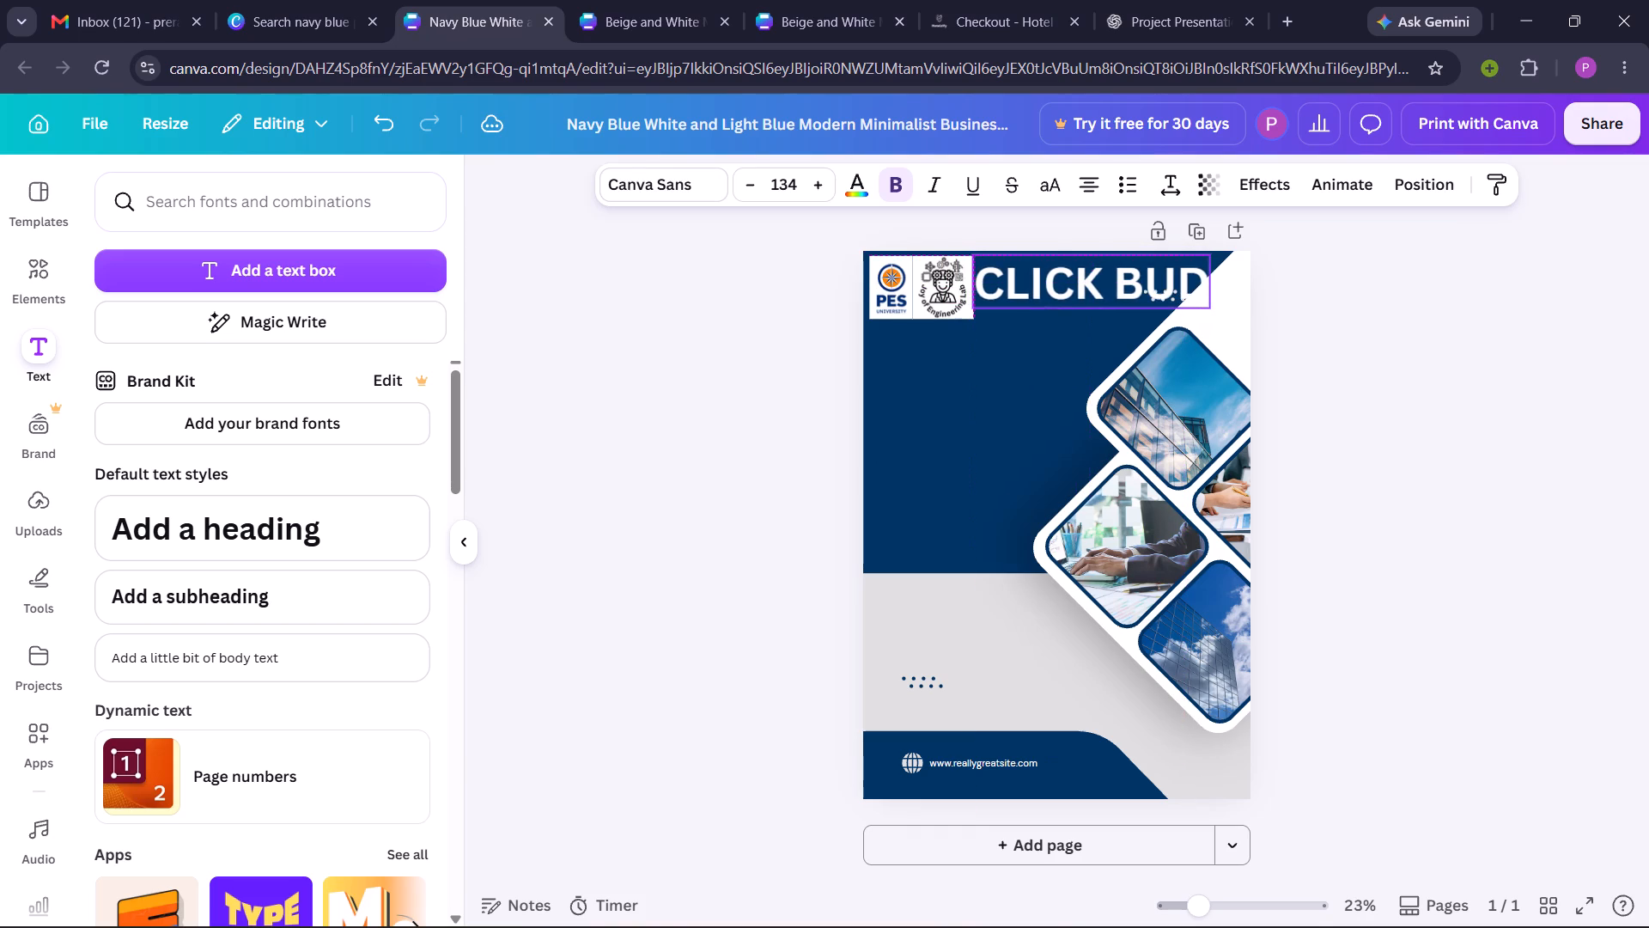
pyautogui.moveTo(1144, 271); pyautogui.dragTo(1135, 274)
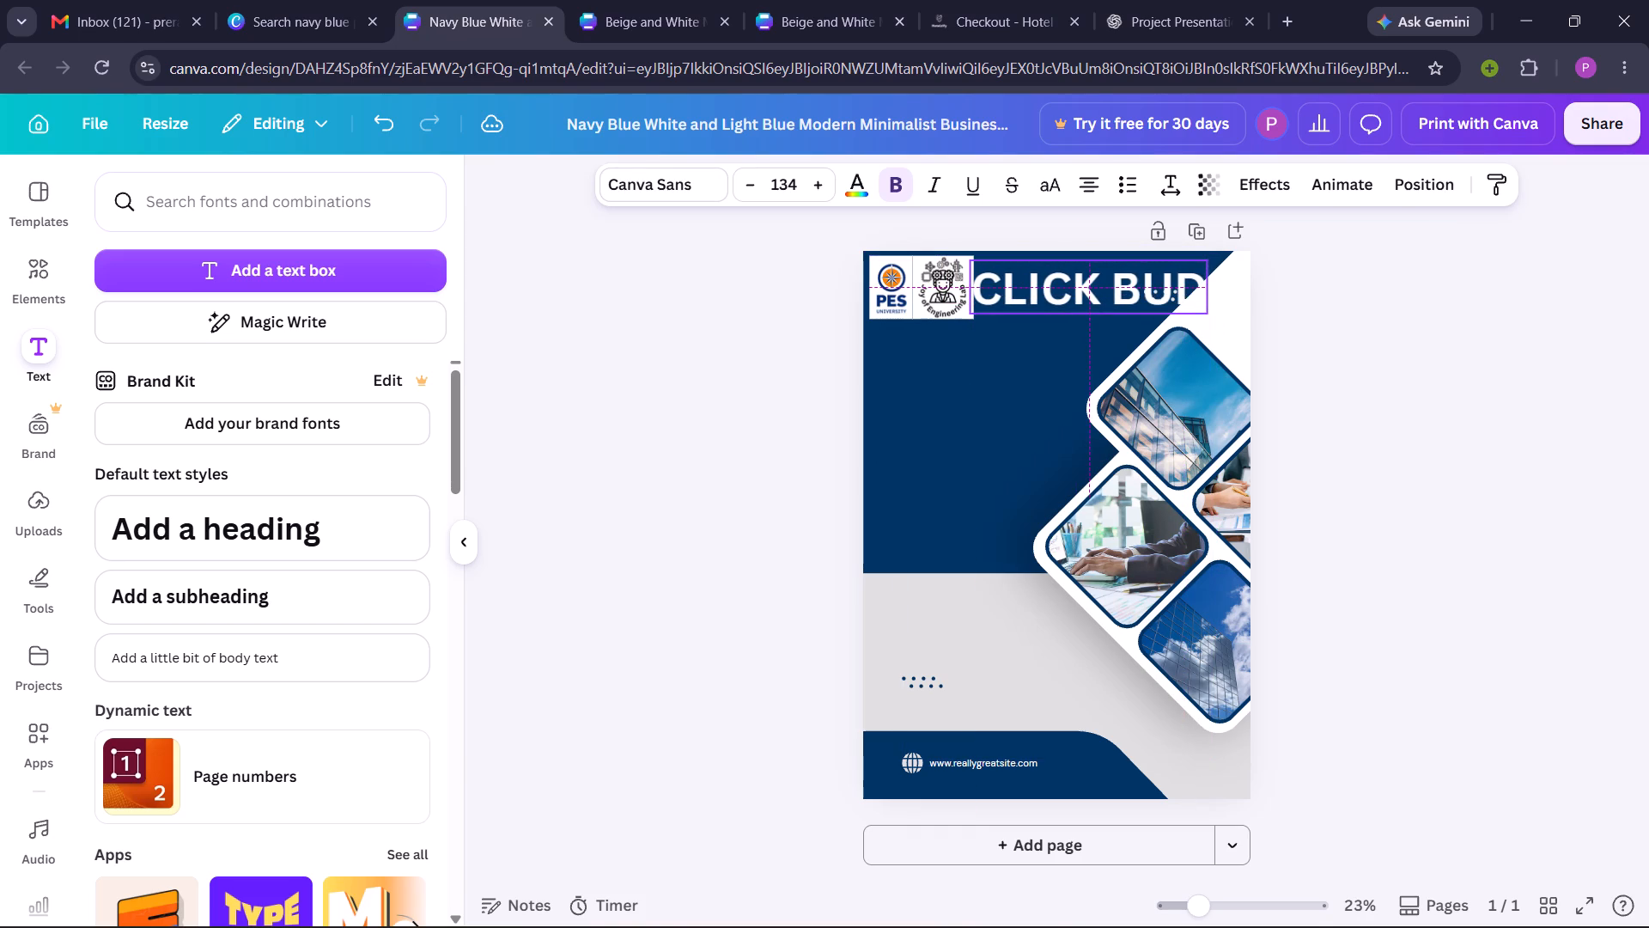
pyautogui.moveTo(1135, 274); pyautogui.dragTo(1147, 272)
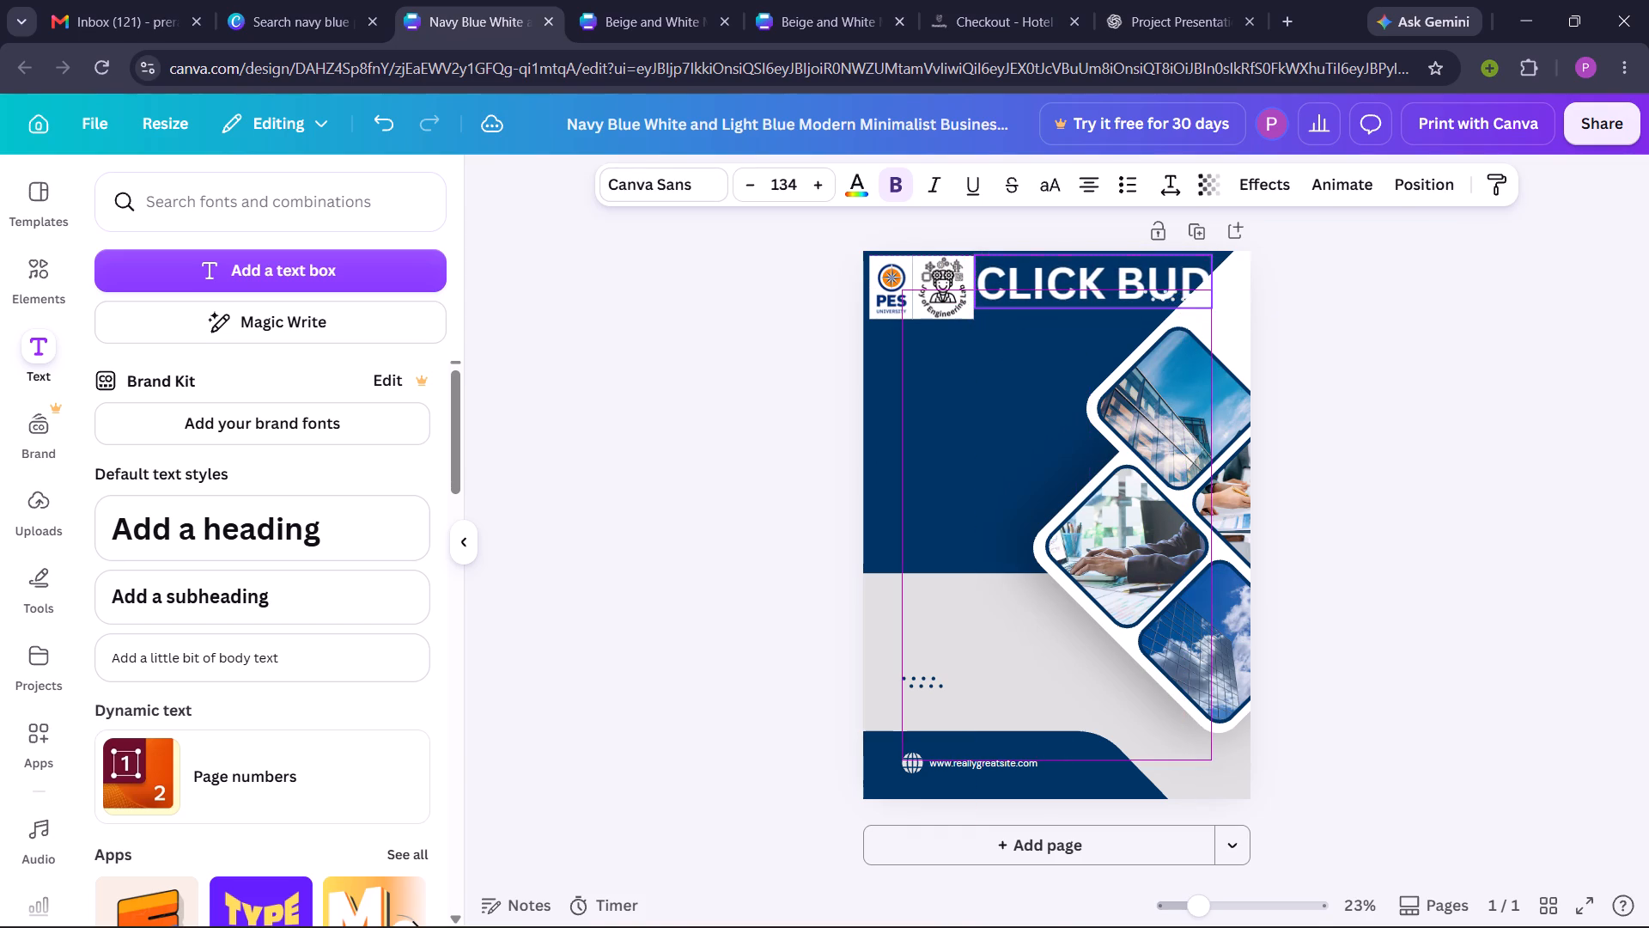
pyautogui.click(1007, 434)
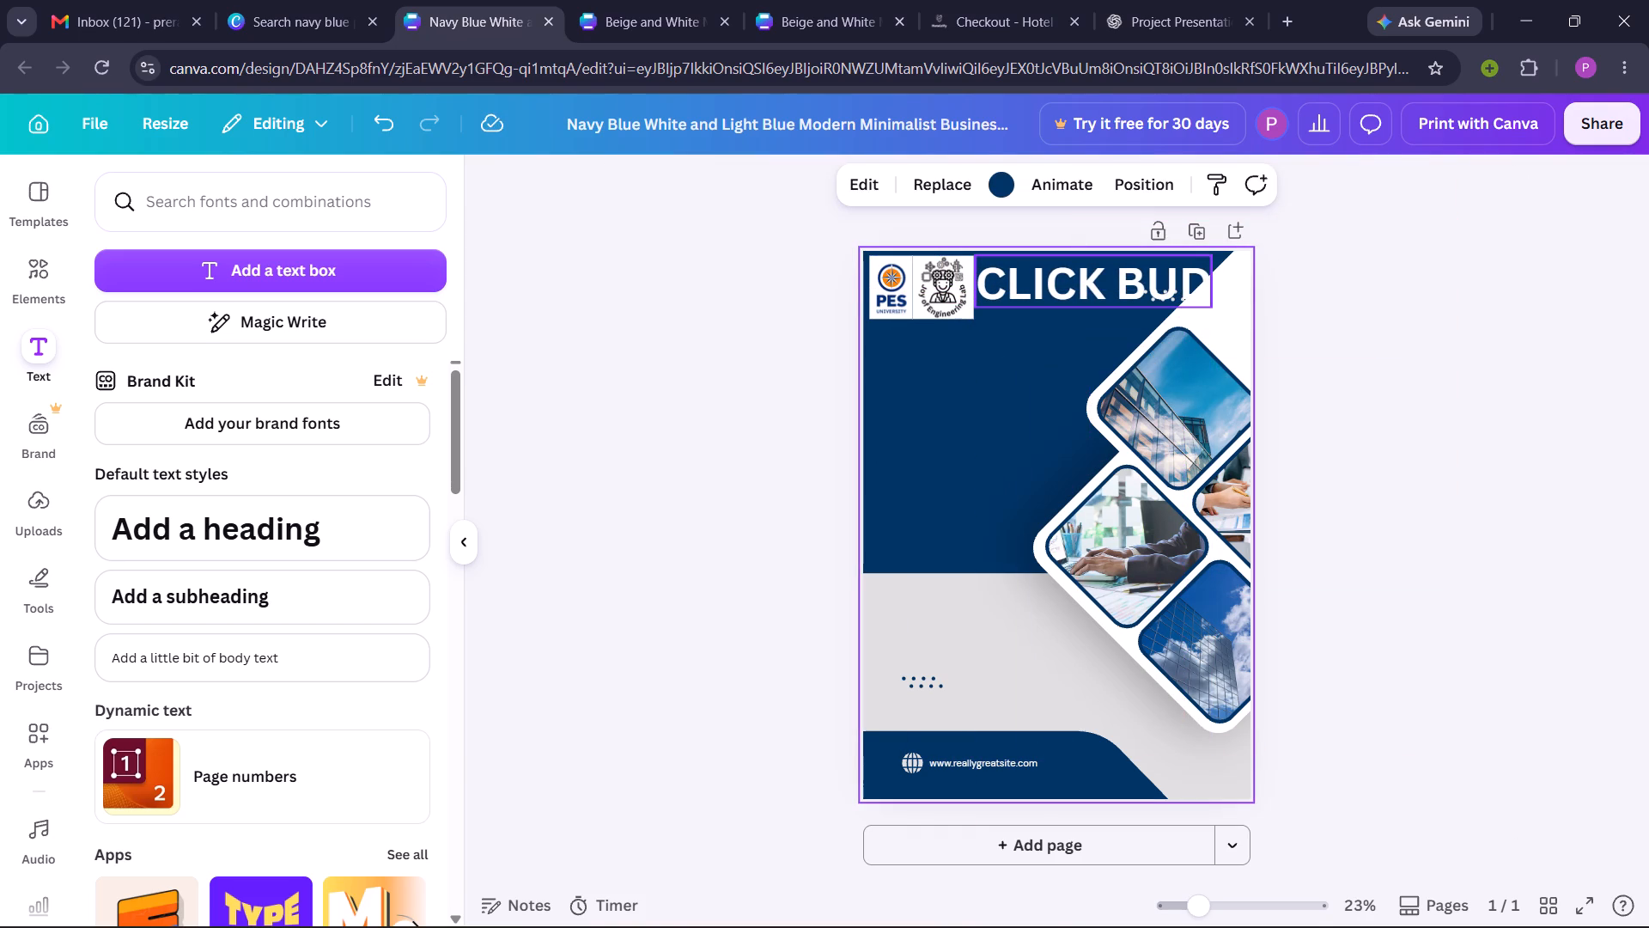
# Shift the CLICK BUD heading aside and move the top dot pattern down to the right end of the navy footer band.
pyautogui.moveTo(1166, 298); pyautogui.dragTo(1095, 352)
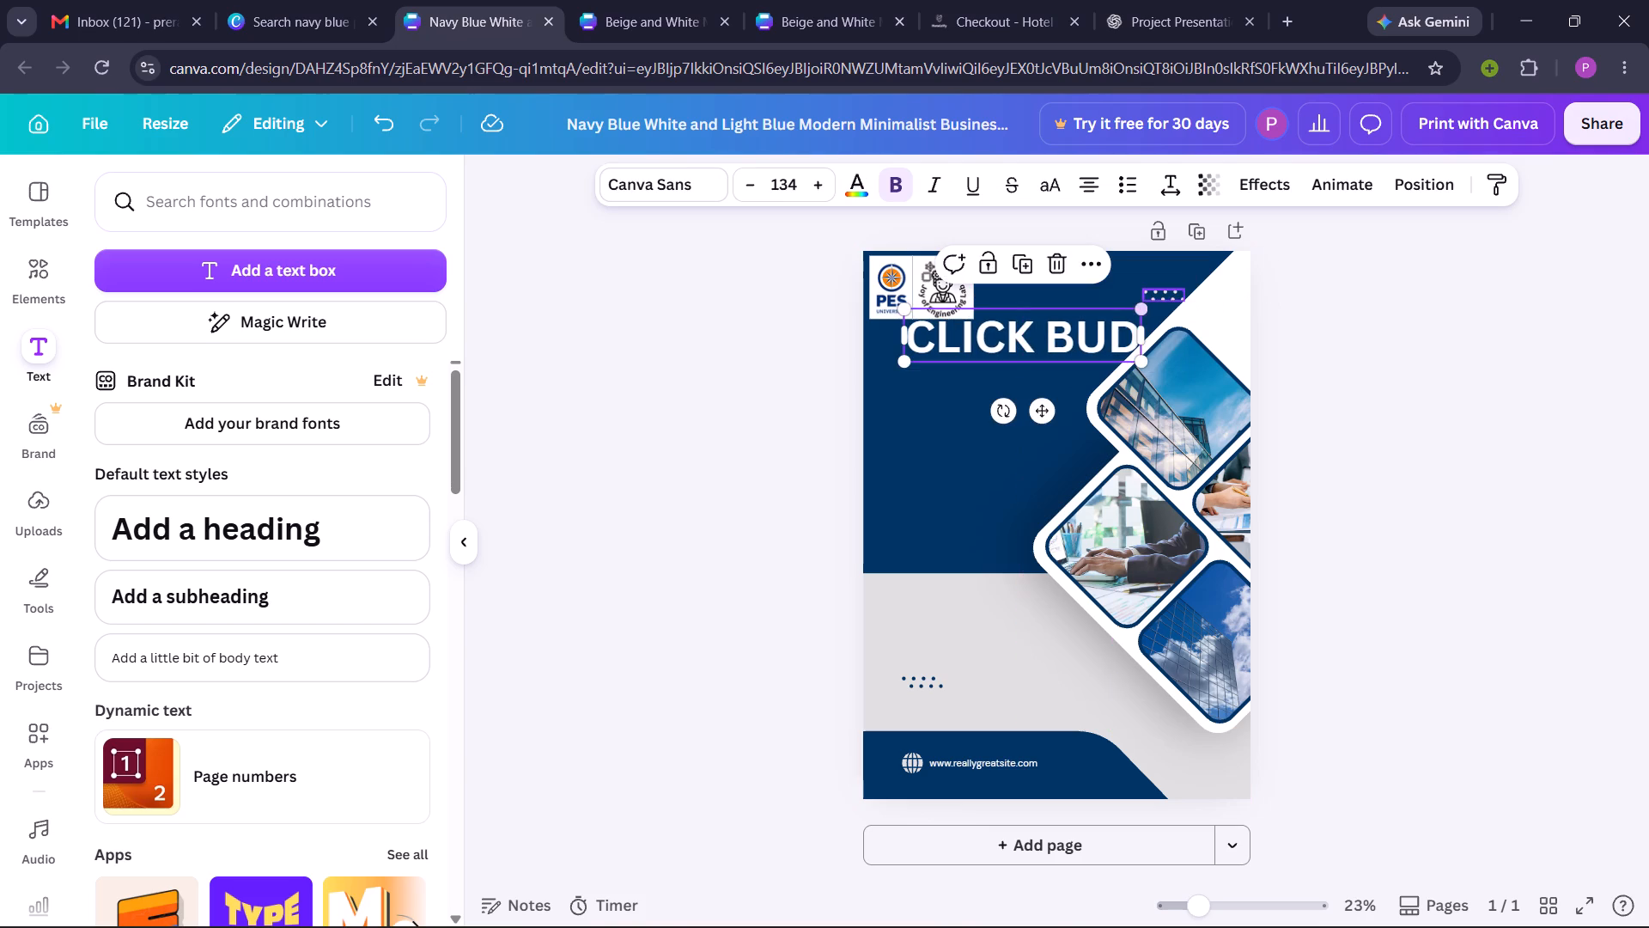
pyautogui.moveTo(1171, 296); pyautogui.dragTo(1149, 388)
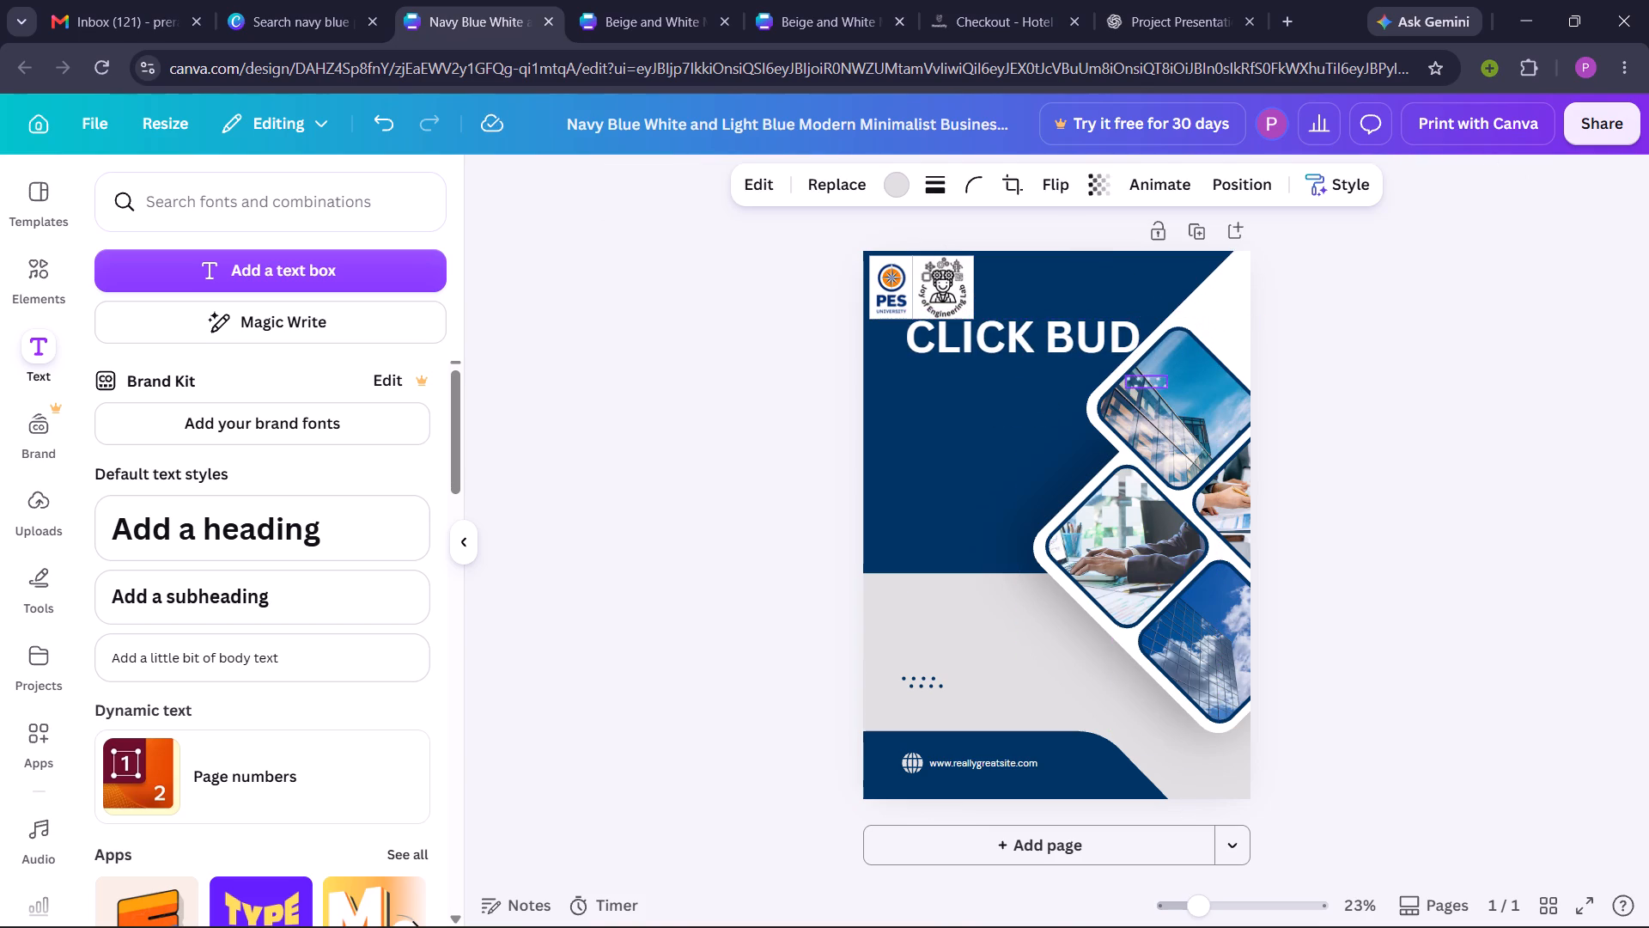
pyautogui.moveTo(1149, 388); pyautogui.dragTo(1131, 785)
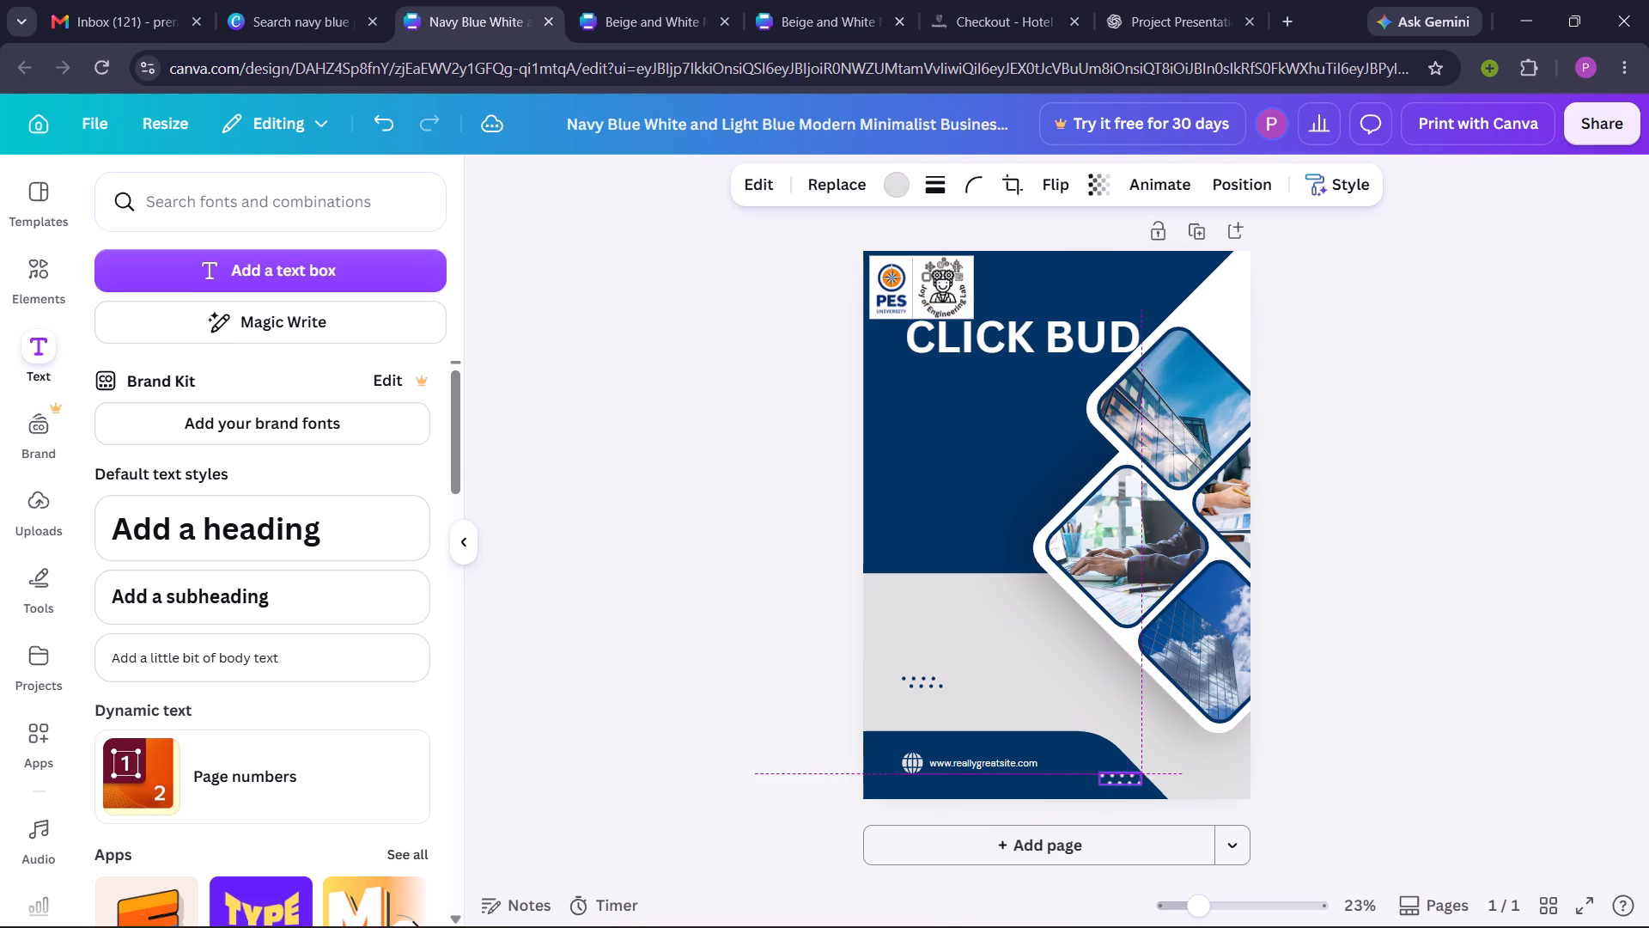
pyautogui.moveTo(1131, 785); pyautogui.dragTo(1127, 787)
pyautogui.moveTo(1084, 334); pyautogui.dragTo(1137, 293)
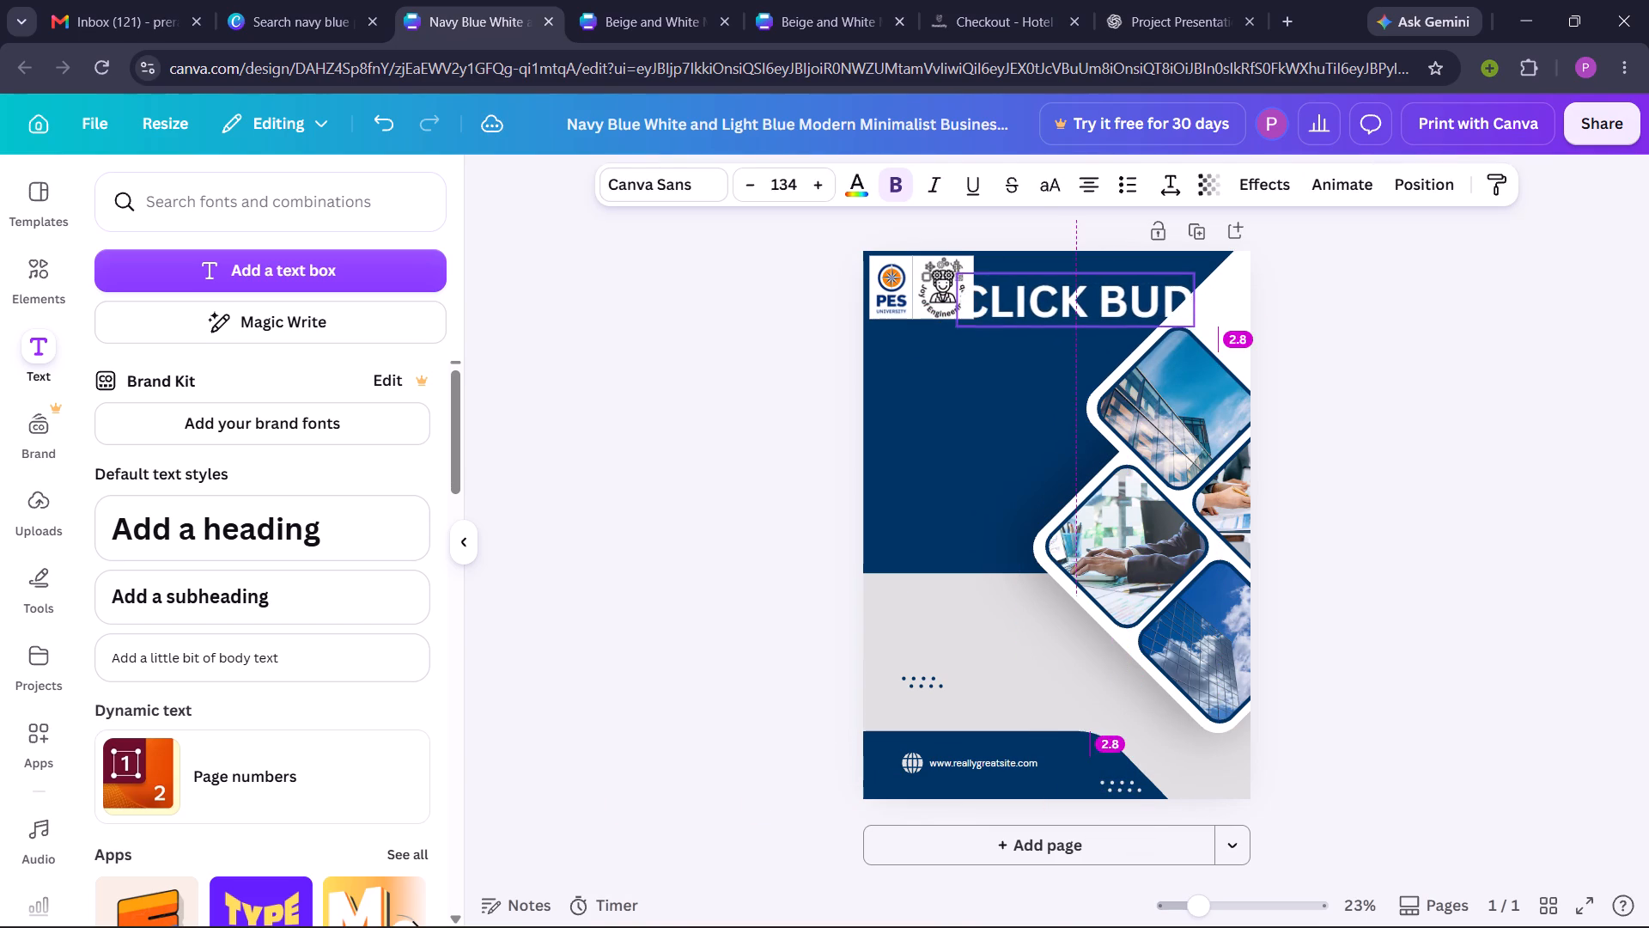
pyautogui.moveTo(1137, 293); pyautogui.dragTo(1153, 284)
pyautogui.moveTo(971, 311); pyautogui.dragTo(984, 302)
pyautogui.moveTo(1086, 280); pyautogui.dragTo(1074, 277)
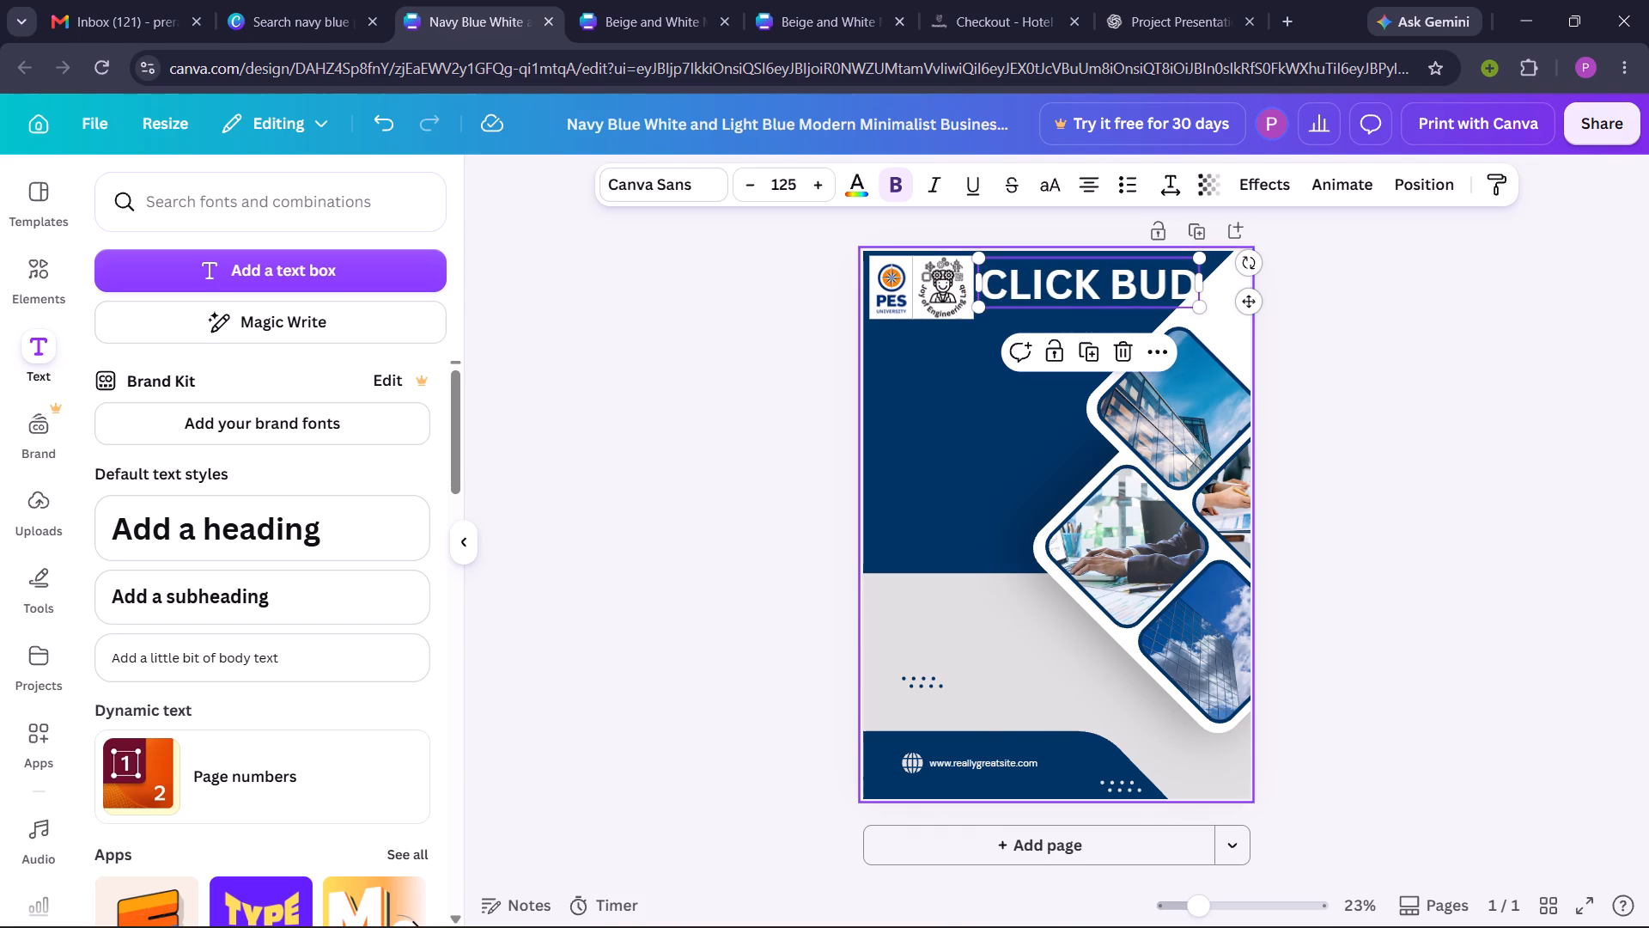
pyautogui.click(1062, 268)
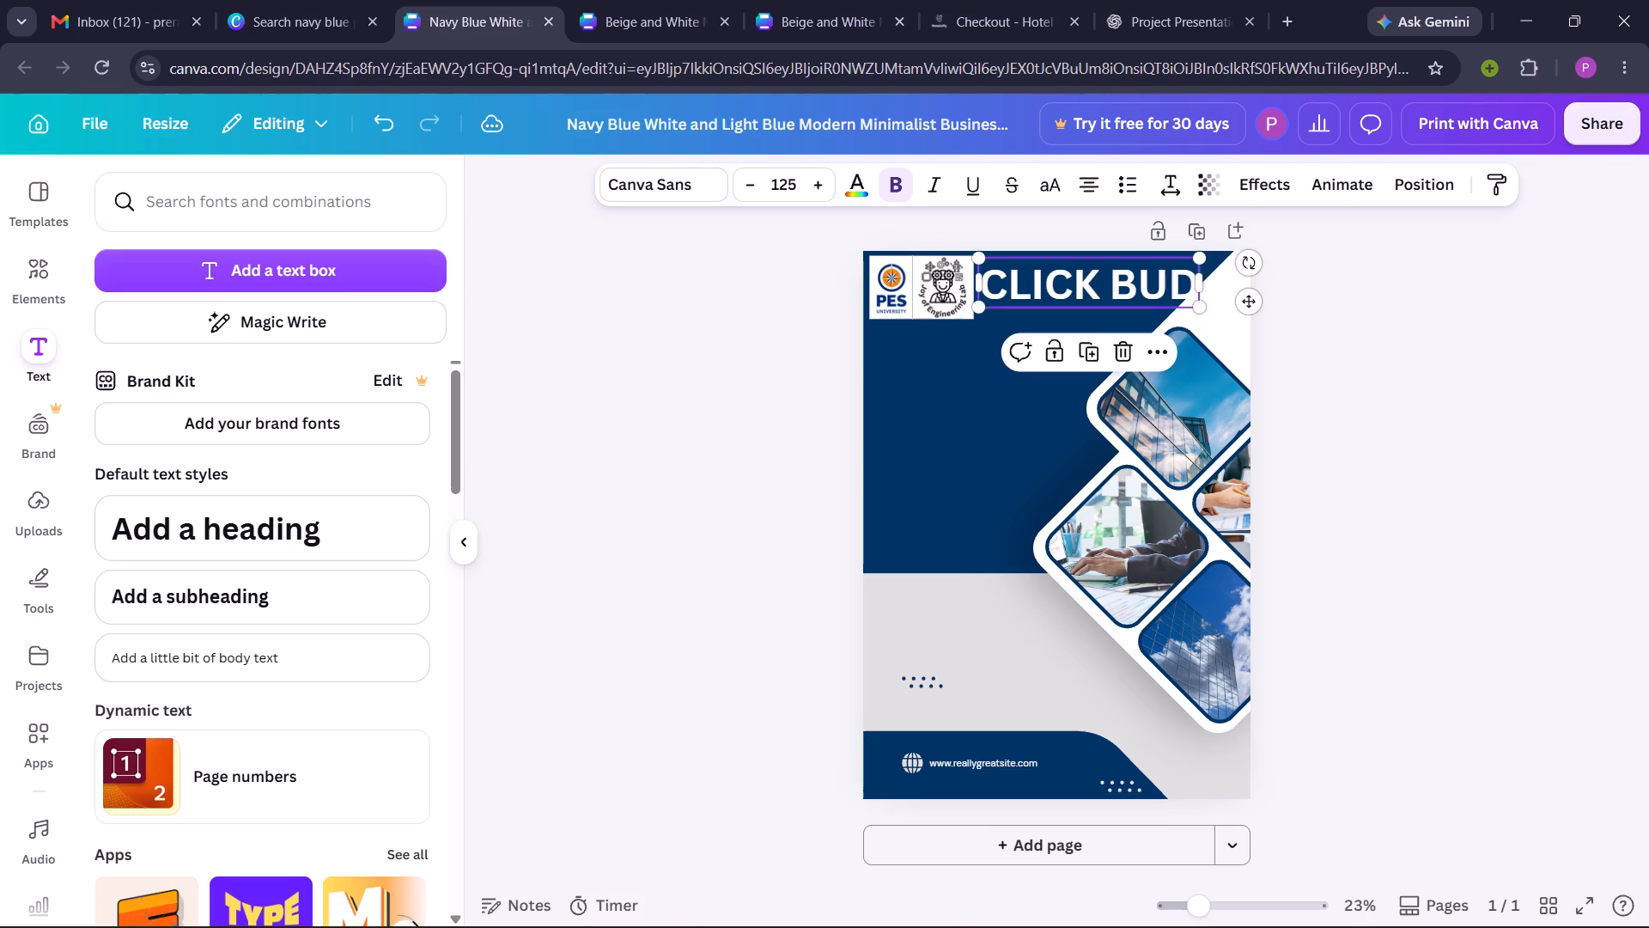
pyautogui.click(688, 485)
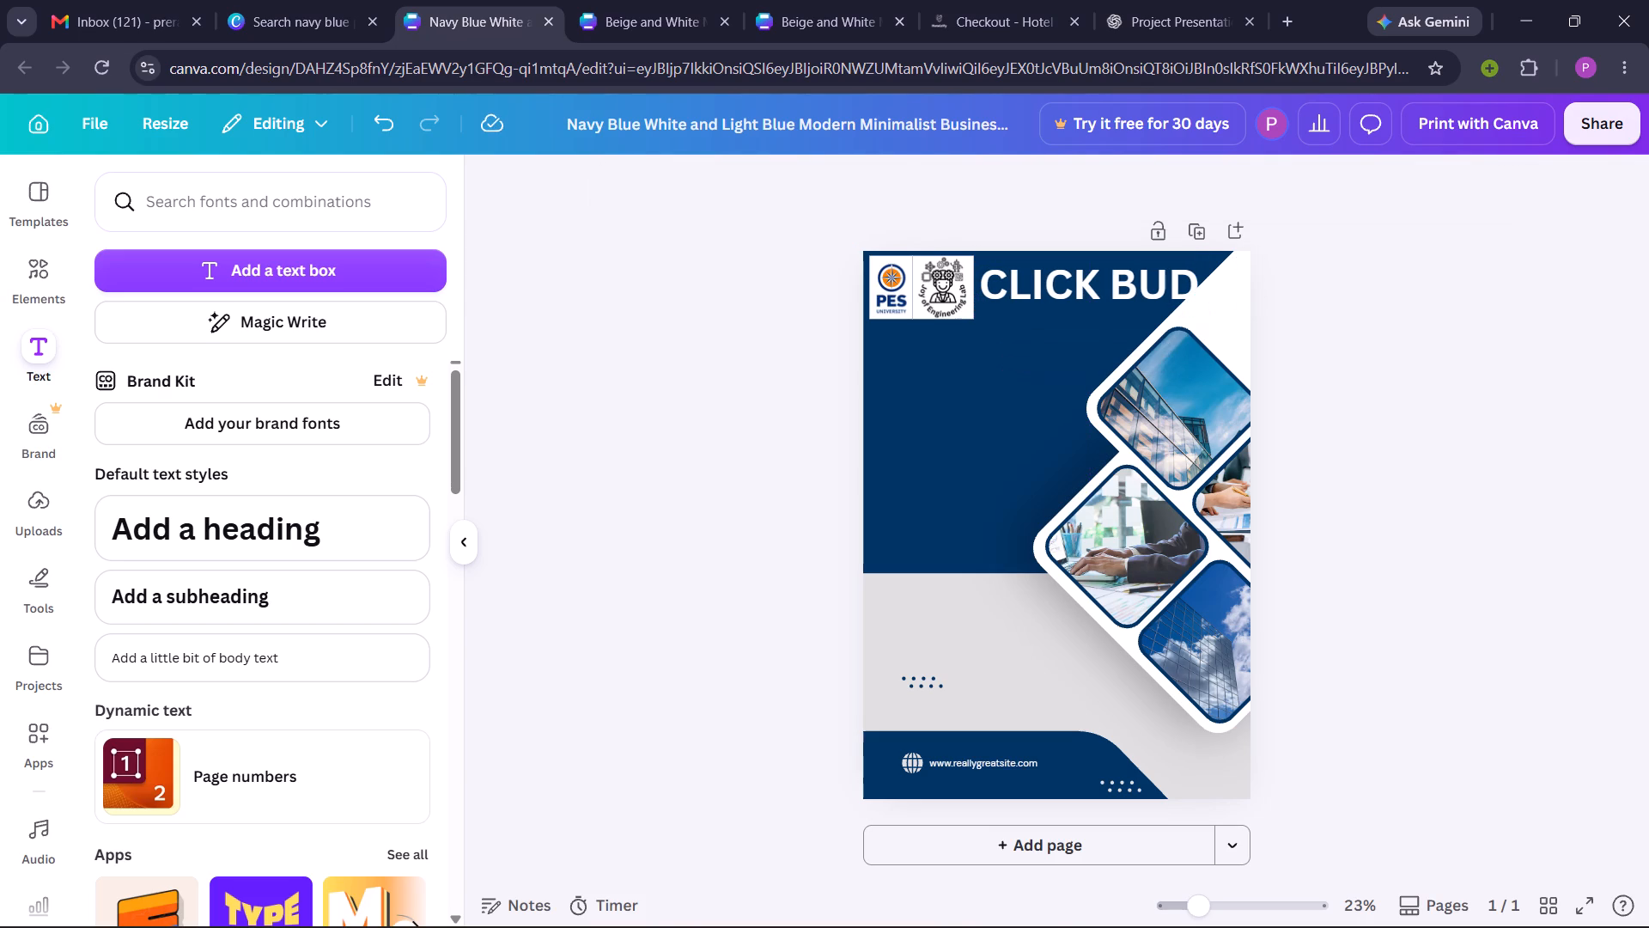
pyautogui.click(1056, 295)
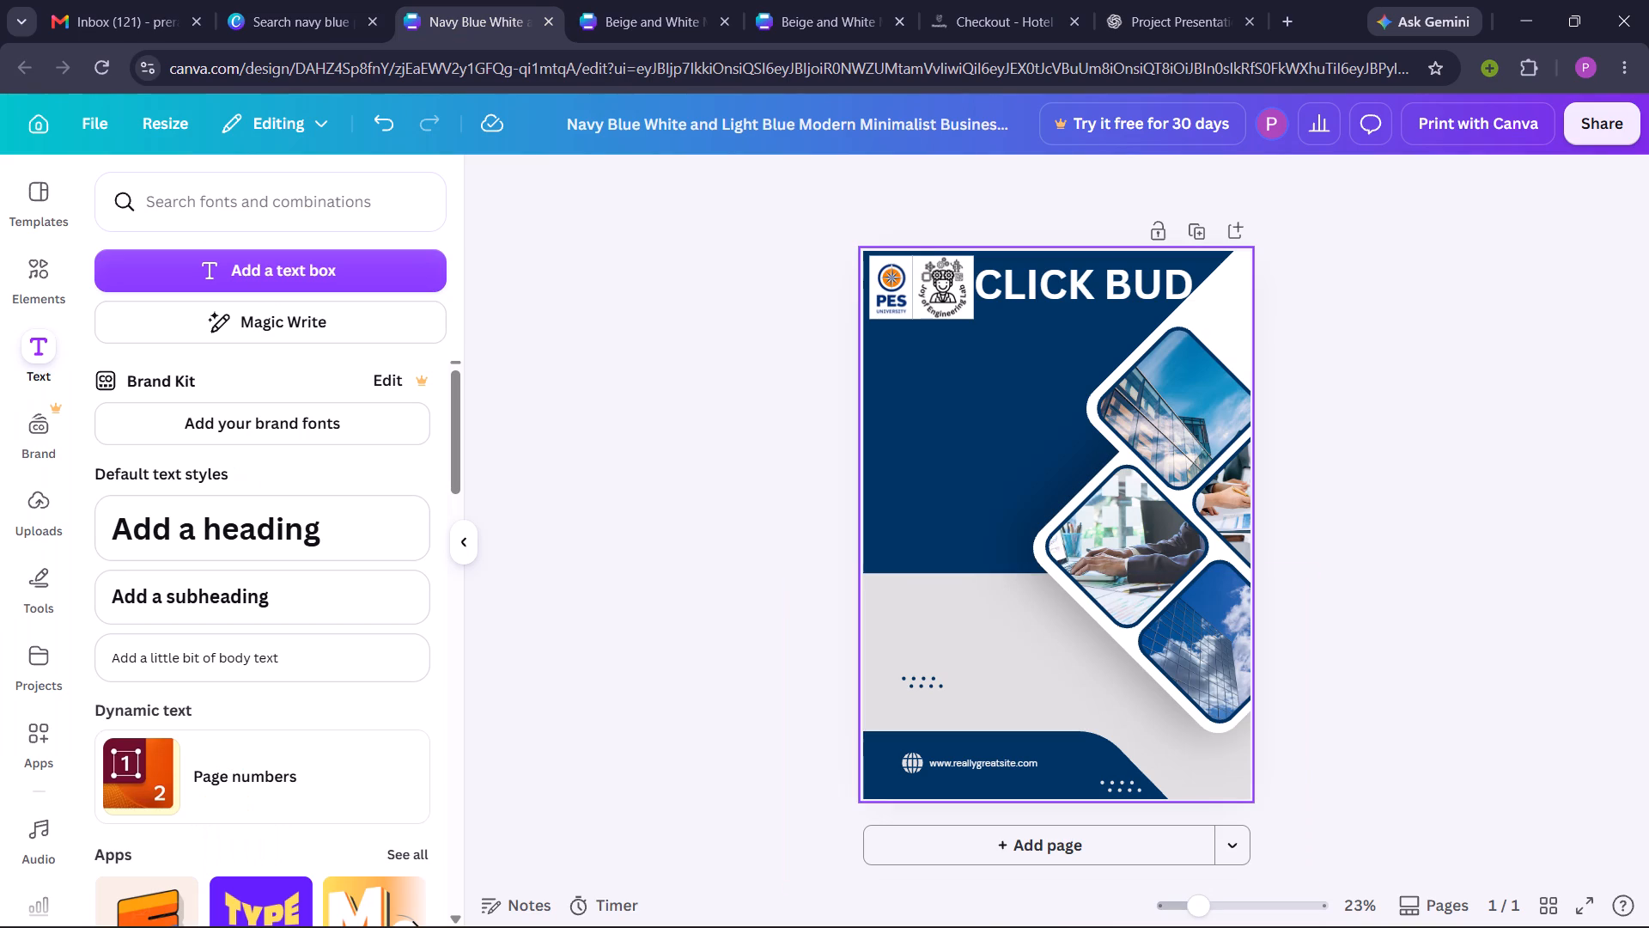
pyautogui.click(984, 524)
pyautogui.hotkey('ctrl', 'v')
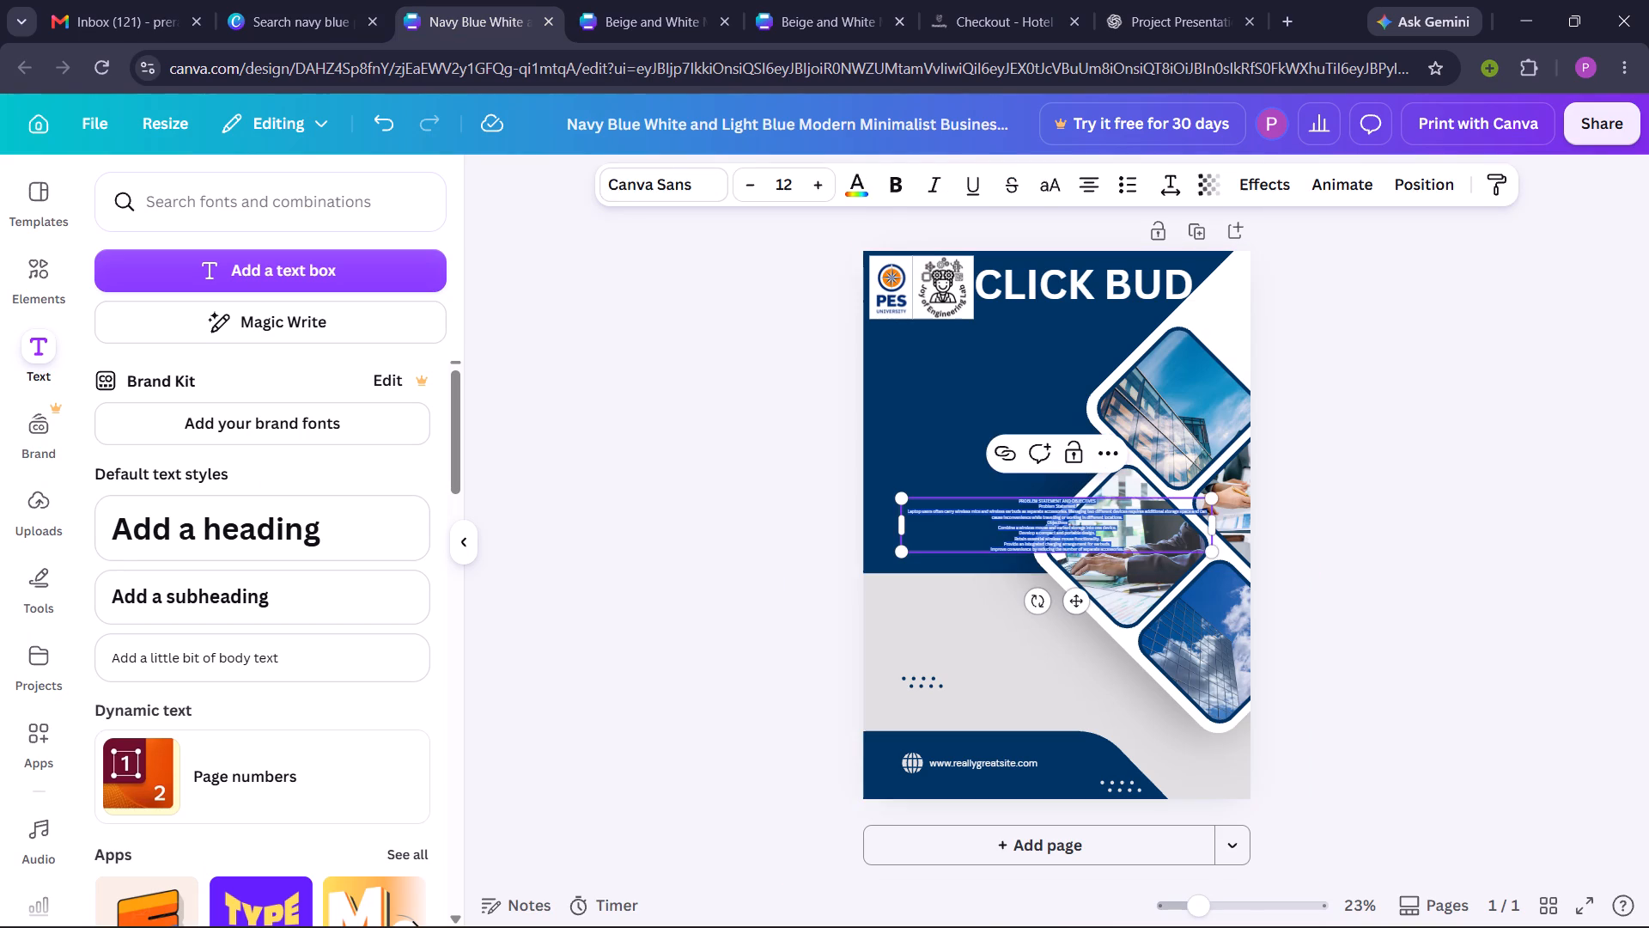
pyautogui.moveTo(1104, 498); pyautogui.dragTo(1096, 477)
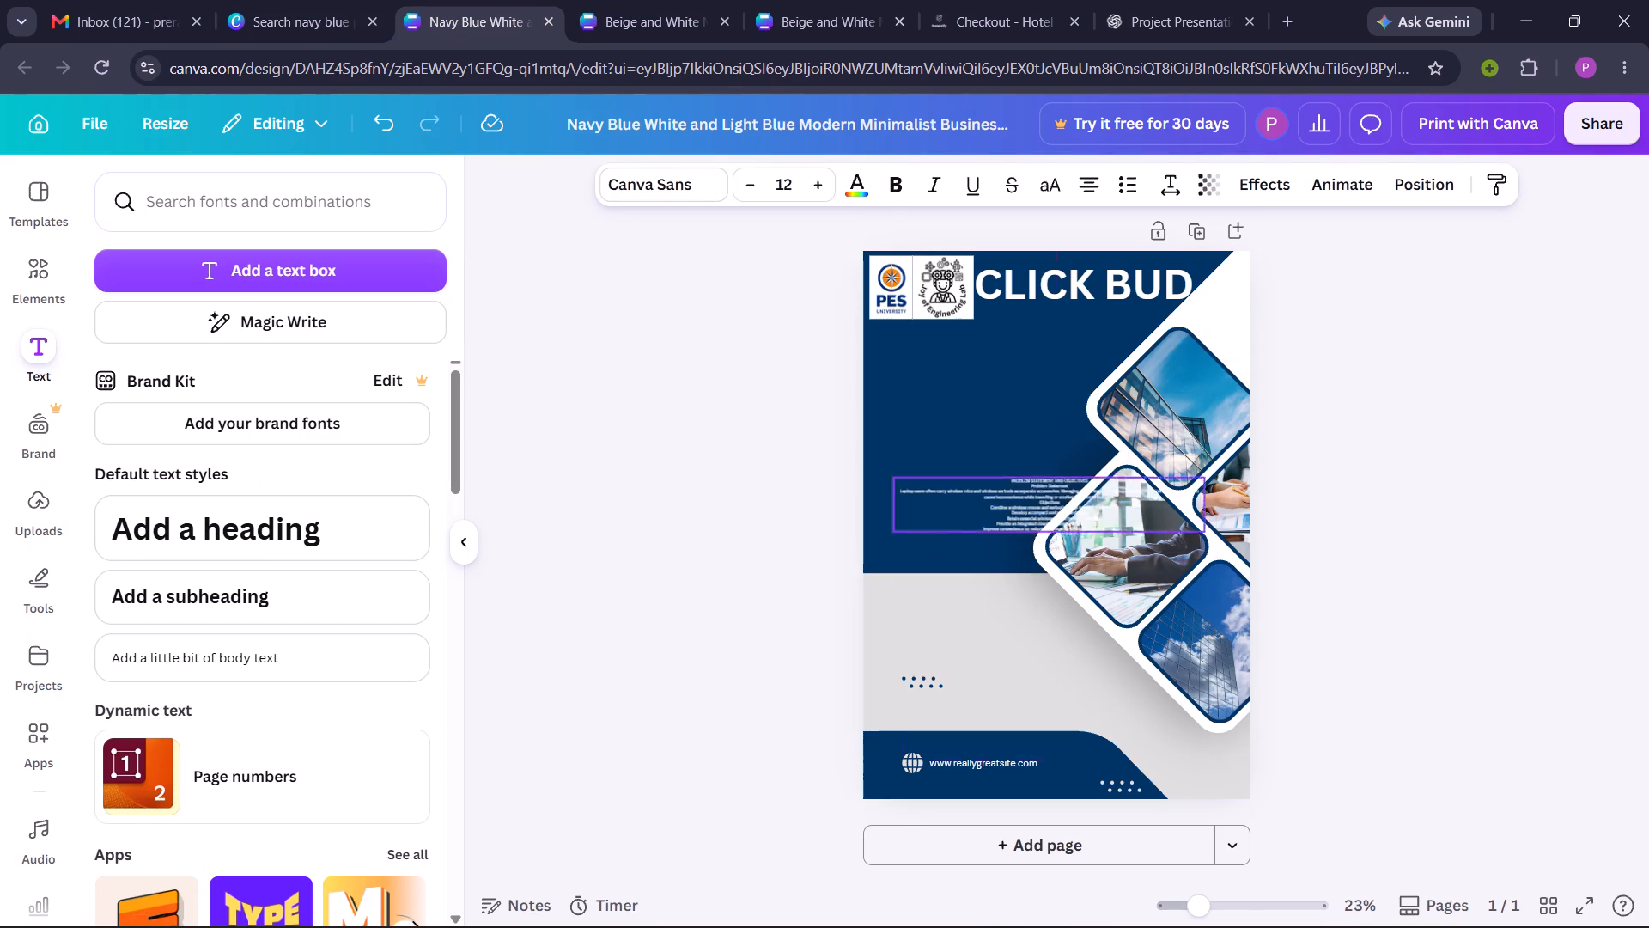
pyautogui.moveTo(1096, 477); pyautogui.dragTo(1009, 324)
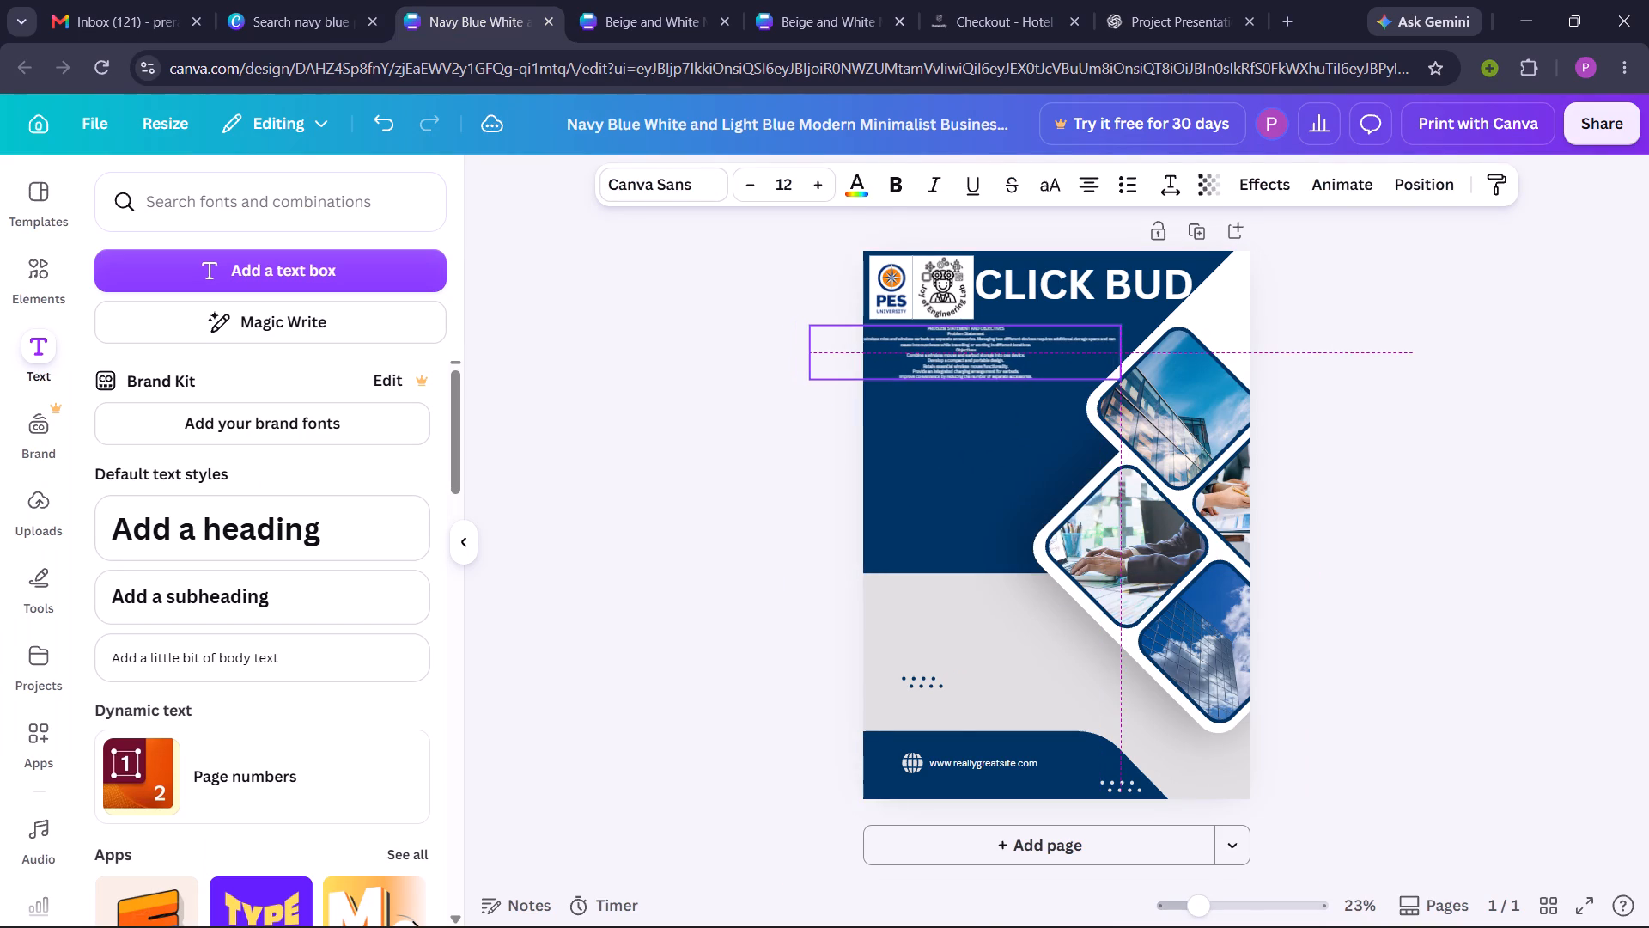
pyautogui.moveTo(1009, 324); pyautogui.dragTo(1010, 324)
# Set the section title, Problem Statement subheading and its paragraph to font size 30.
pyautogui.tripleClick(998, 333)
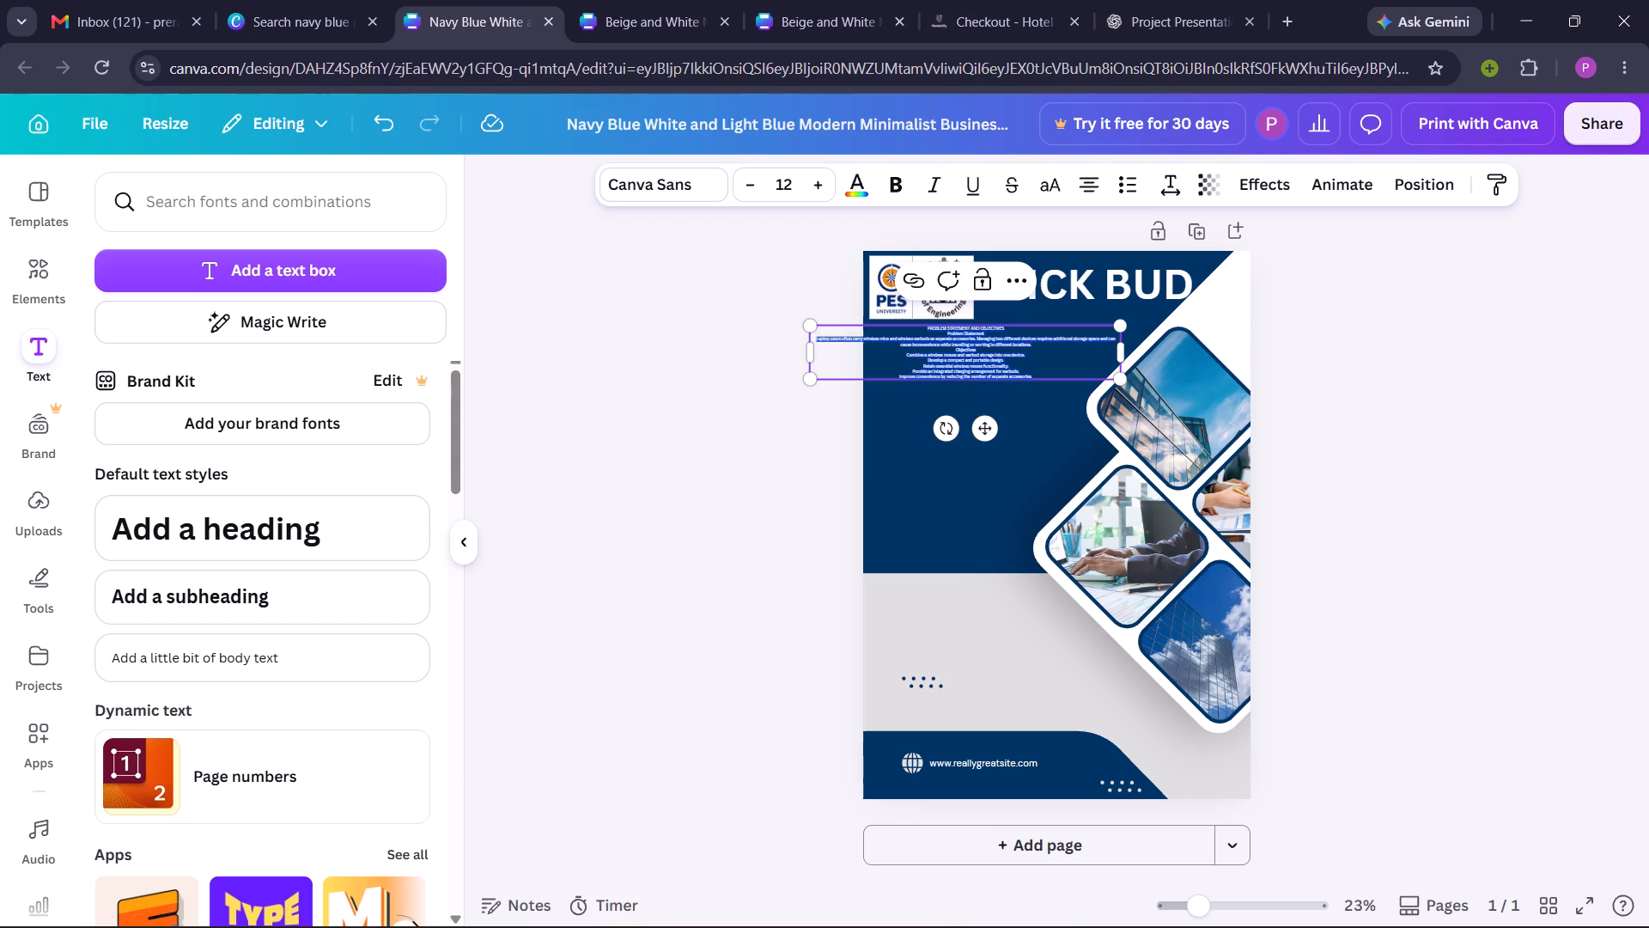
pyautogui.click(998, 333)
pyautogui.doubleClick(998, 333)
pyautogui.tripleClick(998, 333)
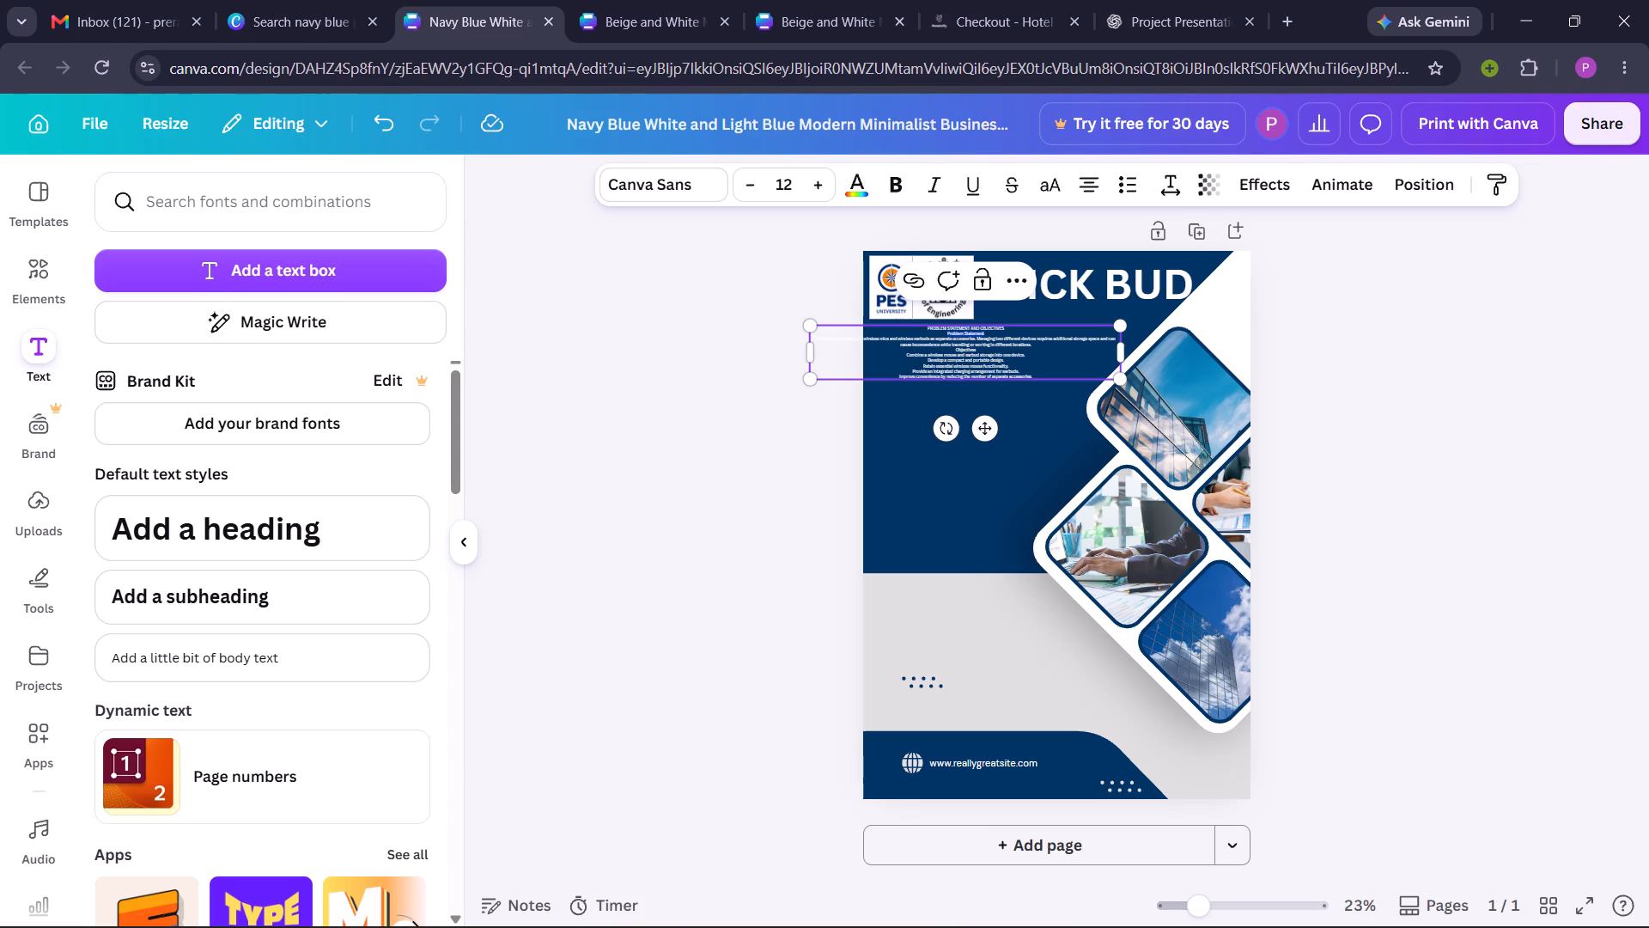
pyautogui.click(926, 327)
pyautogui.moveTo(926, 327); pyautogui.dragTo(956, 342)
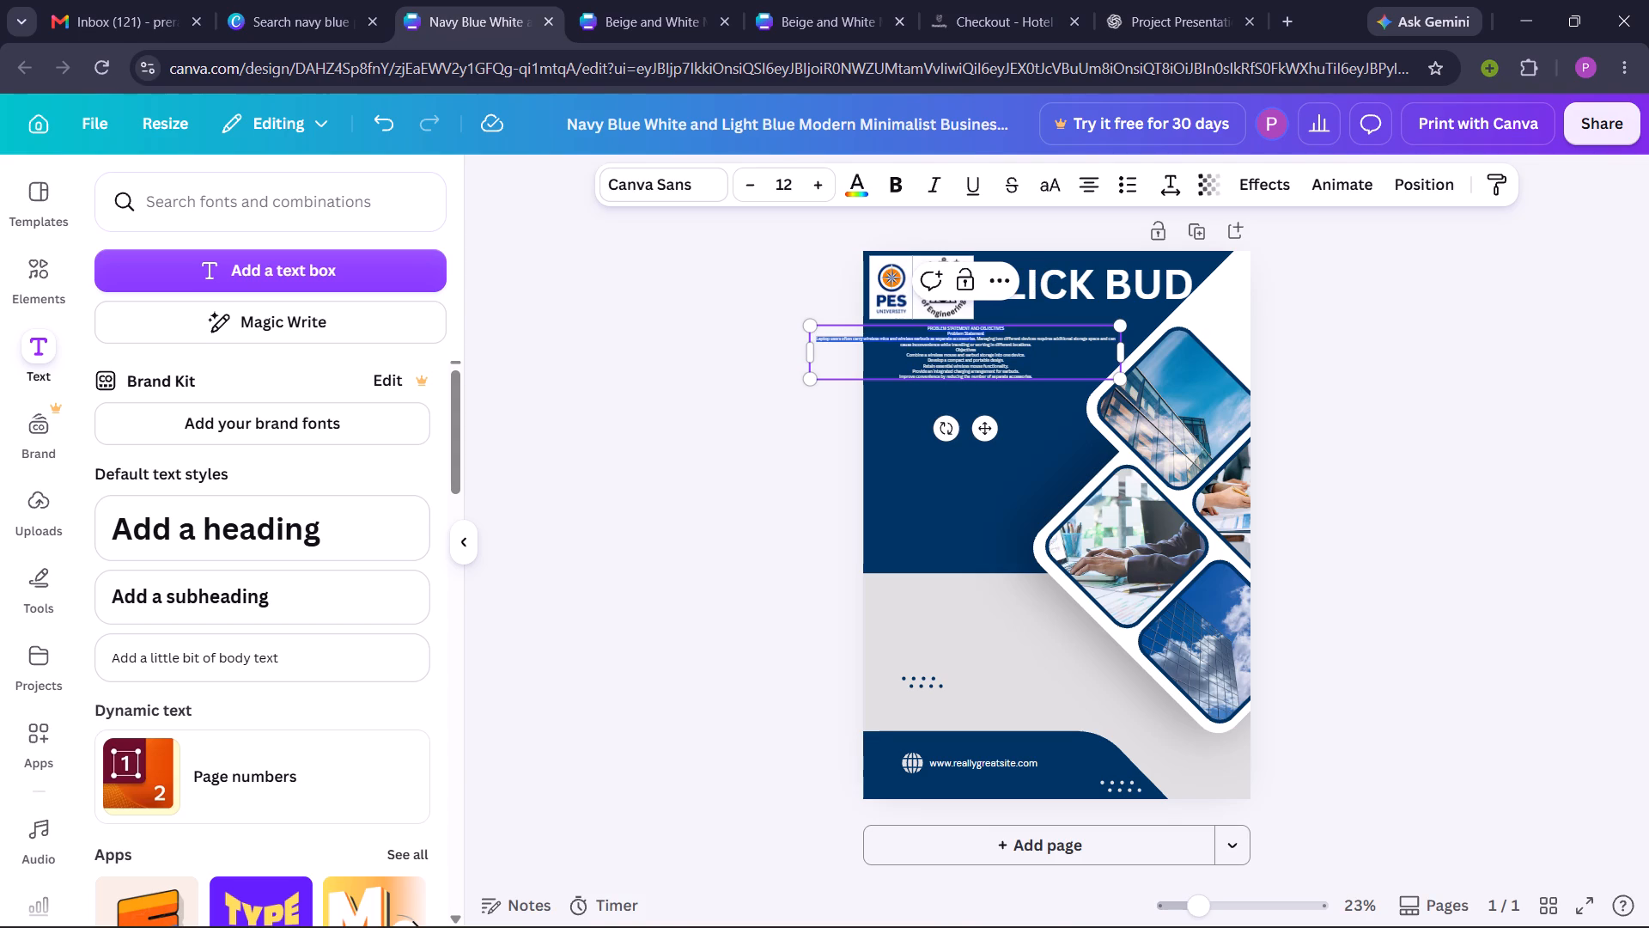
pyautogui.moveTo(956, 342); pyautogui.dragTo(1074, 379)
pyautogui.click(785, 181)
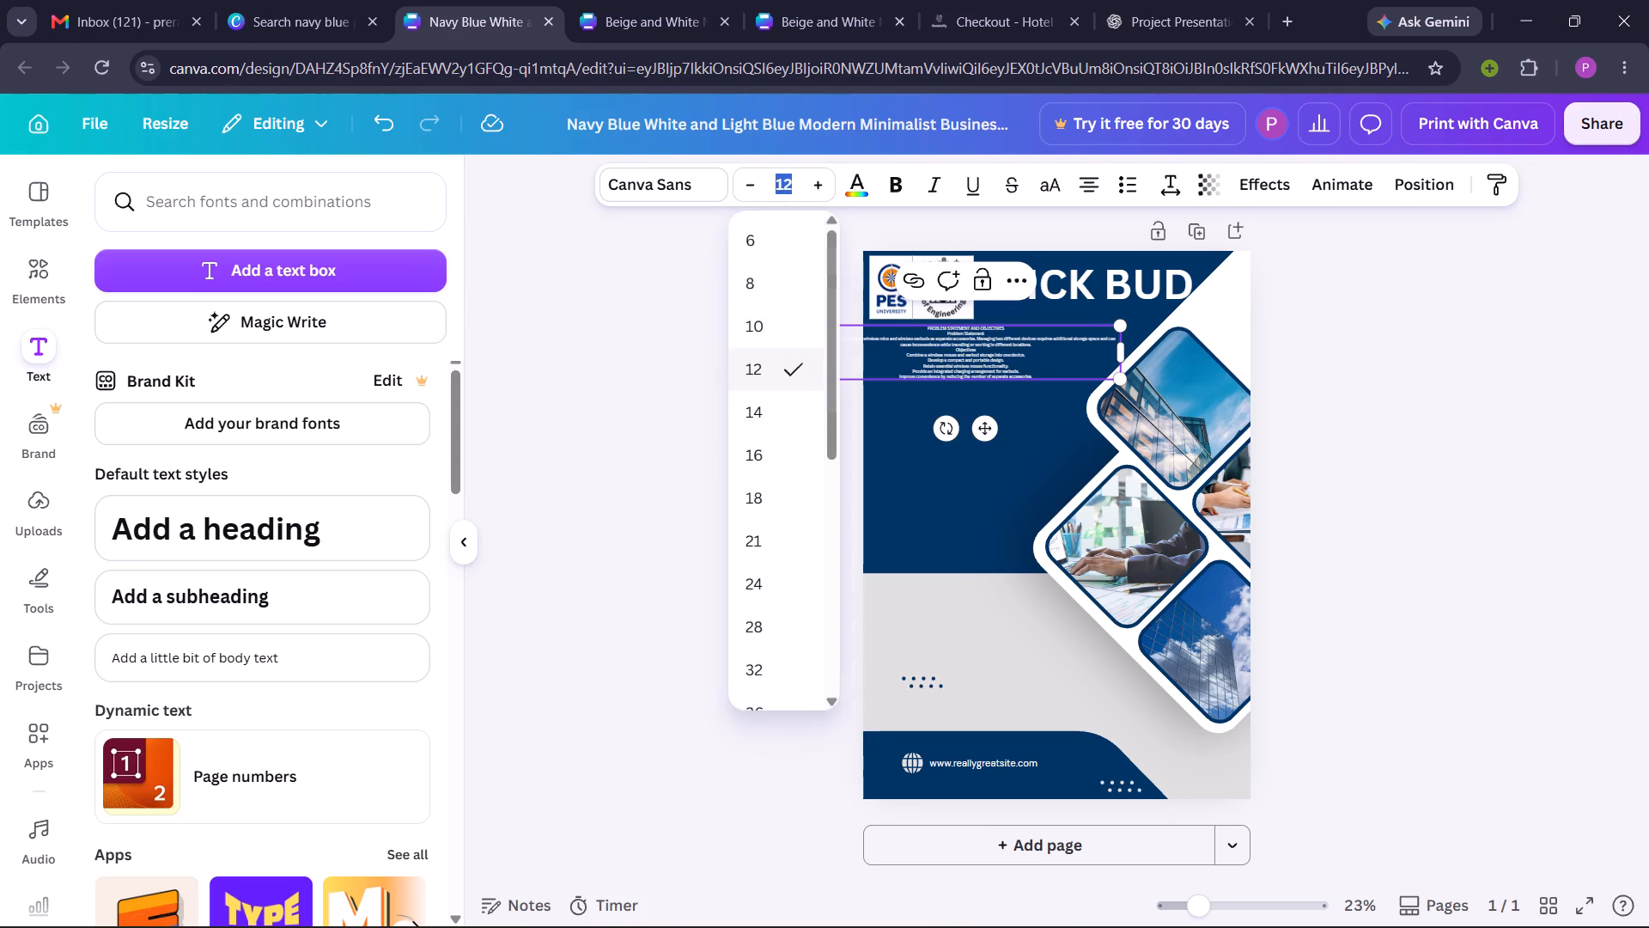
pyautogui.press('BackSpace')
pyautogui.write('30')
pyautogui.press('Return')
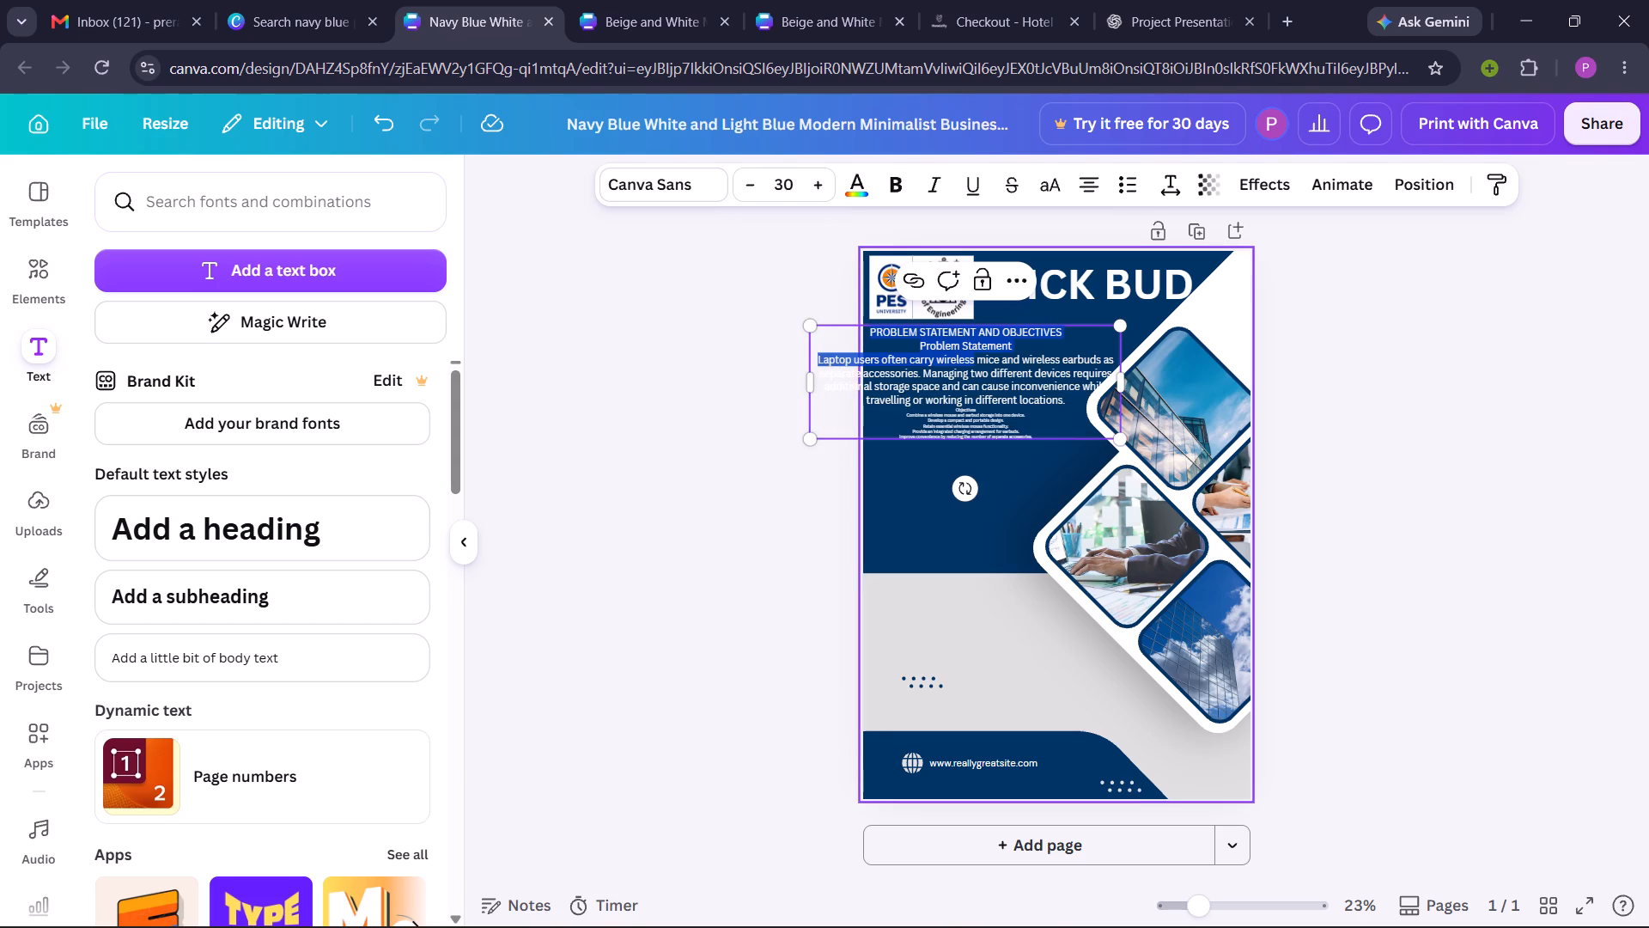
# Set the Objectives subheading and its list lines to font size 30, matching the rest of the text block.
pyautogui.moveTo(953, 414); pyautogui.dragTo(1029, 447)
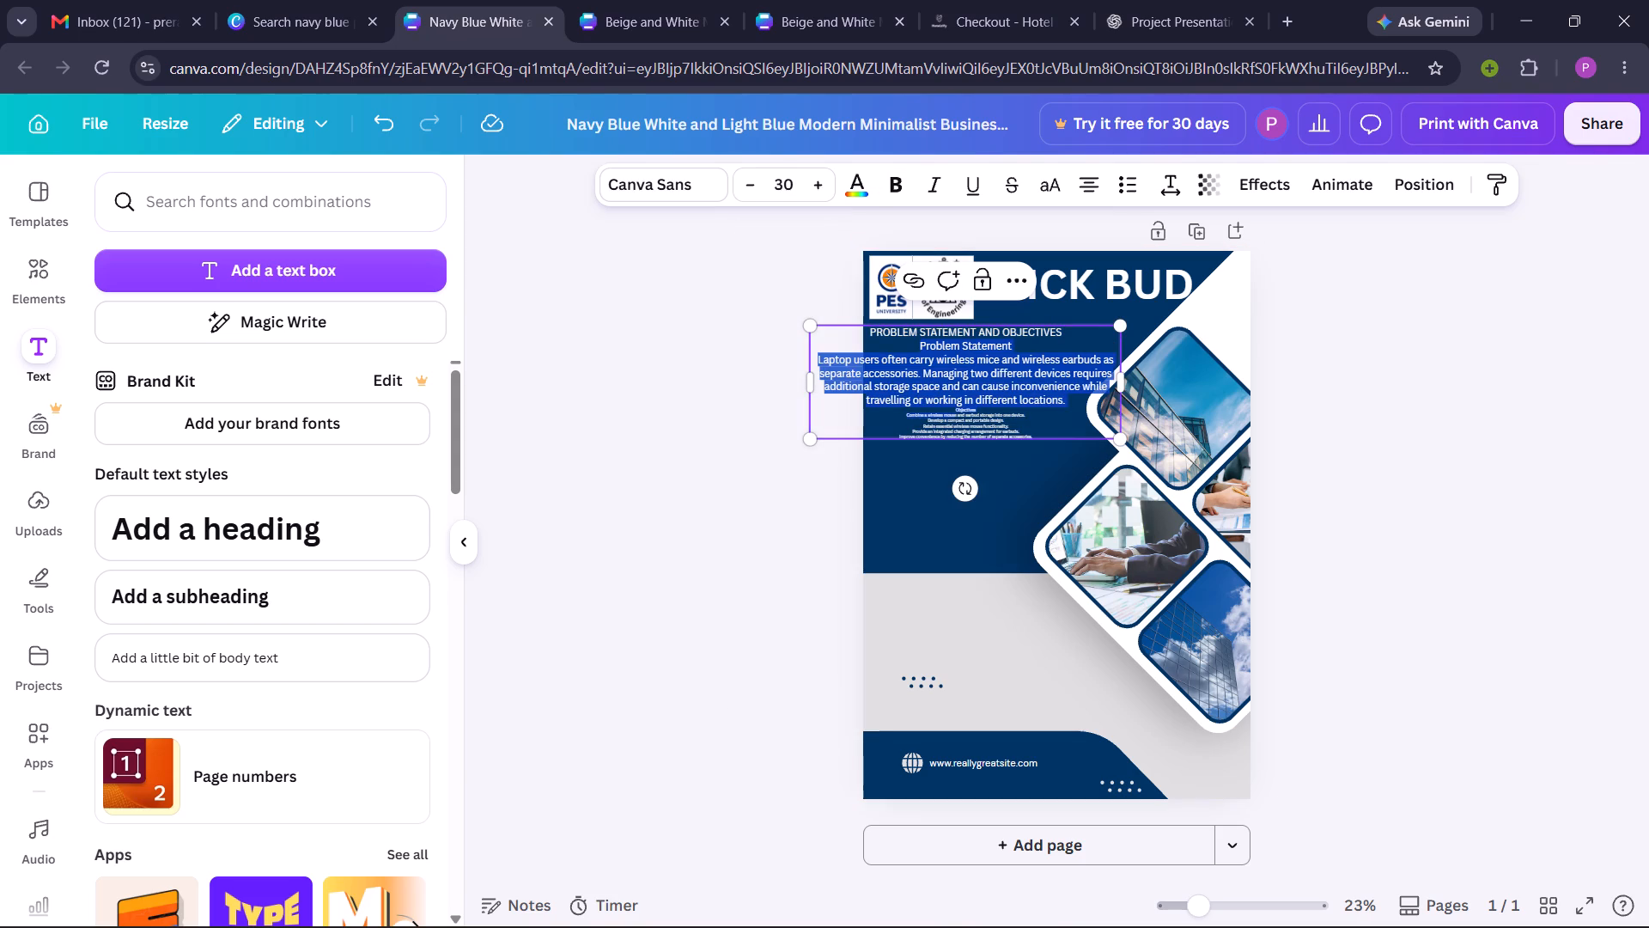
pyautogui.moveTo(1029, 447); pyautogui.dragTo(1017, 455)
pyautogui.click(785, 184)
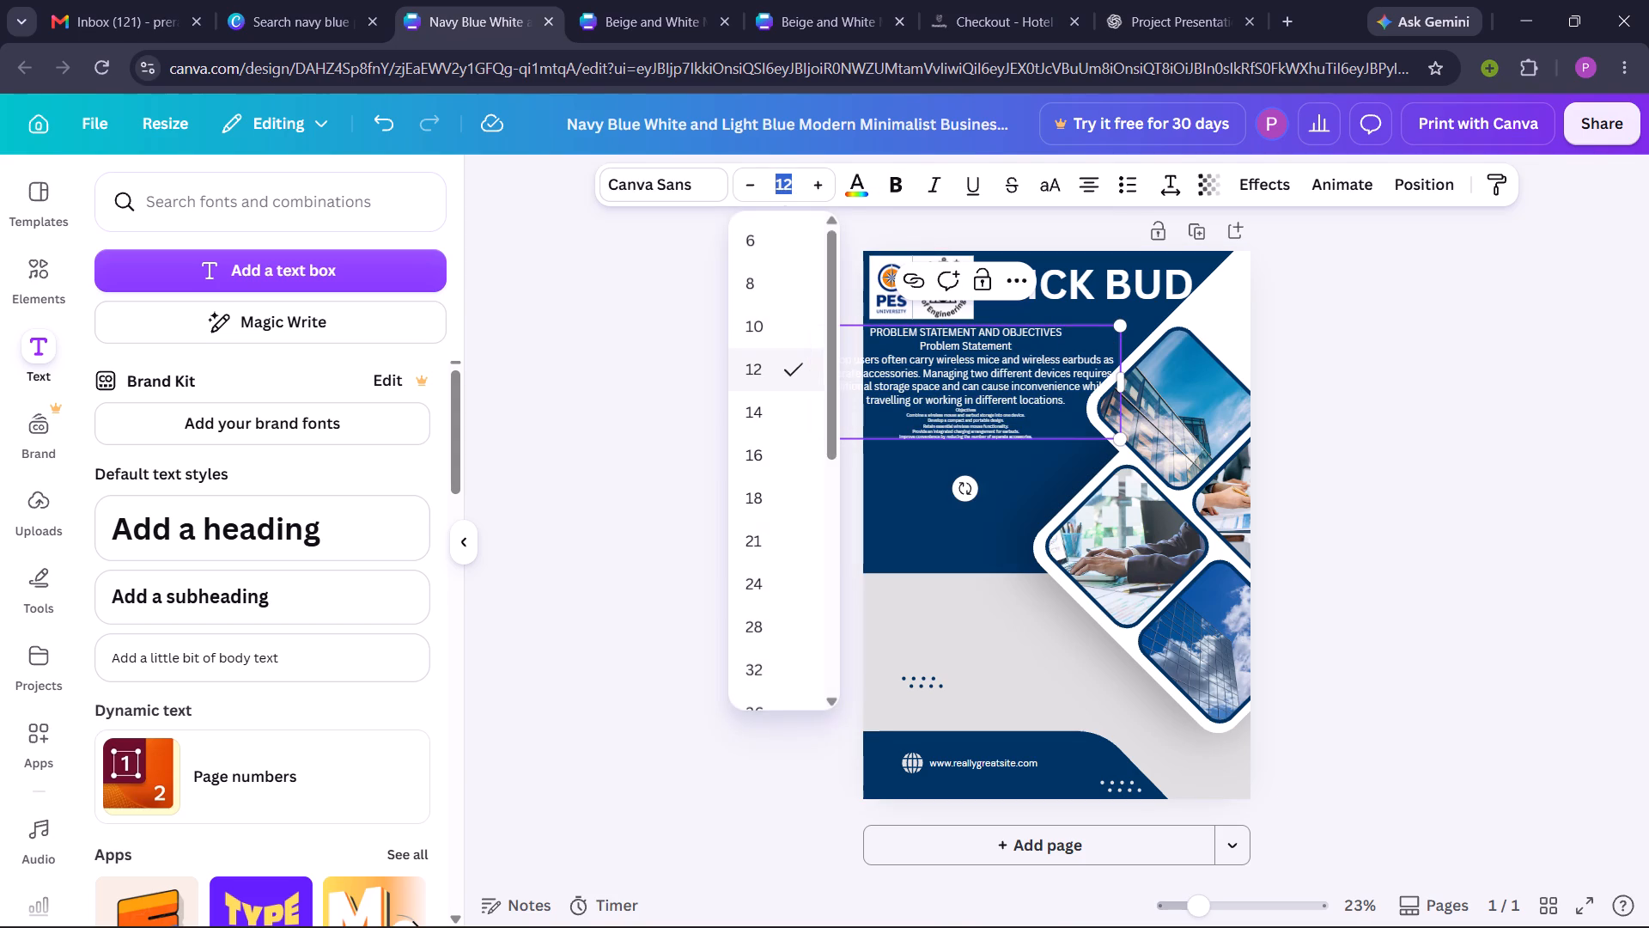
pyautogui.press('BackSpace')
pyautogui.write('30')
pyautogui.press('Return')
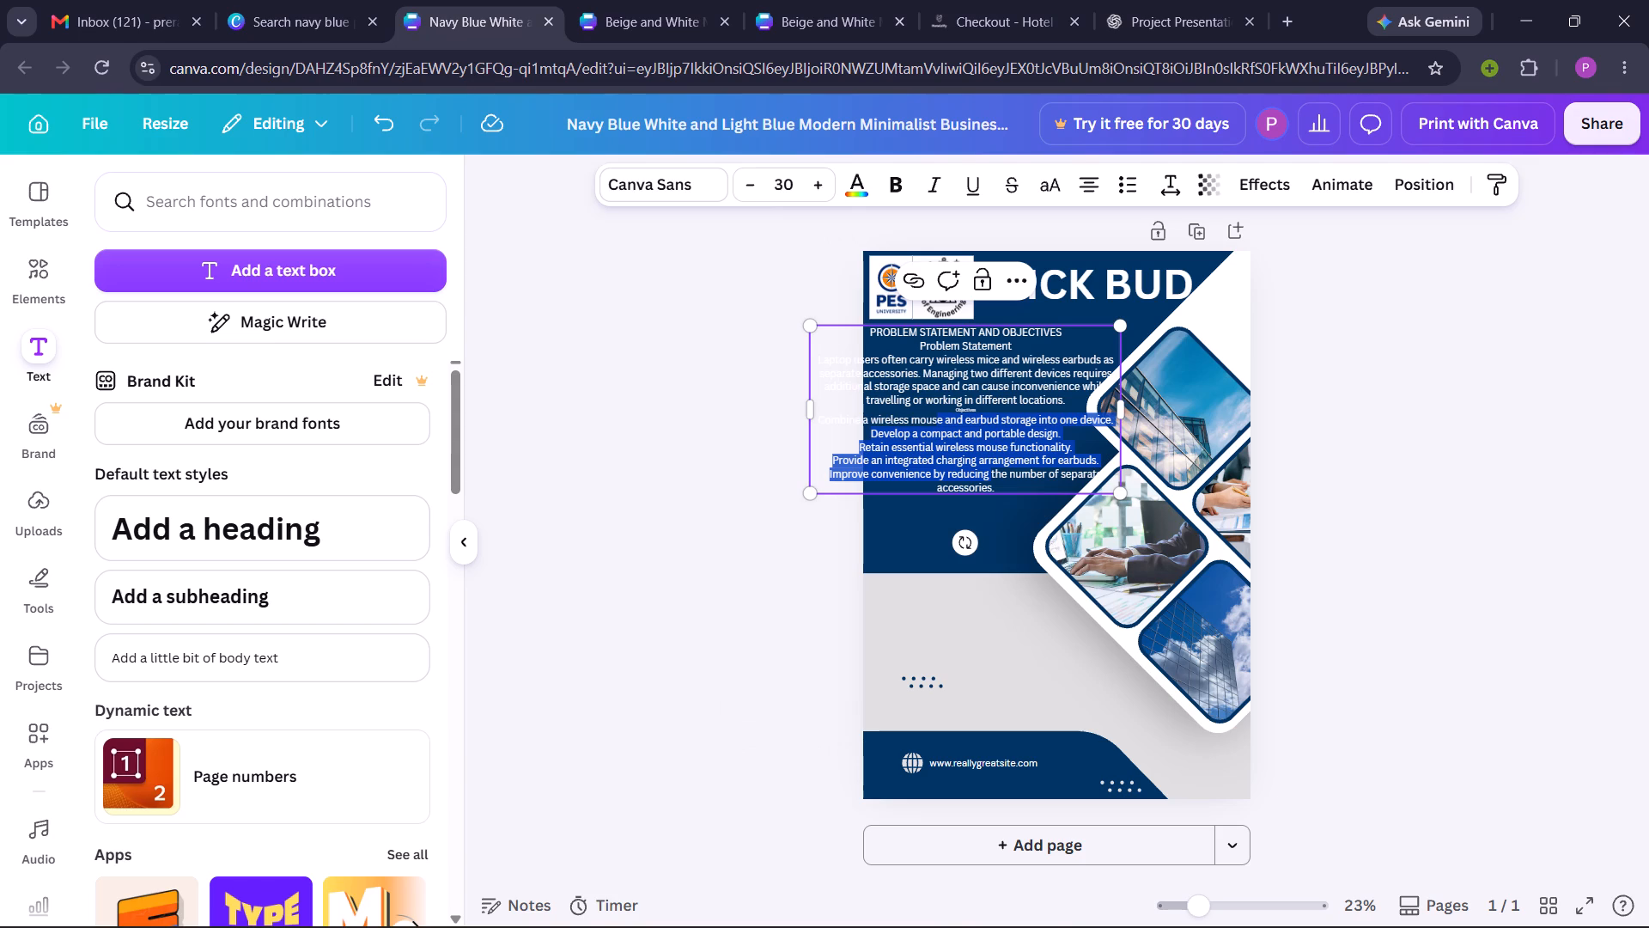
pyautogui.click(764, 586)
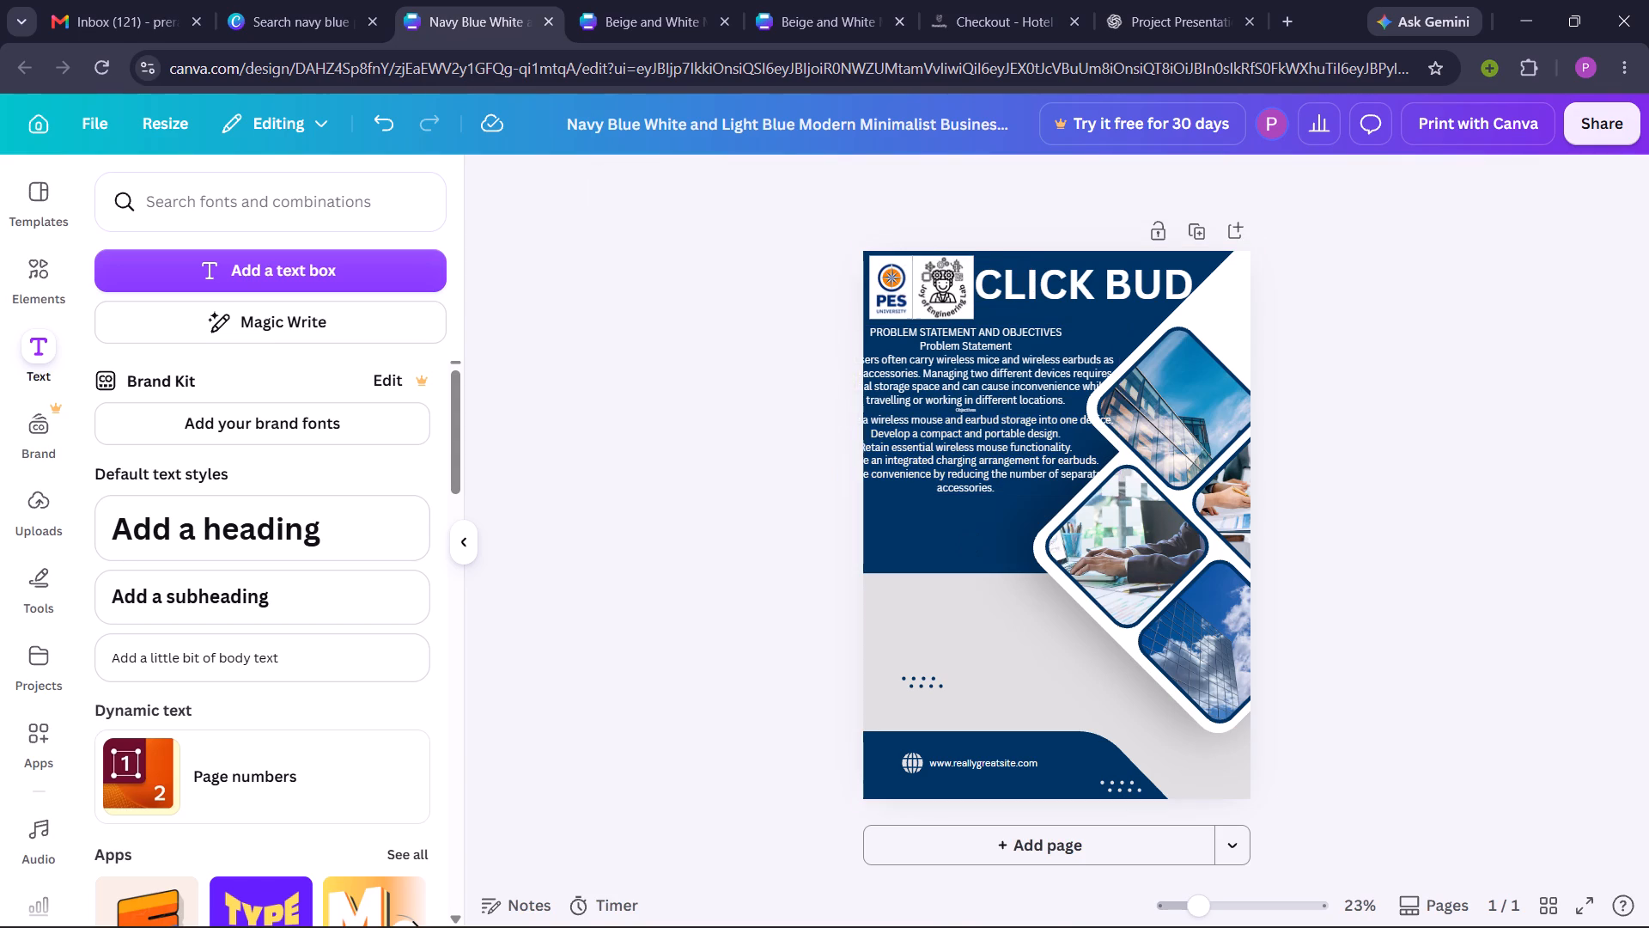
pyautogui.doubleClick(965, 410)
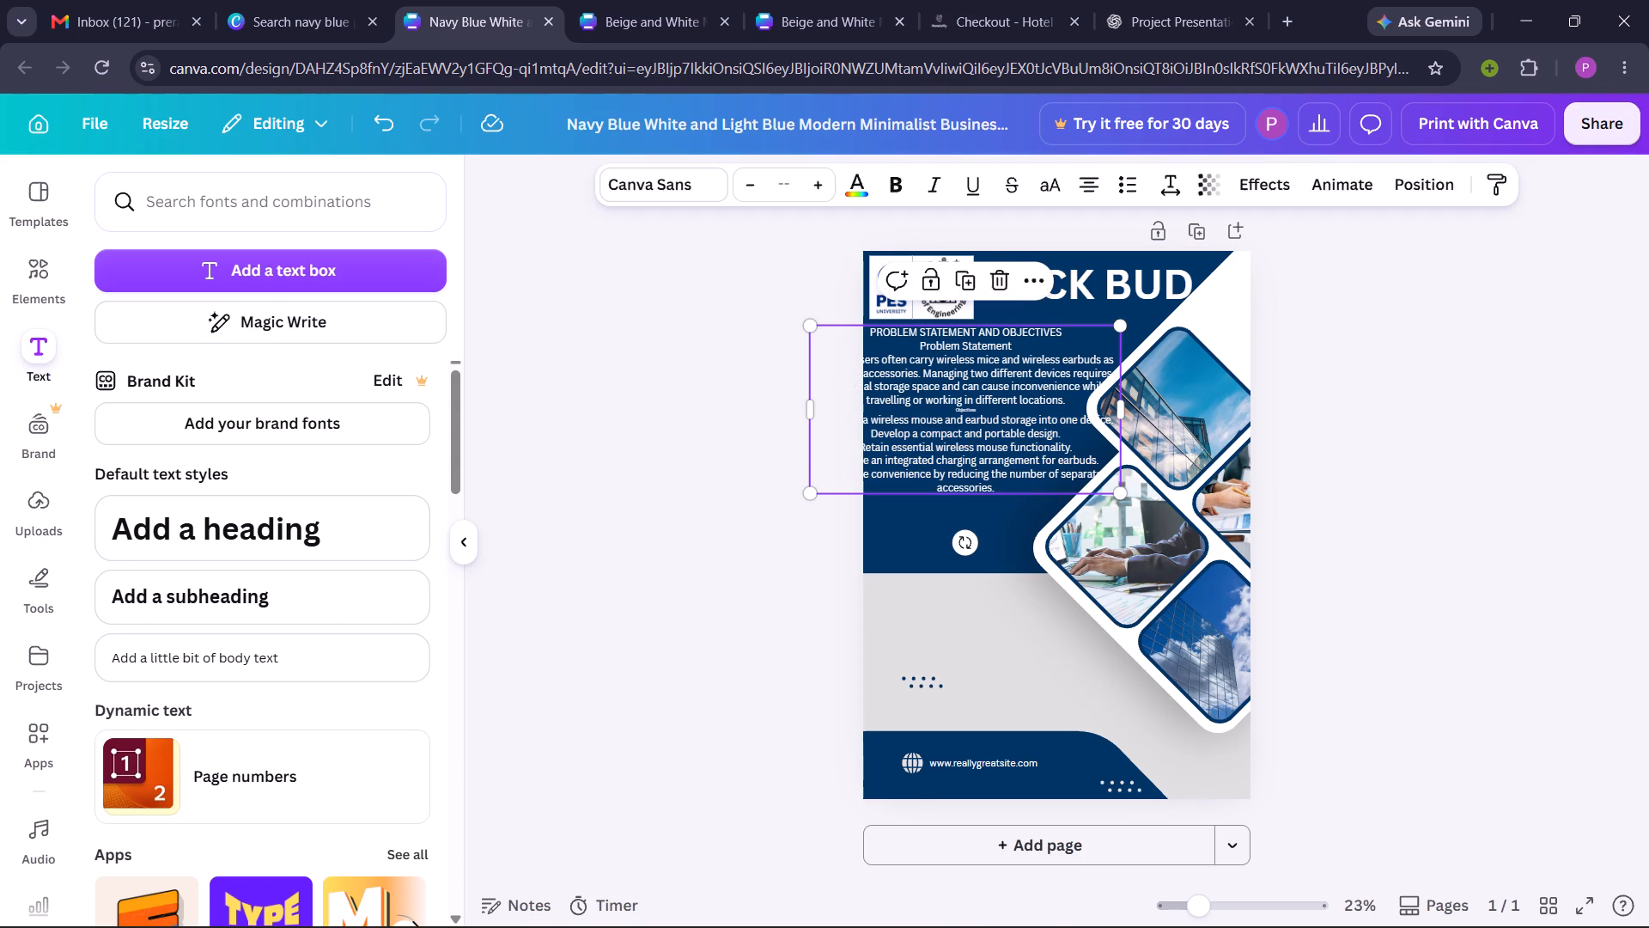
pyautogui.click(783, 184)
pyautogui.write('30')
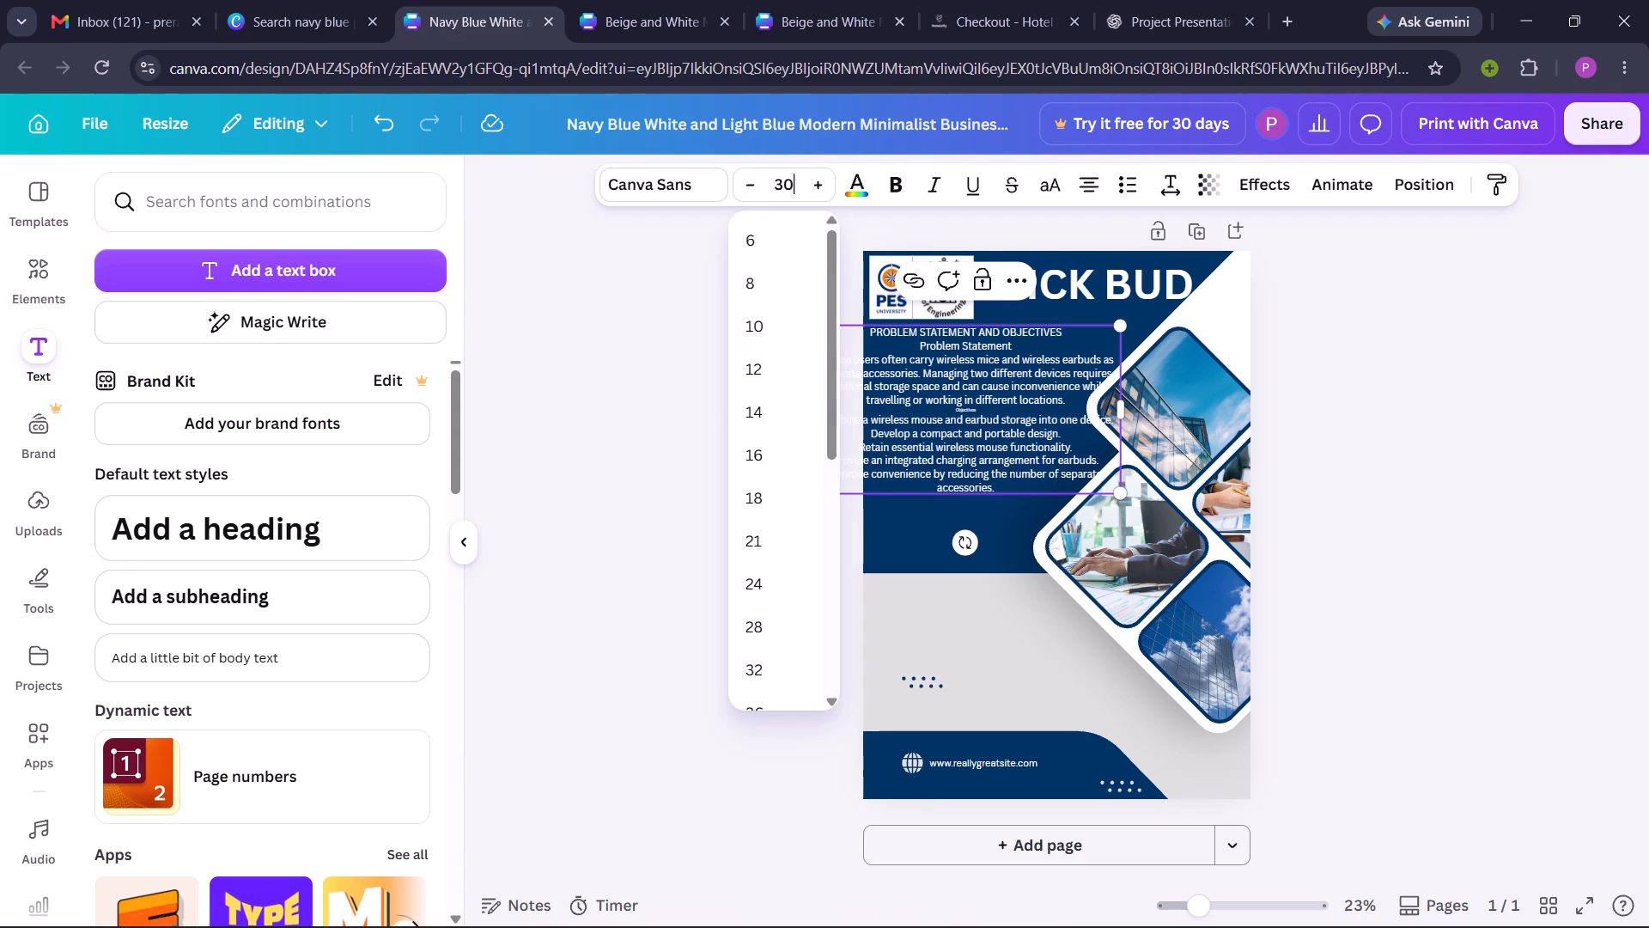
pyautogui.press('Return')
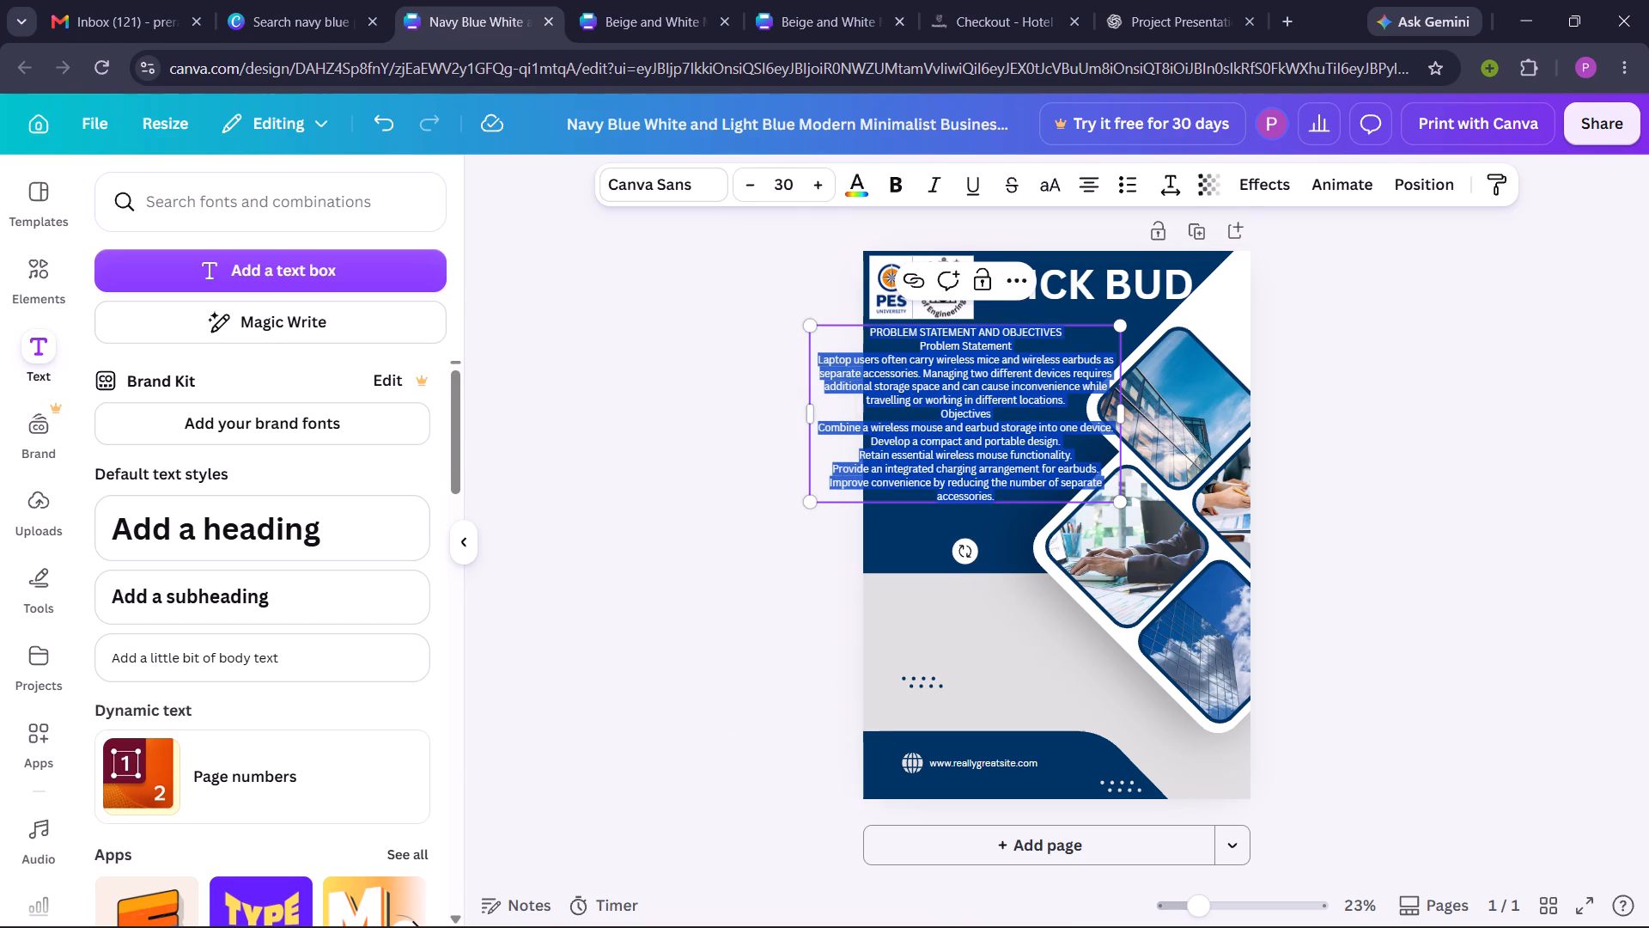
pyautogui.click(751, 529)
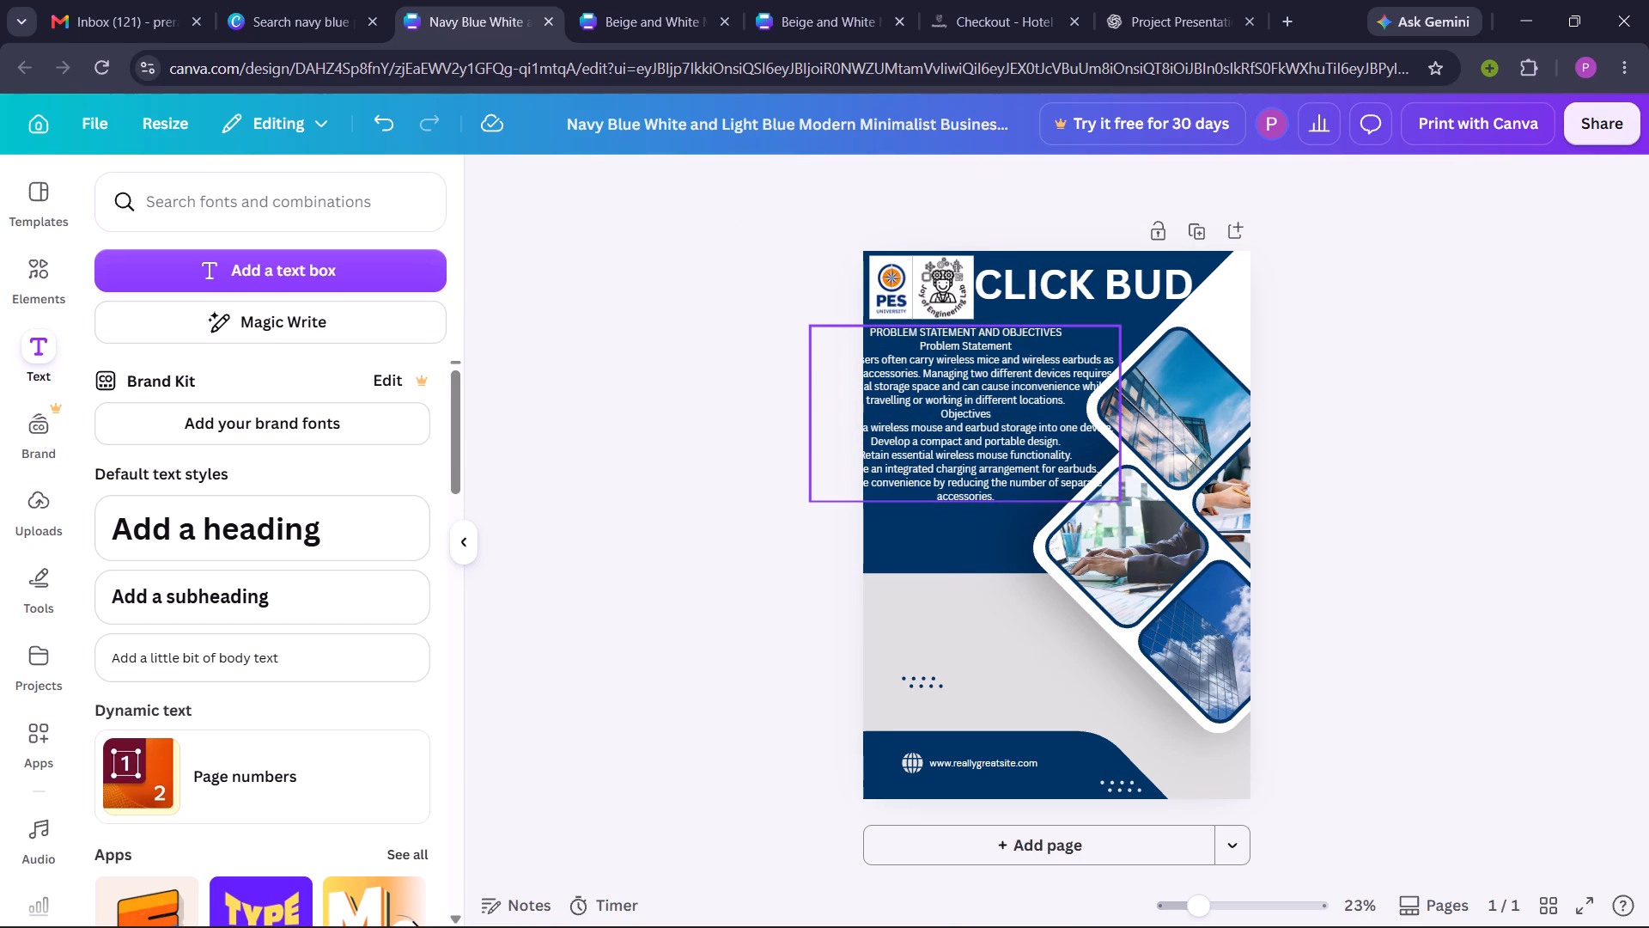
# Delete the PROBLEM STATEMENT AND OBJECTIVES title line from the text block.
pyautogui.doubleClick(996, 338)
pyautogui.click(996, 338)
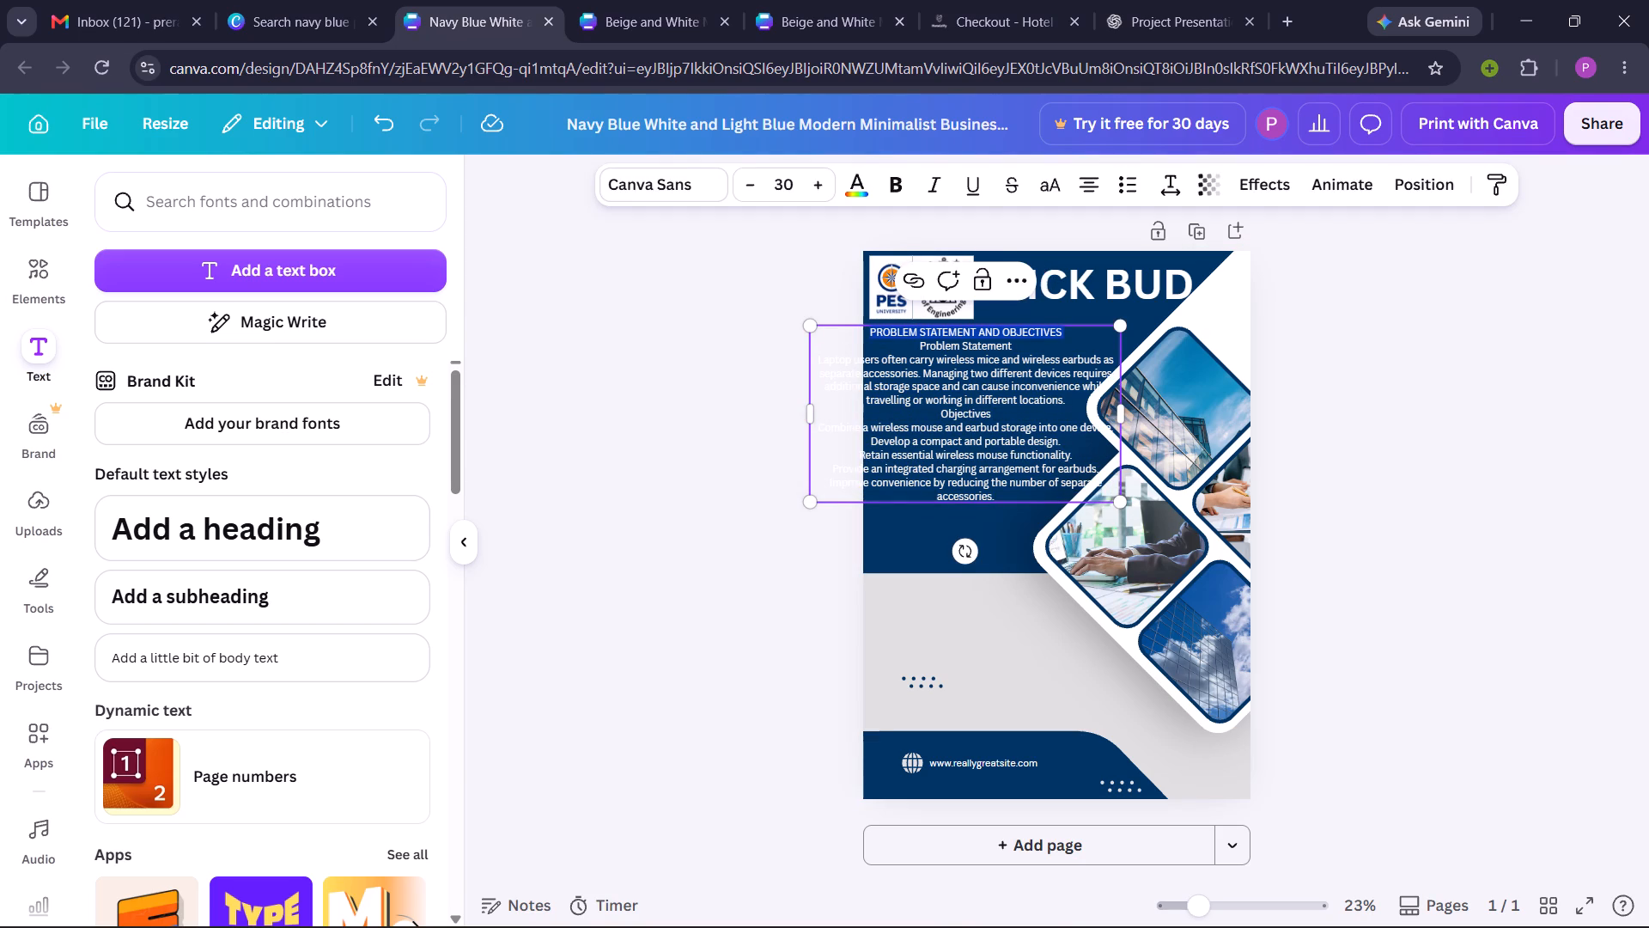
pyautogui.doubleClick(974, 351)
pyautogui.tripleClick(974, 351)
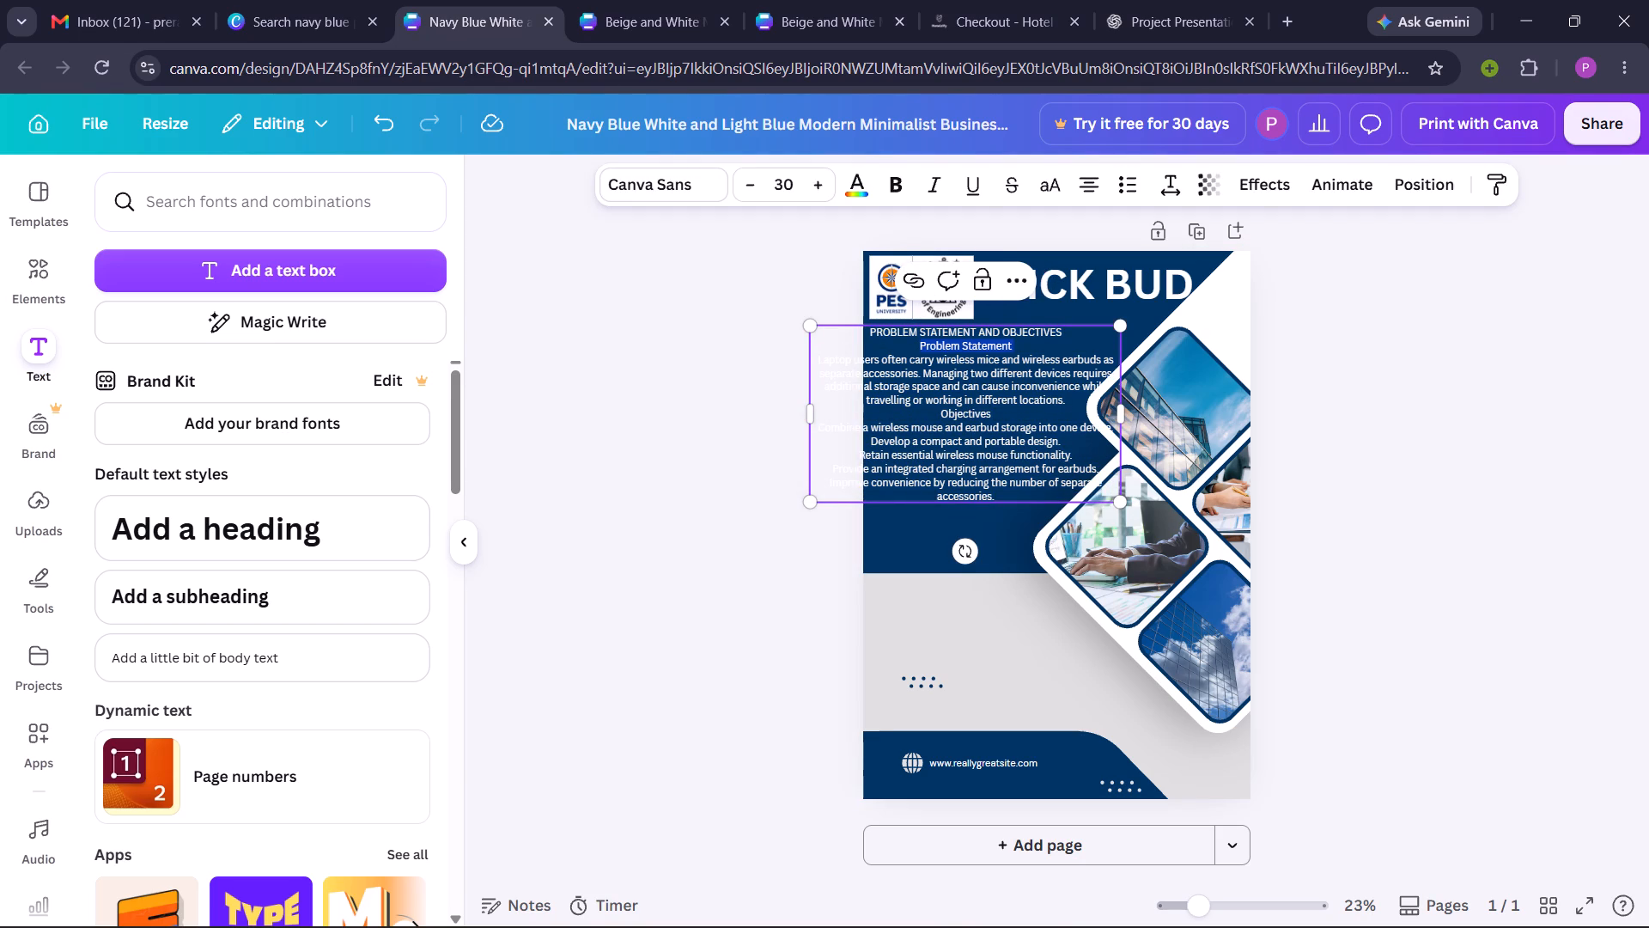
pyautogui.tripleClick(964, 333)
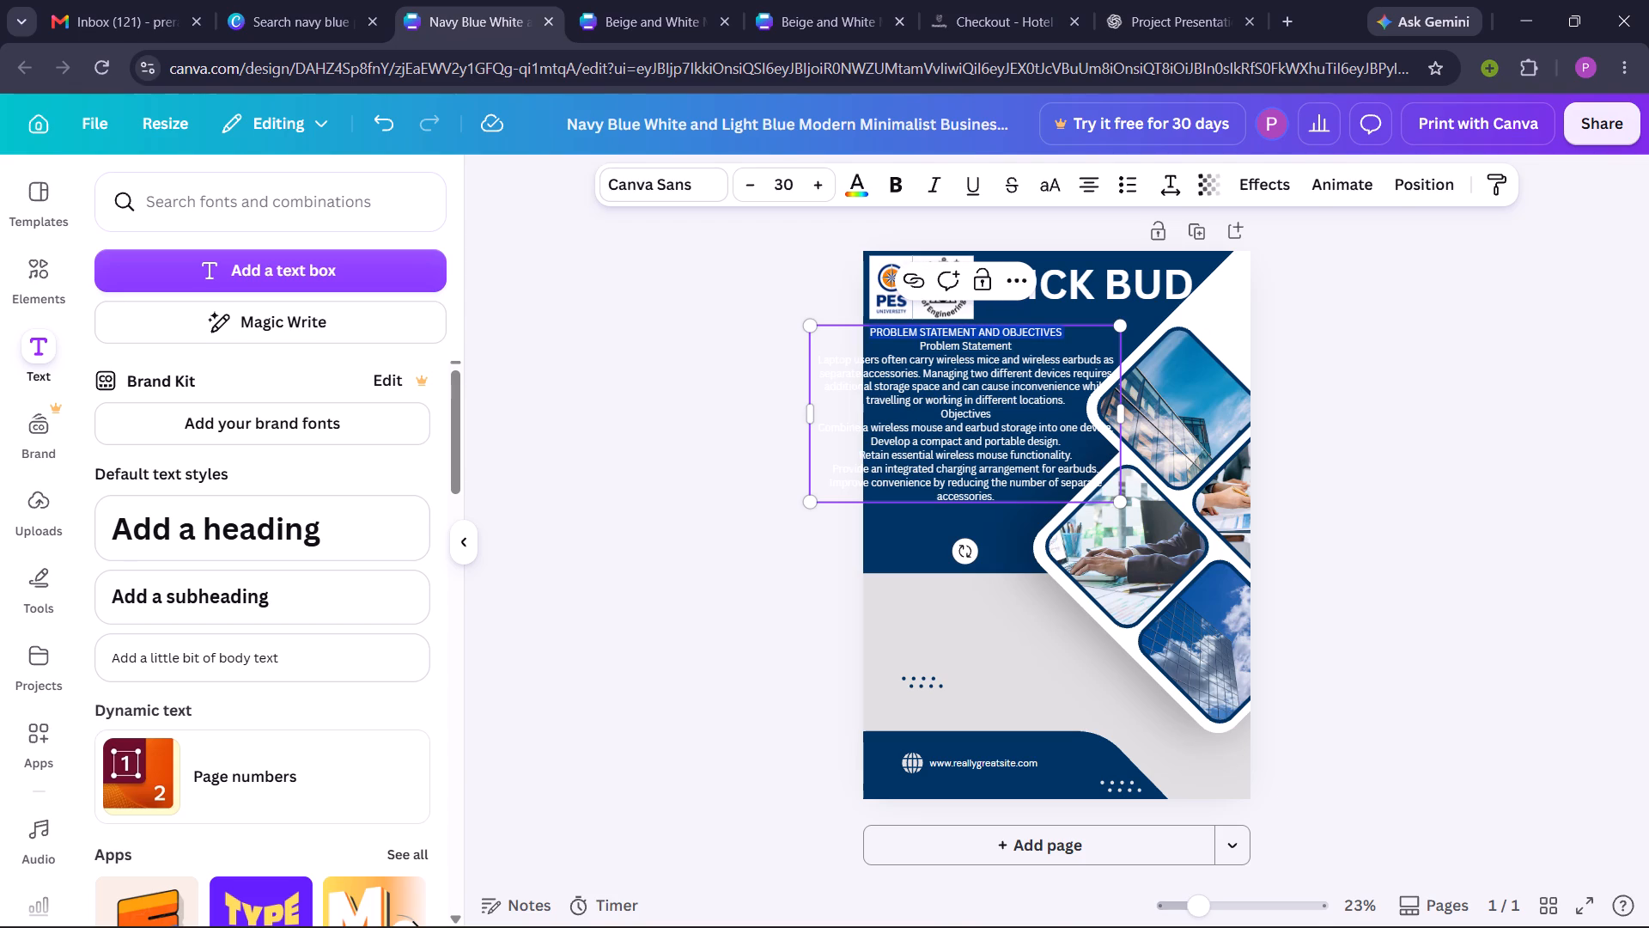
pyautogui.press('BackSpace')
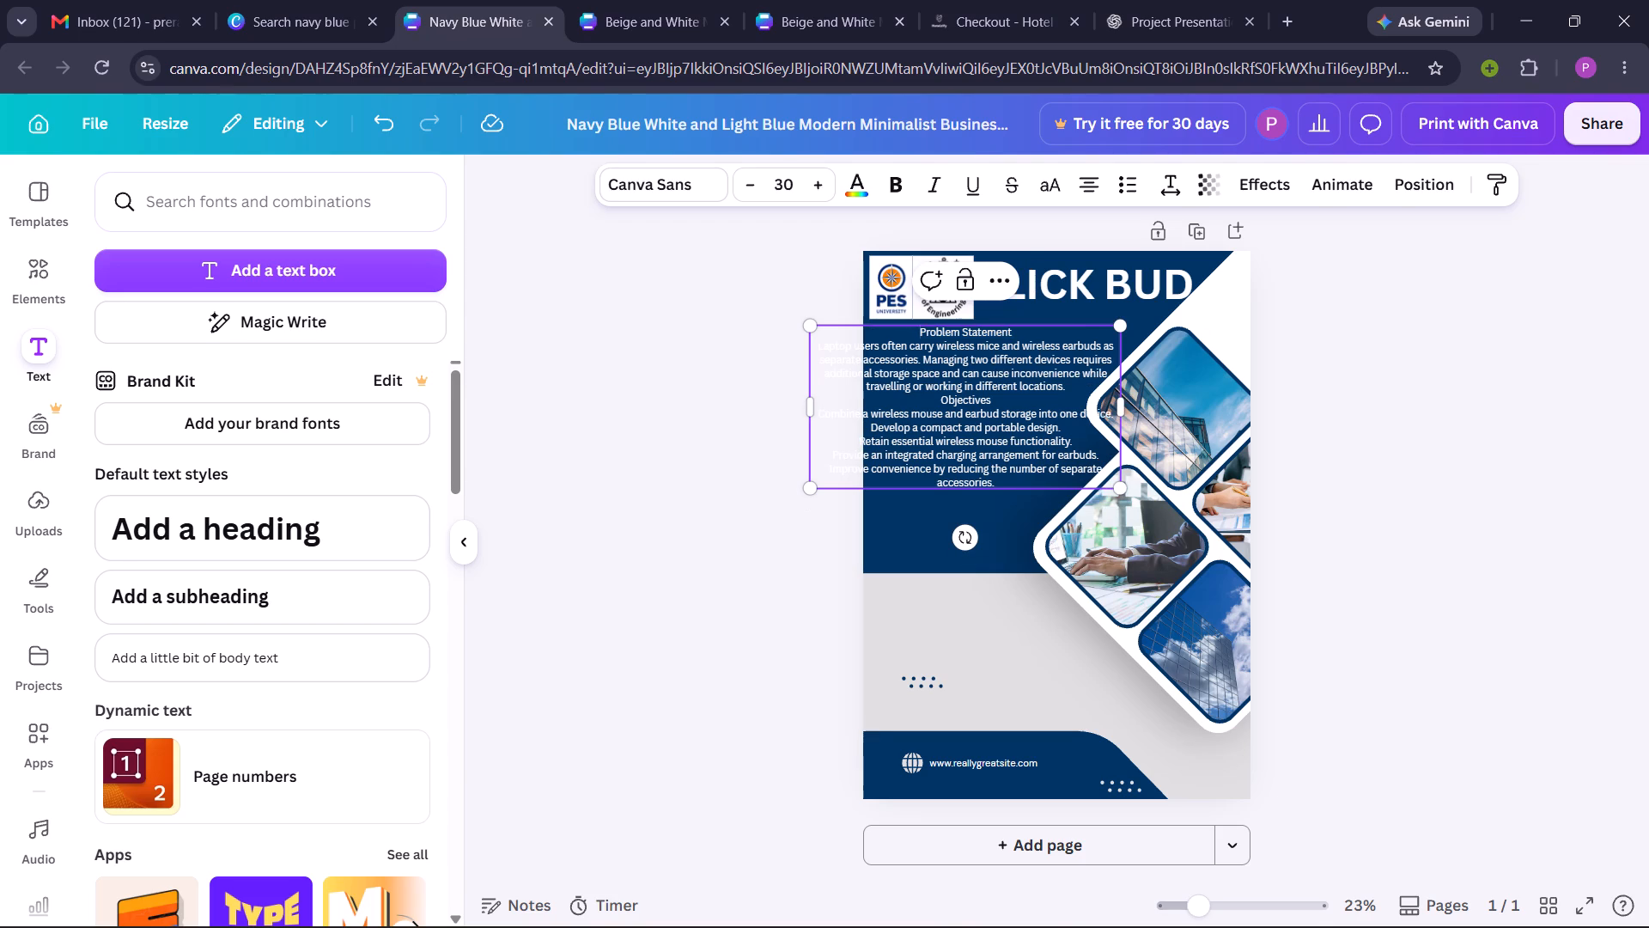
# Replace the Problem Statement subheading with PROBLEM STATEMENT in capitals, on its own line above the paragraph.
pyautogui.tripleClick(996, 328)
pyautogui.press('BackSpace')
pyautogui.press('p')
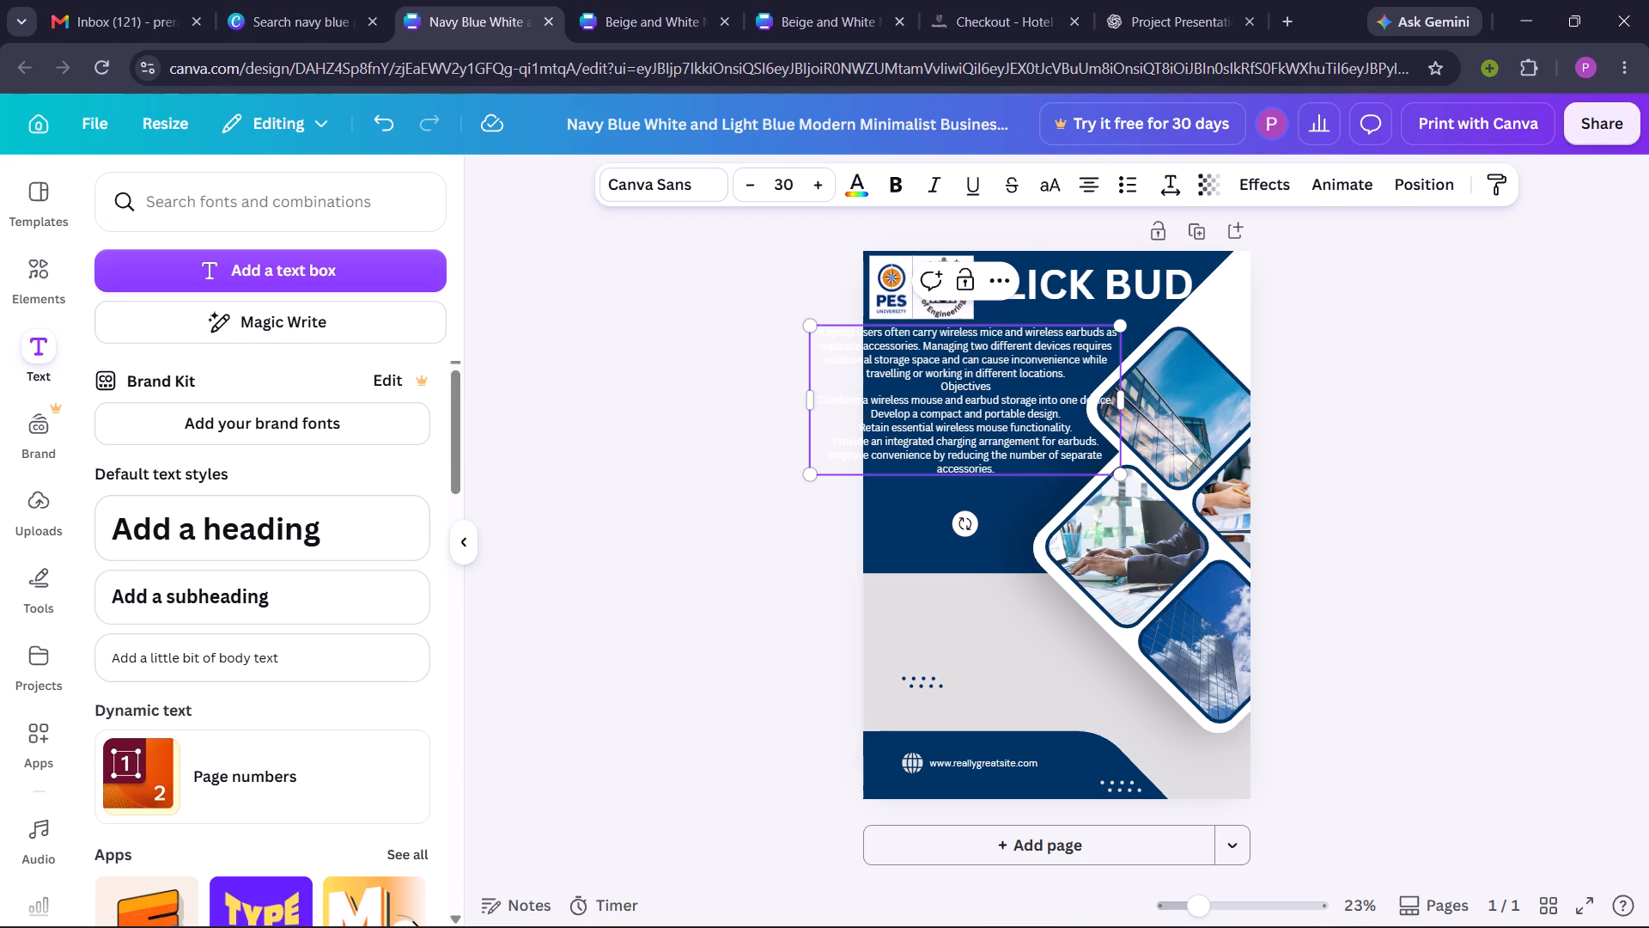
pyautogui.write('ROBLEM STATEMT')
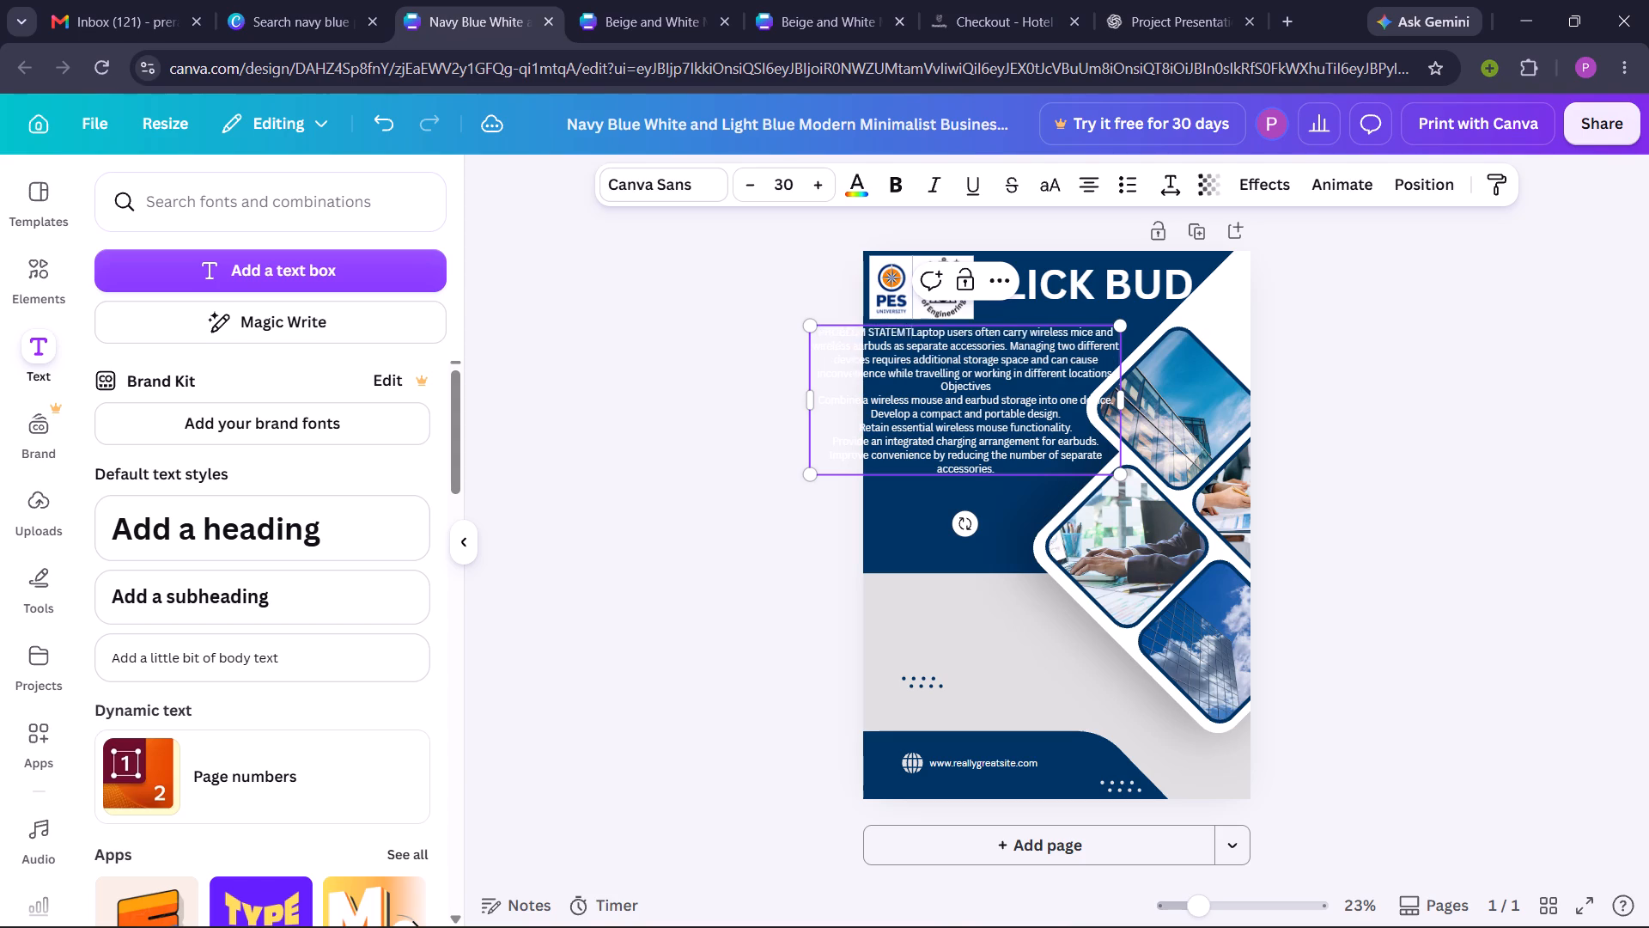
pyautogui.press('Return')
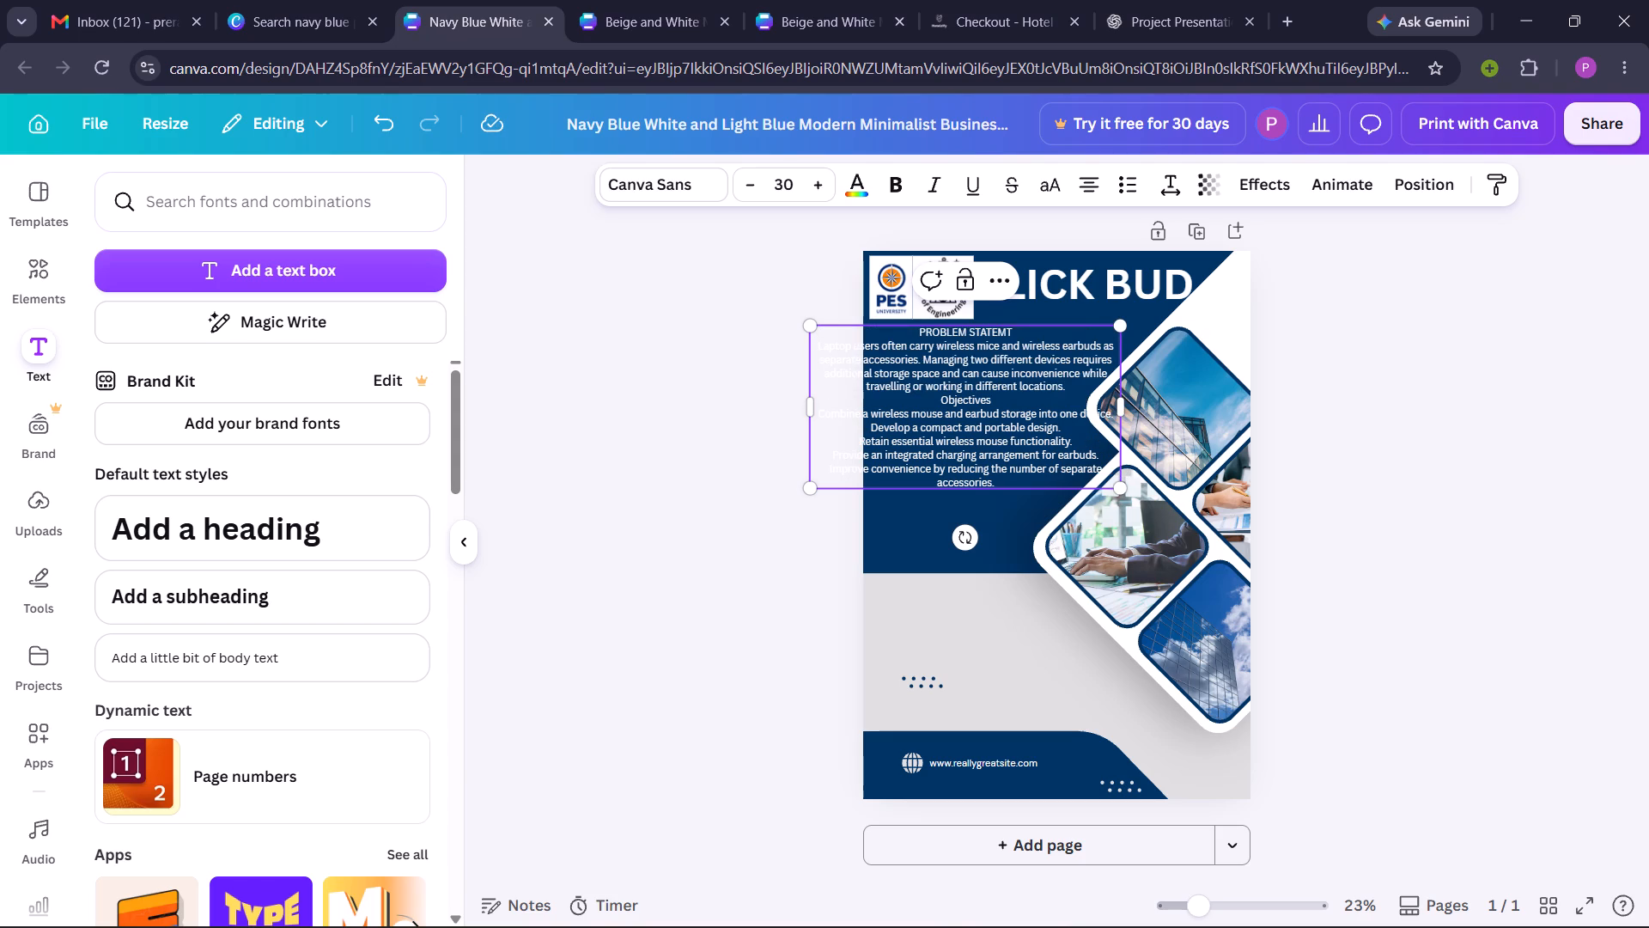
pyautogui.click(1004, 332)
pyautogui.write('ENT')
pyautogui.press('BackSpace')
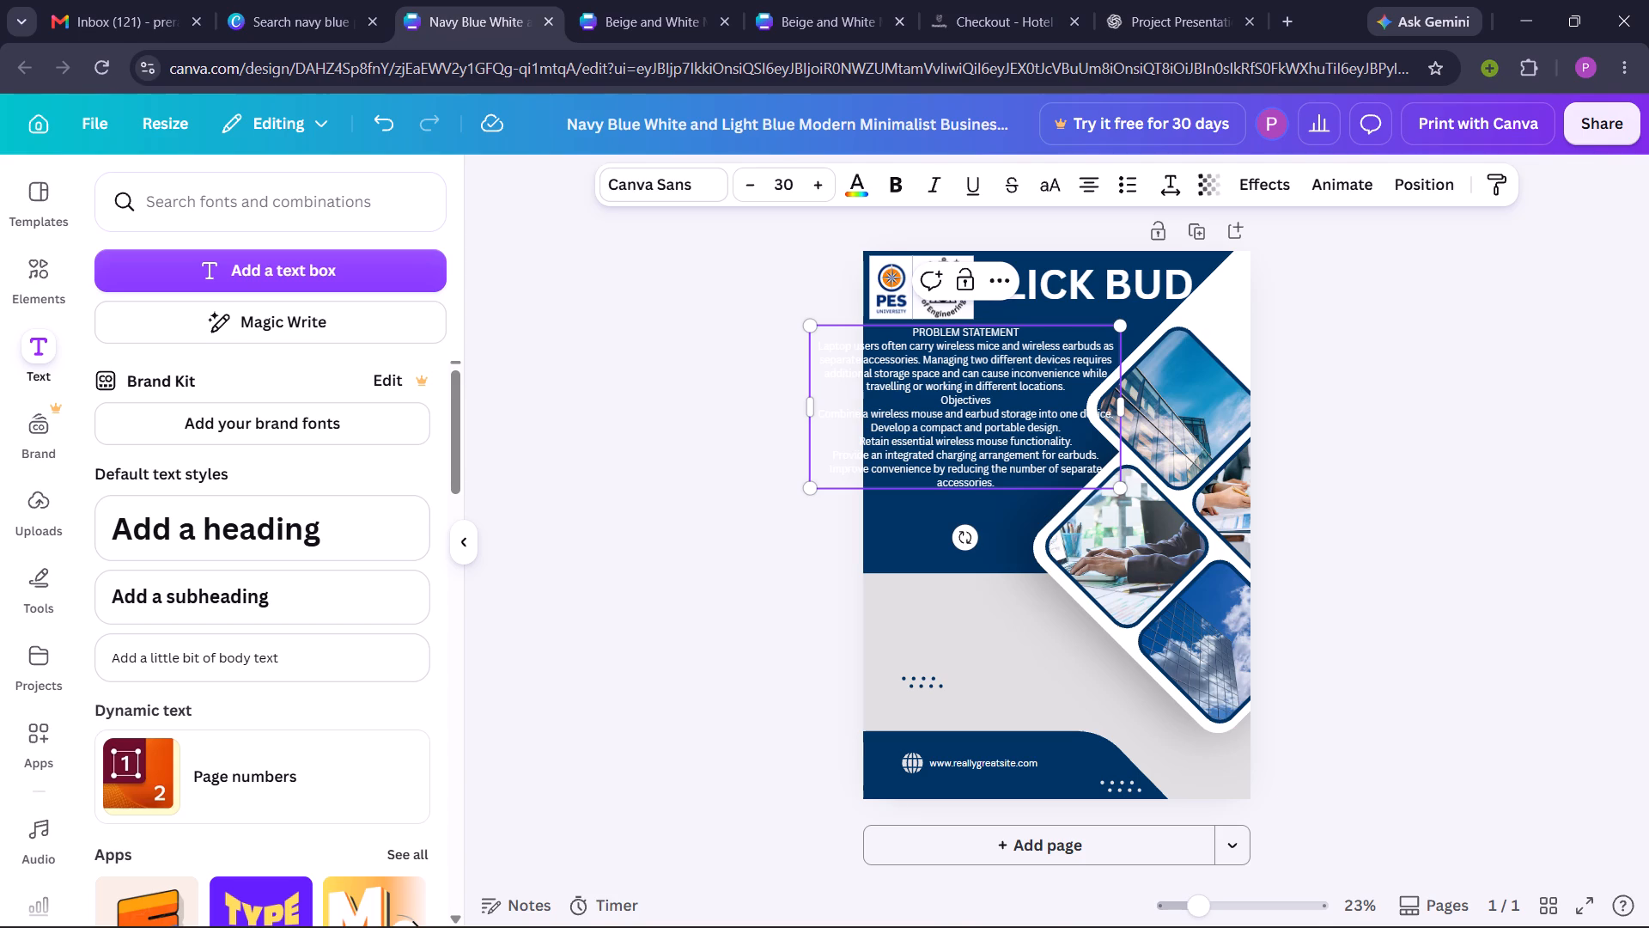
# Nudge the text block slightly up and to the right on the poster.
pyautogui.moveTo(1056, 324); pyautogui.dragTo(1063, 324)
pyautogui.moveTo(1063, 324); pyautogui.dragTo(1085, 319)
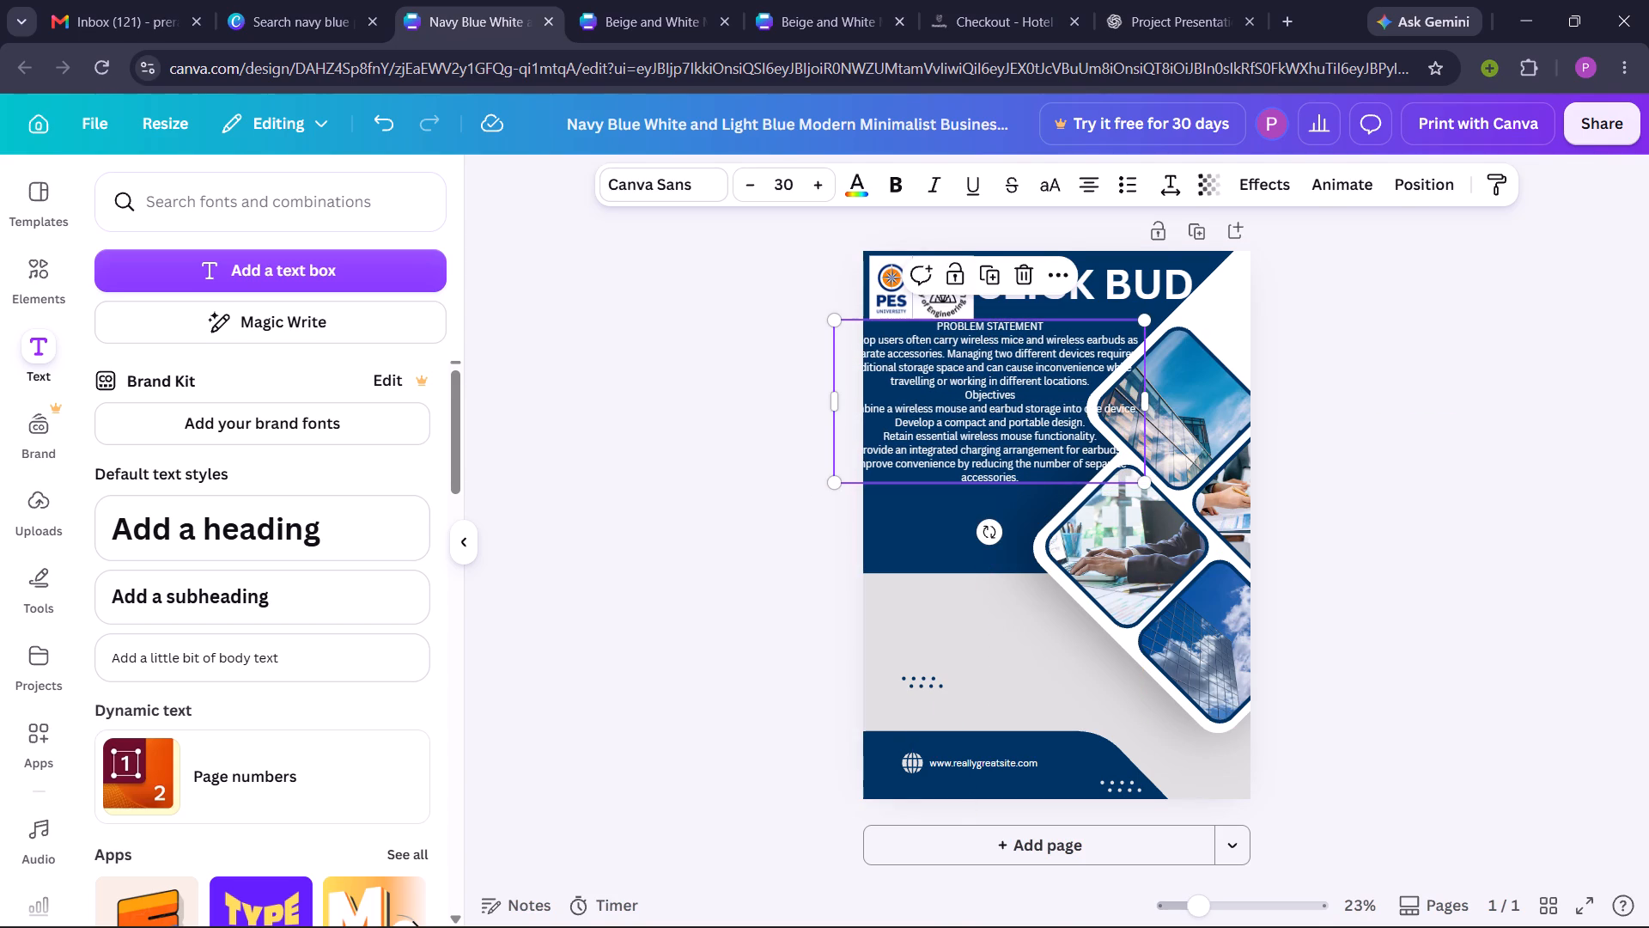
# Replace the Objectives subheading with OBJECTIVES in capitals.
pyautogui.doubleClick(977, 397)
pyautogui.press('BackSpace')
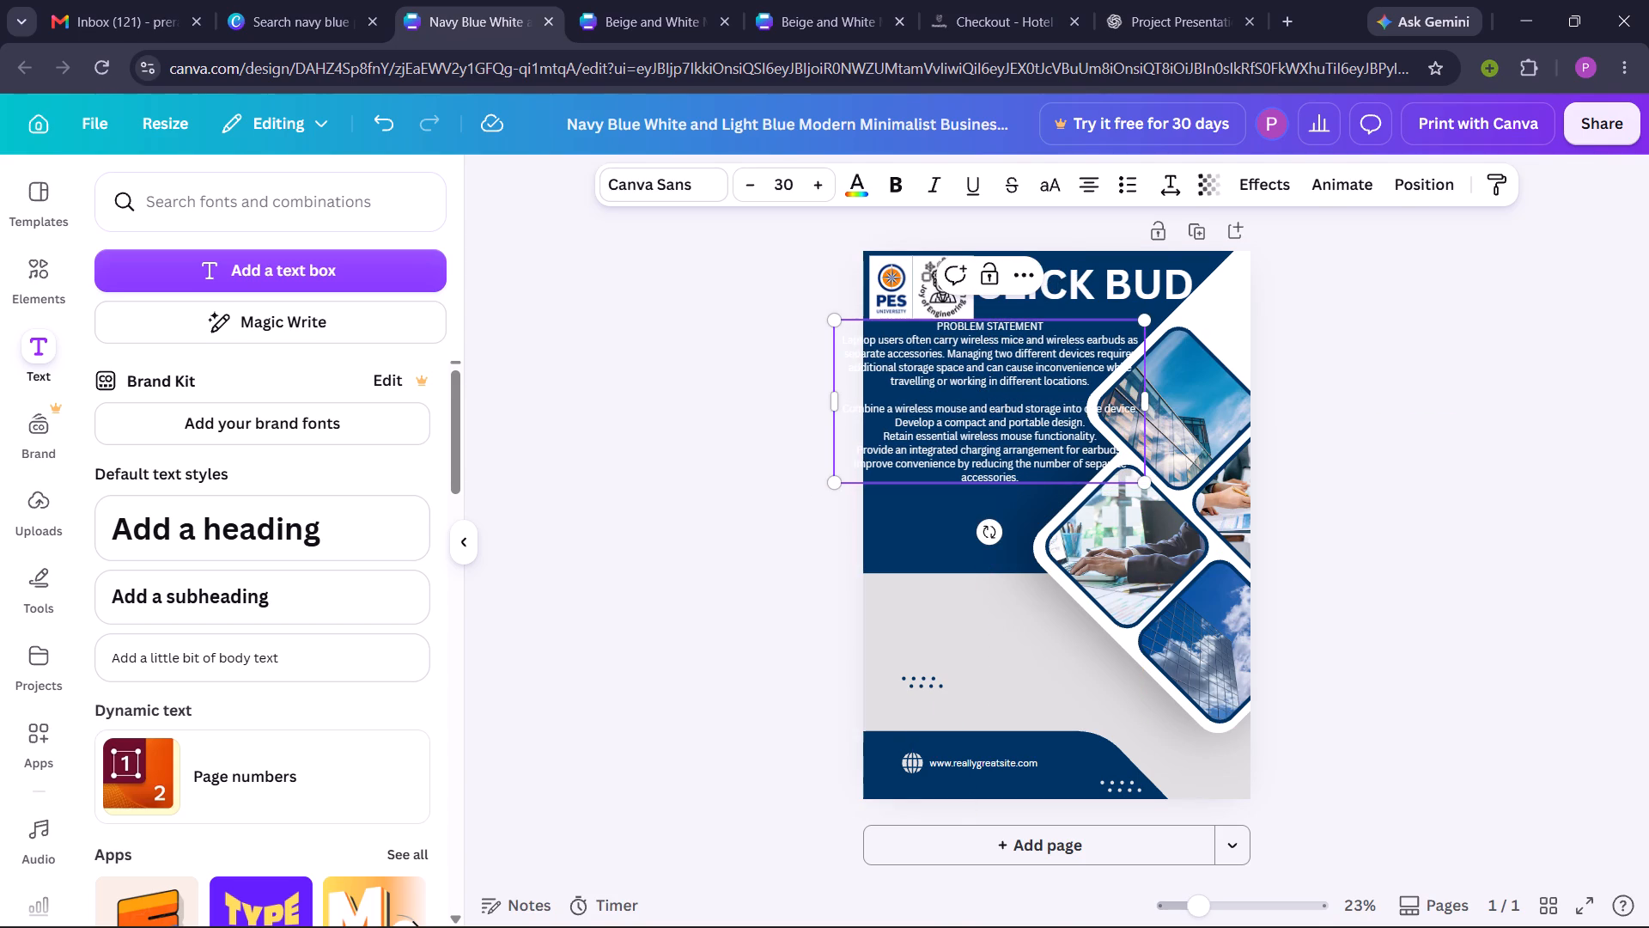
pyautogui.write('OBJECTIVES')
# Left-align the paragraph under the PROBLEM STATEMENT subheading.
pyautogui.click(961, 328)
pyautogui.tripleClick(903, 352)
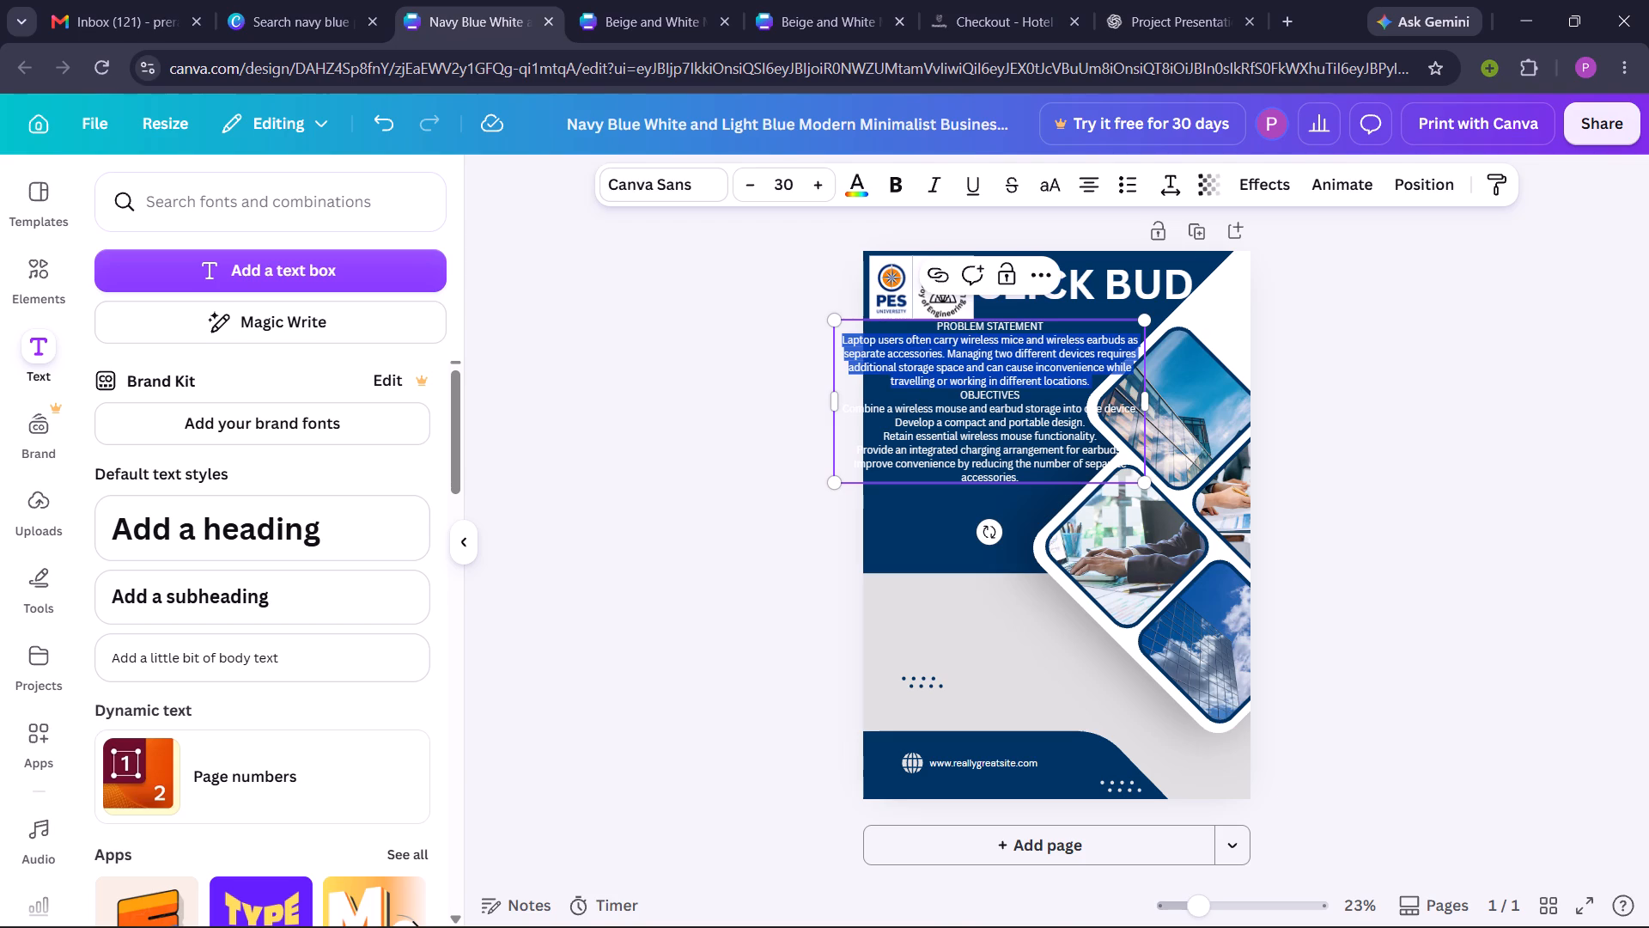
pyautogui.click(1087, 179)
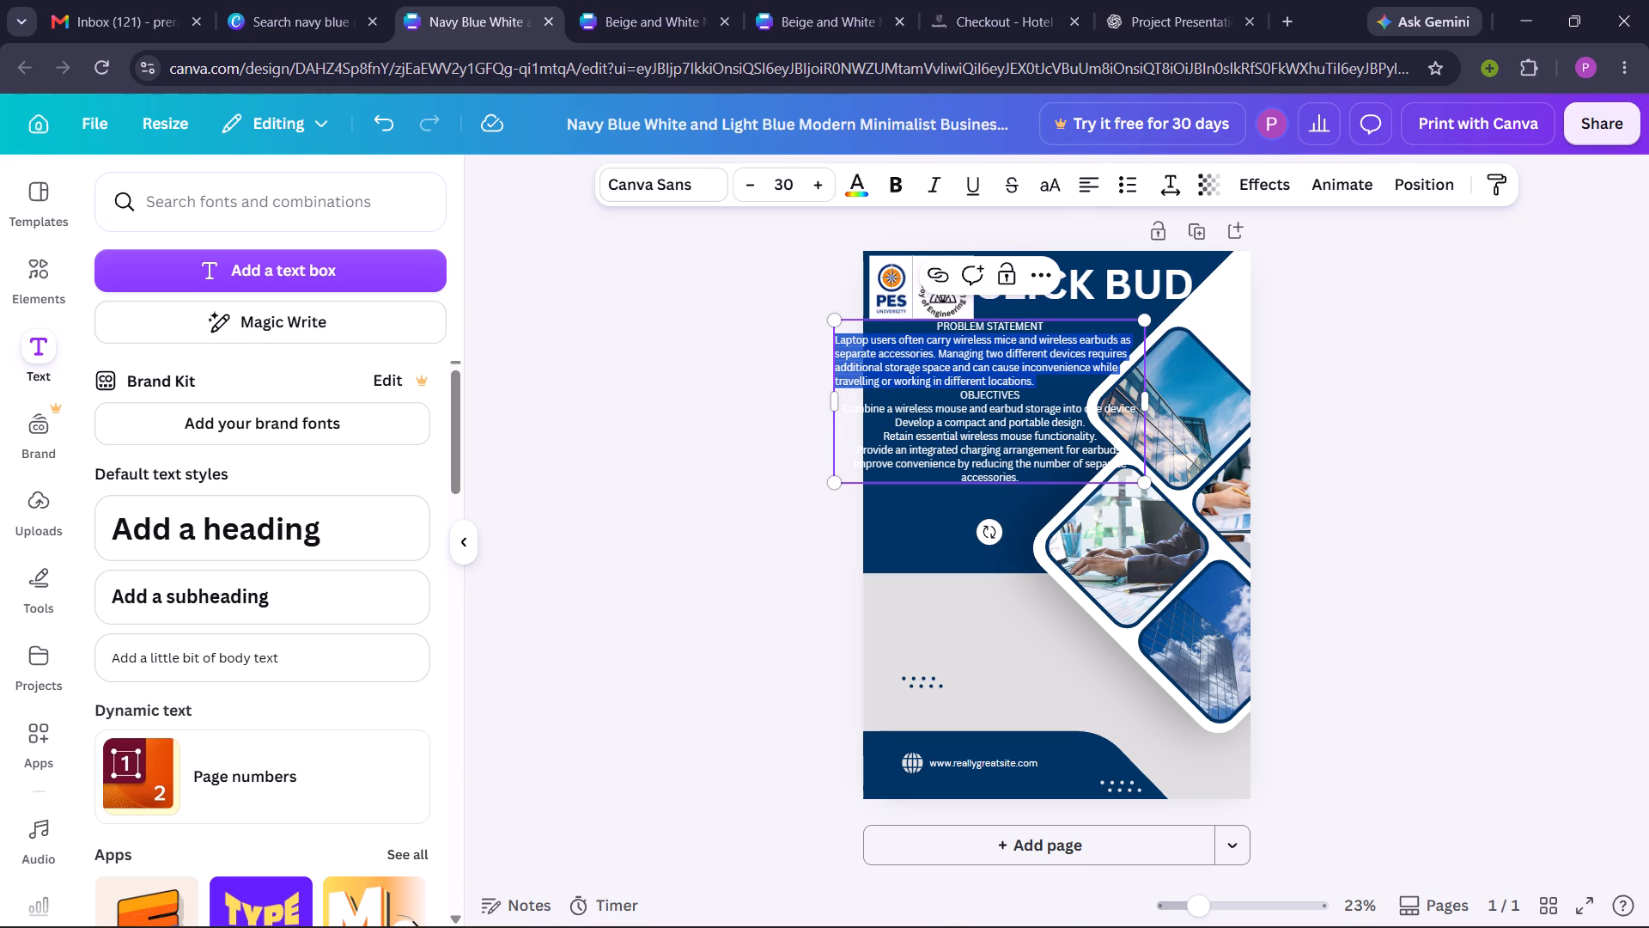
pyautogui.moveTo(861, 406); pyautogui.dragTo(1044, 468)
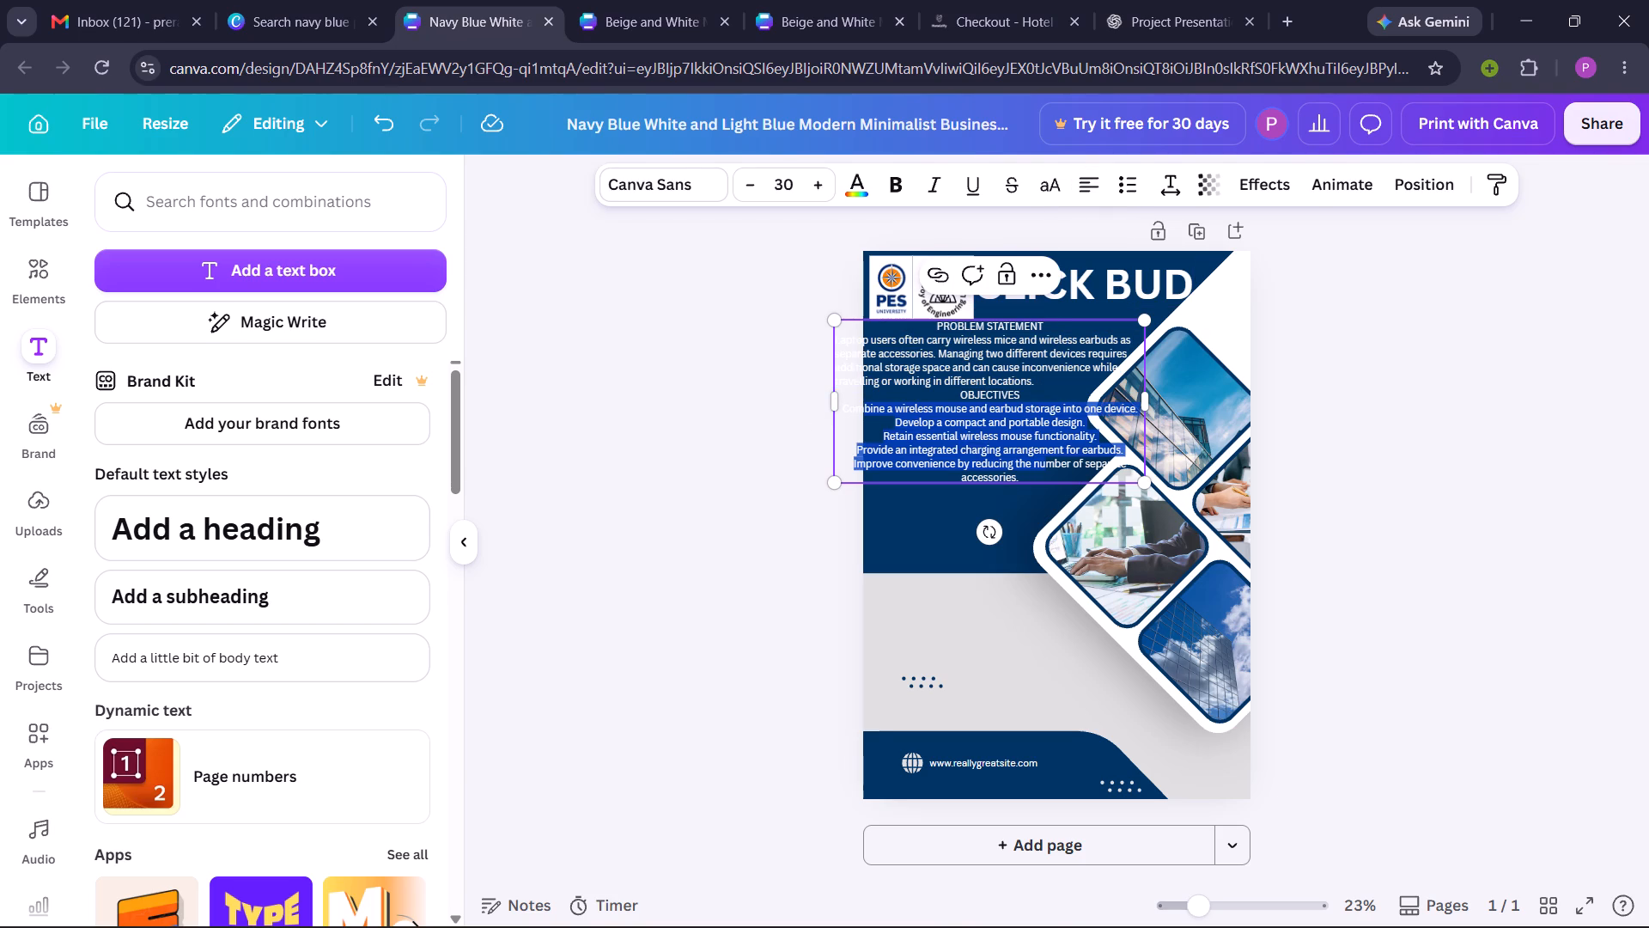
pyautogui.moveTo(1044, 468); pyautogui.dragTo(1044, 469)
pyautogui.click(1044, 469)
pyautogui.moveTo(1033, 475); pyautogui.dragTo(872, 392)
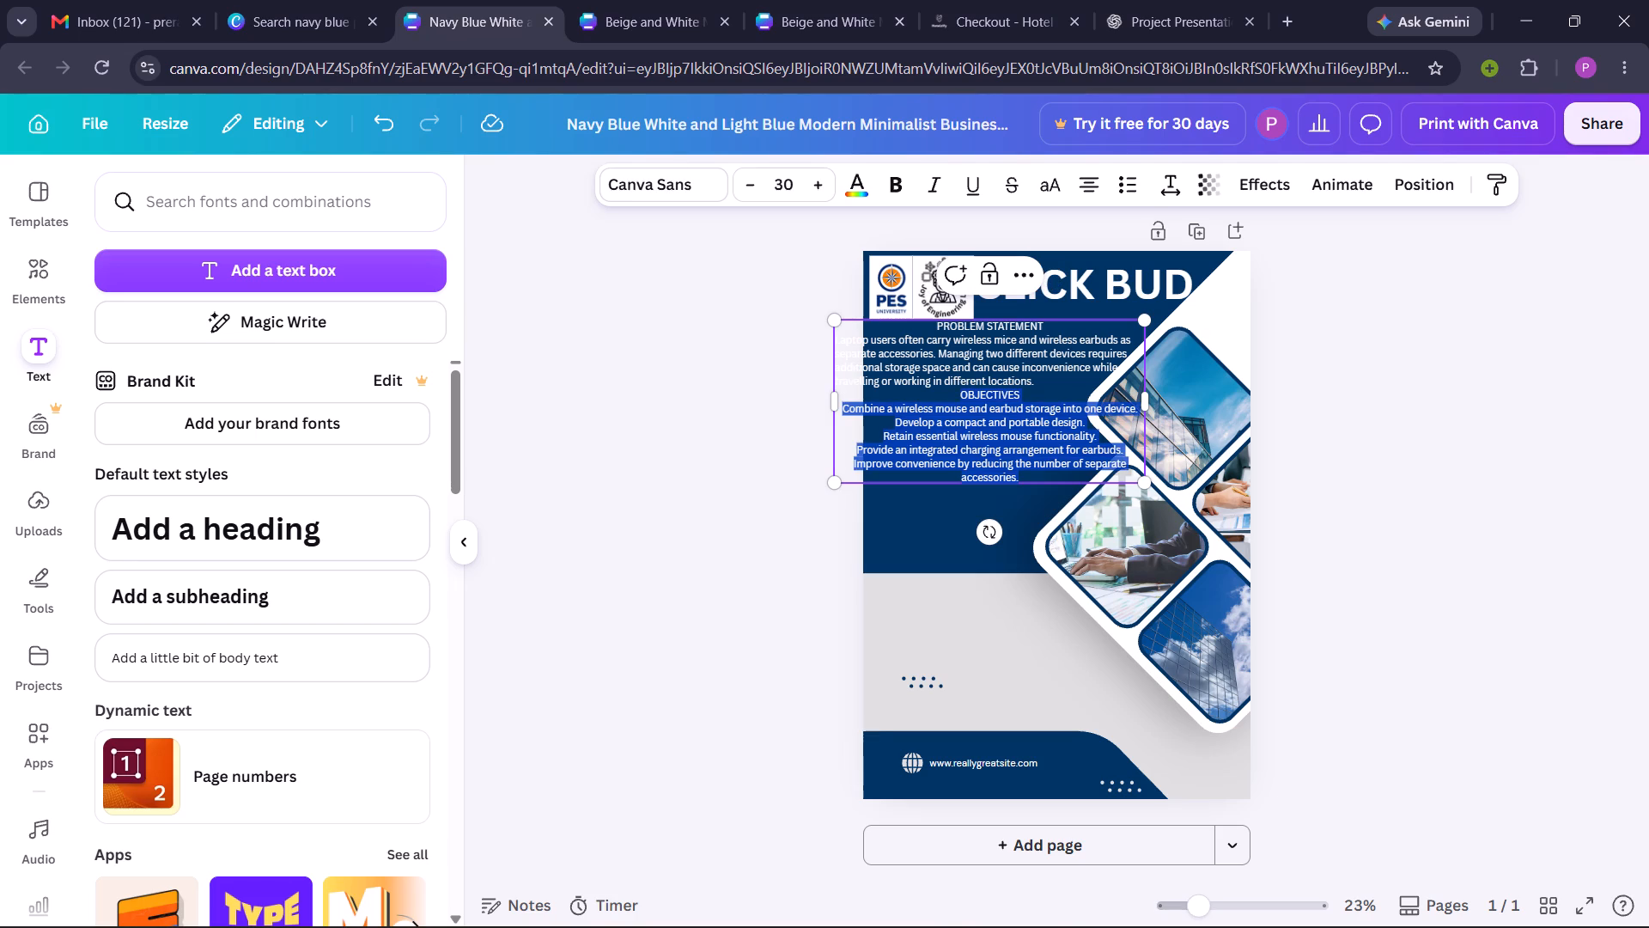
pyautogui.moveTo(872, 392); pyautogui.dragTo(850, 412)
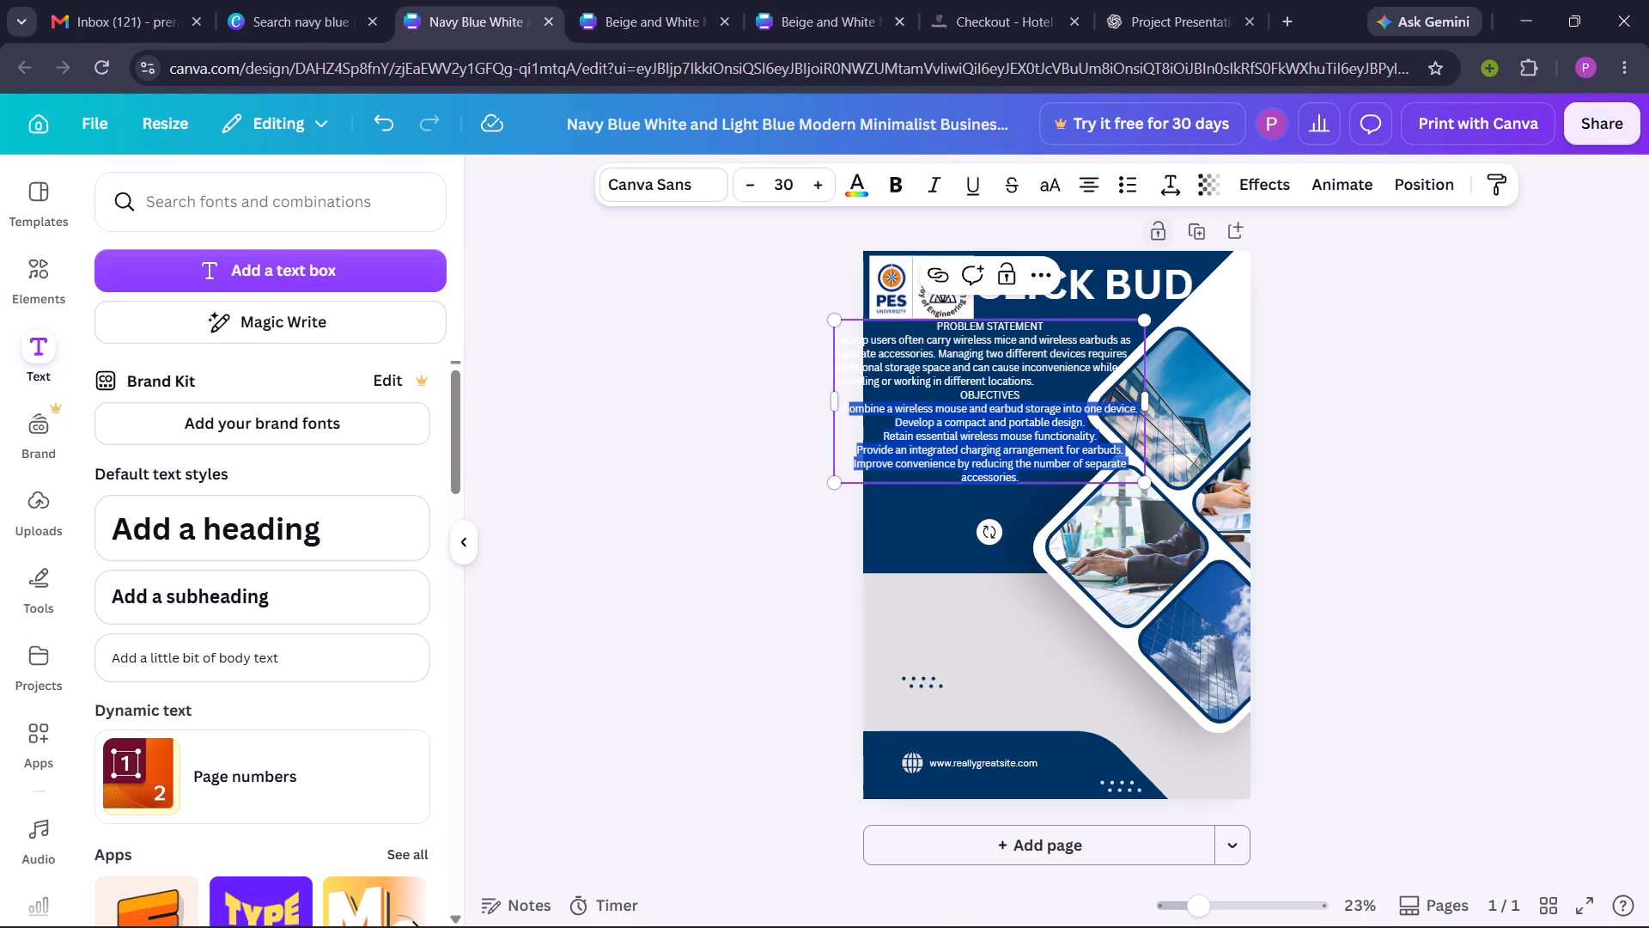
pyautogui.click(1126, 194)
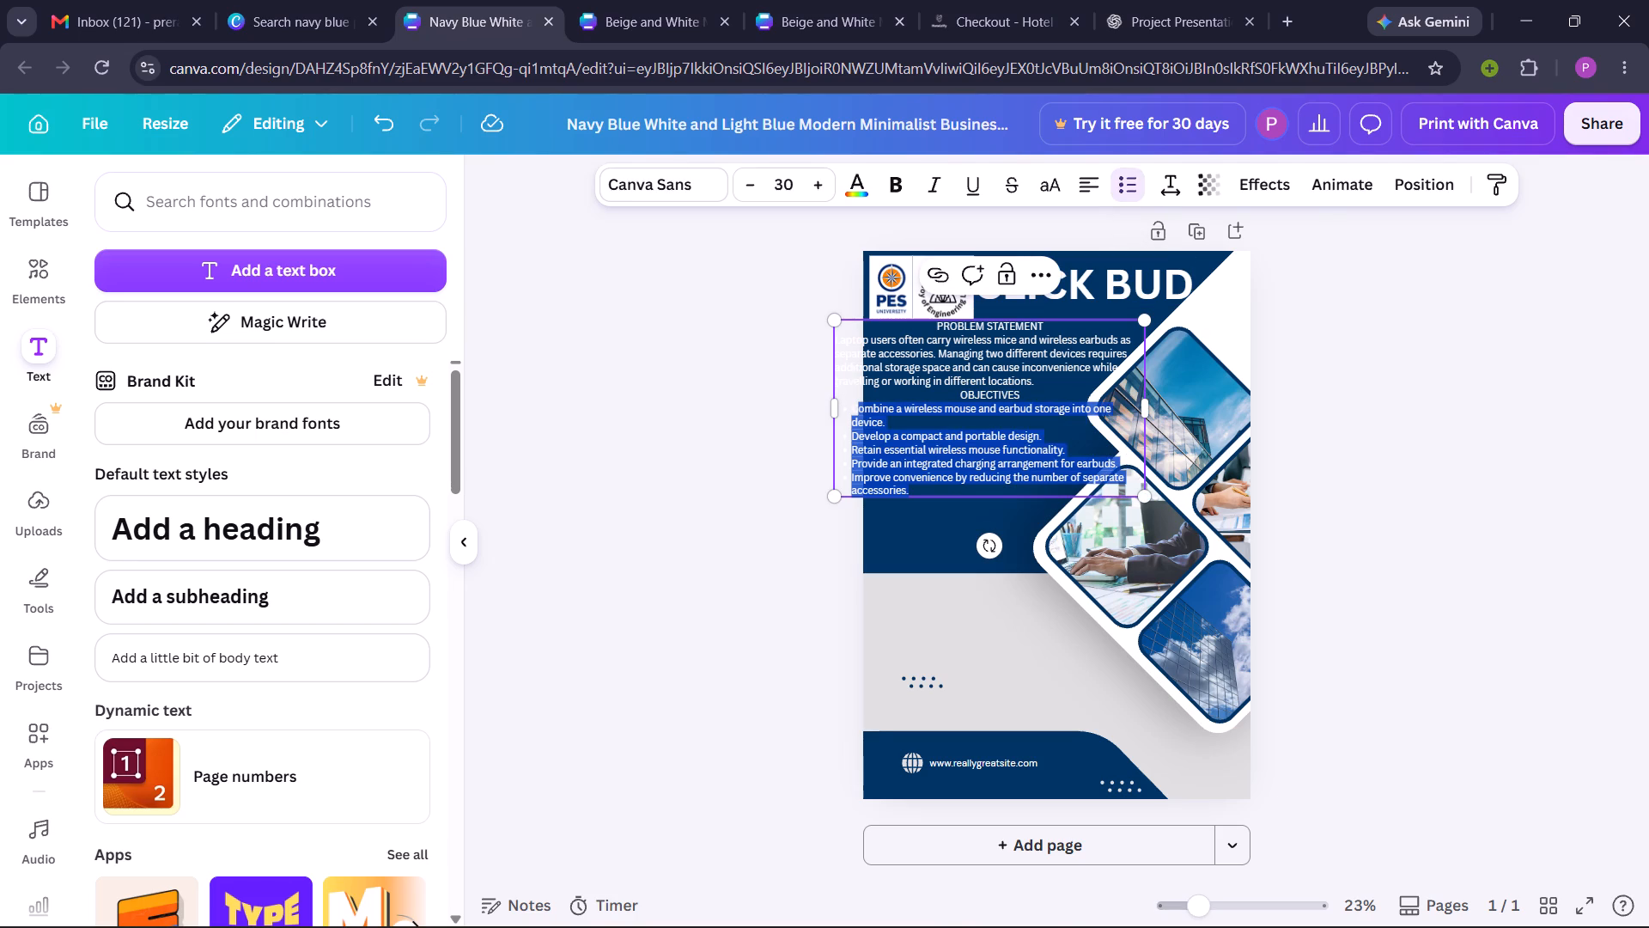
pyautogui.click(1141, 173)
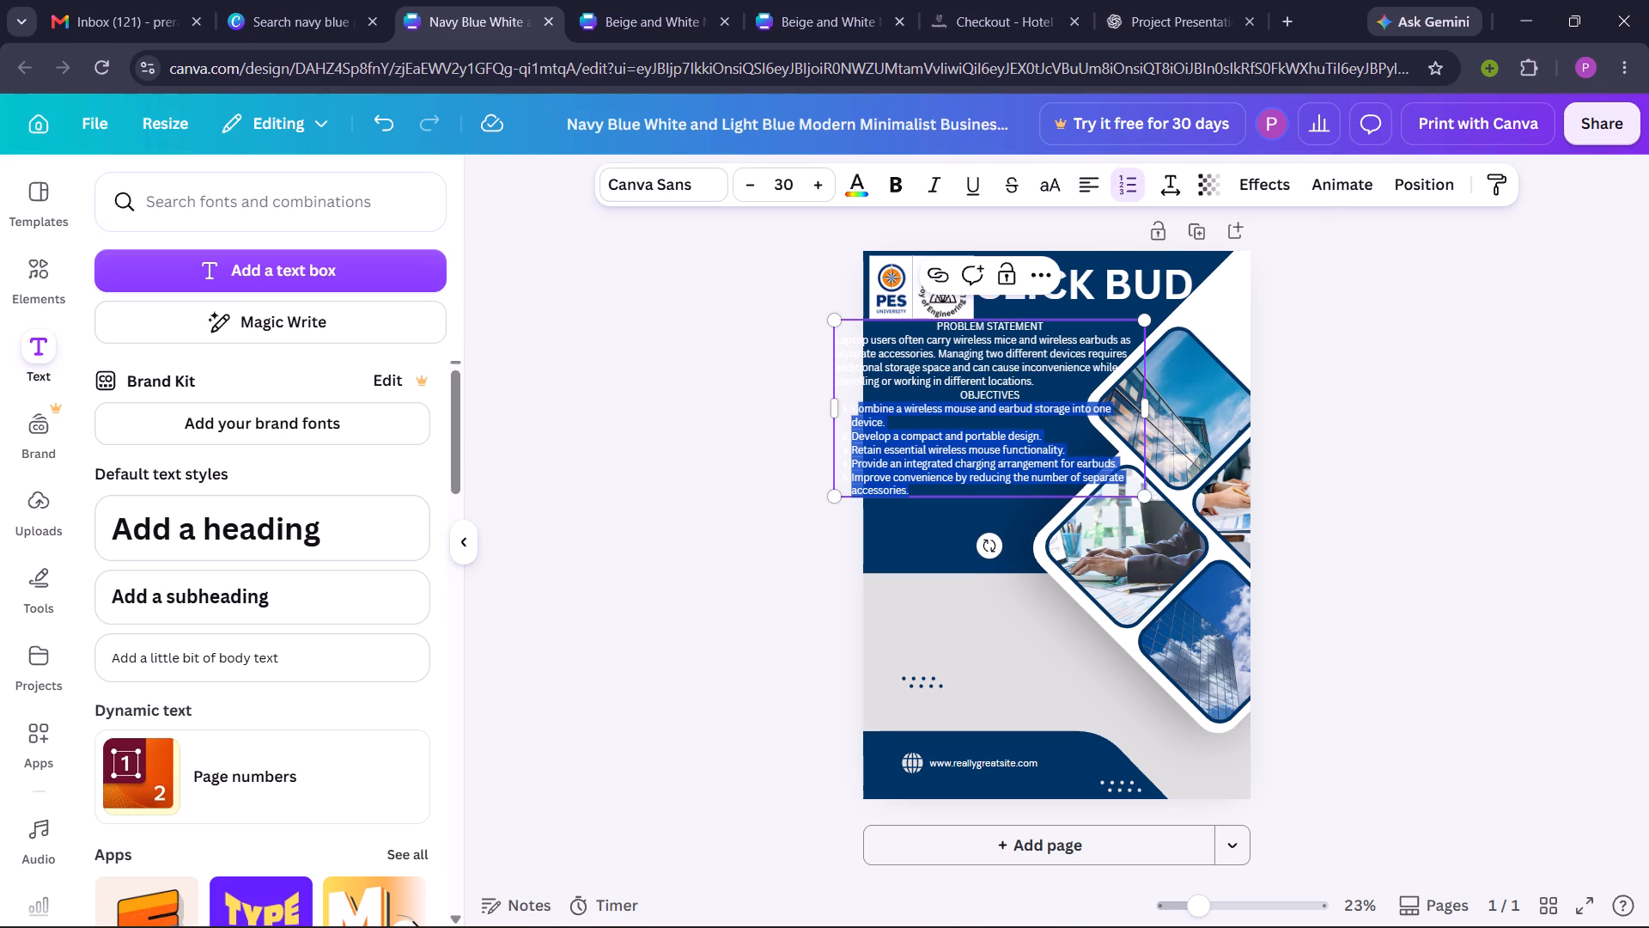
pyautogui.click(1141, 173)
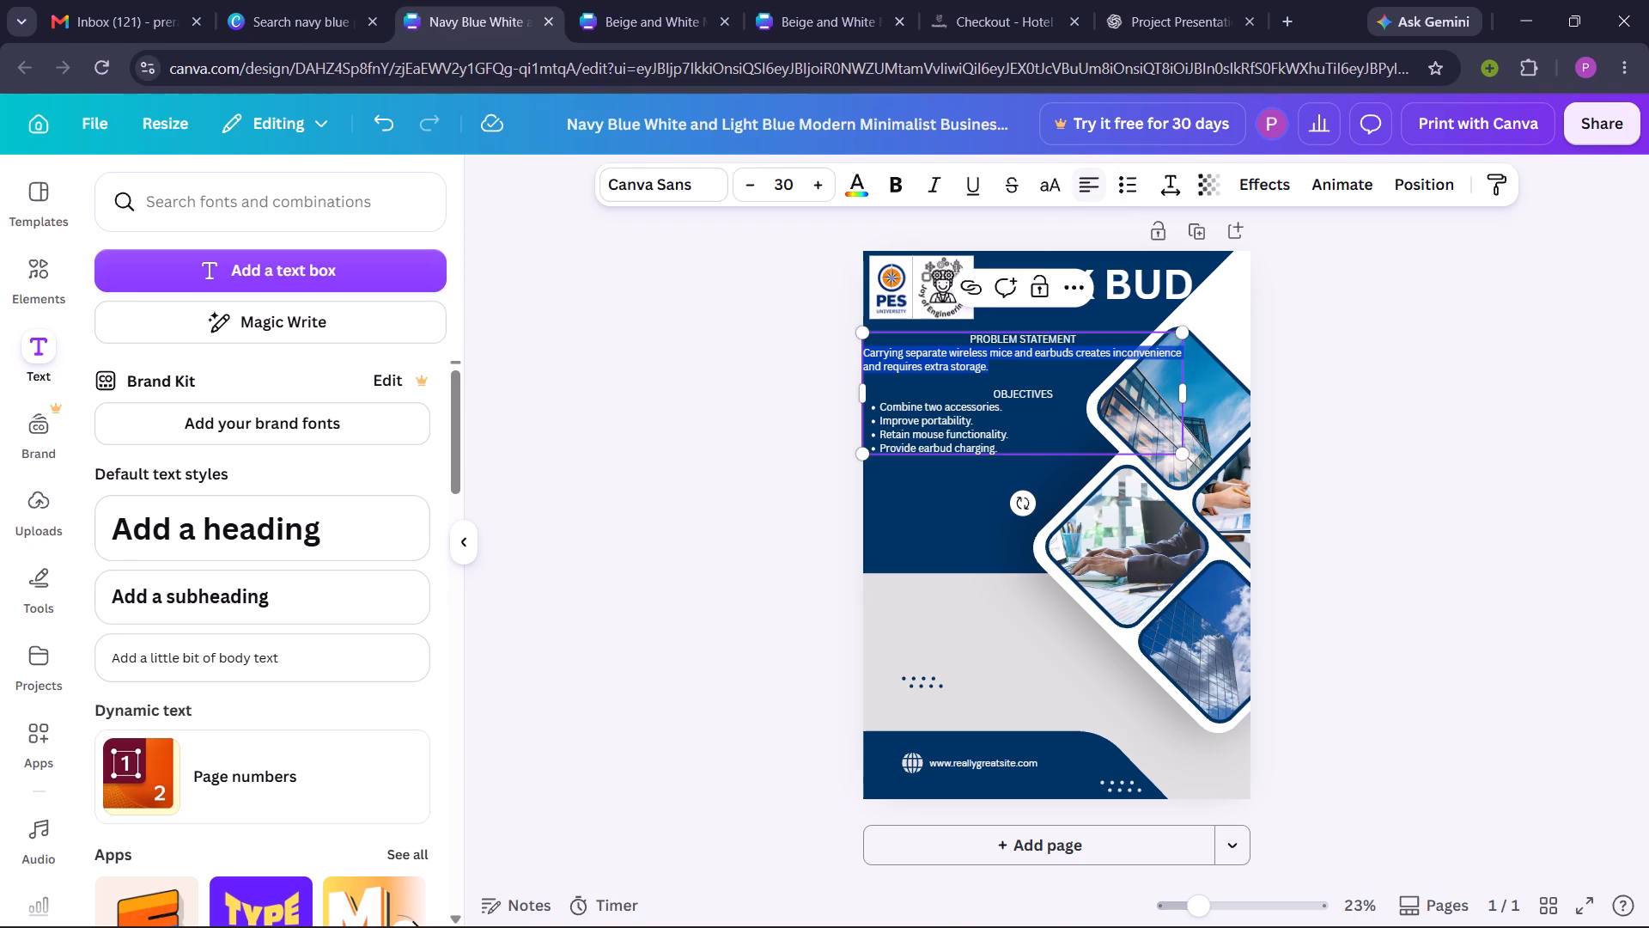
pyautogui.click(971, 340)
pyautogui.press('BackSpace')
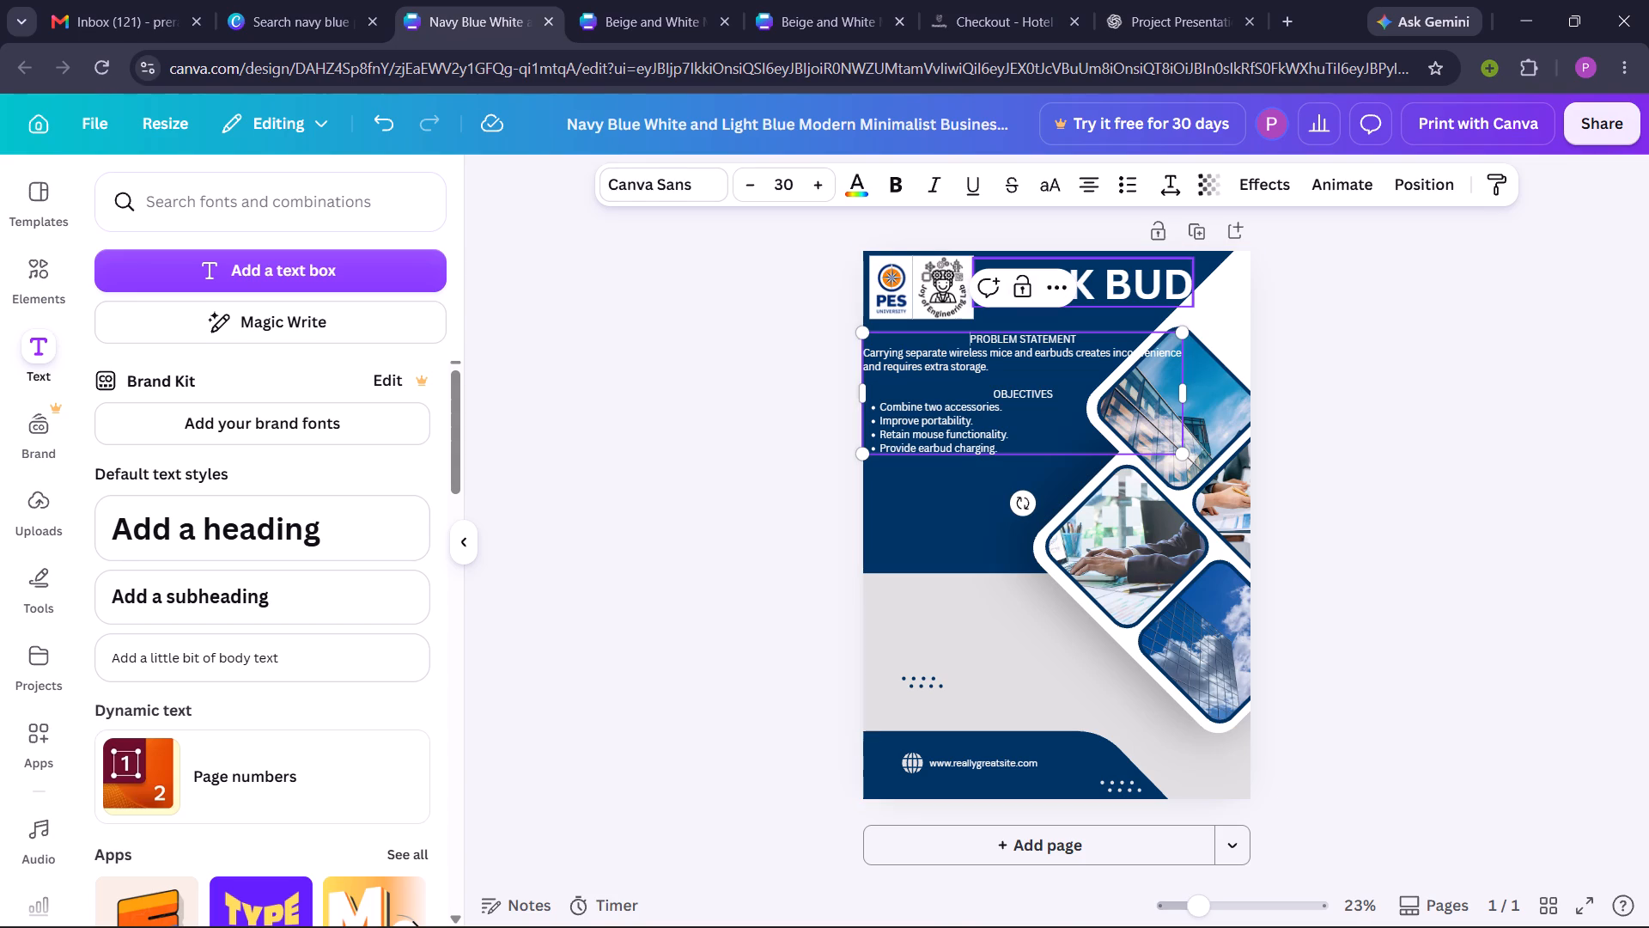
pyautogui.tripleClick(986, 342)
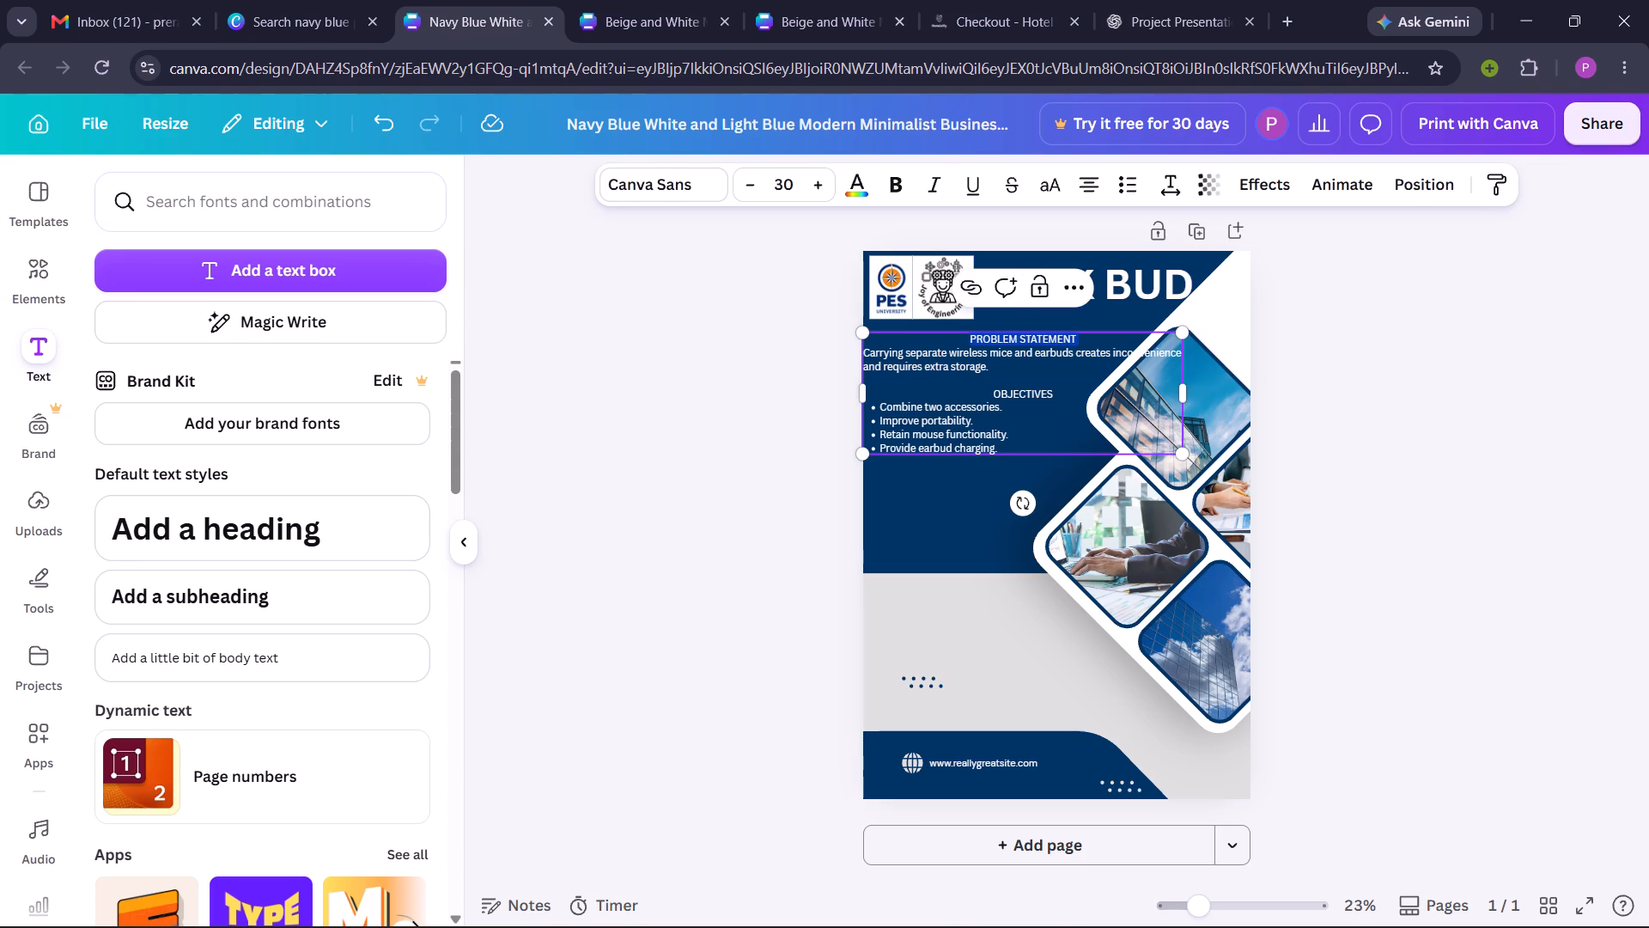
pyautogui.click(1089, 171)
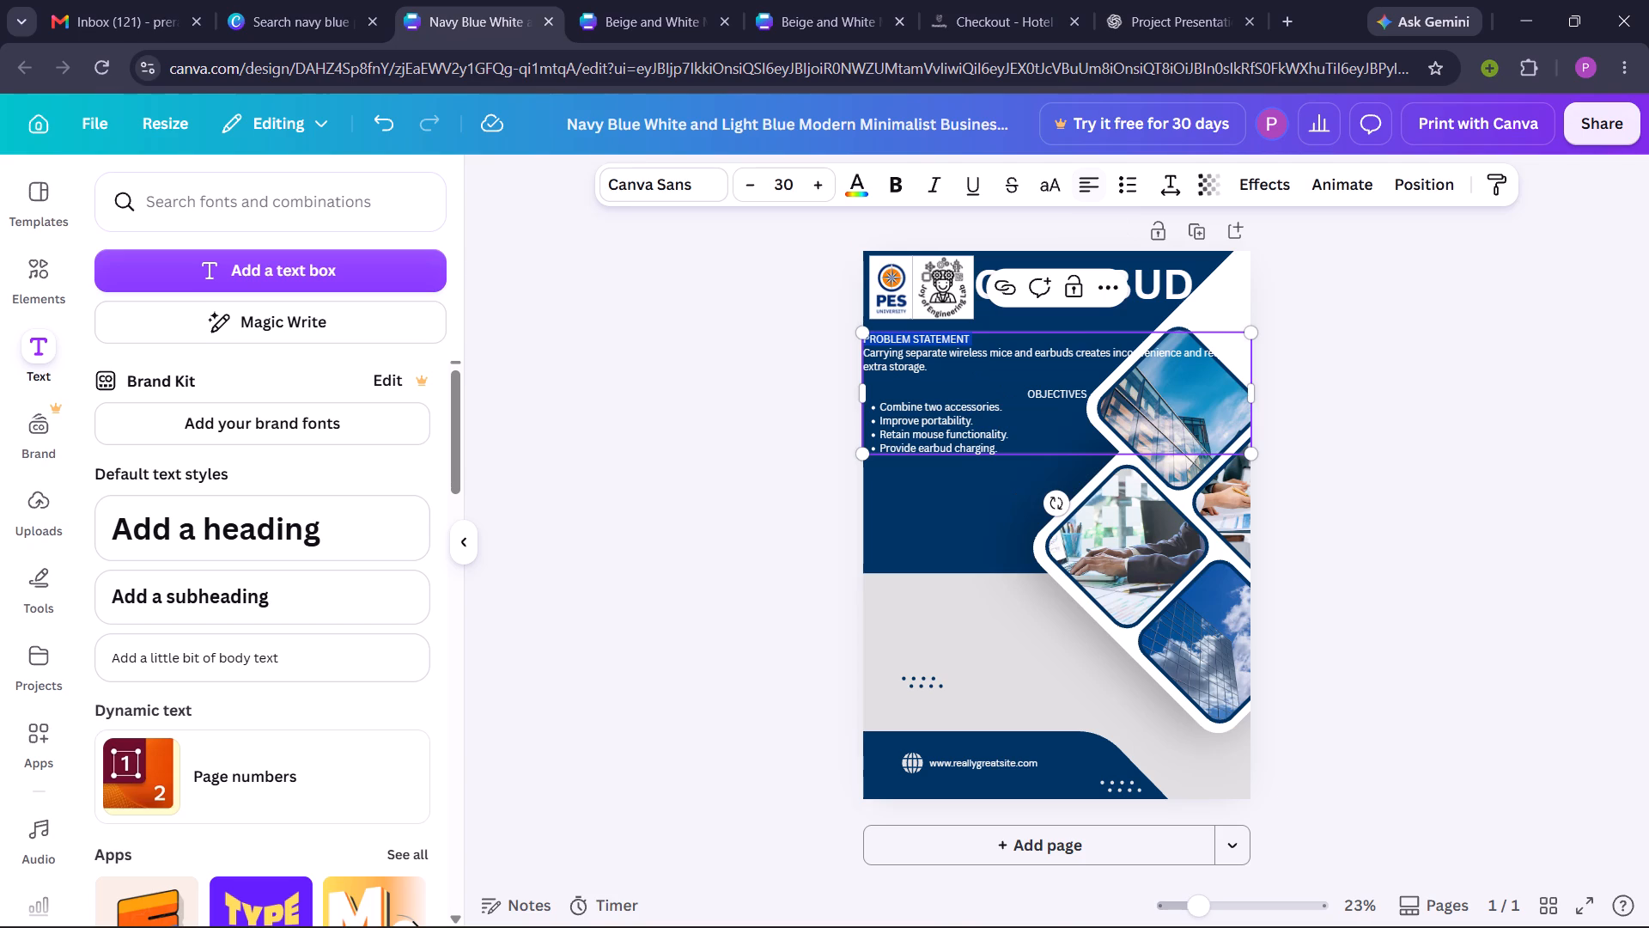
pyautogui.doubleClick(1044, 393)
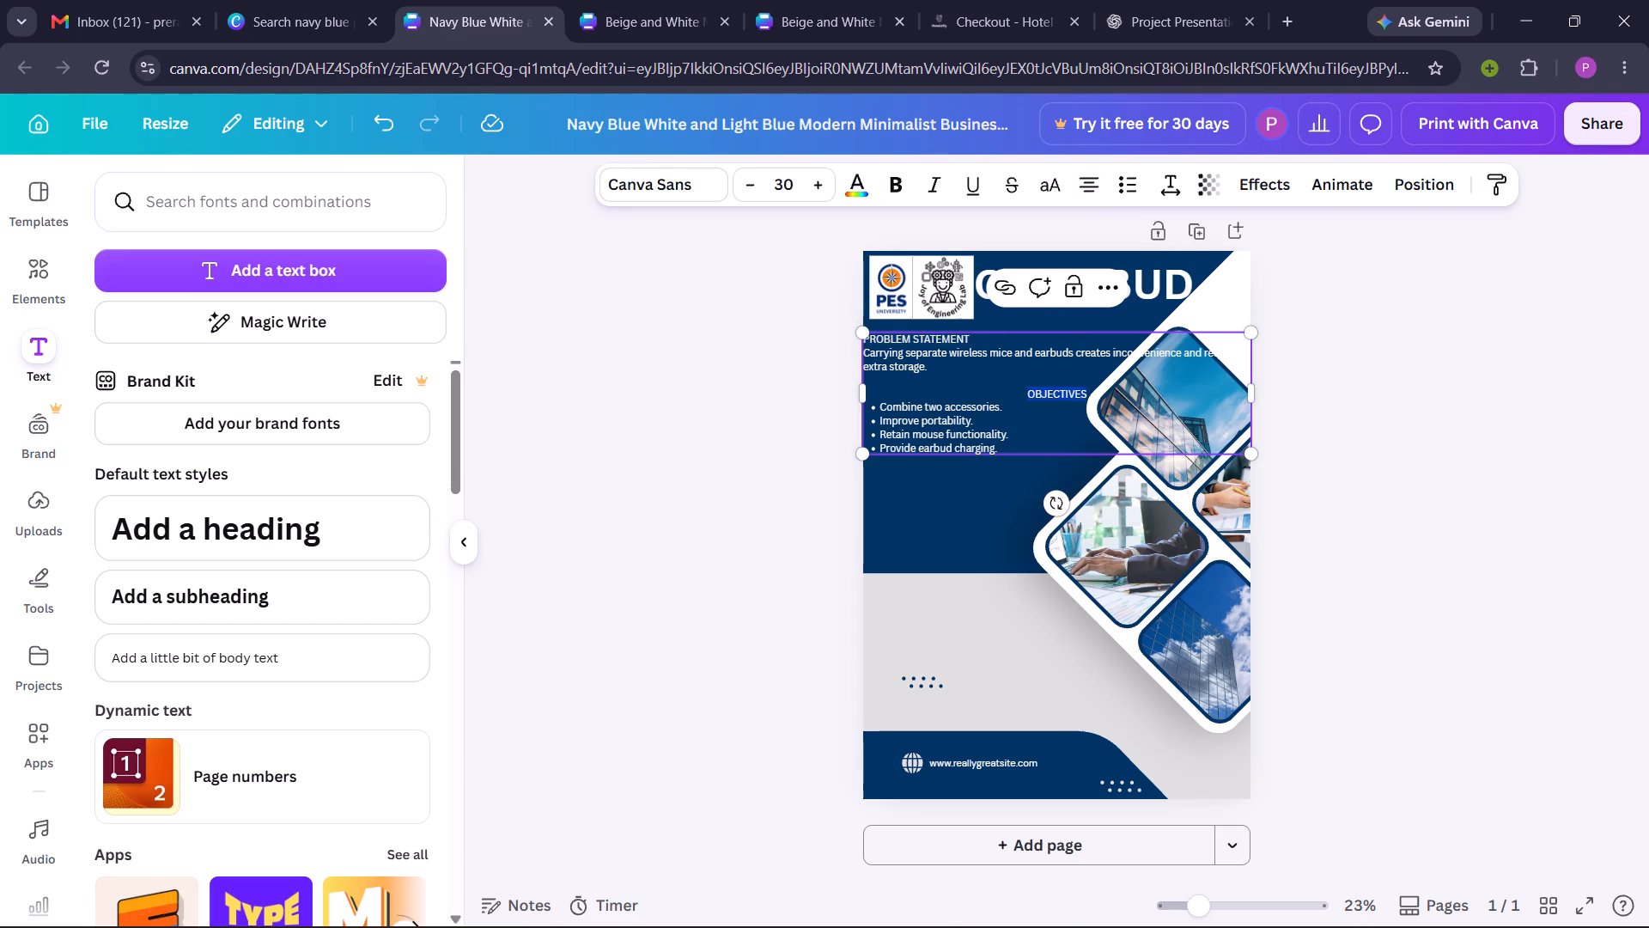
pyautogui.click(1091, 188)
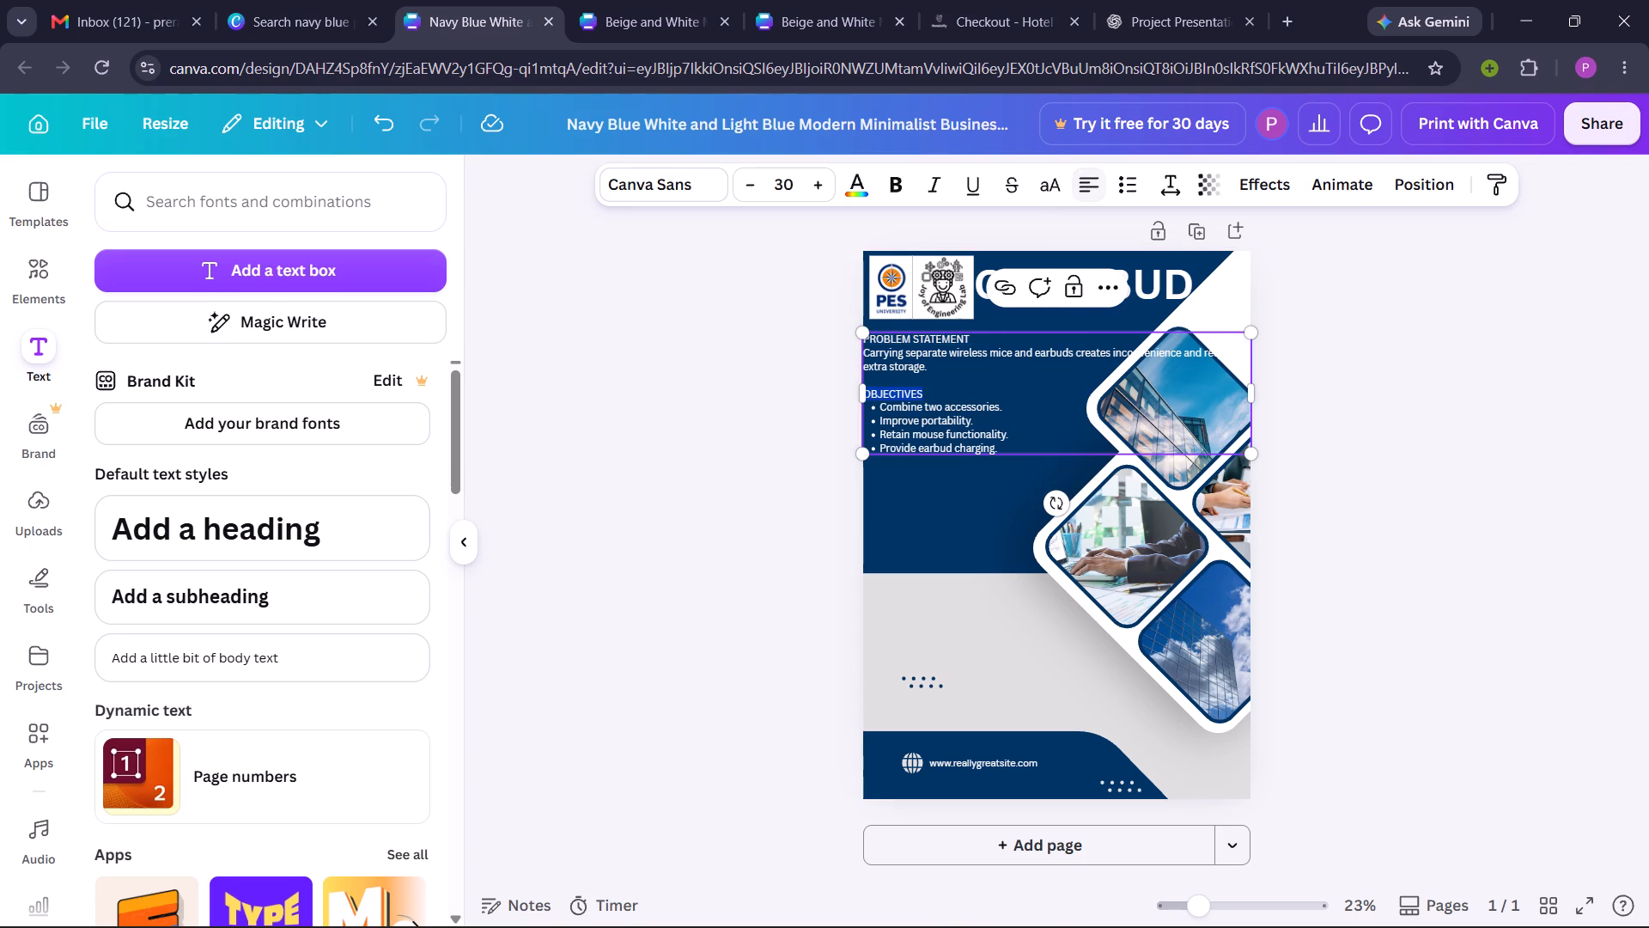
# Narrow the text block from its right side so it ends near the left tip of the uppermost diamond photo.
pyautogui.moveTo(1251, 396); pyautogui.dragTo(1129, 382)
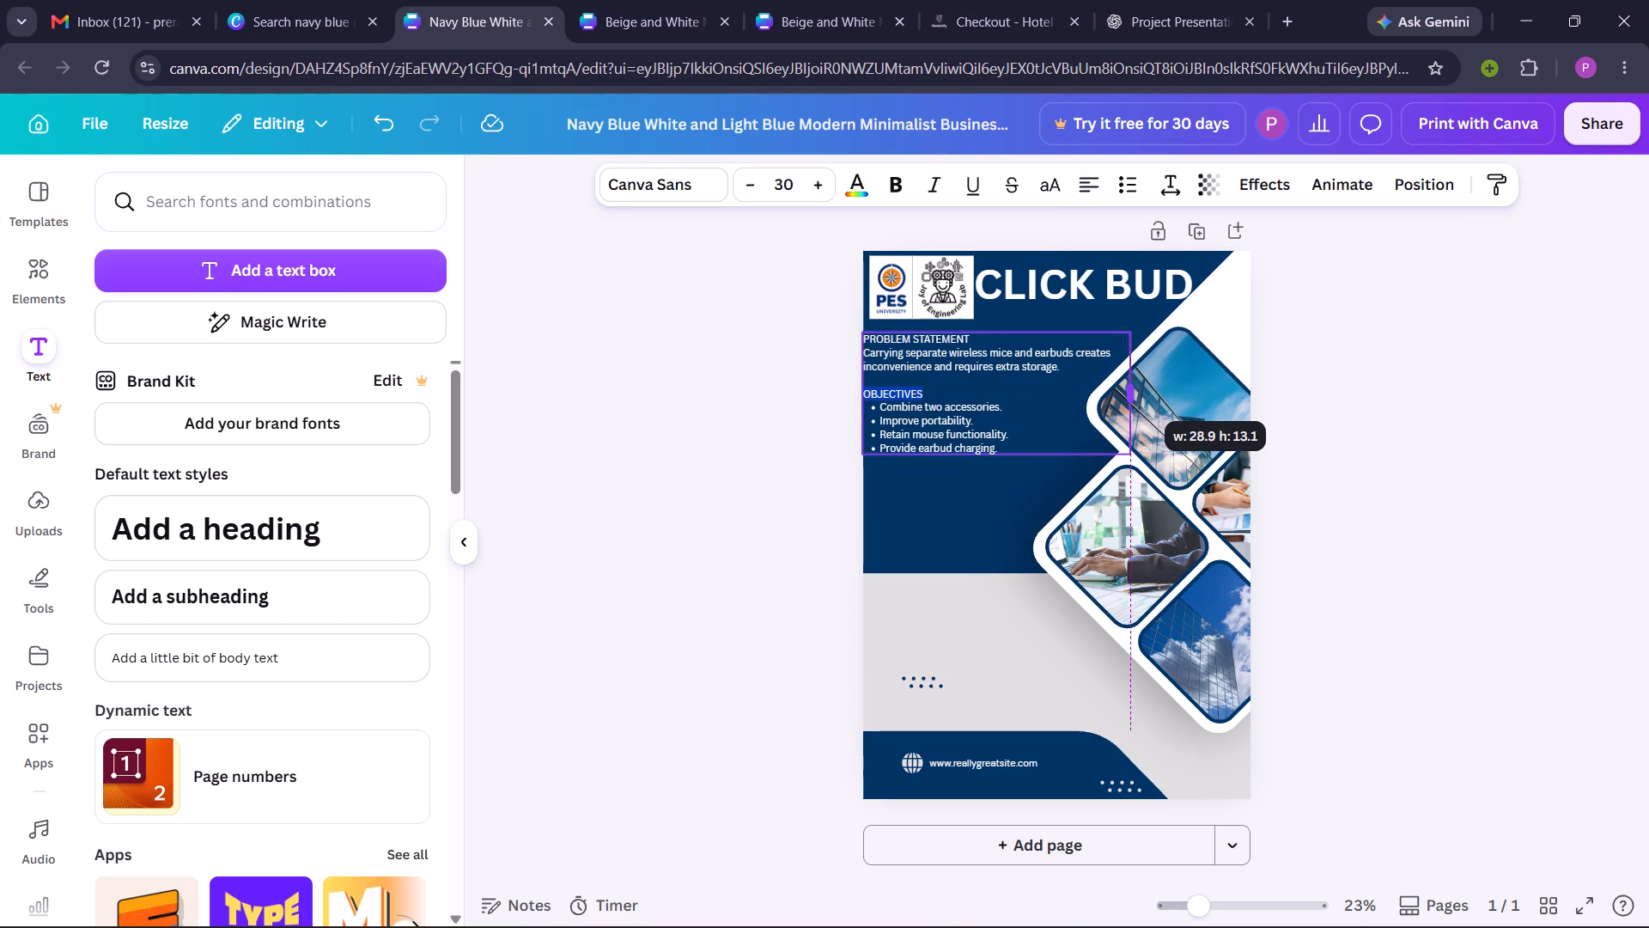
pyautogui.moveTo(1129, 382); pyautogui.dragTo(1121, 382)
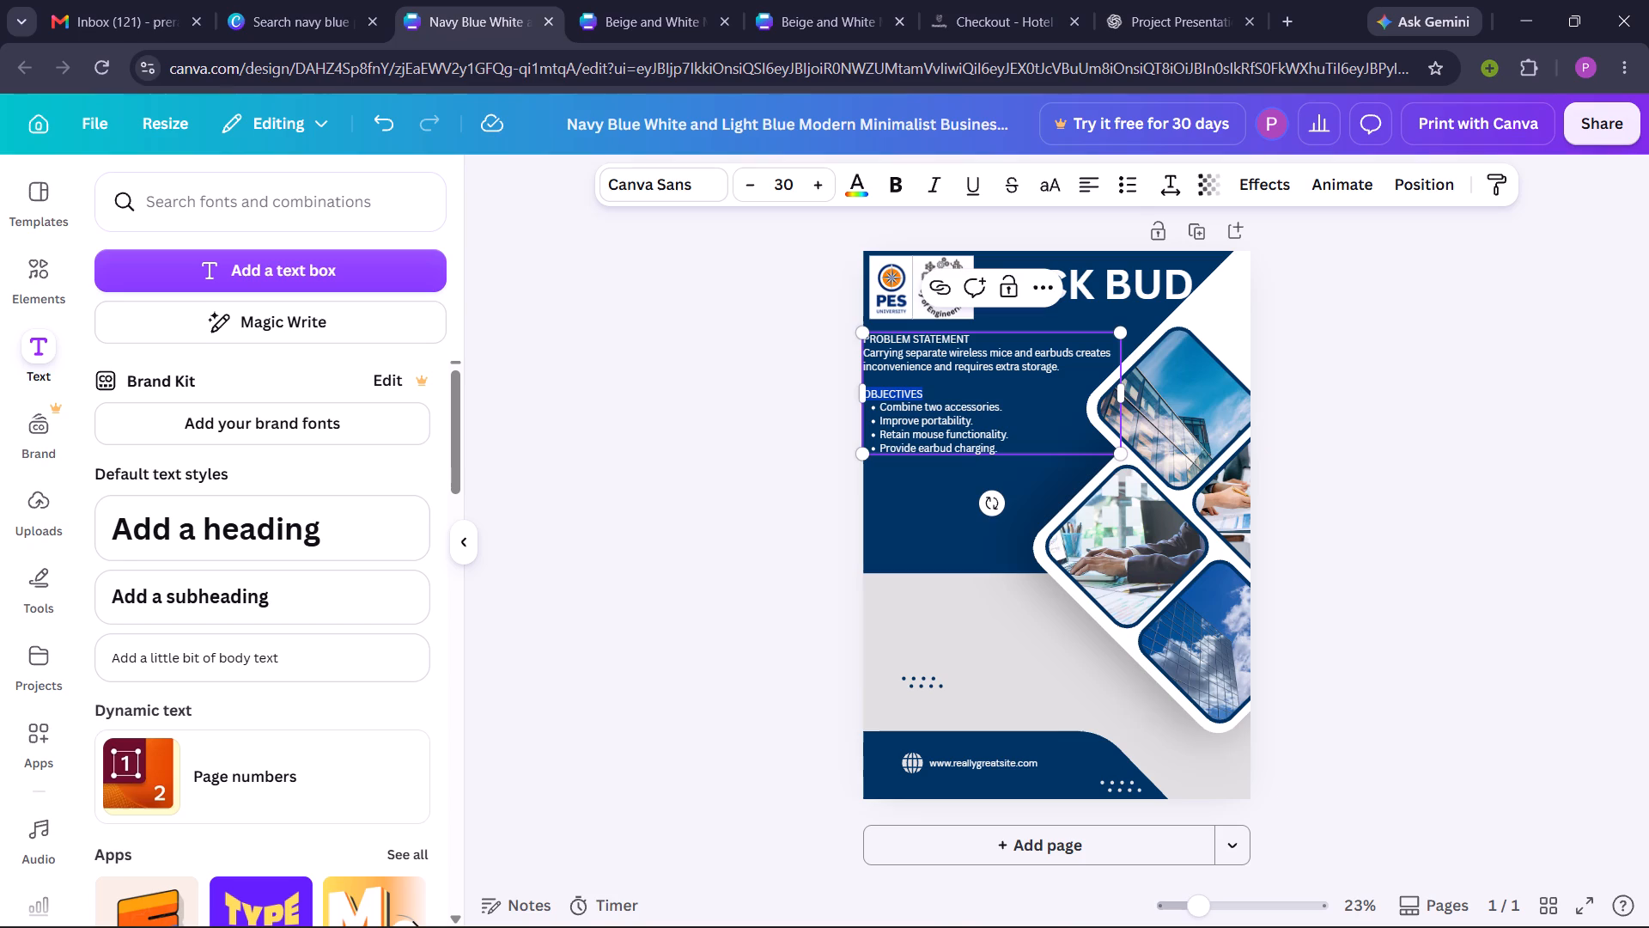
# Remove the blank line between the problem paragraph and the OBJECTIVES subheading.
pyautogui.doubleClick(884, 382)
pyautogui.click(884, 382)
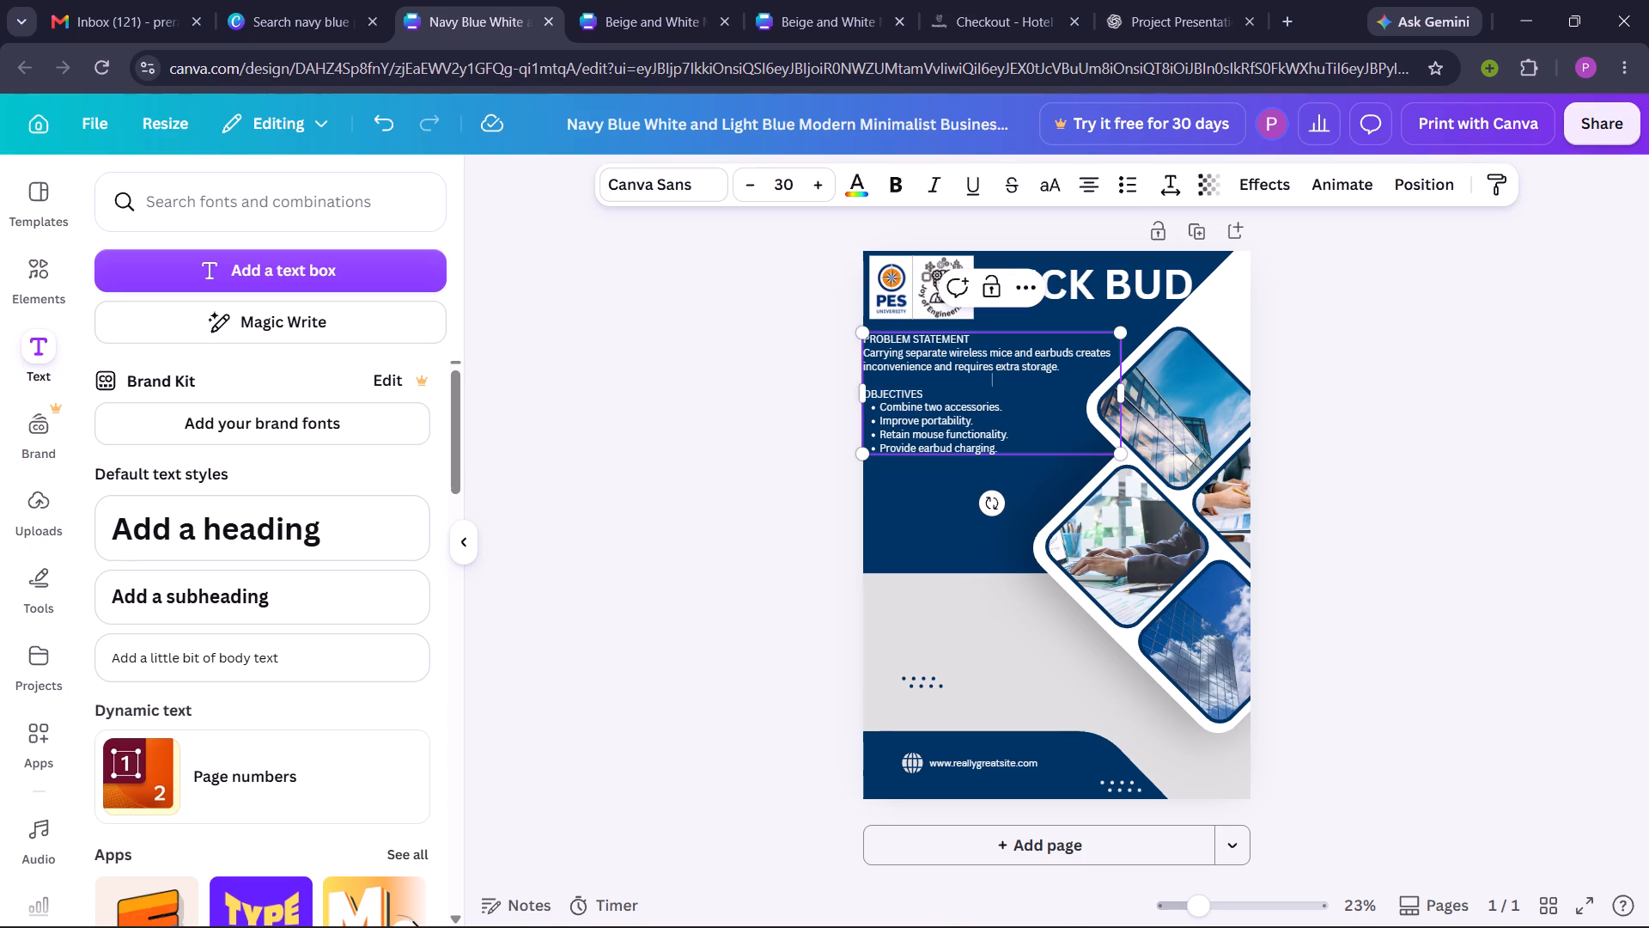
pyautogui.press('BackSpace')
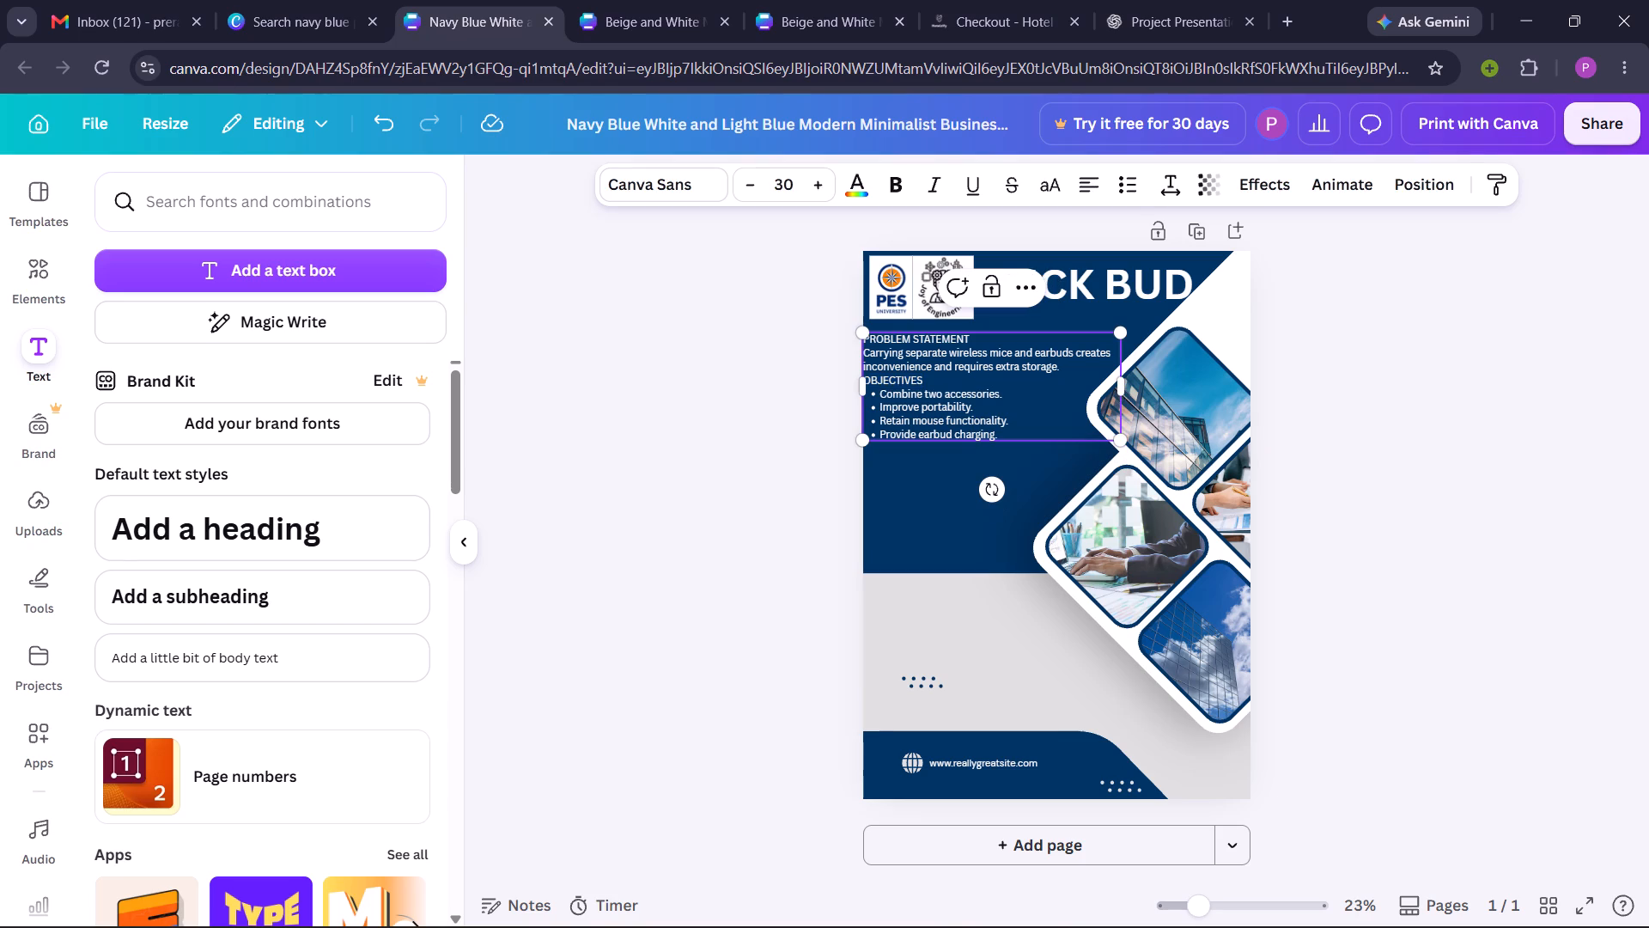
# Make the PROBLEM STATEMENT and OBJECTIVES subheadings bold.
pyautogui.tripleClick(924, 333)
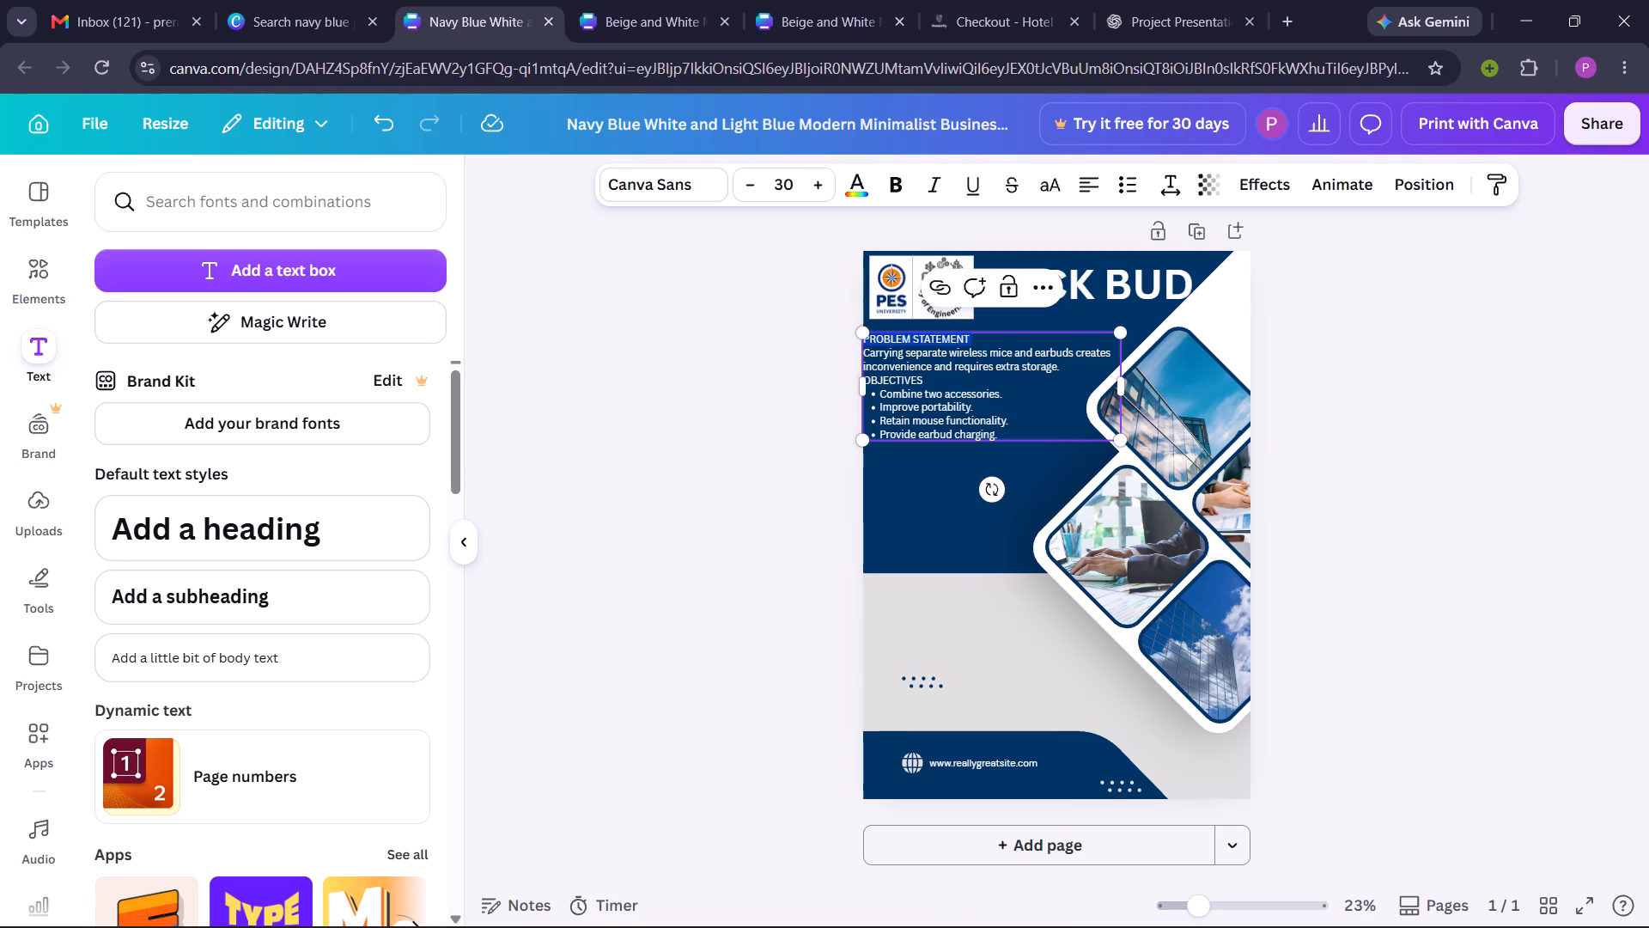
pyautogui.click(902, 186)
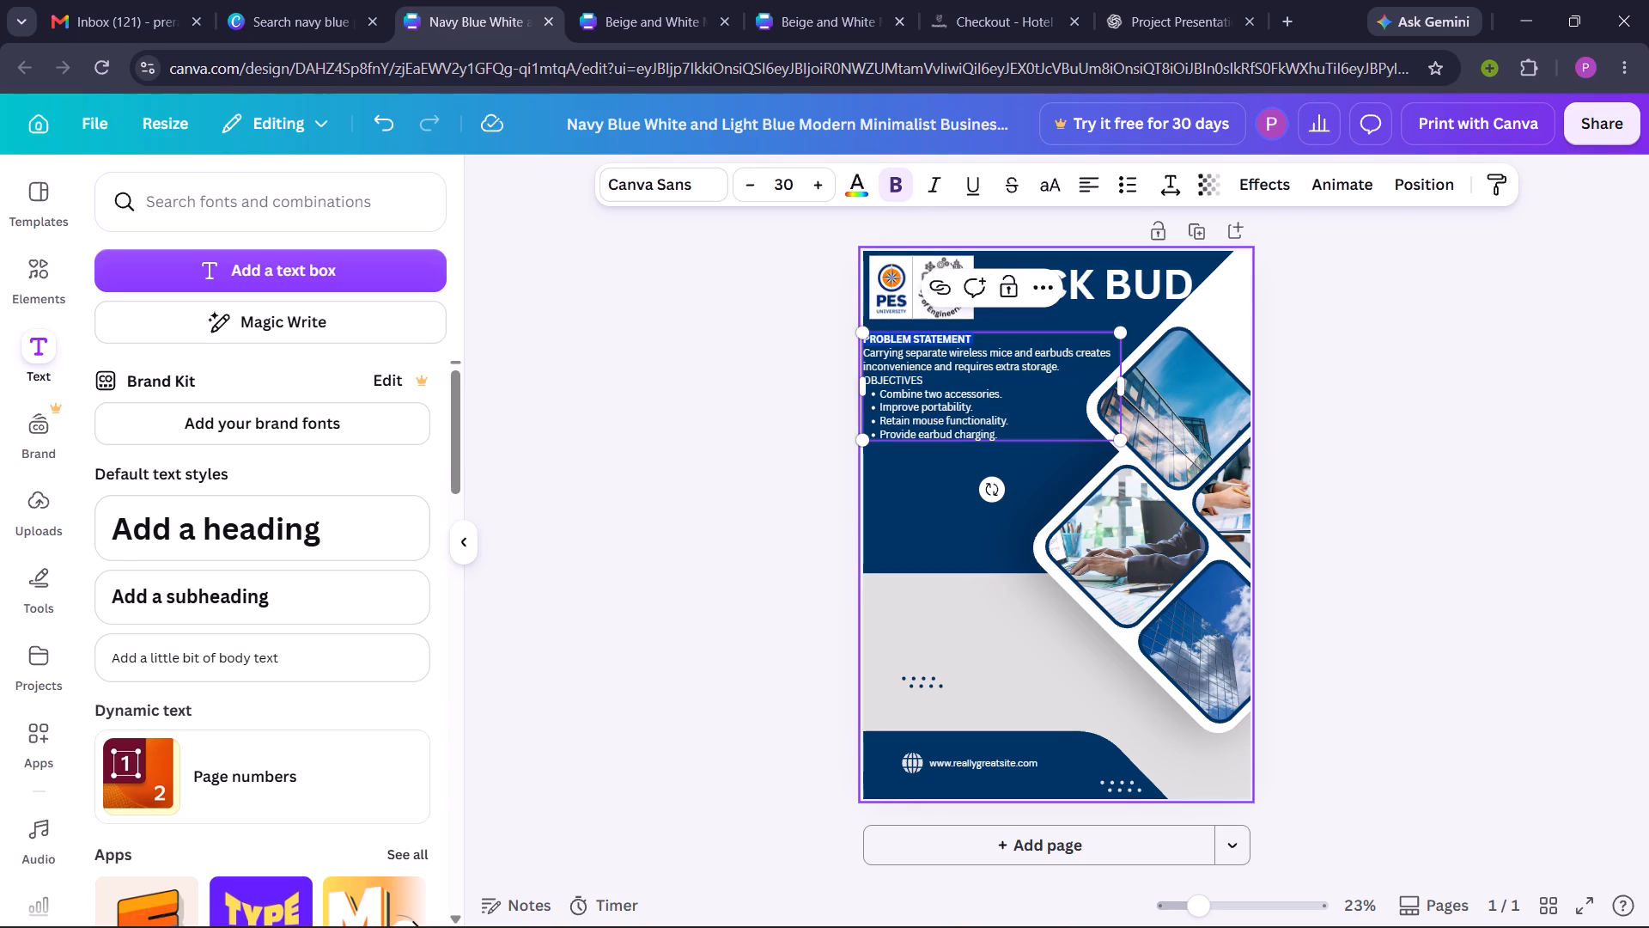
pyautogui.tripleClick(891, 383)
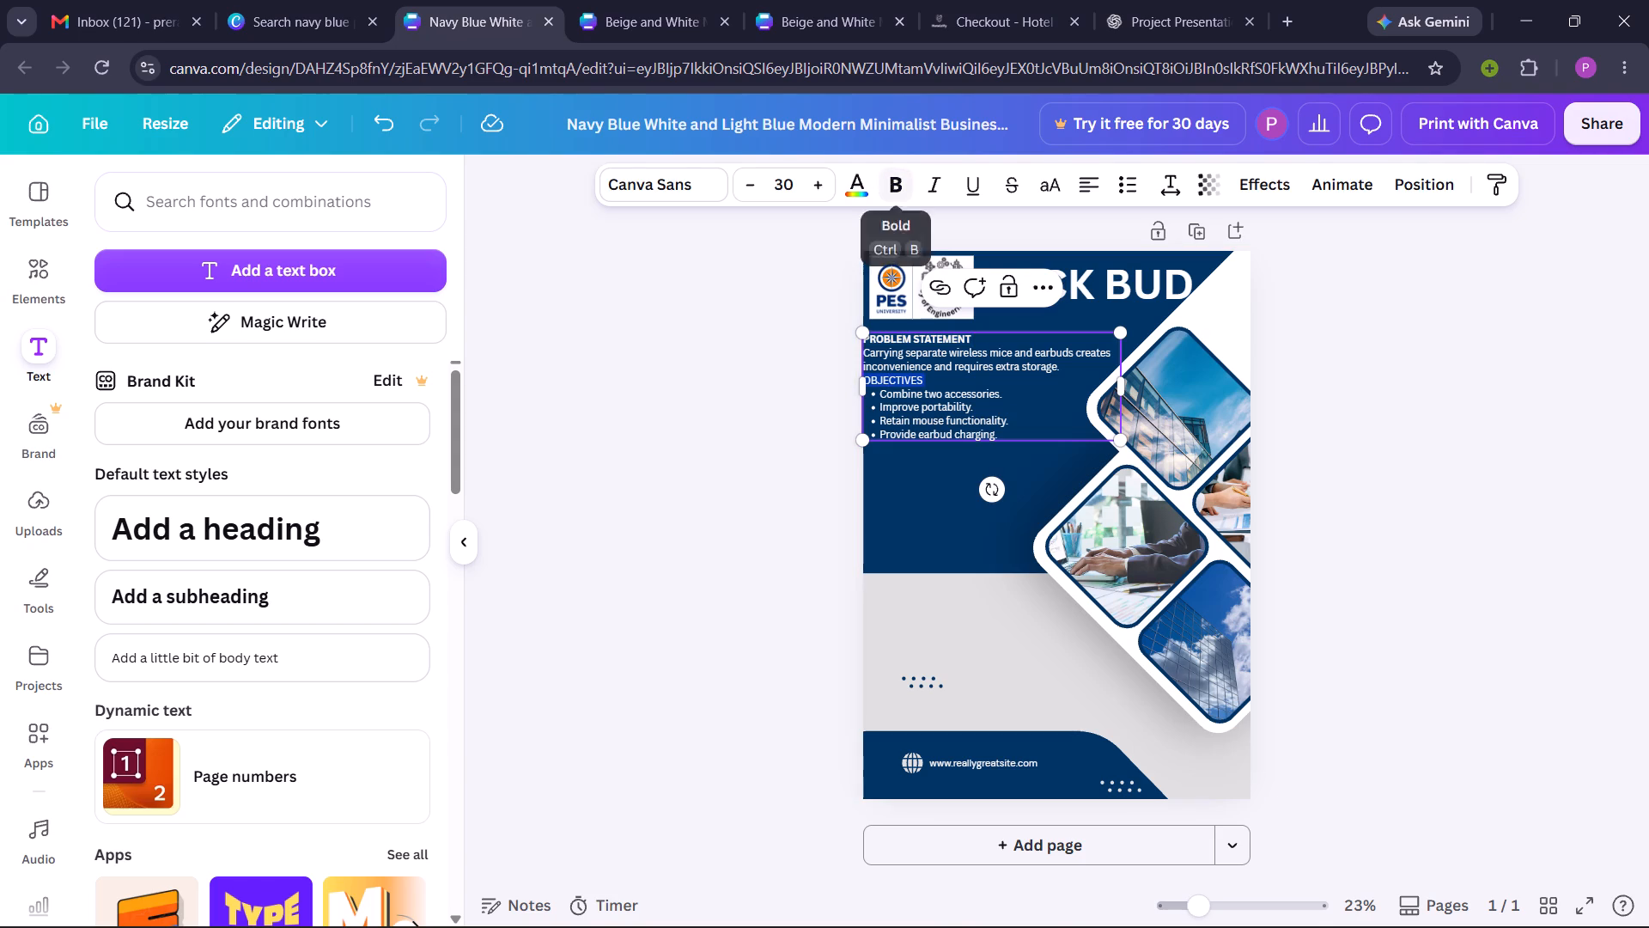
pyautogui.click(897, 193)
pyautogui.click(798, 450)
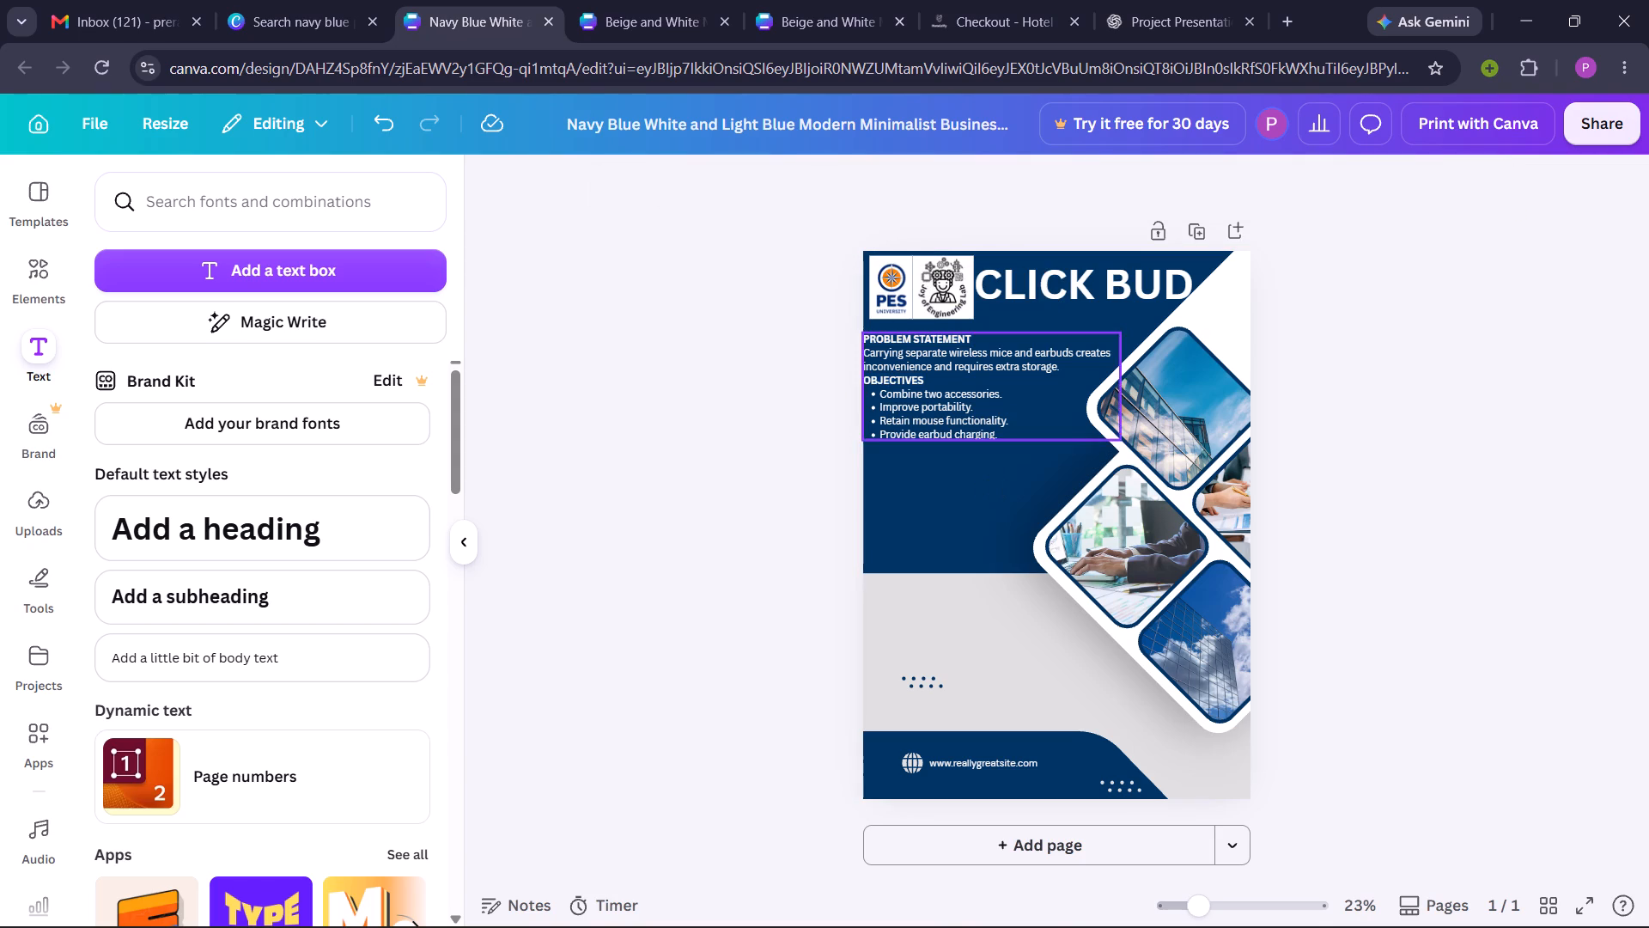
# Shift the text block slightly up and inward from the poster's left edge.
pyautogui.click(933, 401)
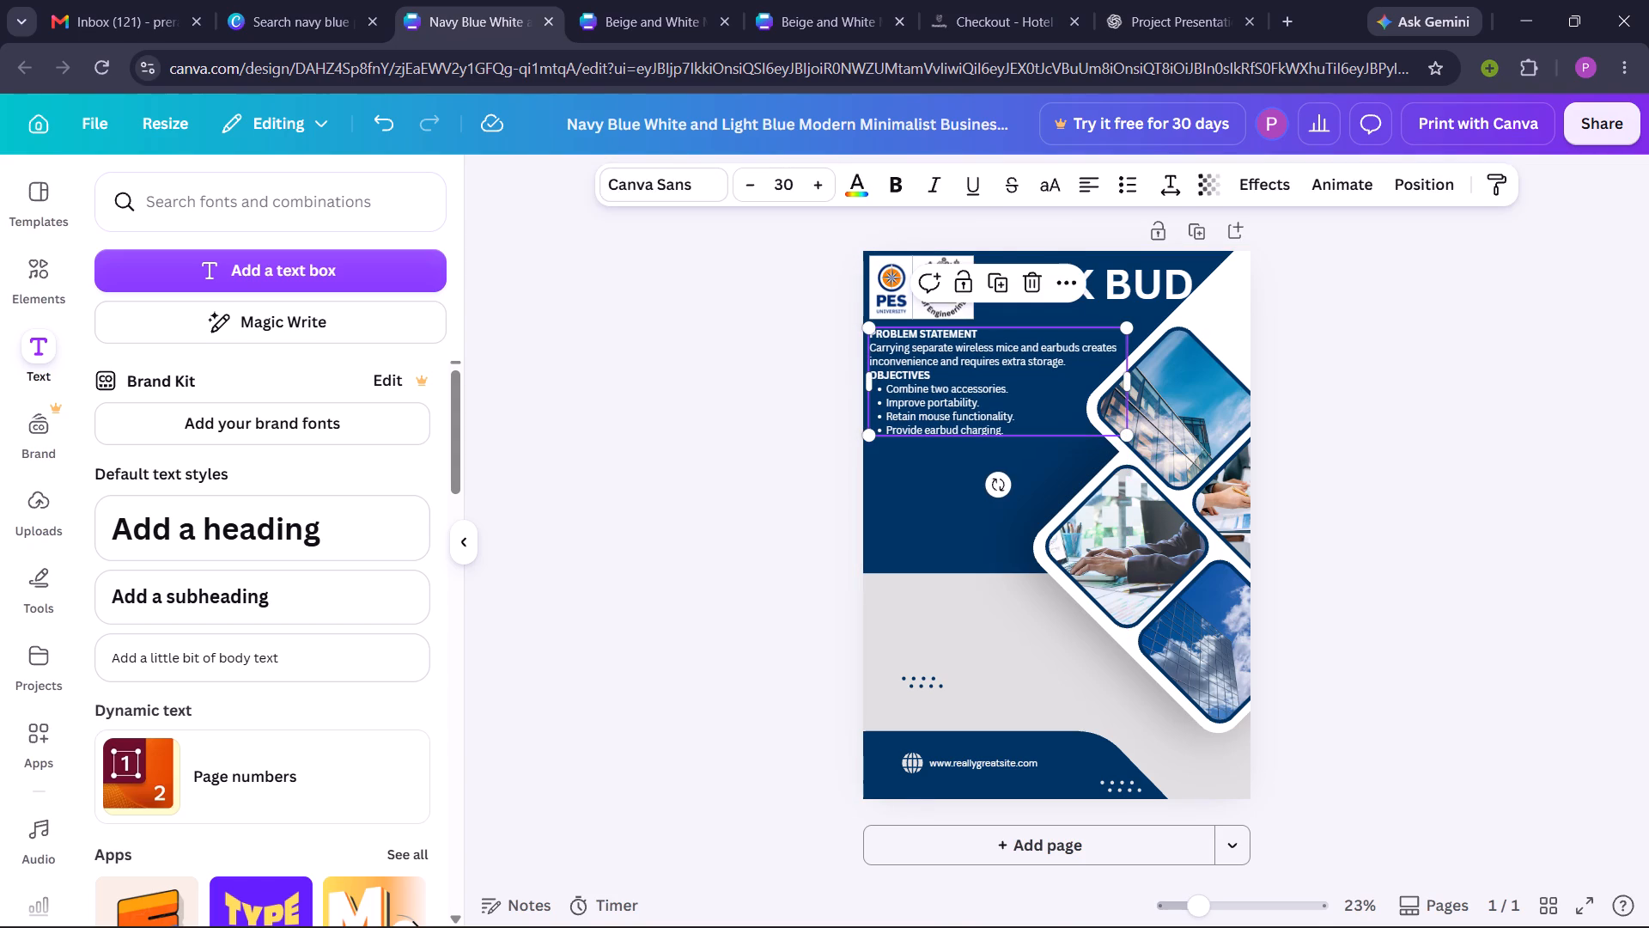
pyautogui.click(660, 588)
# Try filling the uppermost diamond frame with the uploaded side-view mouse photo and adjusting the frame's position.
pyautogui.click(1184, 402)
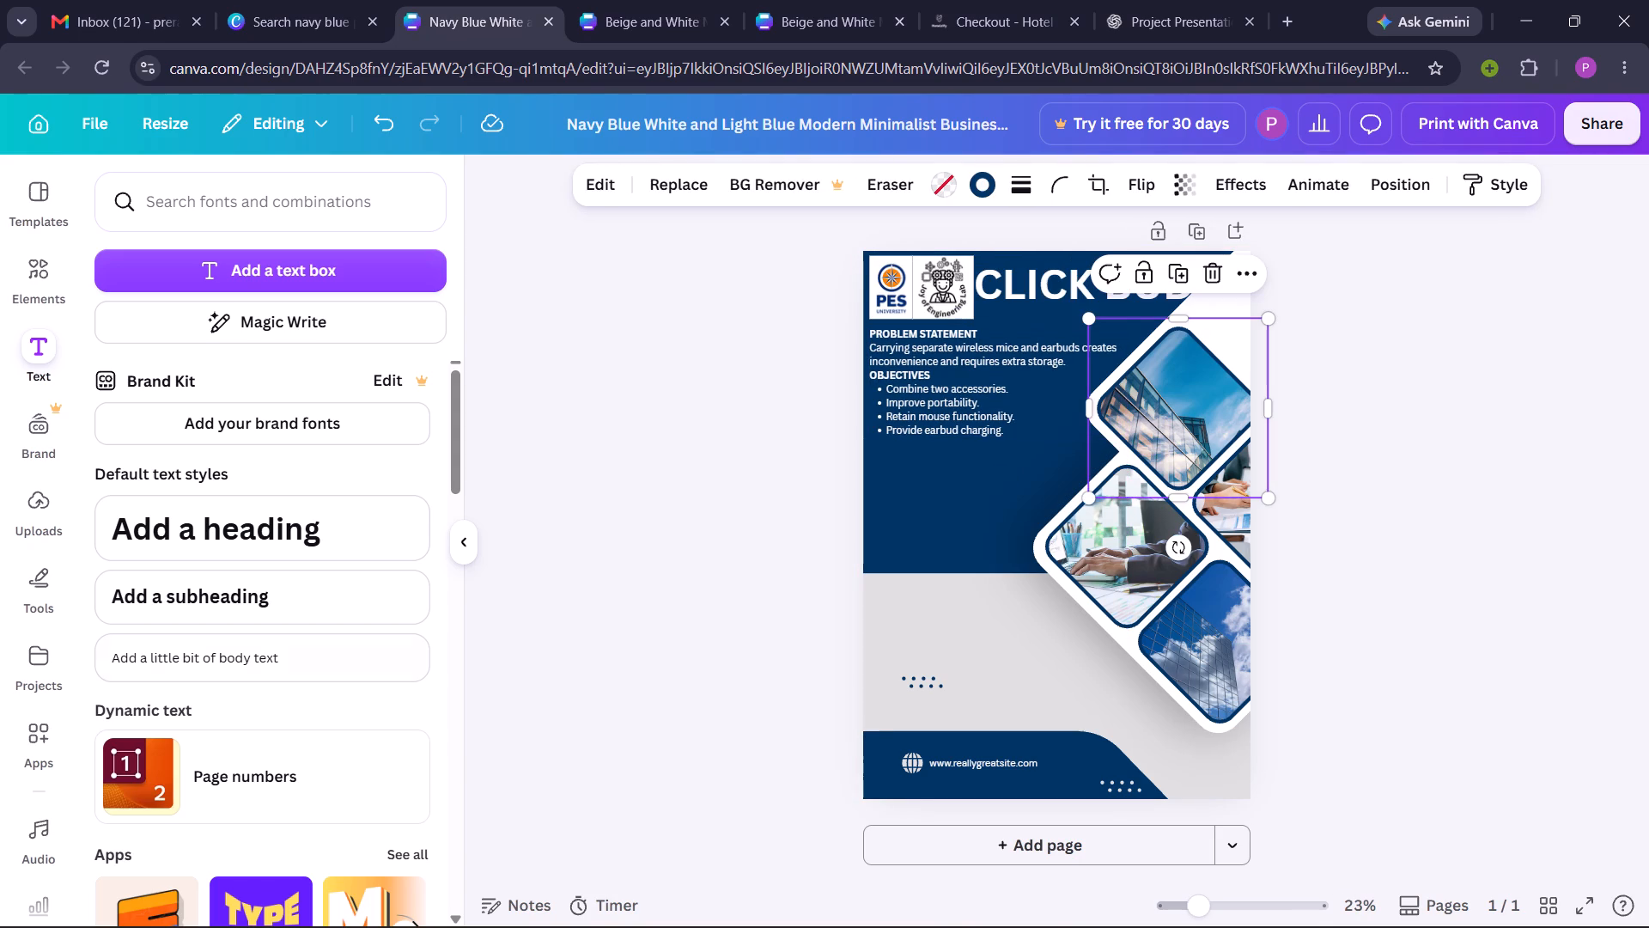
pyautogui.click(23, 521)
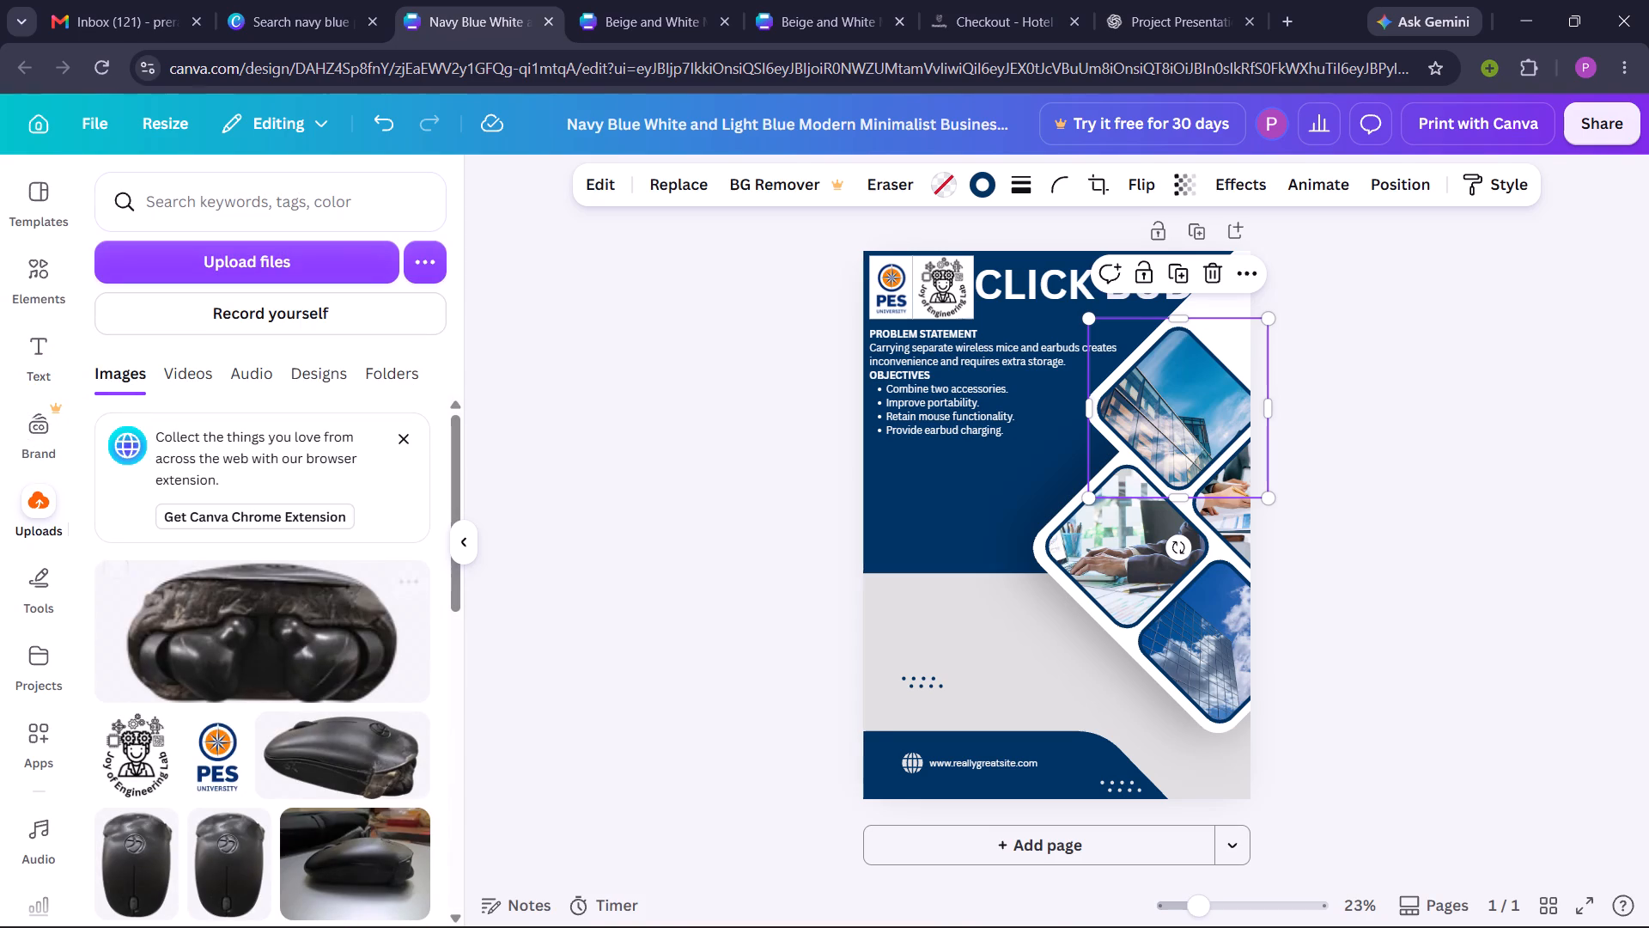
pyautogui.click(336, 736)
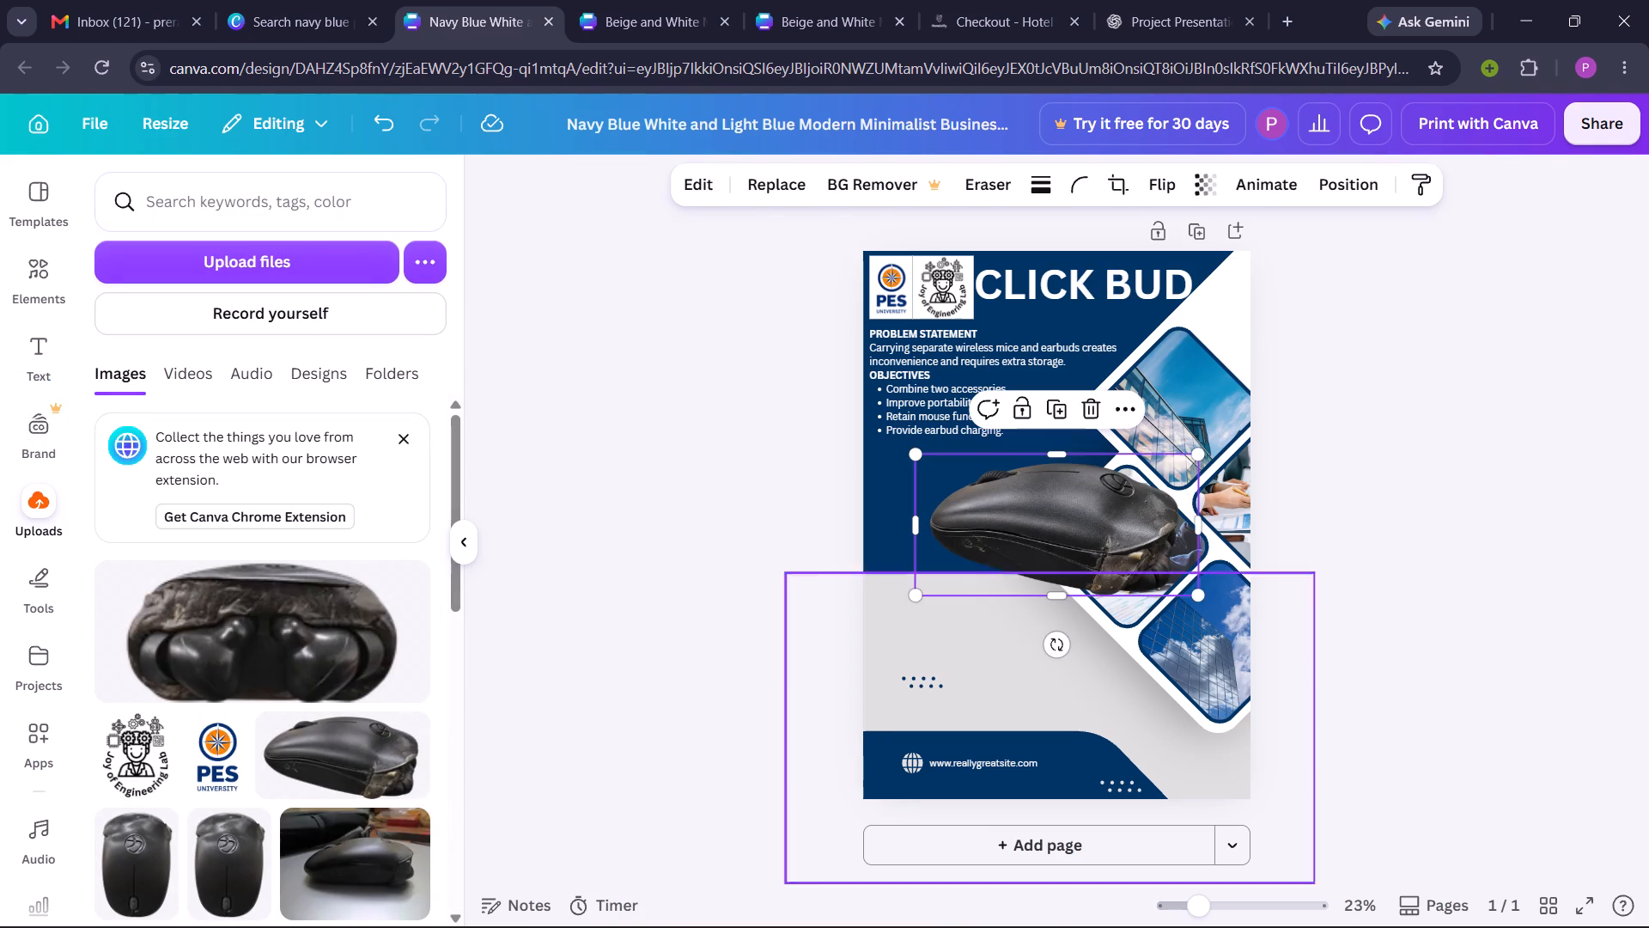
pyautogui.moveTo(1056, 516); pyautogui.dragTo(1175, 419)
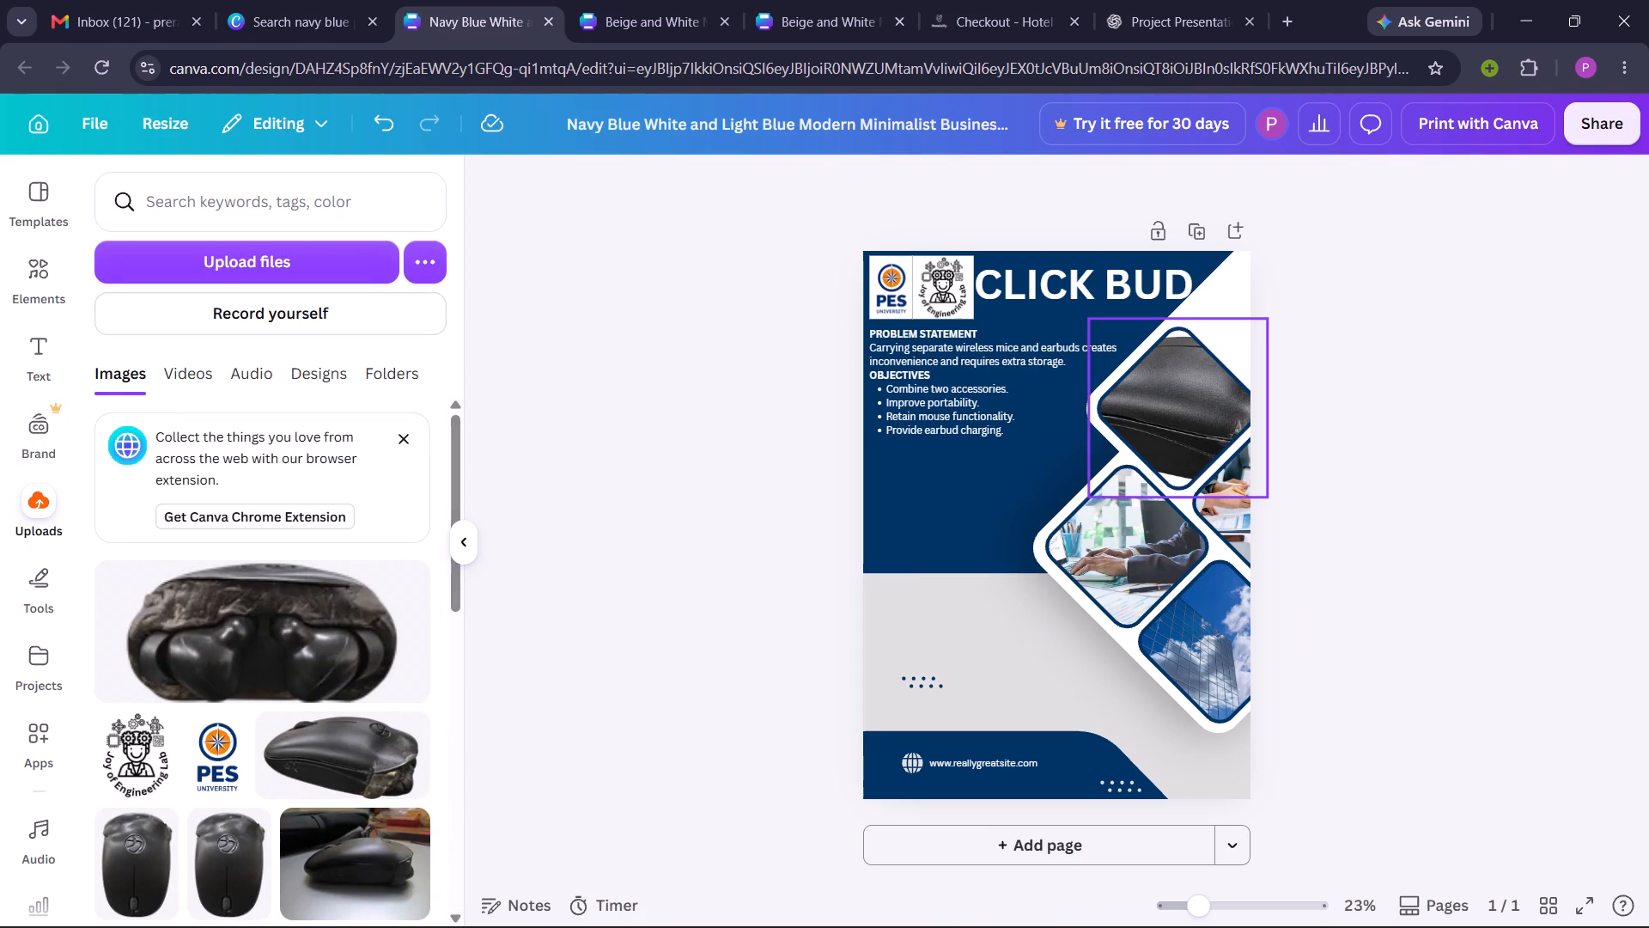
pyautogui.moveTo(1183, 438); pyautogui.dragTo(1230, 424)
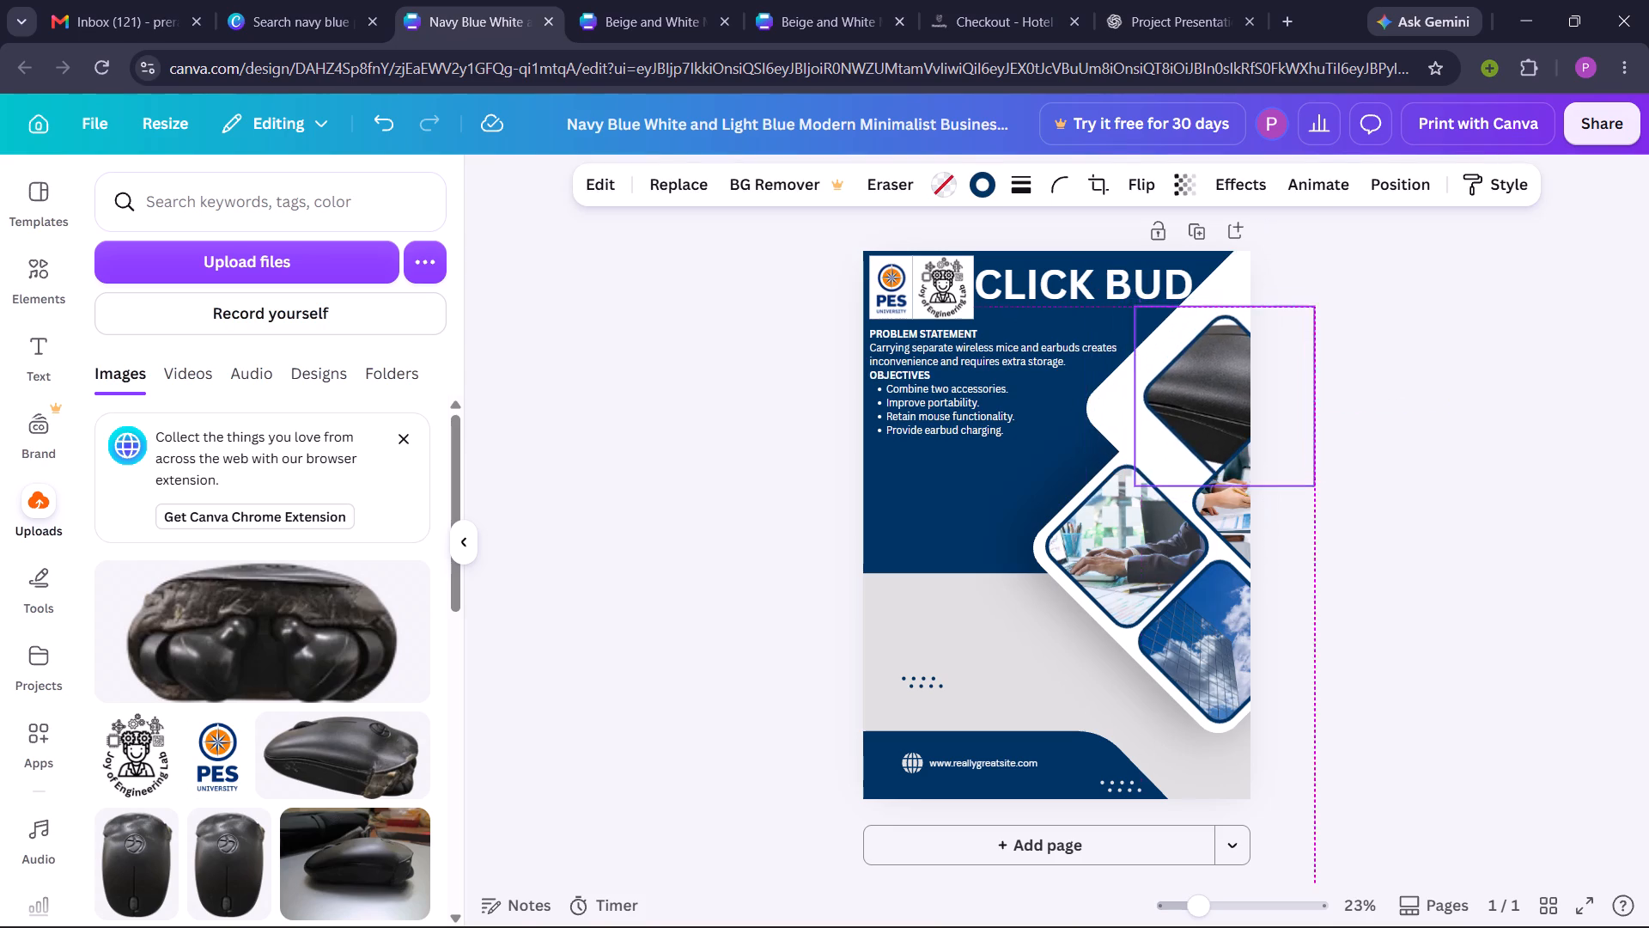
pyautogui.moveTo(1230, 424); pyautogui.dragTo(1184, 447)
# Delete all four diamond photo frames with their images, leaving only the white diamond backing shapes.
pyautogui.click(1221, 294)
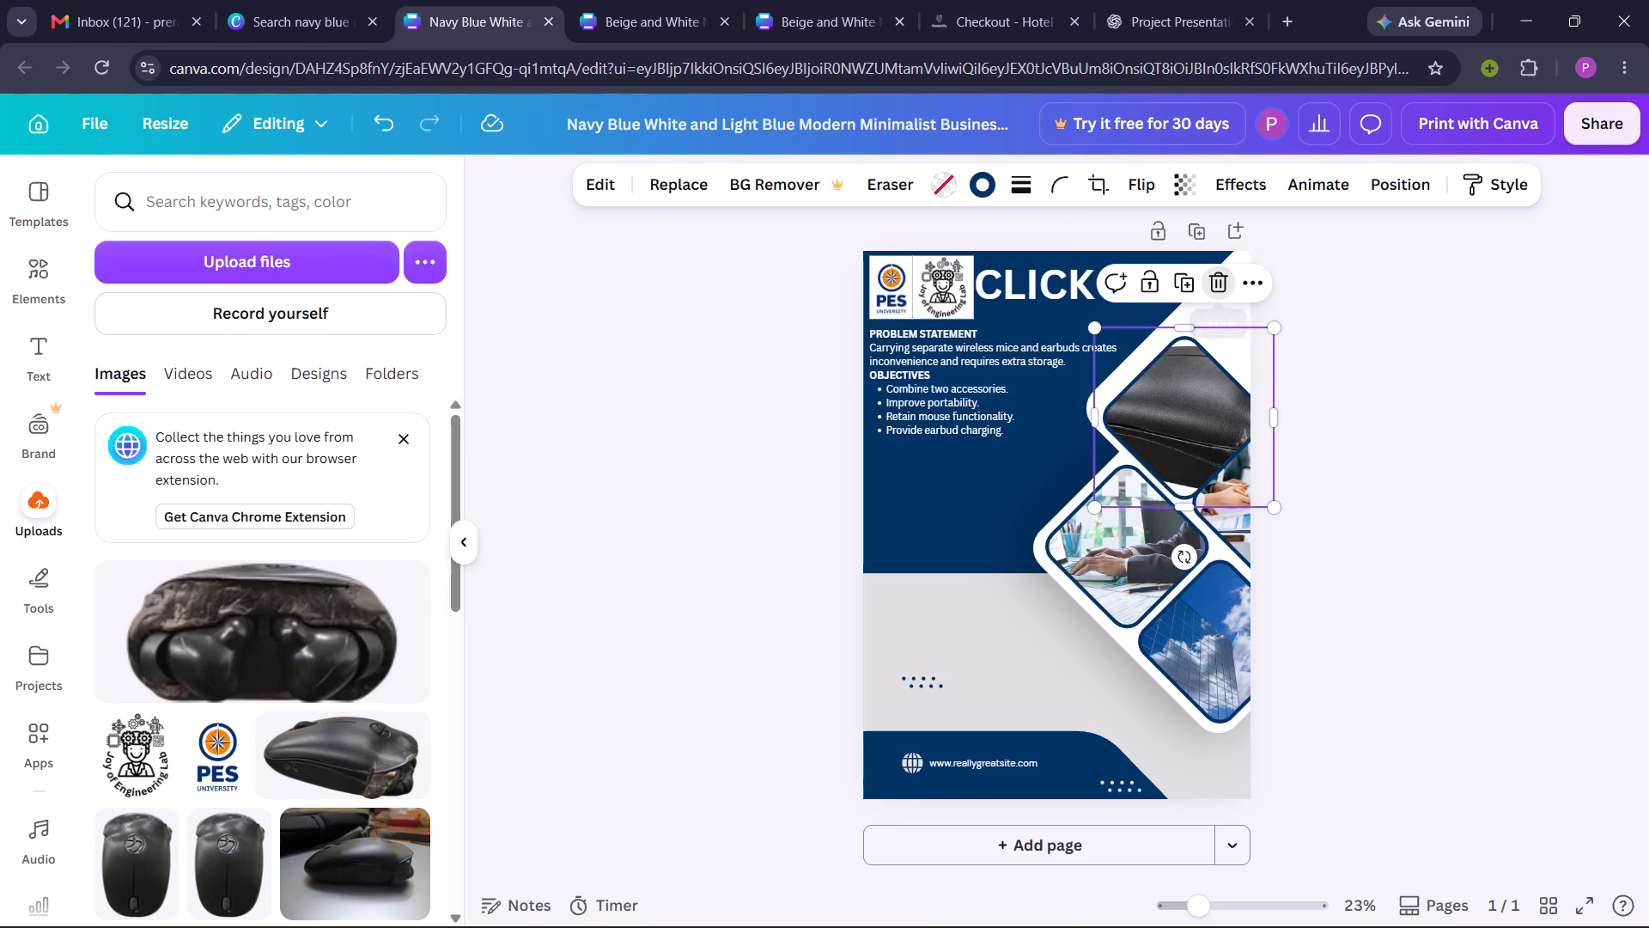
pyautogui.click(1210, 384)
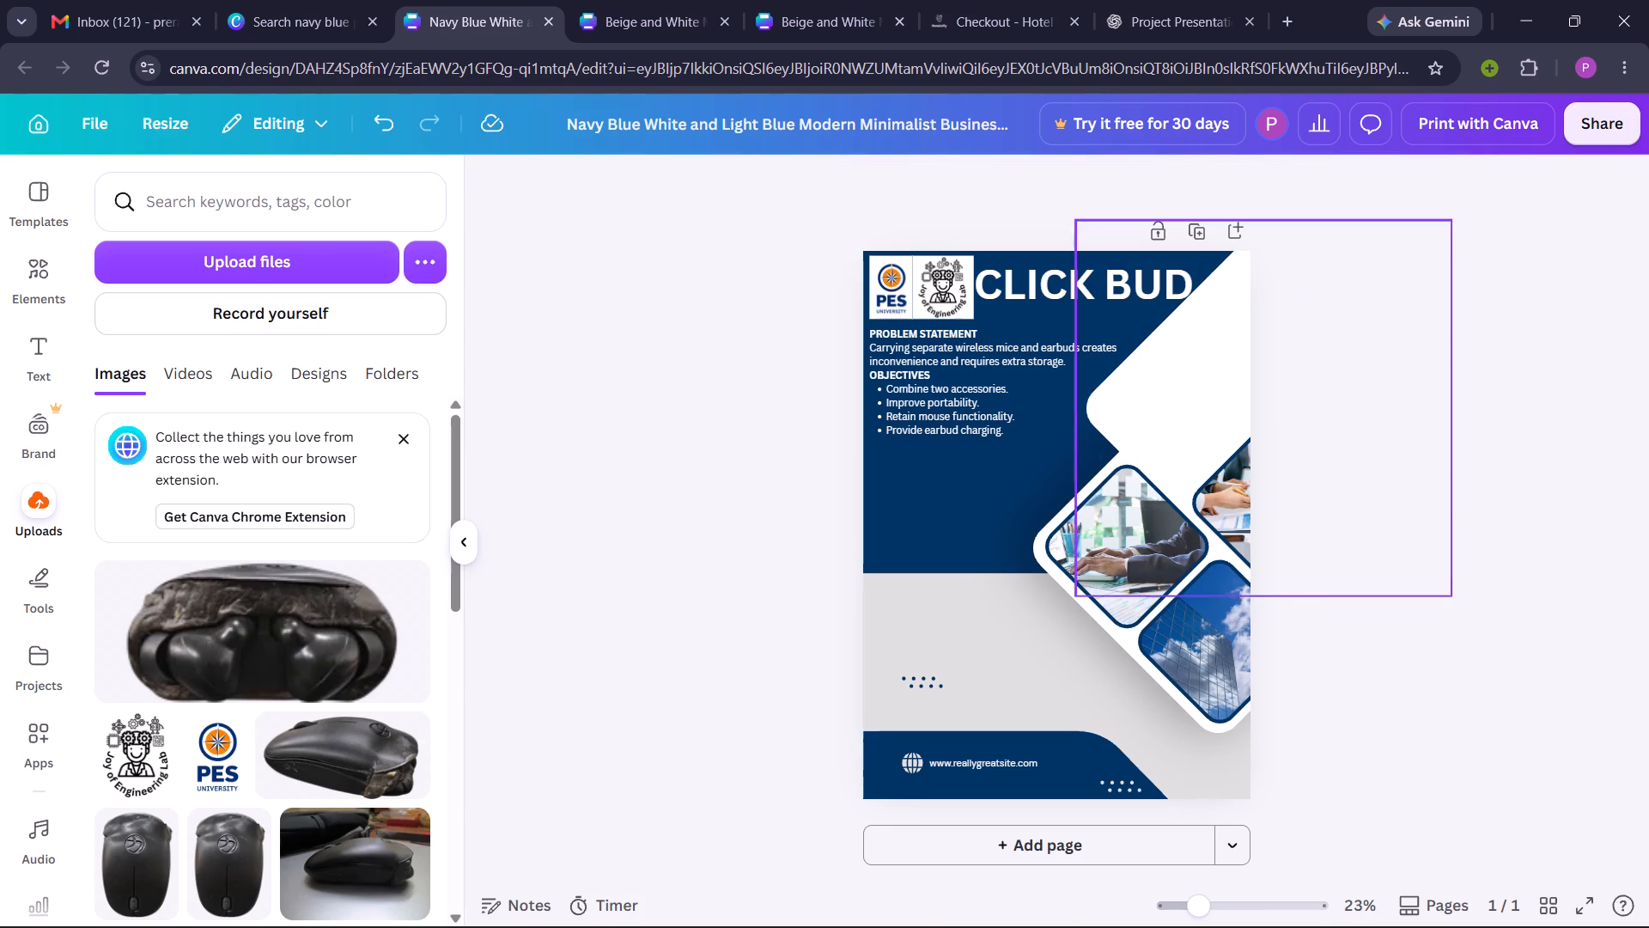
pyautogui.click(1142, 574)
pyautogui.click(1113, 553)
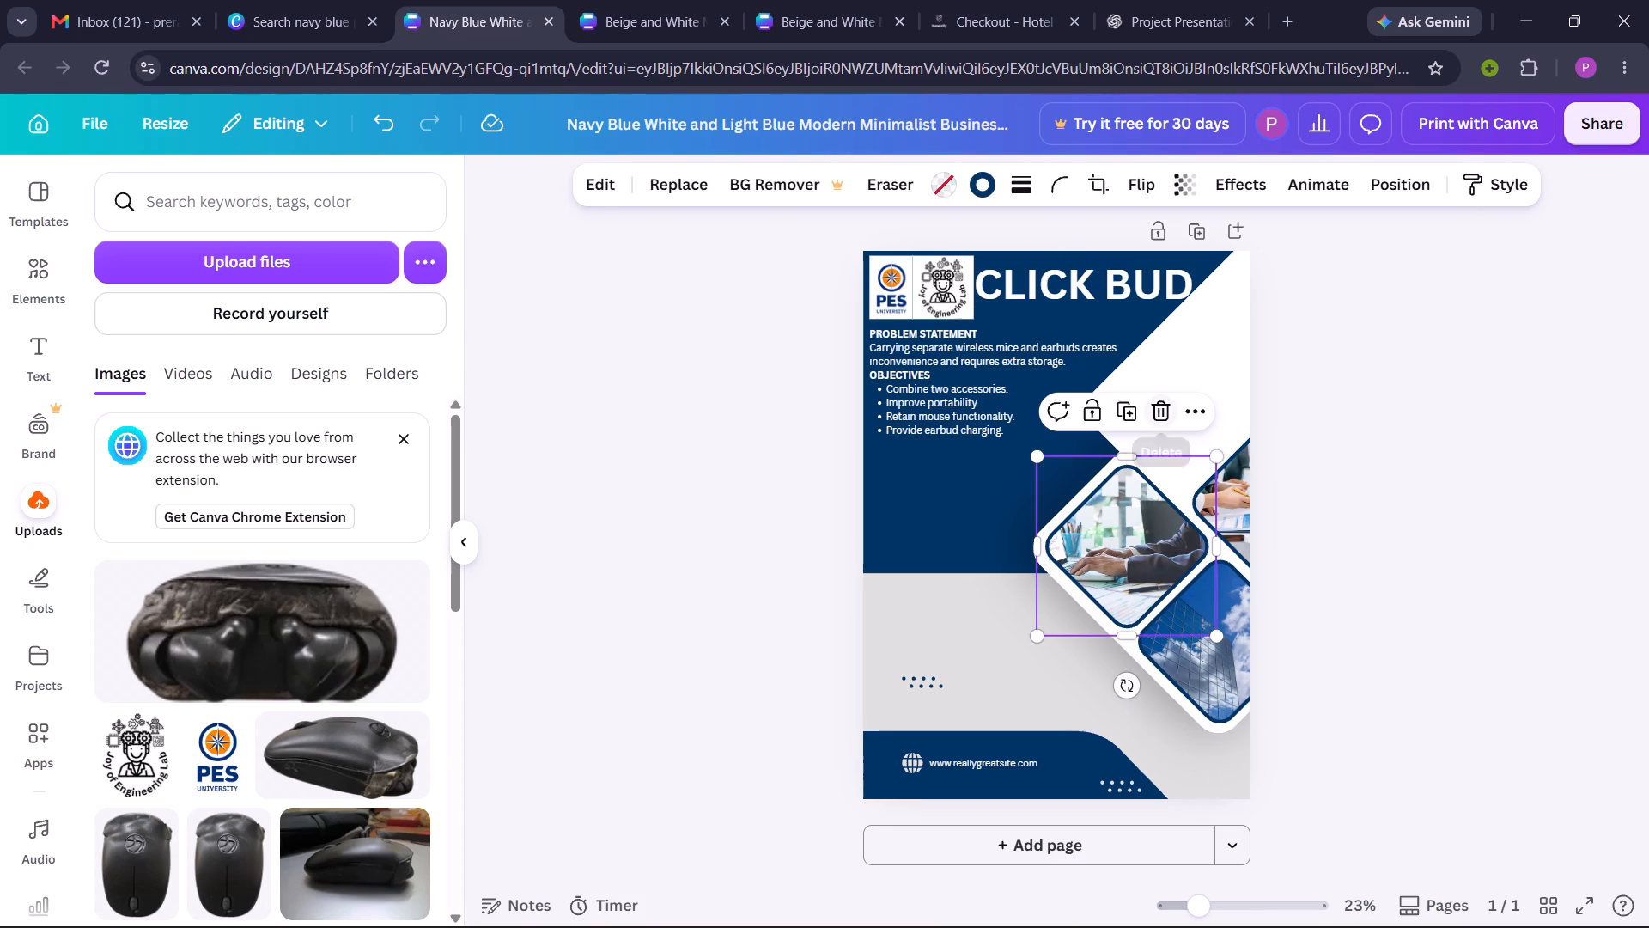
pyautogui.click(1159, 404)
pyautogui.click(1170, 513)
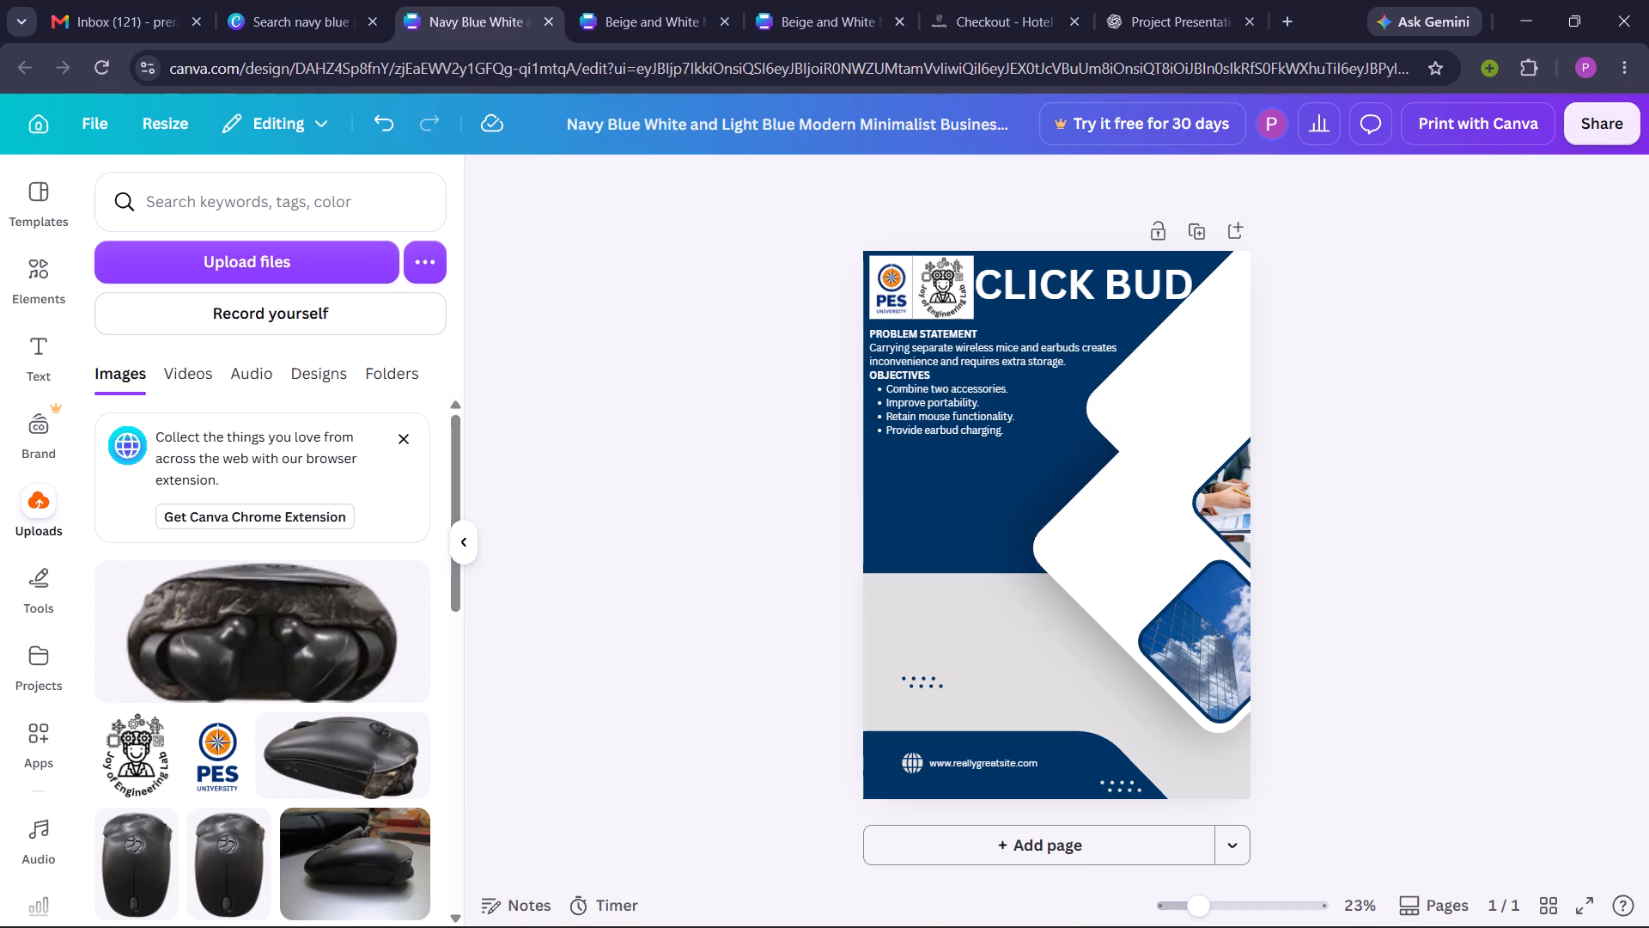
pyautogui.click(1197, 640)
pyautogui.click(1252, 514)
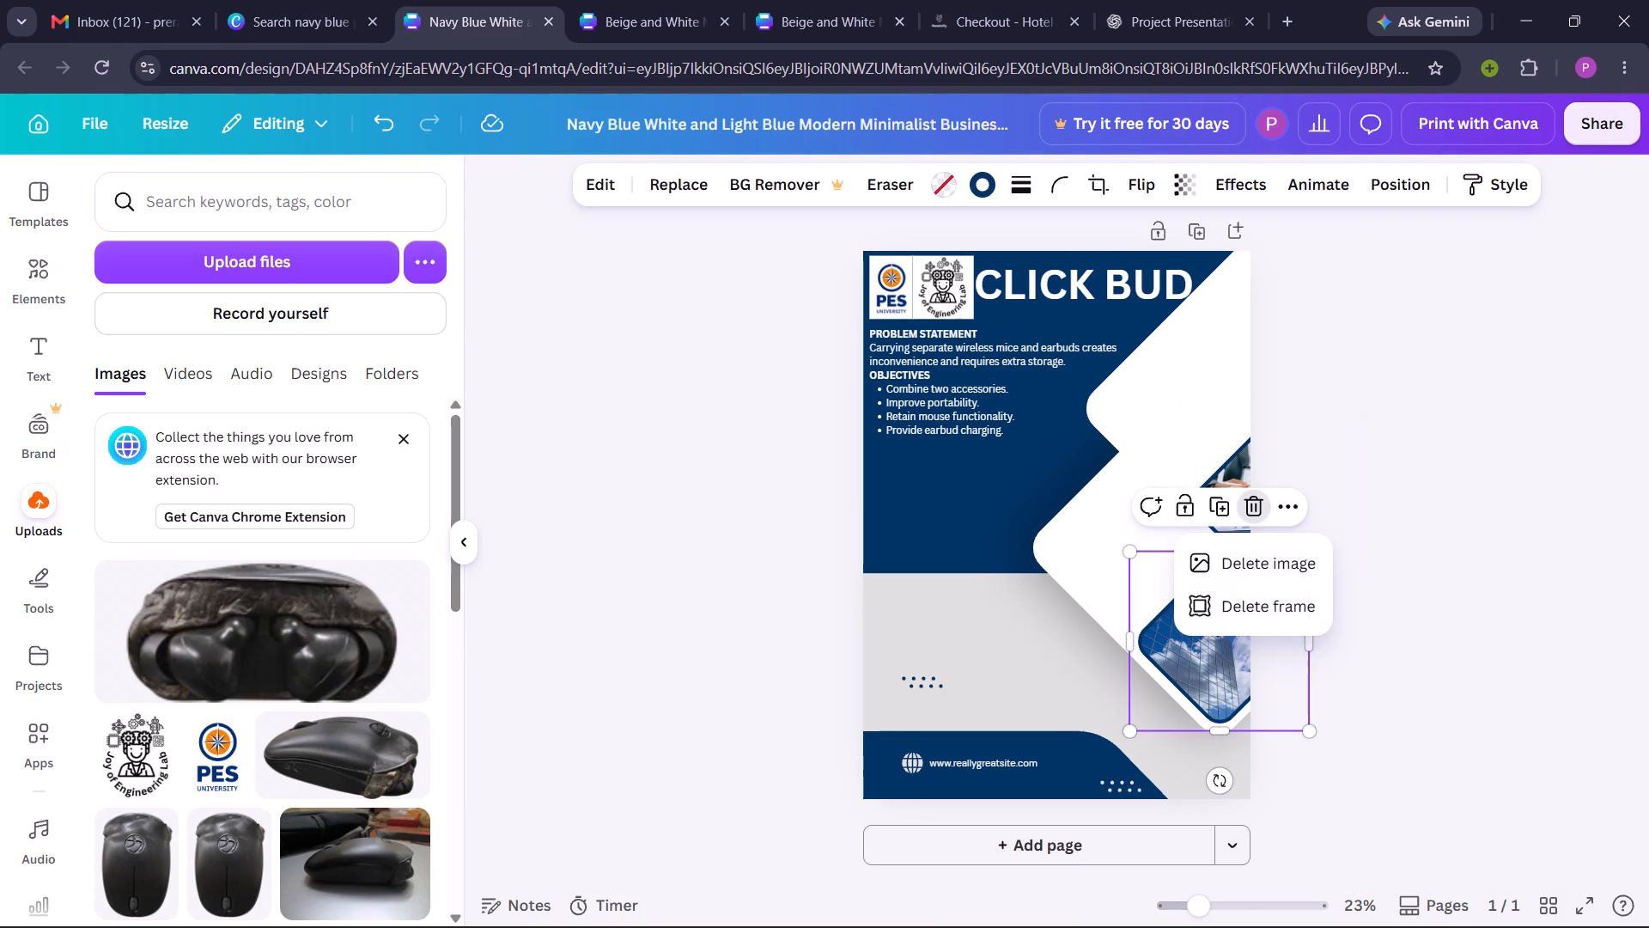
pyautogui.click(1250, 598)
pyautogui.click(1247, 494)
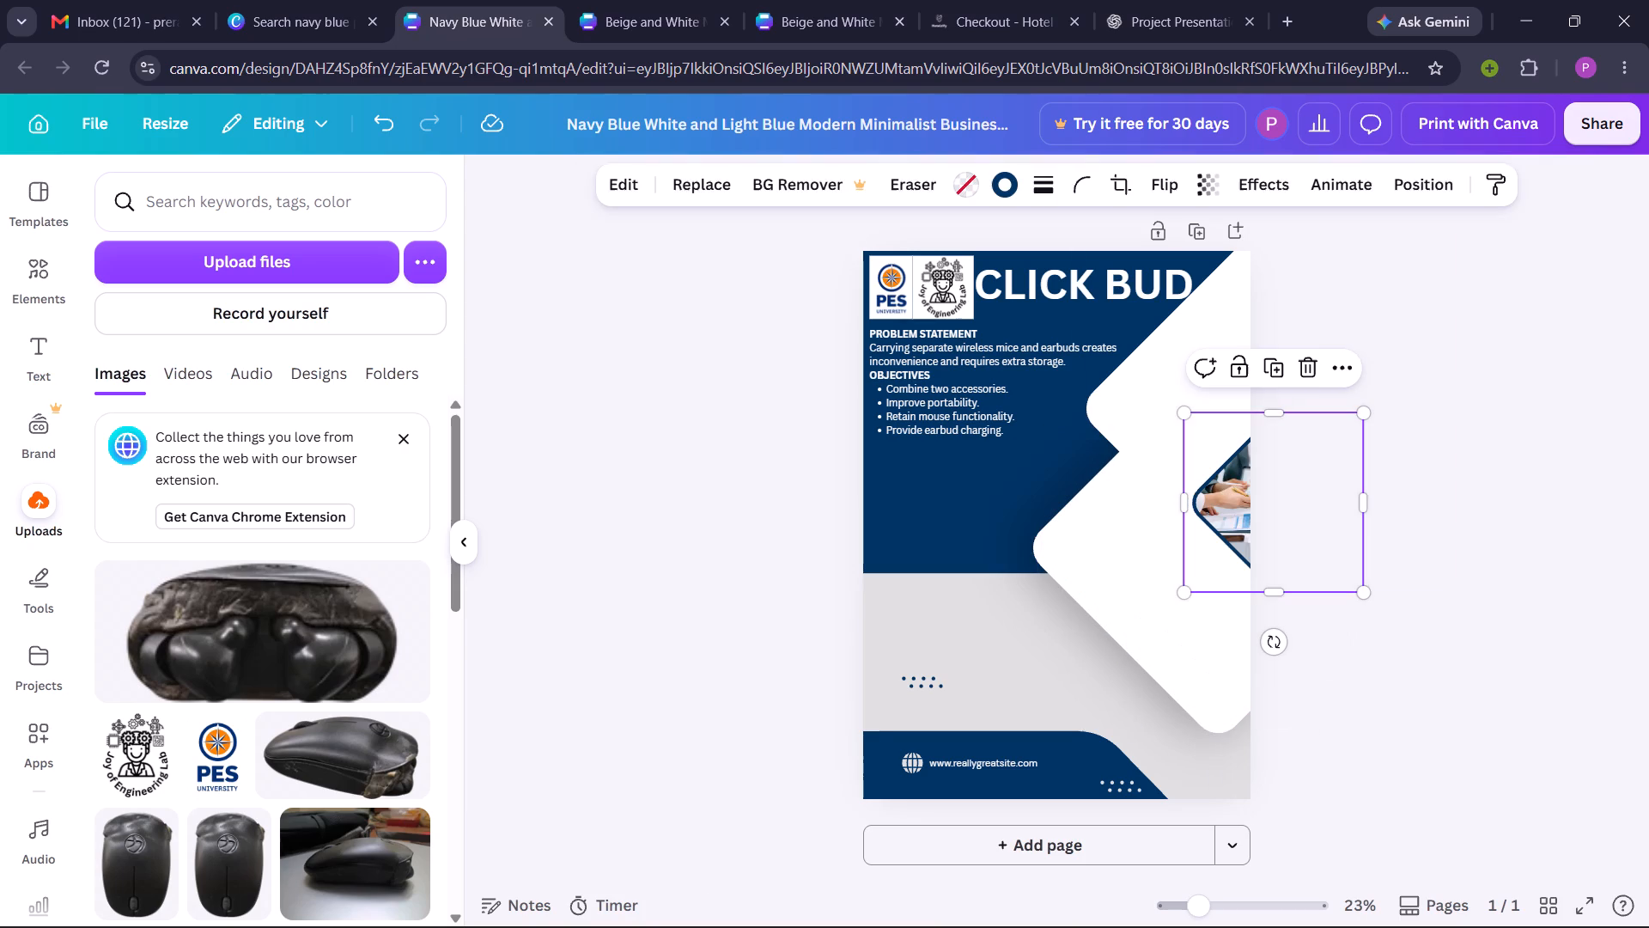
pyautogui.click(1304, 370)
pyautogui.click(1275, 453)
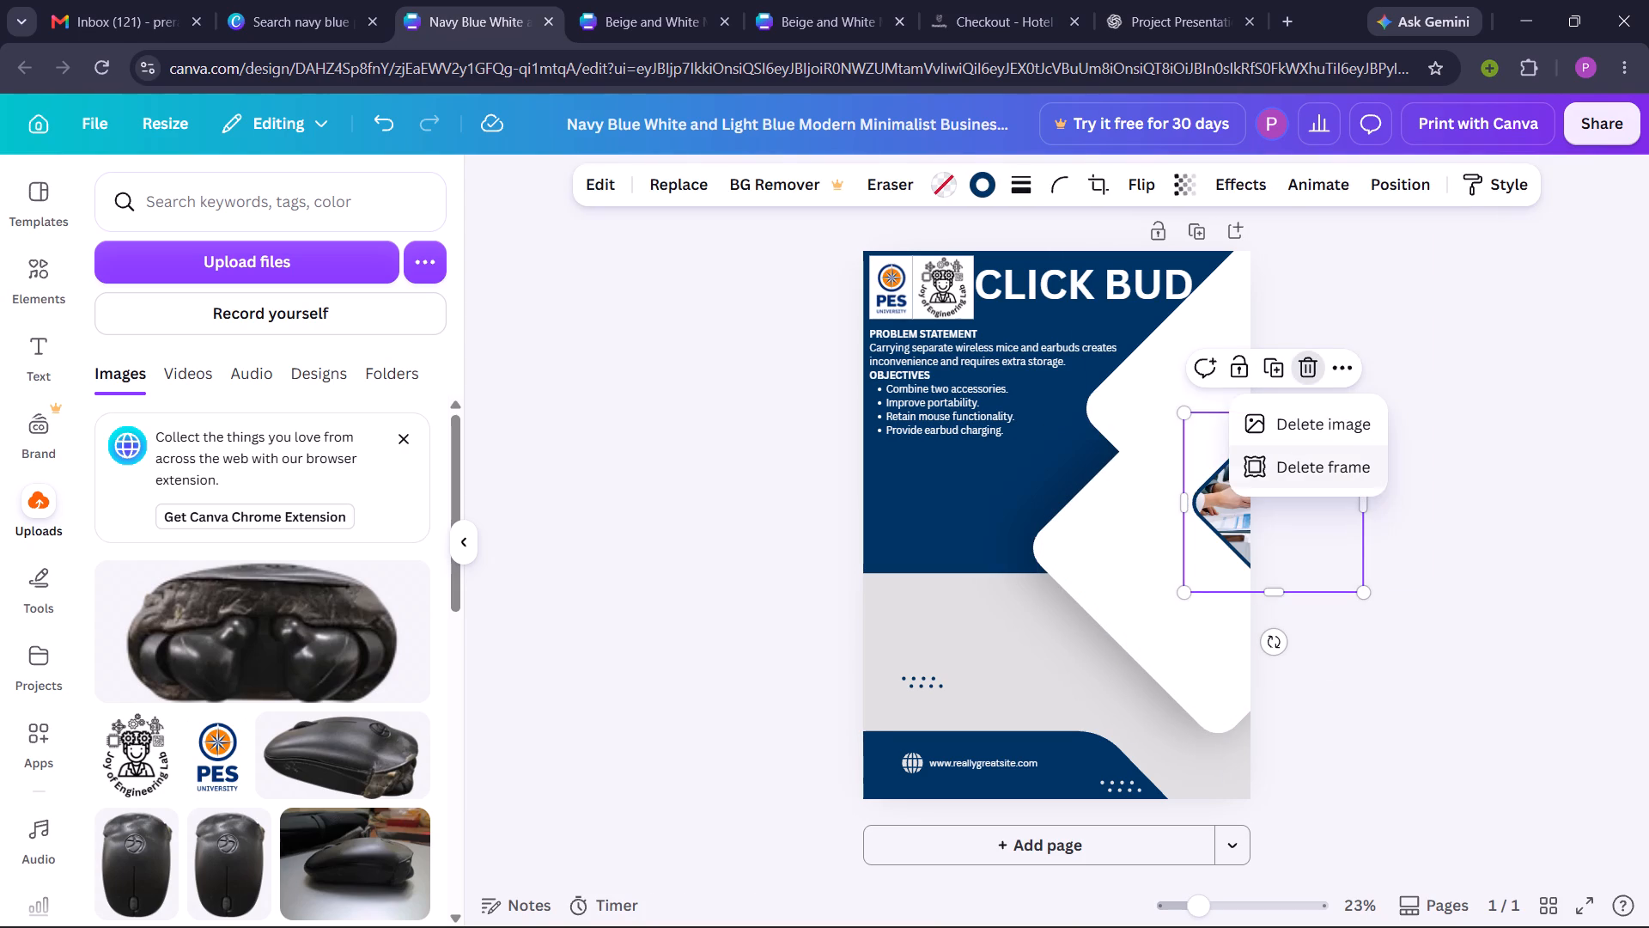
# Add the uploaded side-view mouse photo to the poster and place it near the page's bottom-right corner, over the footer's edge.
pyautogui.click(286, 753)
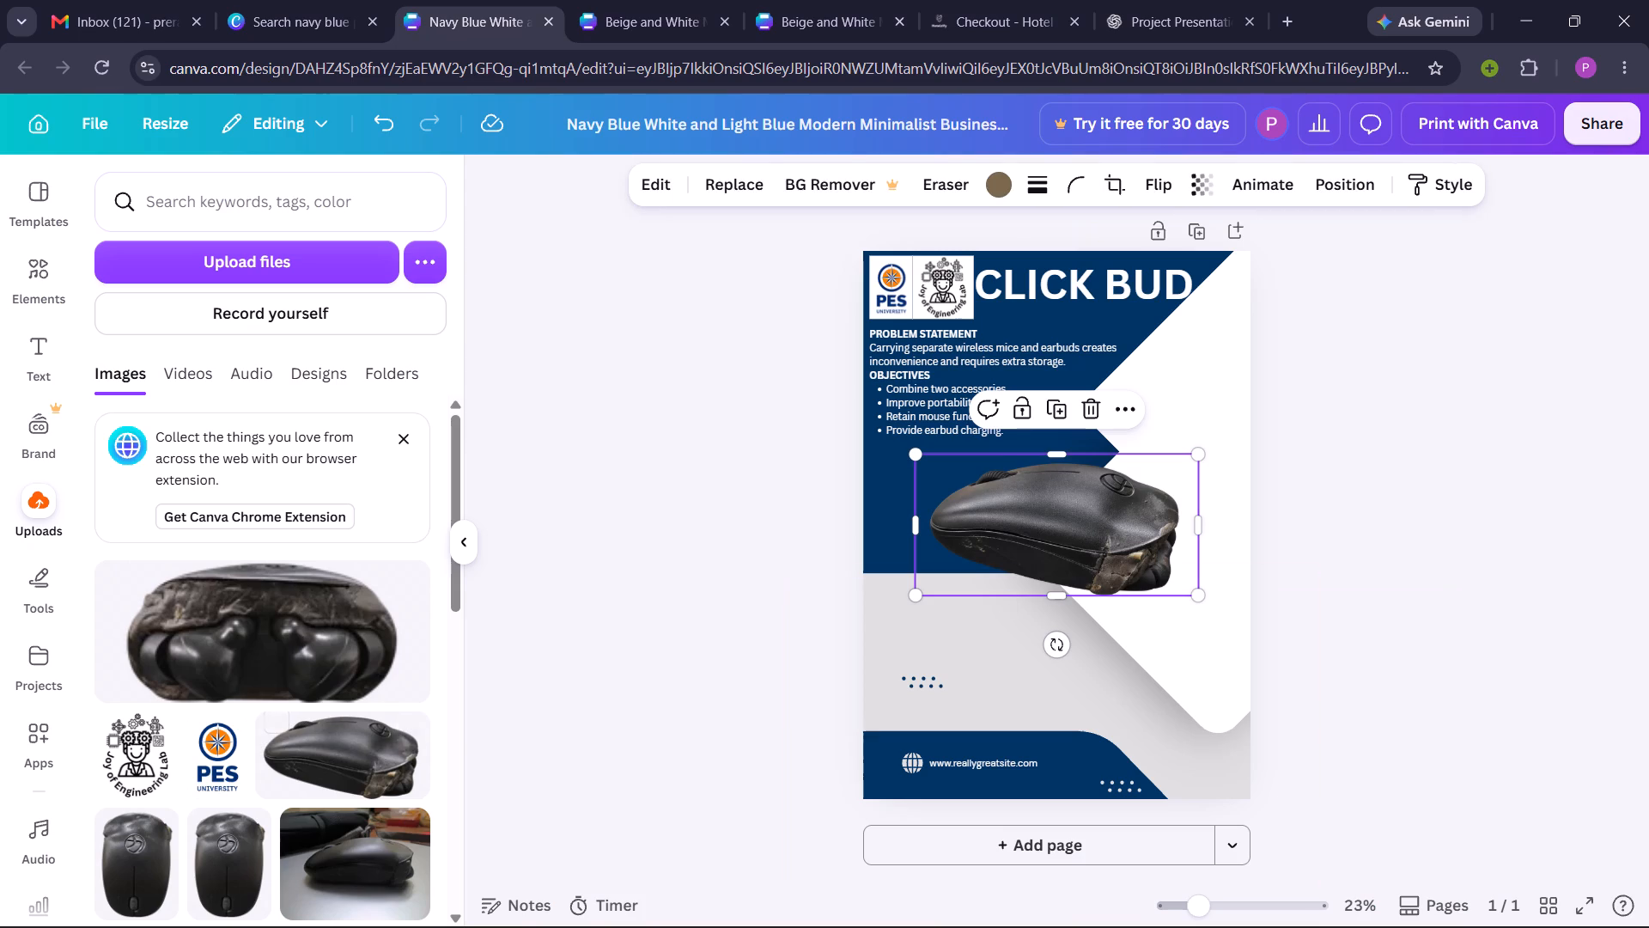
pyautogui.moveTo(1052, 549); pyautogui.dragTo(1128, 583)
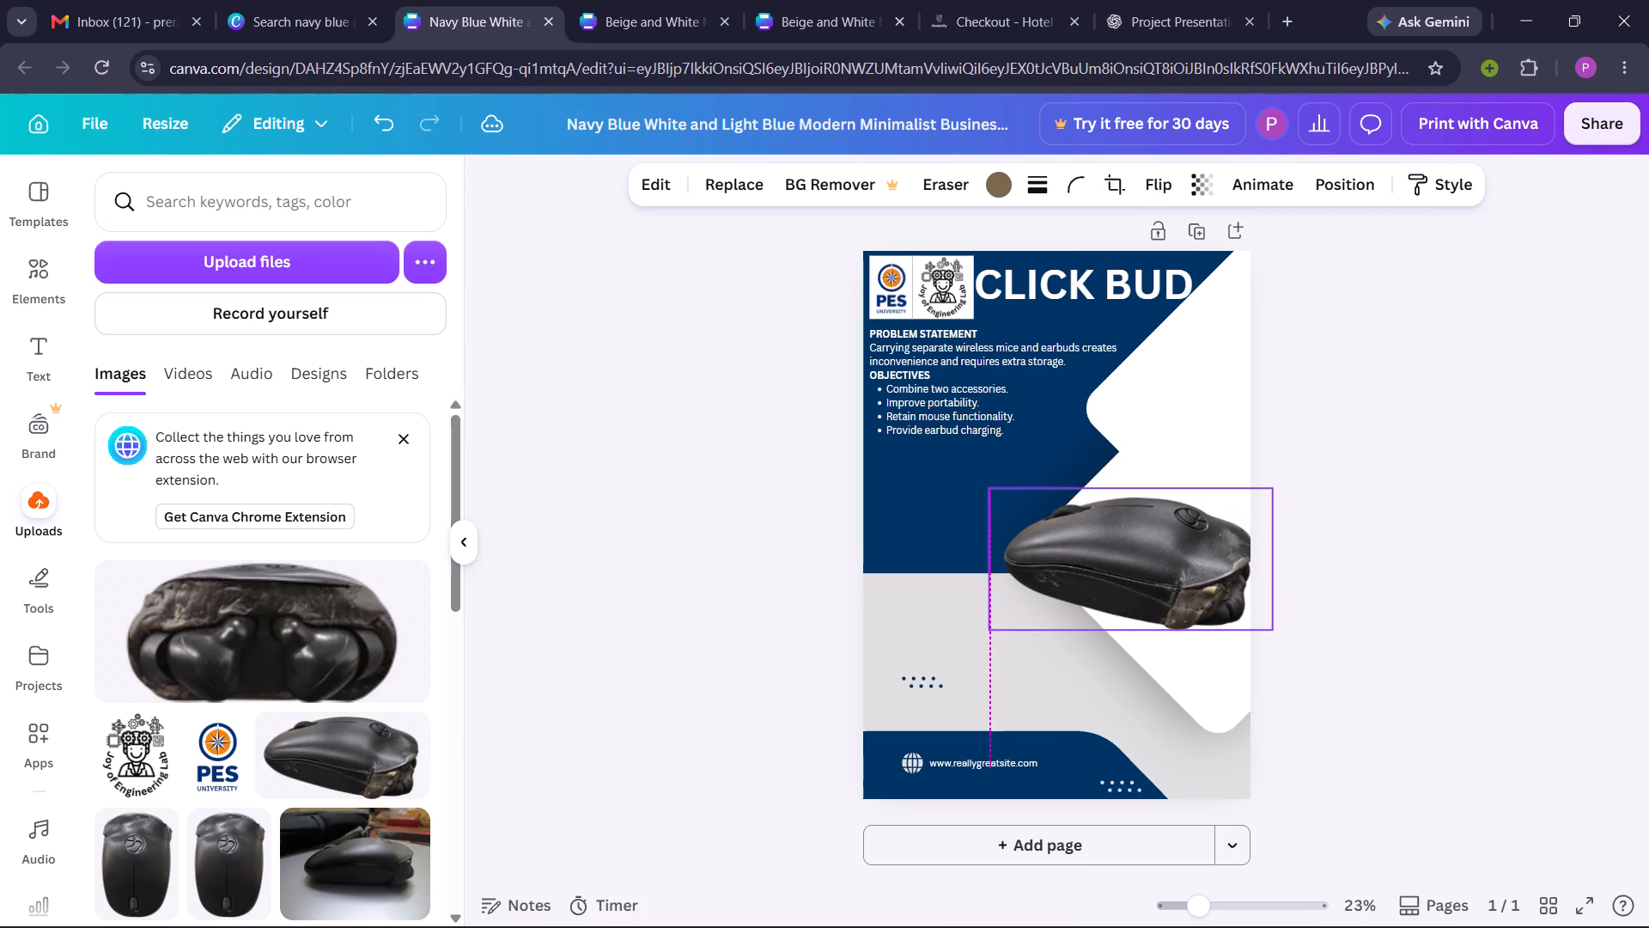
pyautogui.moveTo(1128, 583); pyautogui.dragTo(1119, 578)
pyautogui.click(873, 649)
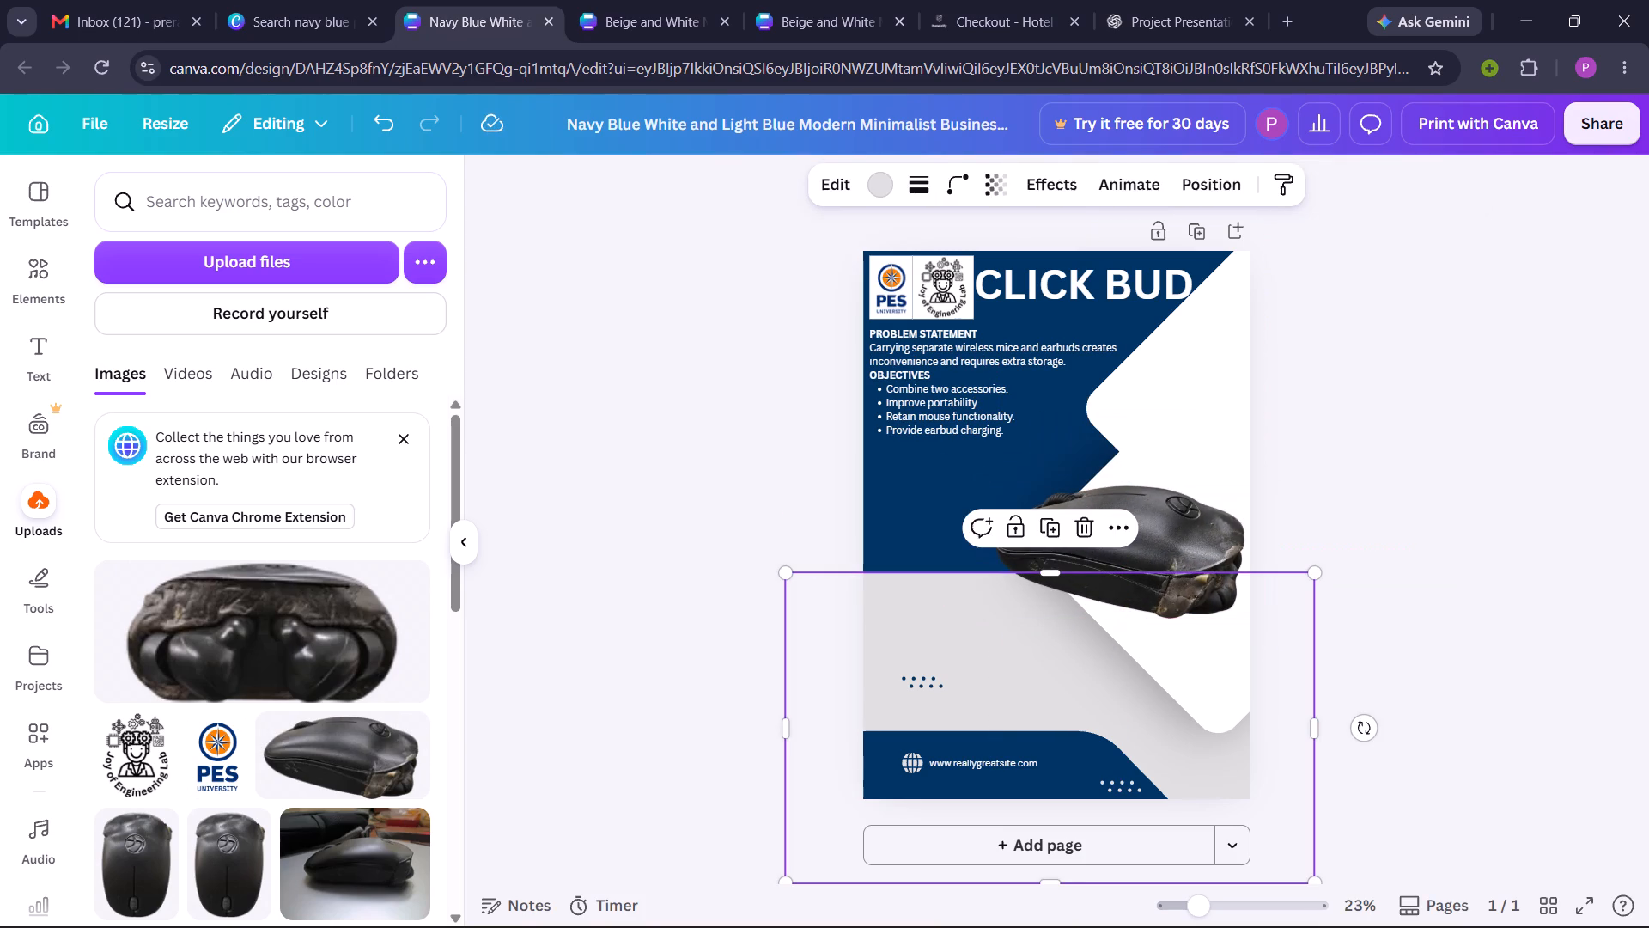
pyautogui.click(701, 587)
pyautogui.moveTo(1145, 519); pyautogui.dragTo(1164, 585)
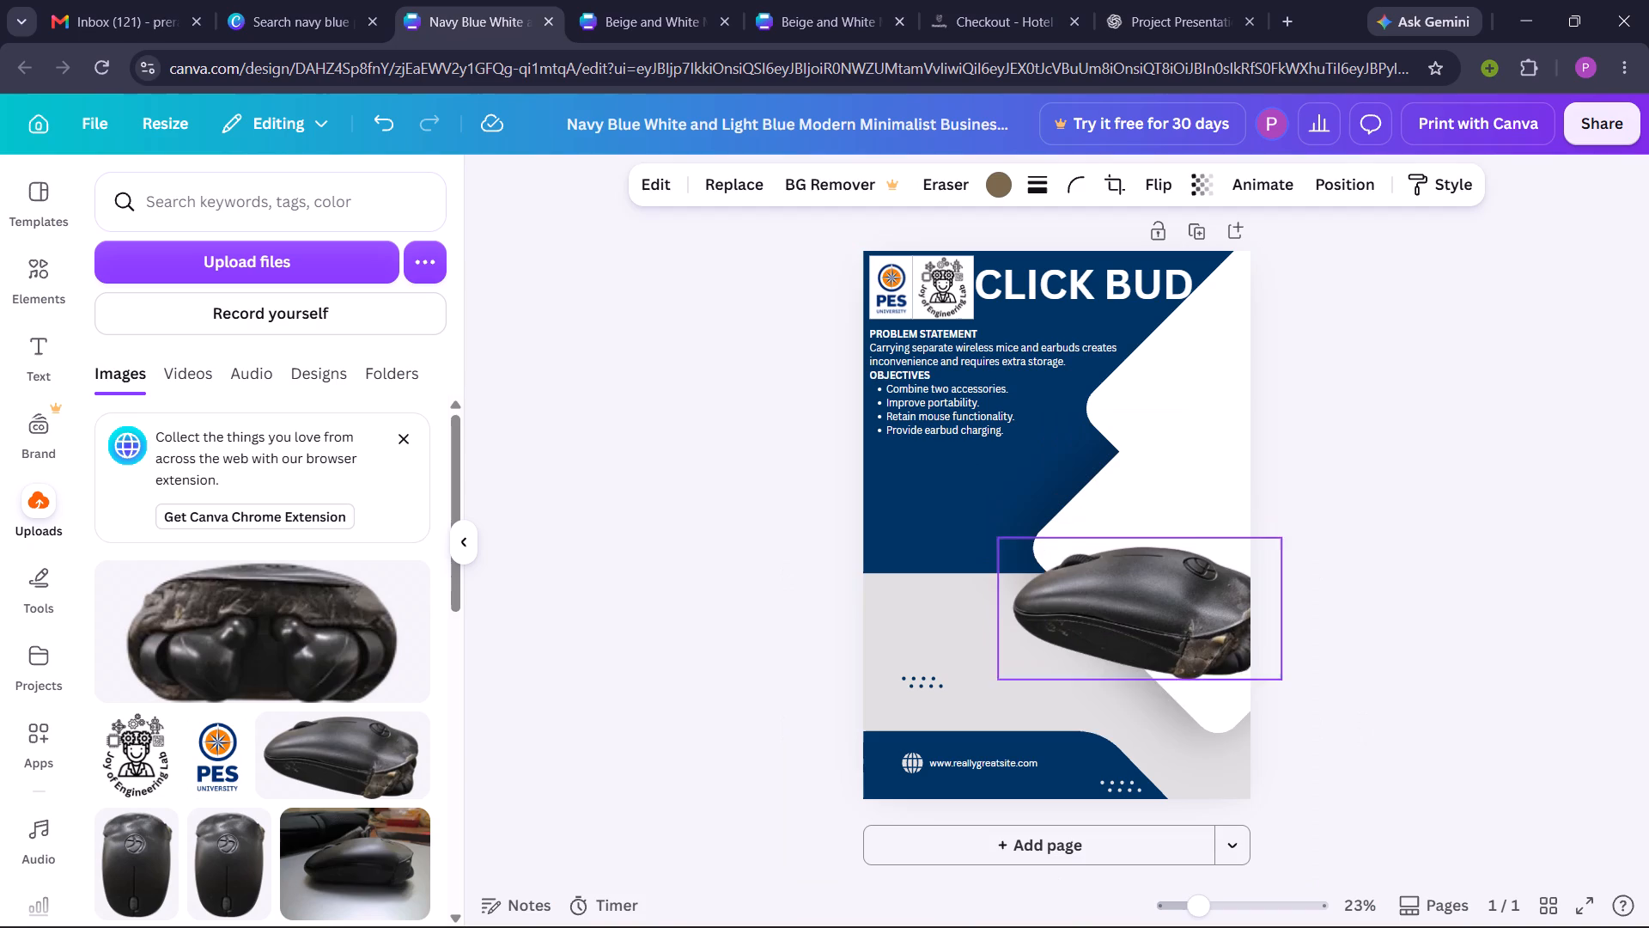
pyautogui.moveTo(1164, 585); pyautogui.dragTo(1145, 672)
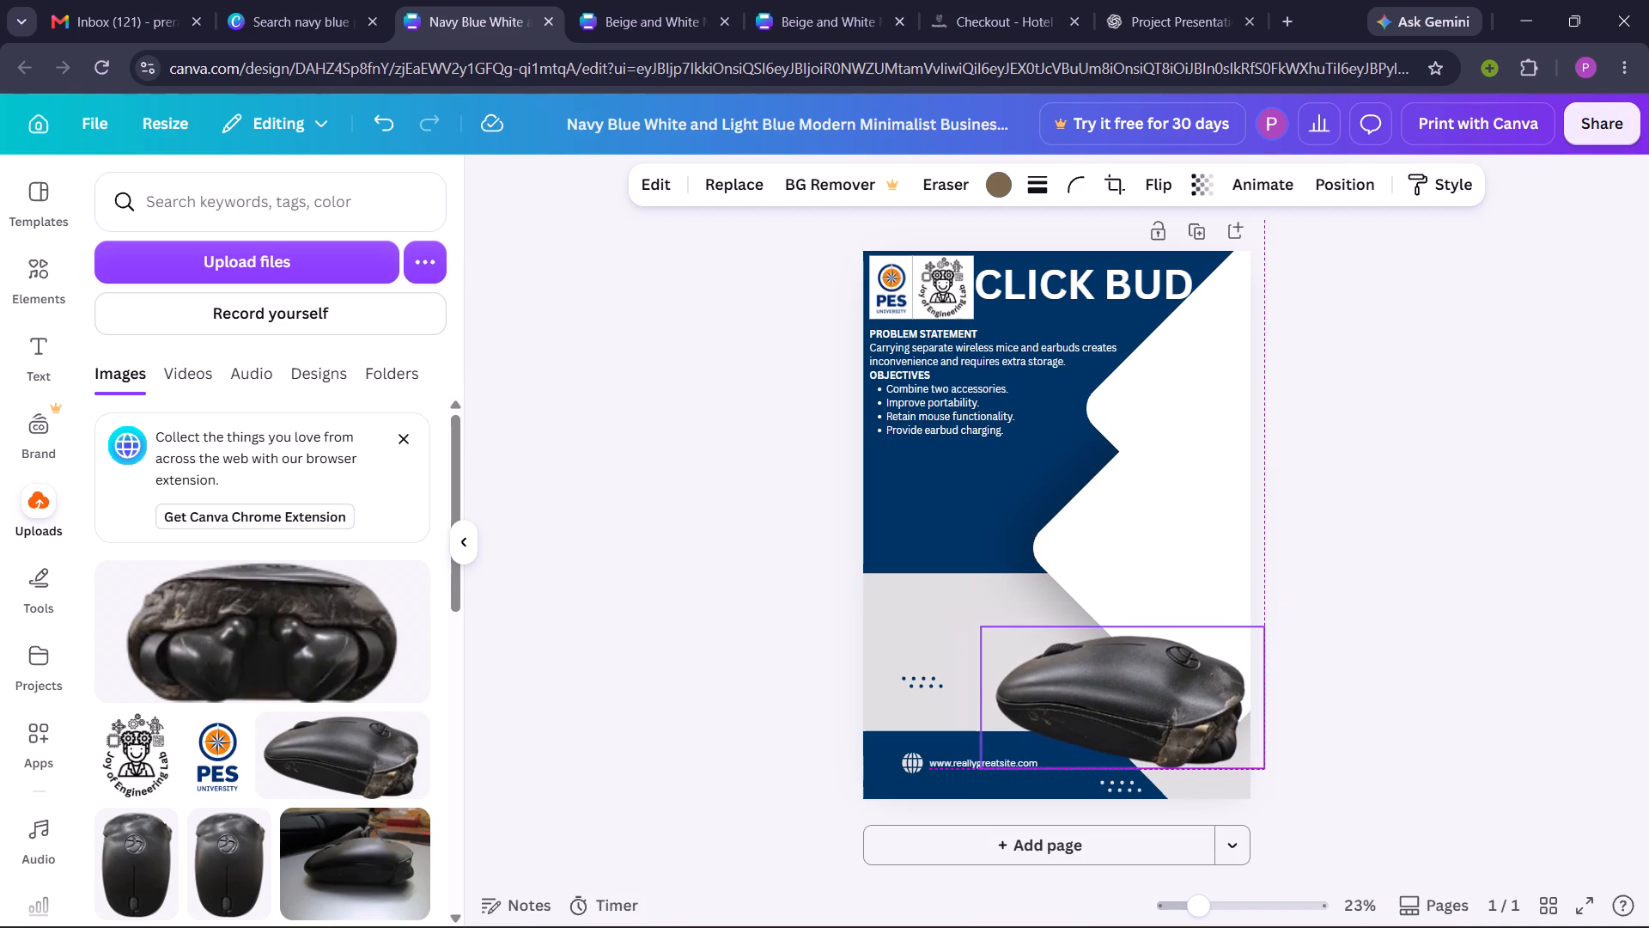
pyautogui.moveTo(1145, 672); pyautogui.dragTo(1151, 672)
pyautogui.click(692, 503)
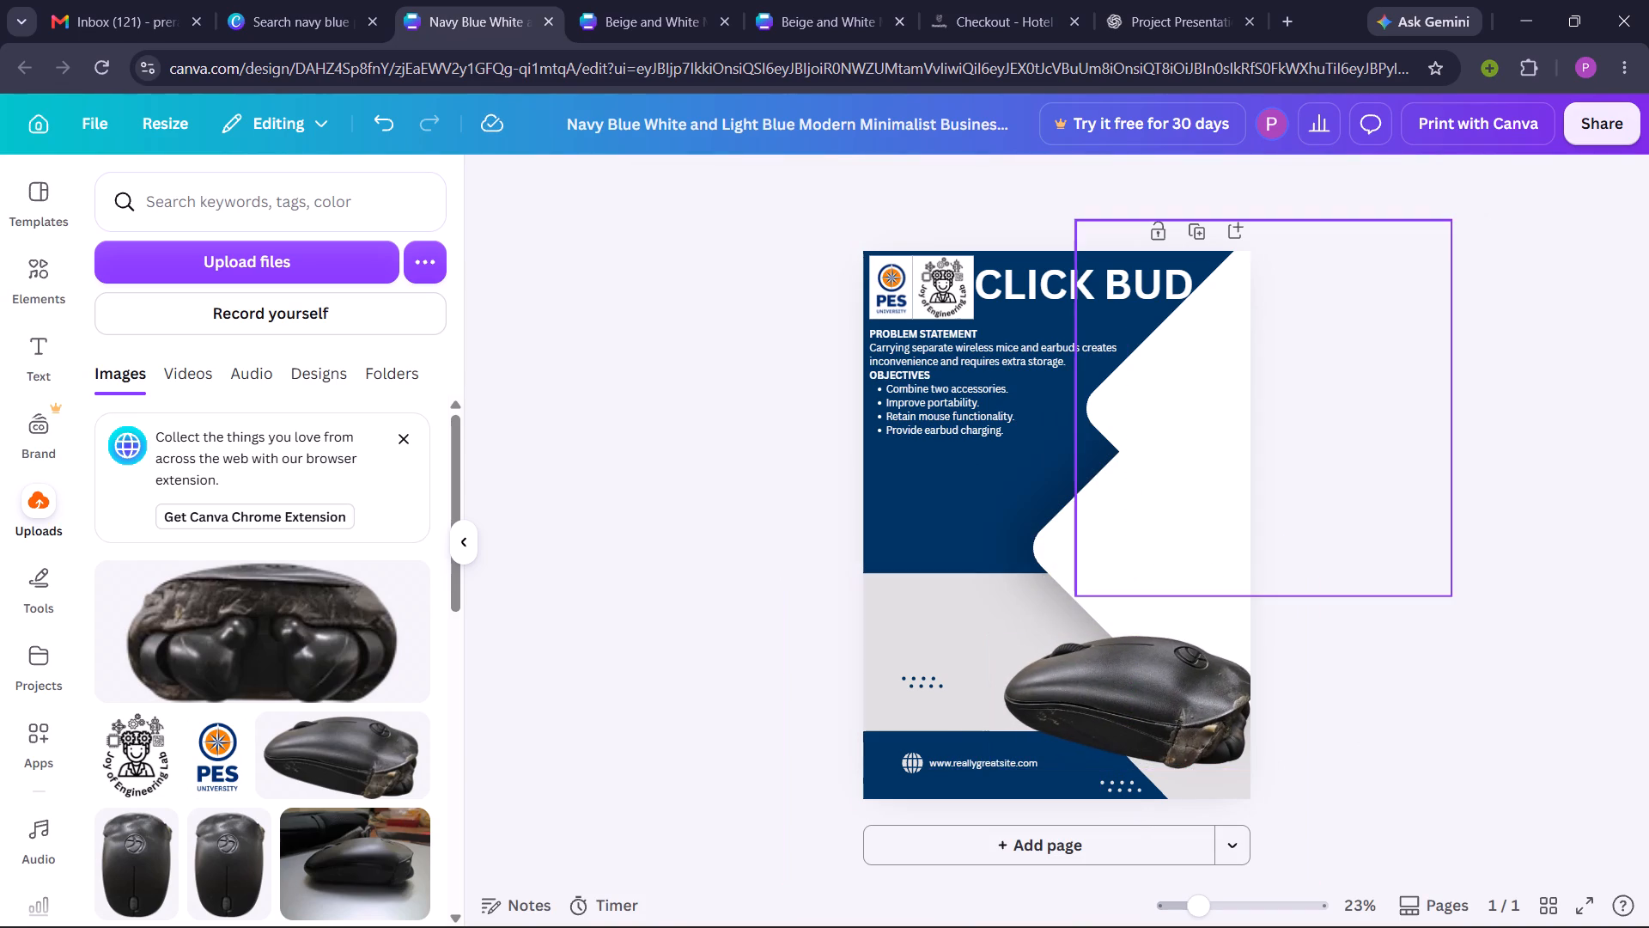
# Move the upper white diamond shape down so that it largely overlaps the lower white diamond.
pyautogui.moveTo(1127, 494); pyautogui.dragTo(1176, 509)
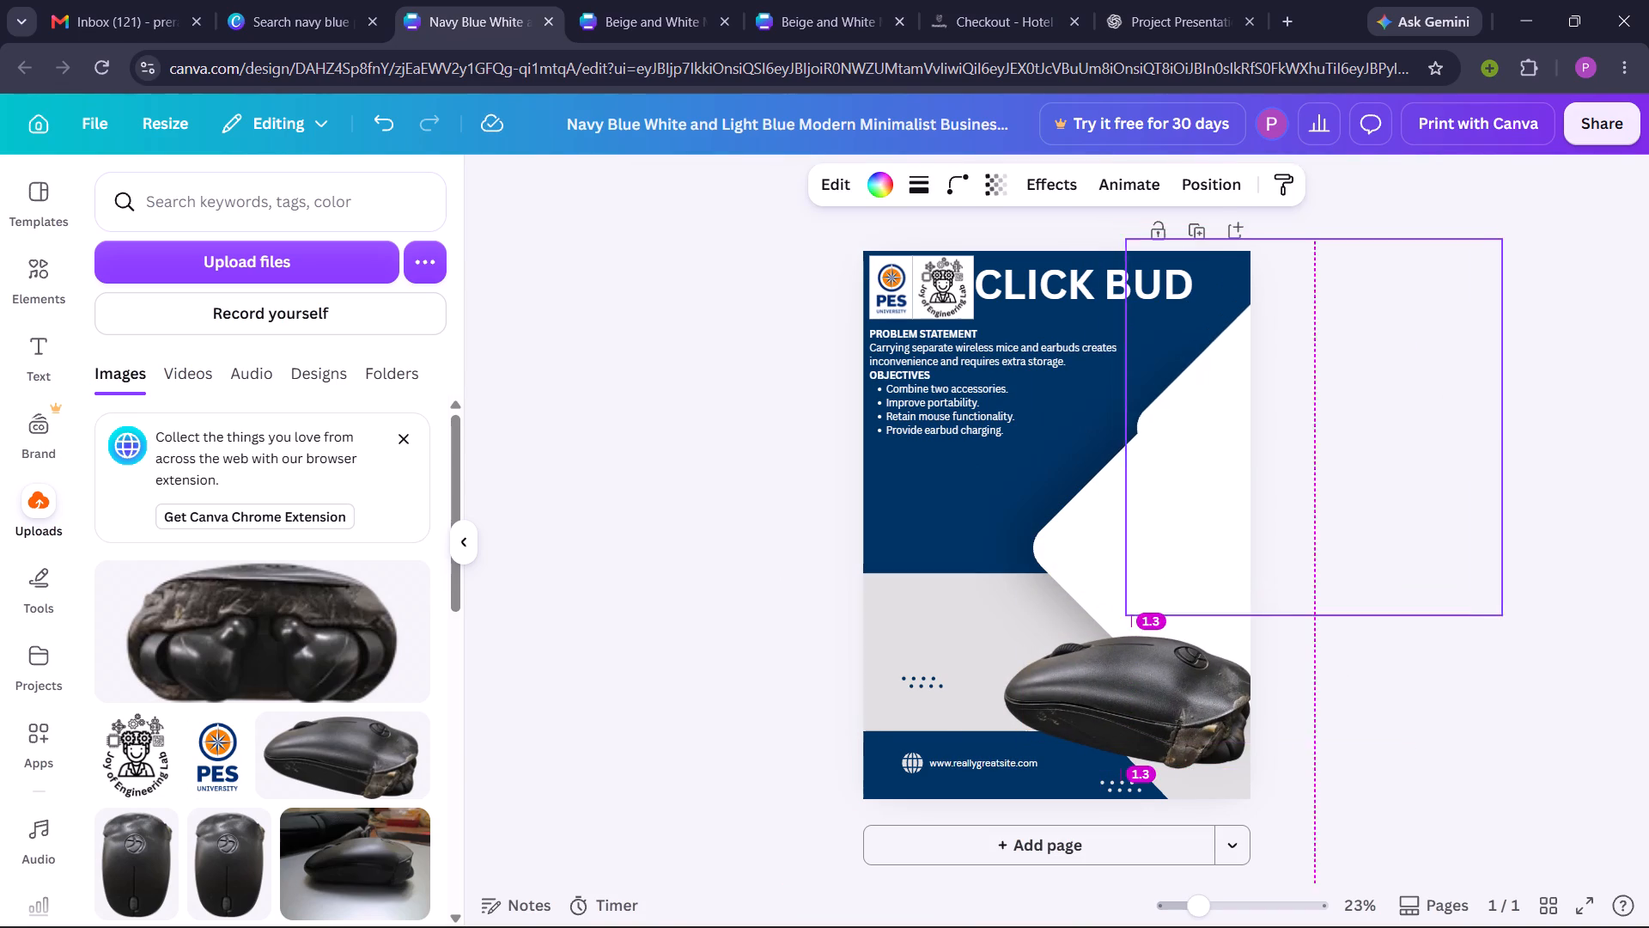
pyautogui.moveTo(1176, 509); pyautogui.dragTo(1144, 571)
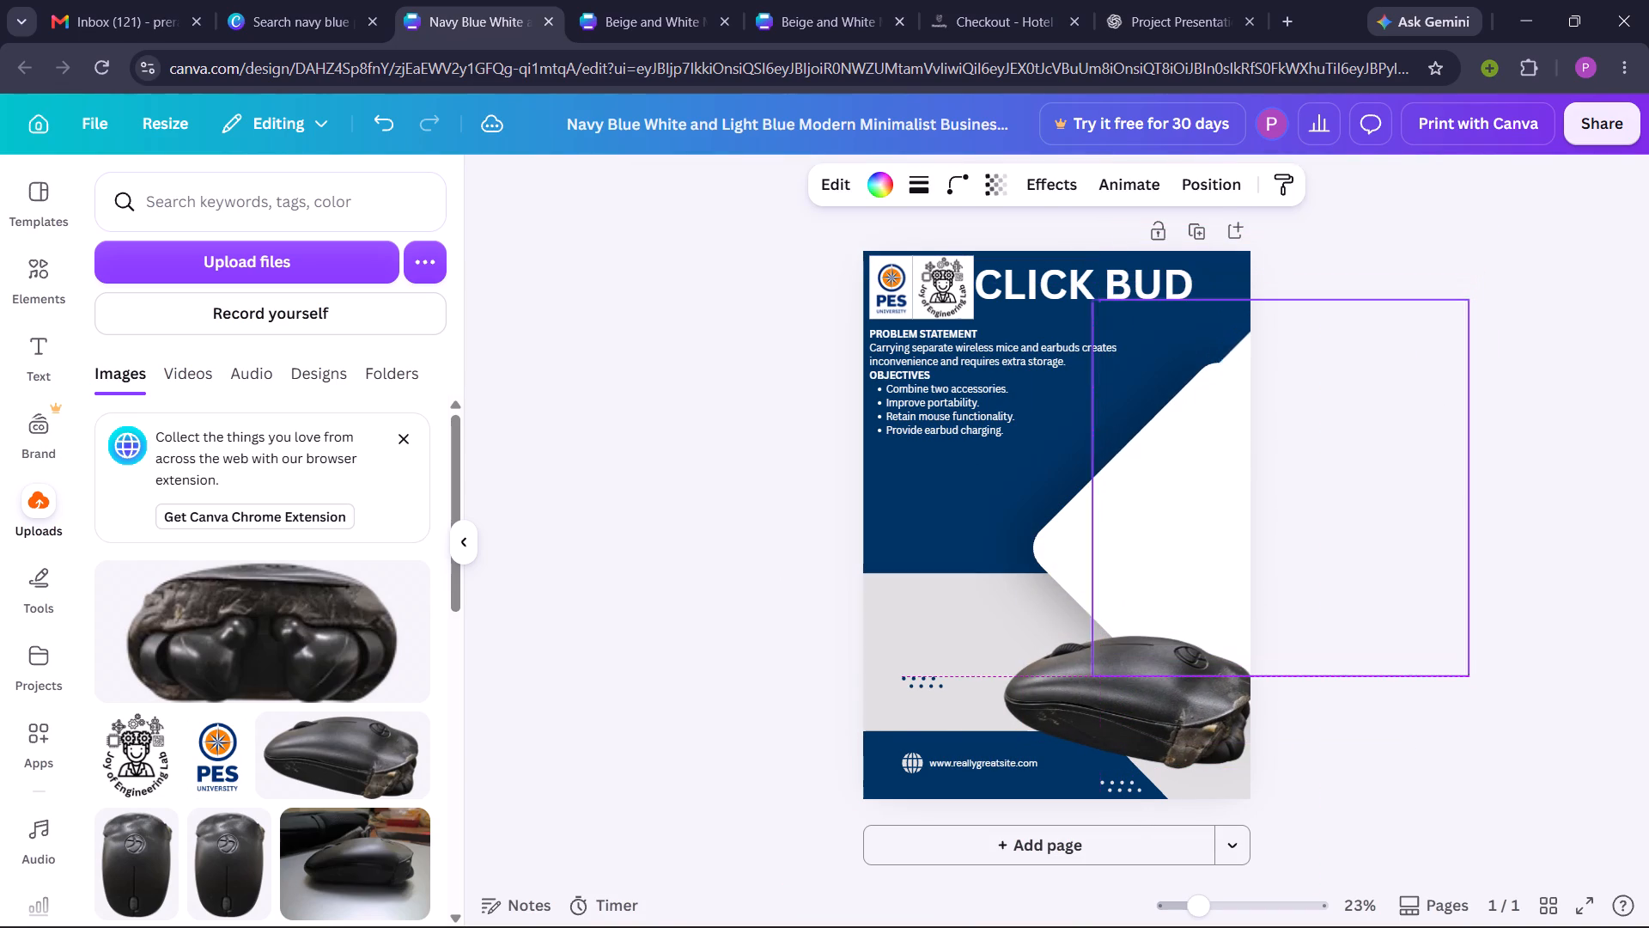
pyautogui.moveTo(1144, 571); pyautogui.dragTo(1105, 604)
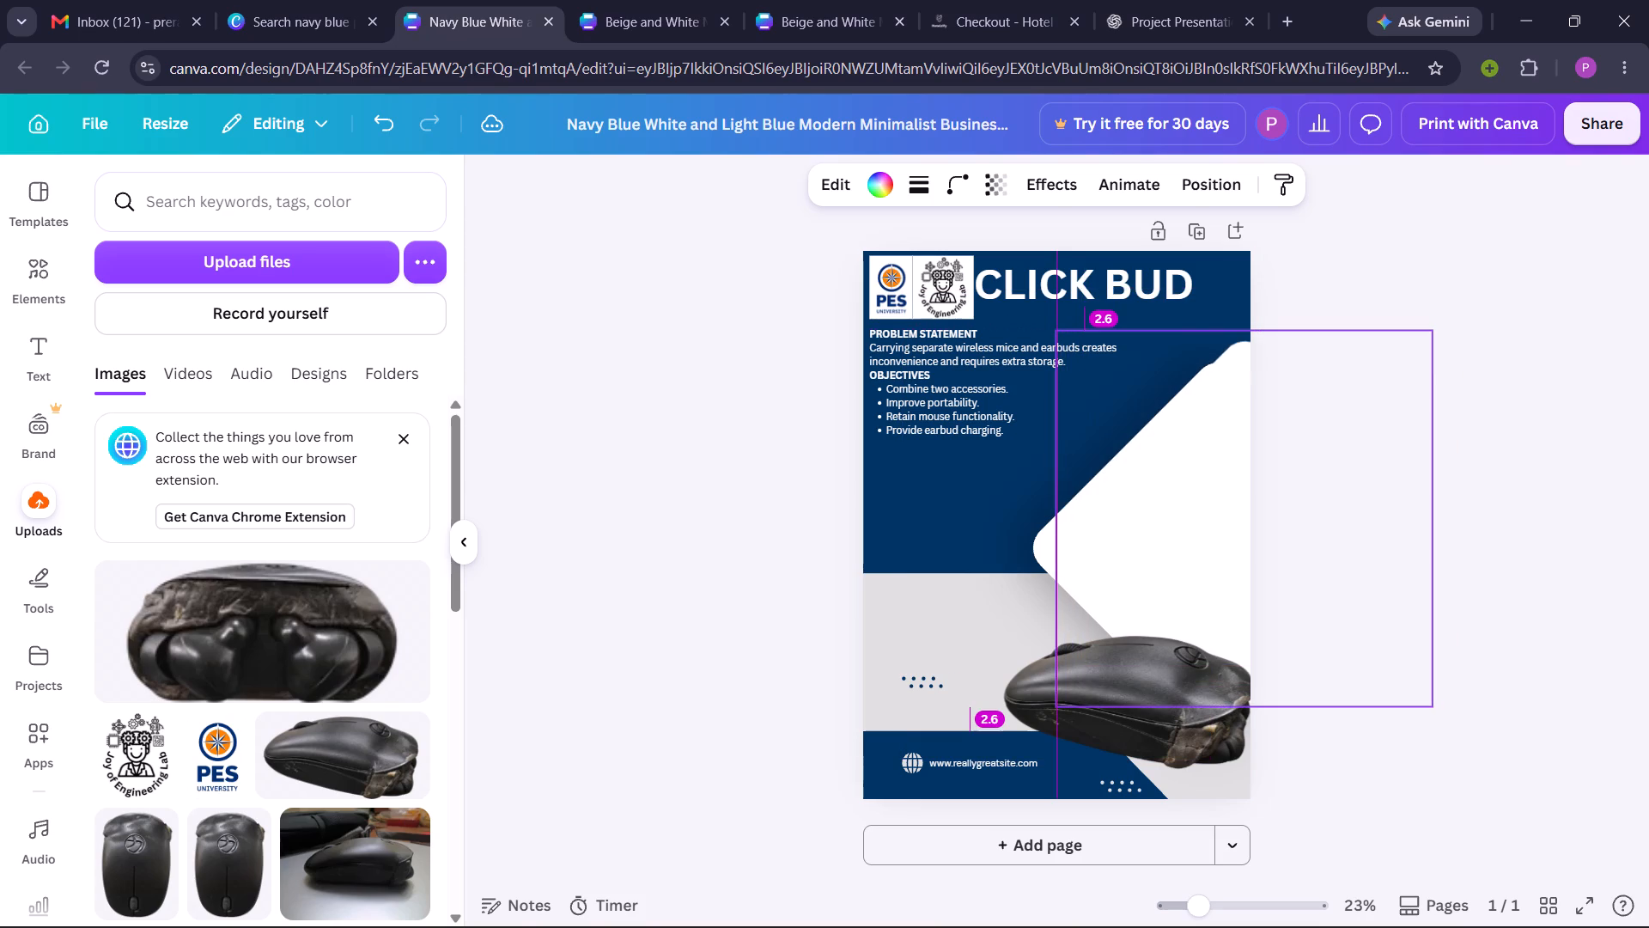
pyautogui.moveTo(1105, 604); pyautogui.dragTo(1098, 607)
# Move the mouse photo up onto the middle of the overlapping white diamonds.
pyautogui.moveTo(1119, 735); pyautogui.dragTo(1111, 589)
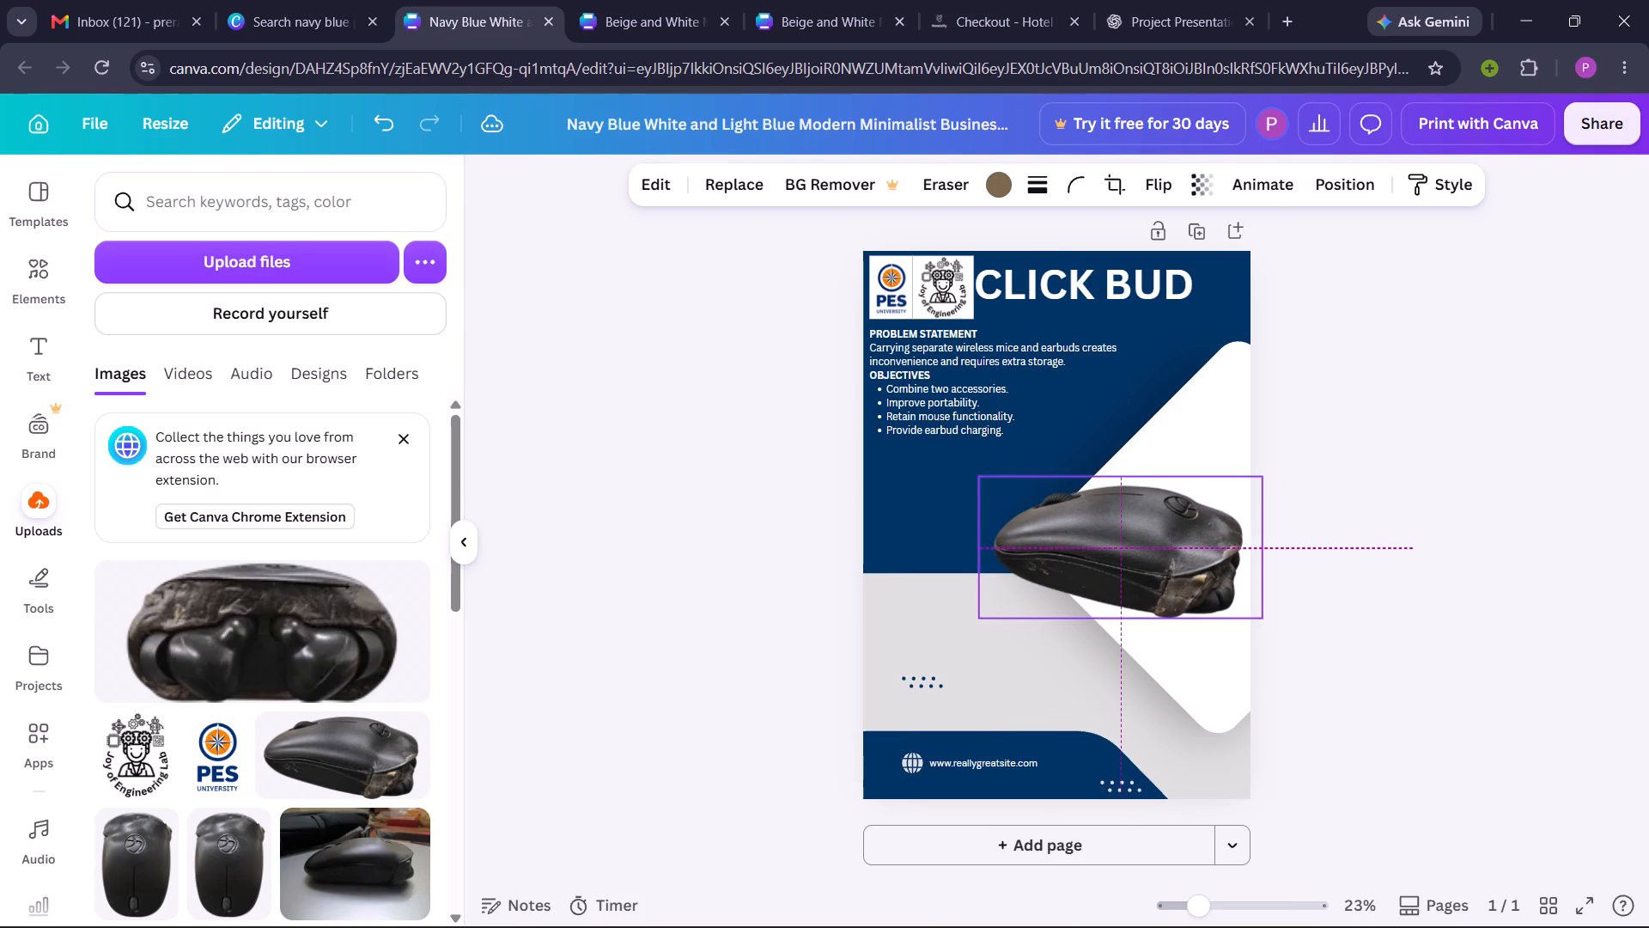
pyautogui.moveTo(1111, 589); pyautogui.dragTo(1123, 589)
# Move the former upper white diamond left and slightly down, widening the white backdrop beyond the left end of the mouse photo.
pyautogui.moveTo(1183, 669); pyautogui.dragTo(1149, 660)
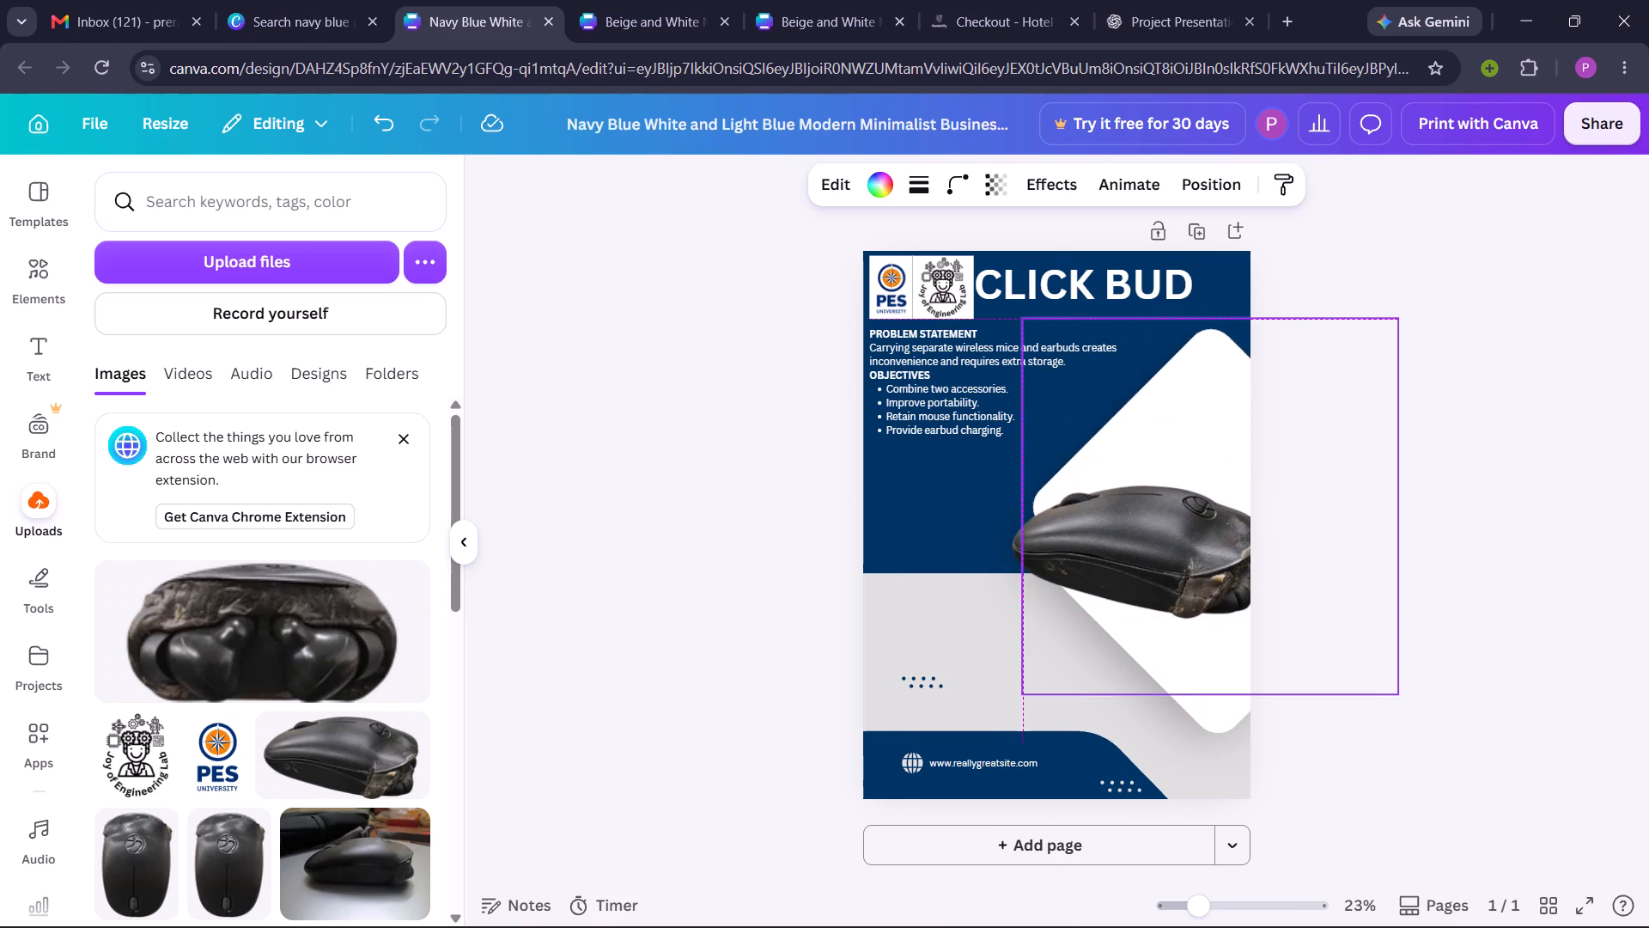
pyautogui.moveTo(1149, 660); pyautogui.dragTo(1126, 688)
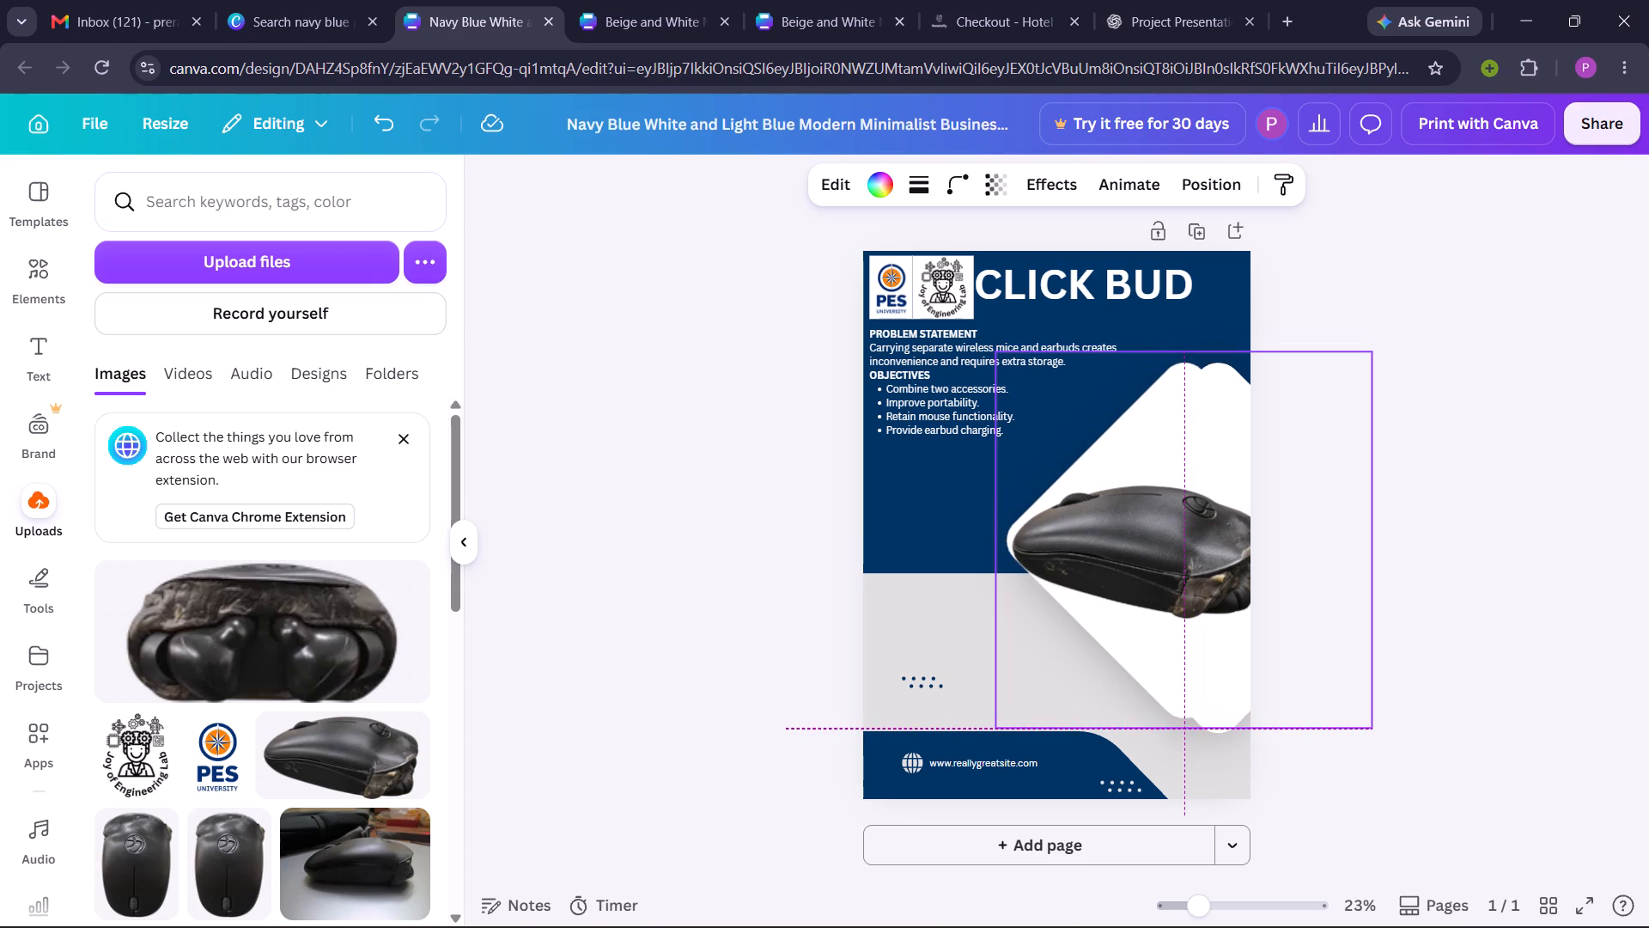
pyautogui.moveTo(1126, 688); pyautogui.dragTo(1101, 701)
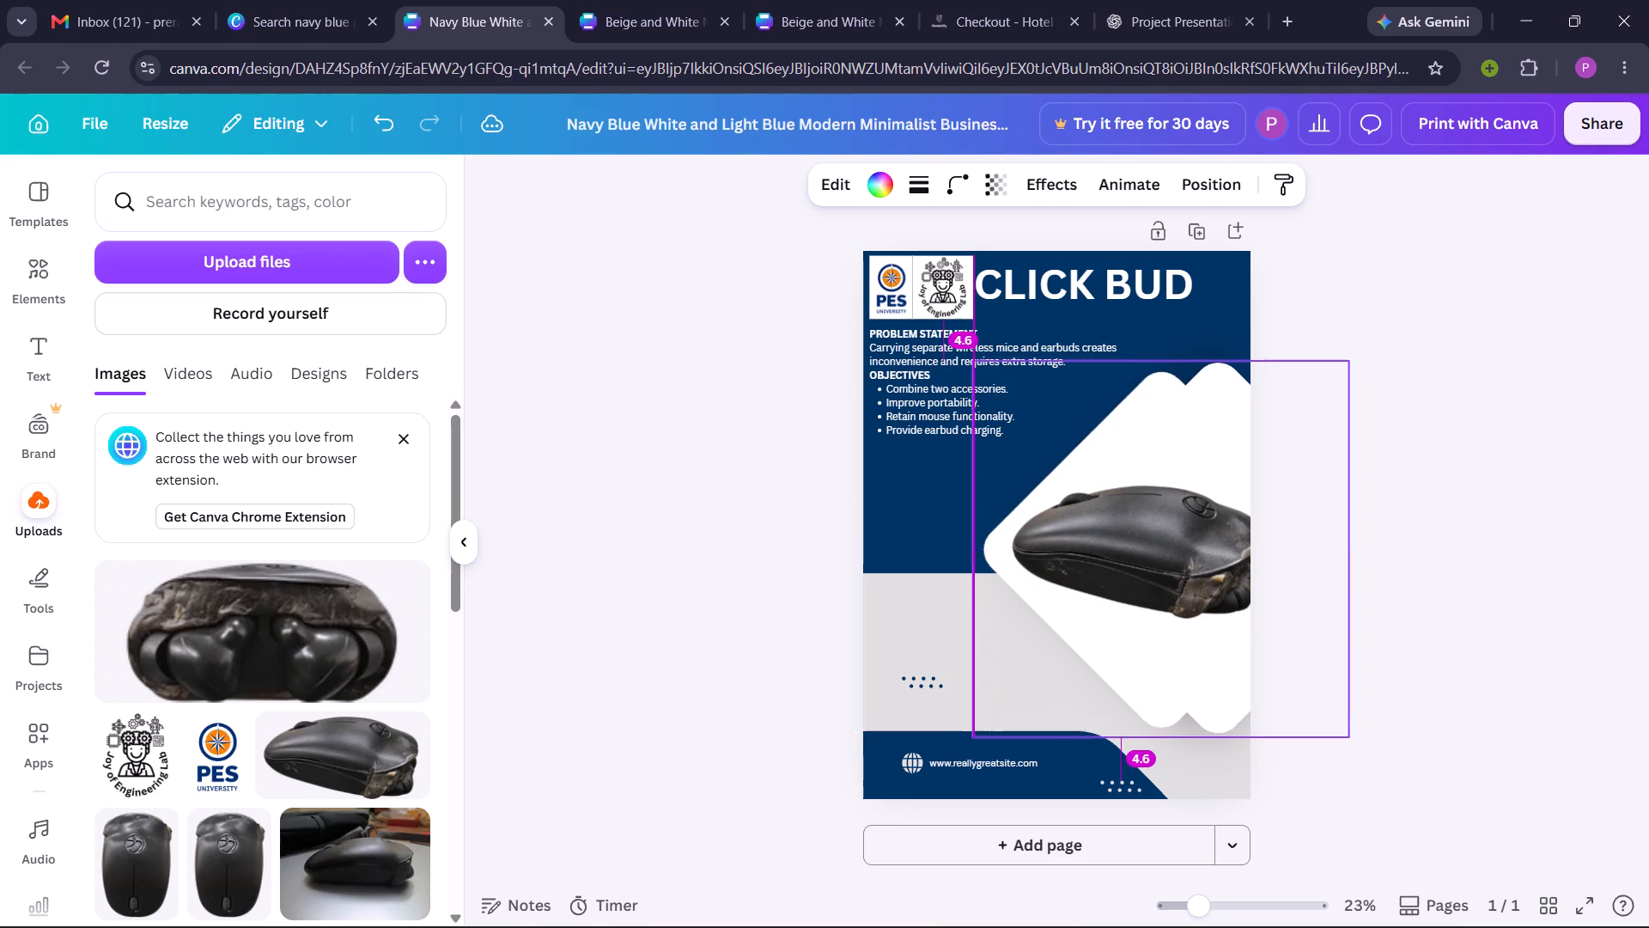
pyautogui.moveTo(1101, 701); pyautogui.dragTo(1070, 697)
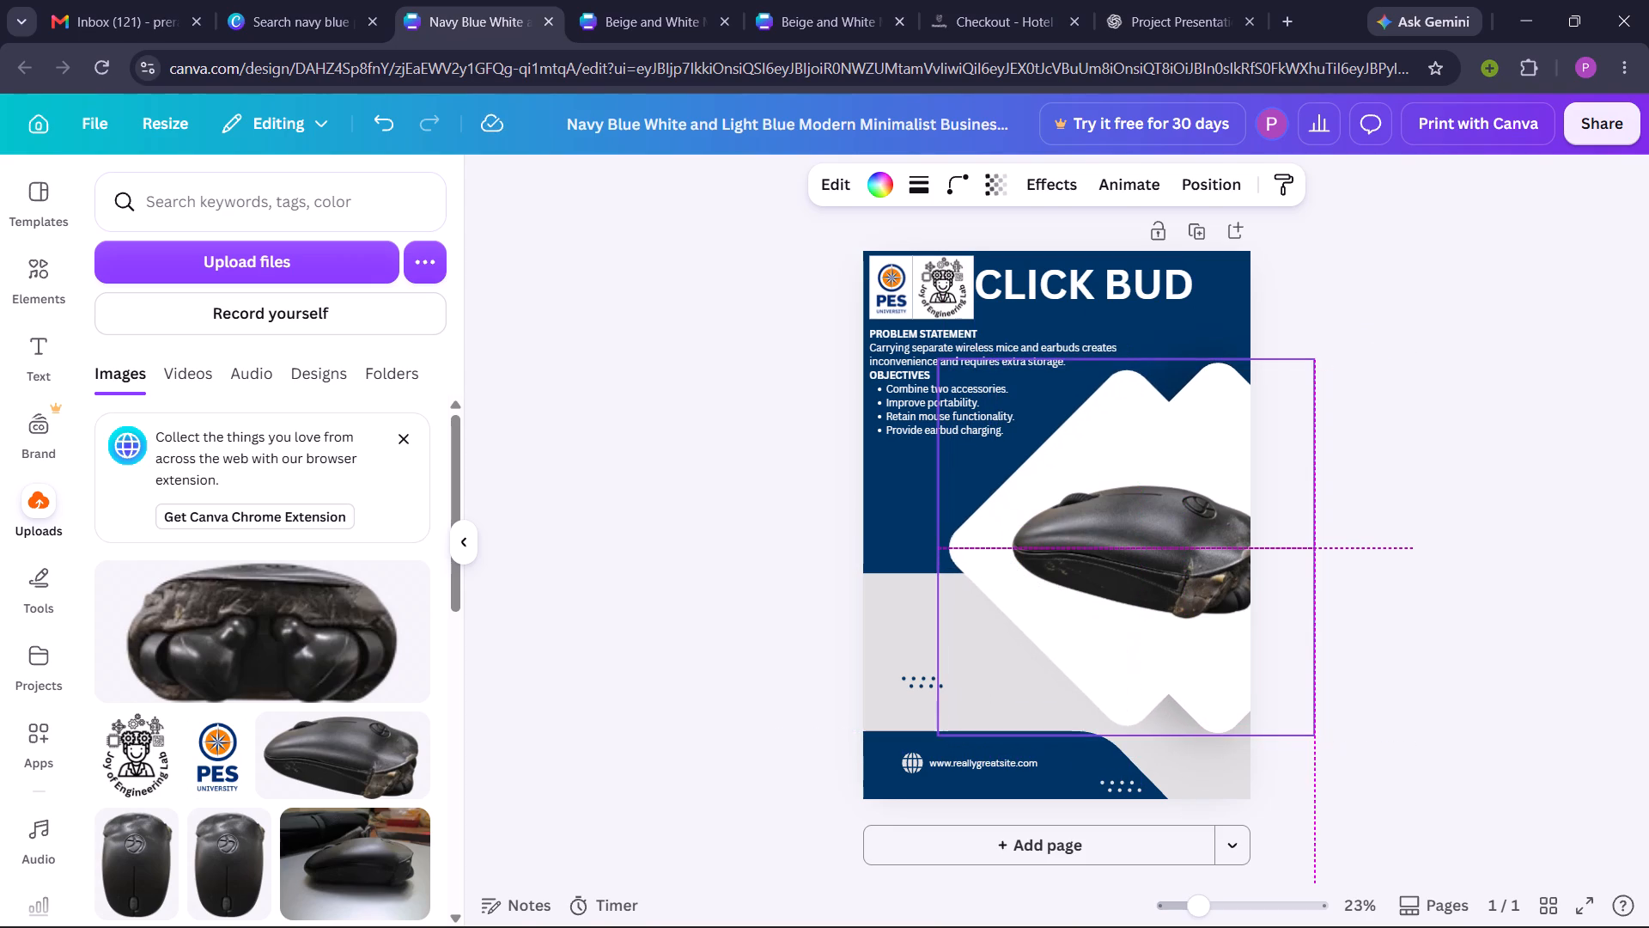
pyautogui.moveTo(1070, 697); pyautogui.dragTo(1102, 703)
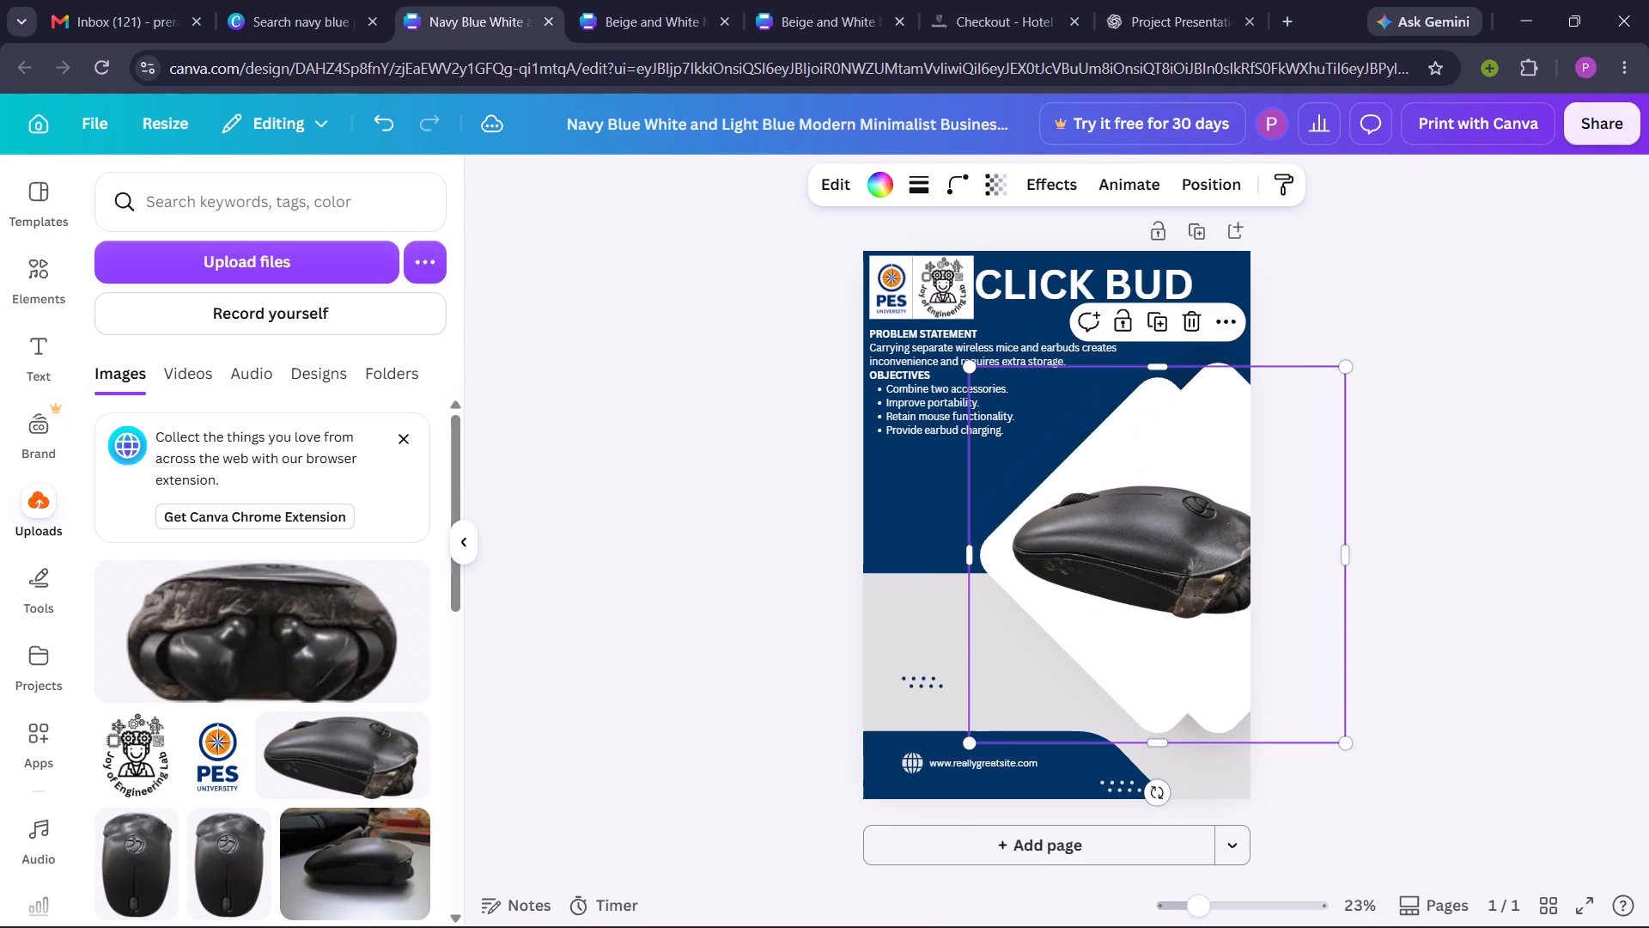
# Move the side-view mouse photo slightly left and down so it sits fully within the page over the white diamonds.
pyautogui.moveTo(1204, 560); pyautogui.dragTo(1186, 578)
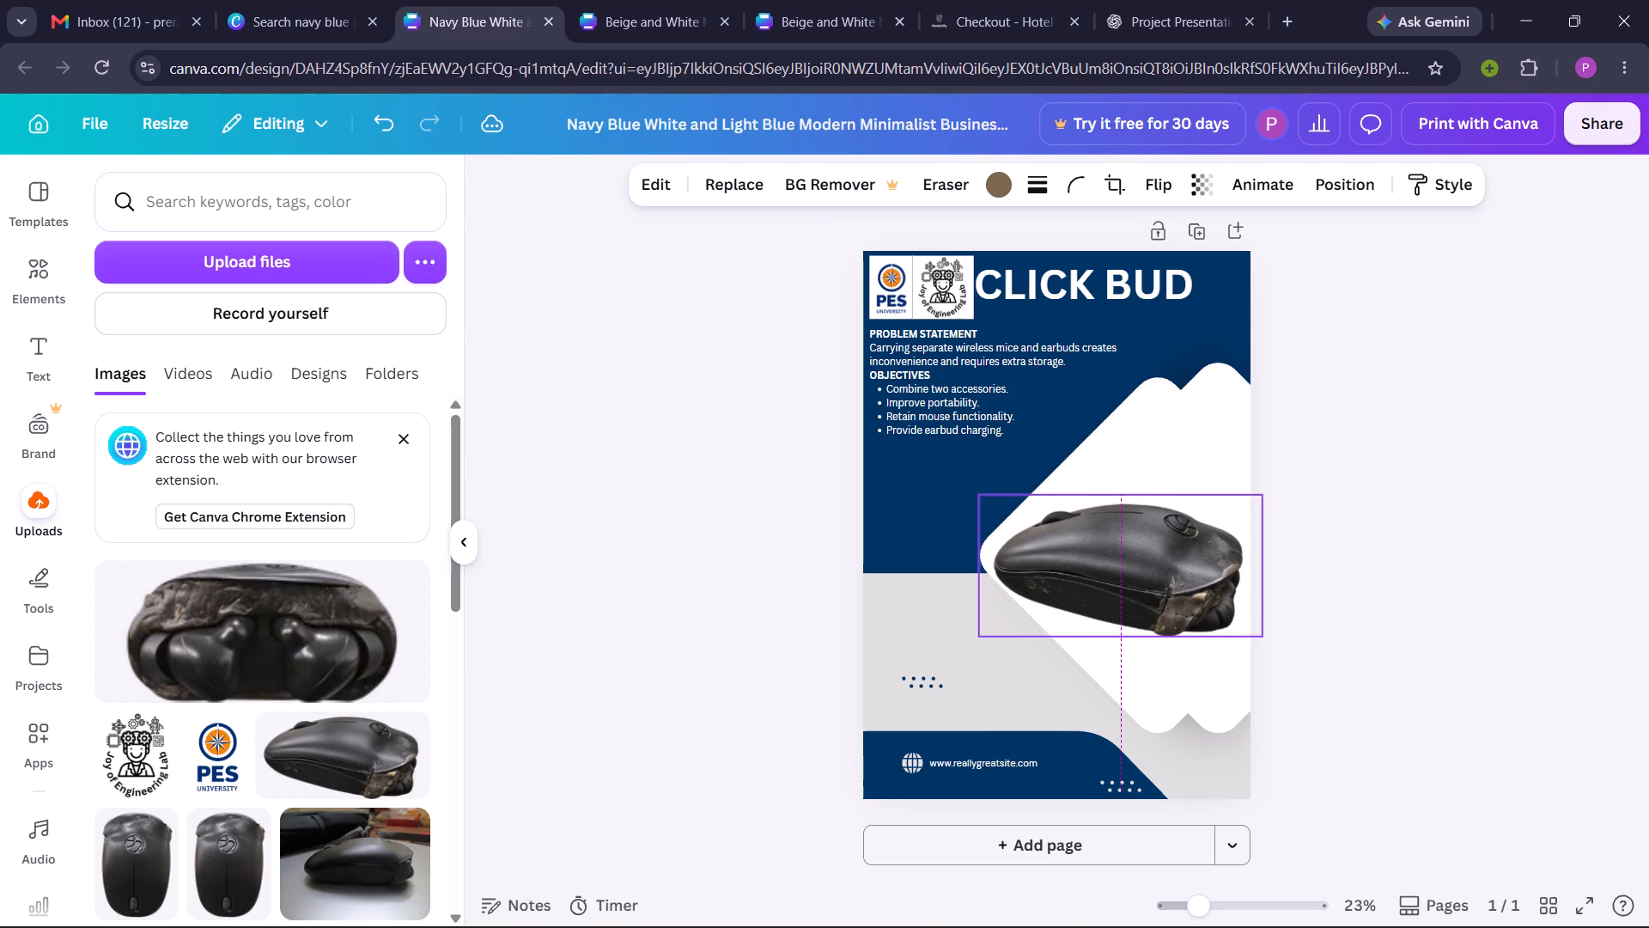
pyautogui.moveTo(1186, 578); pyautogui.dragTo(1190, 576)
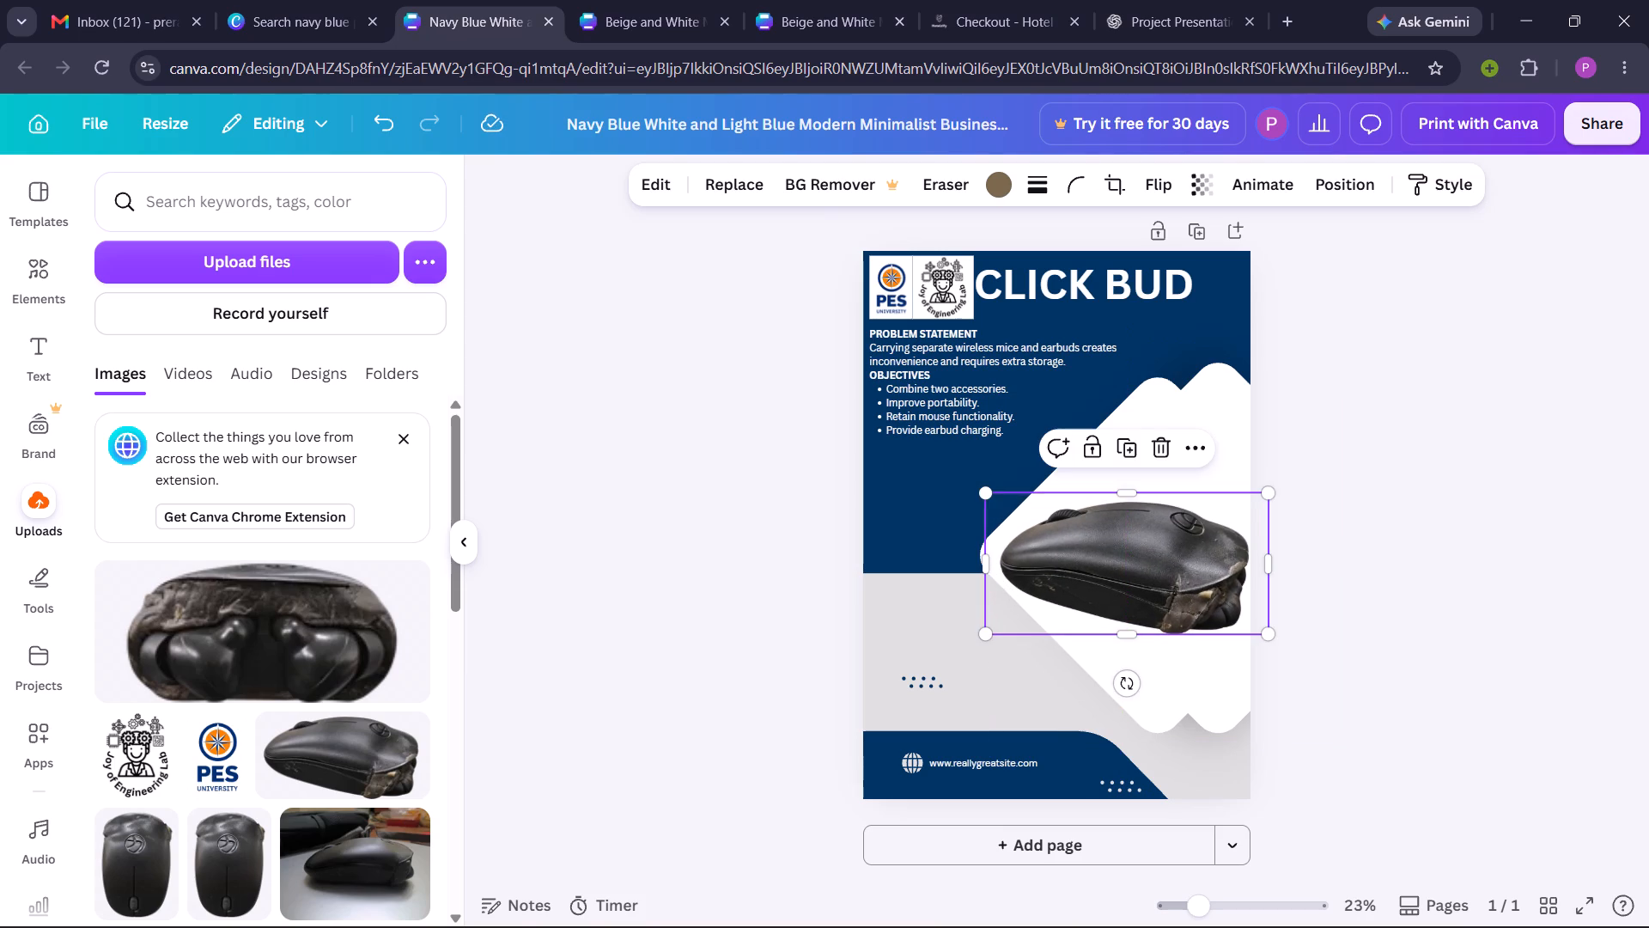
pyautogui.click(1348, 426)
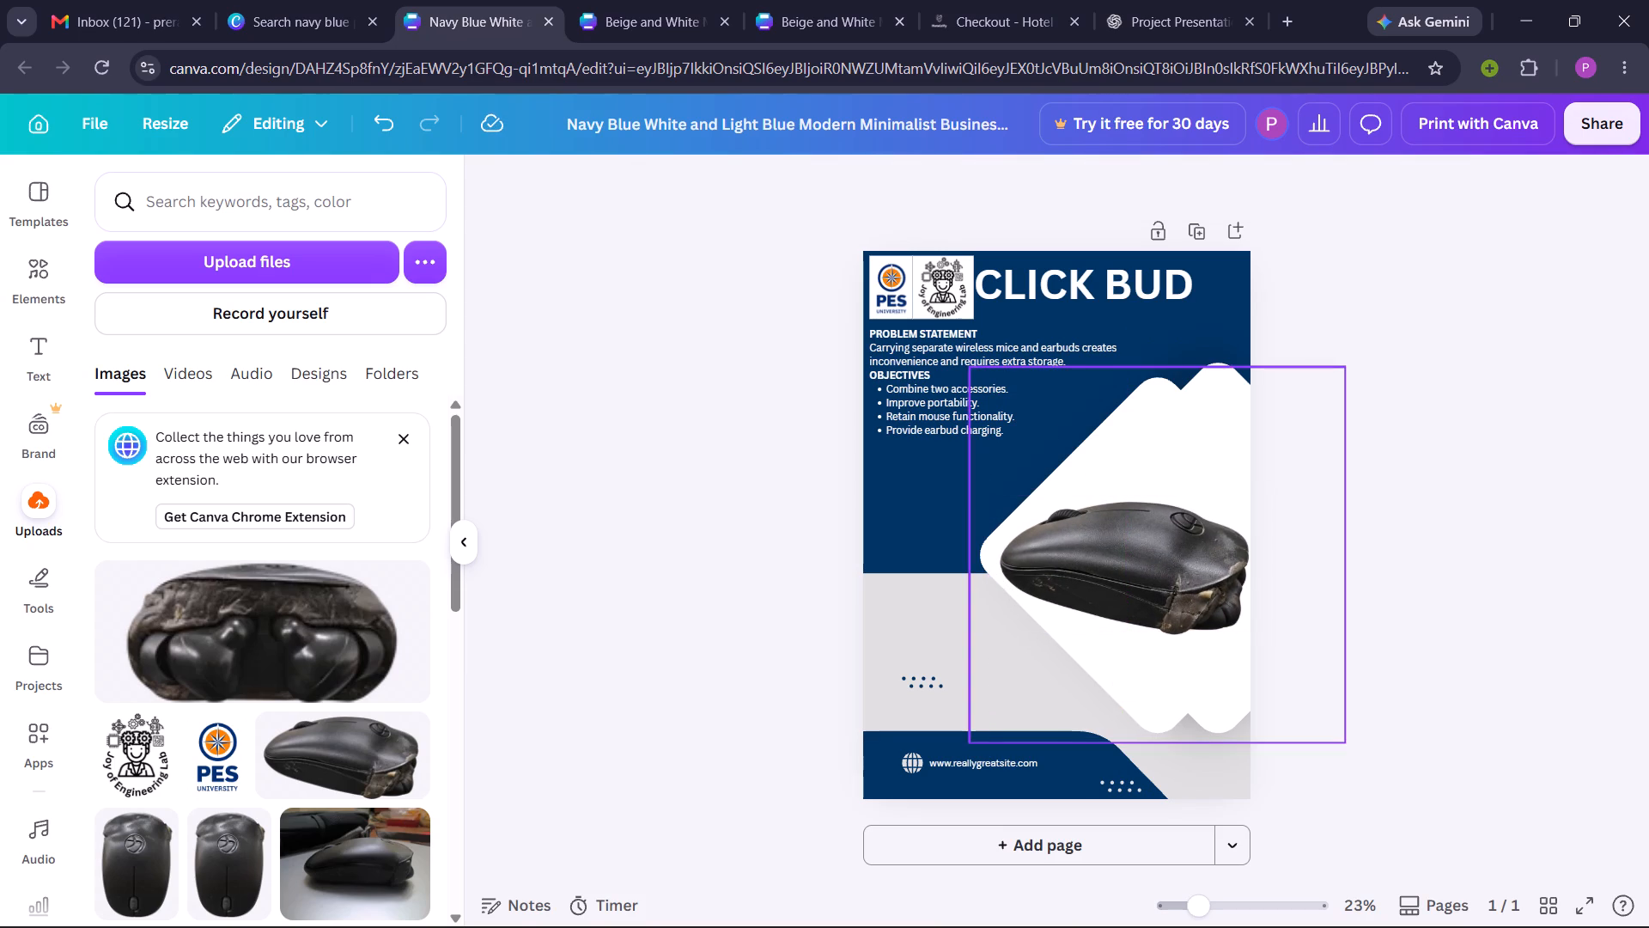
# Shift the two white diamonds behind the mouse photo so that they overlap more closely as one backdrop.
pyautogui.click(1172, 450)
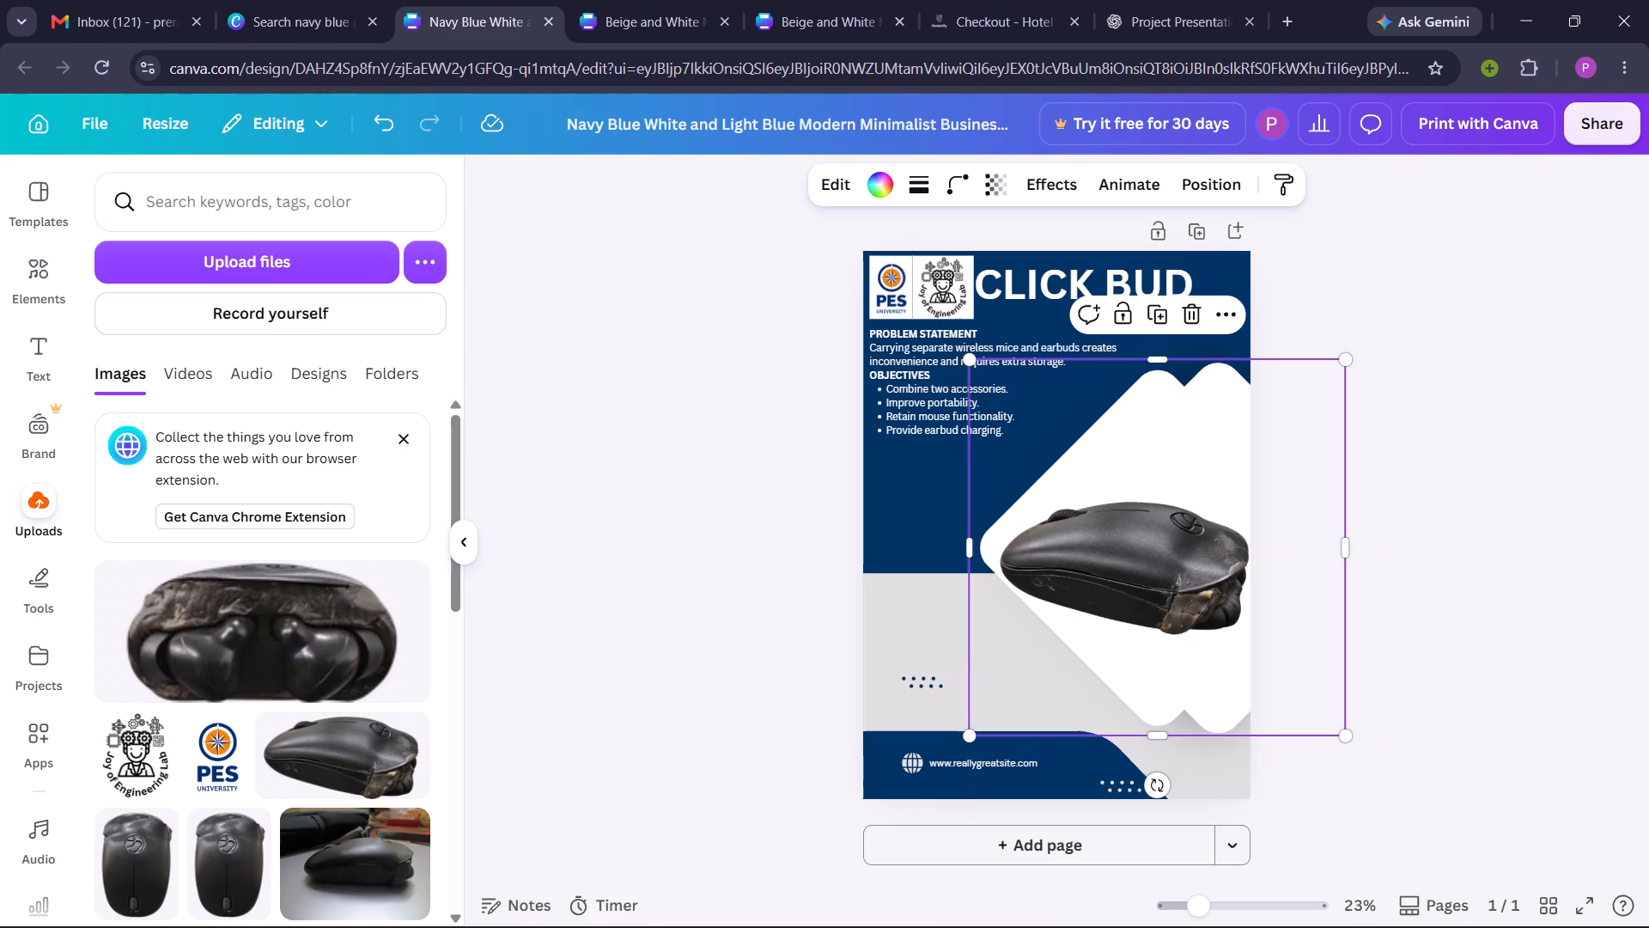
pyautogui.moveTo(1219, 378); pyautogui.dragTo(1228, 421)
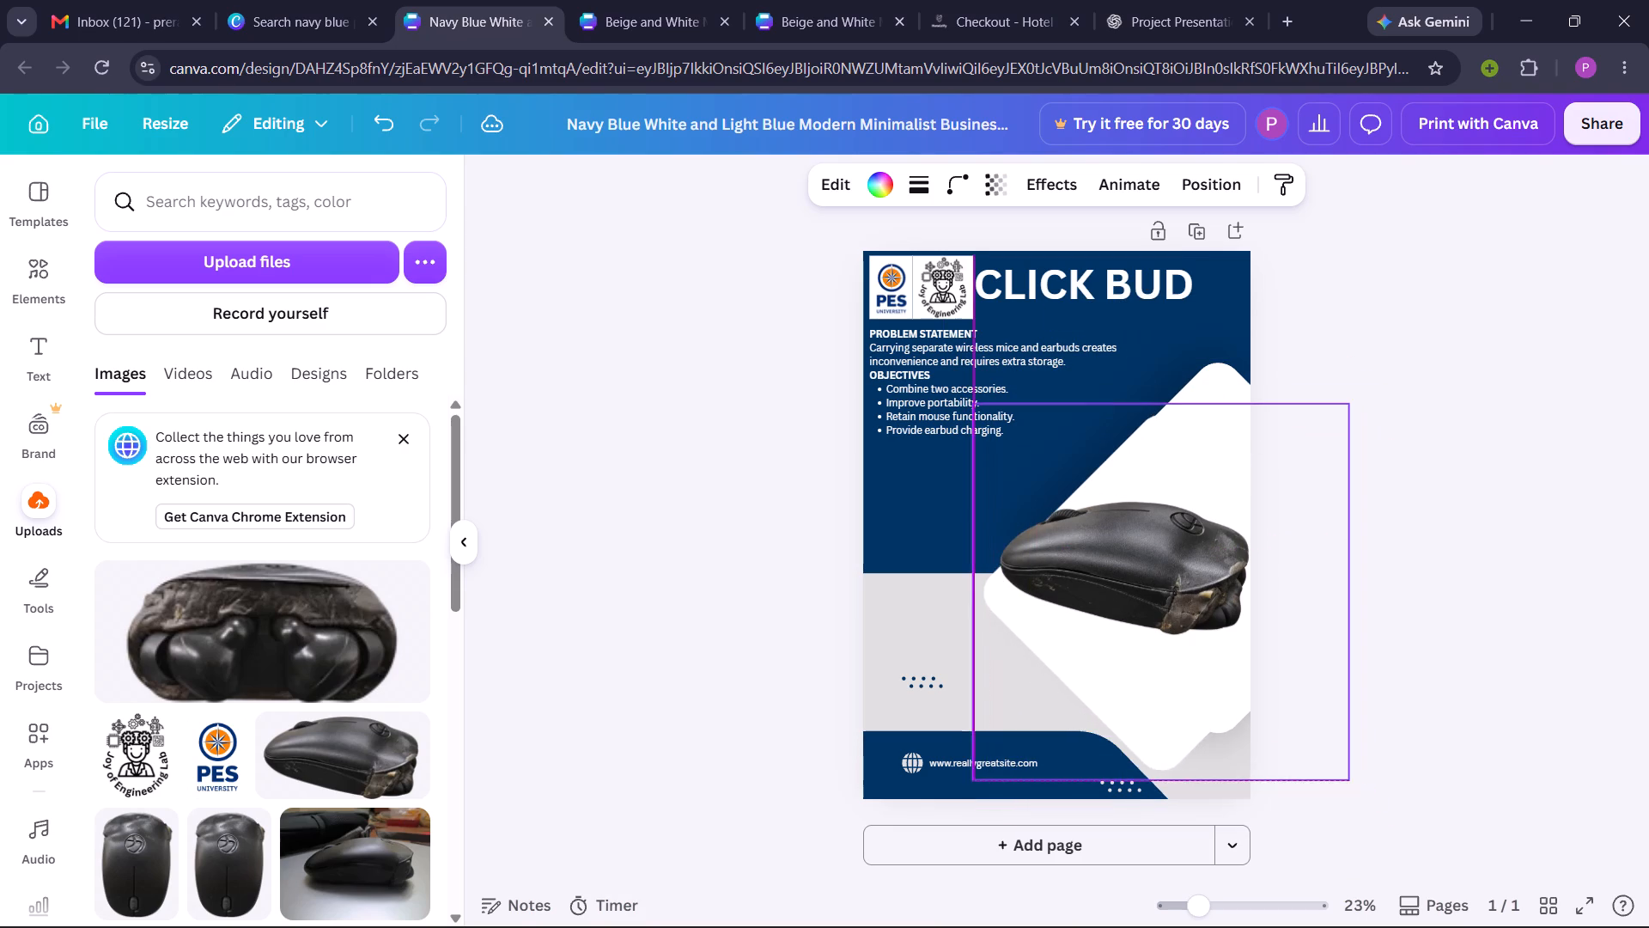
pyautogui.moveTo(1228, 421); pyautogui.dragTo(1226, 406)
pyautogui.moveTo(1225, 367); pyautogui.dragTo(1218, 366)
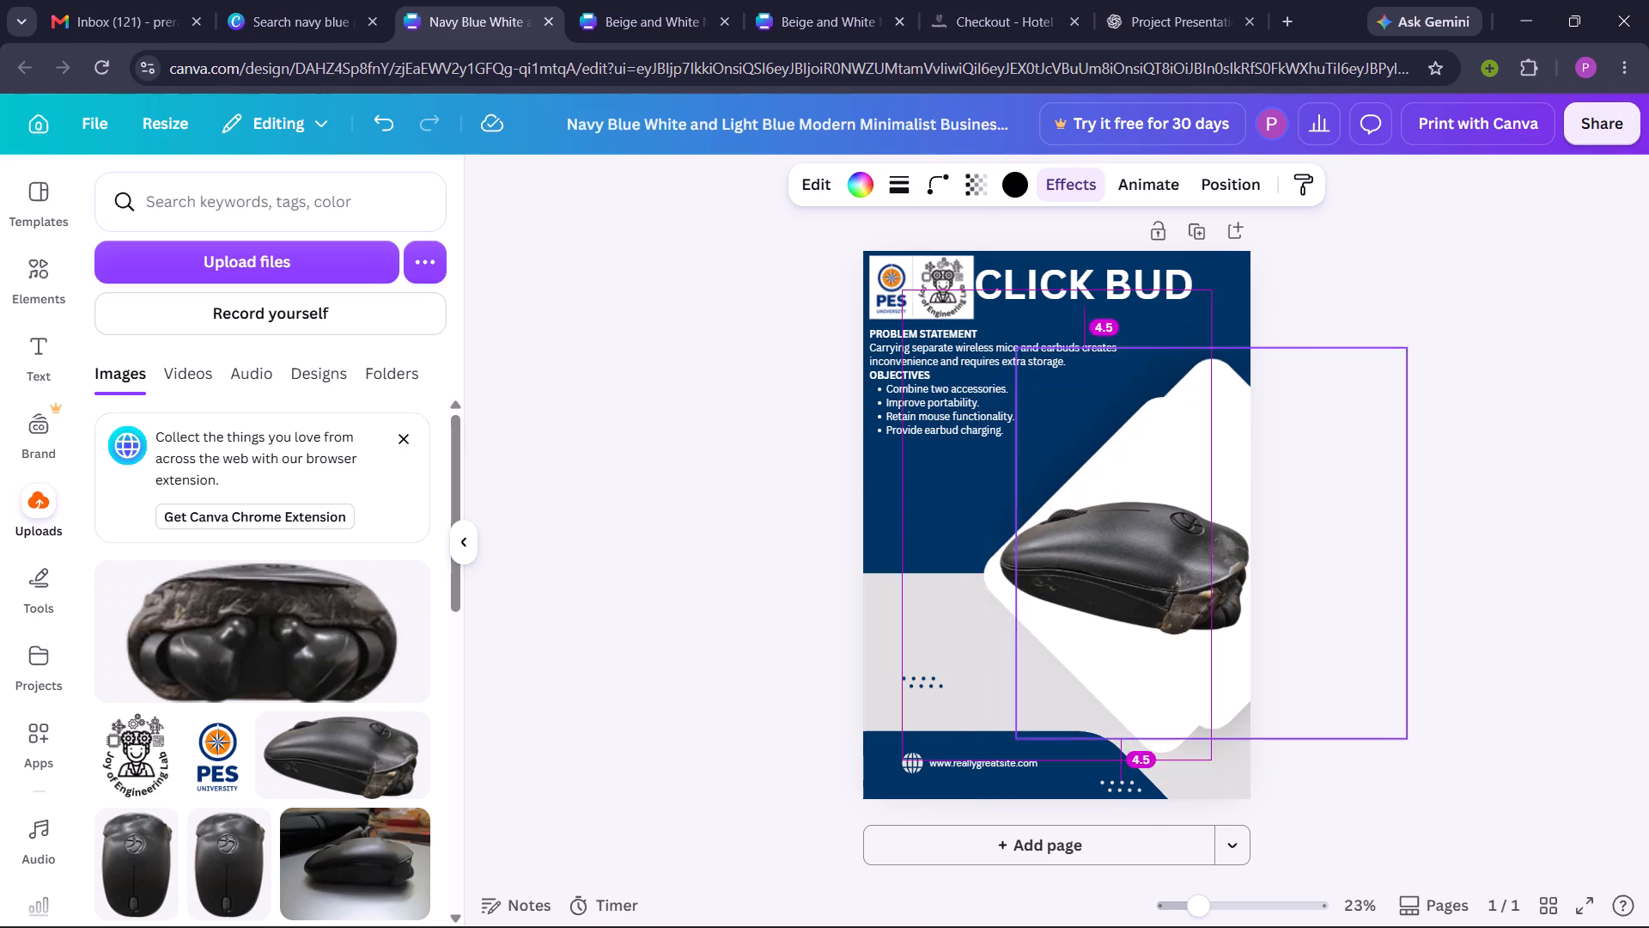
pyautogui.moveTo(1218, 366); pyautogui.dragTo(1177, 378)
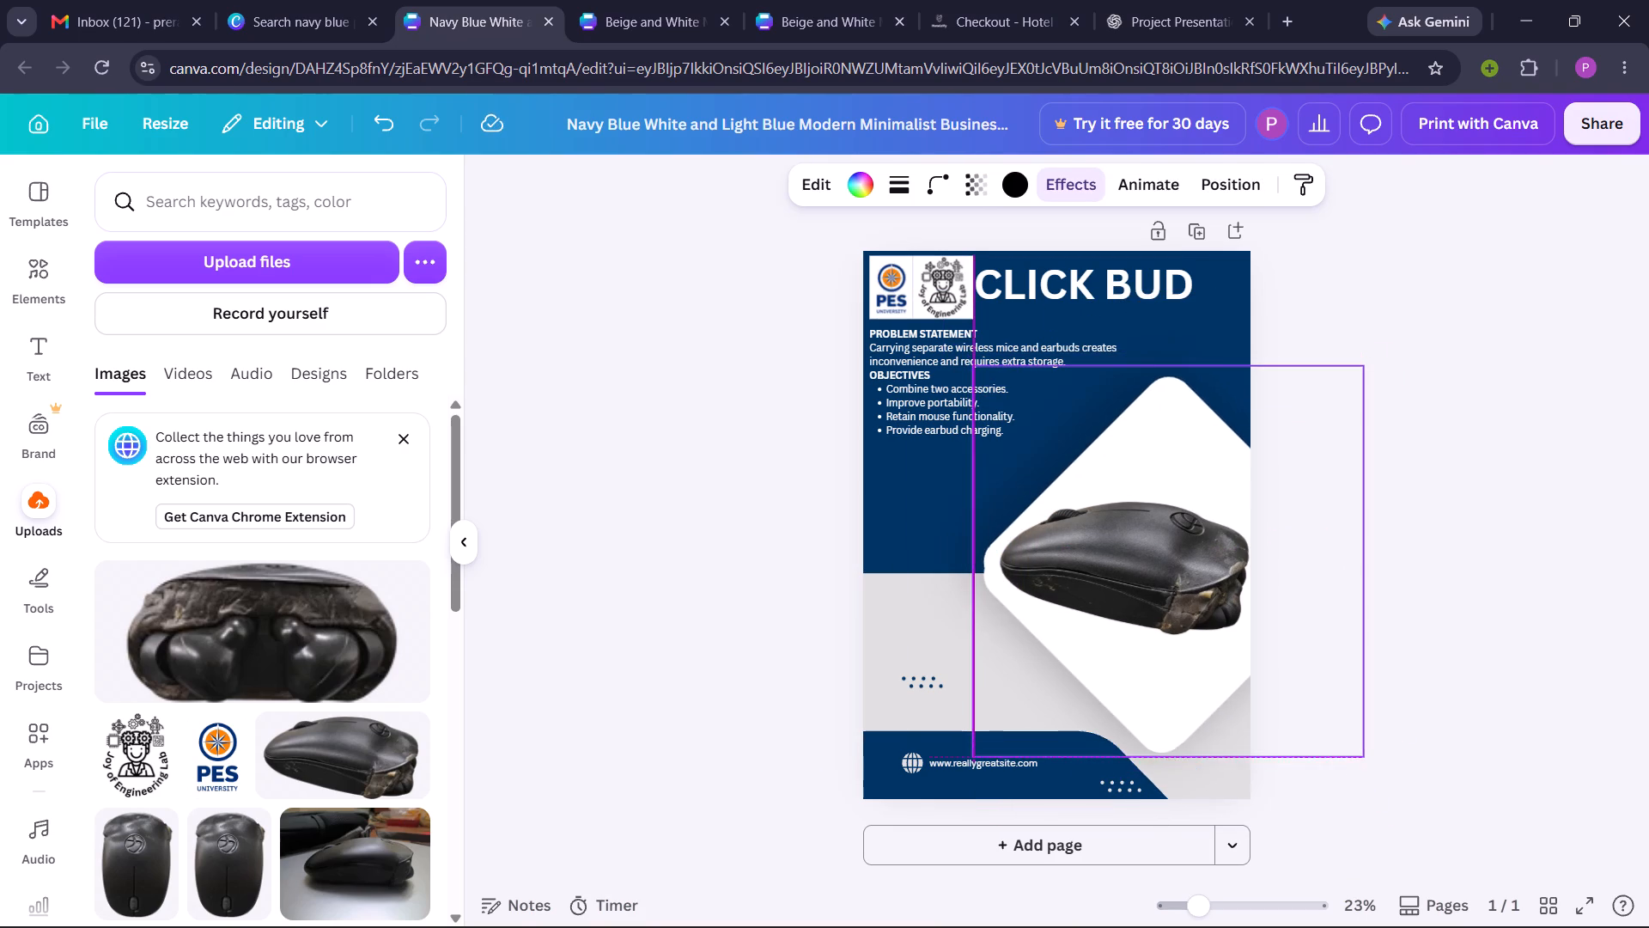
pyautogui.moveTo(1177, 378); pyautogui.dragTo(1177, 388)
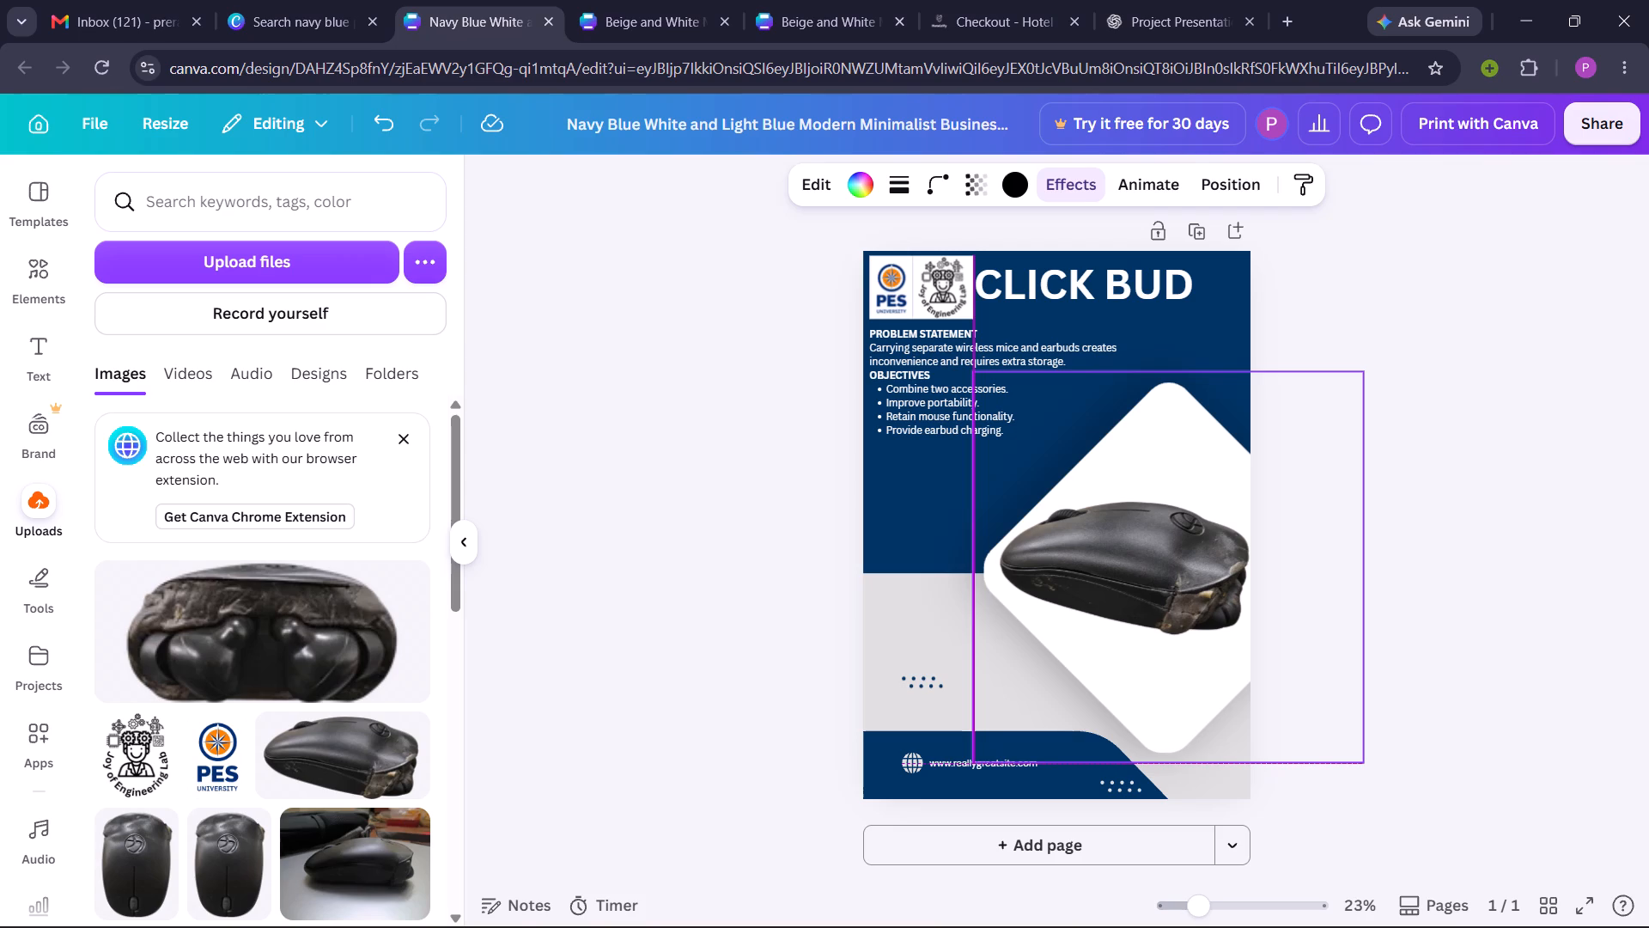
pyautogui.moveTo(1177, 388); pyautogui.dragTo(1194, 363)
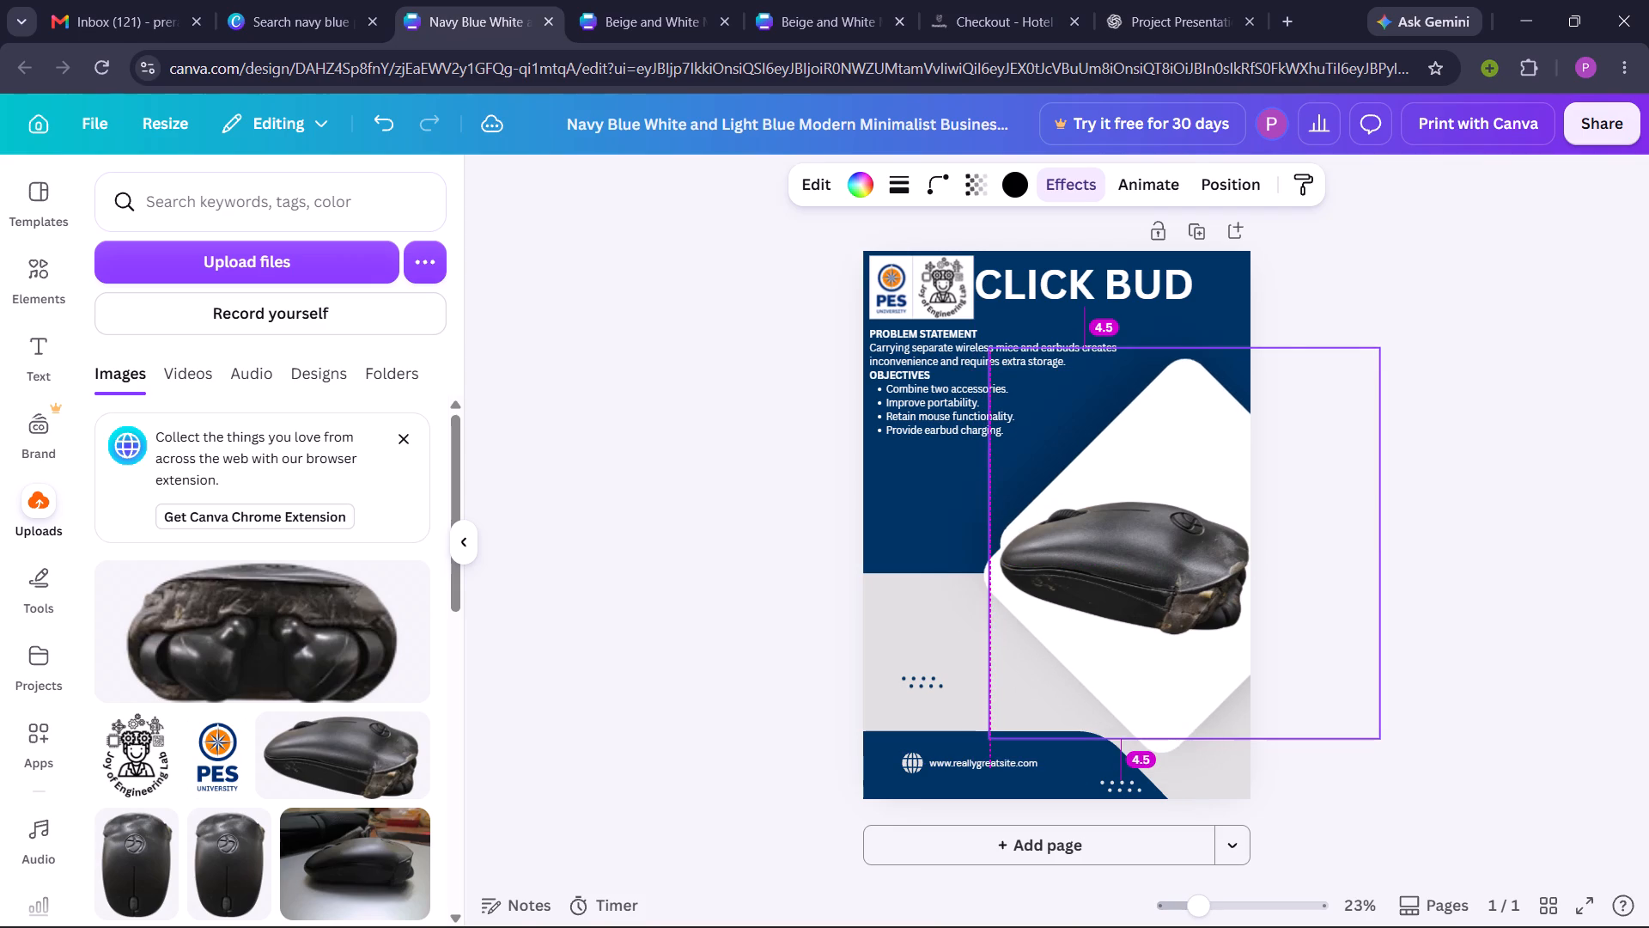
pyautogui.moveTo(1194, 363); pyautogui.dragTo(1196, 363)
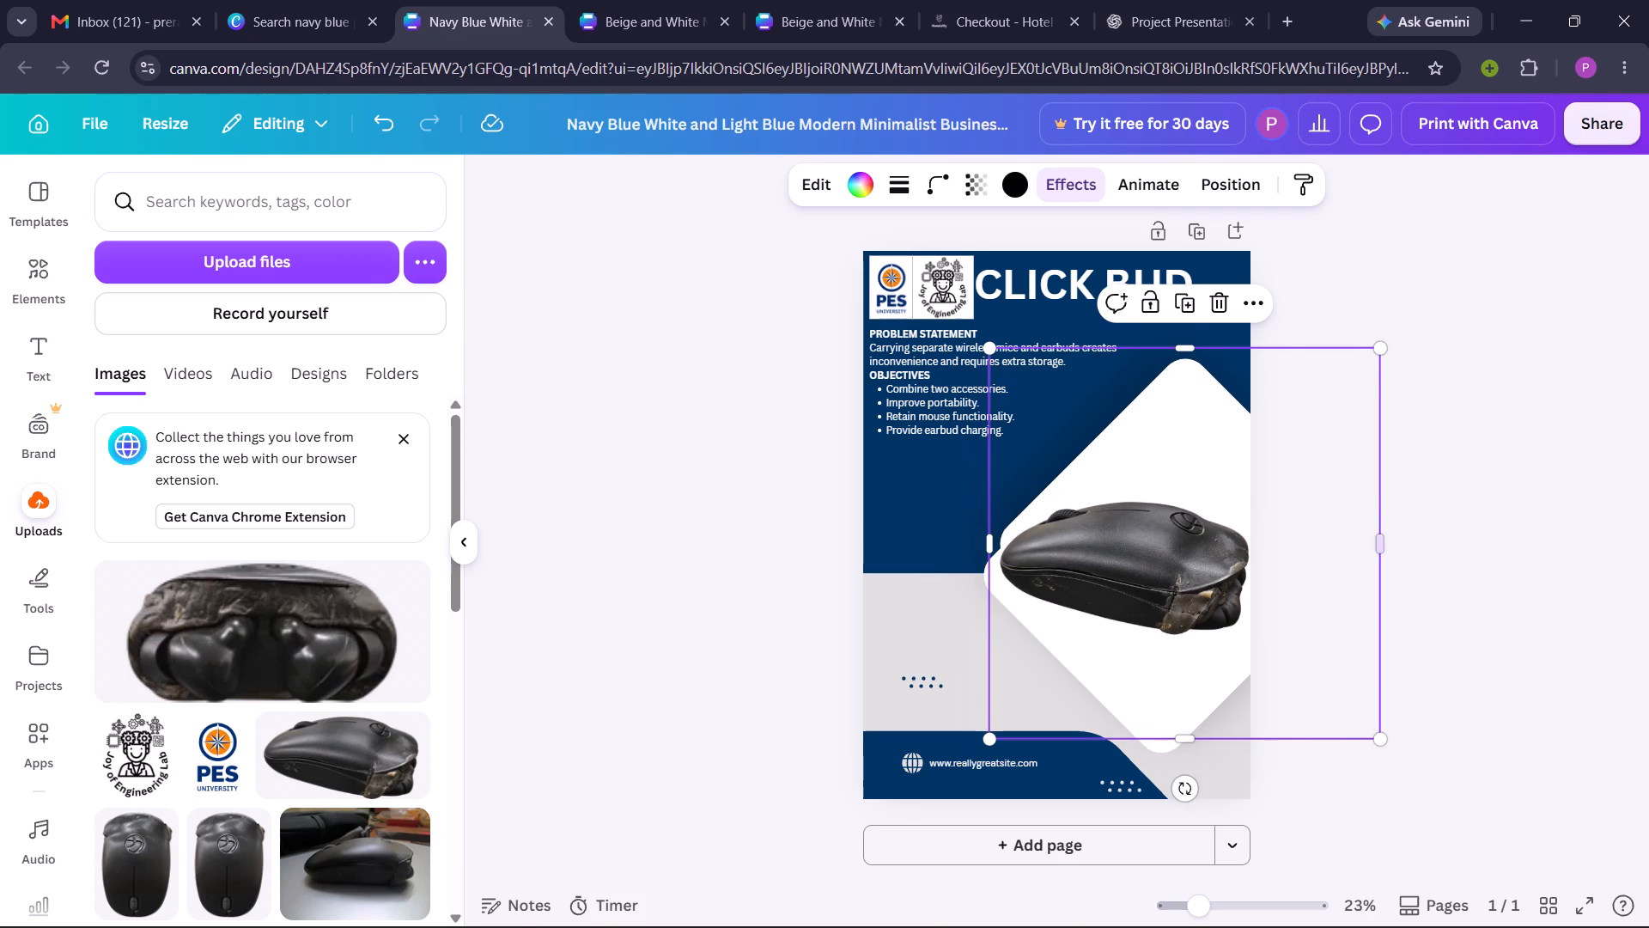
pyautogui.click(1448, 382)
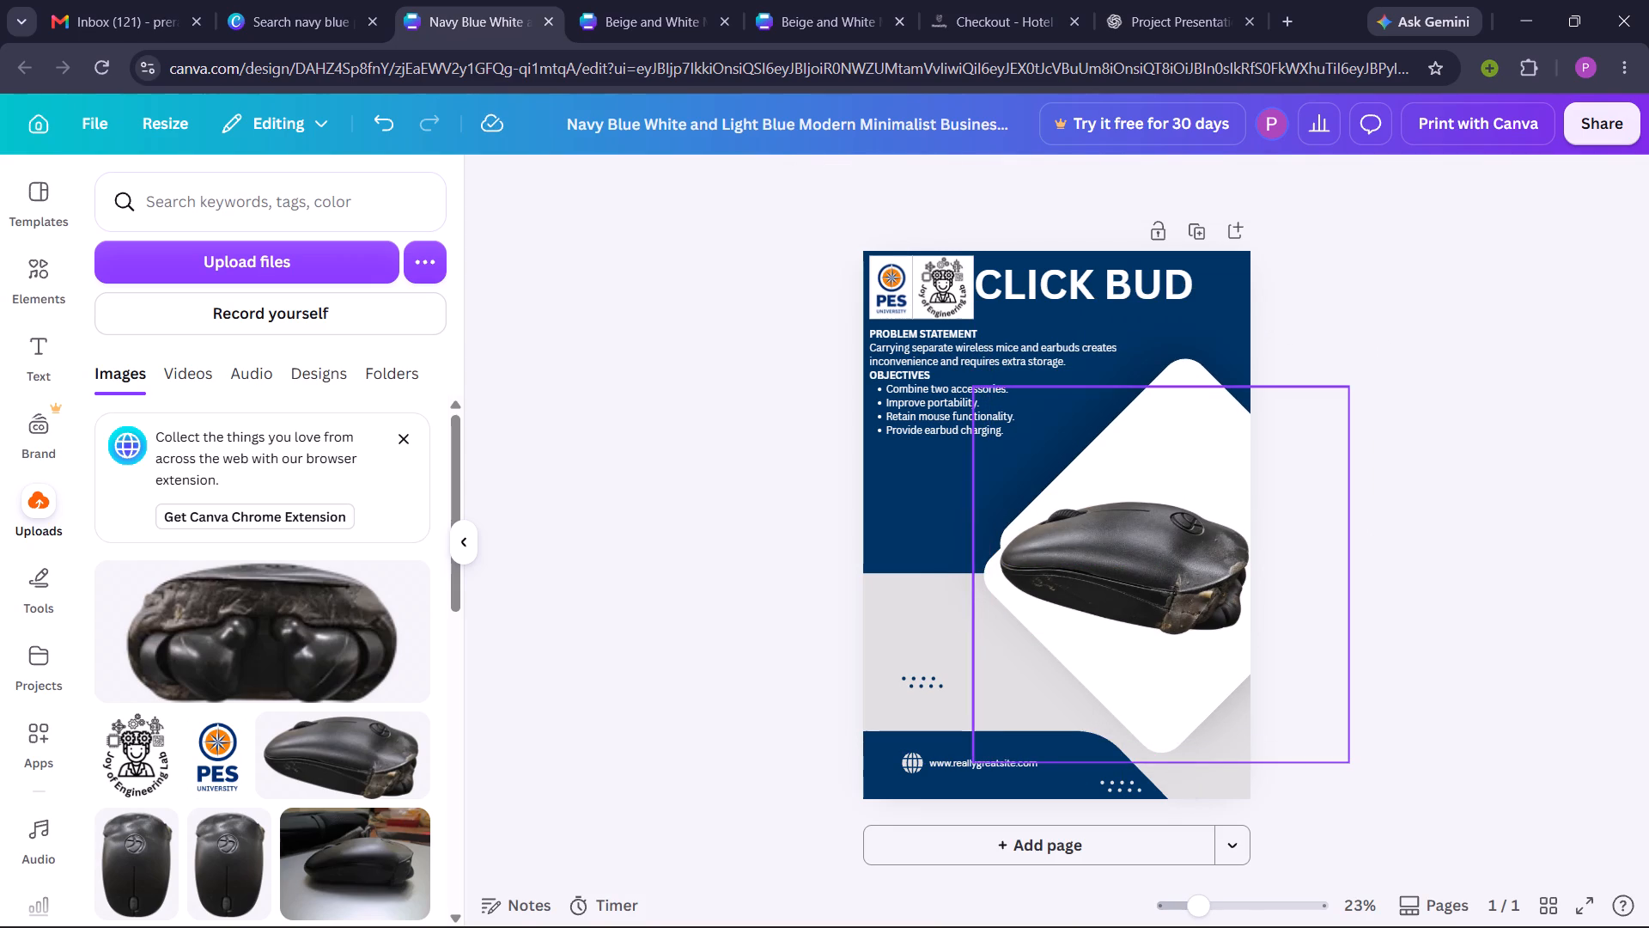
# Move both white diamond shapes off the poster, one beyond its left edge and the other beyond its right edge.
pyautogui.click(1190, 465)
pyautogui.moveTo(1190, 465); pyautogui.dragTo(1048, 376)
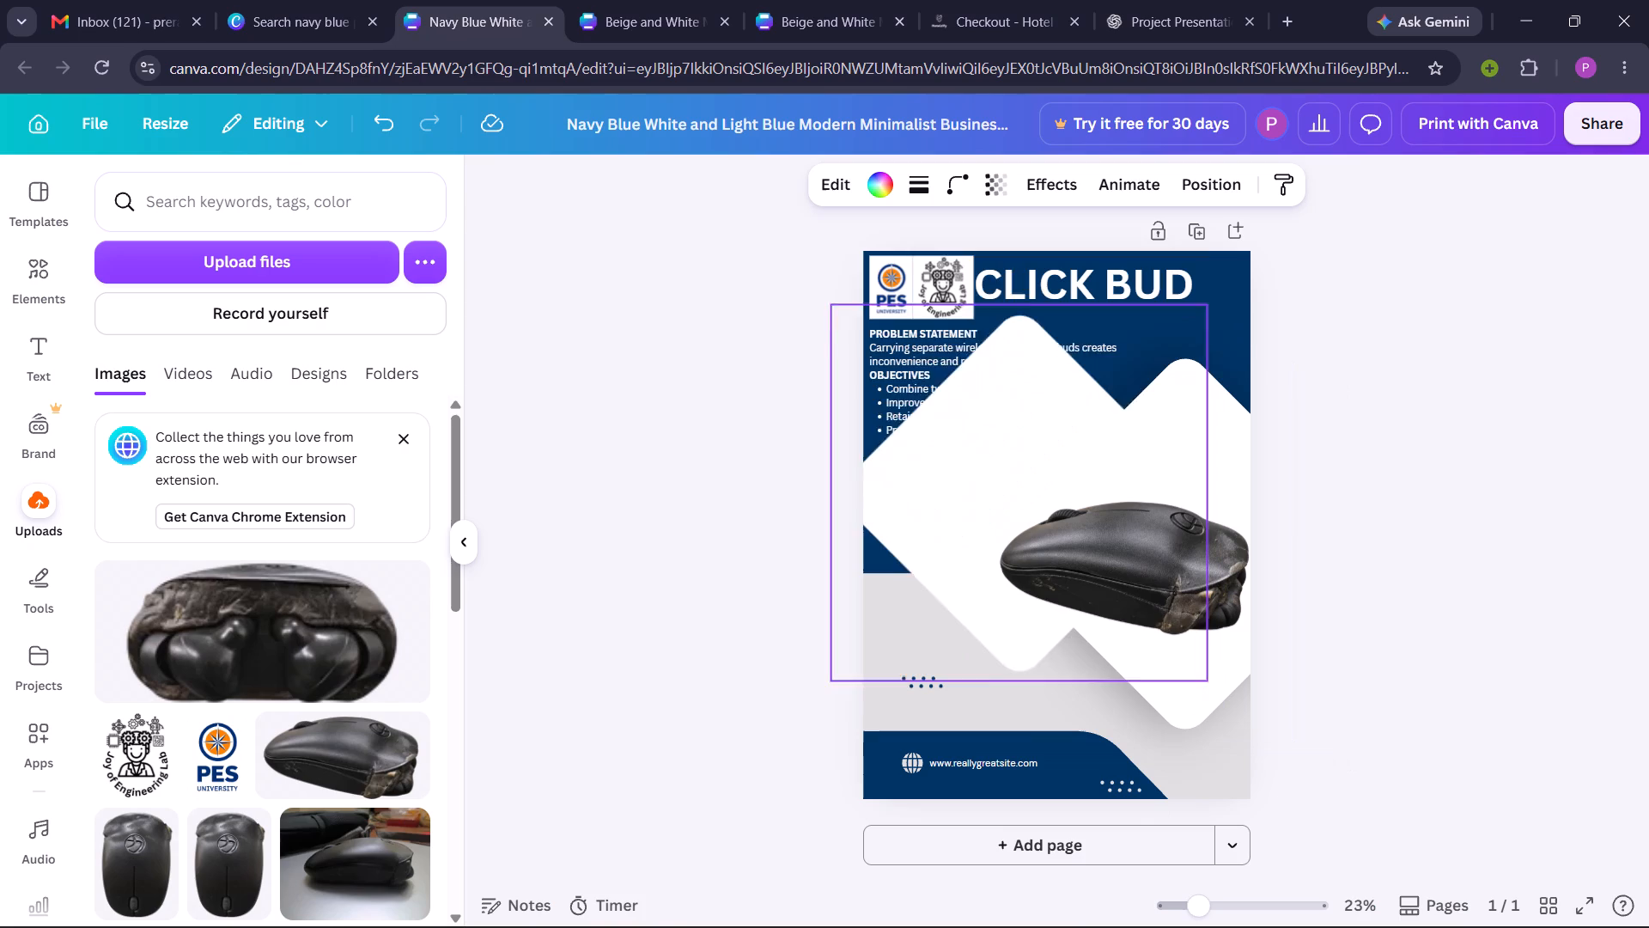
pyautogui.moveTo(1048, 376); pyautogui.dragTo(685, 510)
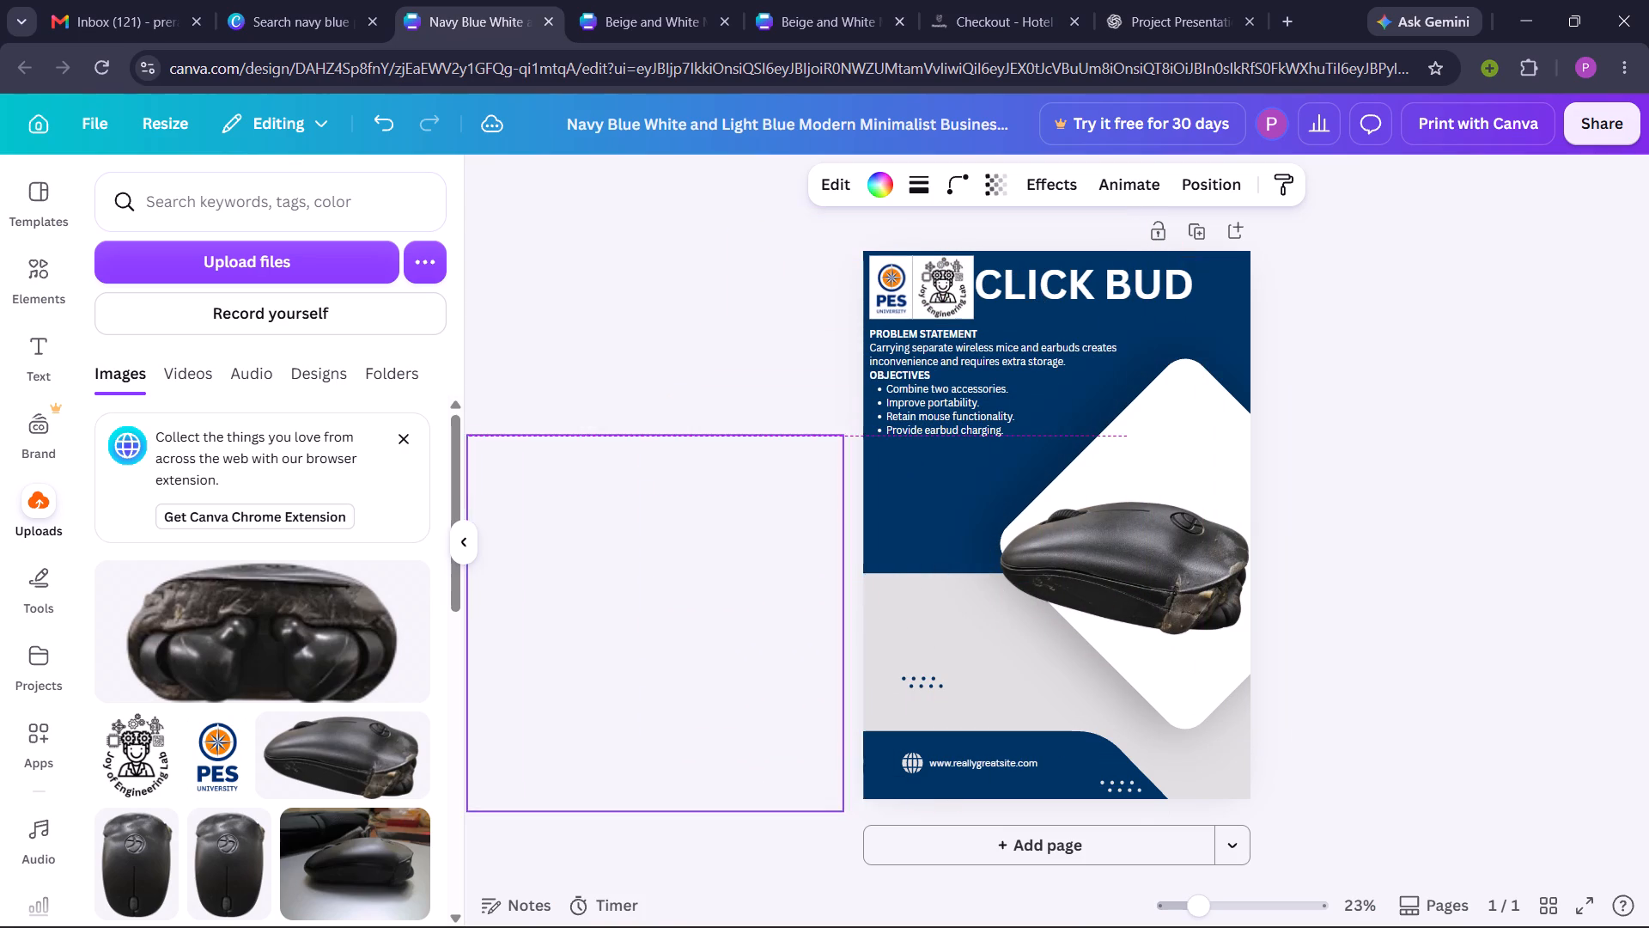
pyautogui.moveTo(685, 510); pyautogui.dragTo(705, 509)
pyautogui.moveTo(1172, 437); pyautogui.dragTo(1403, 402)
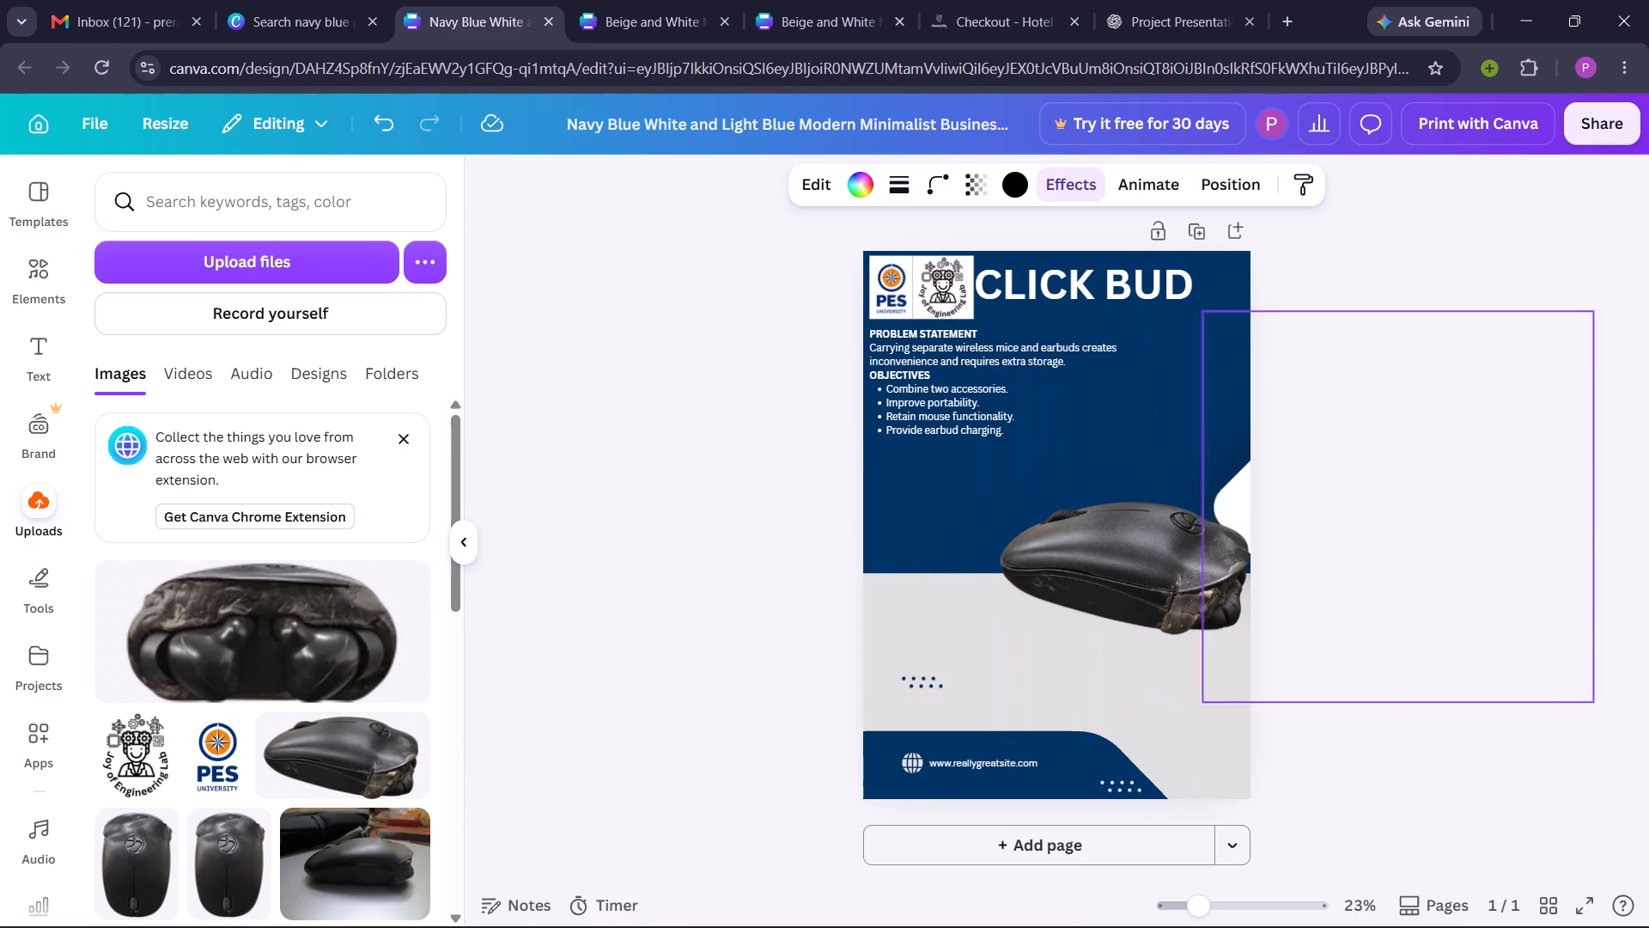
pyautogui.moveTo(1403, 402); pyautogui.dragTo(1488, 436)
# Move the mouse photo down onto the grey area near the page's right edge, just above the footer.
pyautogui.moveTo(1184, 546); pyautogui.dragTo(1190, 650)
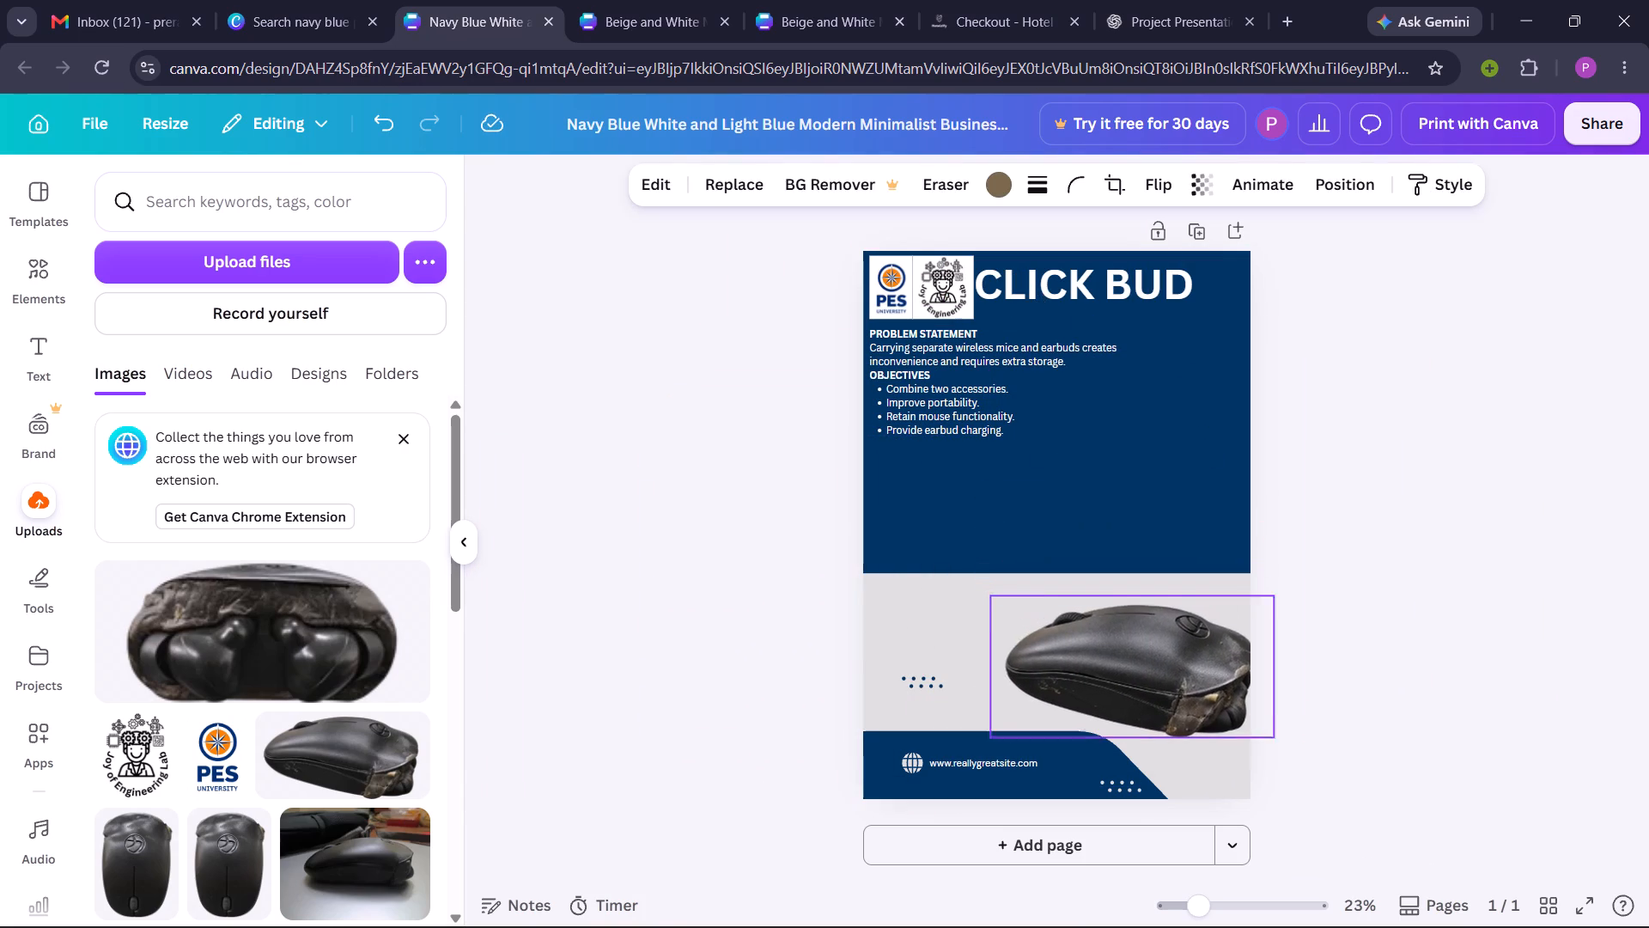
pyautogui.moveTo(1190, 650); pyautogui.dragTo(1168, 640)
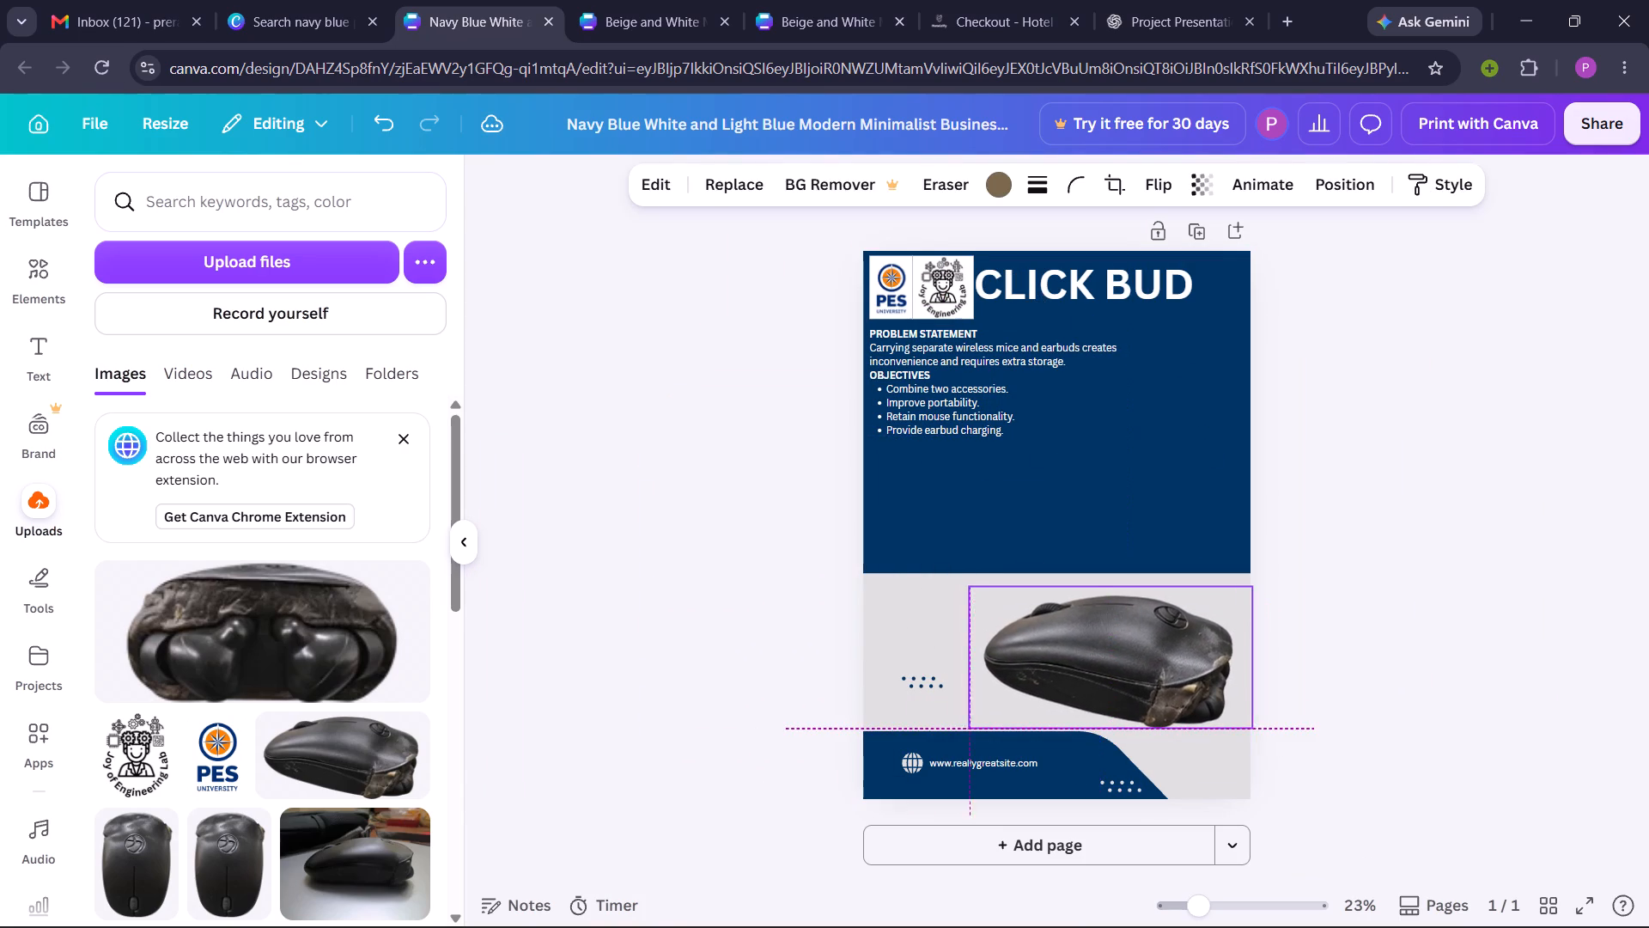
pyautogui.moveTo(1168, 640); pyautogui.dragTo(1175, 642)
pyautogui.click(1404, 415)
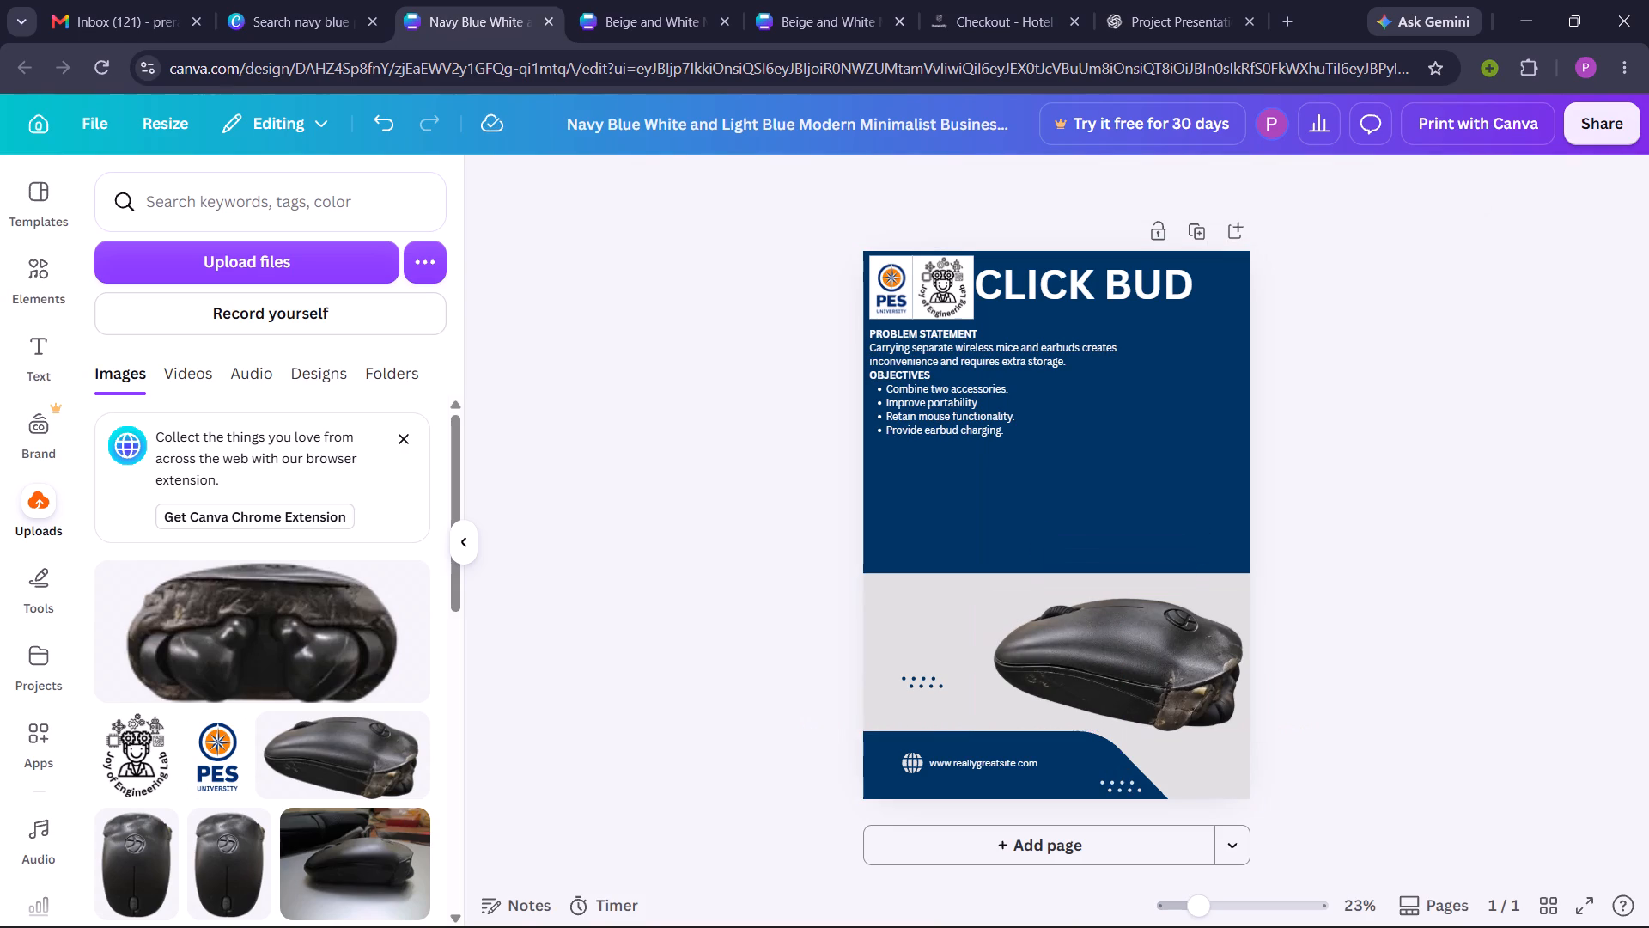
# Narrow the Problem Statement and Objectives text box to just under half the page width.
pyautogui.click(996, 356)
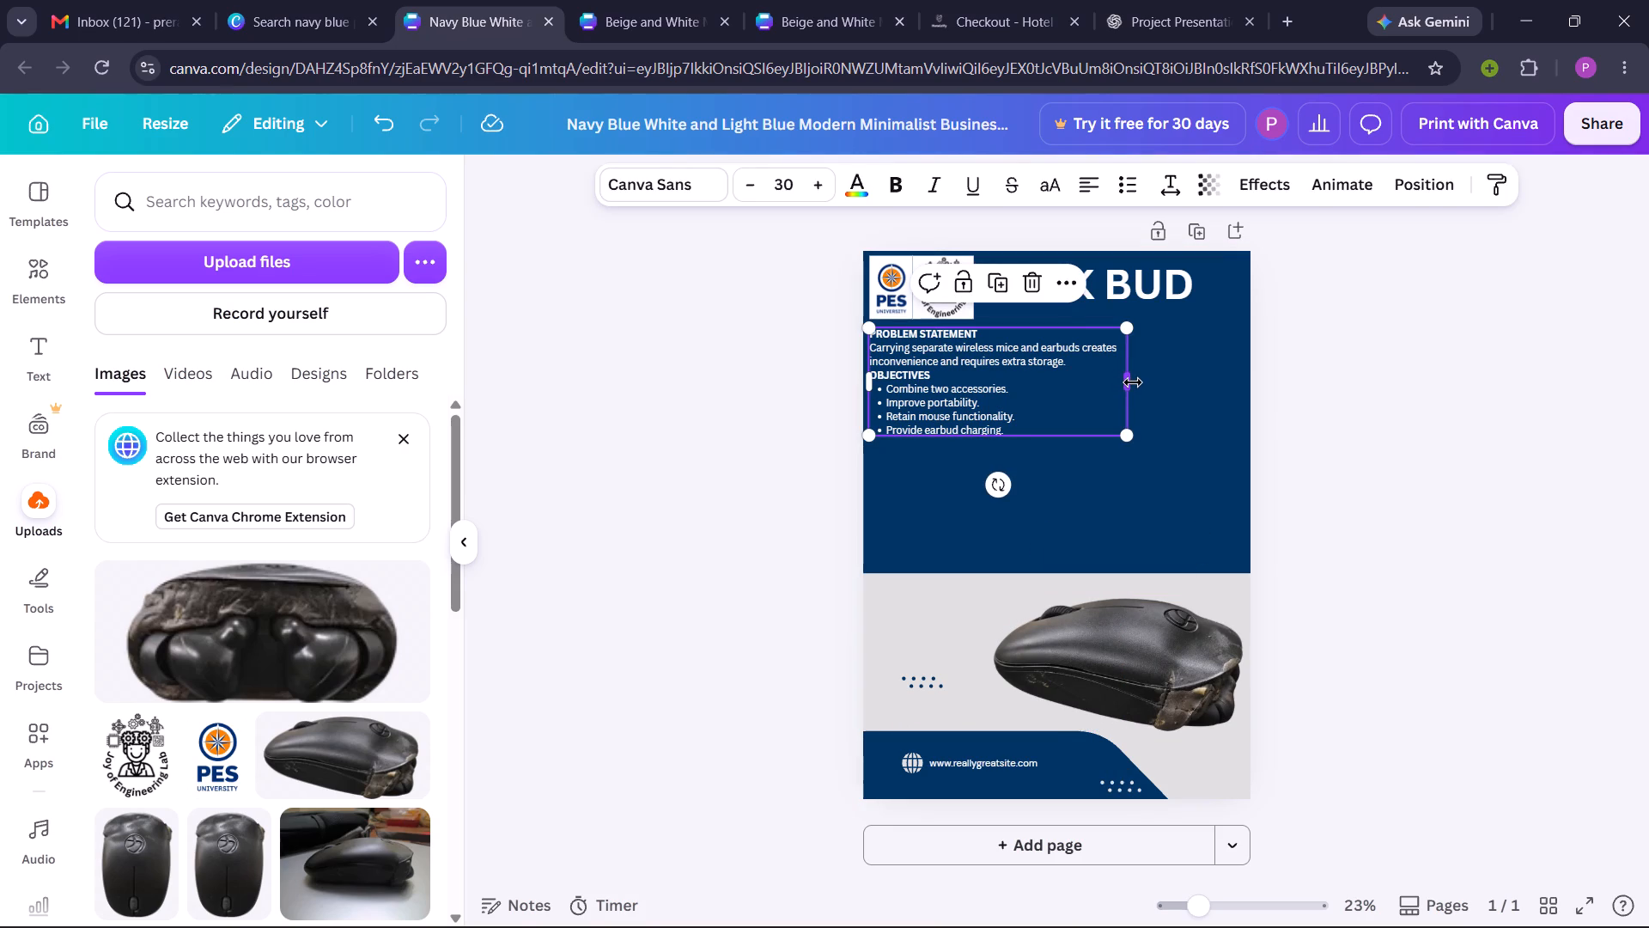
pyautogui.moveTo(1133, 382); pyautogui.dragTo(1232, 388)
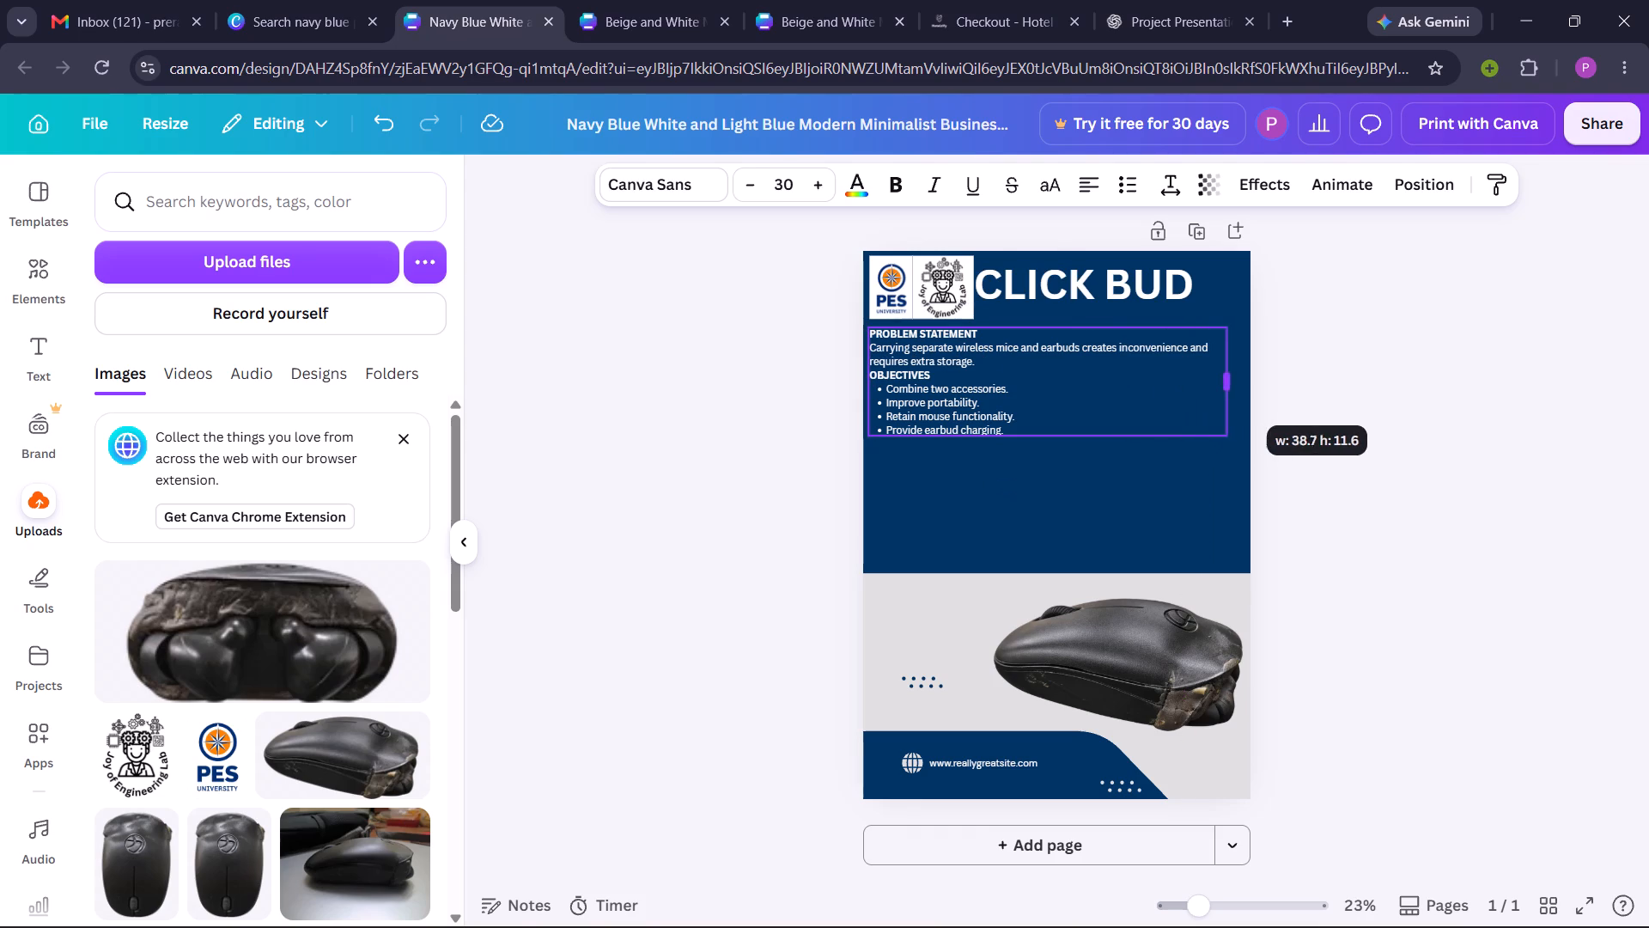
pyautogui.moveTo(1232, 388); pyautogui.dragTo(1117, 394)
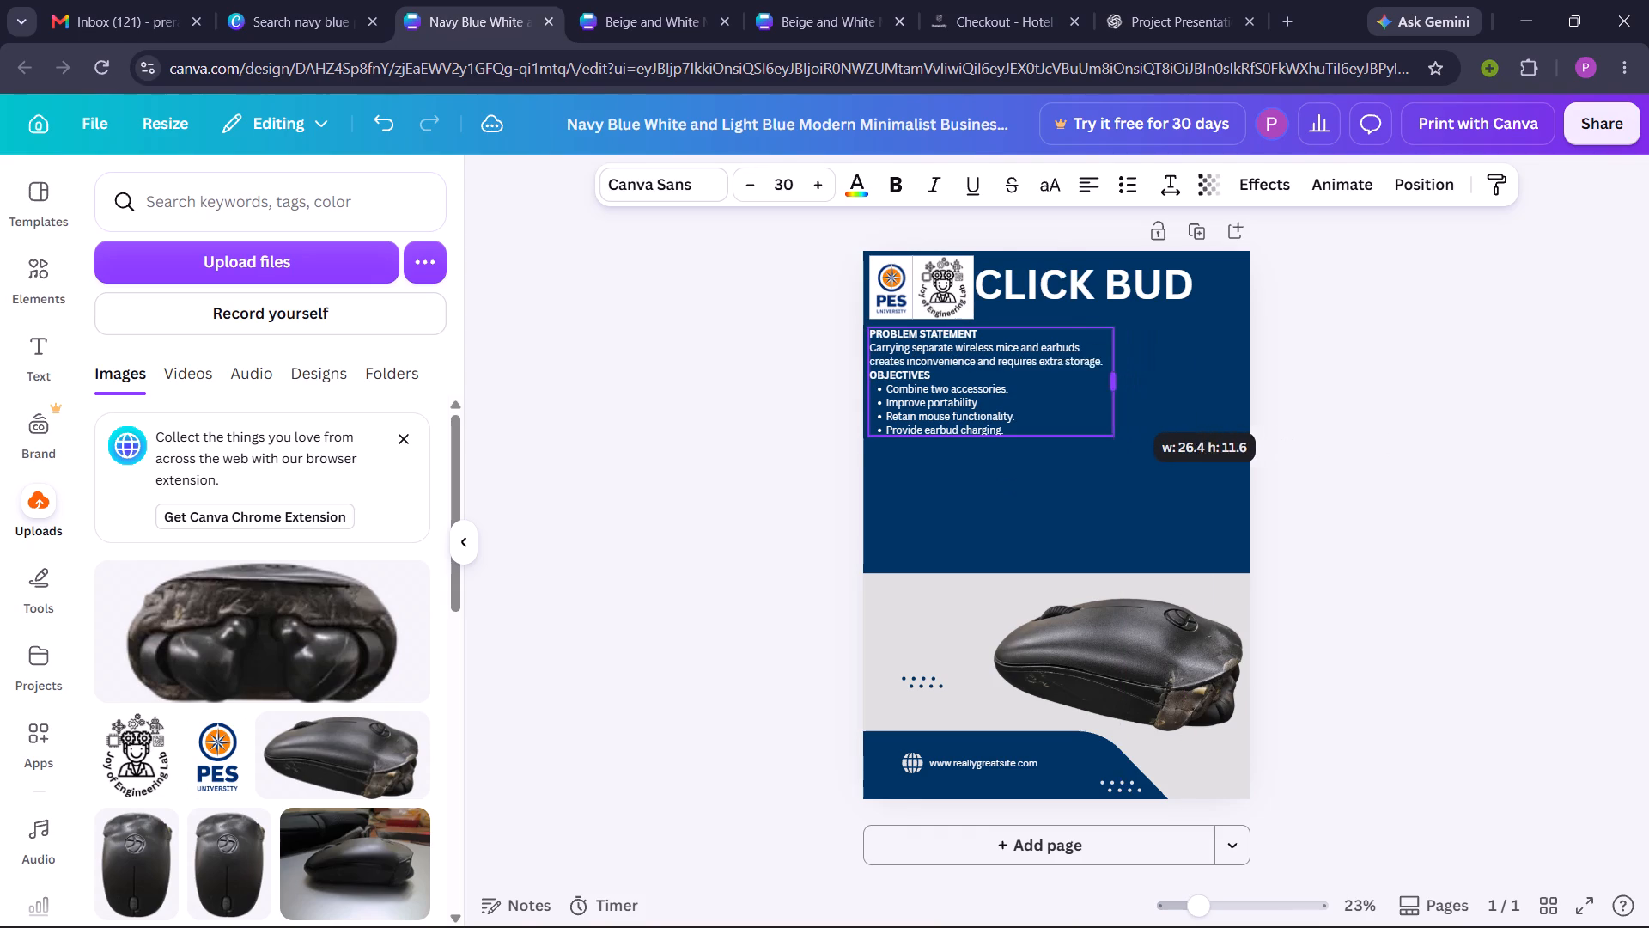
pyautogui.moveTo(1117, 394); pyautogui.dragTo(1062, 404)
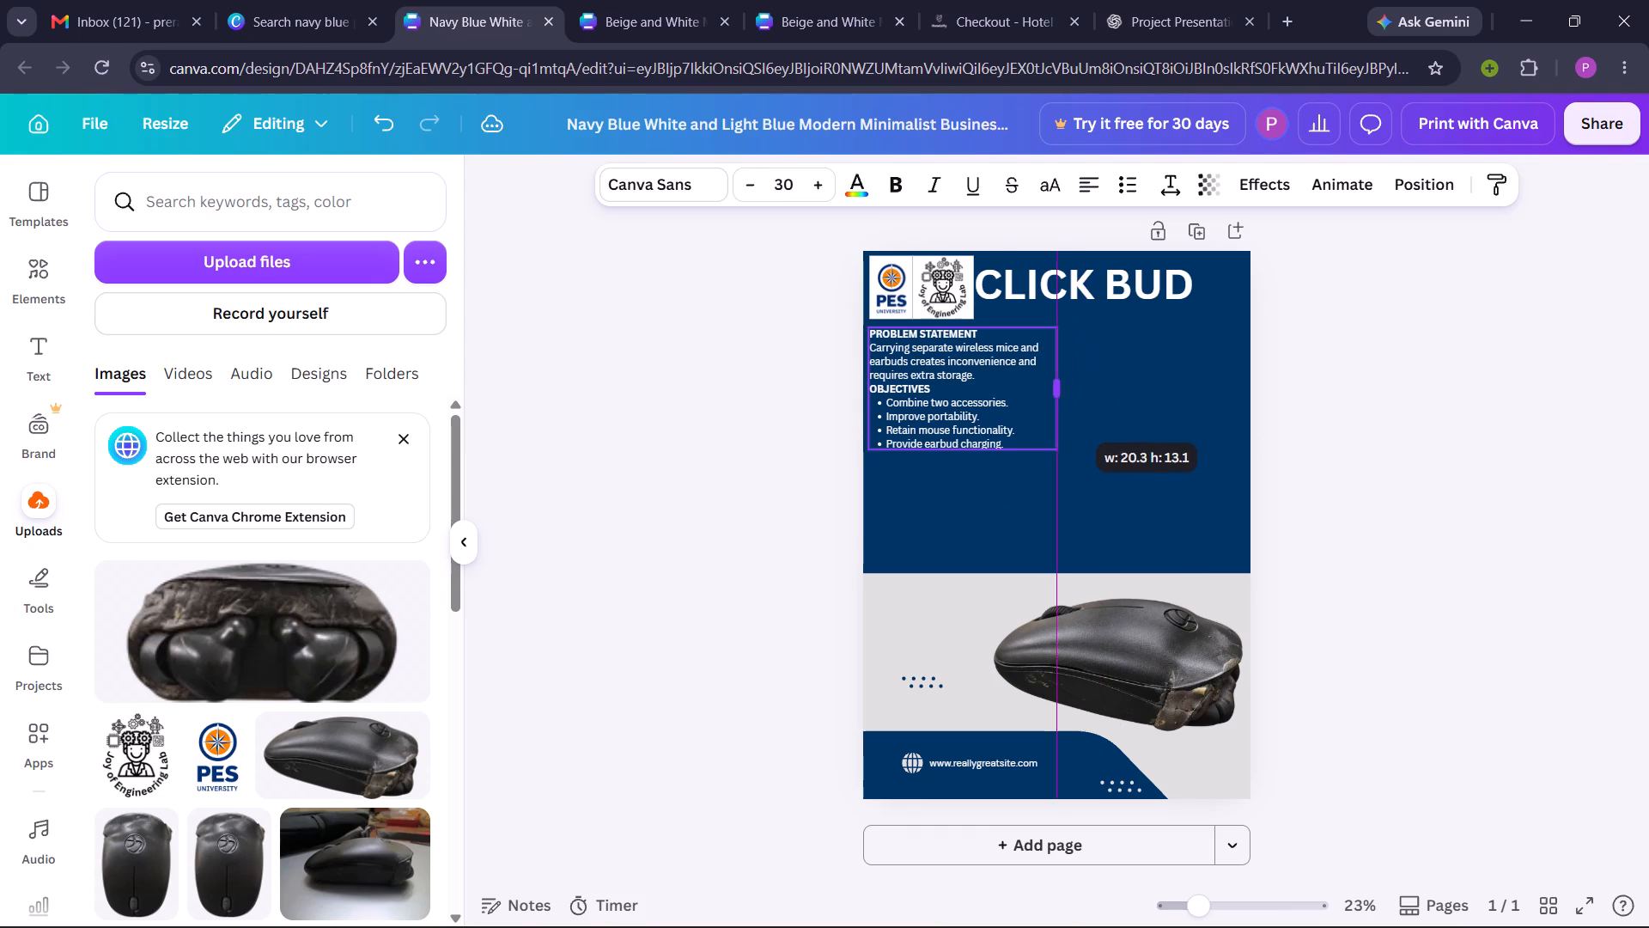
pyautogui.moveTo(1062, 404); pyautogui.dragTo(1053, 412)
pyautogui.click(762, 459)
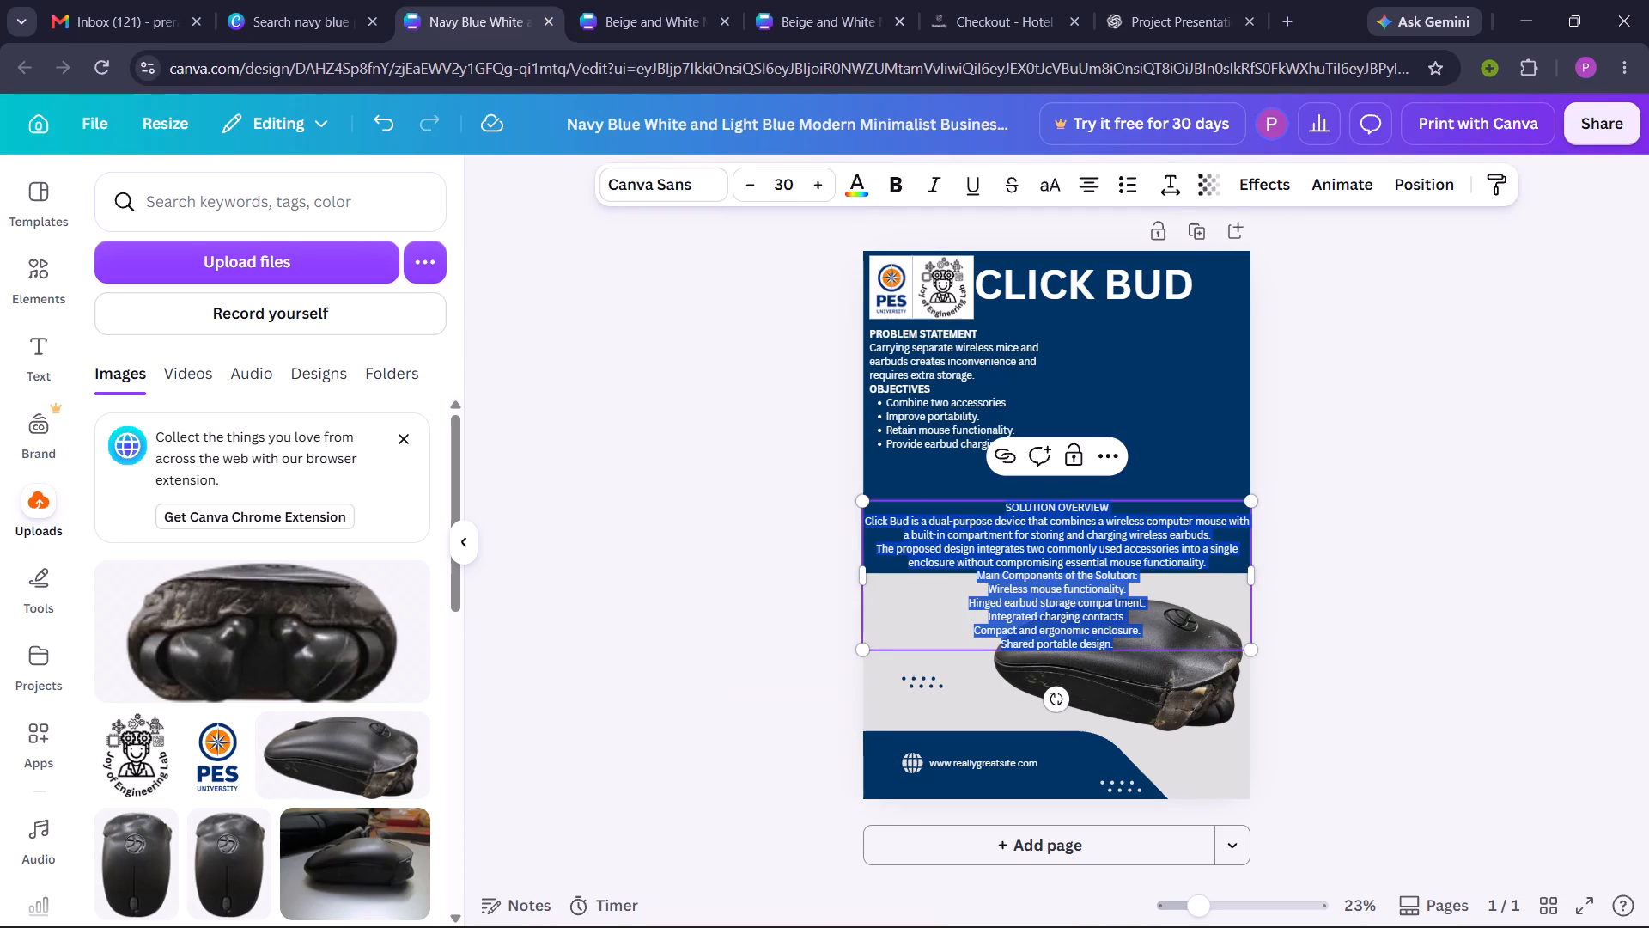
pyautogui.click(979, 533)
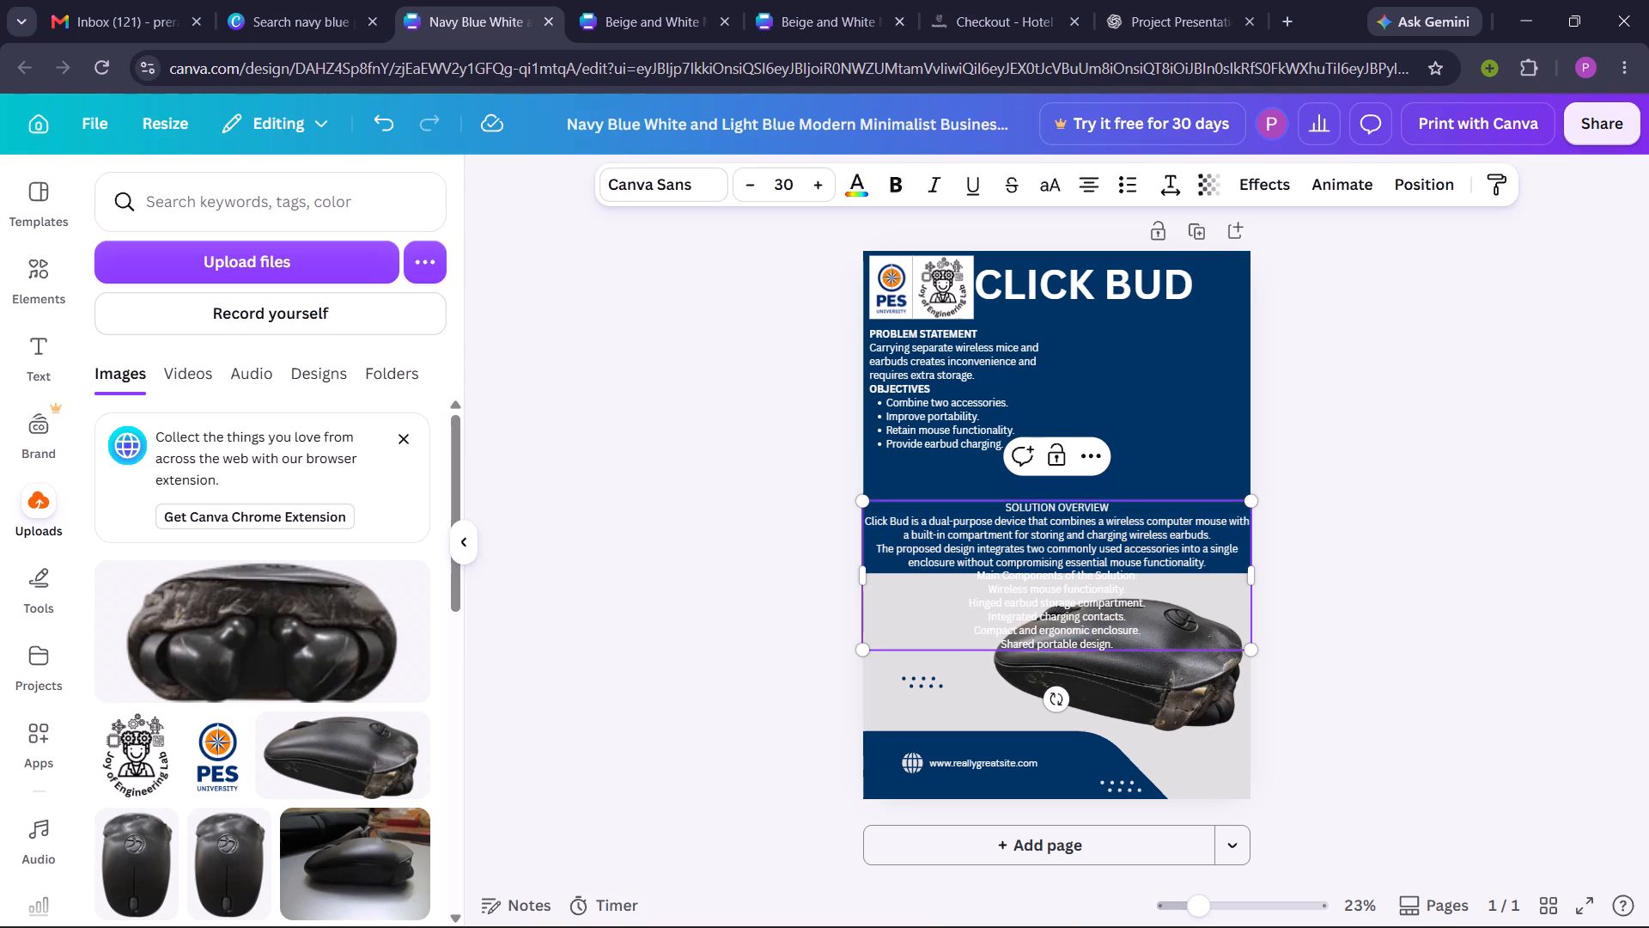
# Left-align the two Solution Overview body paragraphs, from “Click Bud is a dual-purpose device” through “essential mouse functionality.”.
pyautogui.moveTo(872, 524); pyautogui.dragTo(1160, 574)
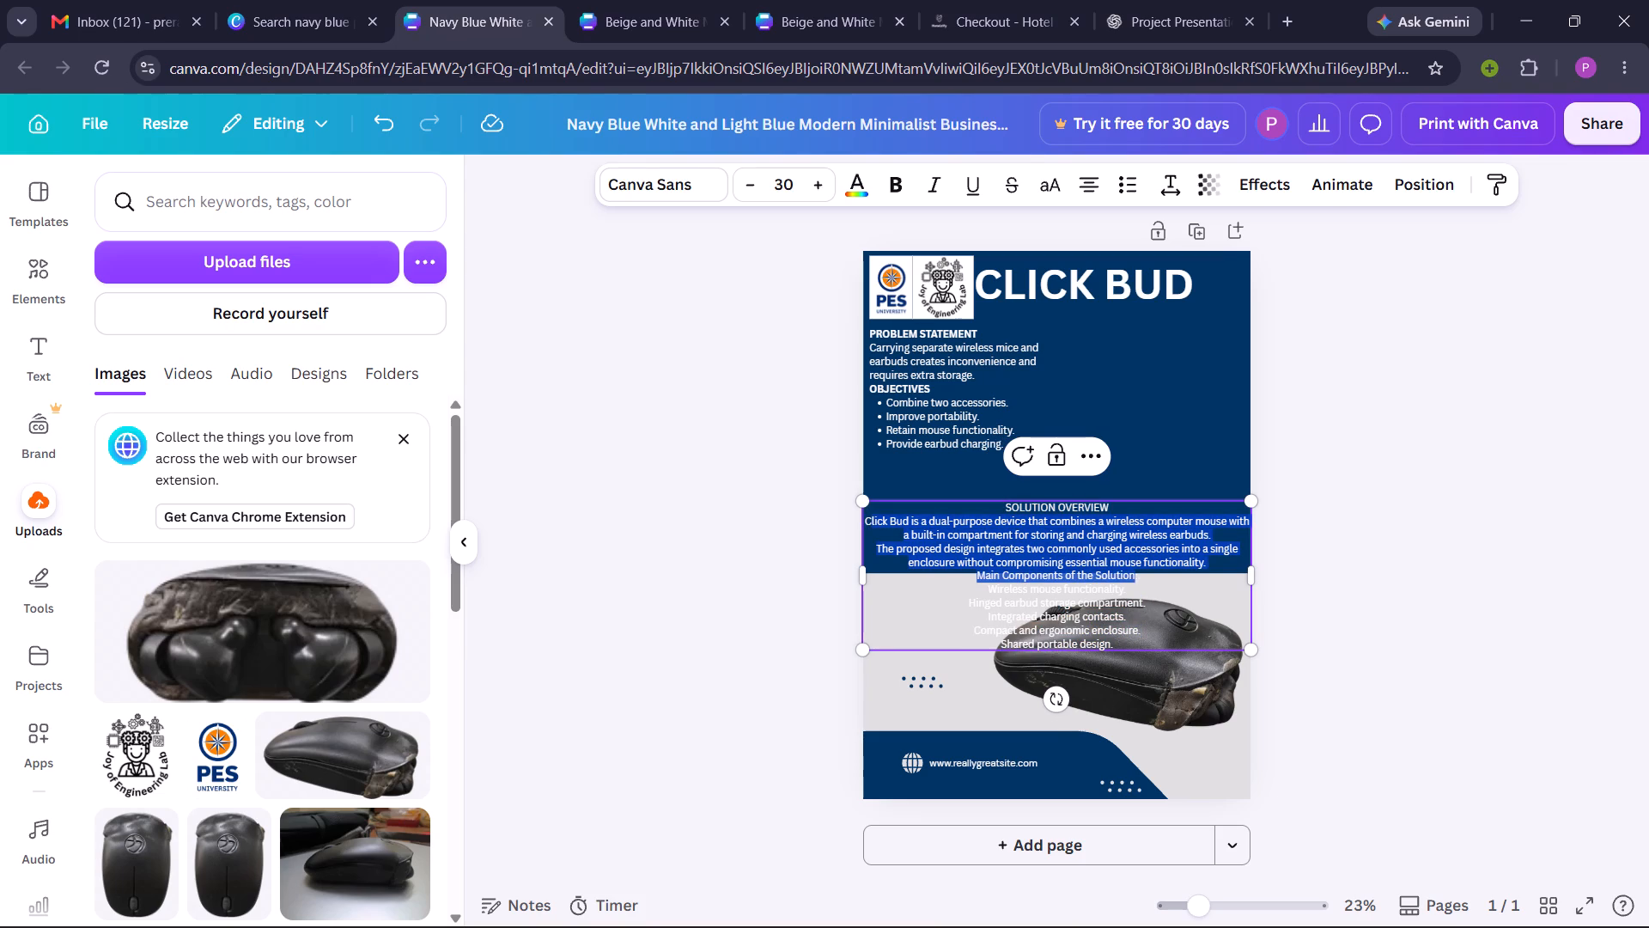
pyautogui.moveTo(1160, 574); pyautogui.dragTo(1214, 564)
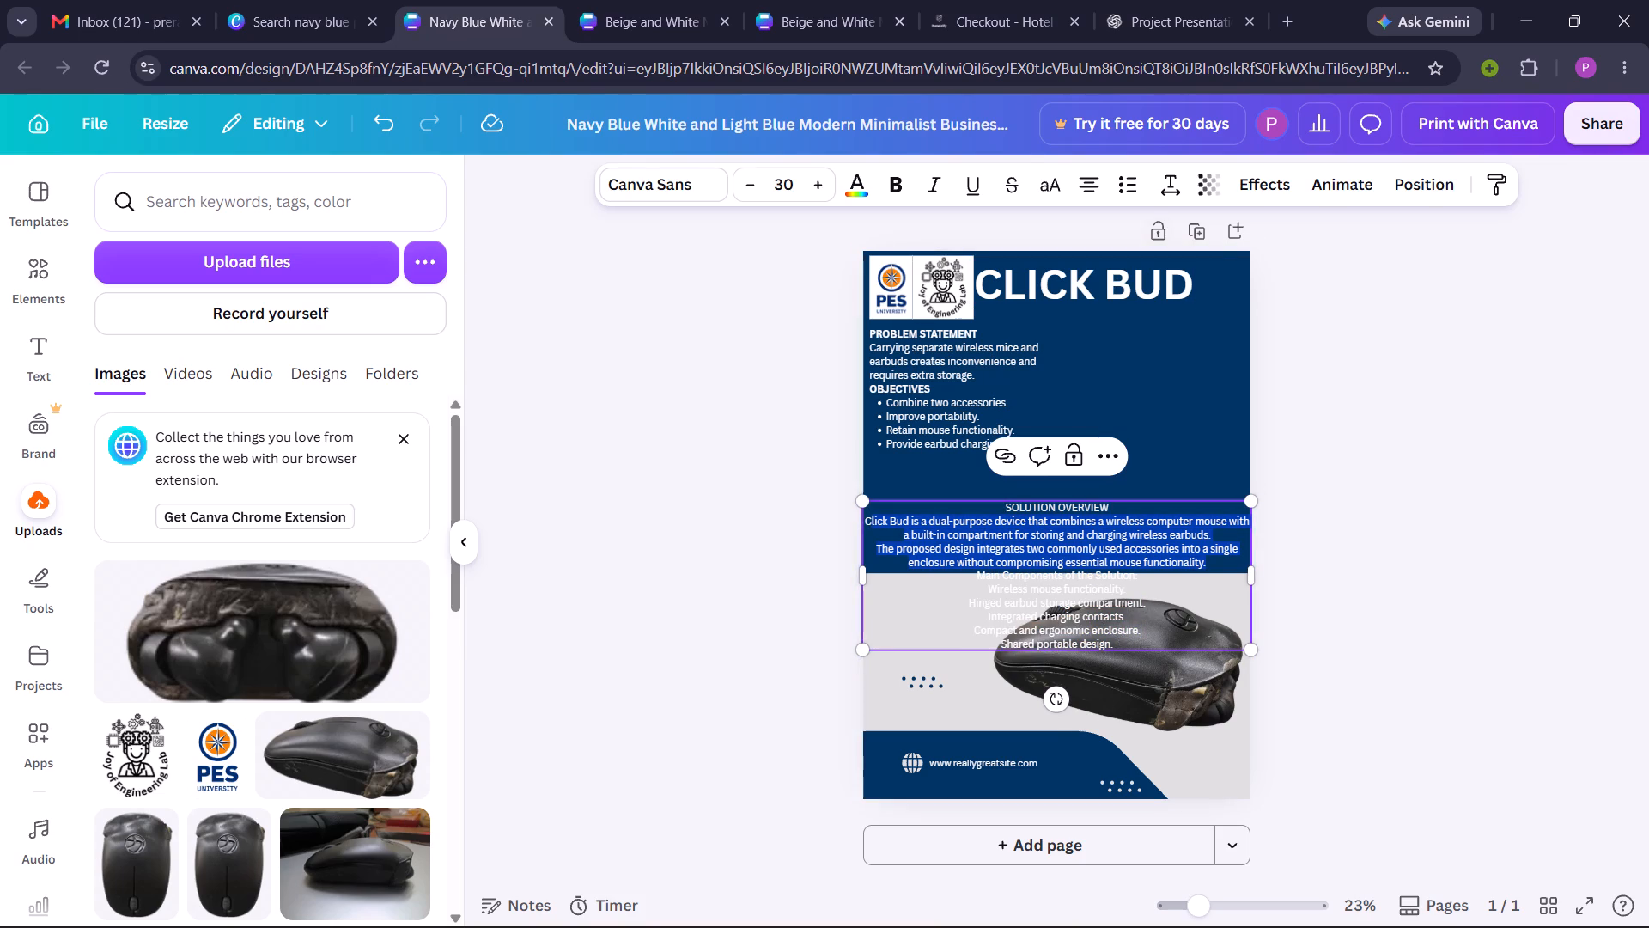
pyautogui.click(1092, 188)
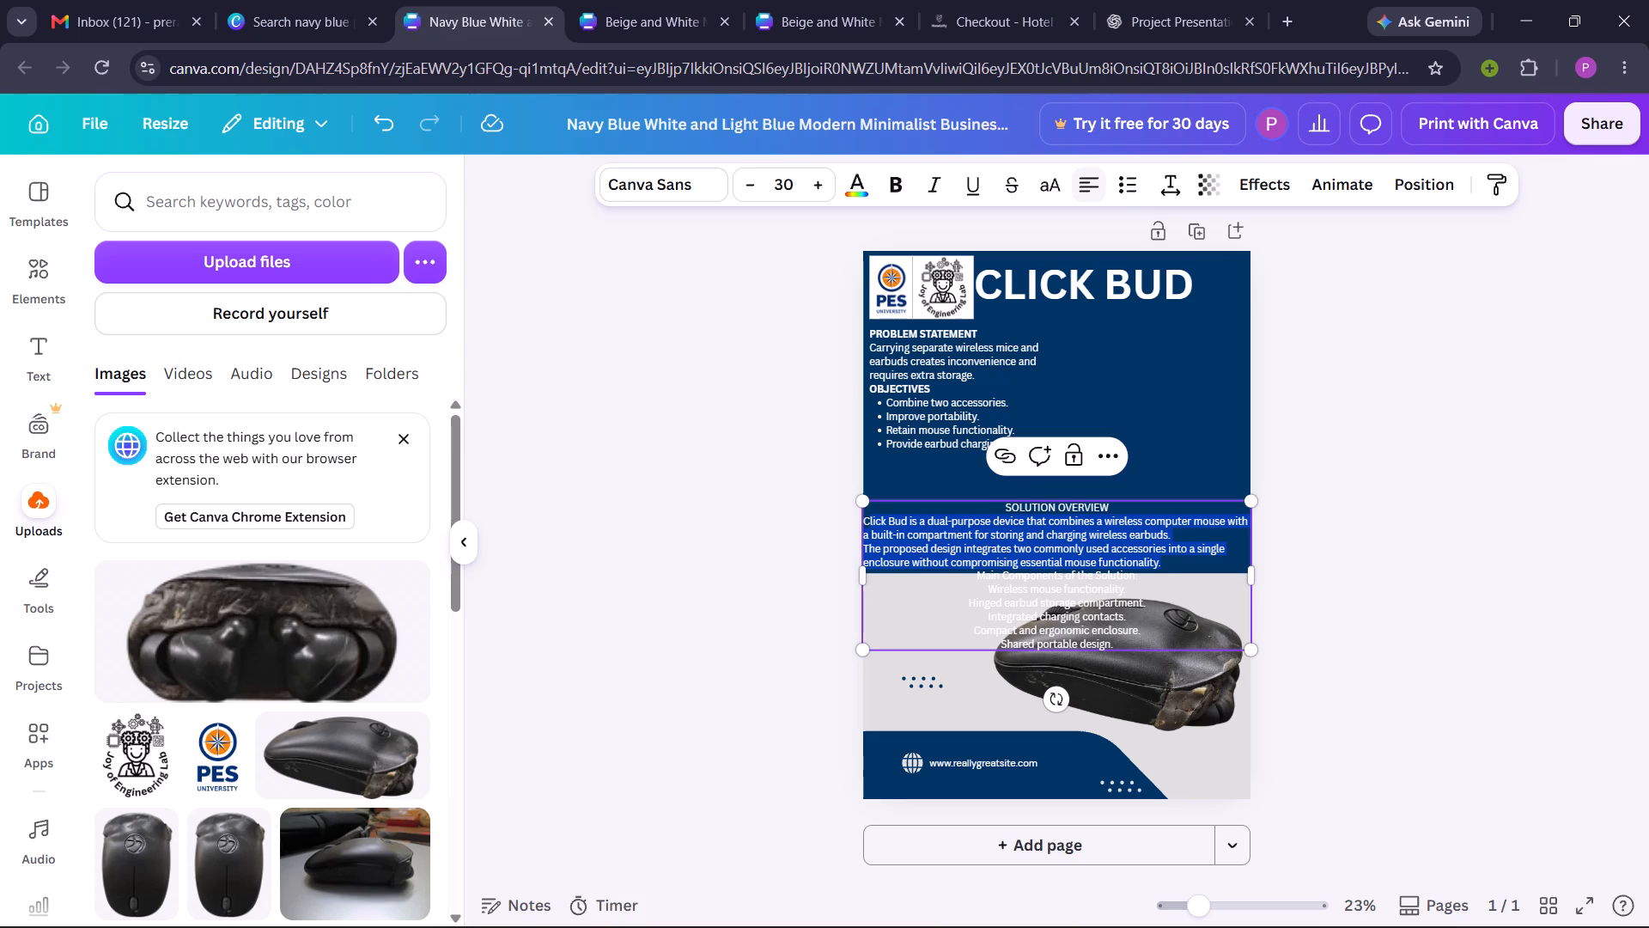
# Make the “SOLUTION OVERVIEW” and “Main Components of the Solution:” headings bold.
pyautogui.doubleClick(1056, 510)
pyautogui.click(910, 176)
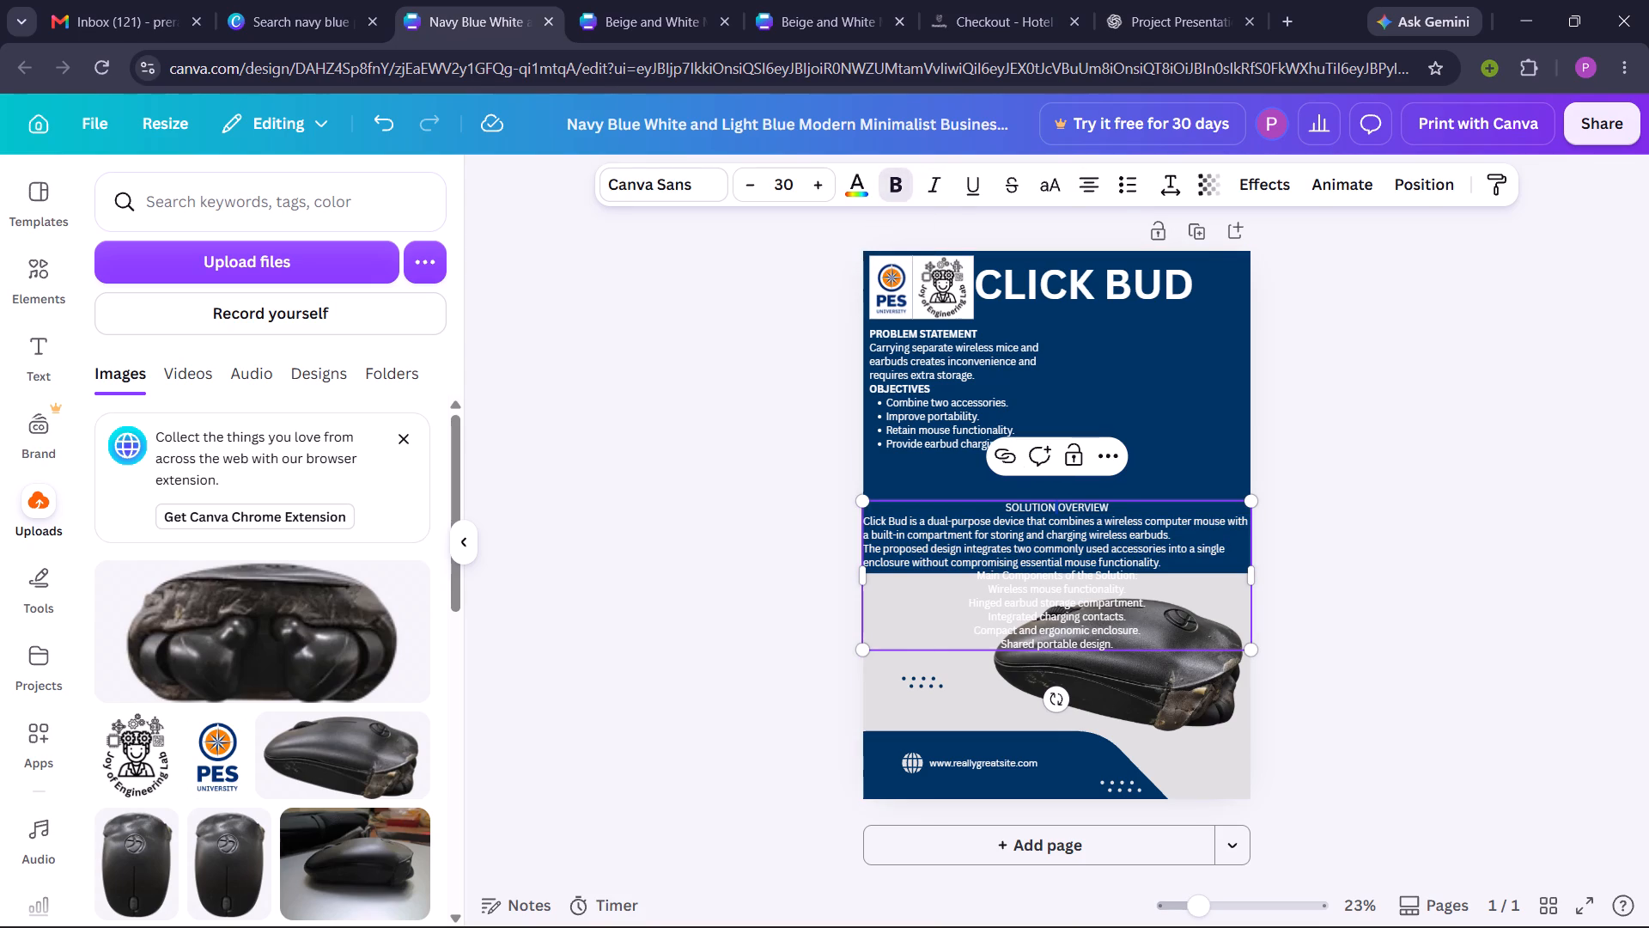
pyautogui.doubleClick(1039, 504)
pyautogui.tripleClick(1039, 504)
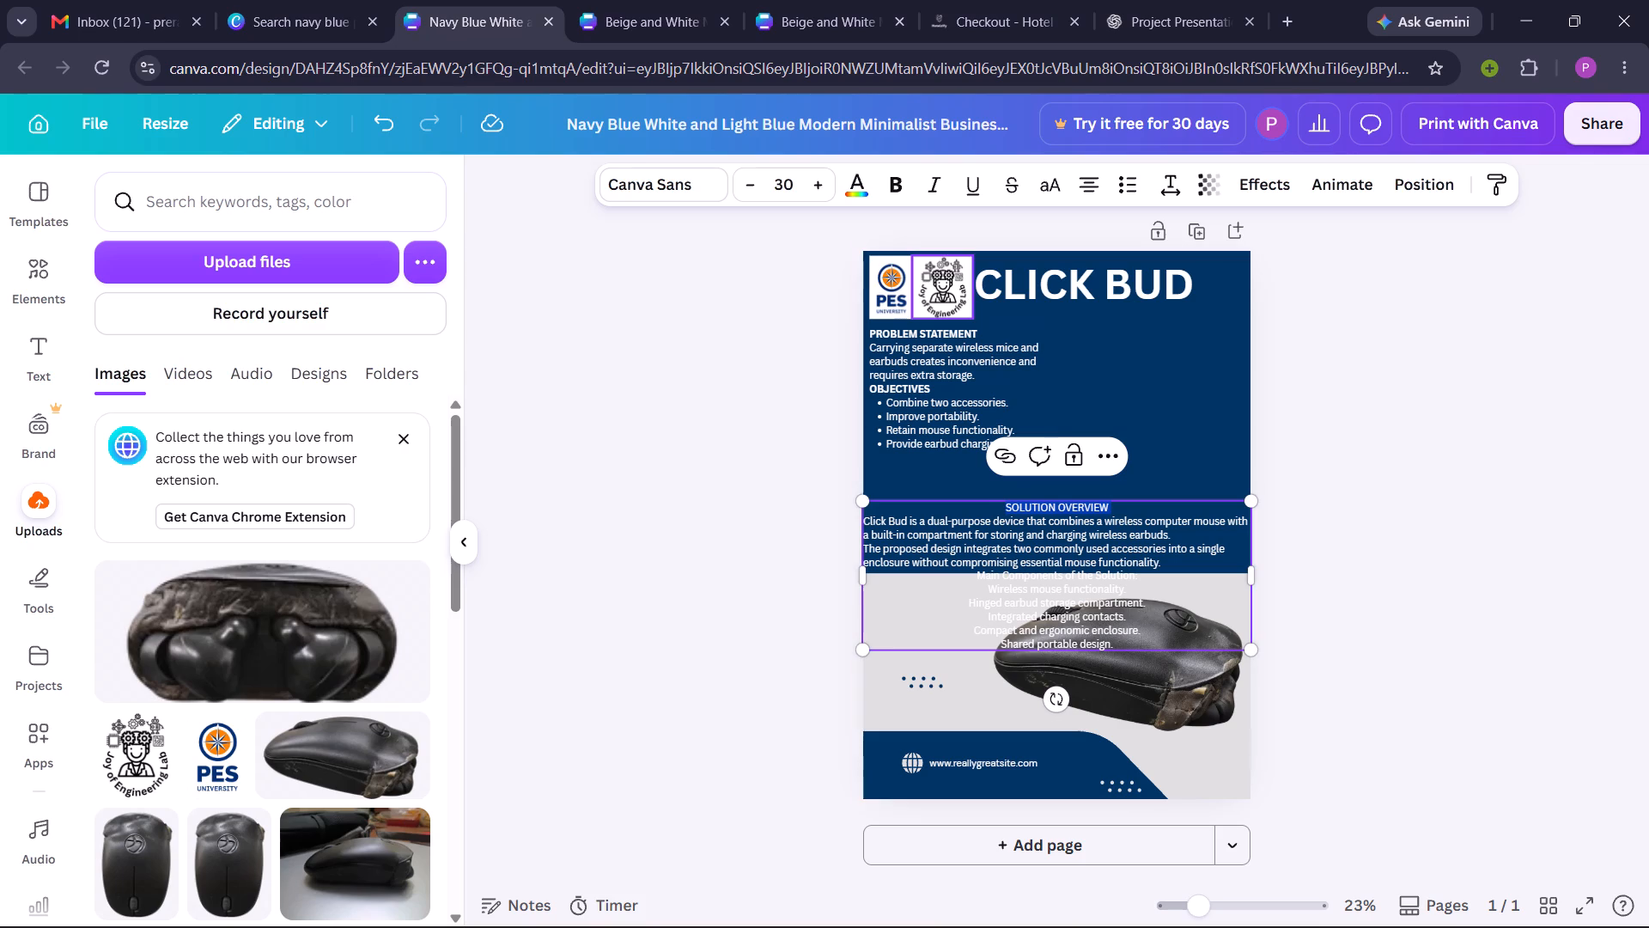
pyautogui.click(894, 181)
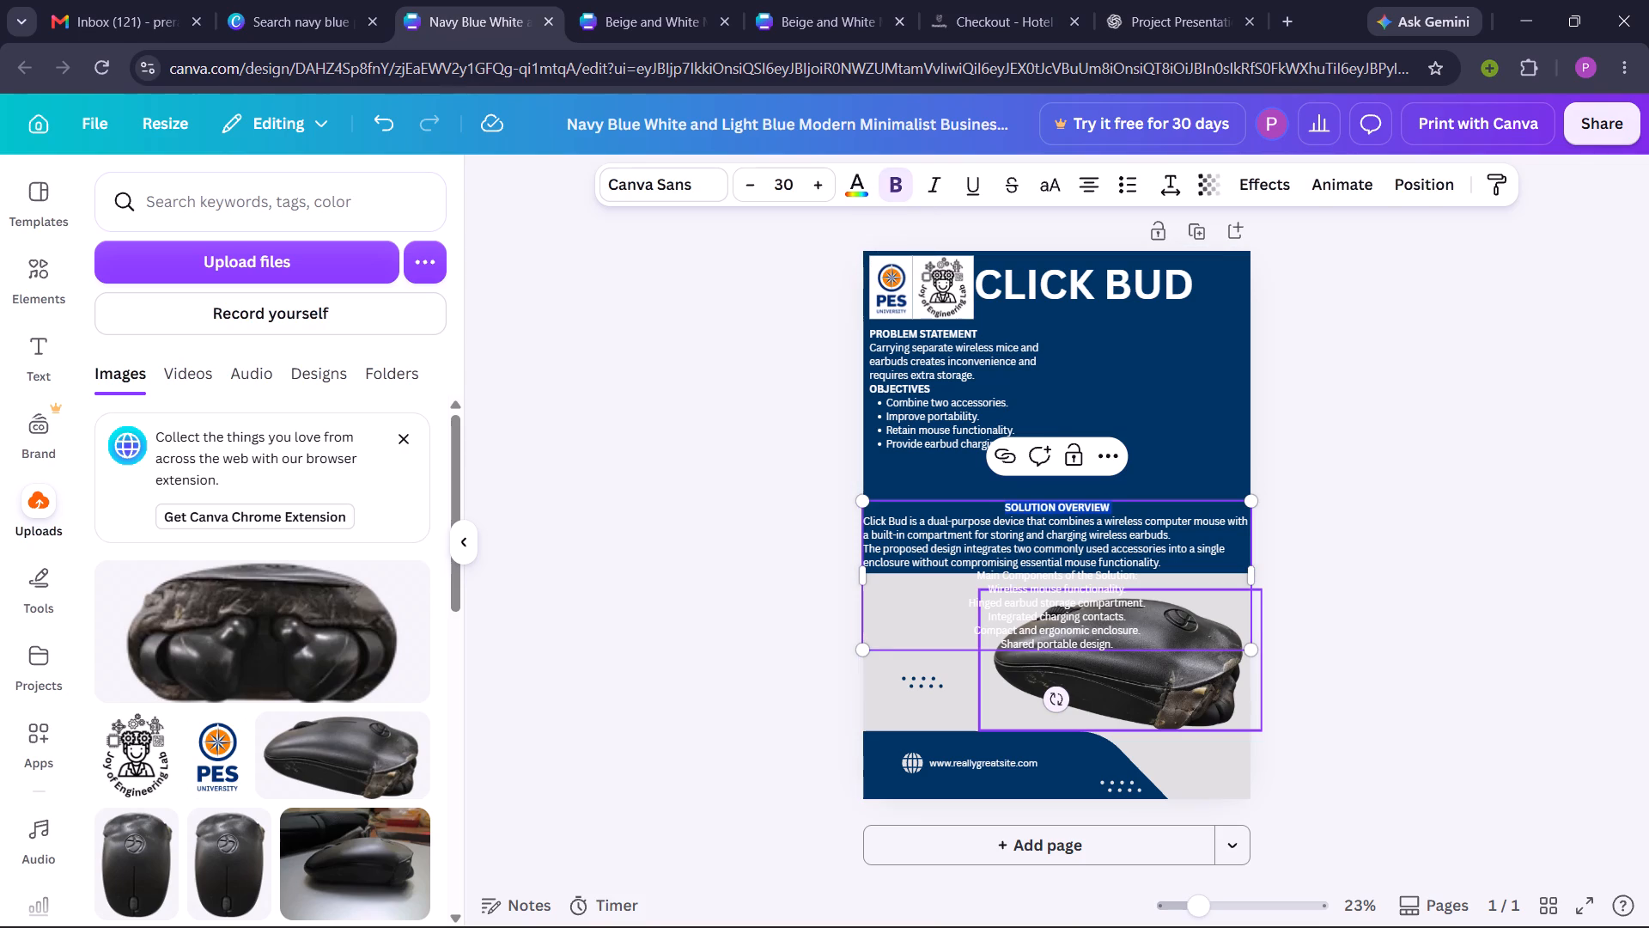
pyautogui.tripleClick(1003, 578)
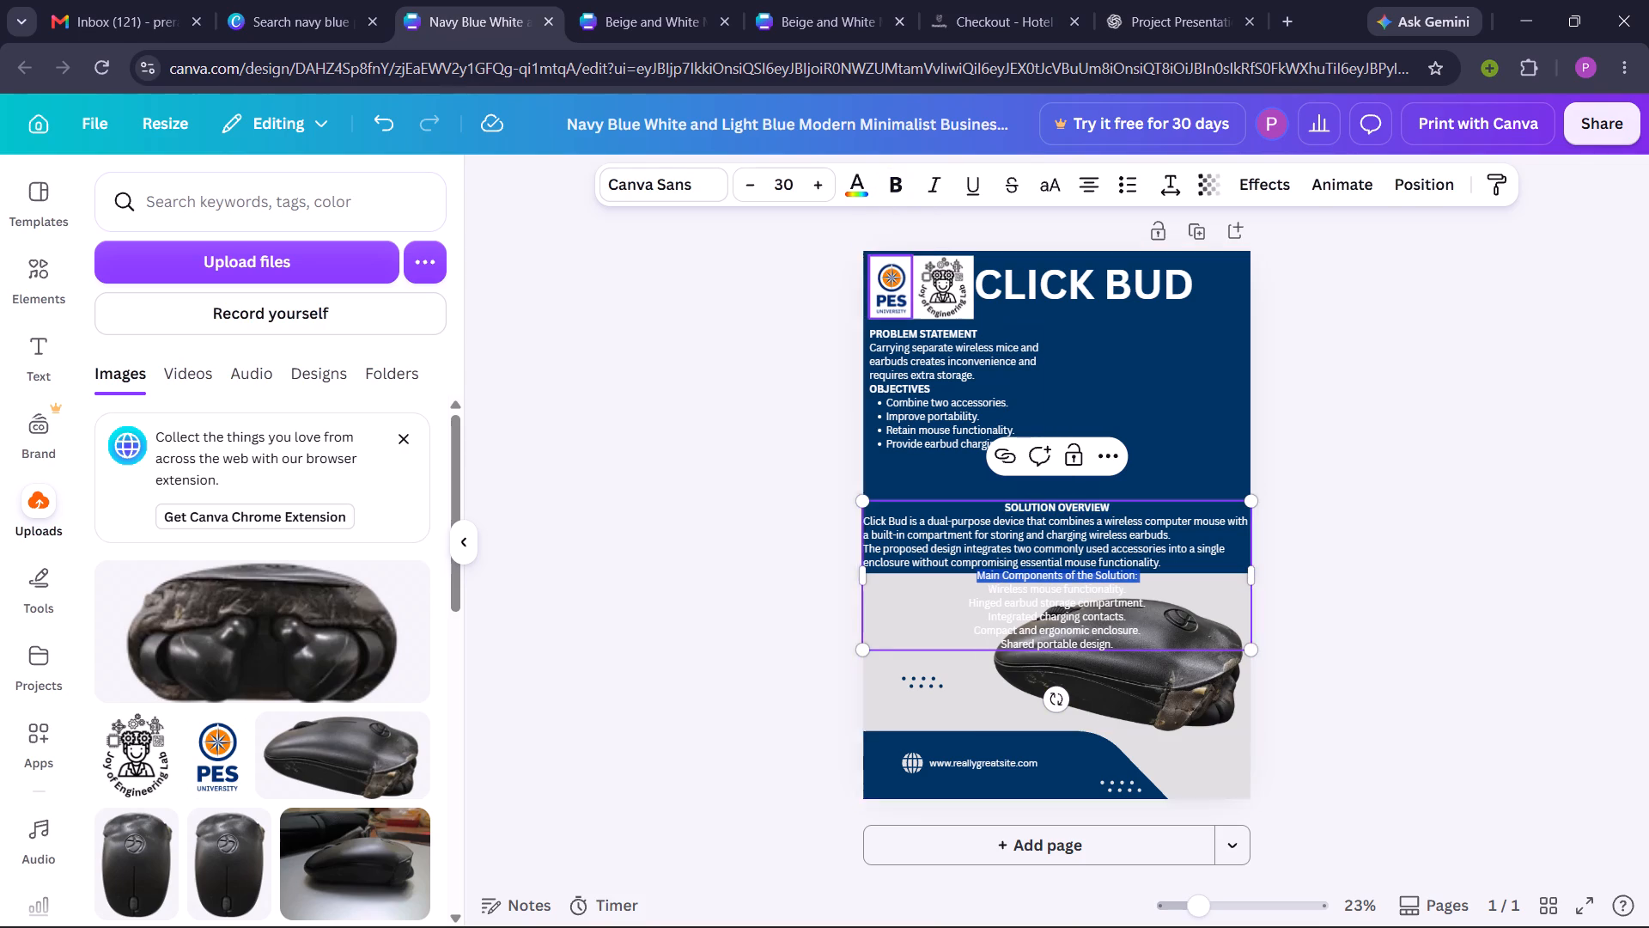
pyautogui.click(895, 180)
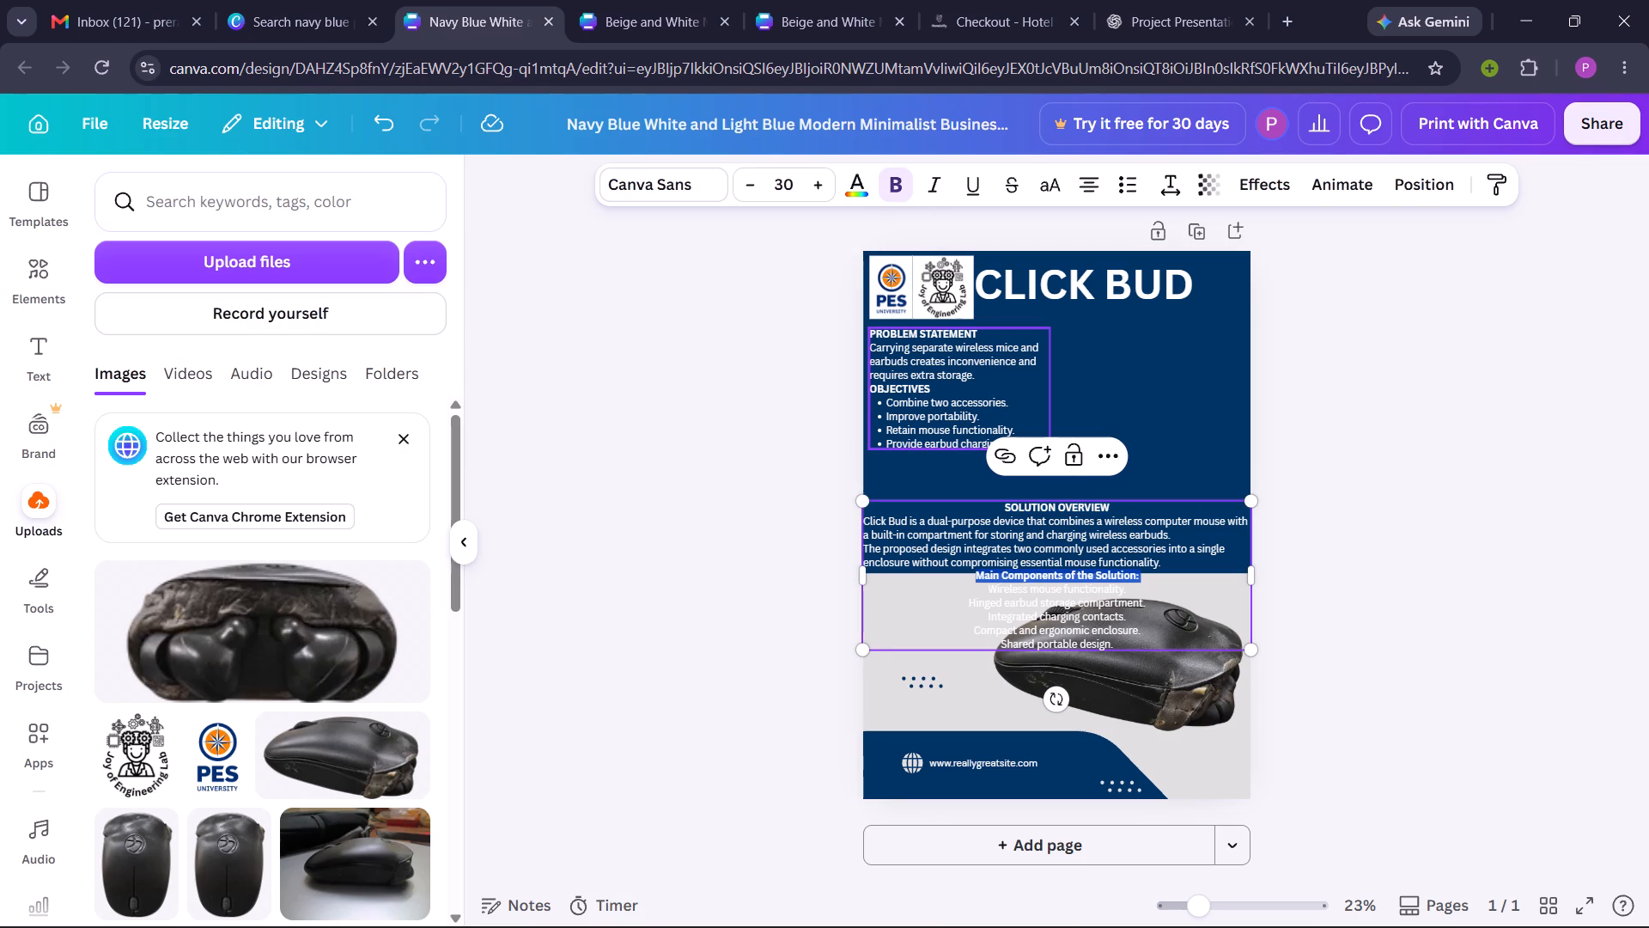
# Turn the five component lines, from “Wireless mouse functionality.” through “Shared portable design.”, into a bulleted list.
pyautogui.moveTo(989, 591); pyautogui.dragTo(1117, 650)
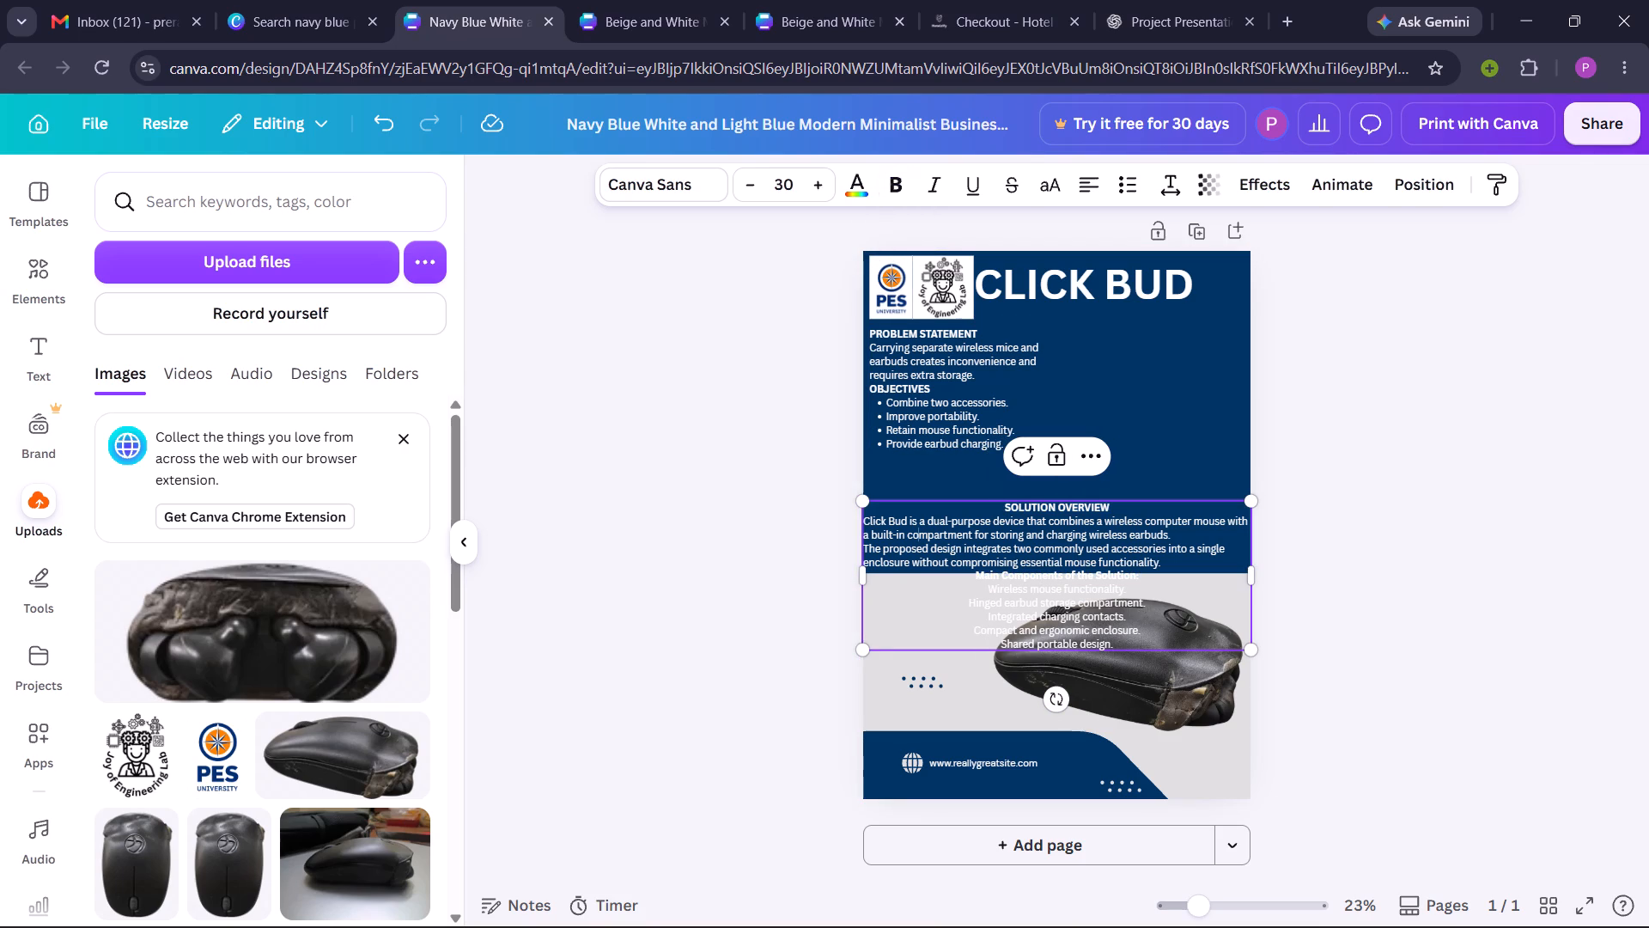
pyautogui.click(1115, 648)
pyautogui.moveTo(1115, 648); pyautogui.dragTo(1003, 583)
pyautogui.click(1122, 186)
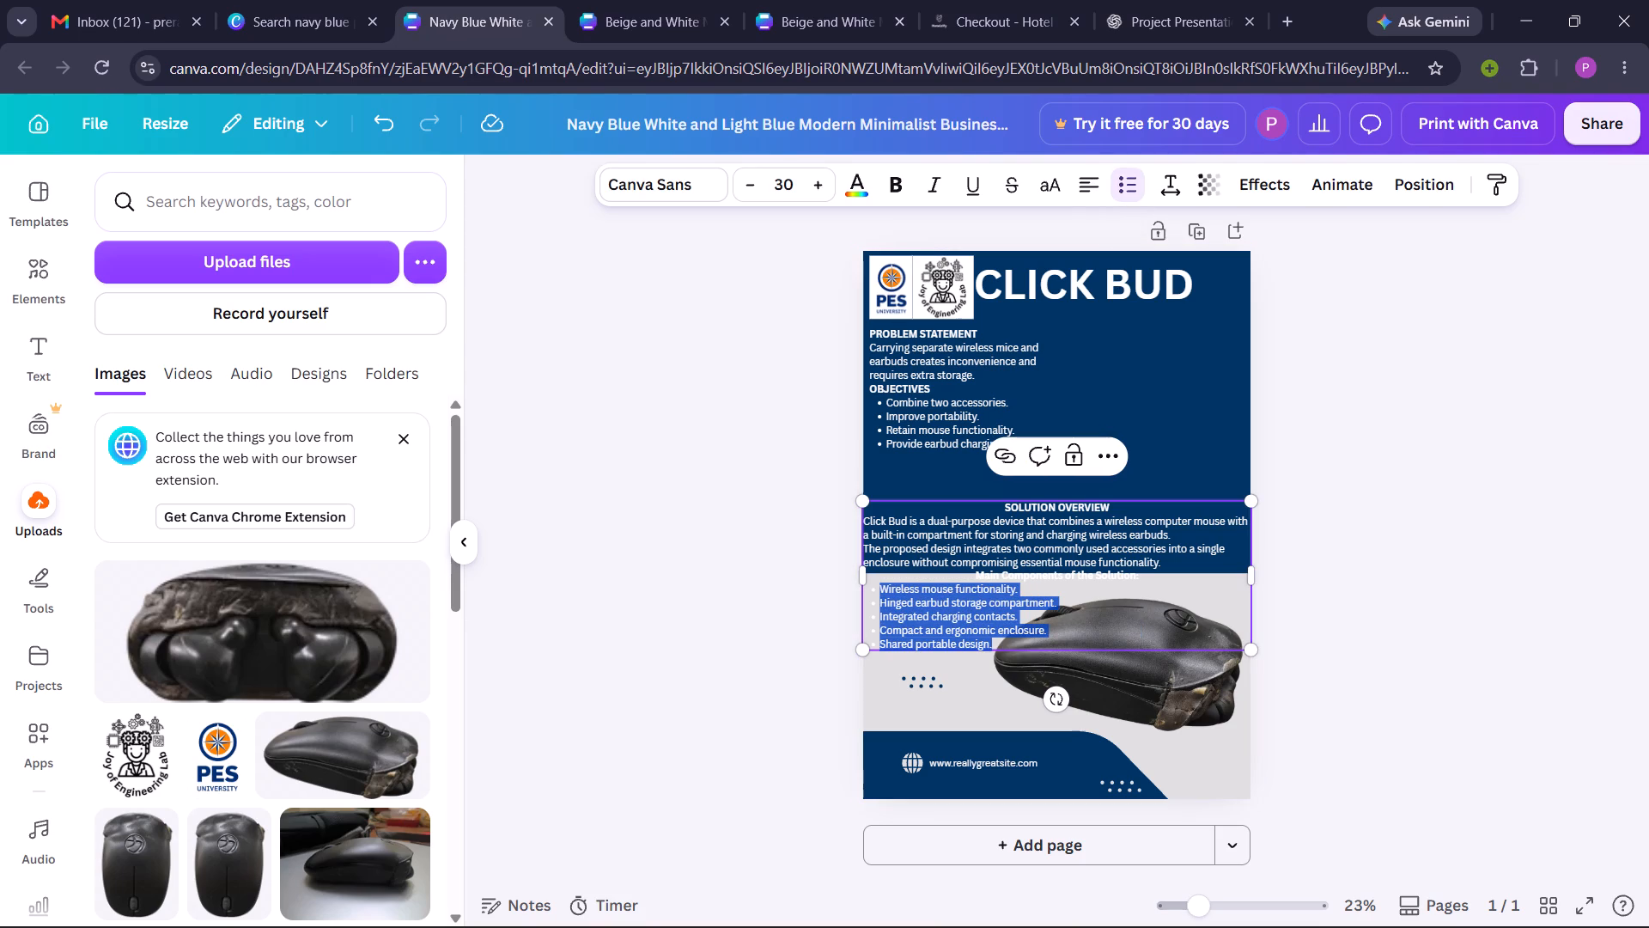
pyautogui.click(776, 557)
# Narrow the Solution Overview text box to just over half the page width and move it to the blue area's lower right, ending at the grey area.
pyautogui.moveTo(982, 521); pyautogui.dragTo(1042, 453)
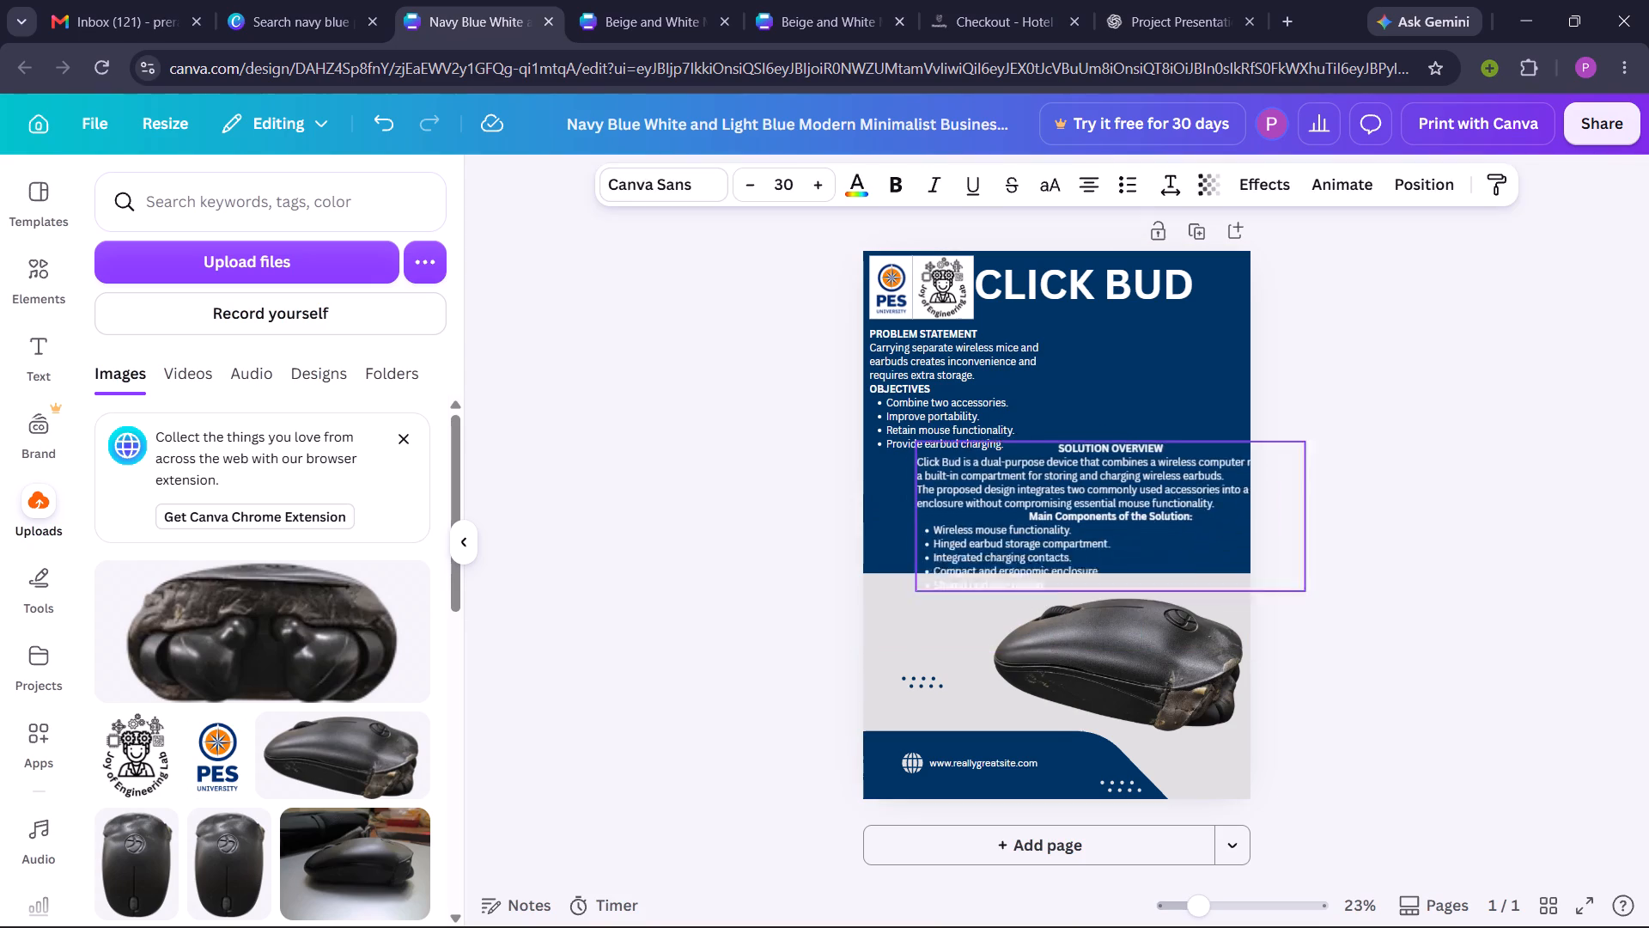
pyautogui.moveTo(1042, 453); pyautogui.dragTo(1003, 453)
pyautogui.moveTo(1274, 507); pyautogui.dragTo(1269, 504)
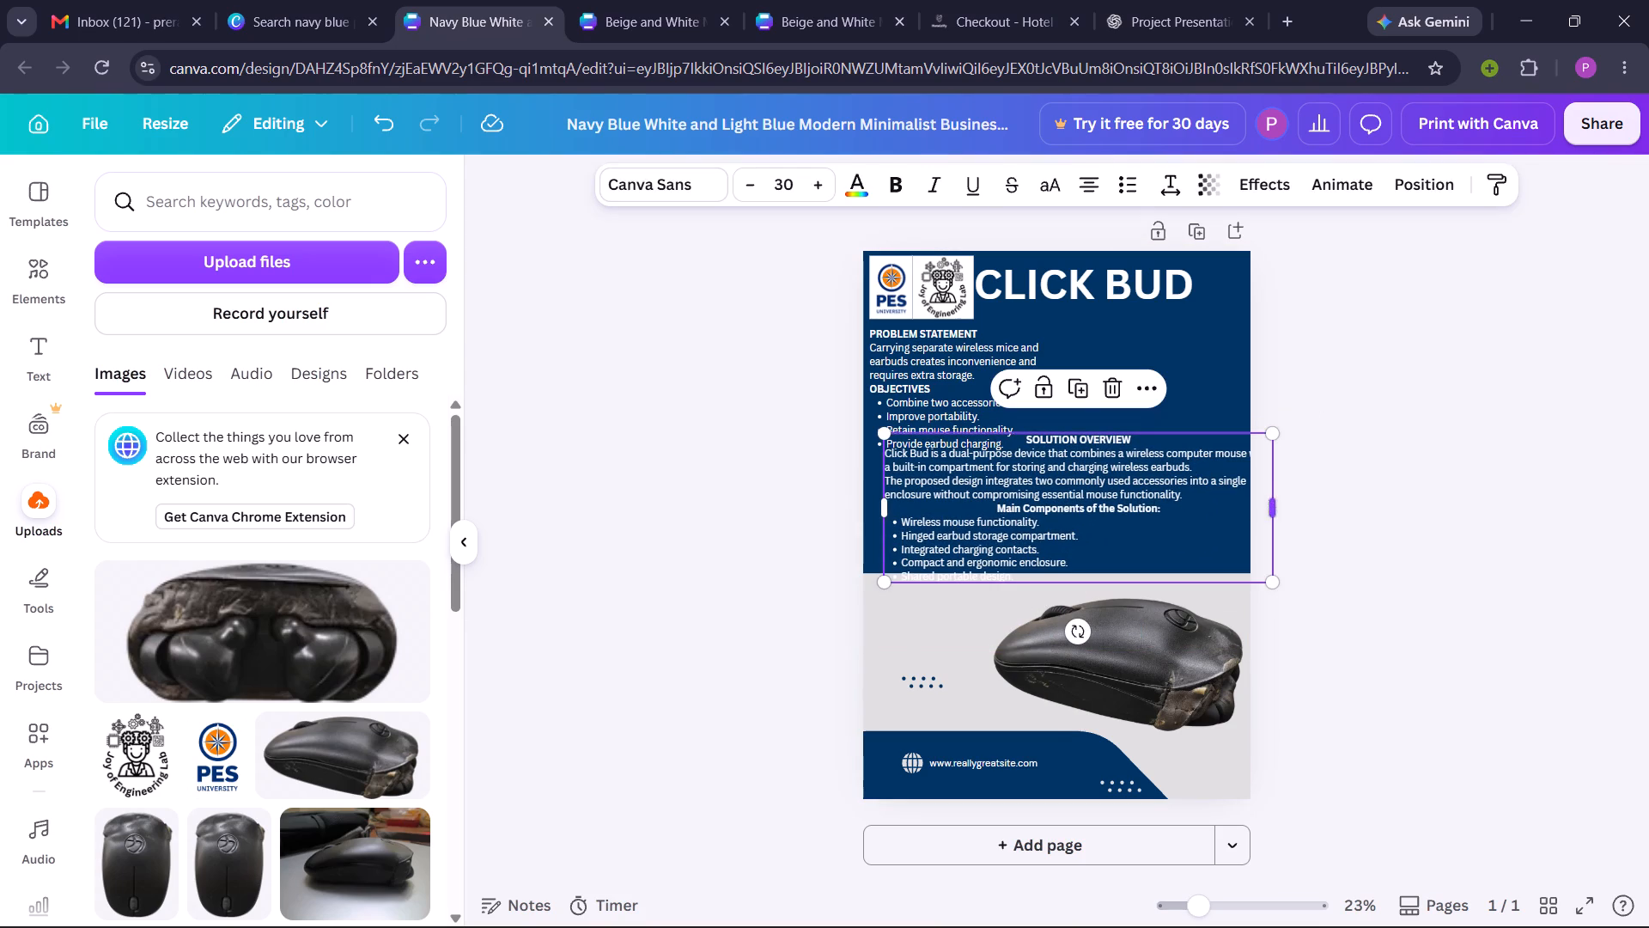
pyautogui.moveTo(1269, 504); pyautogui.dragTo(1108, 512)
pyautogui.moveTo(998, 509); pyautogui.dragTo(1140, 392)
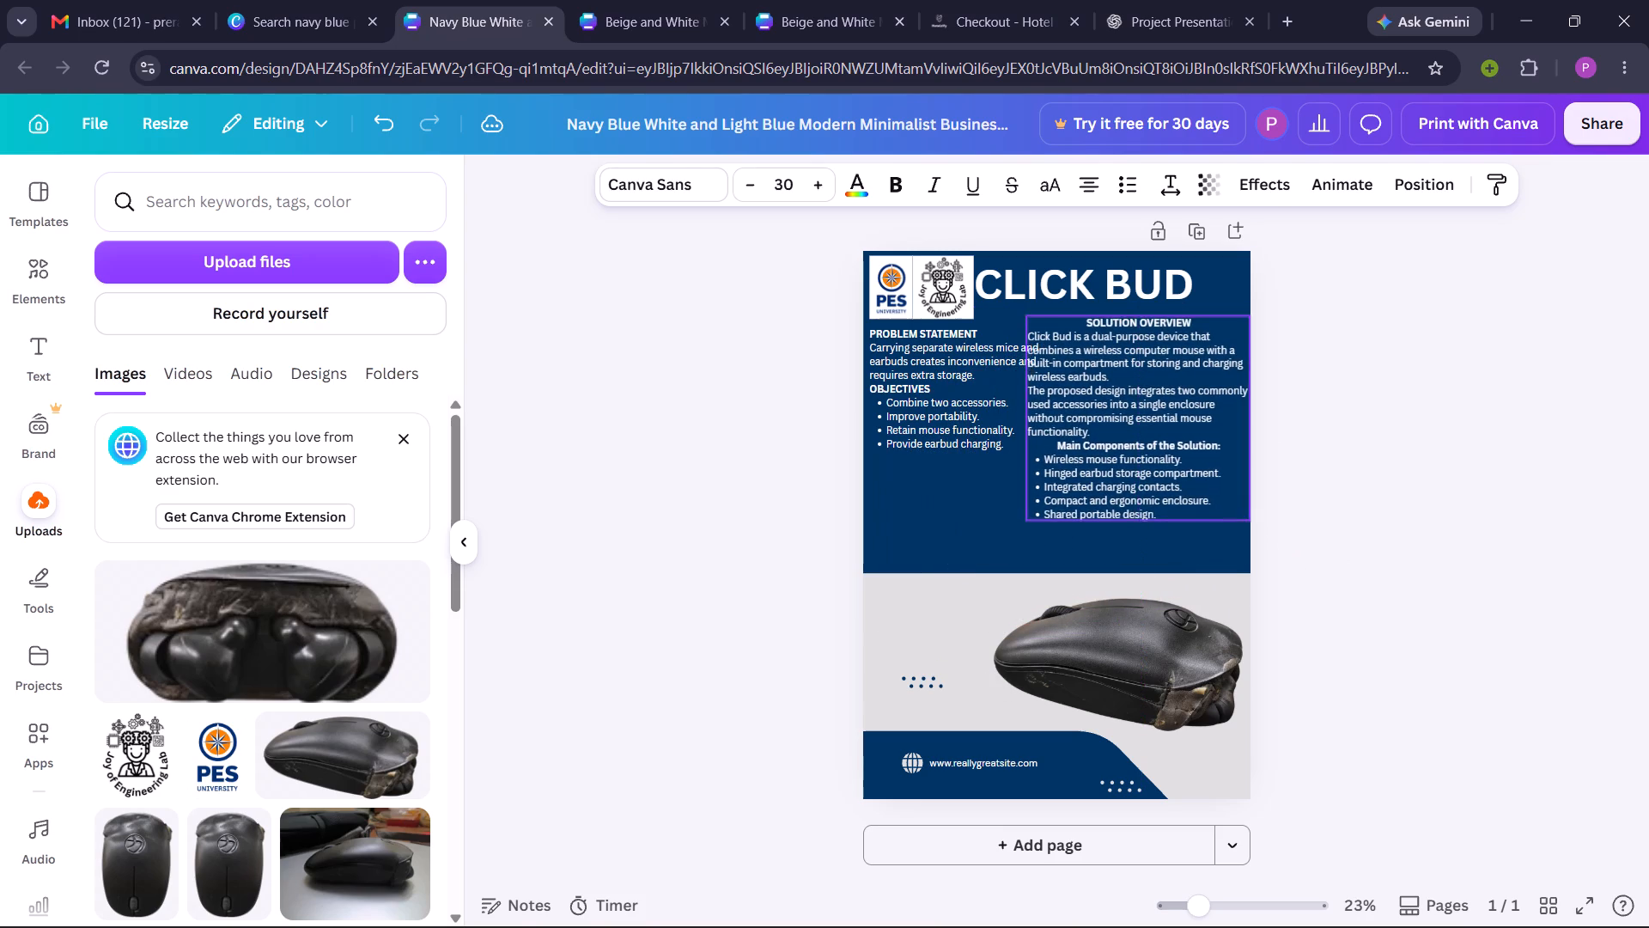
pyautogui.moveTo(1140, 392); pyautogui.dragTo(1135, 442)
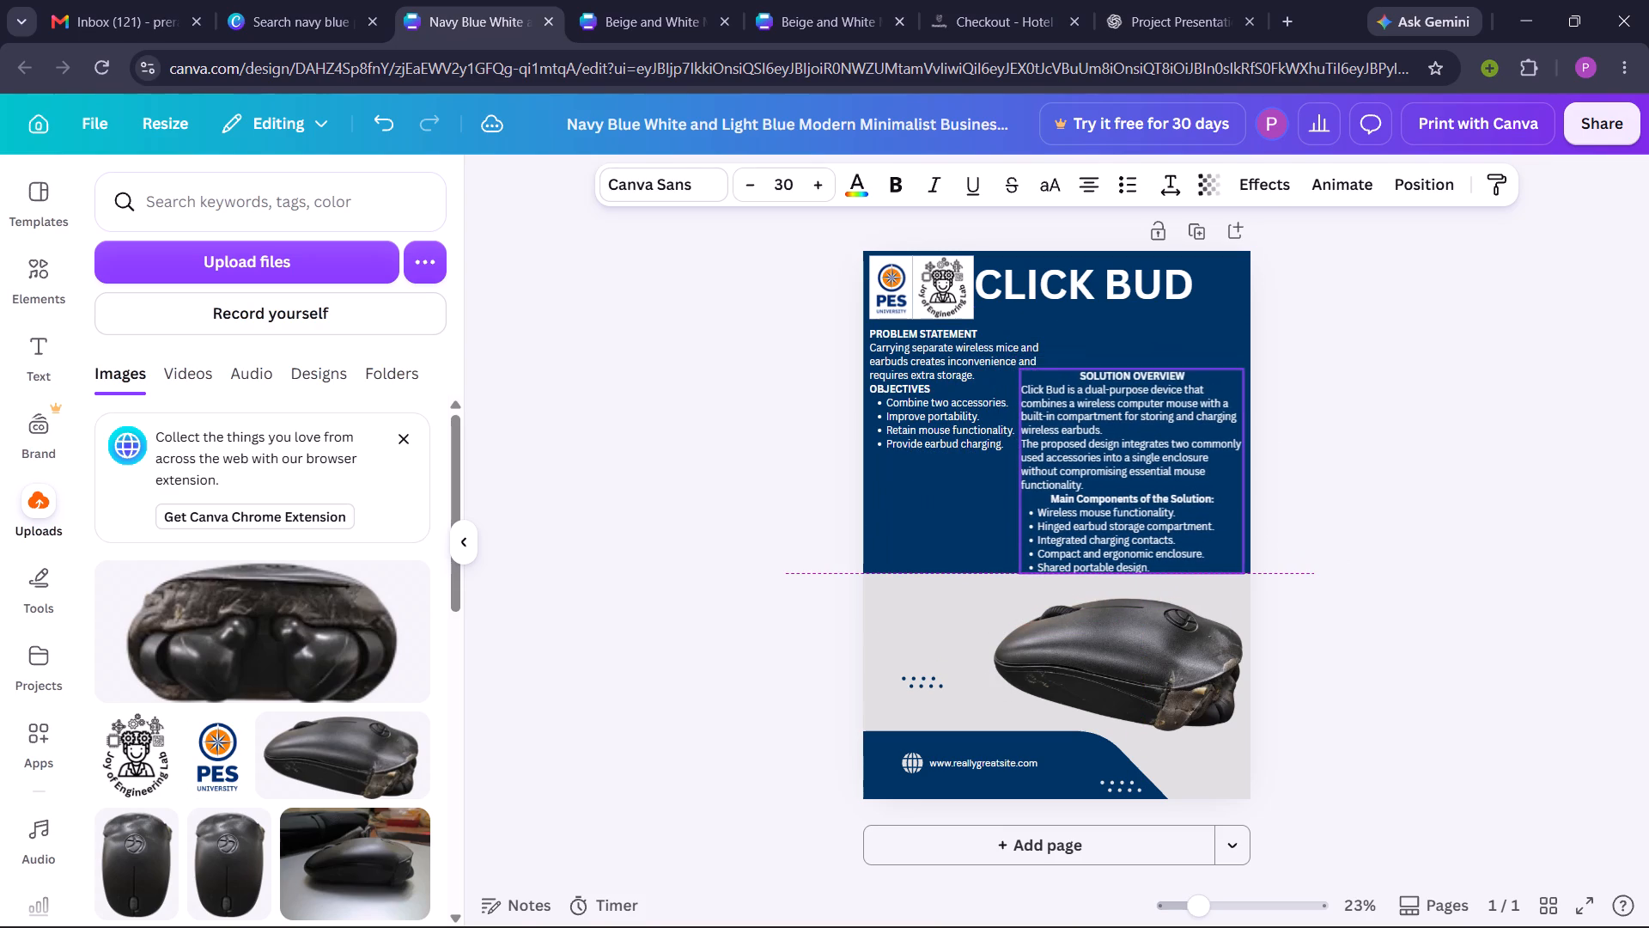
pyautogui.moveTo(1135, 442); pyautogui.dragTo(1139, 437)
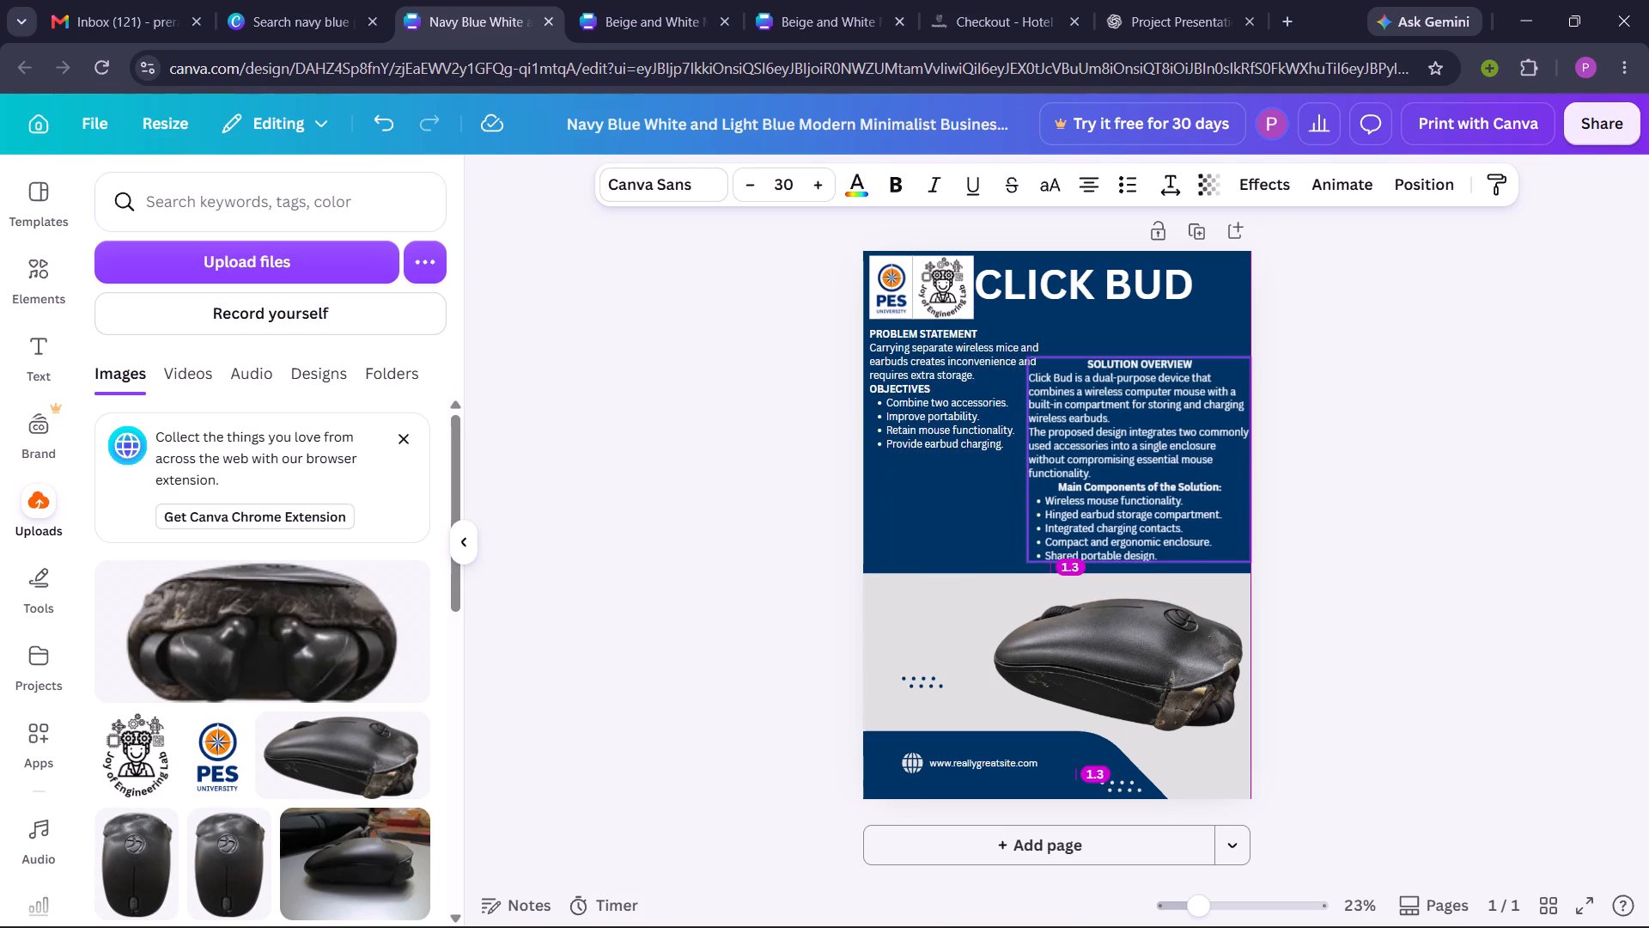
pyautogui.moveTo(1139, 437); pyautogui.dragTo(1137, 441)
pyautogui.click(702, 611)
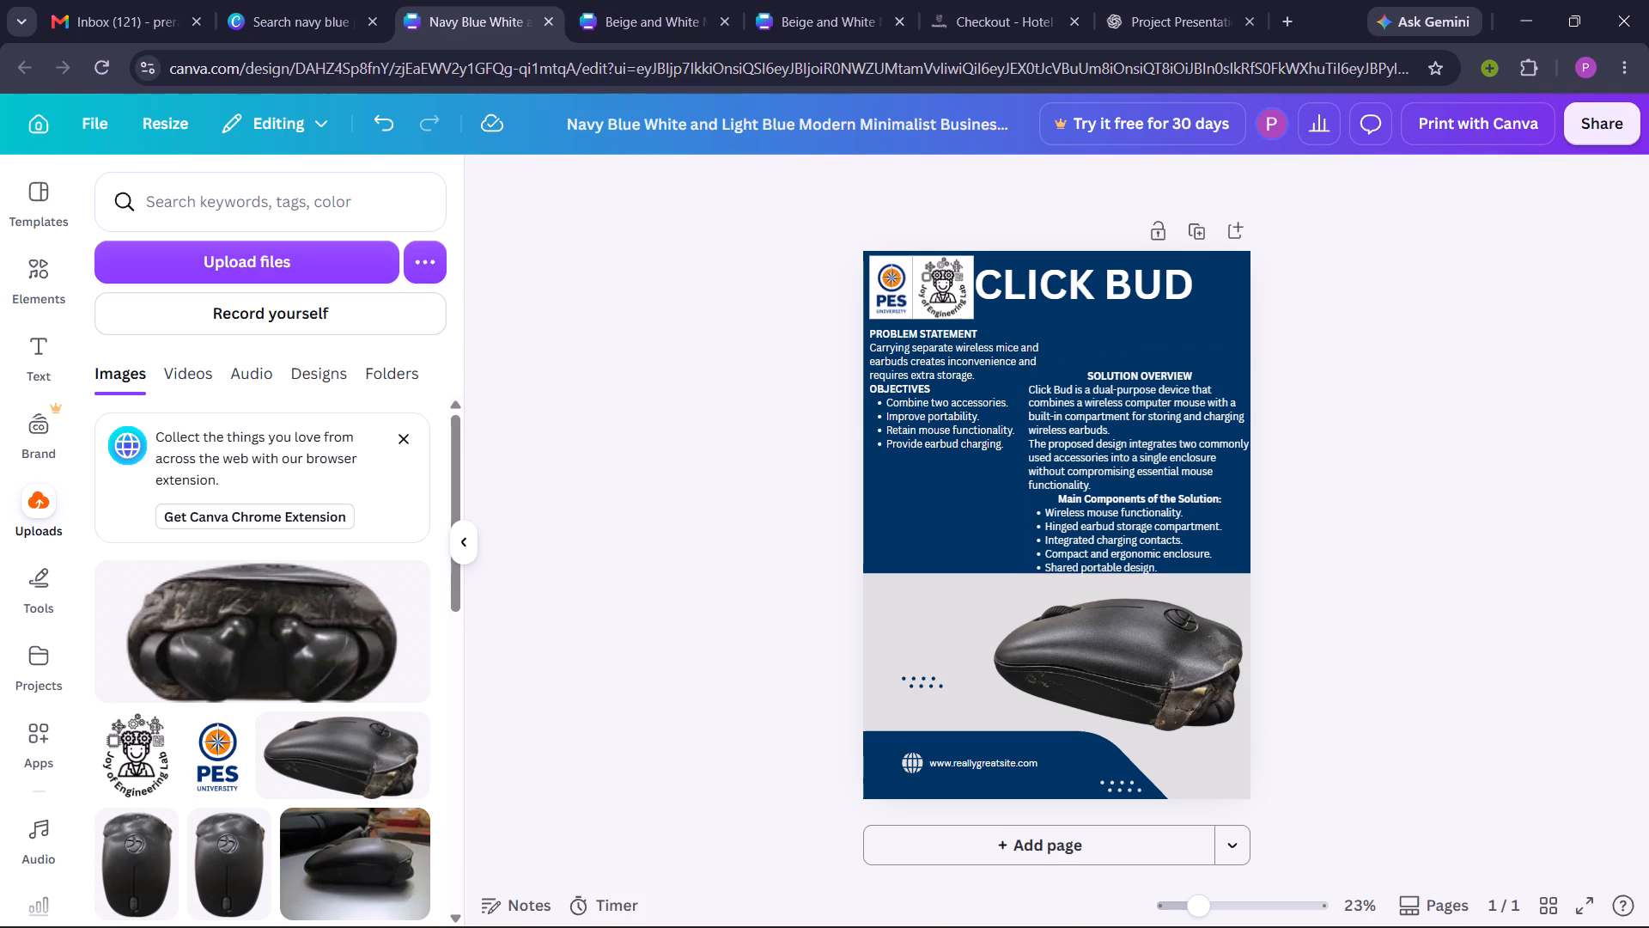
# Widen the Problem Statement and Objectives text box to about 40, almost the full page width.
pyautogui.click(916, 343)
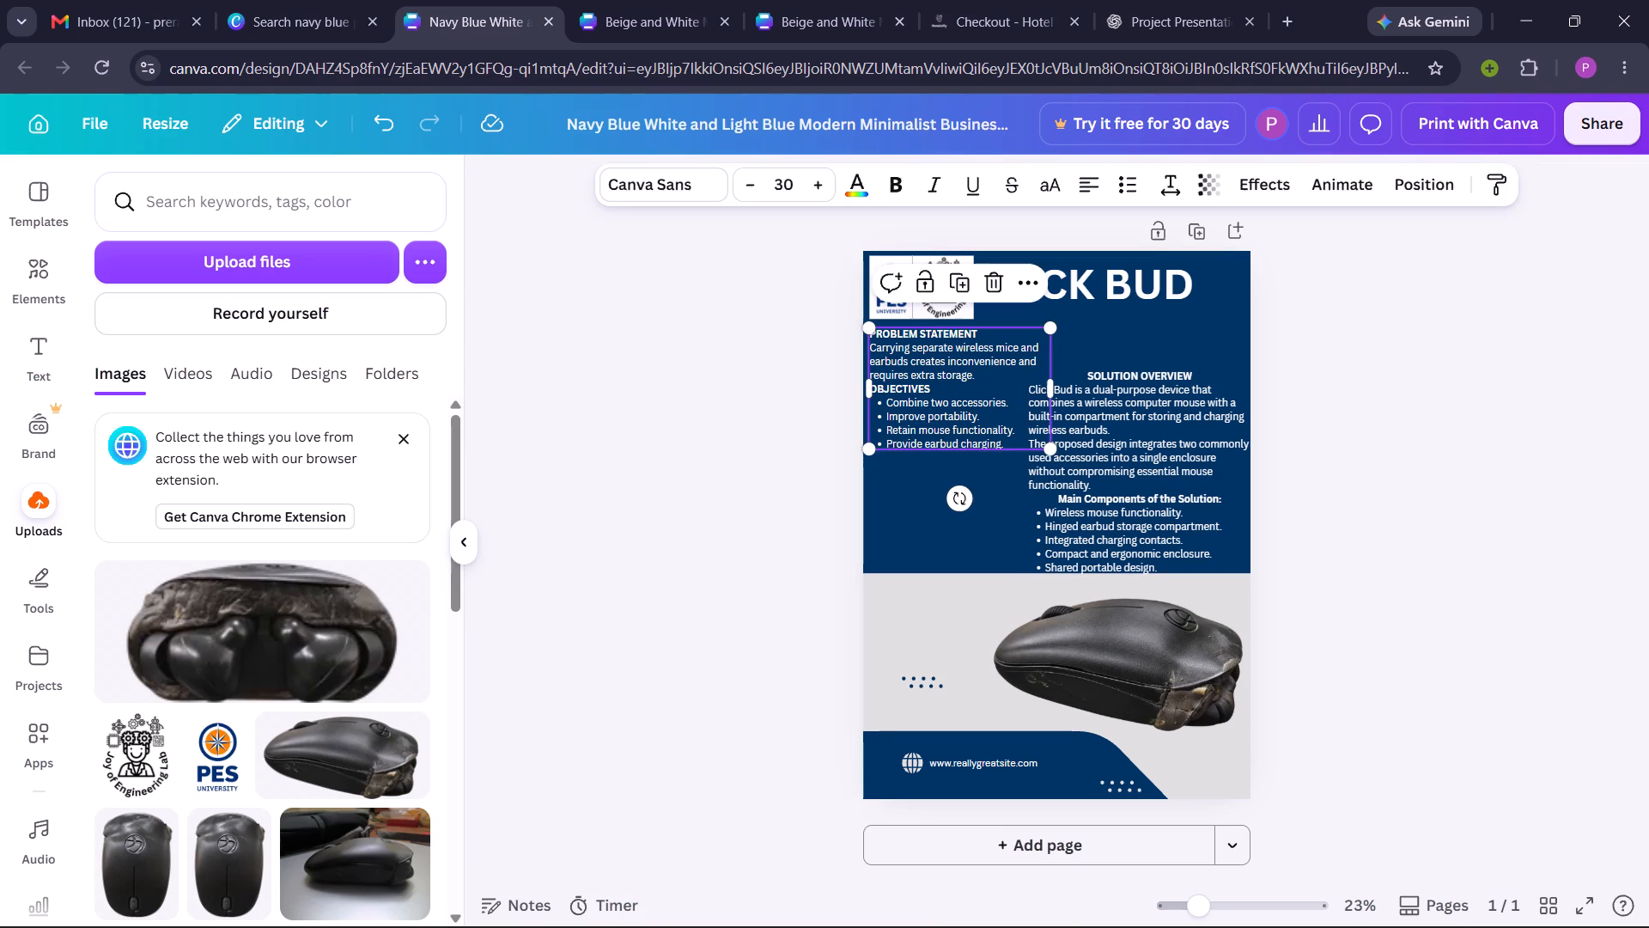
pyautogui.moveTo(1053, 394); pyautogui.dragTo(1080, 394)
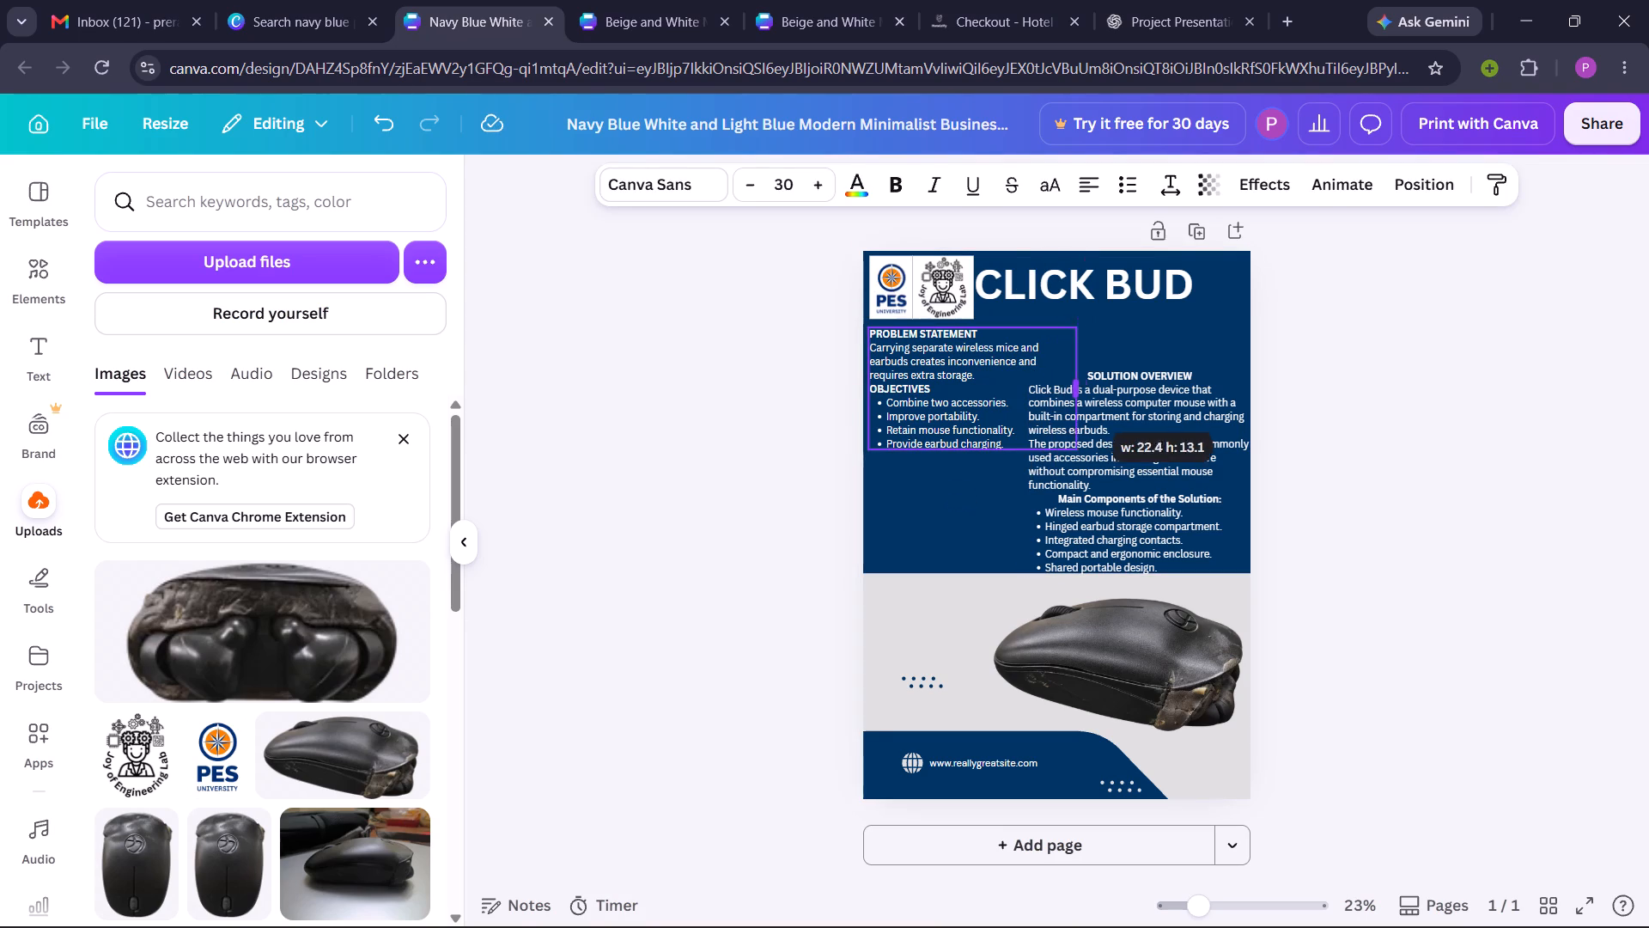
pyautogui.moveTo(1080, 394); pyautogui.dragTo(1160, 395)
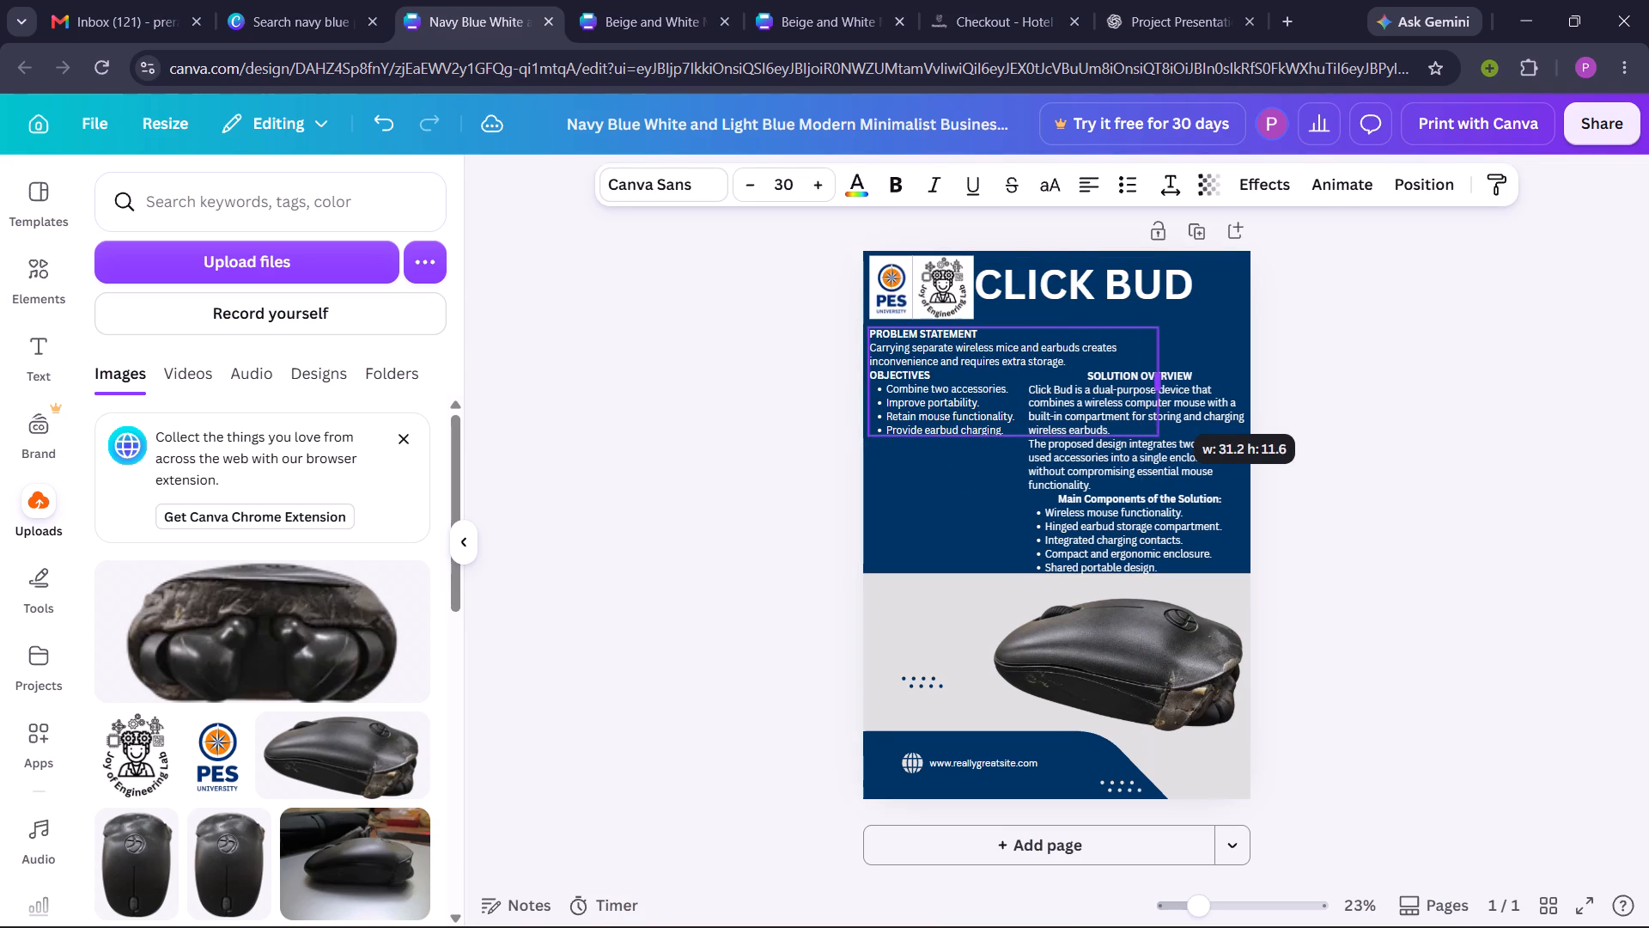
pyautogui.moveTo(1160, 395); pyautogui.dragTo(1174, 397)
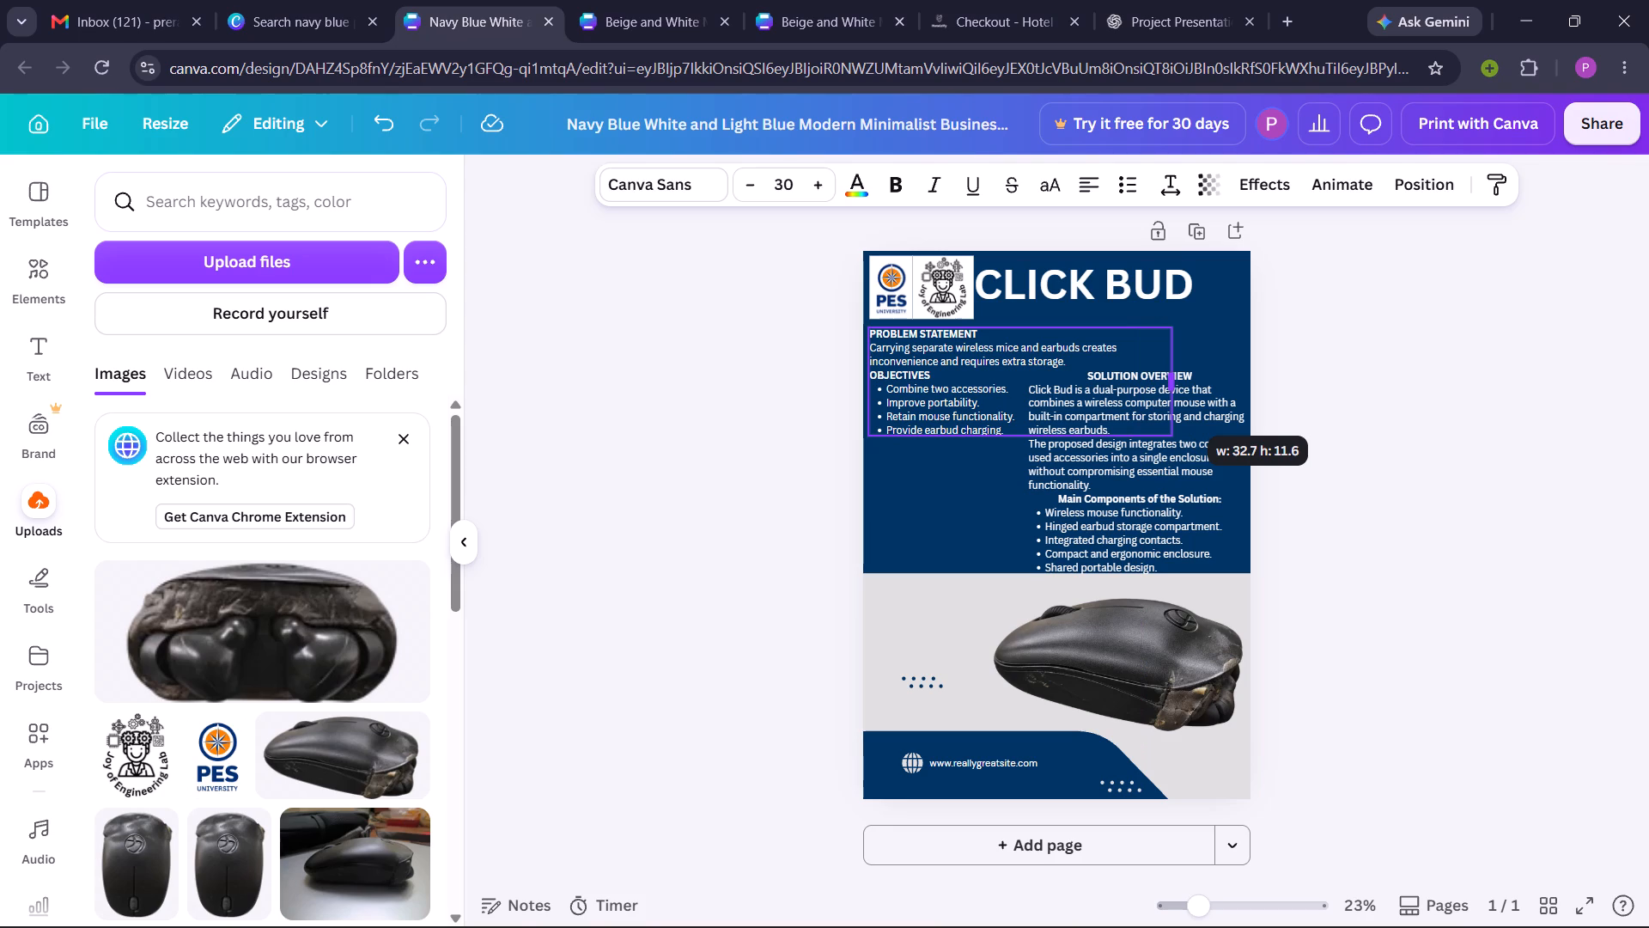
pyautogui.moveTo(1174, 397); pyautogui.dragTo(1239, 395)
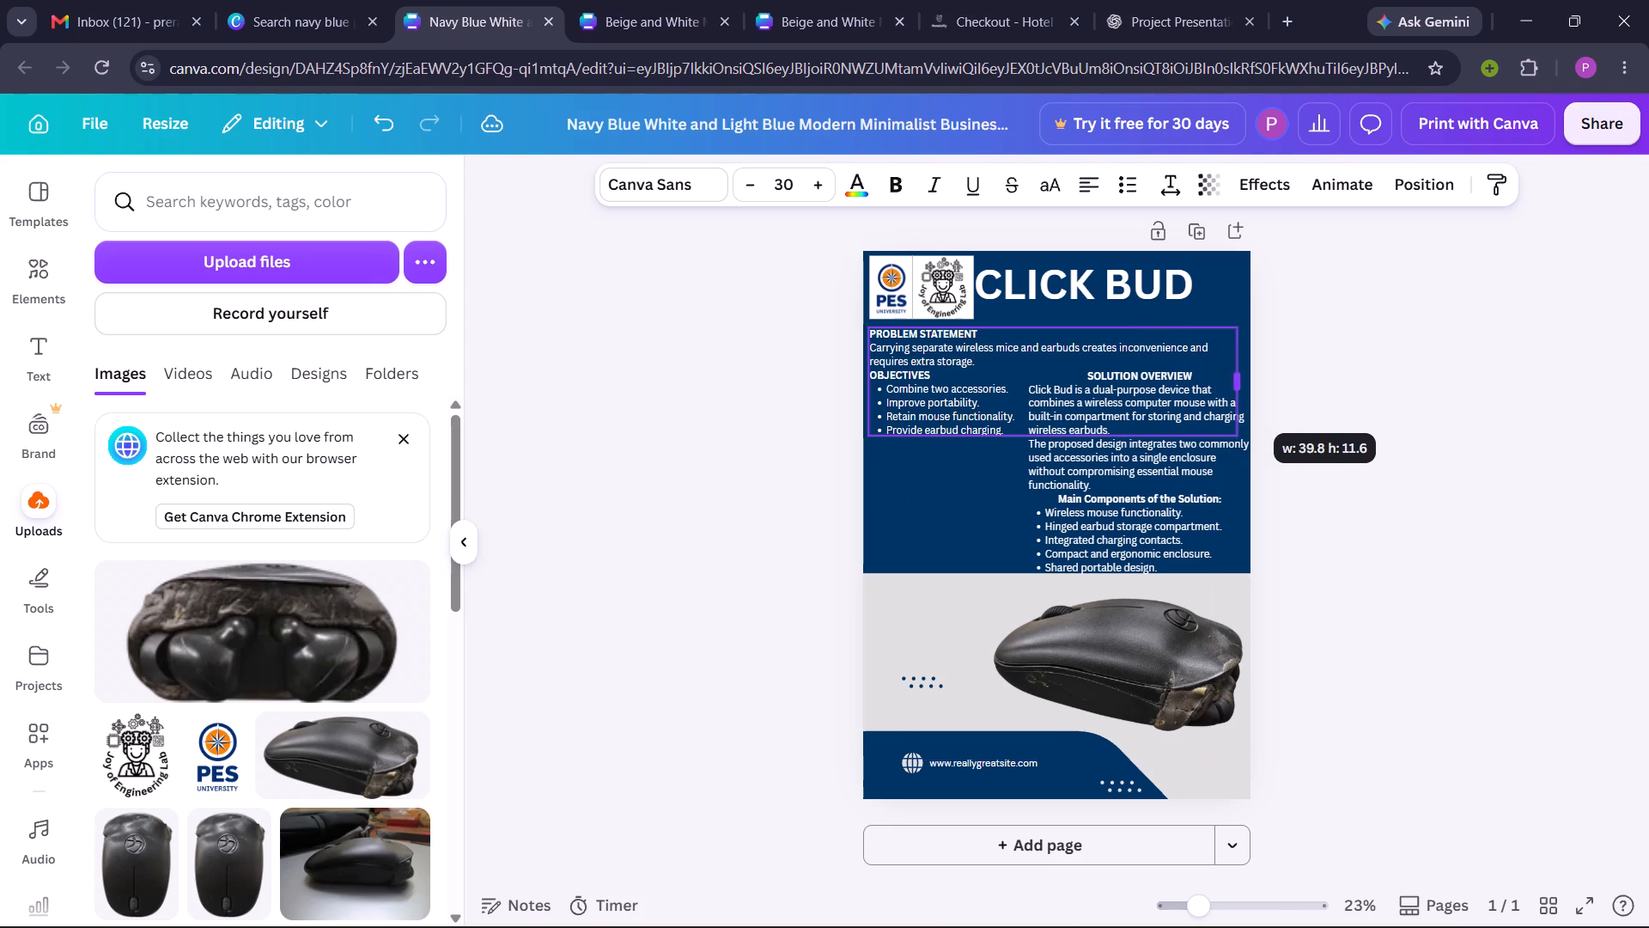
pyautogui.moveTo(1239, 395); pyautogui.dragTo(1239, 400)
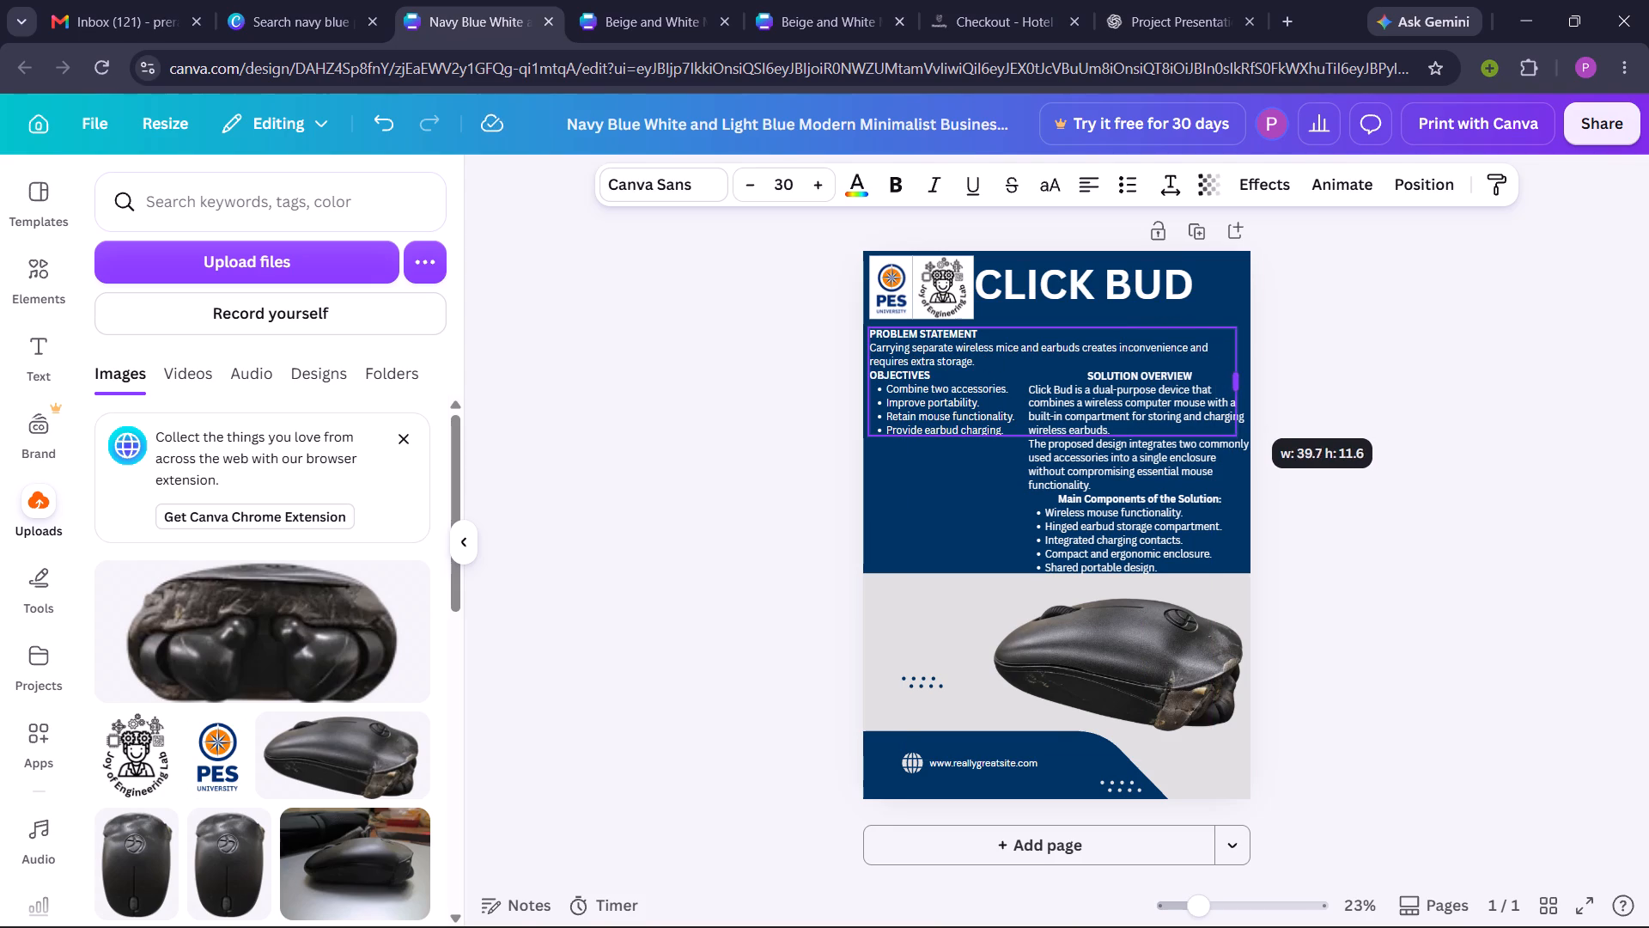
pyautogui.moveTo(1239, 400); pyautogui.dragTo(1244, 399)
pyautogui.click(1367, 354)
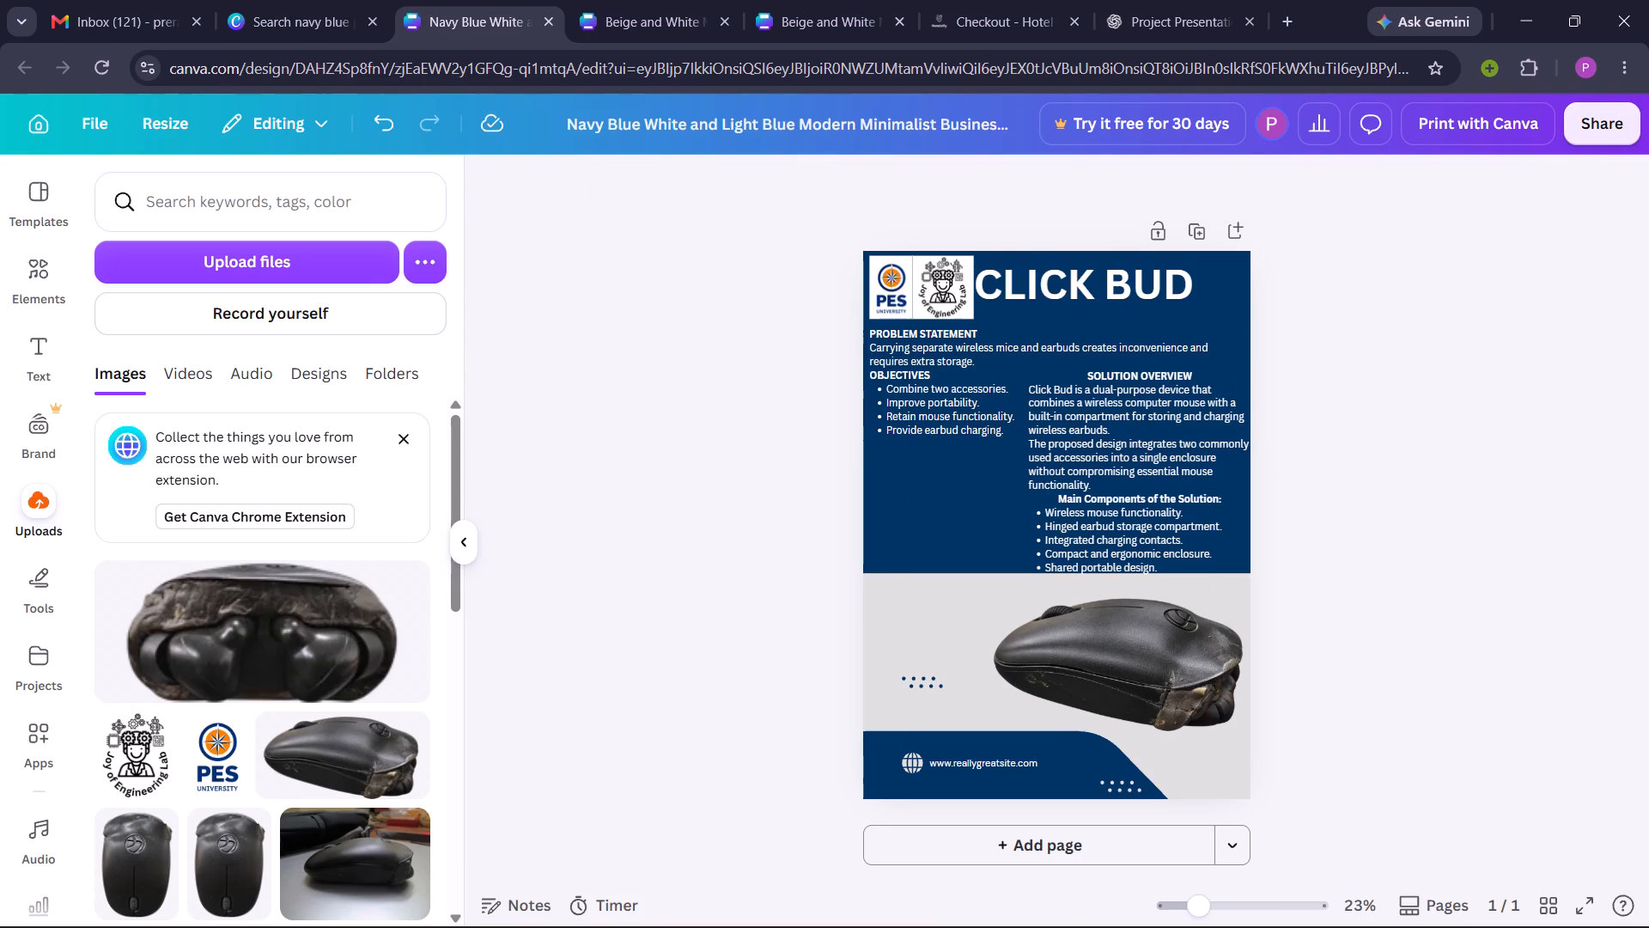
# Shift the Solution Overview text box slightly left so its right edge lines up with the Problem Statement box.
pyautogui.moveTo(1208, 431); pyautogui.dragTo(1200, 433)
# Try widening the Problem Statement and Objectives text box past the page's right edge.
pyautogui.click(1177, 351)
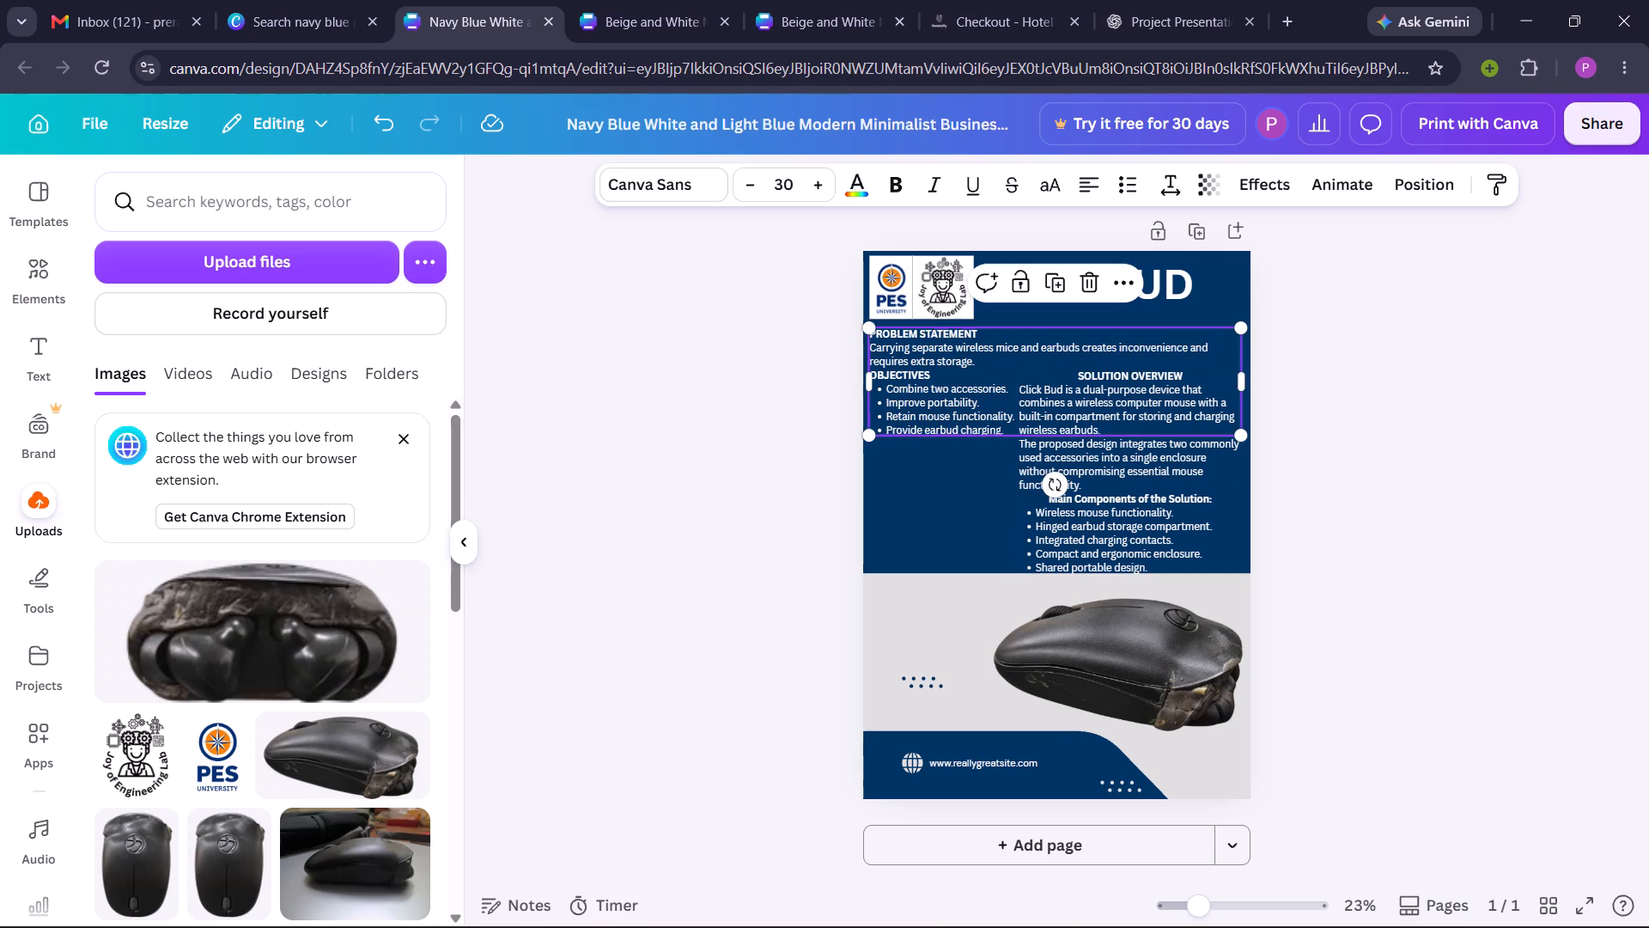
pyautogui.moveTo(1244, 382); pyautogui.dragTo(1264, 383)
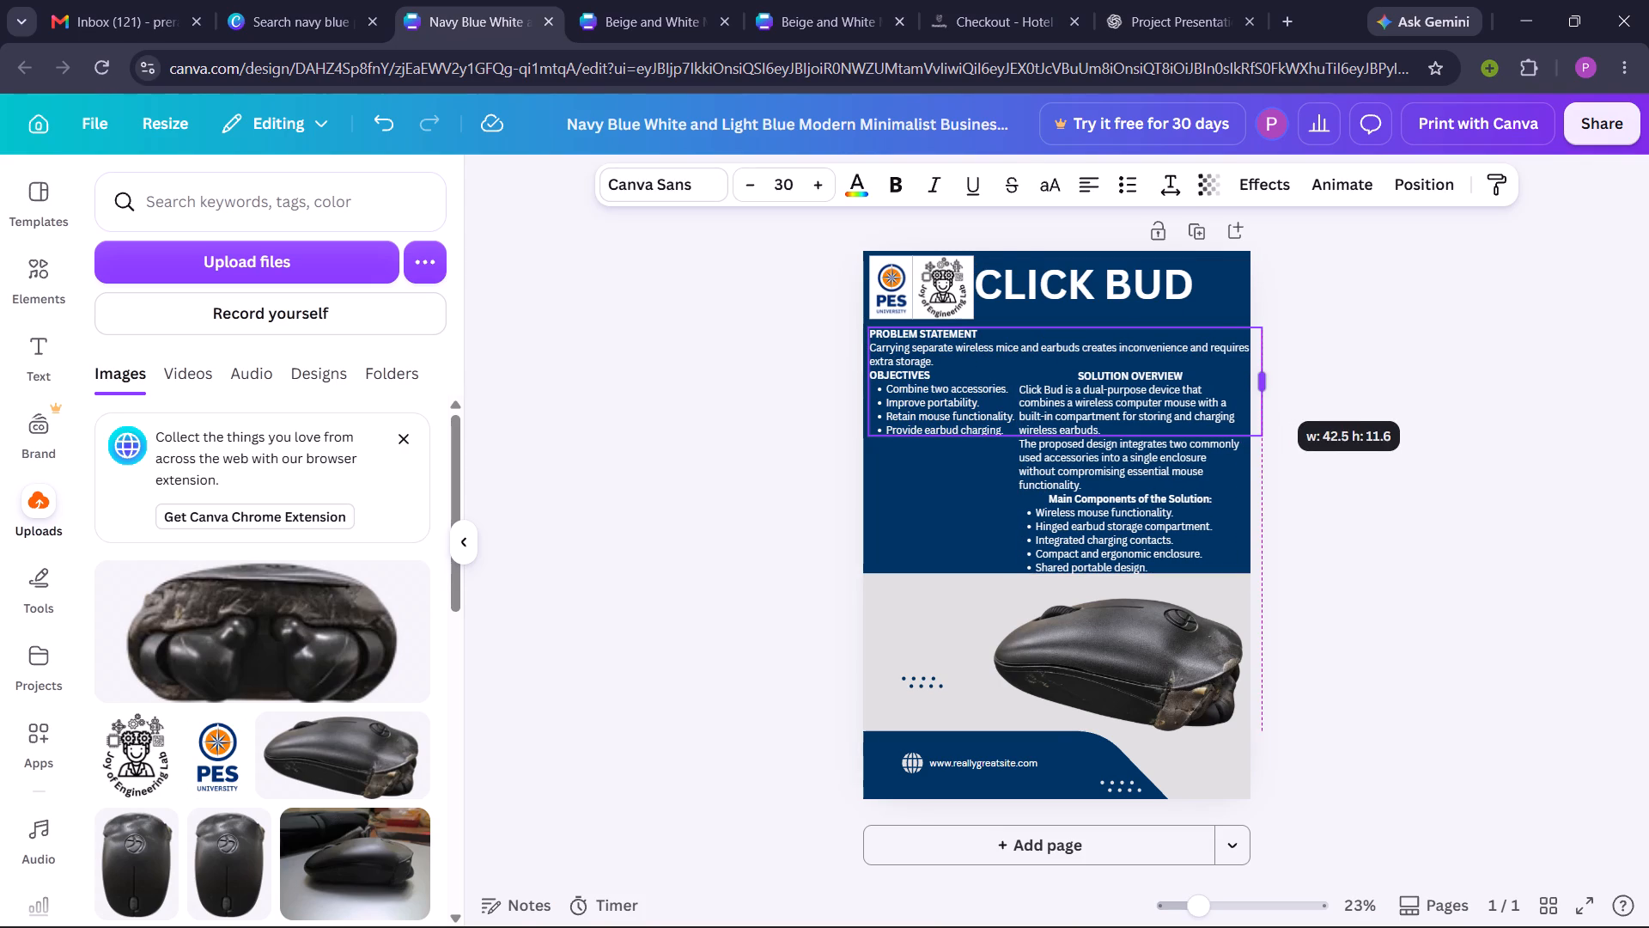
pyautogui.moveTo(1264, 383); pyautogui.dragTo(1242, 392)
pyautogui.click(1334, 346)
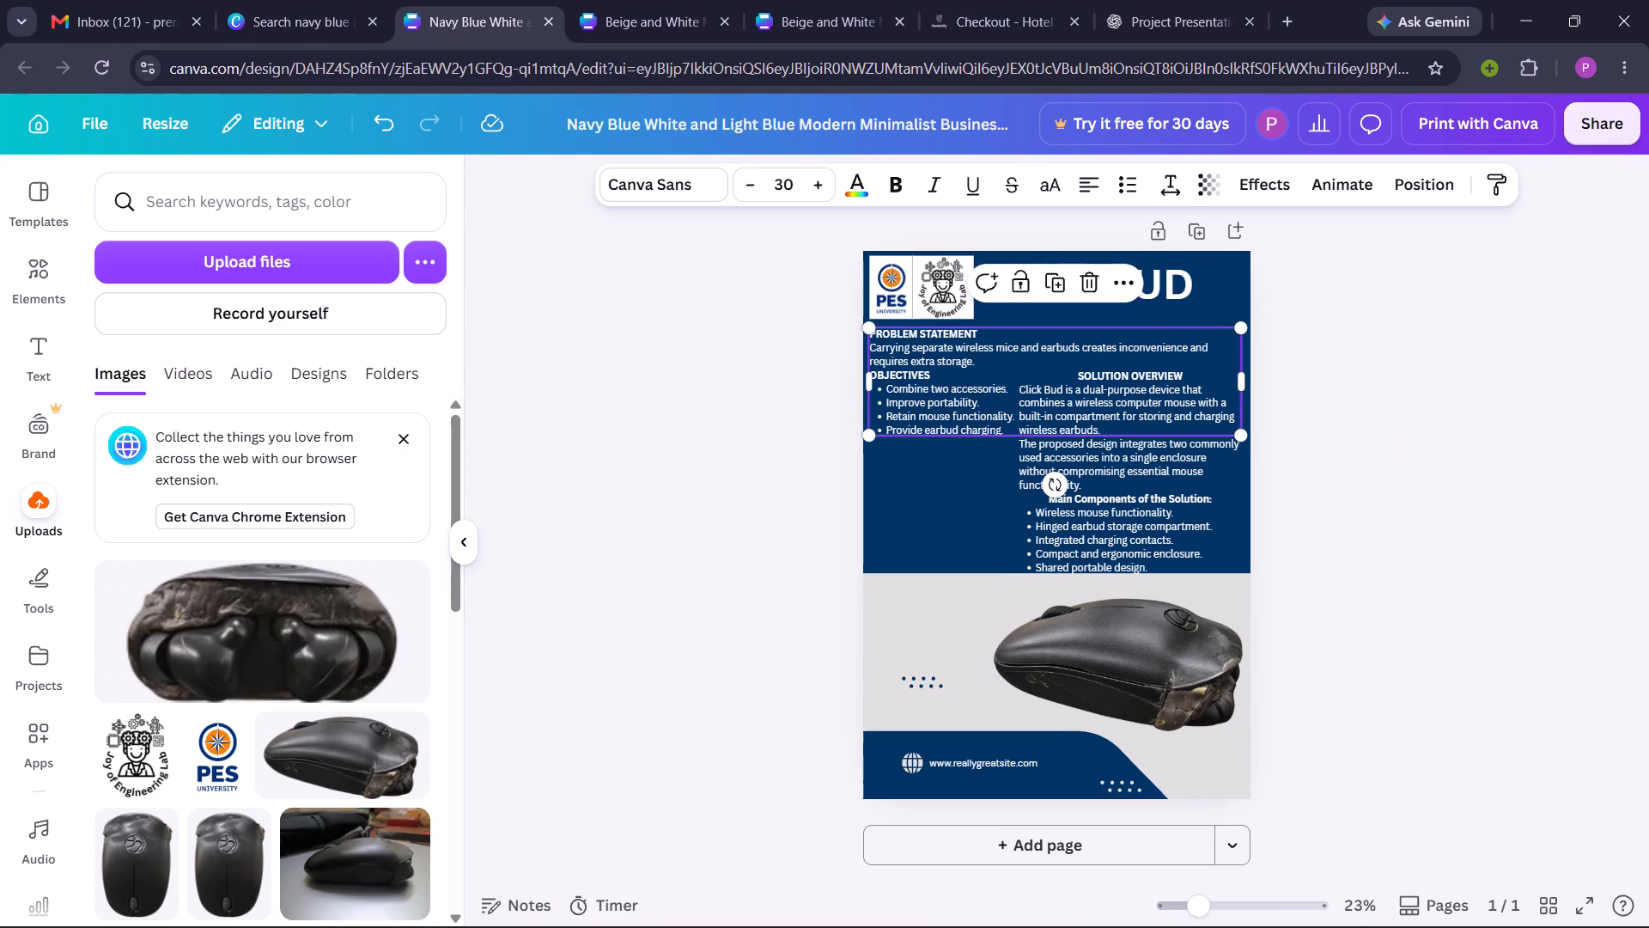
# Delete the paragraph beginning “The proposed design integrates two commonly used accessories” from the Solution Overview text.
pyautogui.tripleClick(1200, 443)
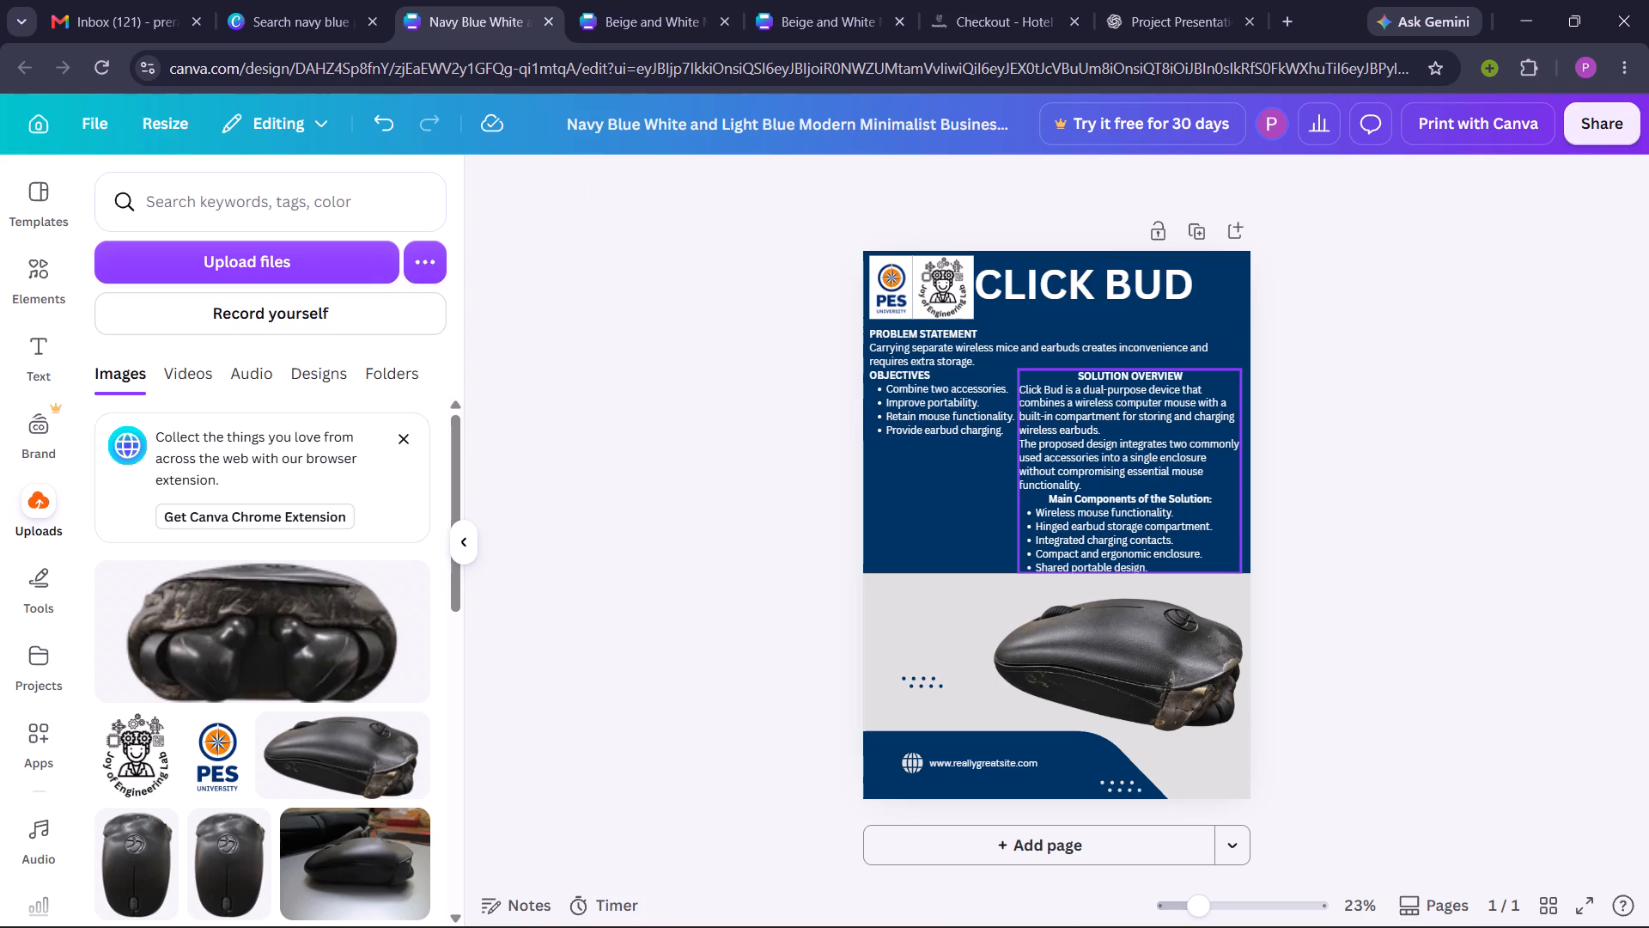
pyautogui.click(1200, 443)
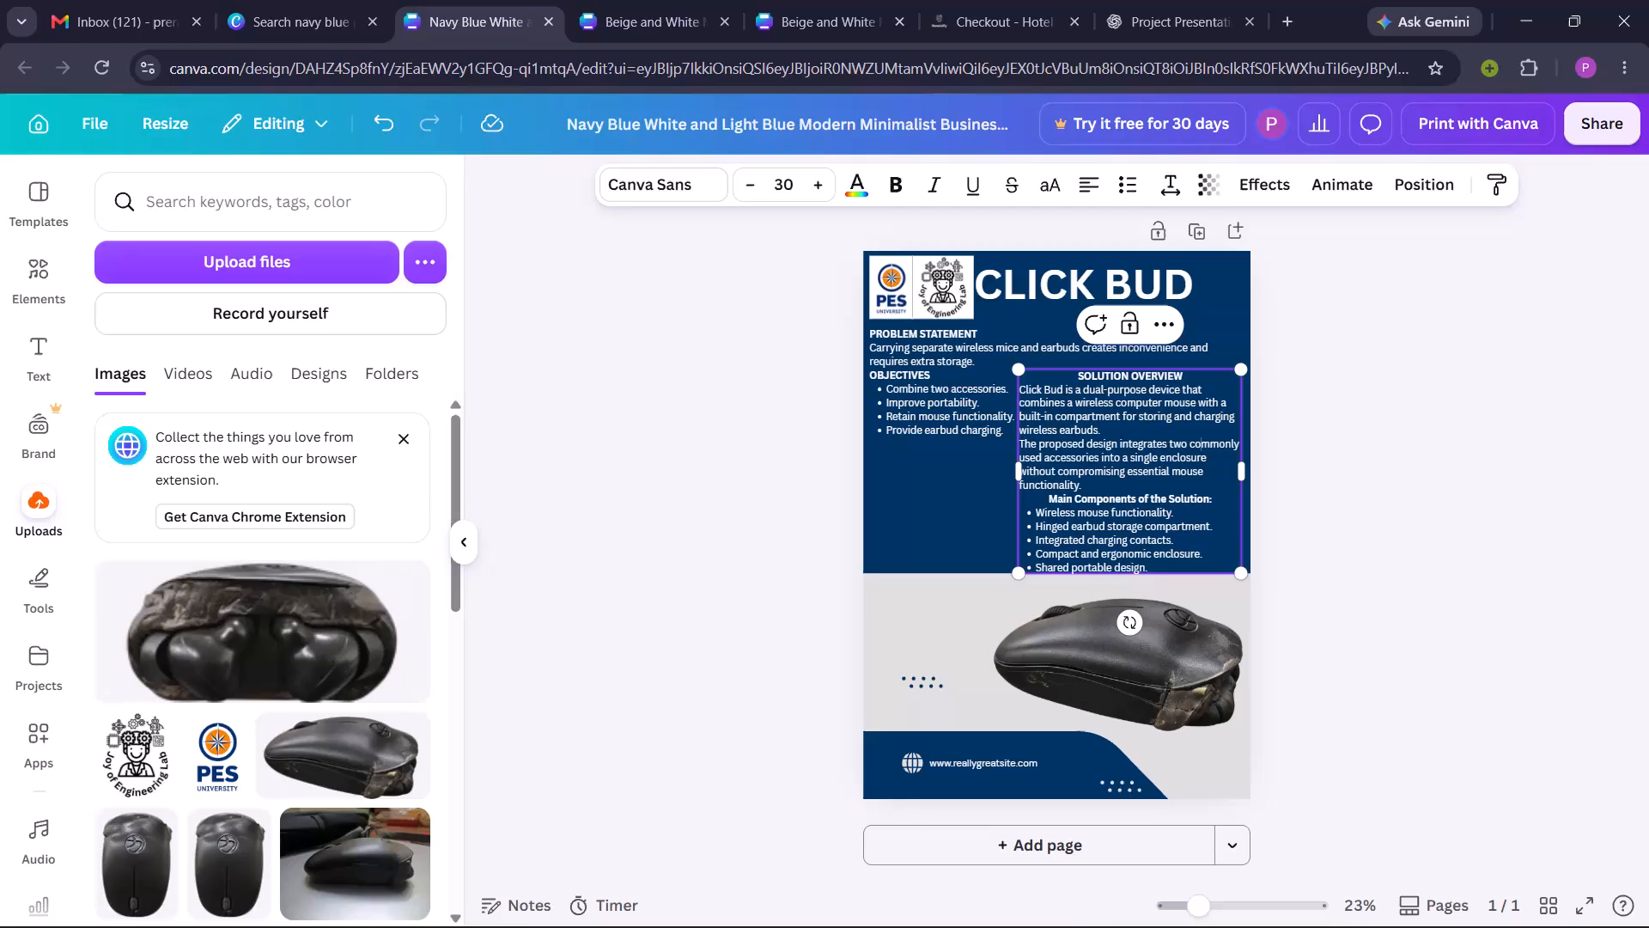
pyautogui.tripleClick(1200, 443)
pyautogui.press('BackSpace')
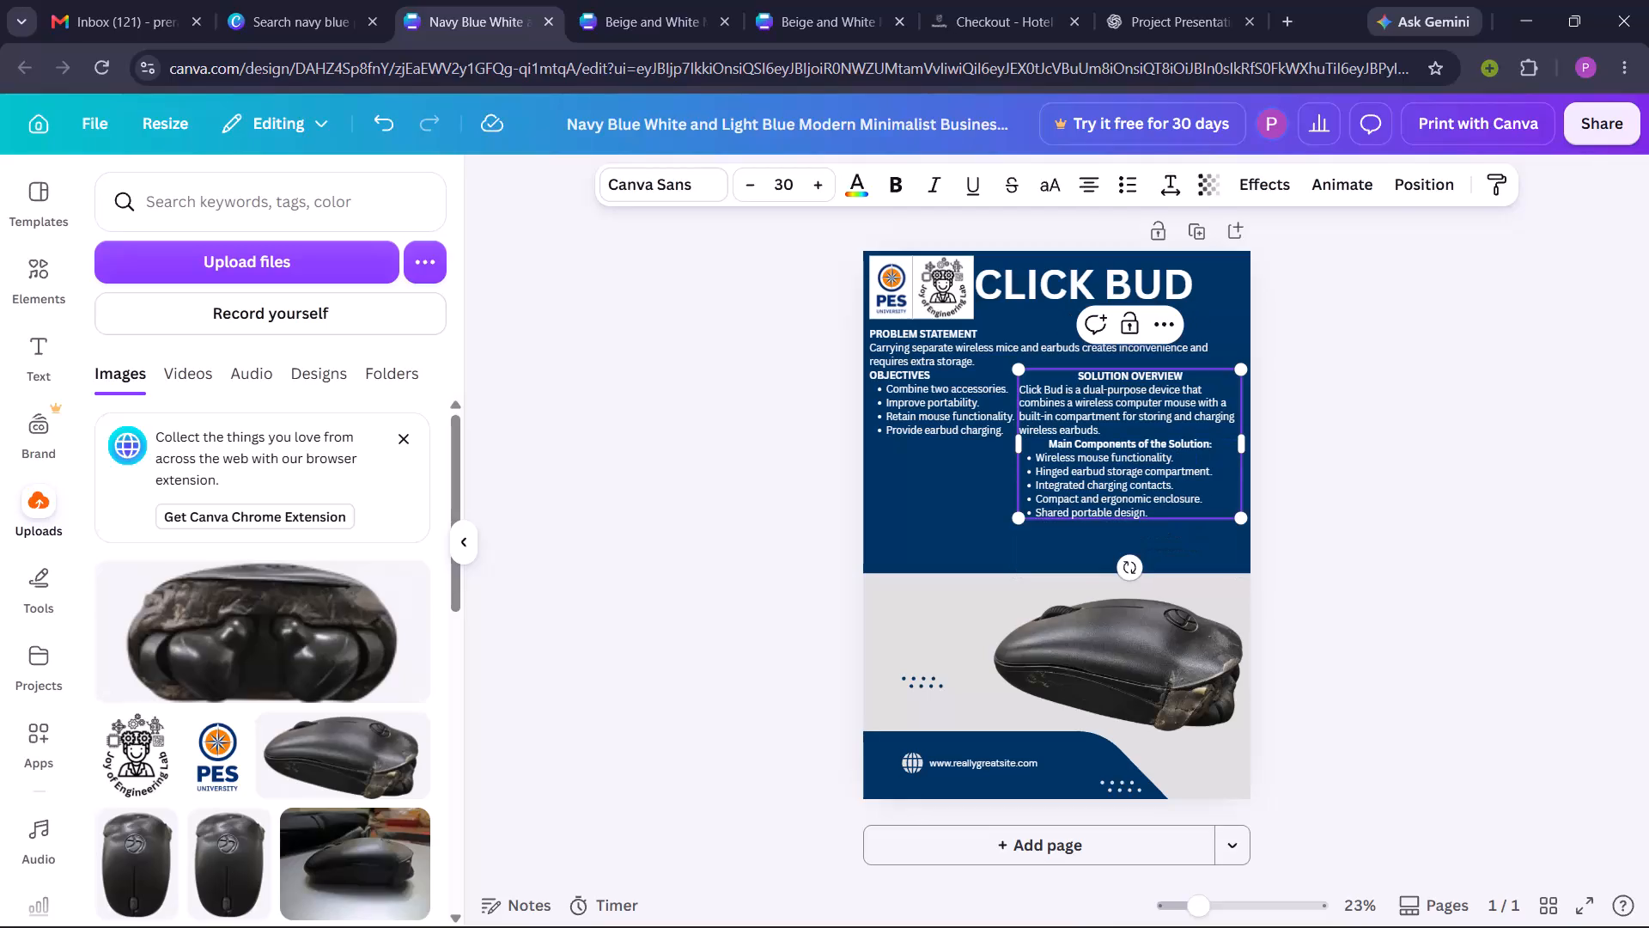
pyautogui.click(1051, 443)
pyautogui.click(789, 595)
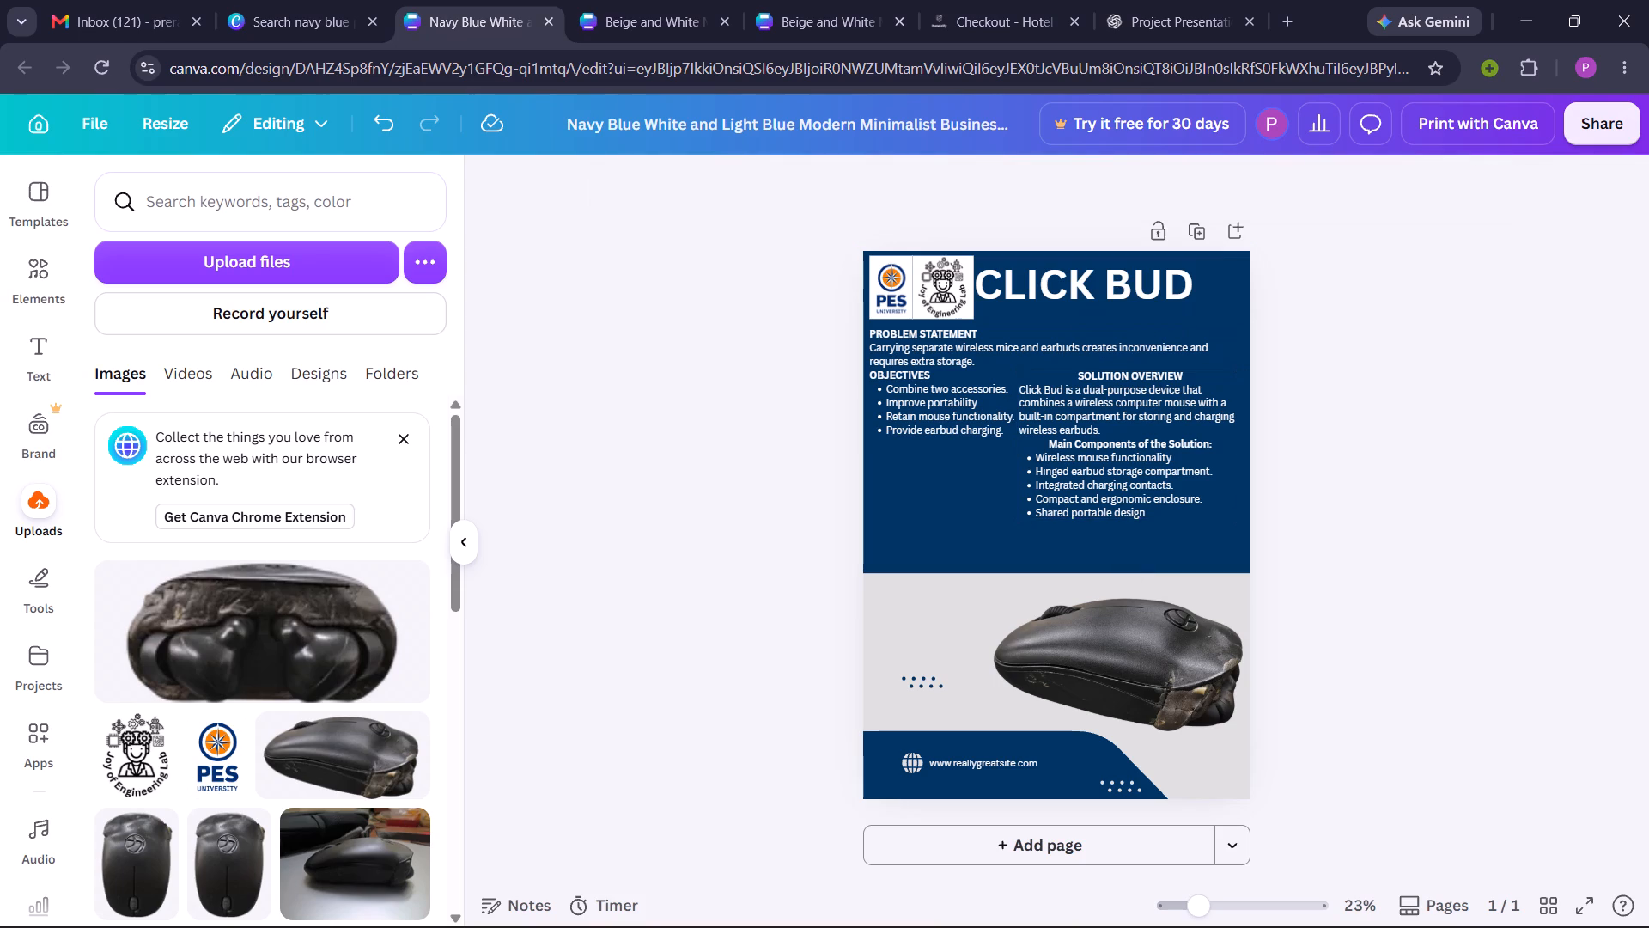
# Nudge the Solution Overview text box slightly up, centring it vertically between the CLICK BUD title and the grey area.
pyautogui.click(1110, 484)
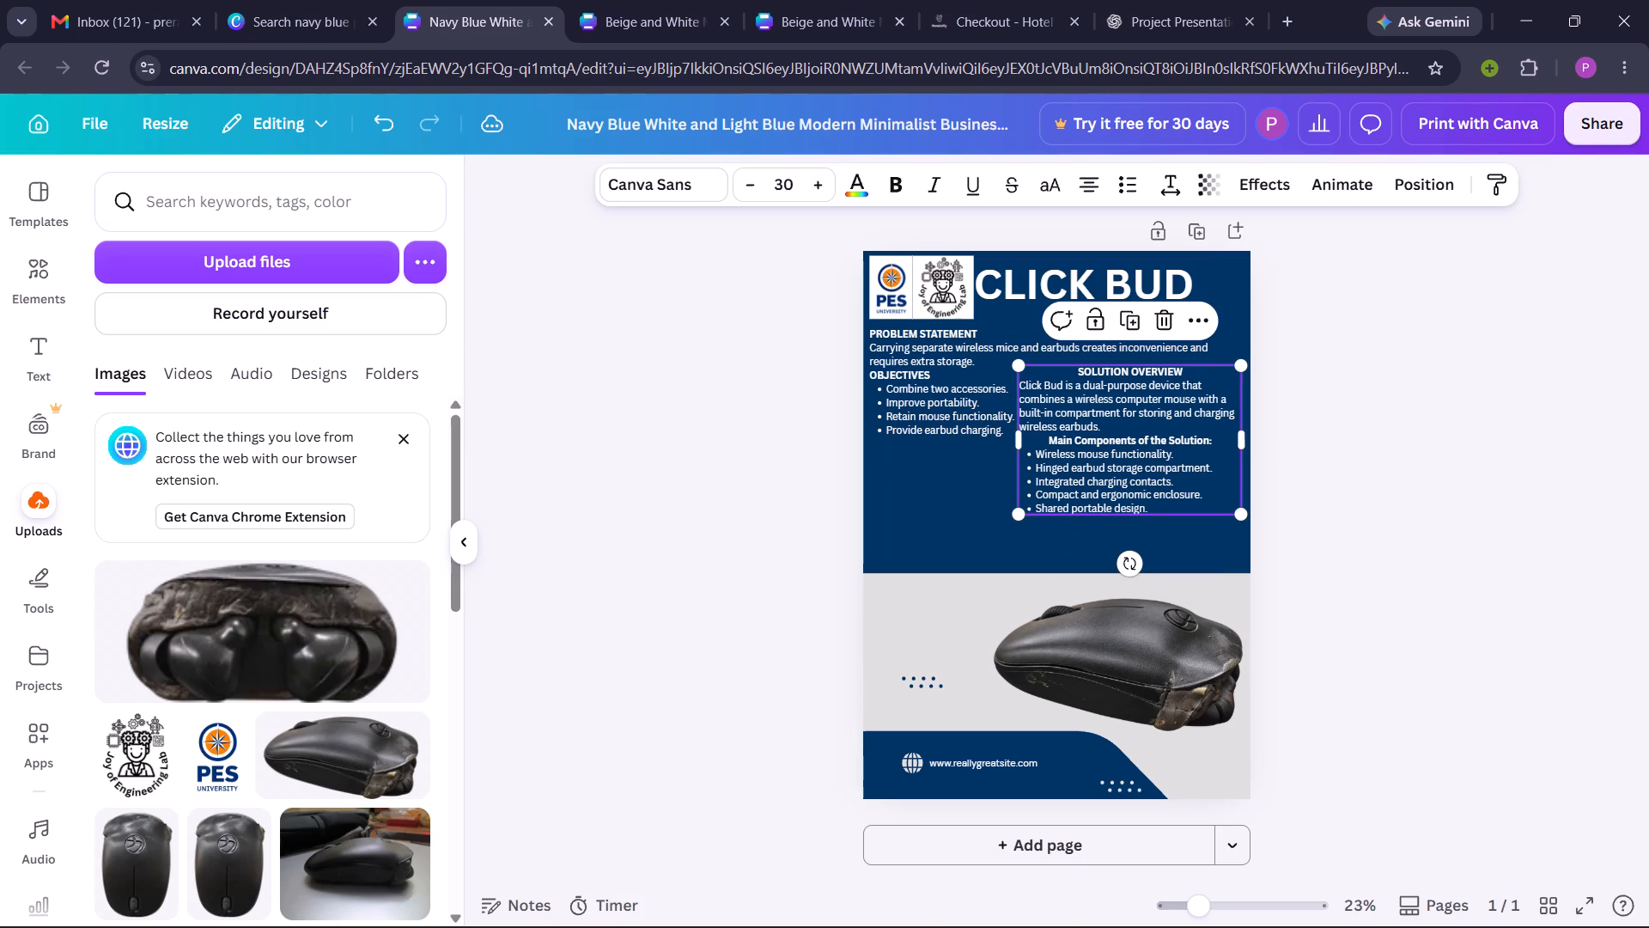
pyautogui.click(1157, 473)
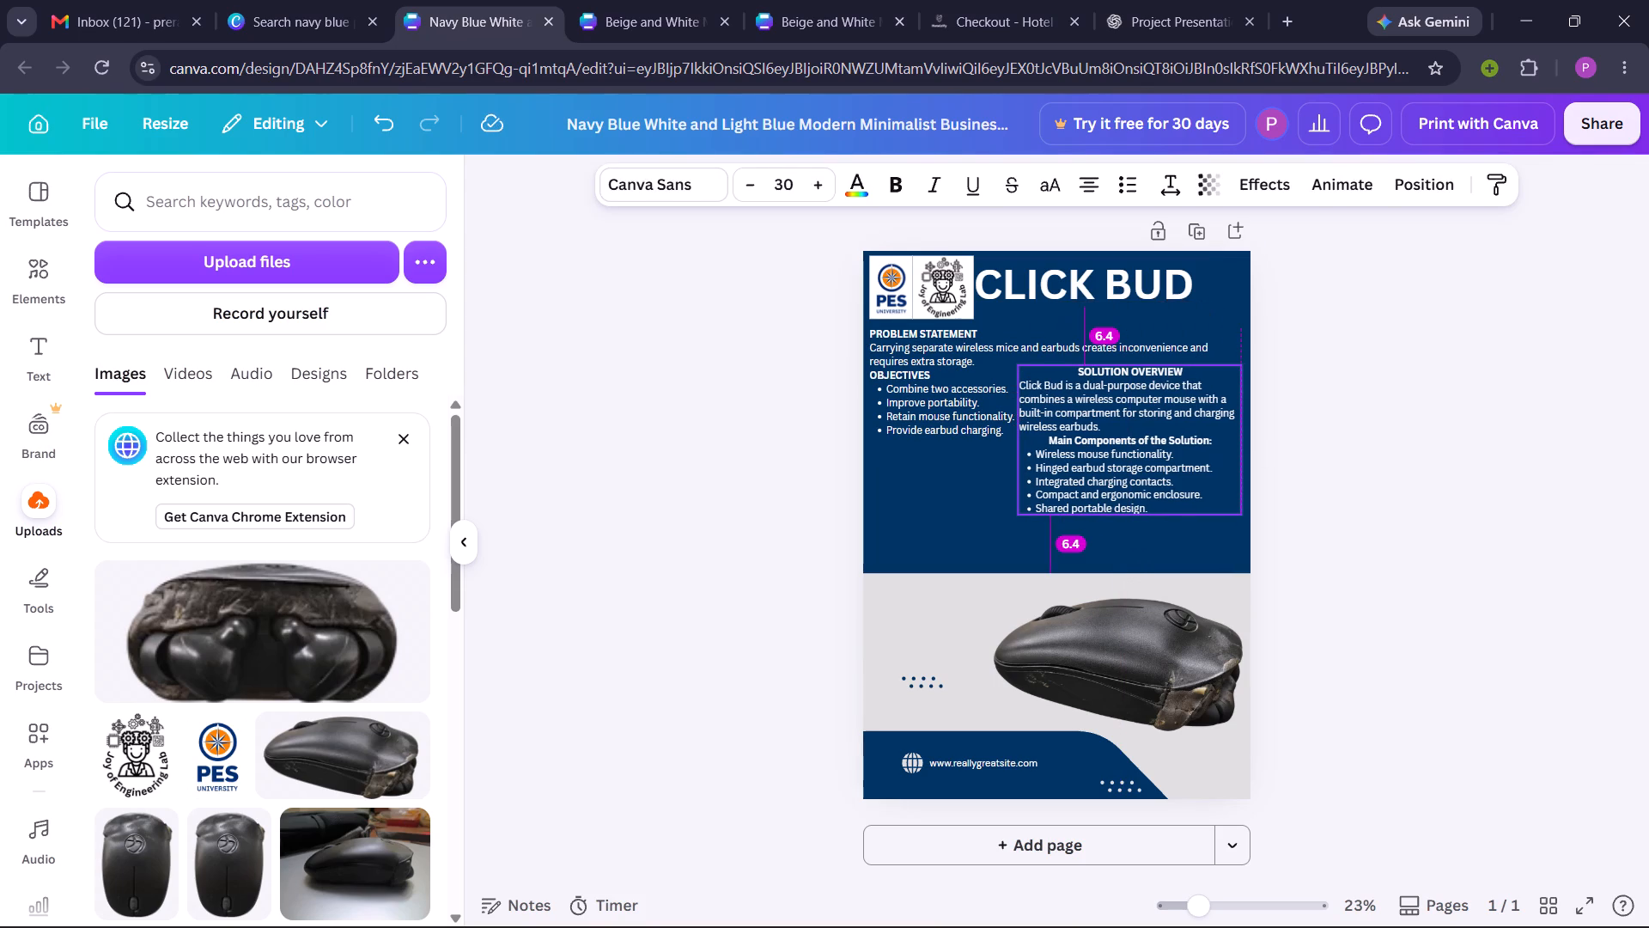
pyautogui.click(1349, 354)
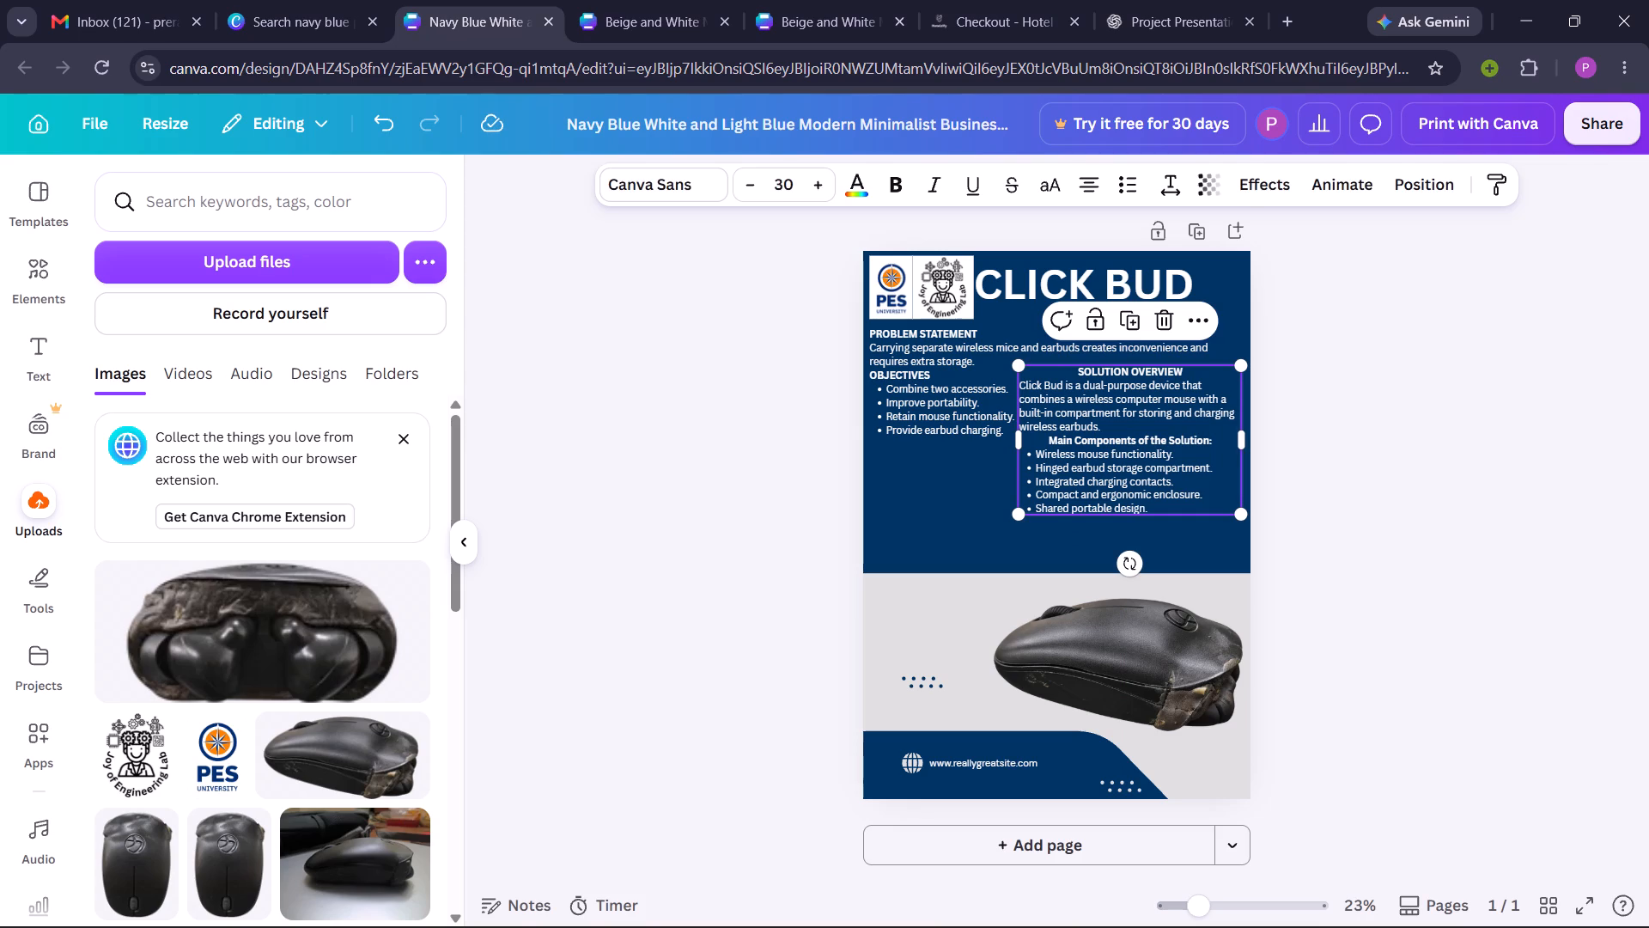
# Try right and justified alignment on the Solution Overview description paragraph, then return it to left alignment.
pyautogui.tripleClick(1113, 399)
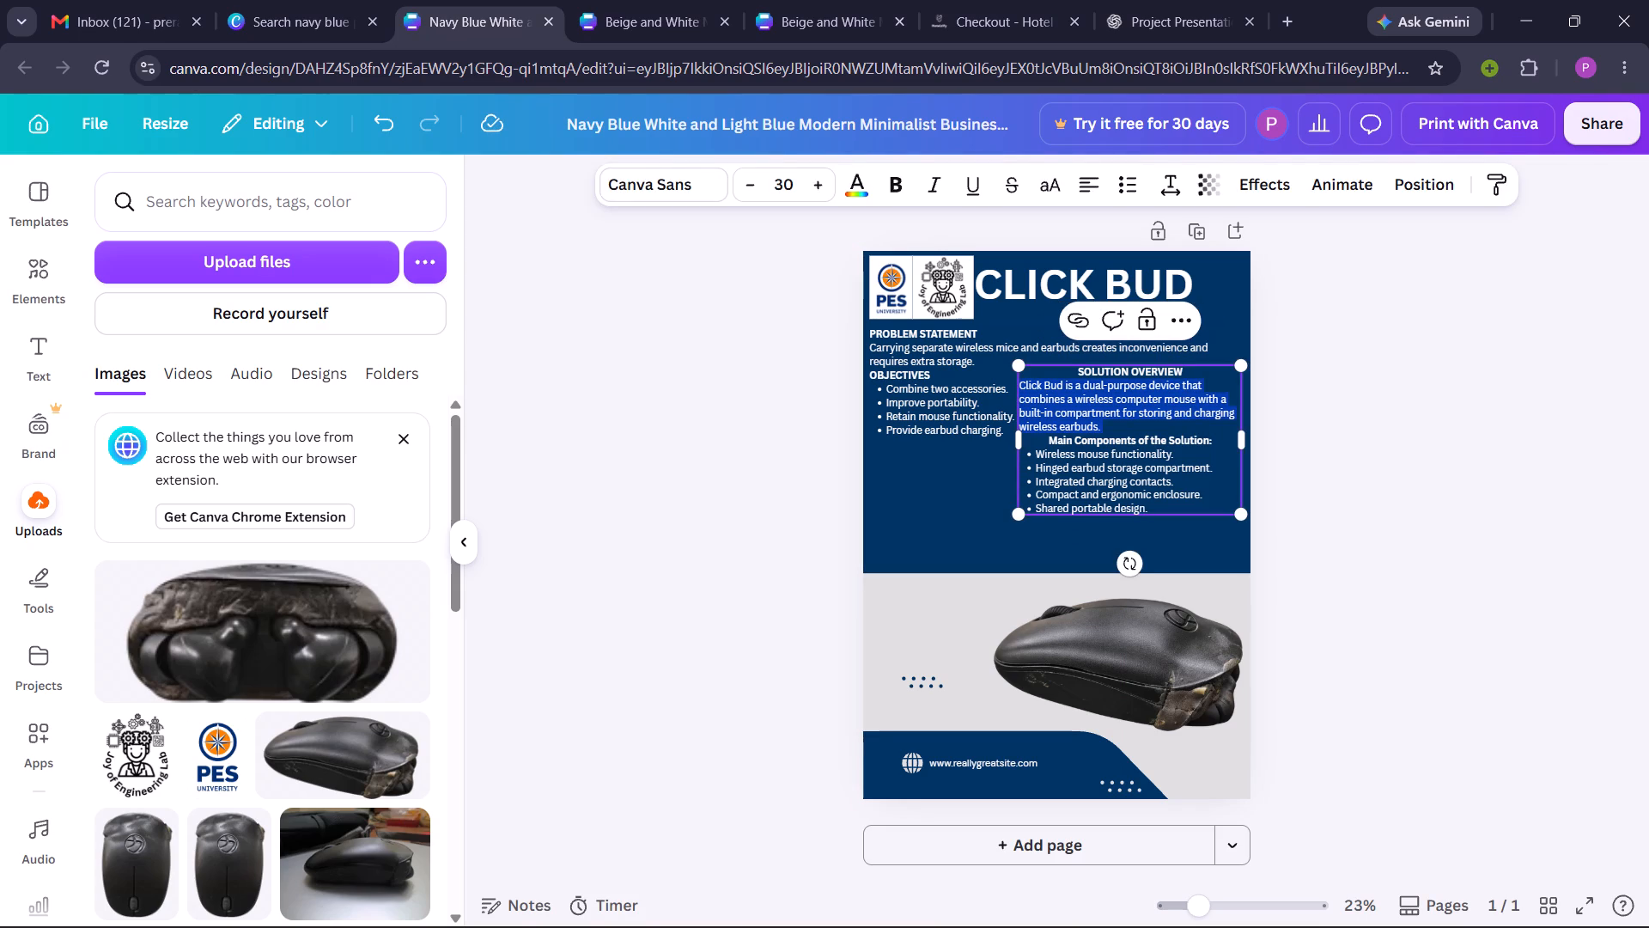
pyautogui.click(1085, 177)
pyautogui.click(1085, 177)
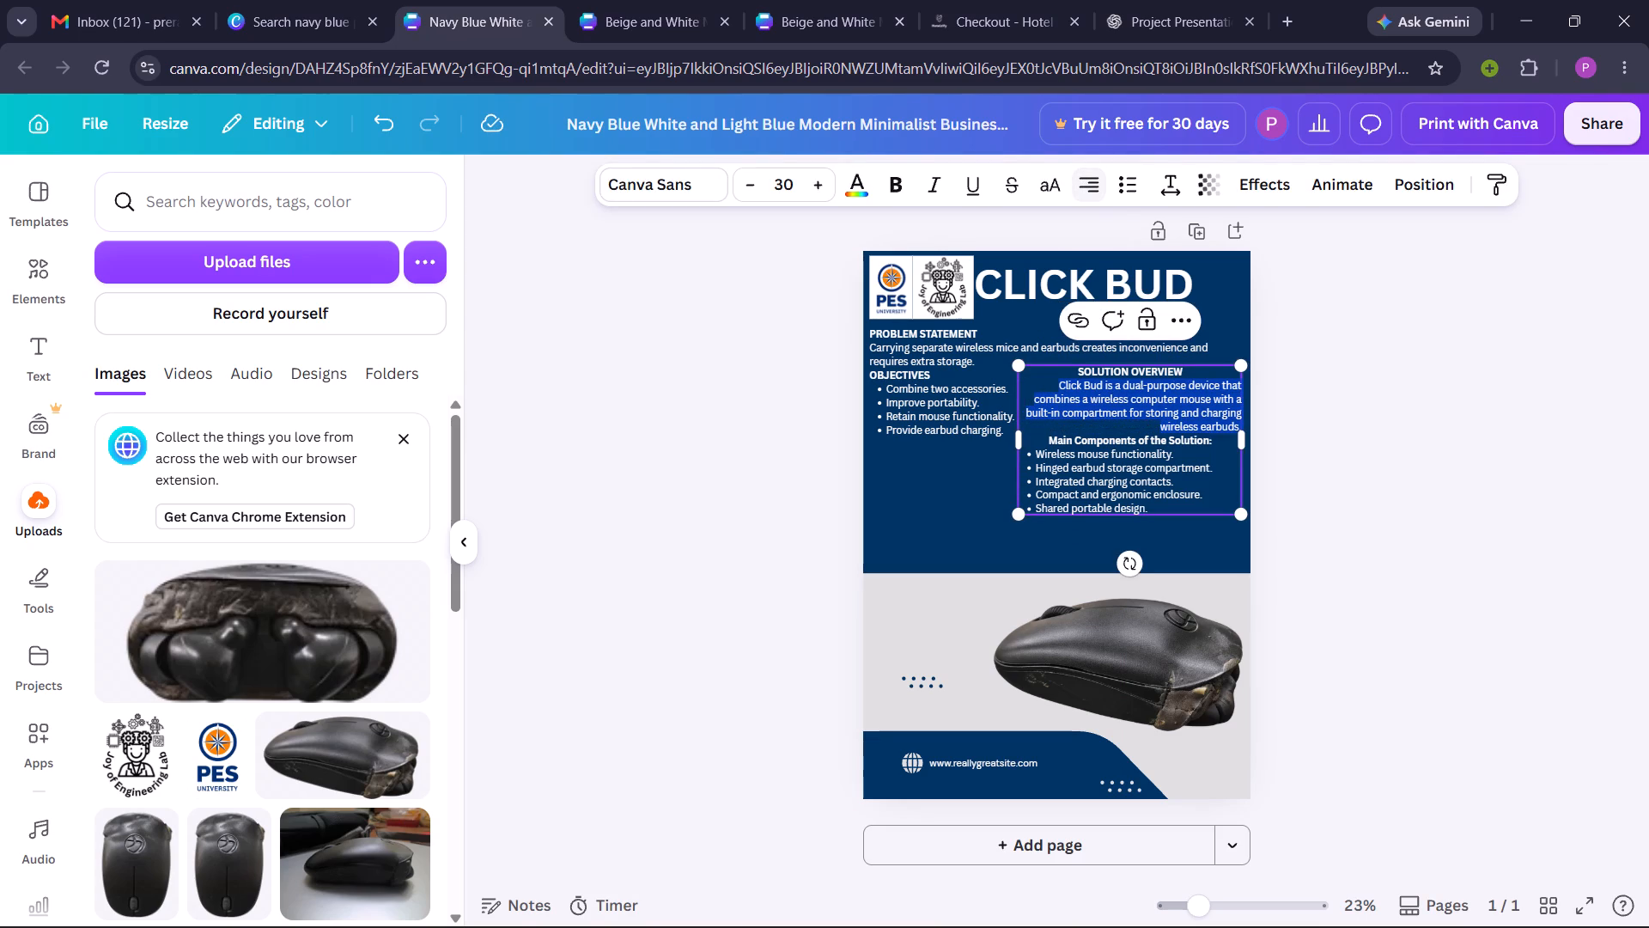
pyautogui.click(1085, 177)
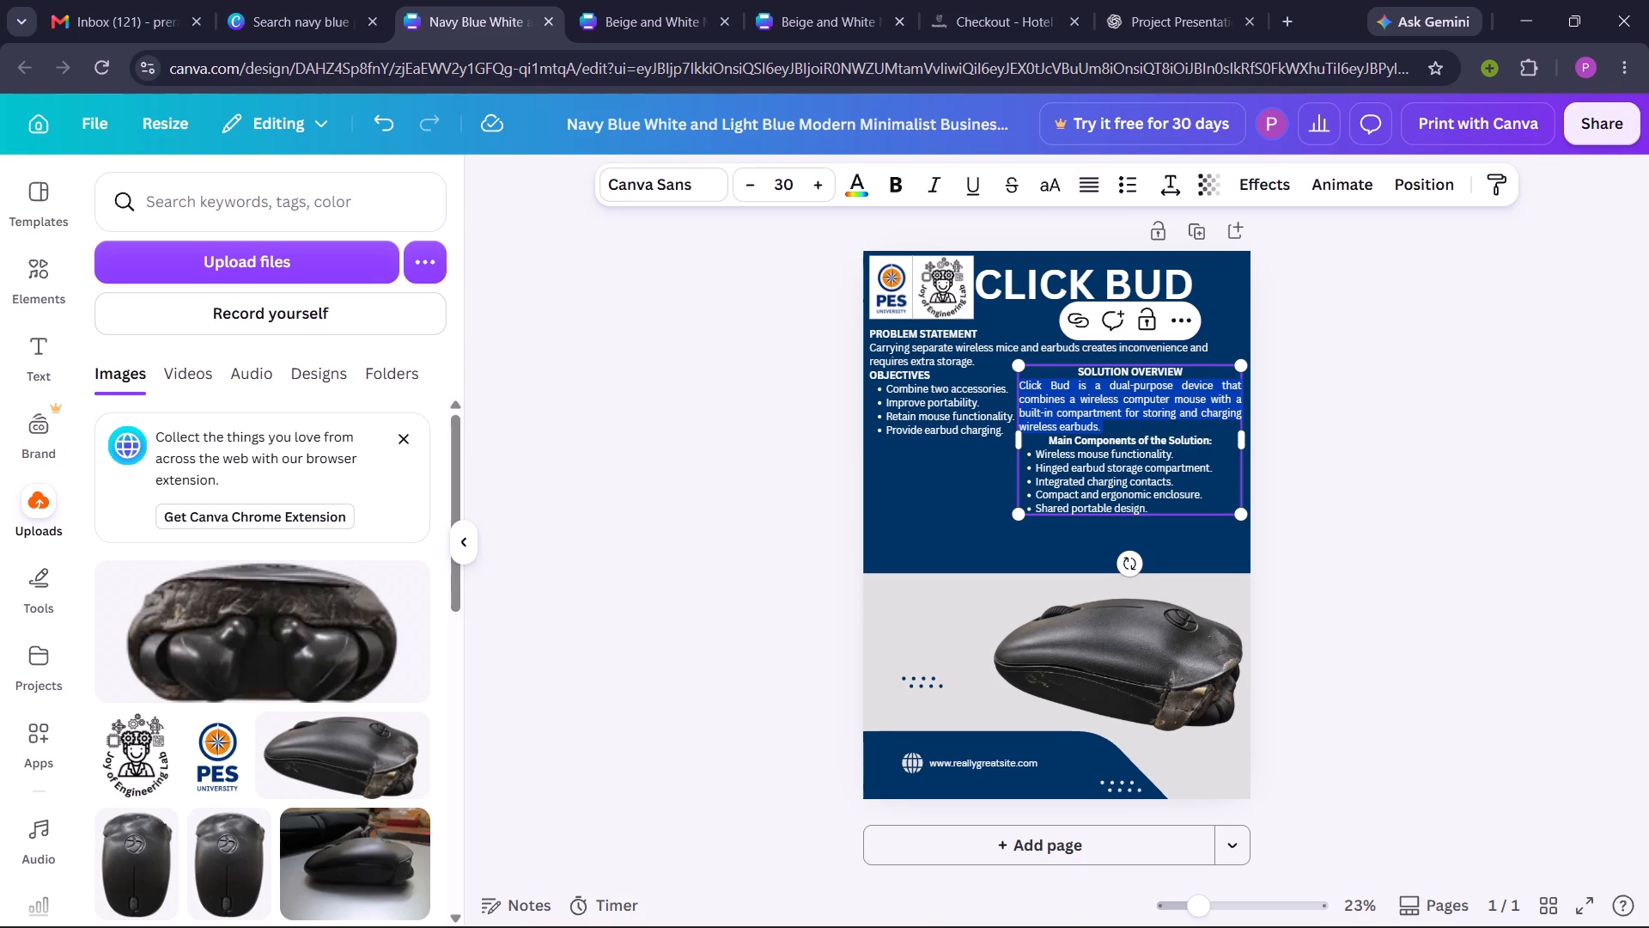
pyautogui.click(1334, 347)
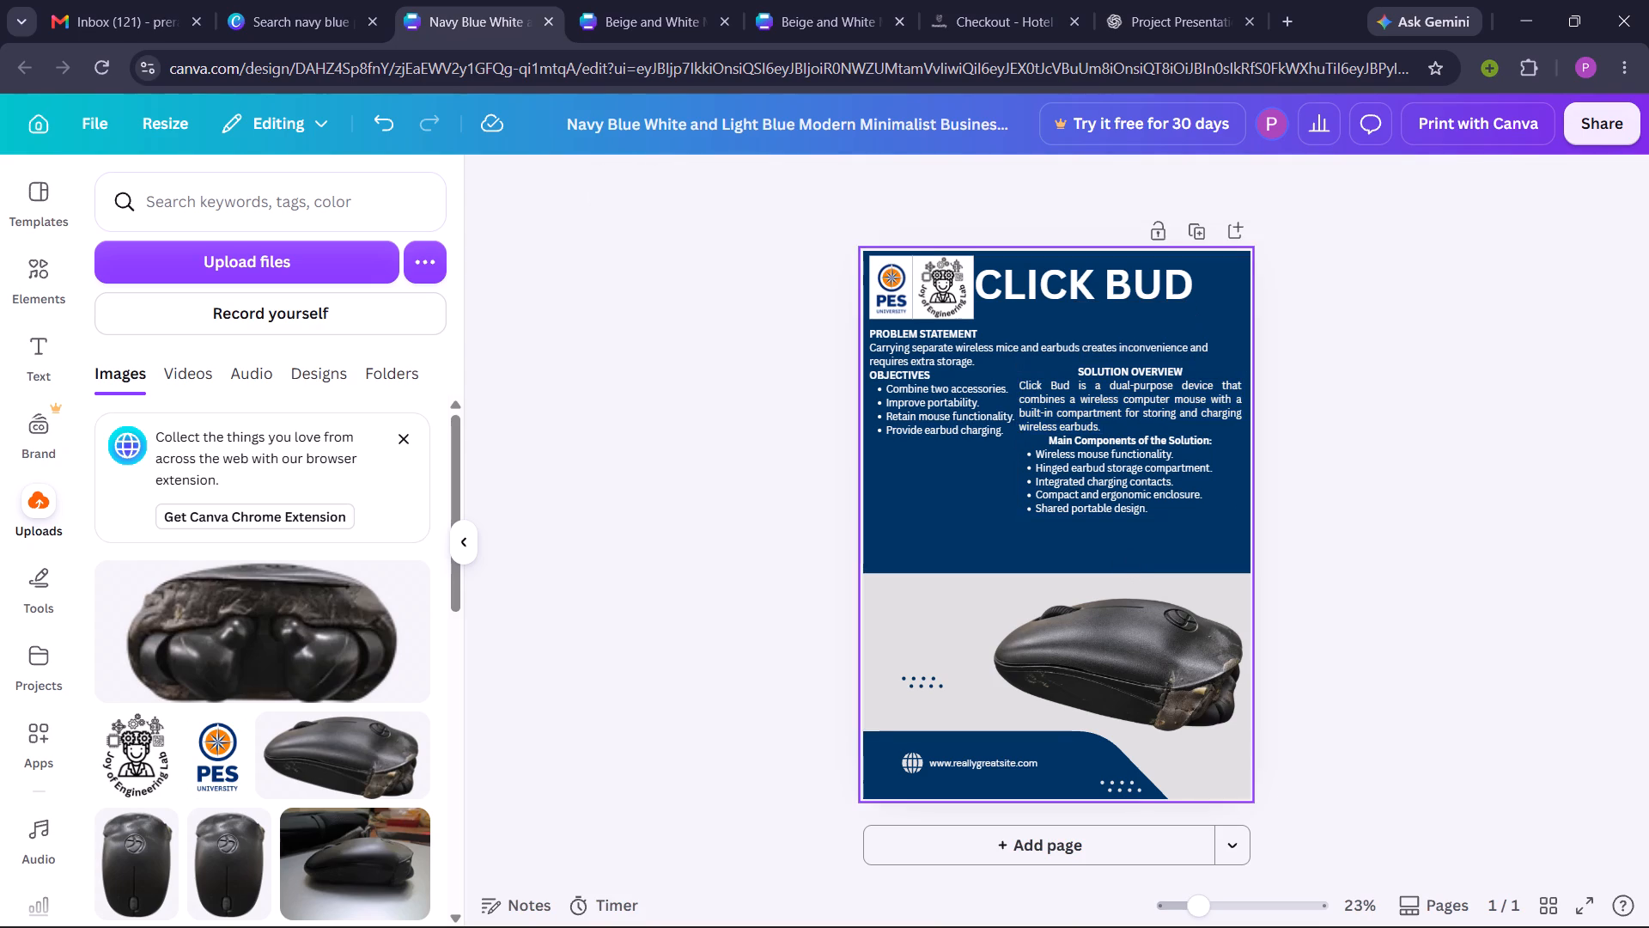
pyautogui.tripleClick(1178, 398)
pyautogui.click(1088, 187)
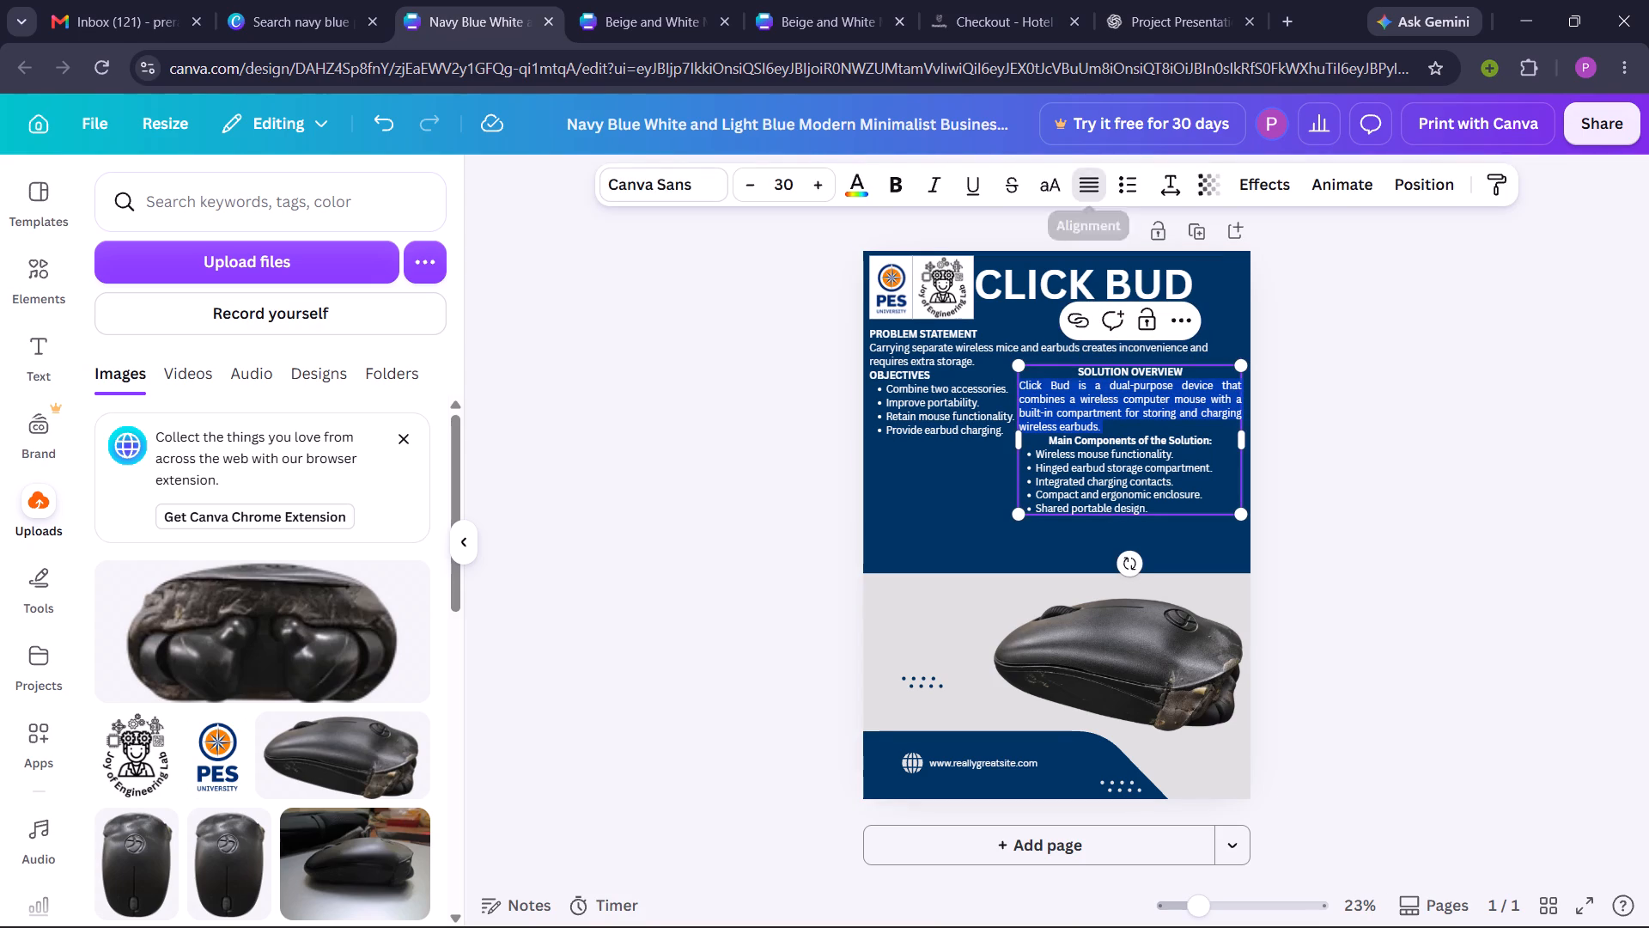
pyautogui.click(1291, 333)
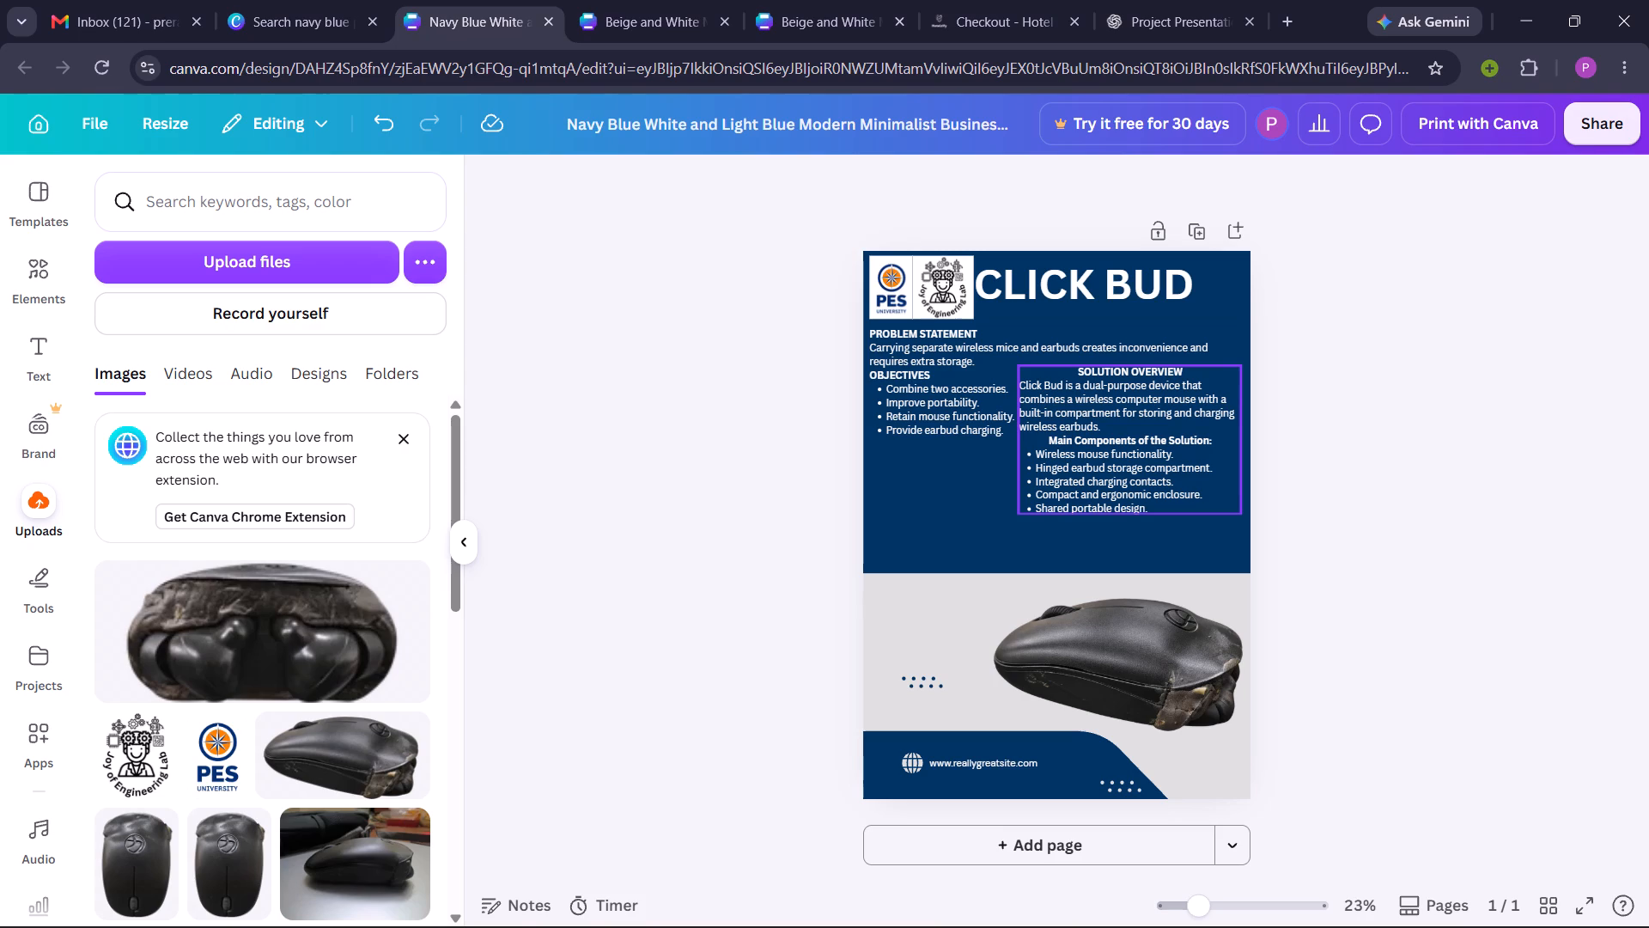
# Left-align the “Main Components of the Solution:” heading by joining it to the paragraph above and breaking it onto its own line again.
pyautogui.click(1046, 440)
pyautogui.click(1046, 440)
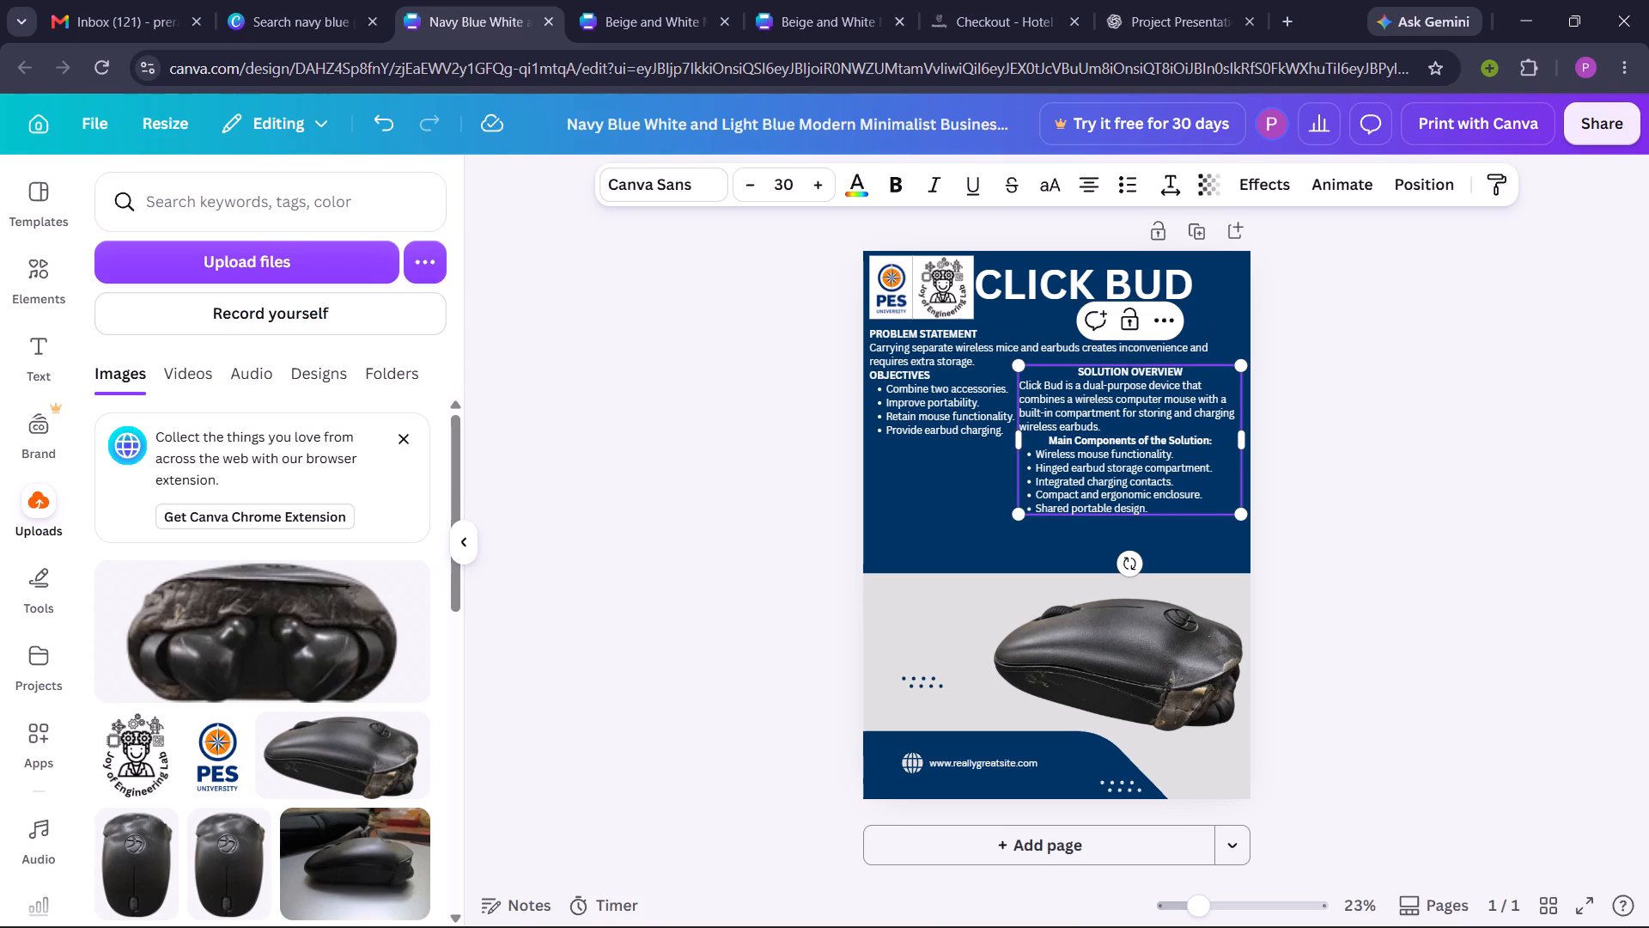
pyautogui.press('BackSpace')
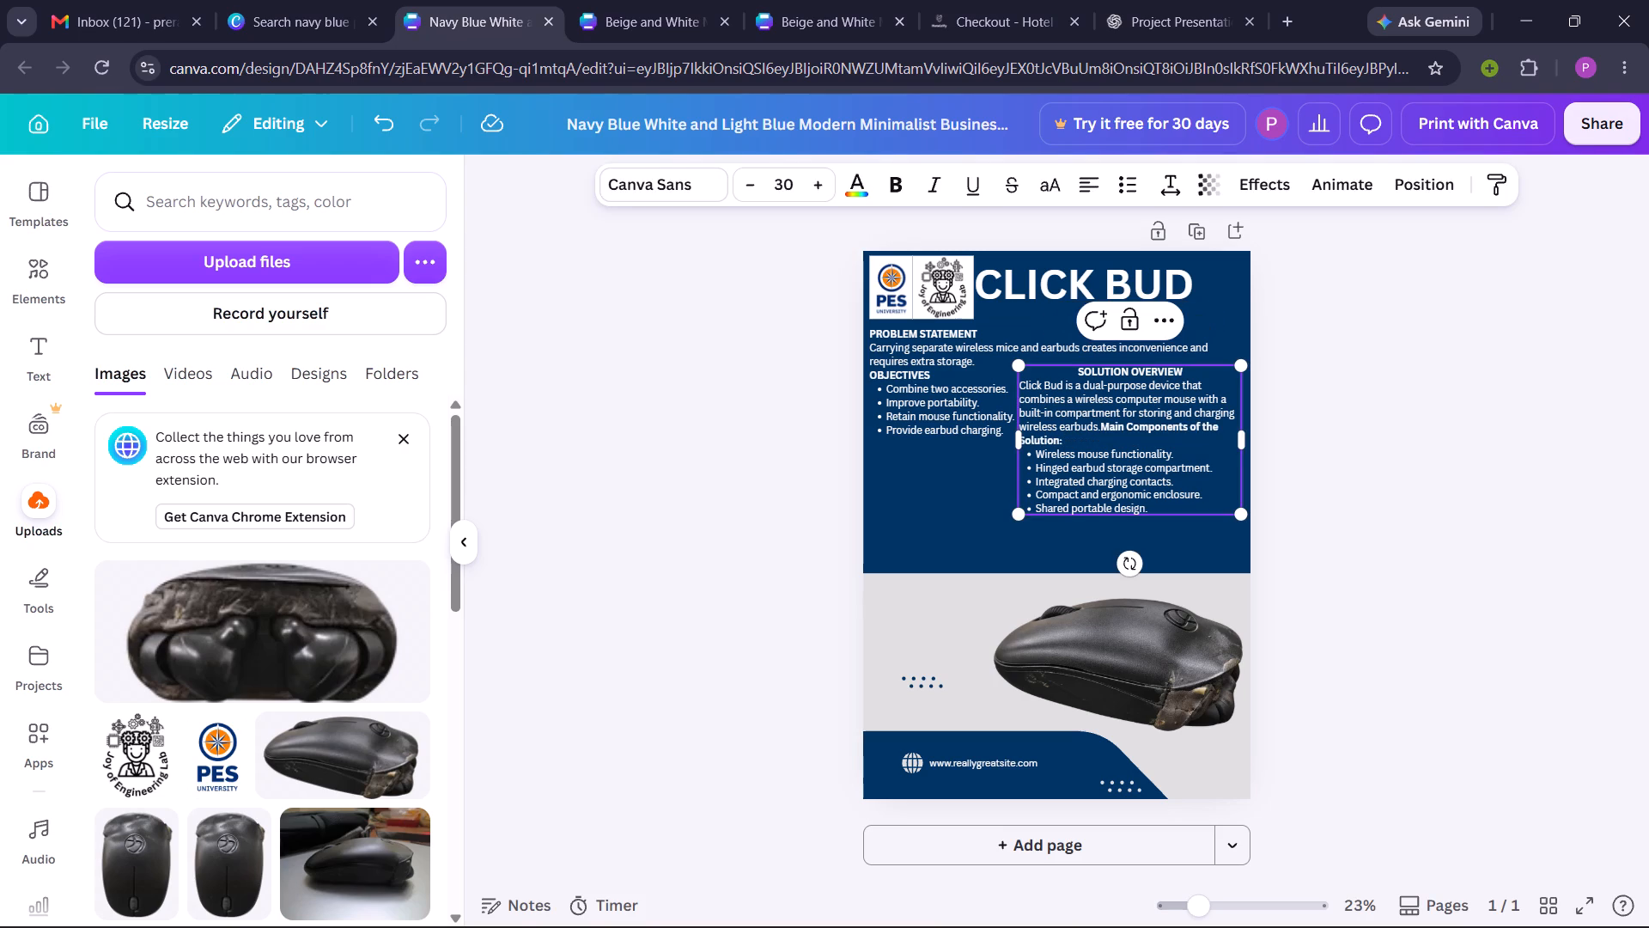
pyautogui.press('Return')
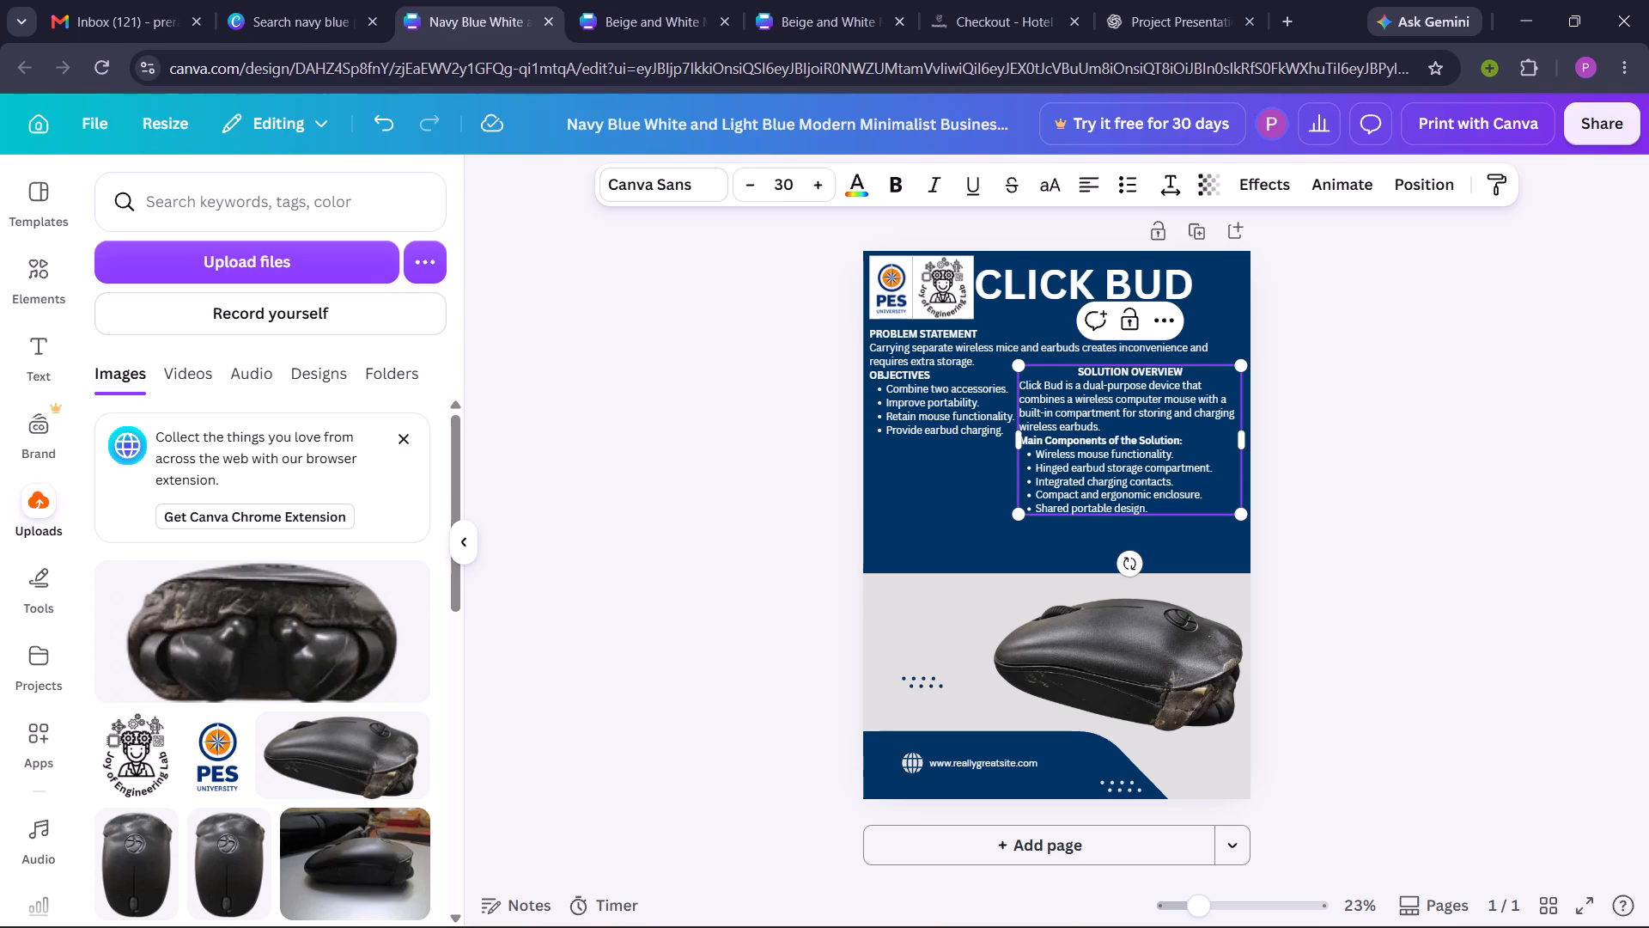
pyautogui.click(1332, 374)
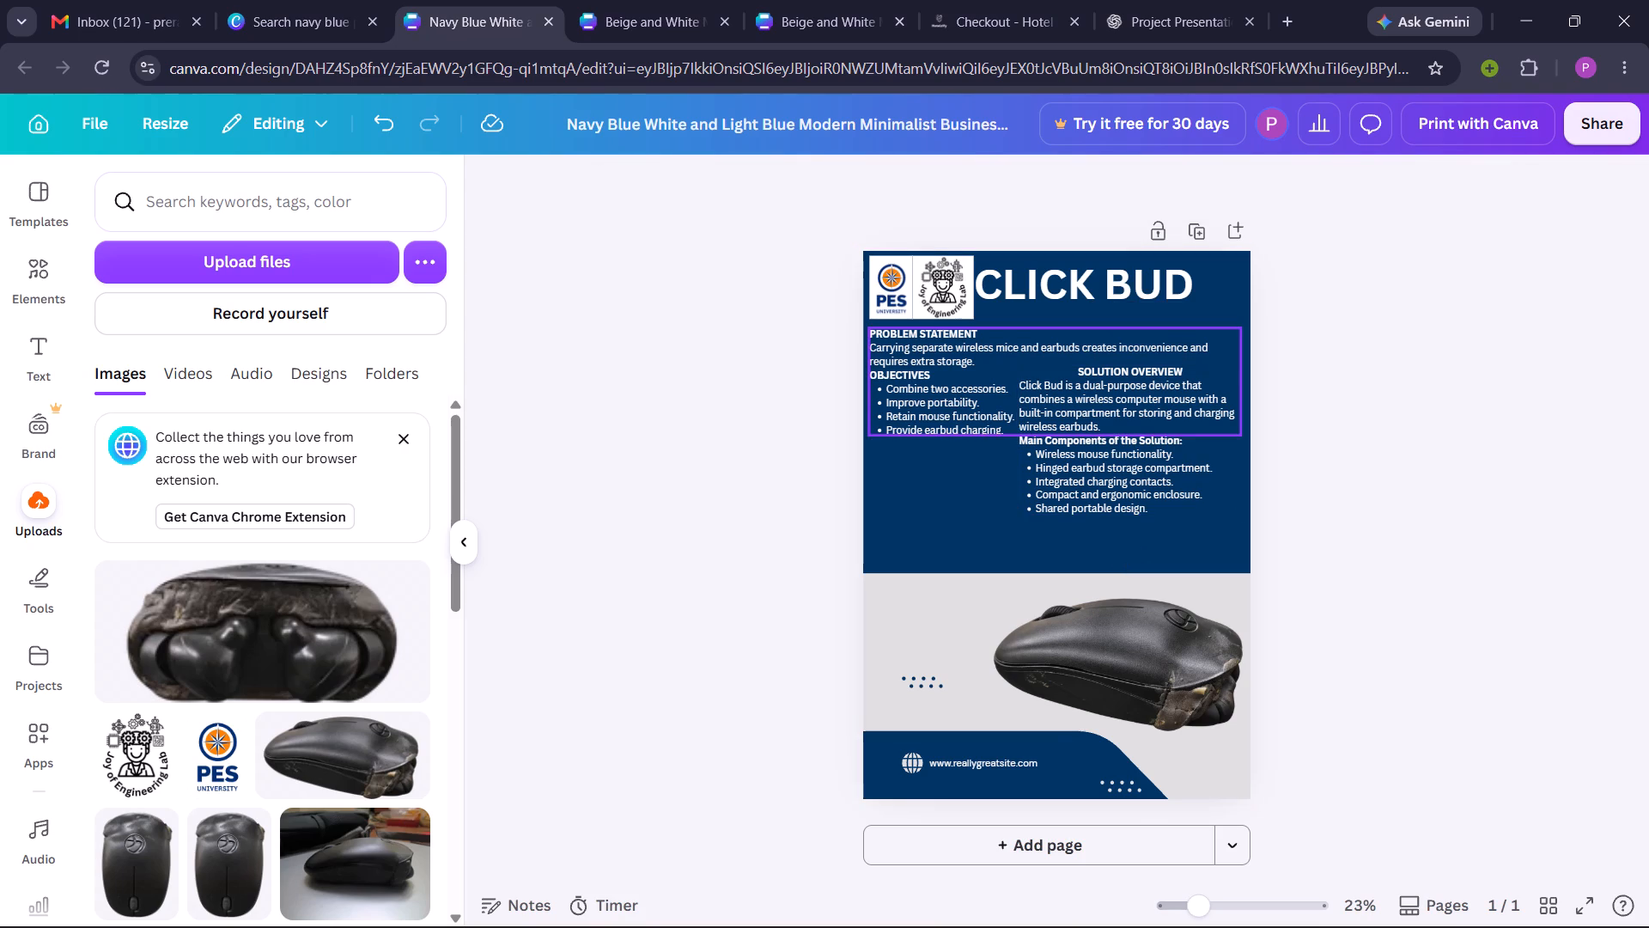
pyautogui.click(1376, 416)
# Move the Solution Overview text box slightly down, keeping its right edge in line with the Problem Statement box.
pyautogui.moveTo(1109, 469); pyautogui.dragTo(1116, 479)
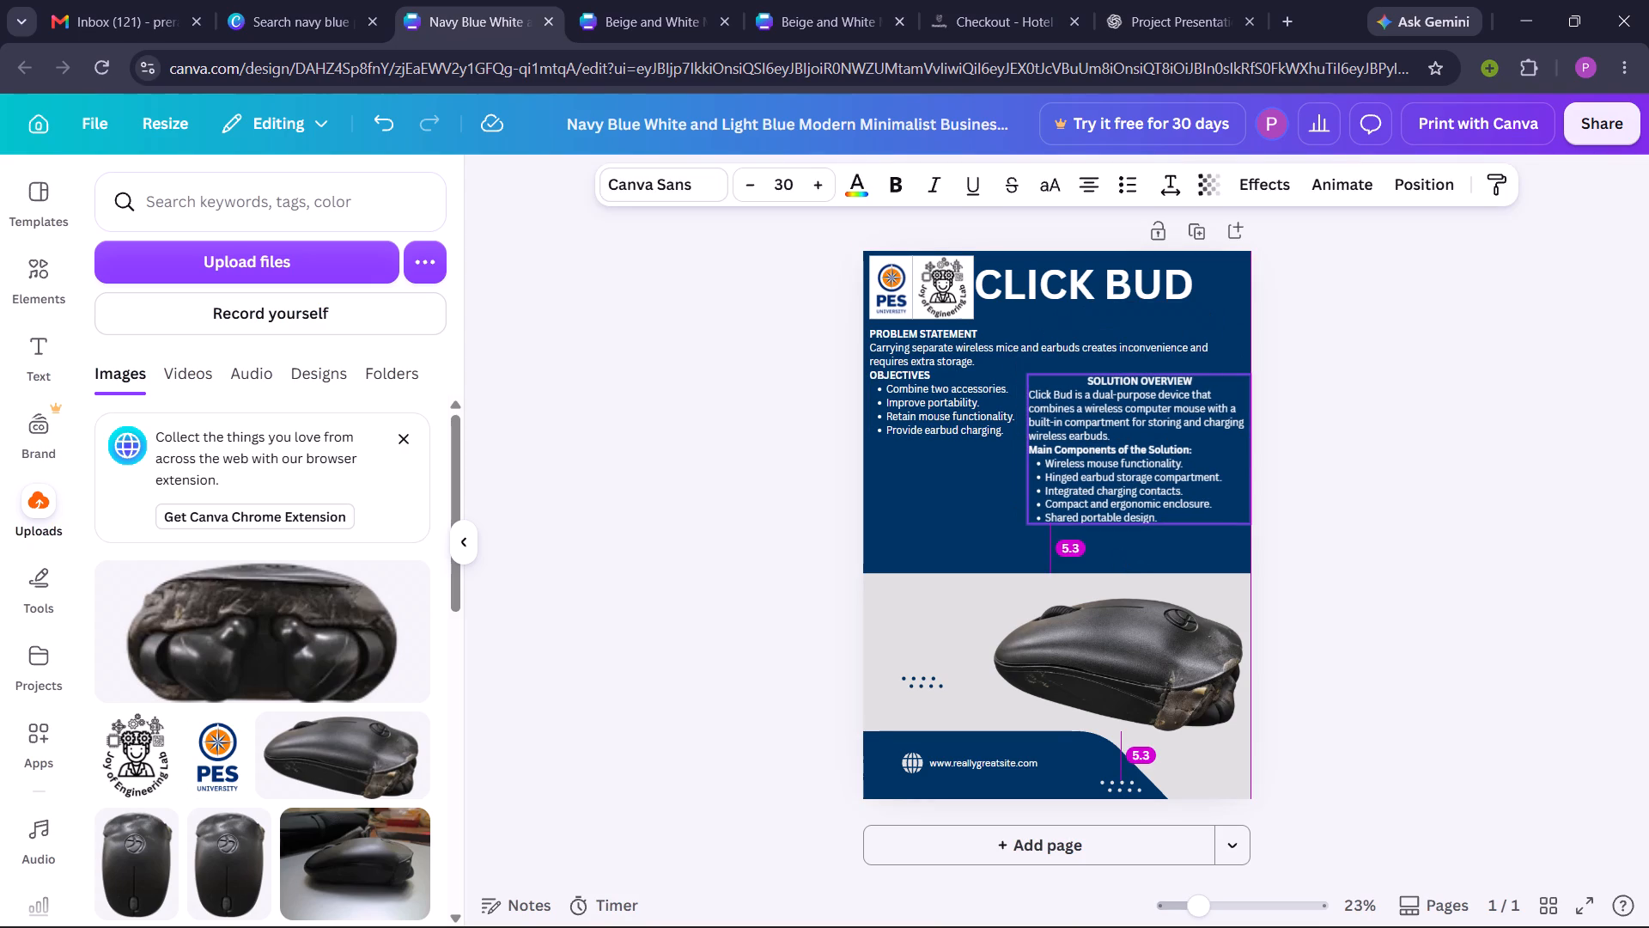
pyautogui.moveTo(1116, 479); pyautogui.dragTo(1112, 477)
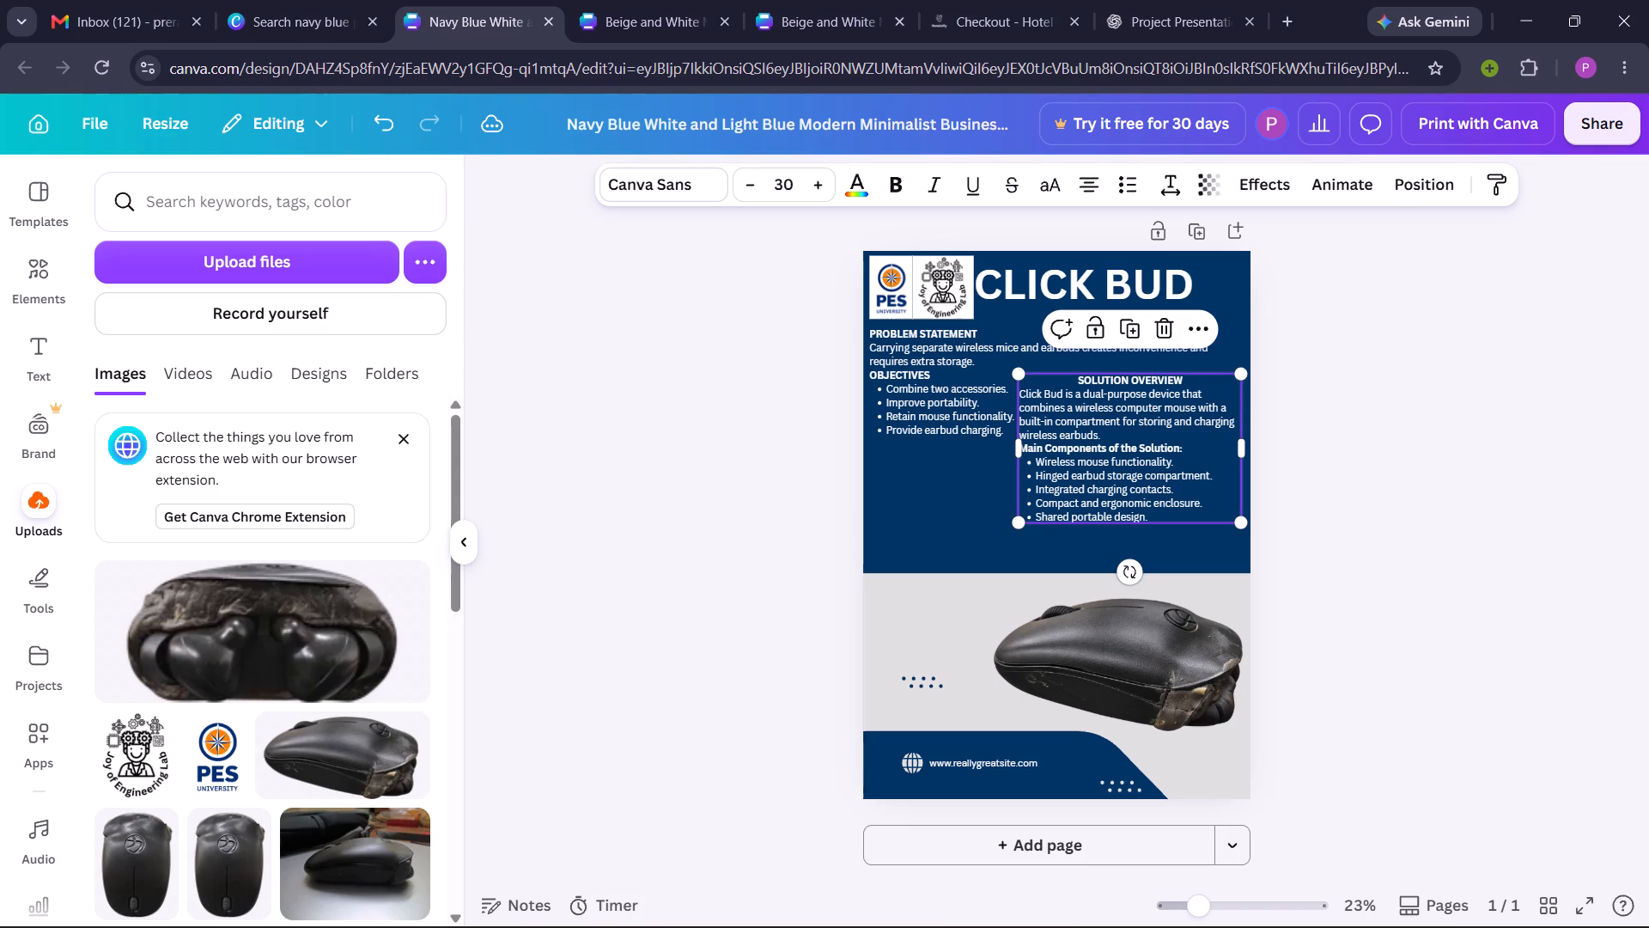
pyautogui.click(1382, 426)
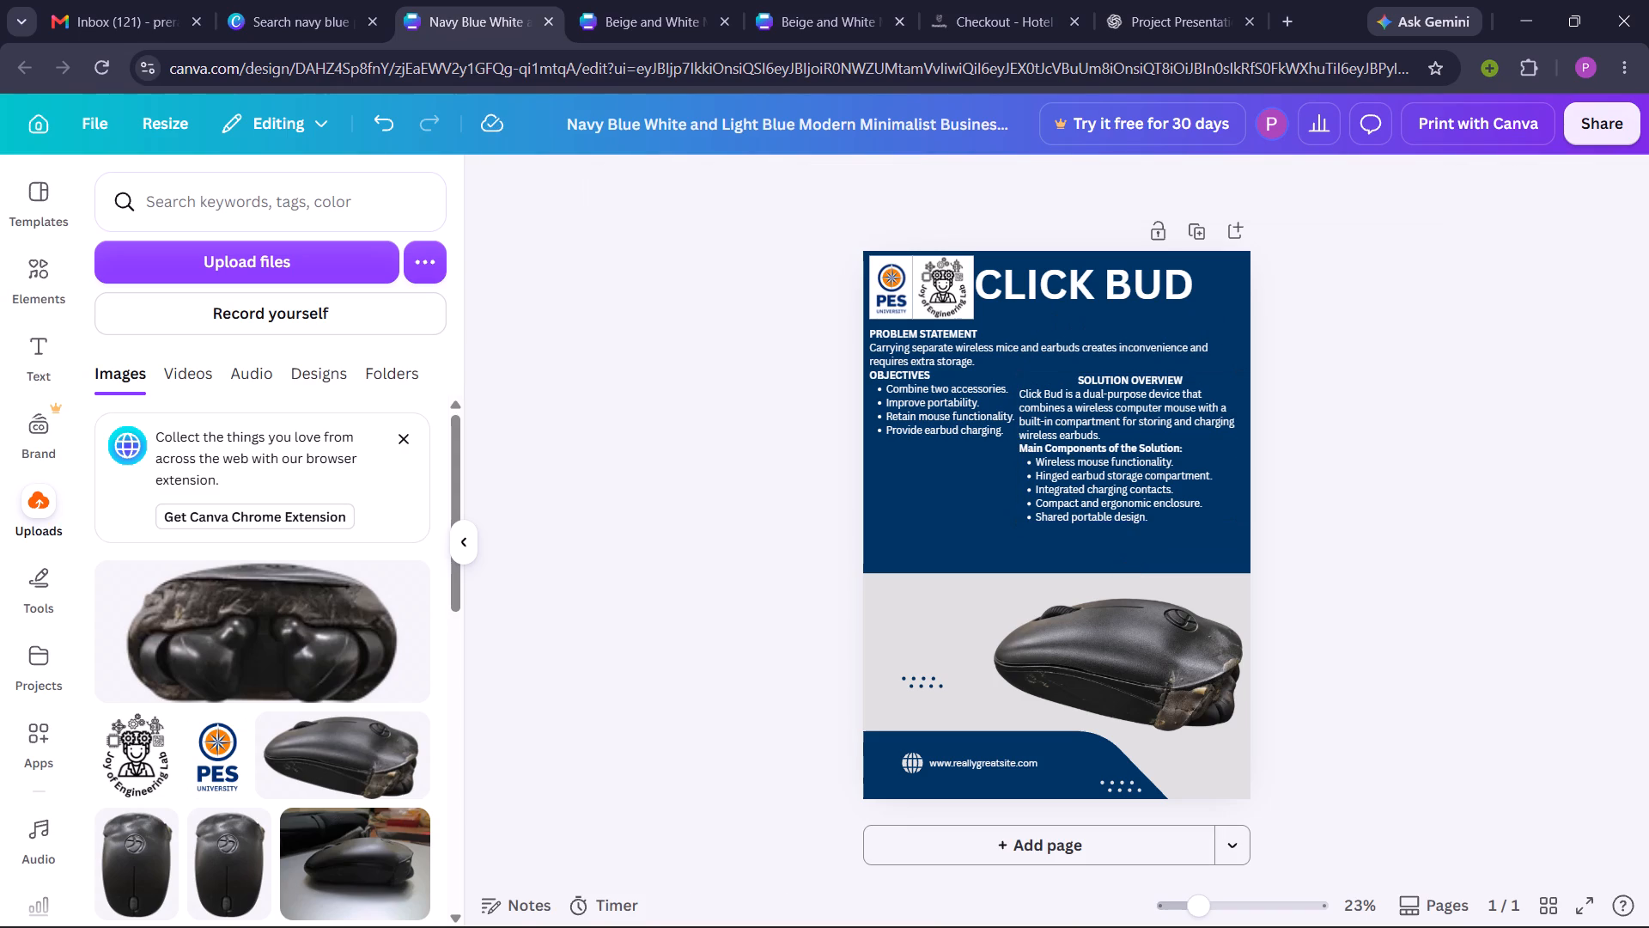
pyautogui.click(1191, 448)
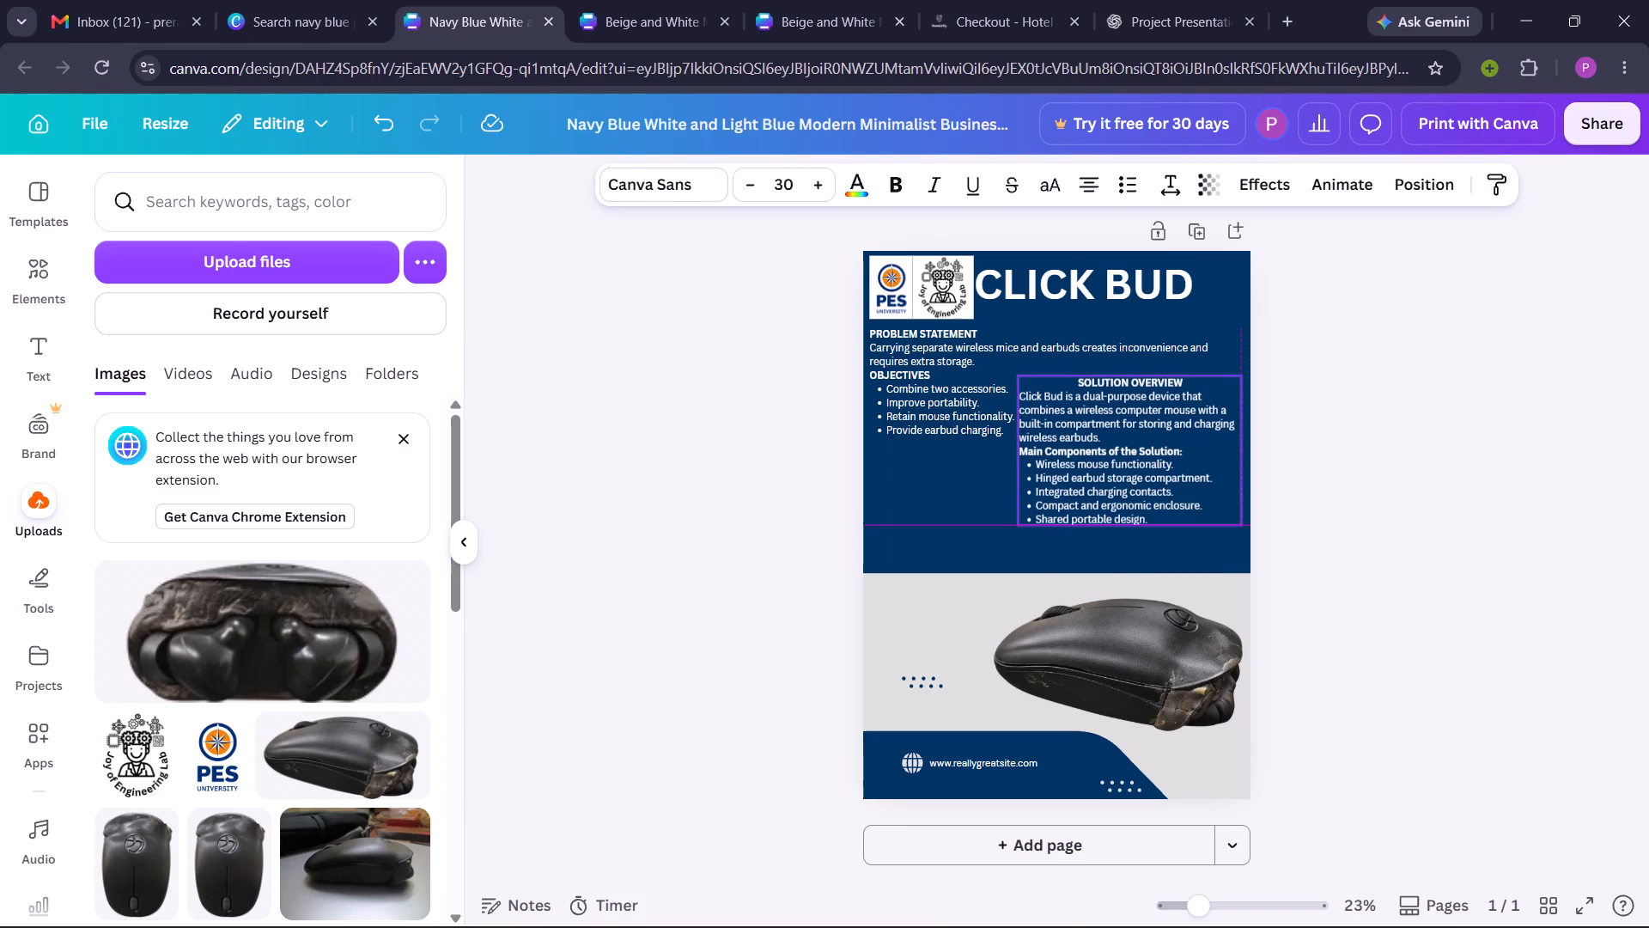
pyautogui.click(1351, 375)
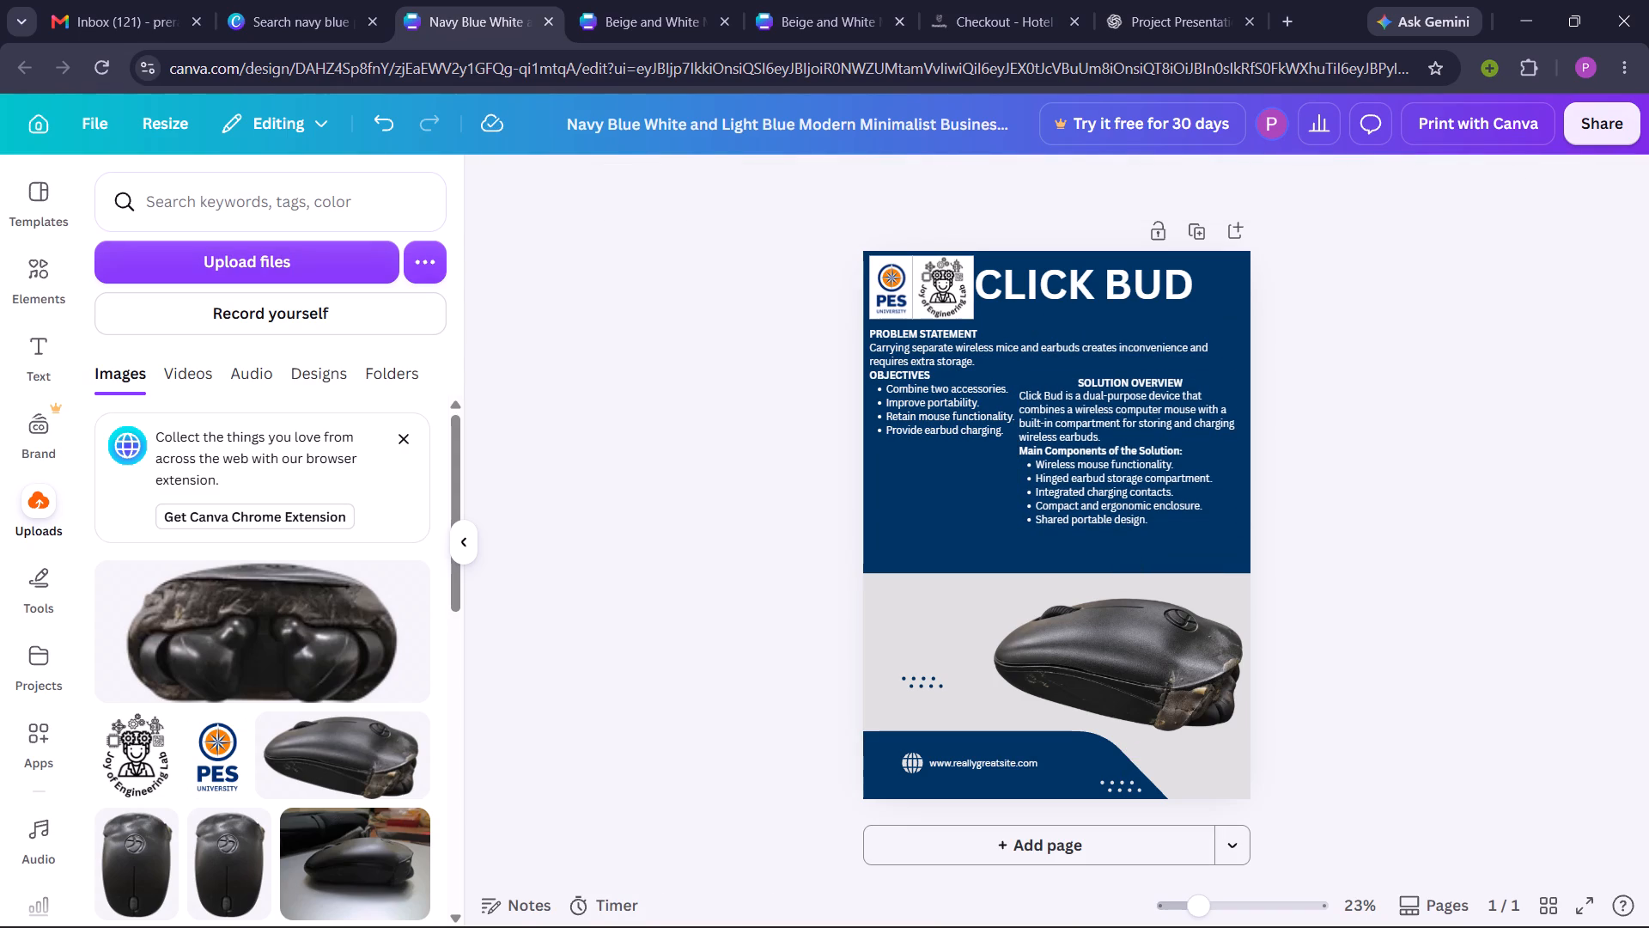
# Search the uploaded files for “border”.
pyautogui.click(206, 210)
pyautogui.write('border')
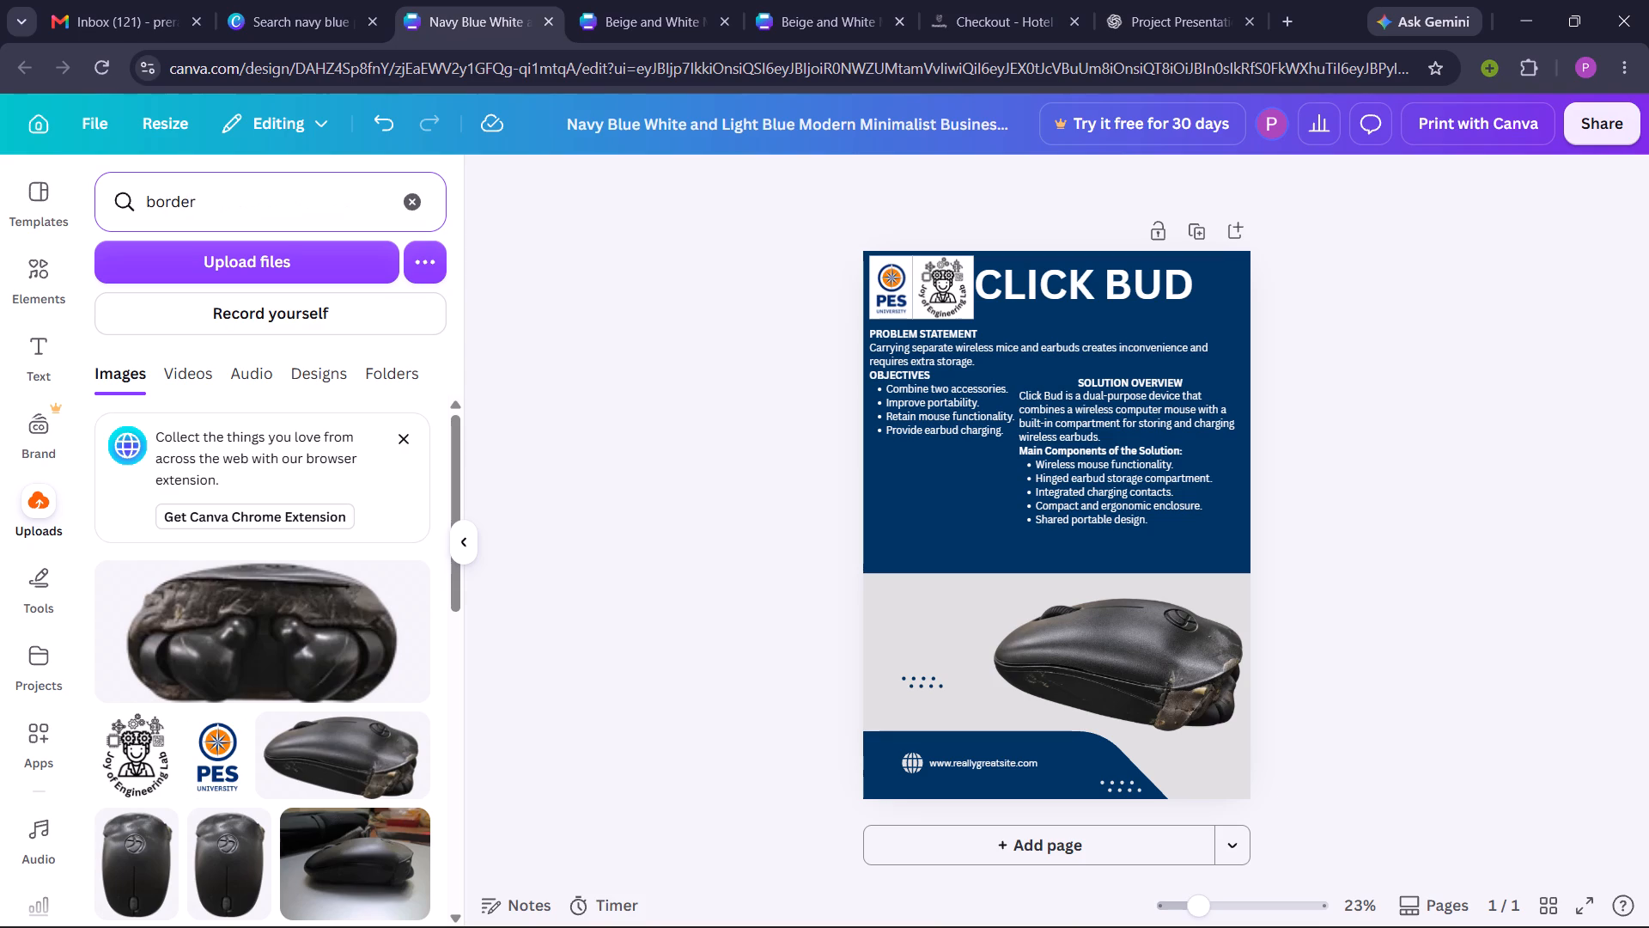
pyautogui.press('Return')
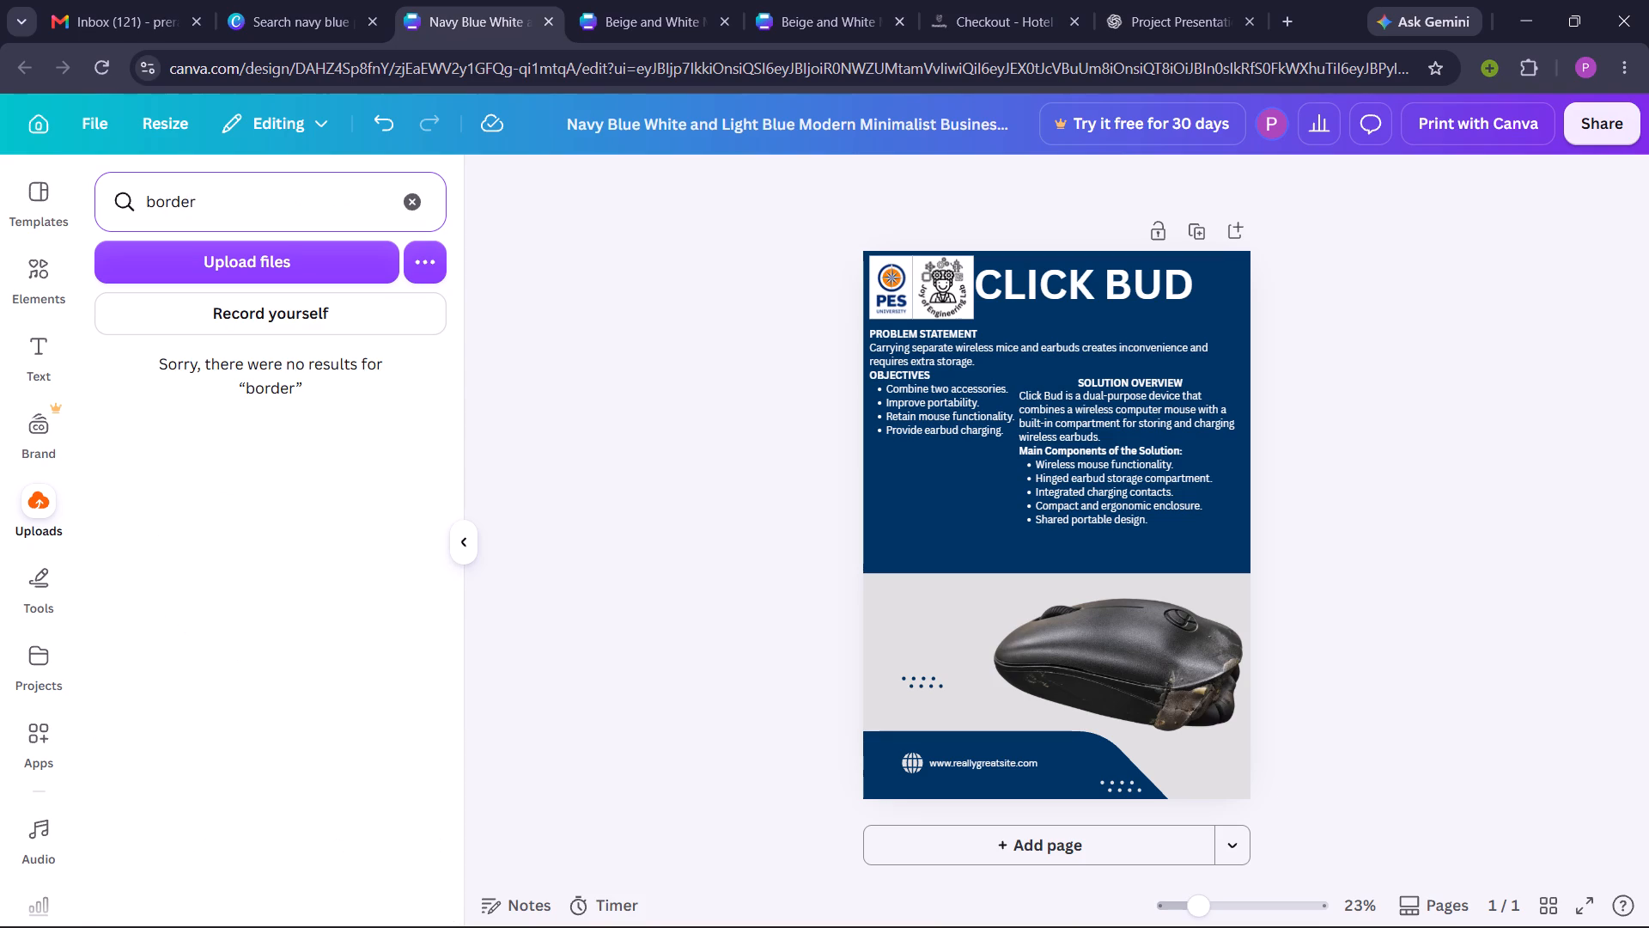
# Search the design elements for “boarder rectangle”, using the suggested search for “boarder”.
pyautogui.click(45, 280)
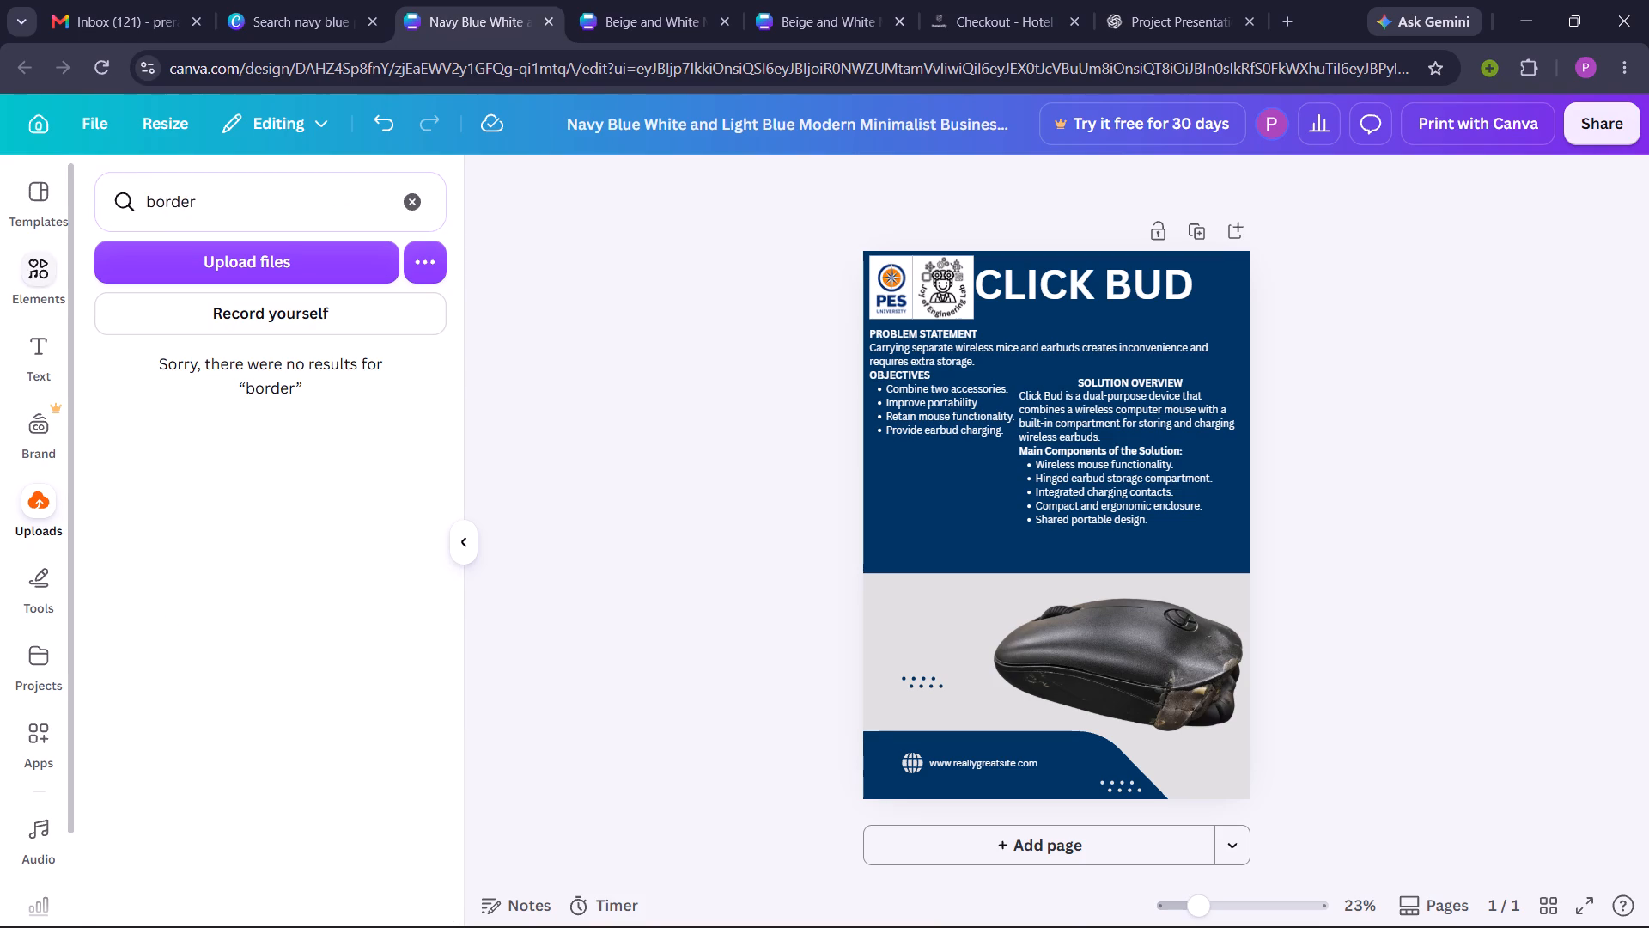
pyautogui.click(228, 201)
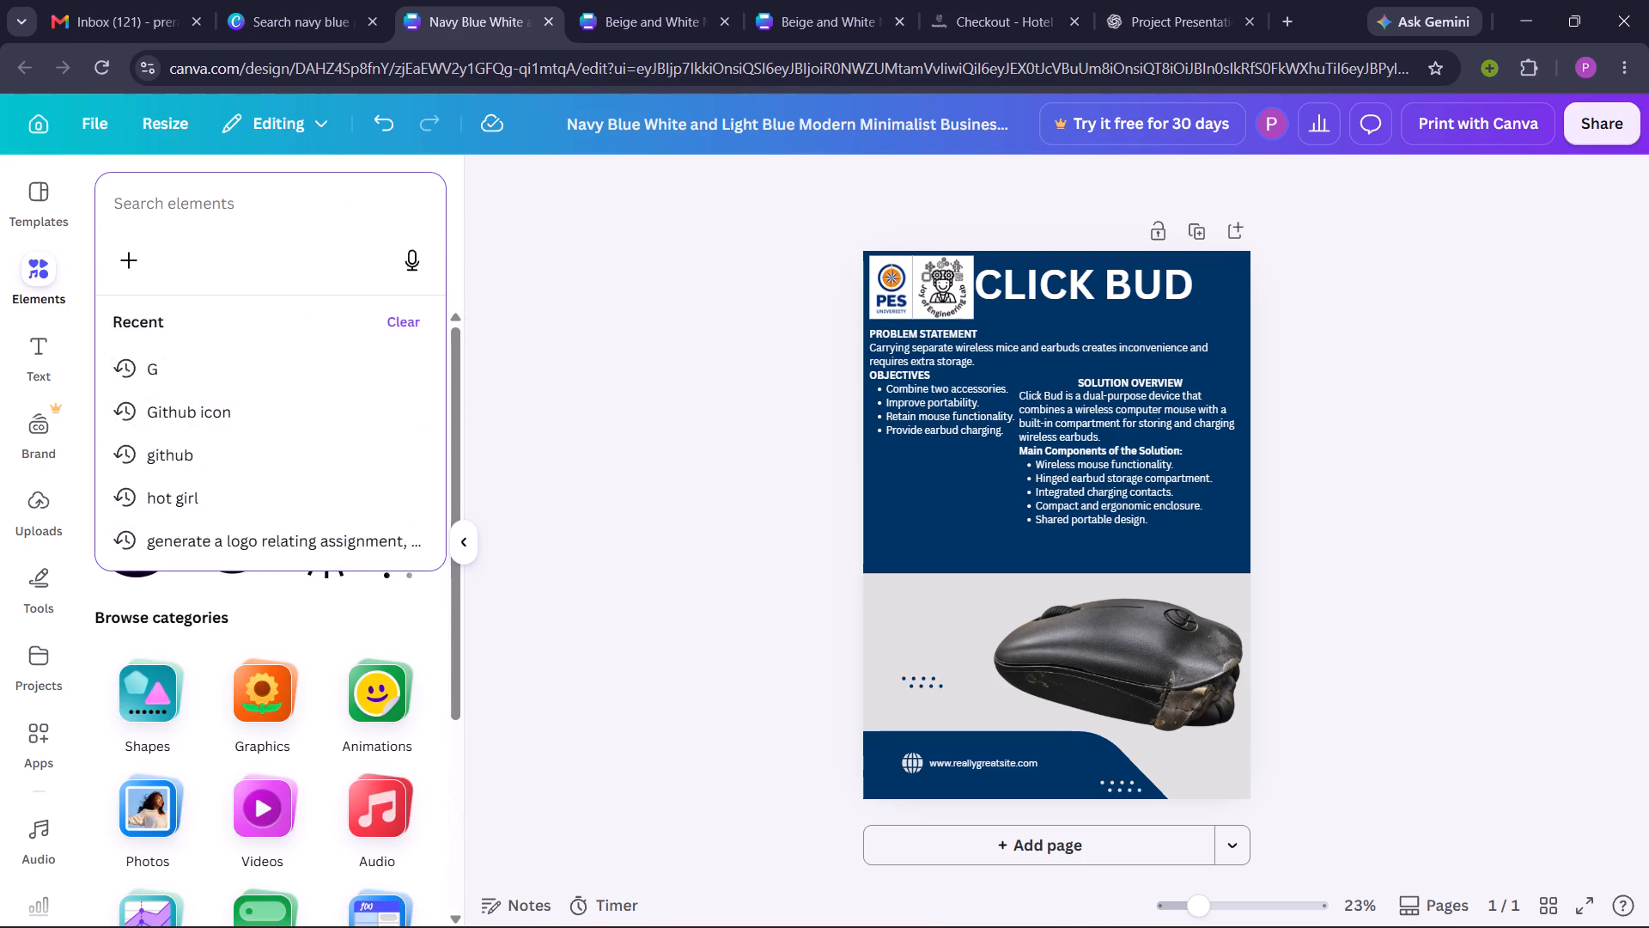
pyautogui.write('boarder')
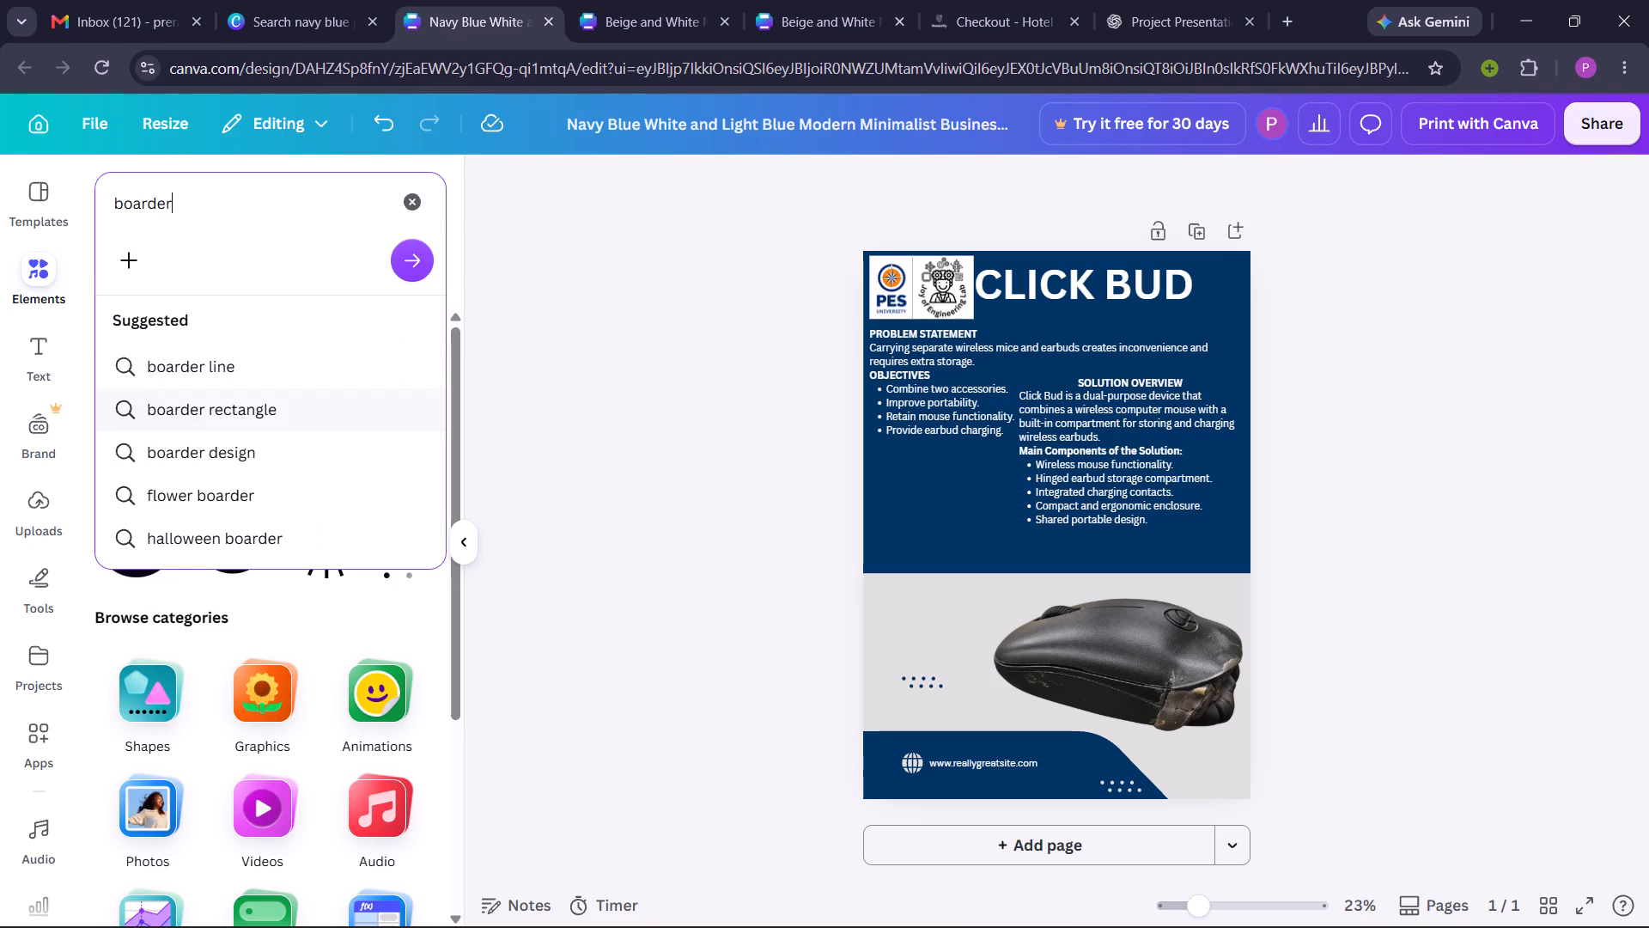
pyautogui.click(214, 418)
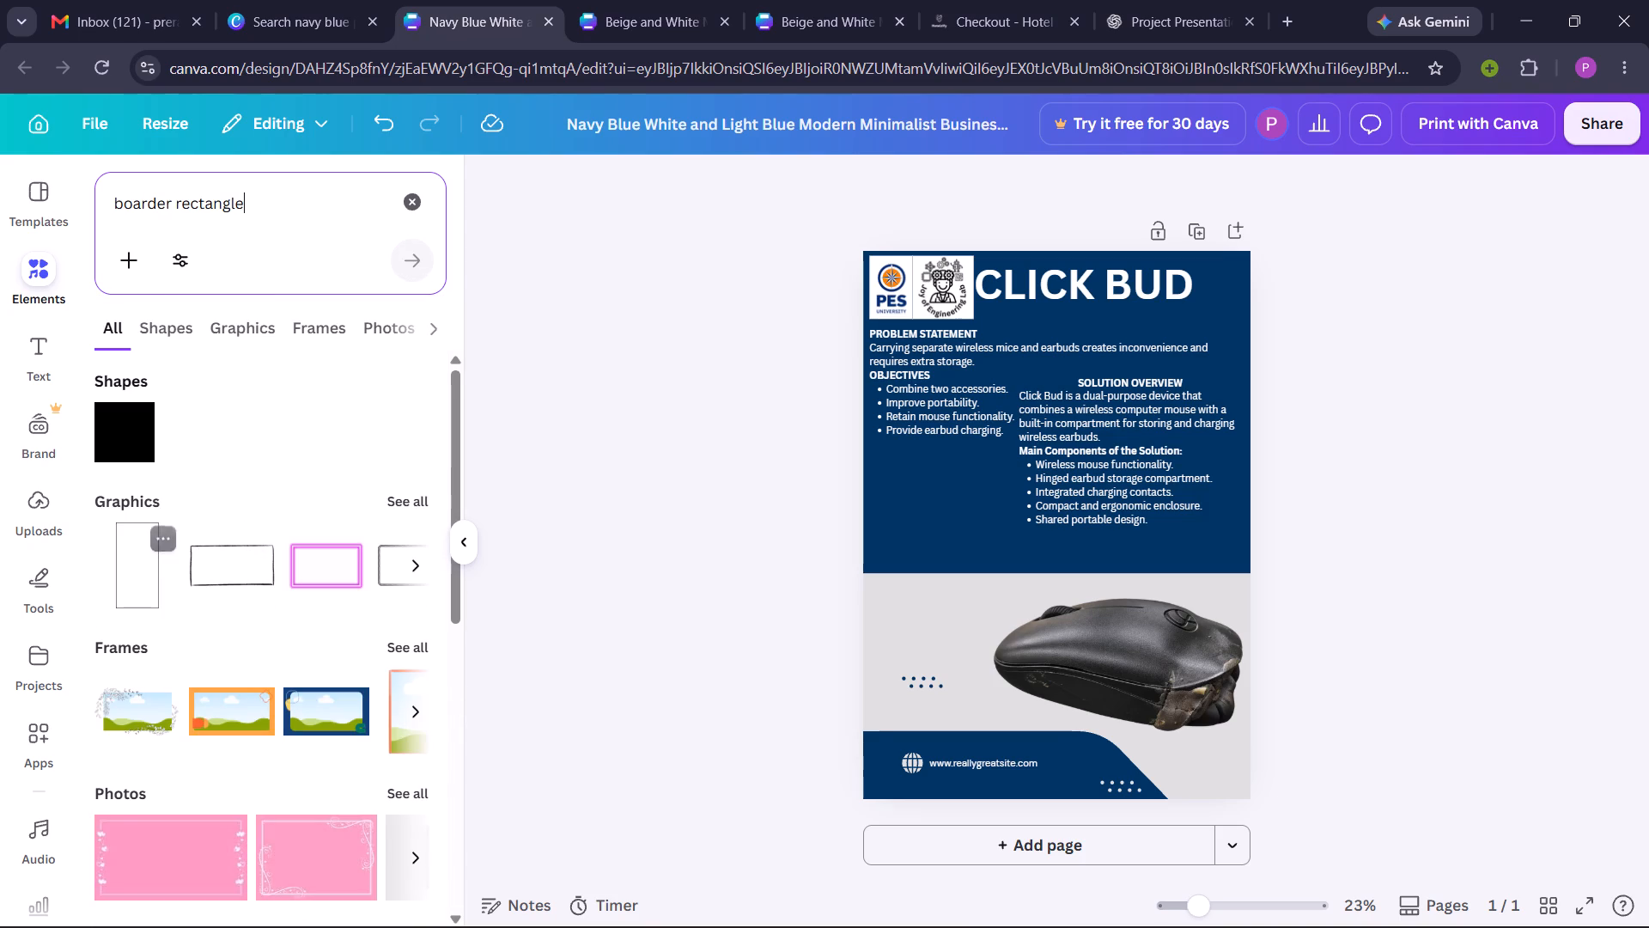
# Look through the graphics, frames, photos and 3D results for a suitable rectangular border.
pyautogui.click(408, 502)
pyautogui.scroll(-1, 316, 689)
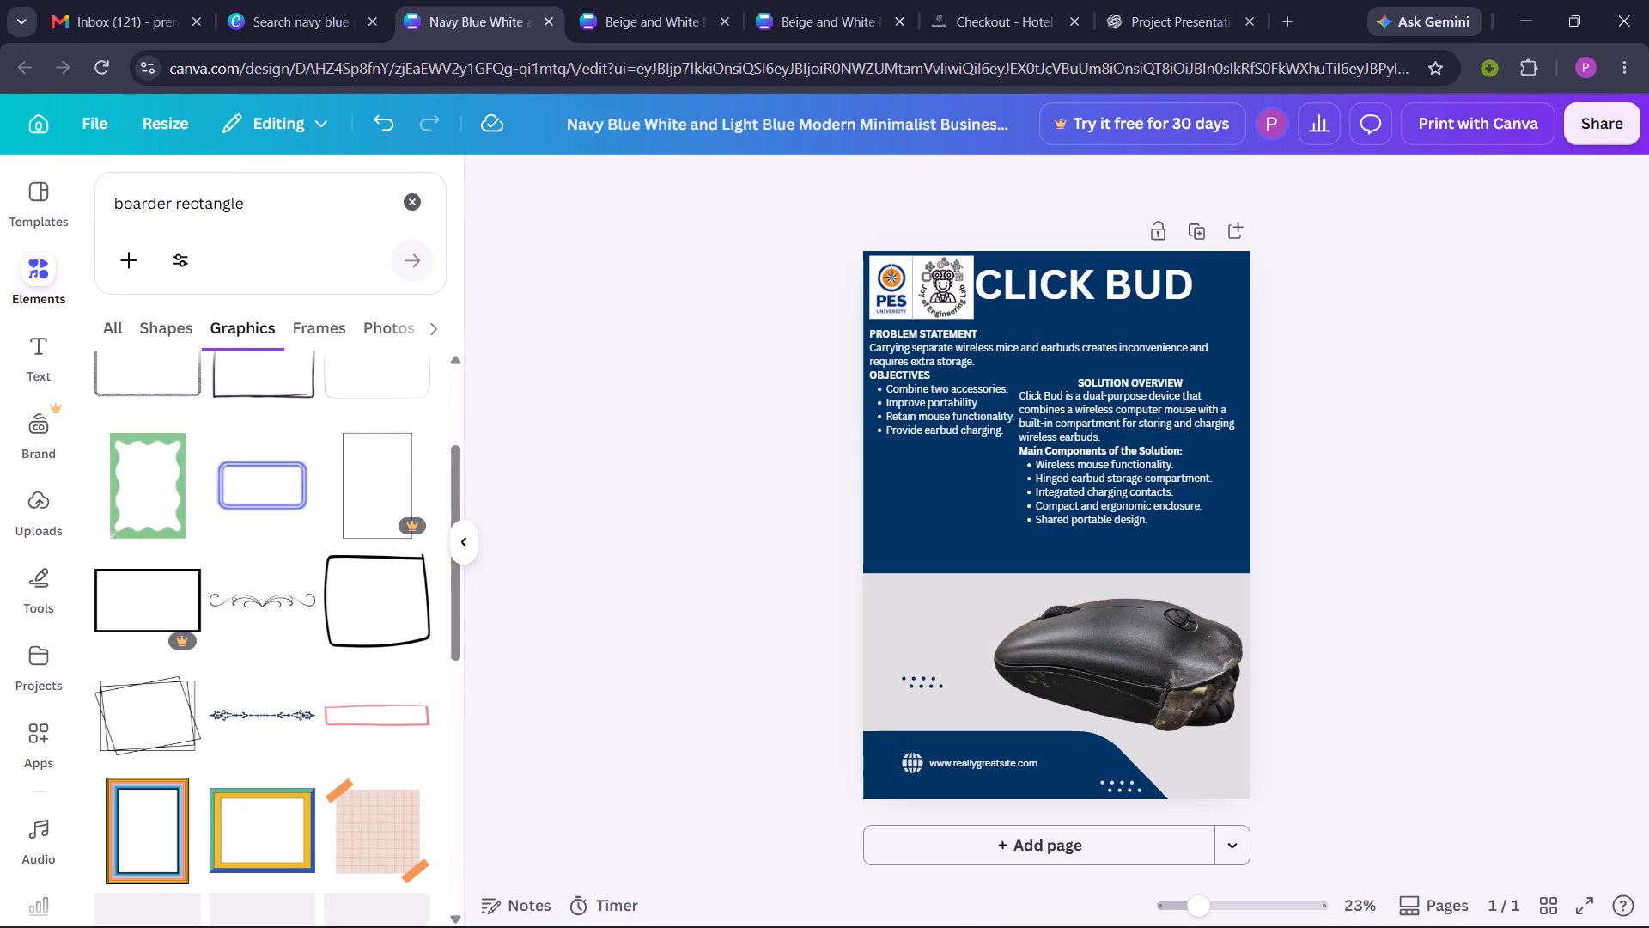
pyautogui.scroll(-1, 316, 689)
pyautogui.click(319, 338)
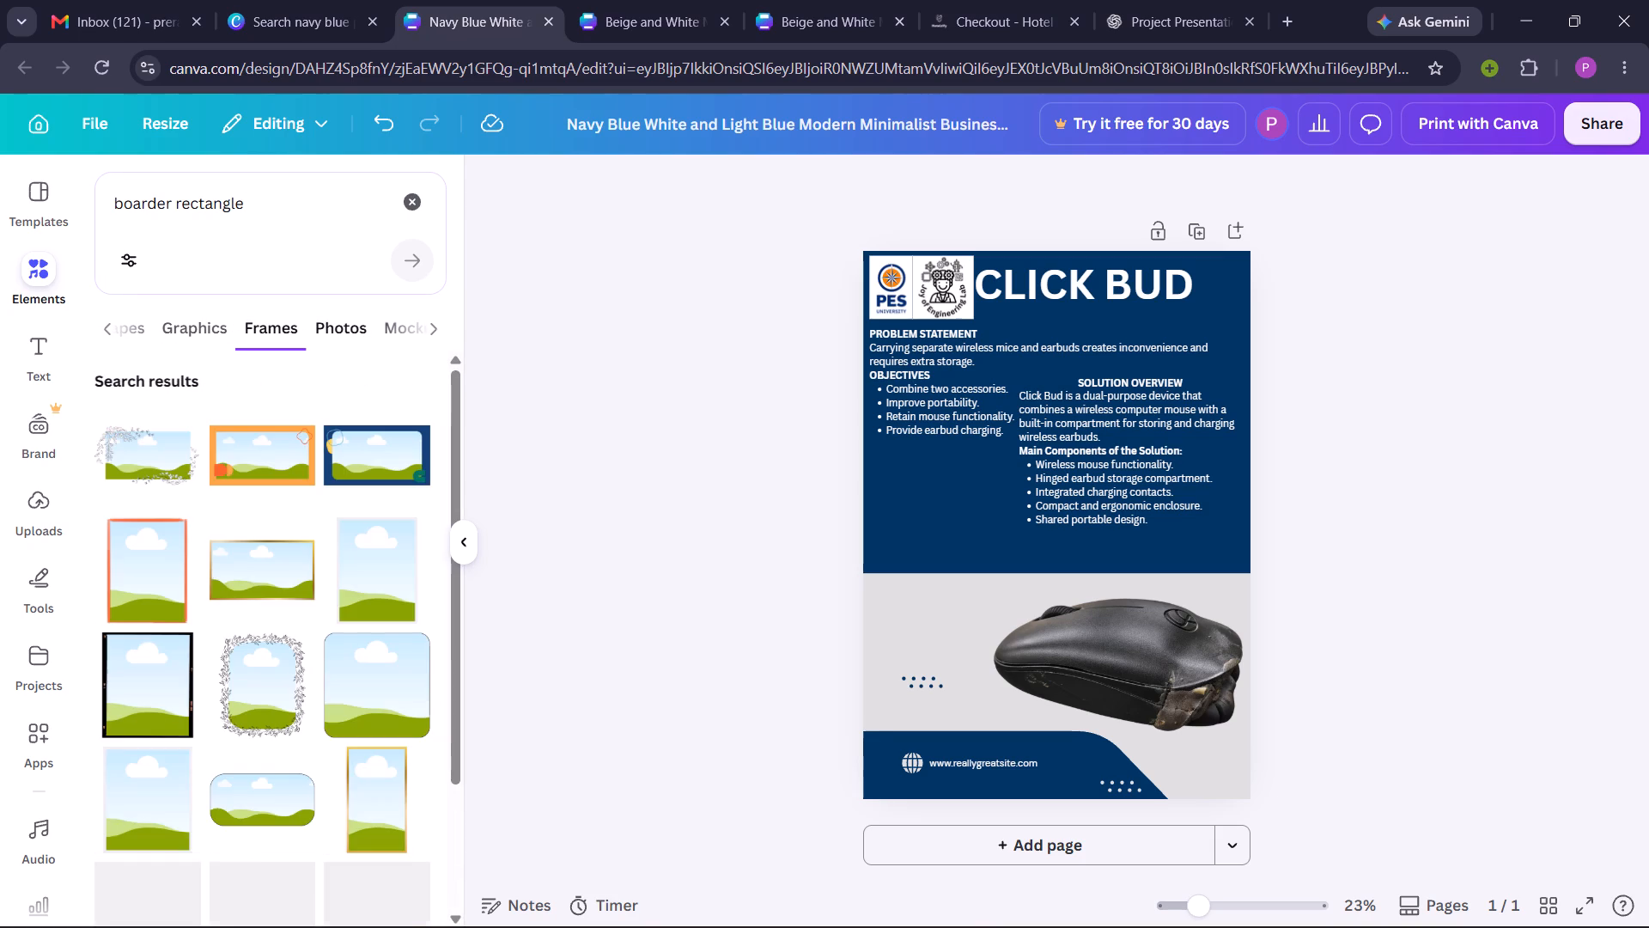
pyautogui.click(357, 330)
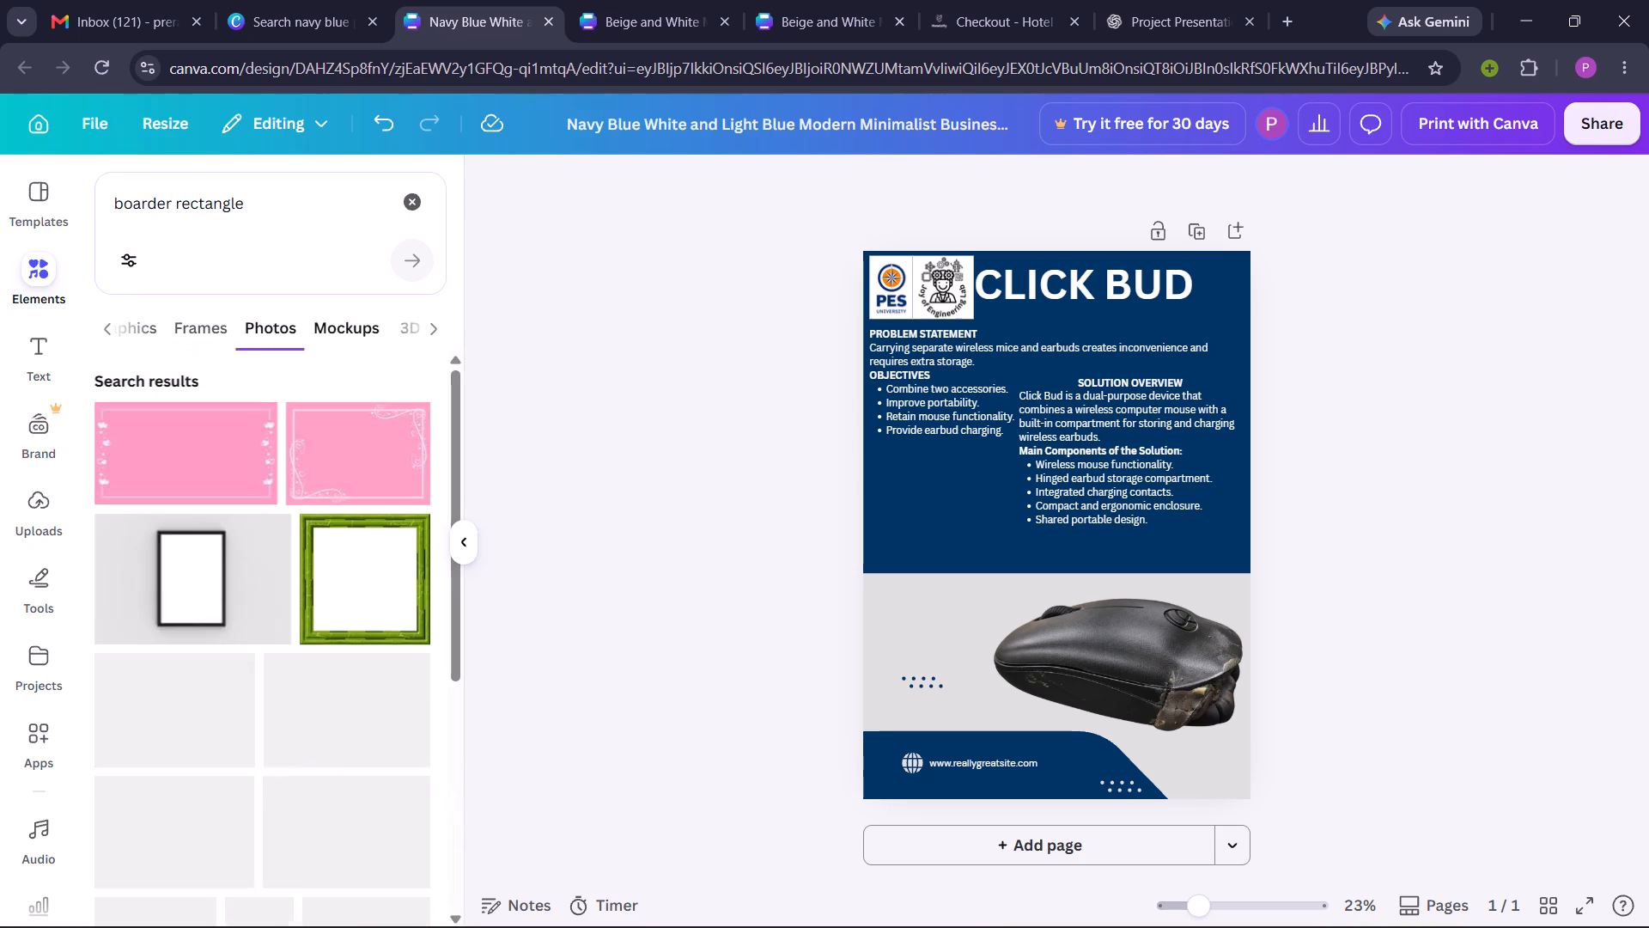
pyautogui.scroll(-5, 354, 750)
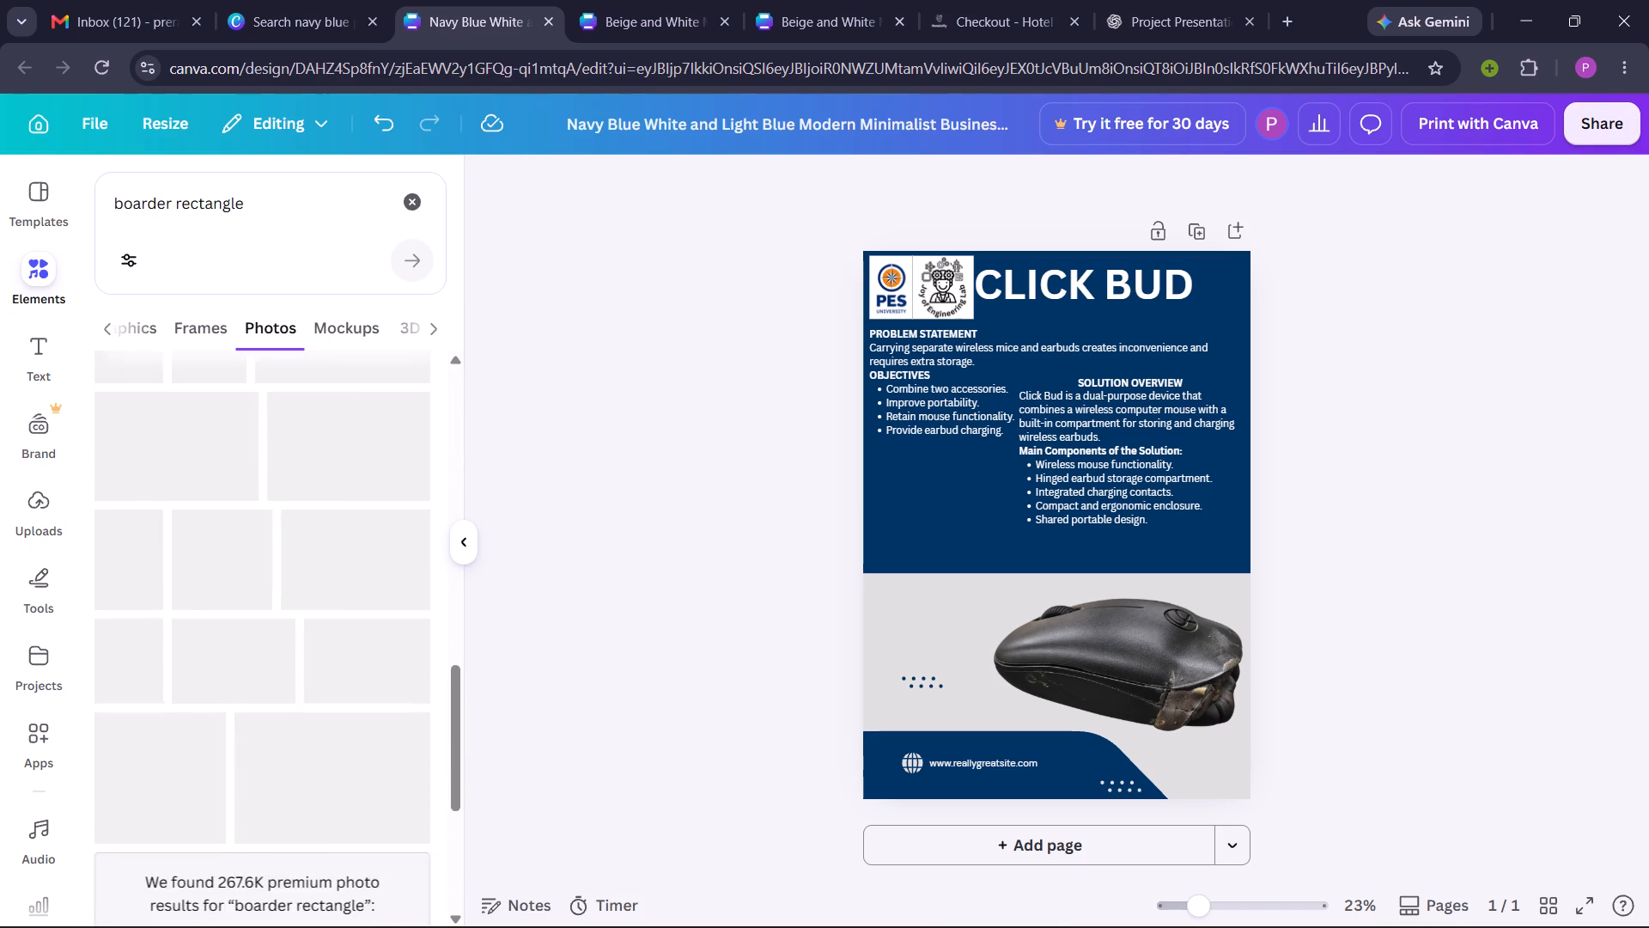
pyautogui.scroll(11, 354, 750)
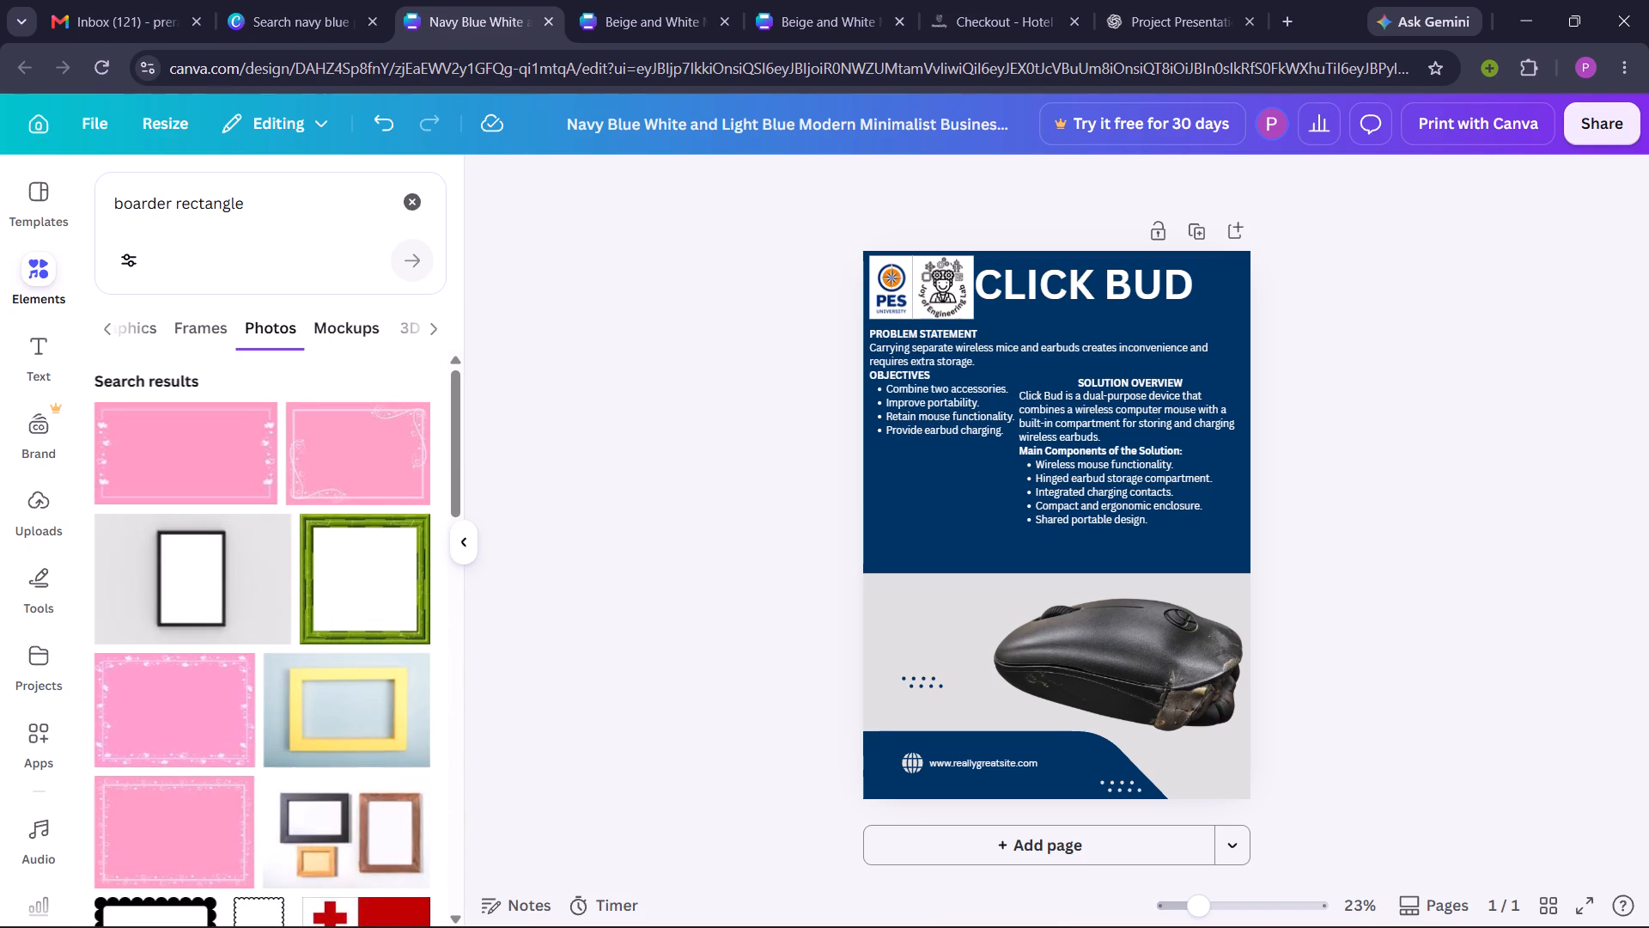
pyautogui.click(368, 332)
pyautogui.click(332, 333)
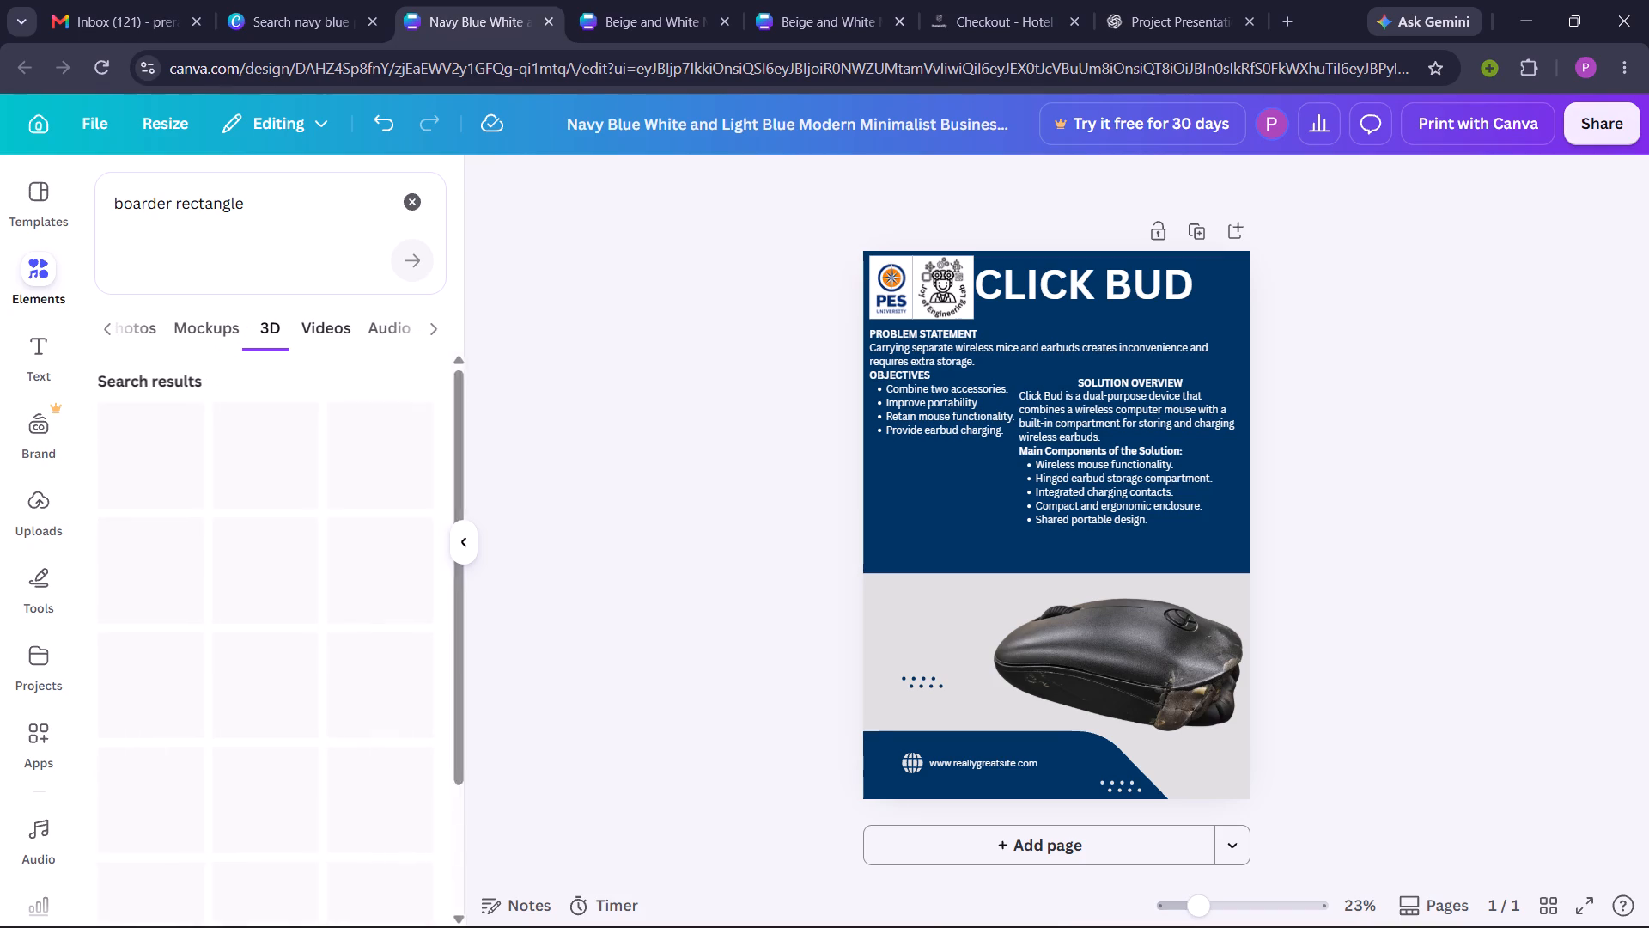
# Look through the shapes and graphics results for “boarder rectangle” for a plain rectangular border.
pyautogui.hscroll(4, 332, 333)
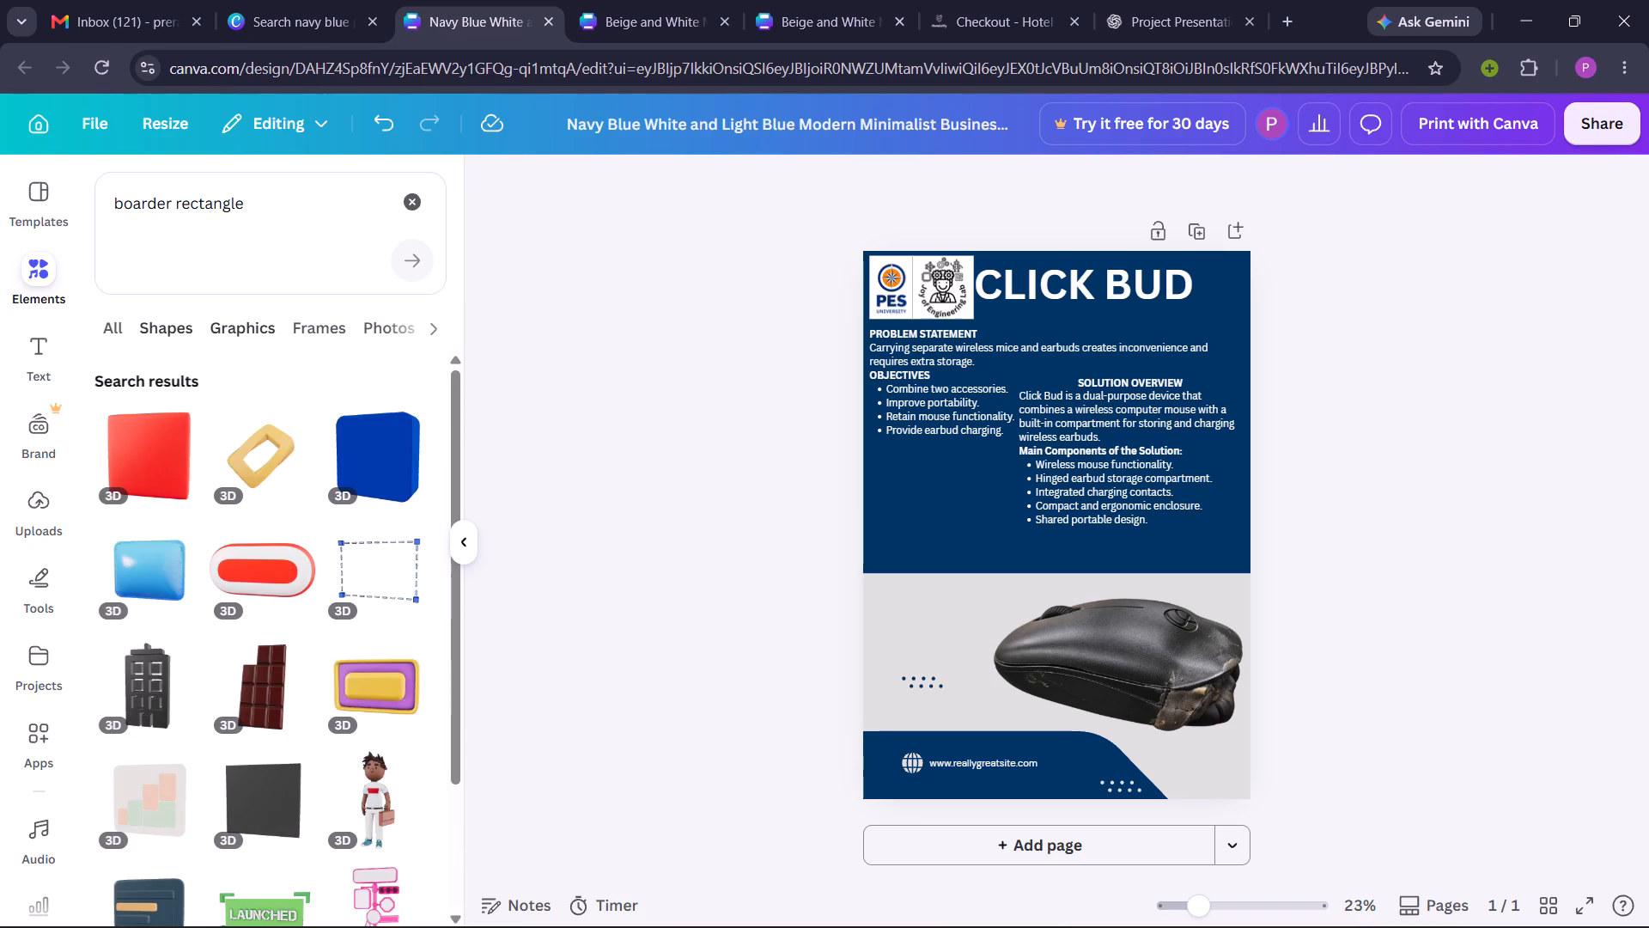
pyautogui.click(169, 334)
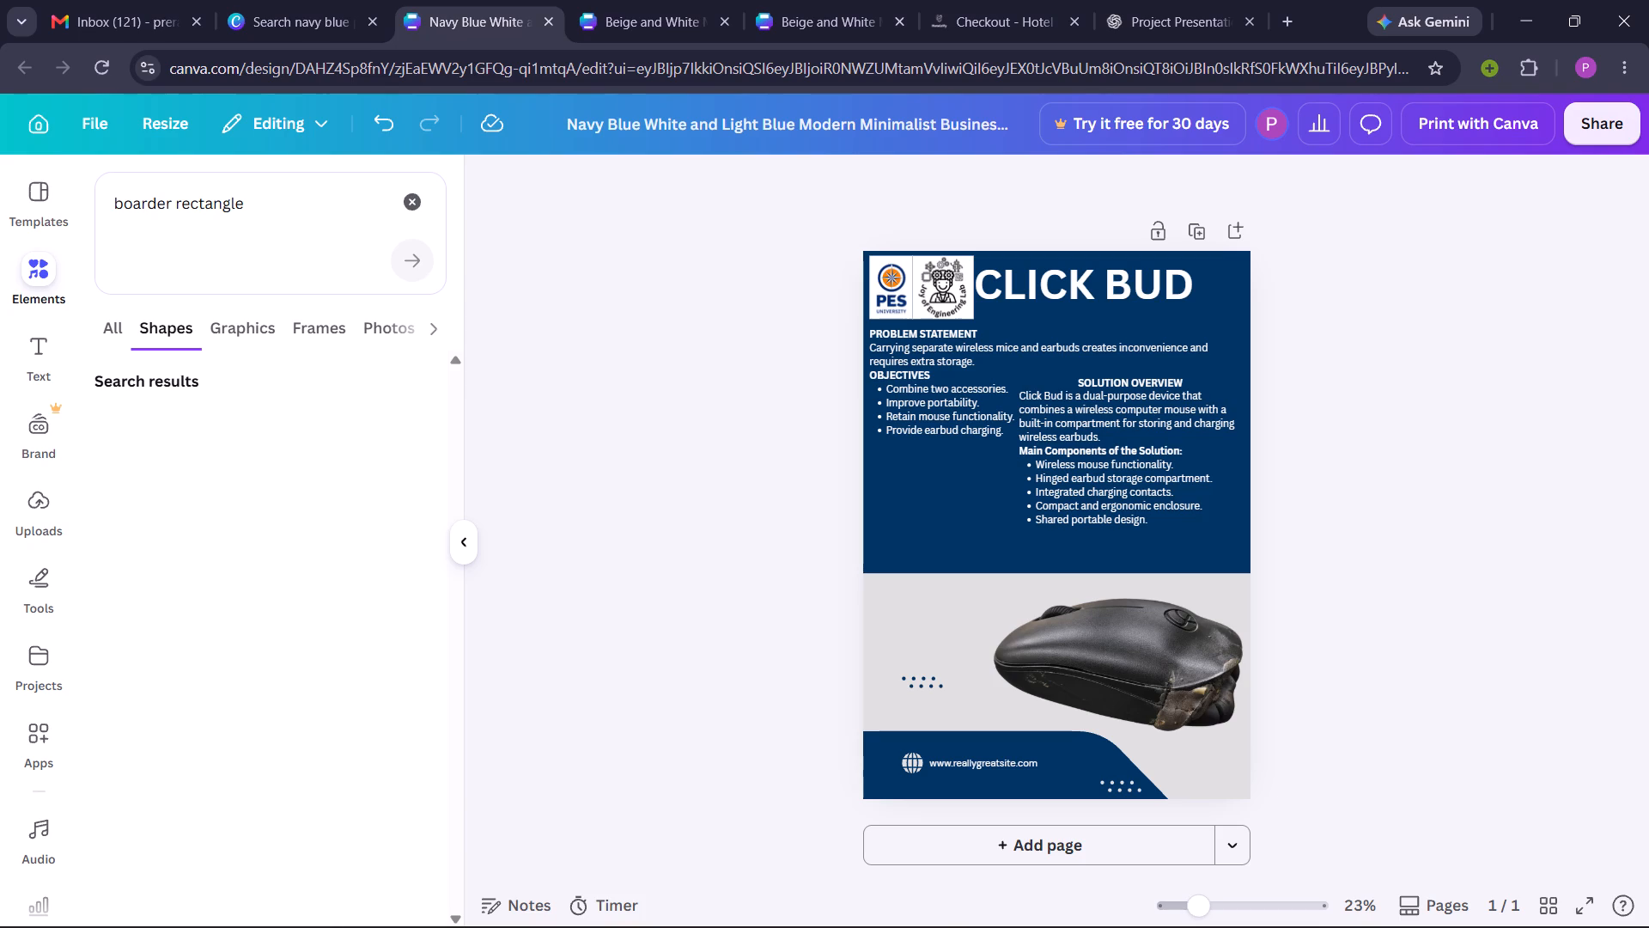
pyautogui.click(241, 334)
pyautogui.scroll(-5, 240, 522)
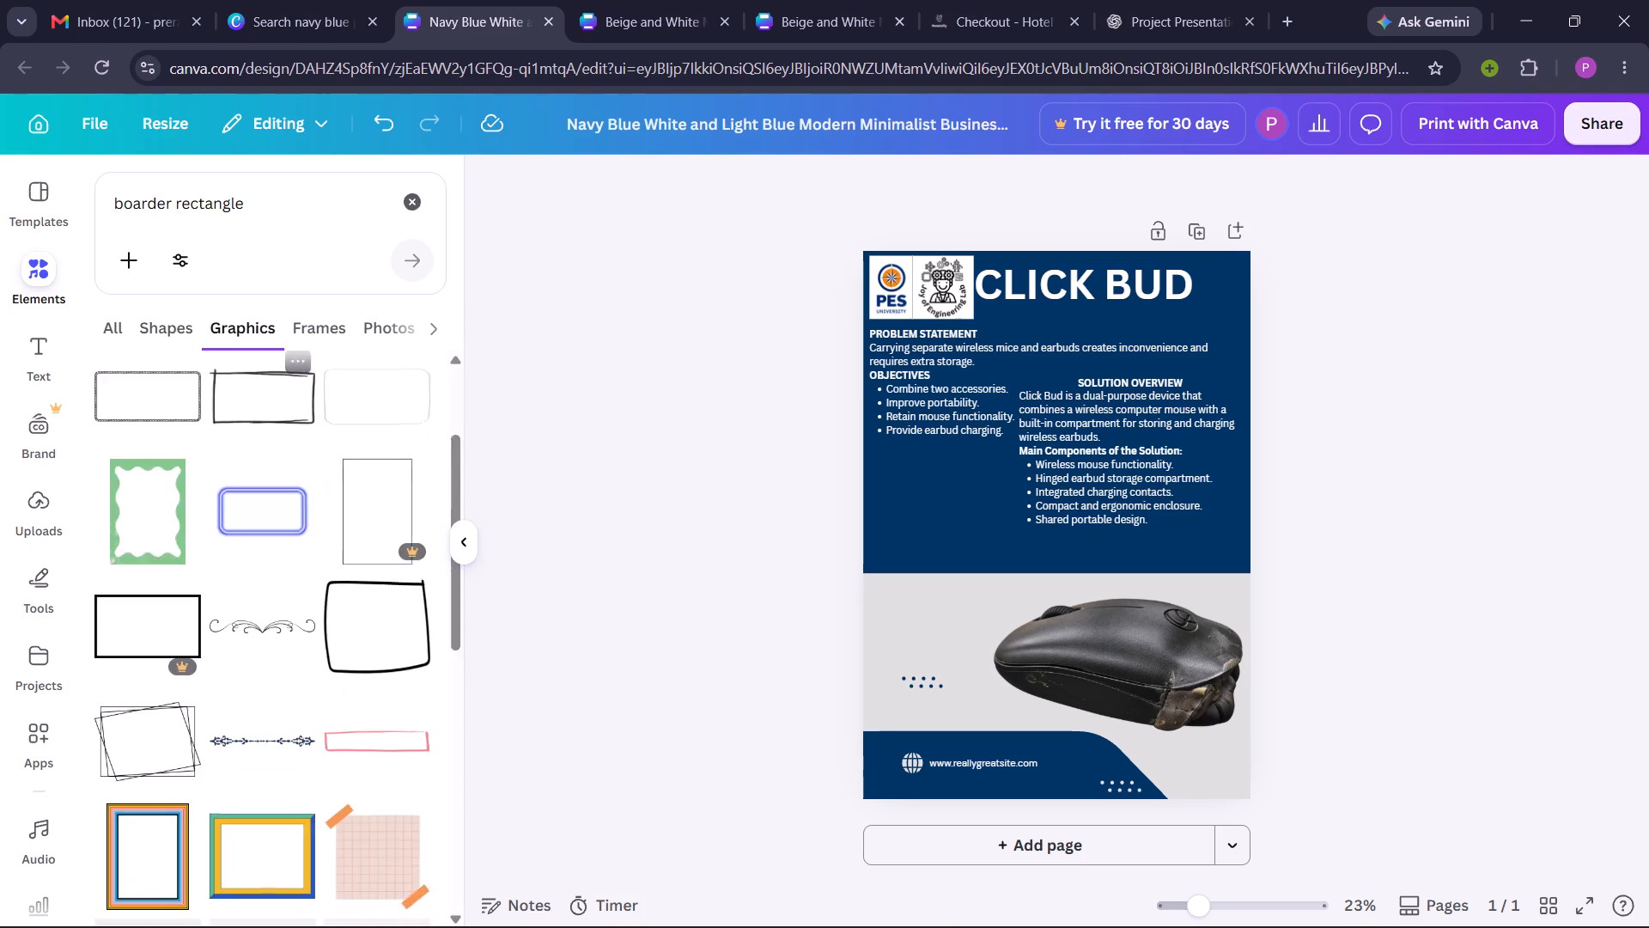
pyautogui.scroll(-3, 252, 697)
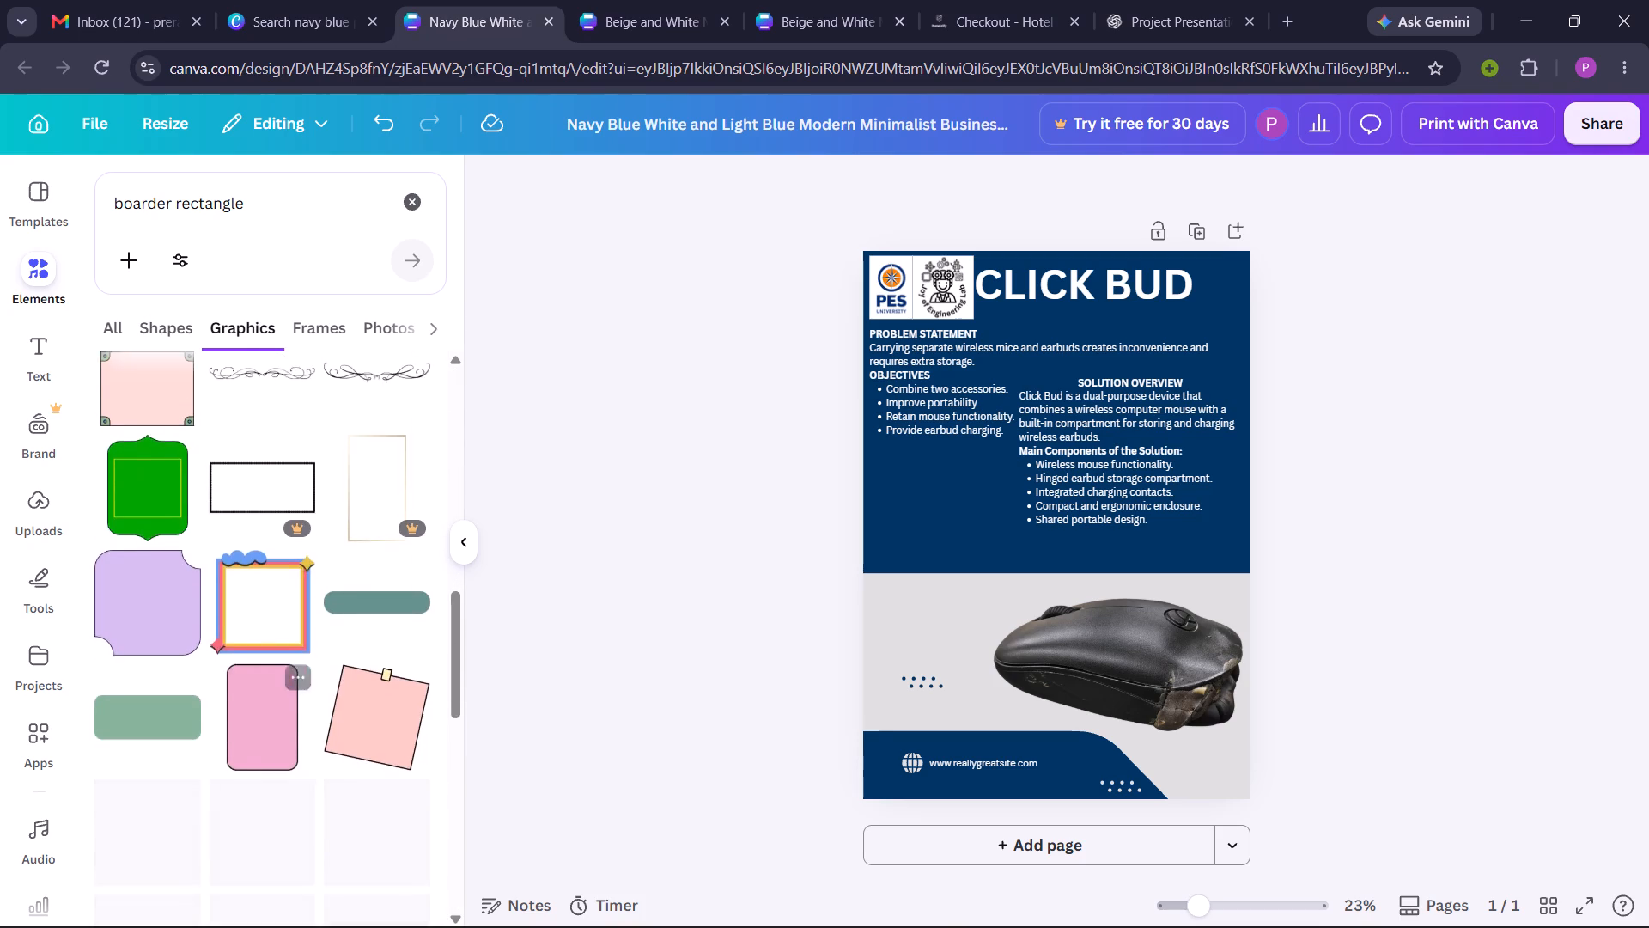
pyautogui.scroll(-5, 252, 697)
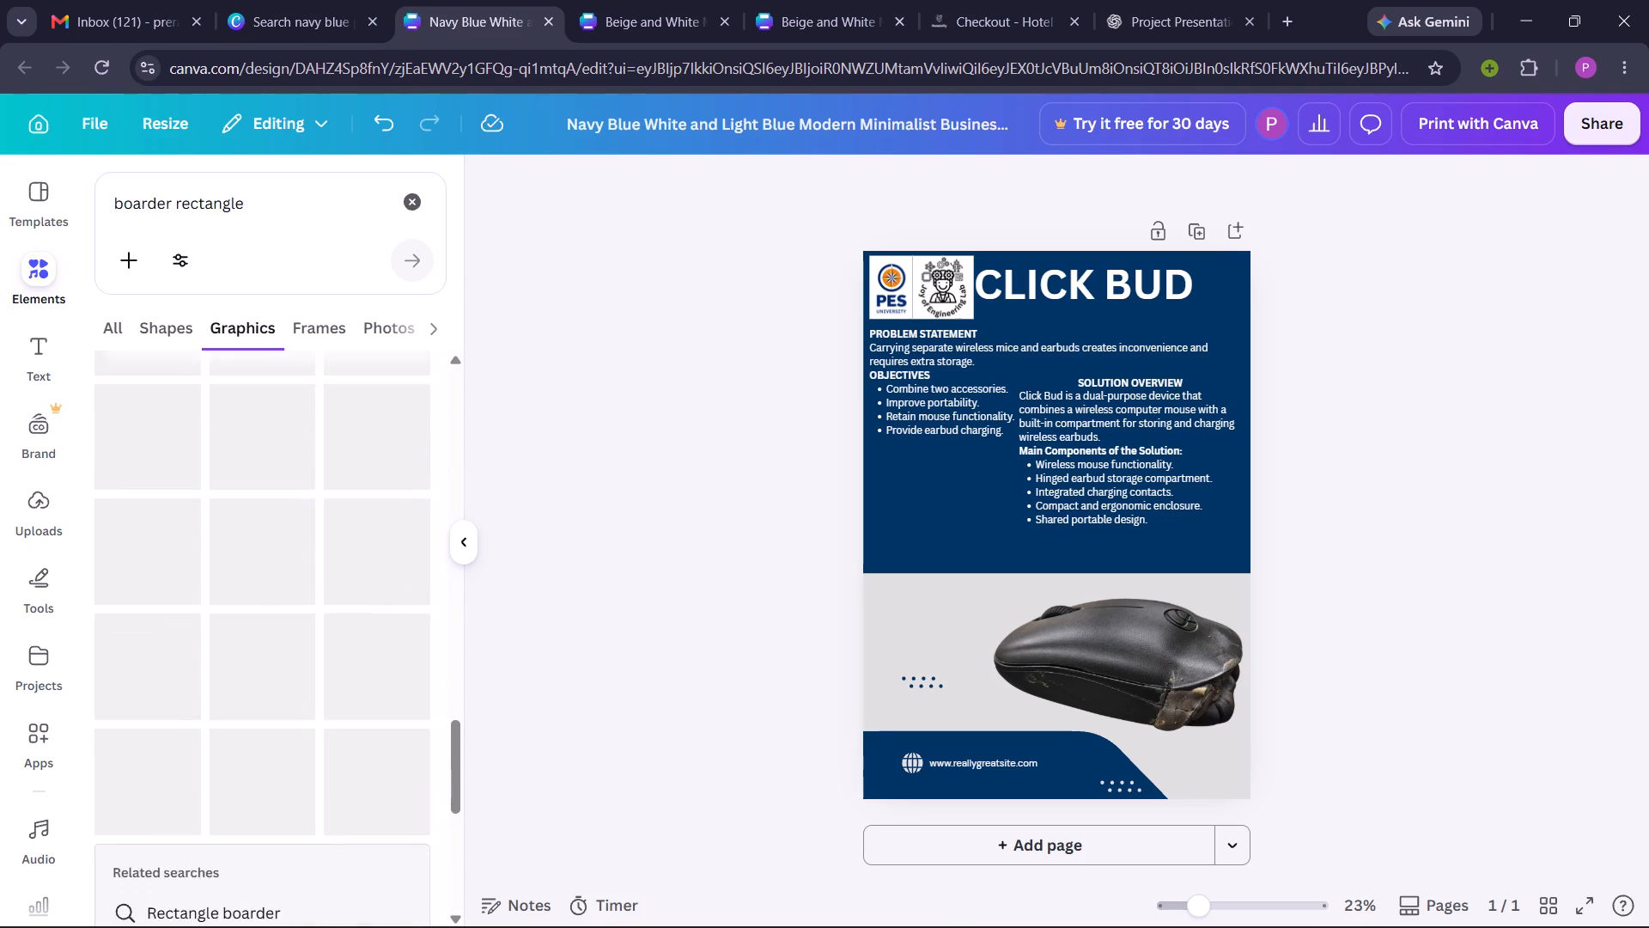
pyautogui.scroll(3, 290, 710)
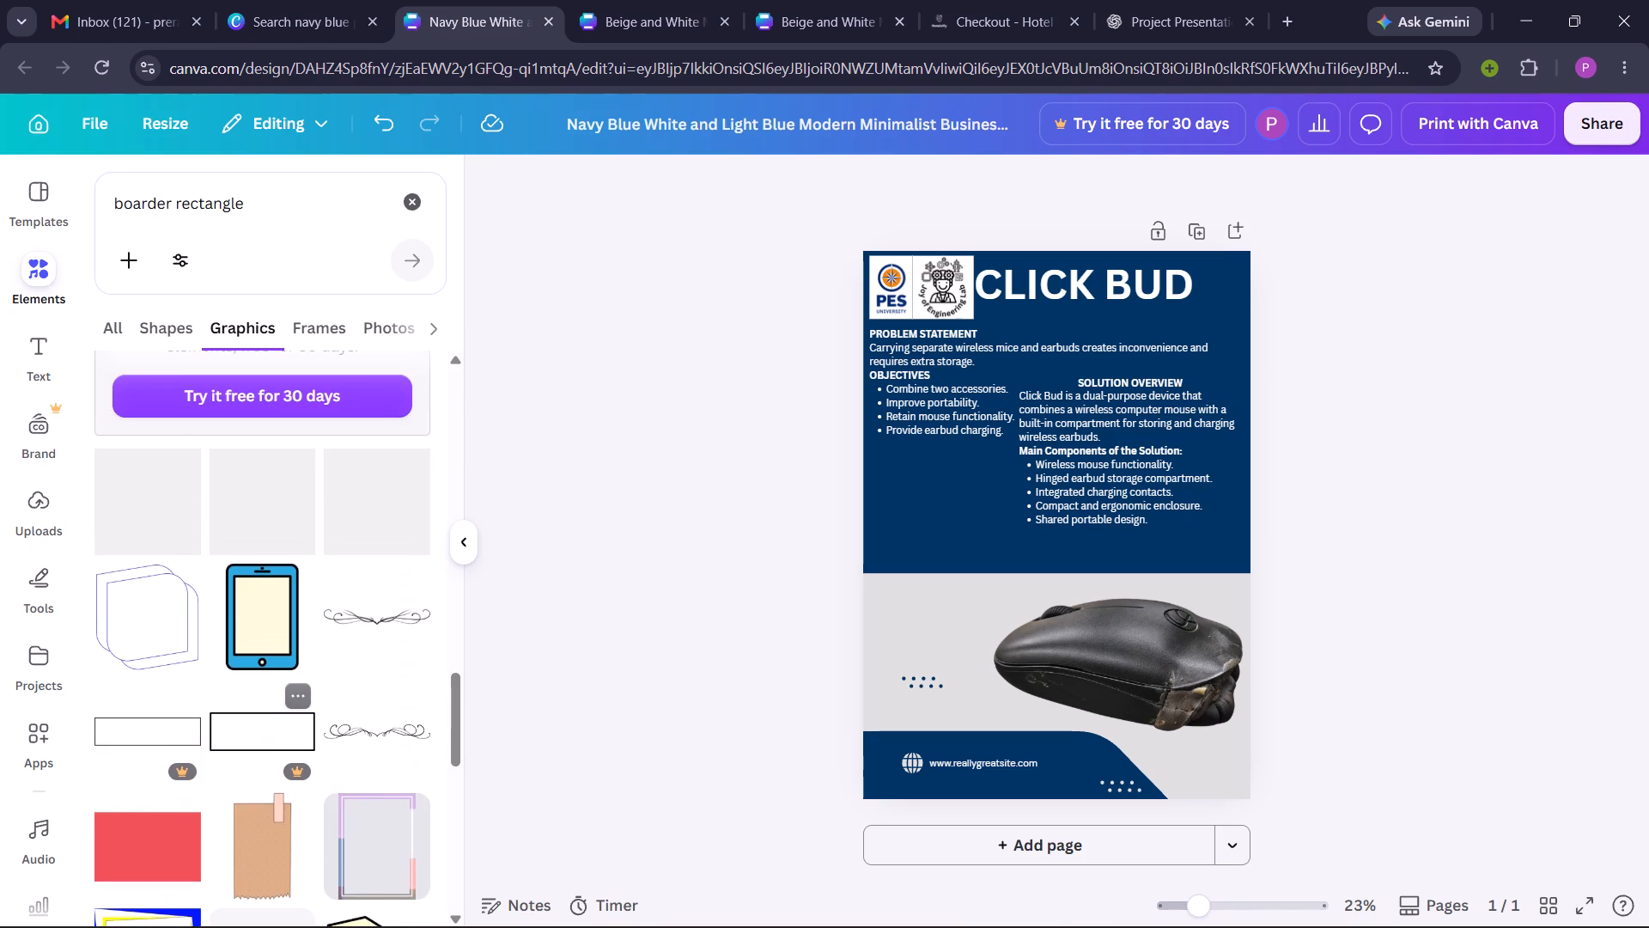
pyautogui.scroll(7, 290, 710)
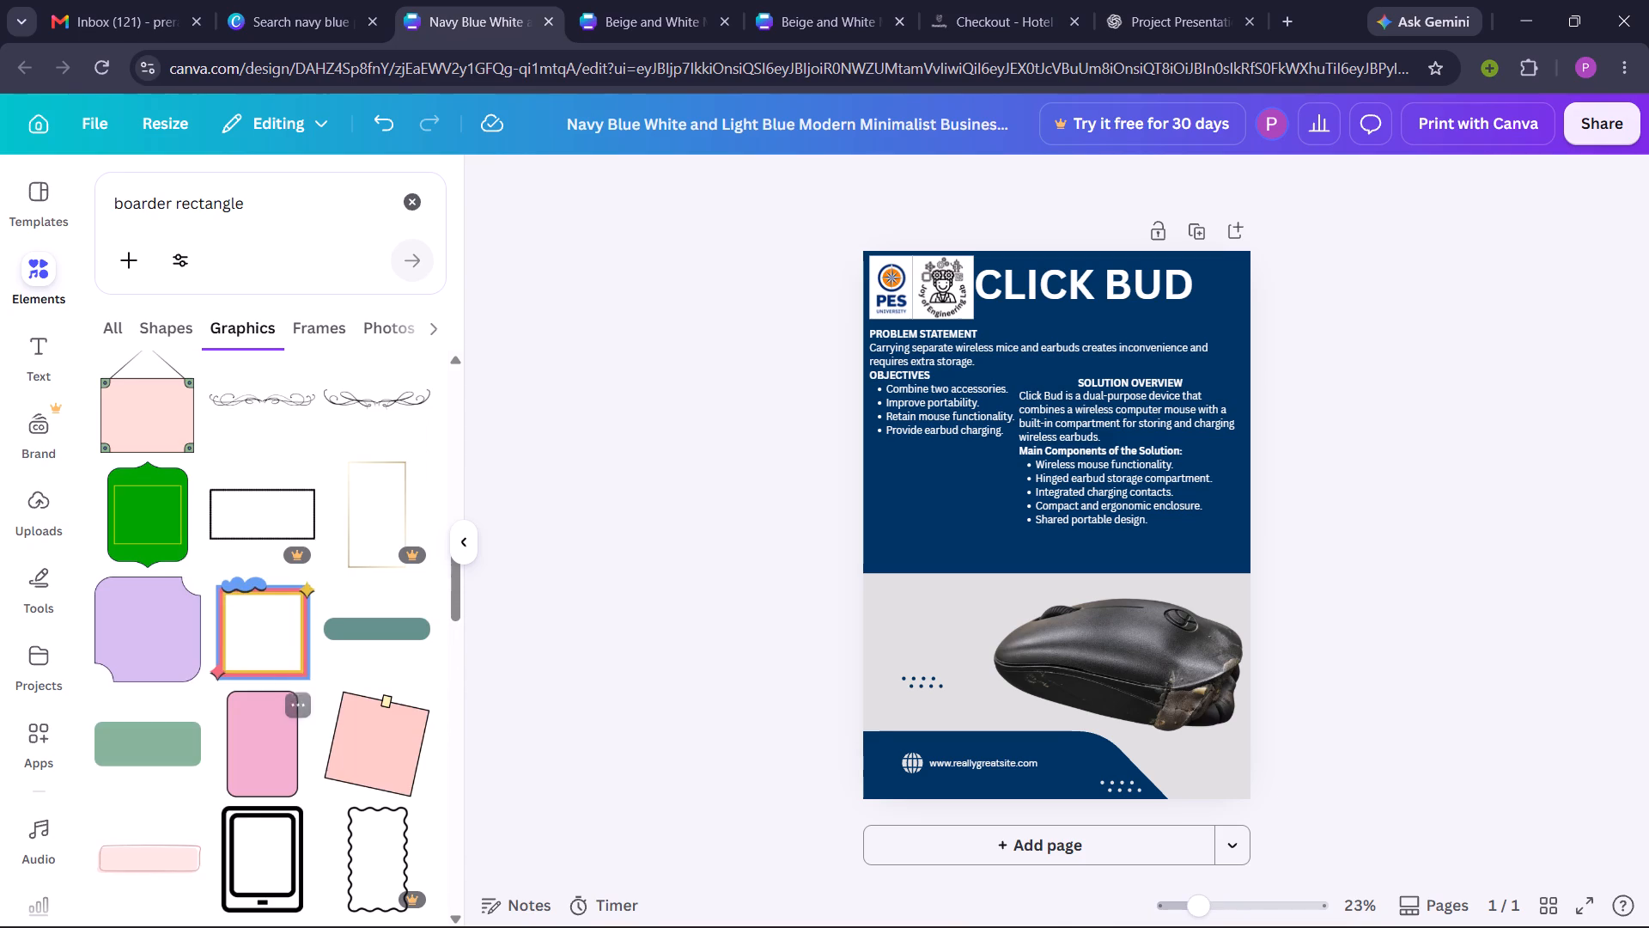
pyautogui.scroll(4, 290, 710)
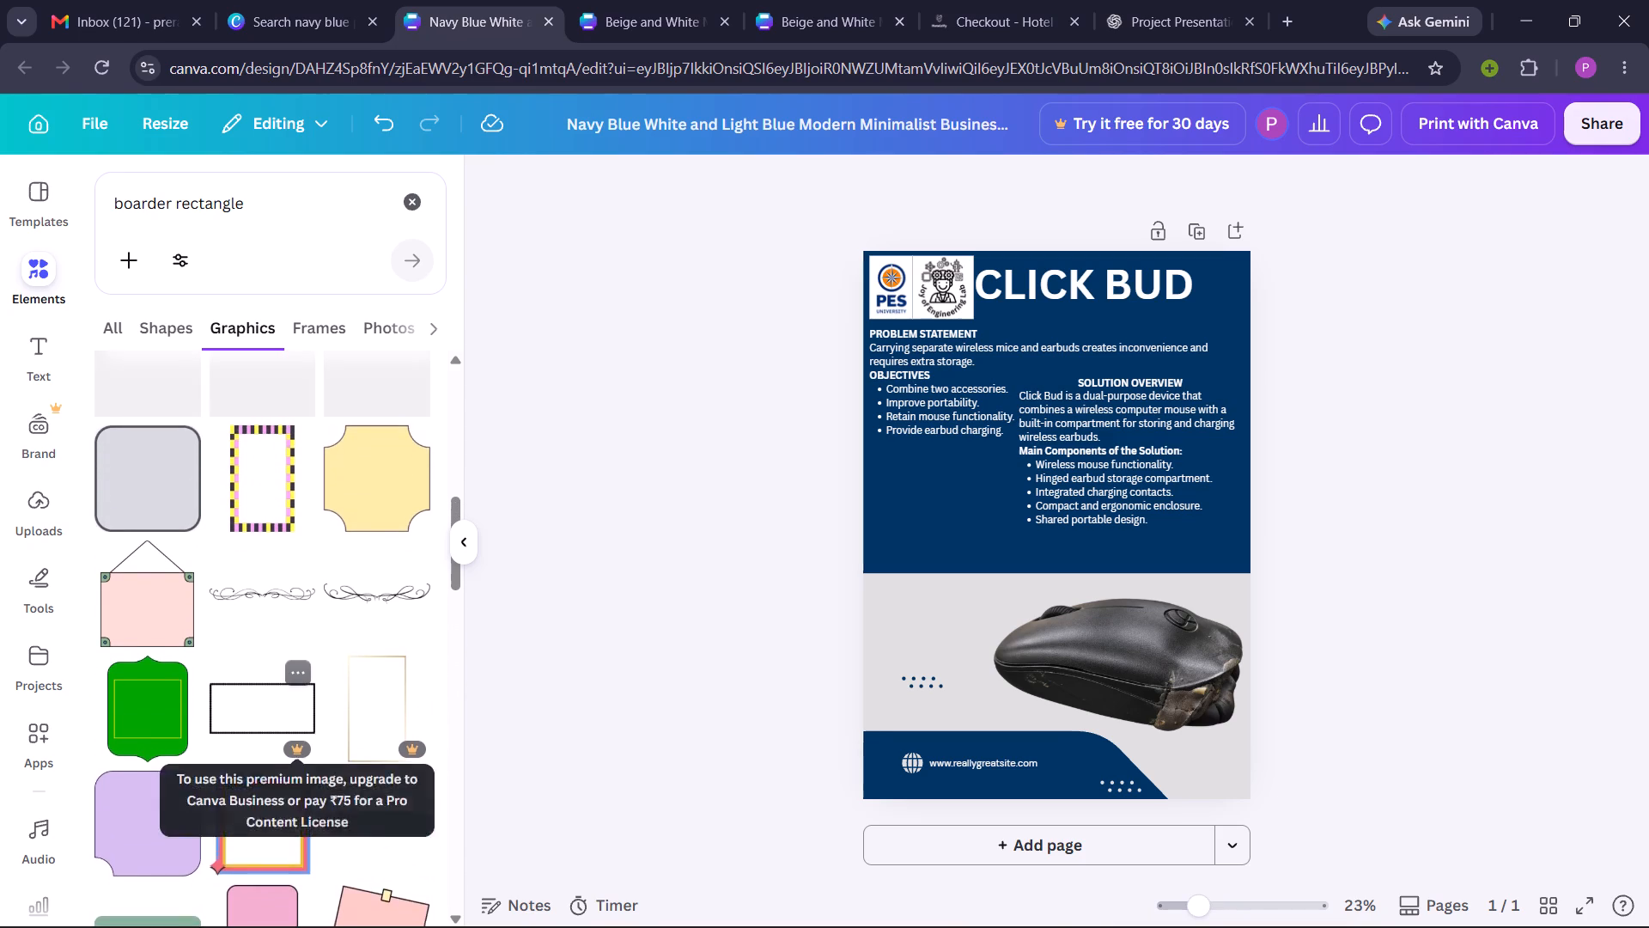
pyautogui.scroll(5, 290, 710)
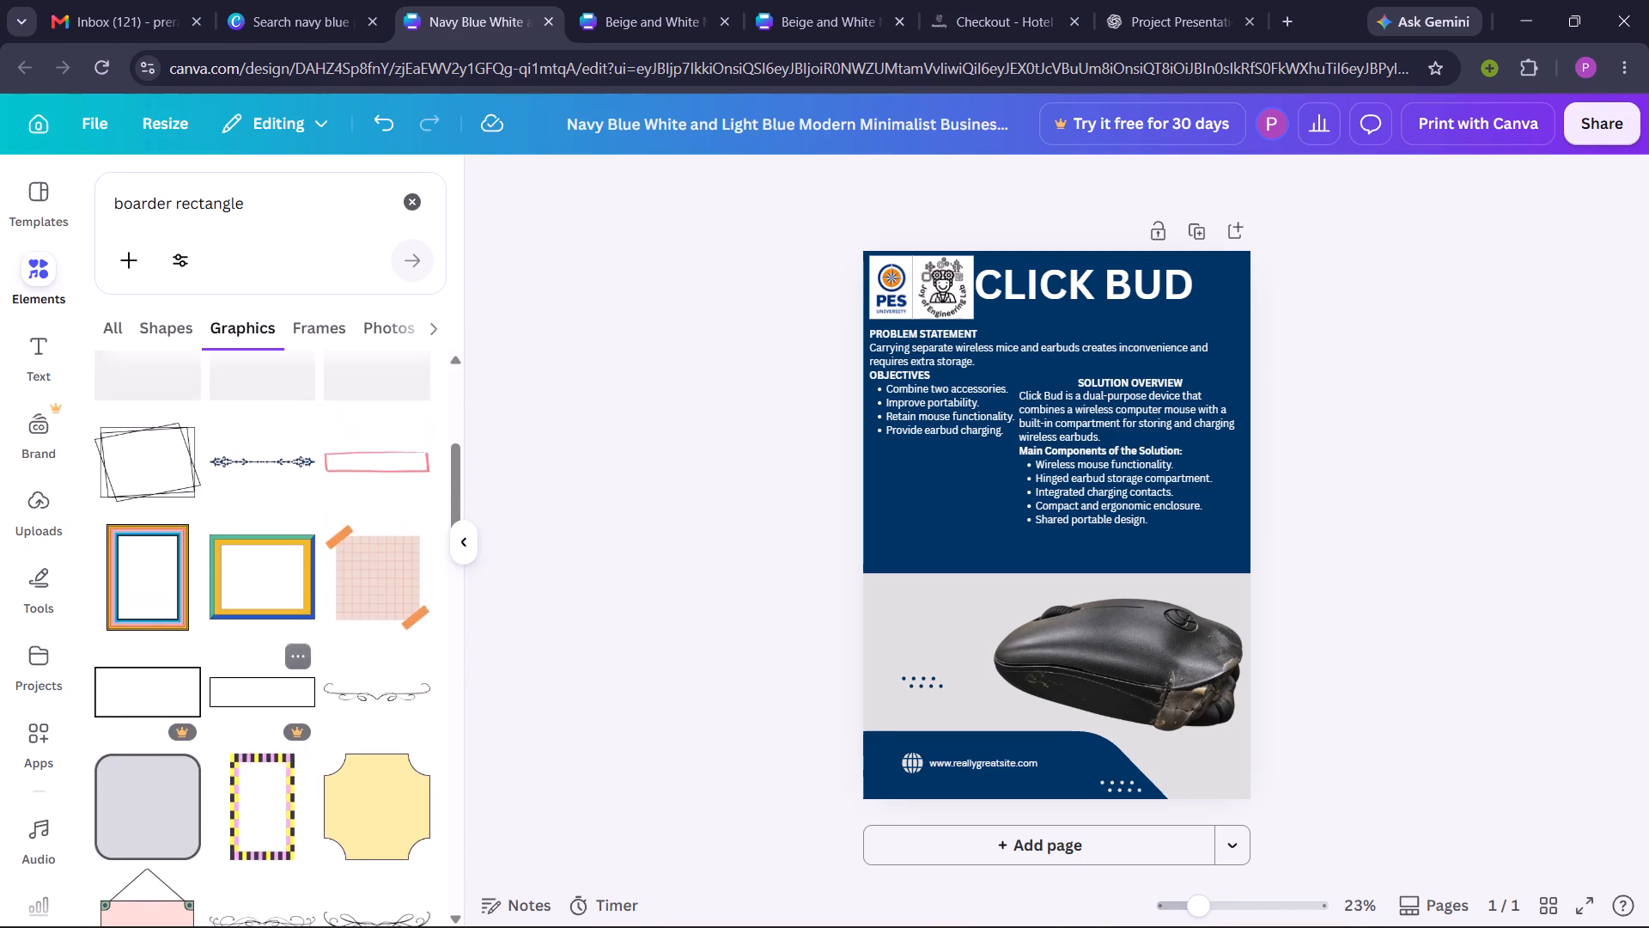
pyautogui.scroll(9, 290, 710)
# Search the graphics for “white rectangle”, using the suggested search for “white”.
pyautogui.tripleClick(222, 196)
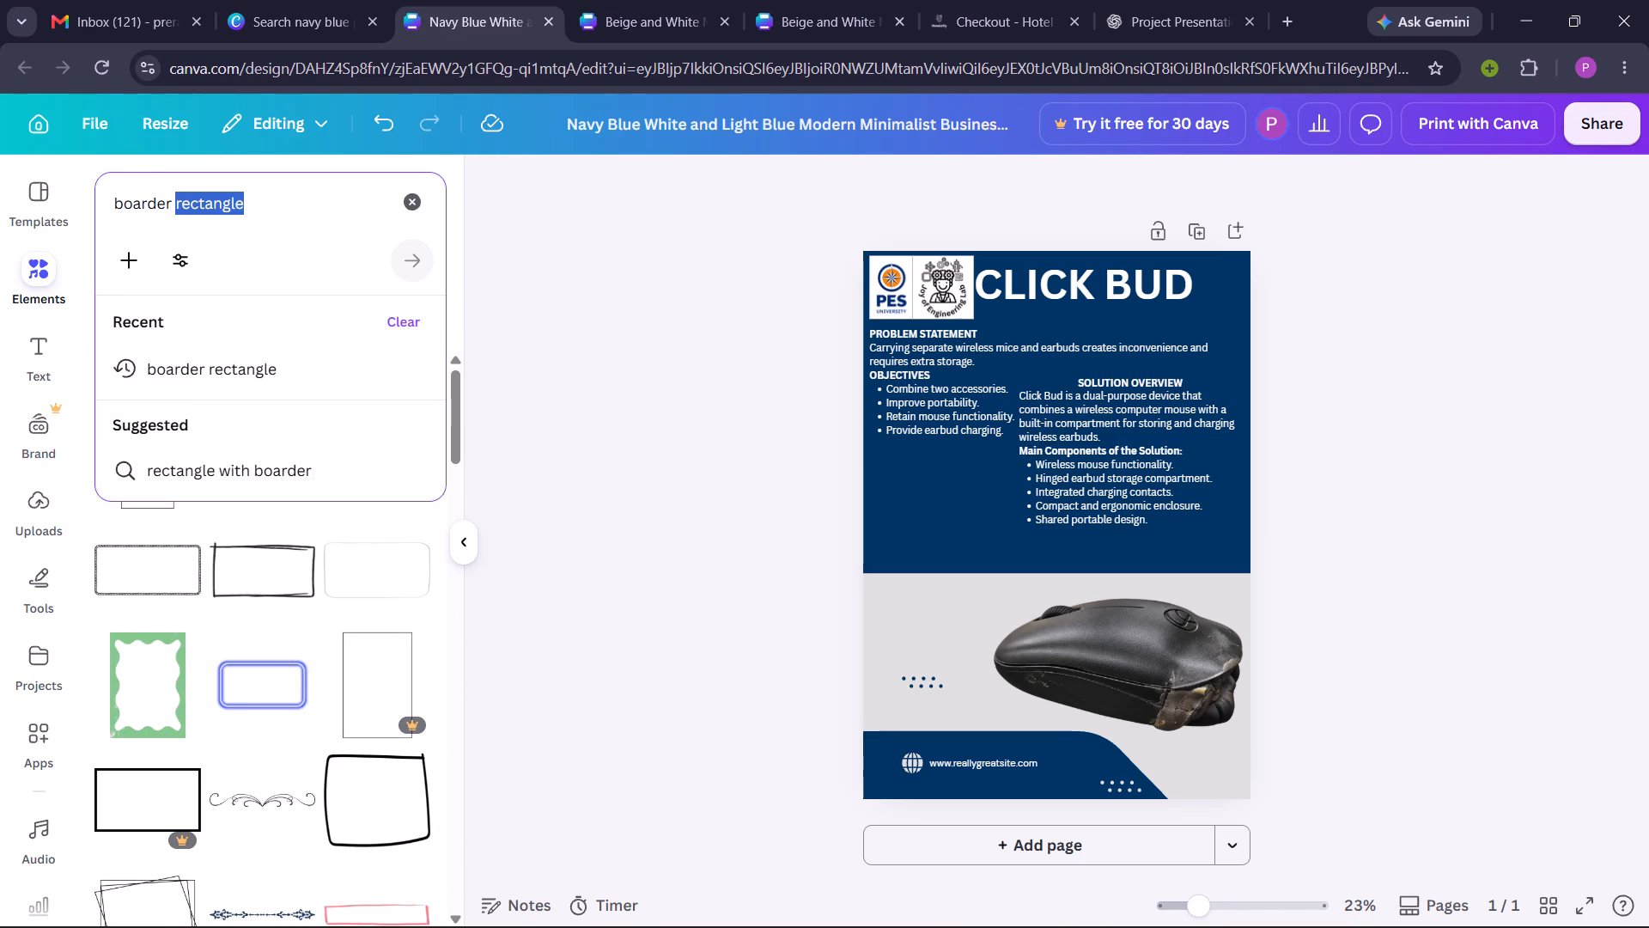
pyautogui.press('BackSpace')
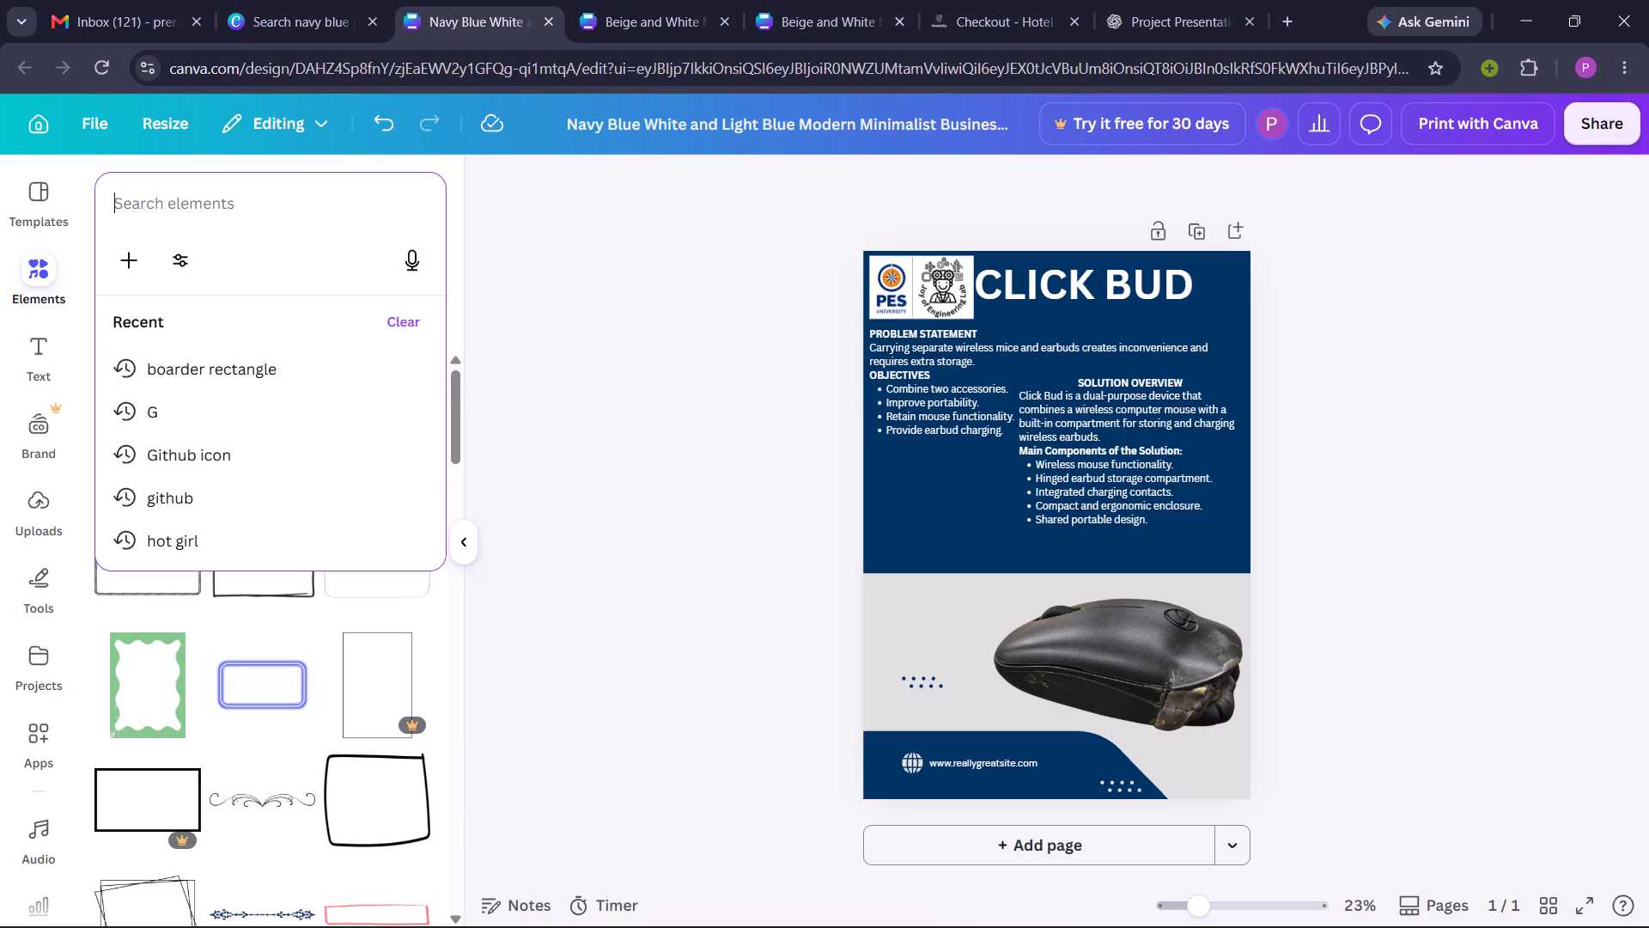
pyautogui.write('white')
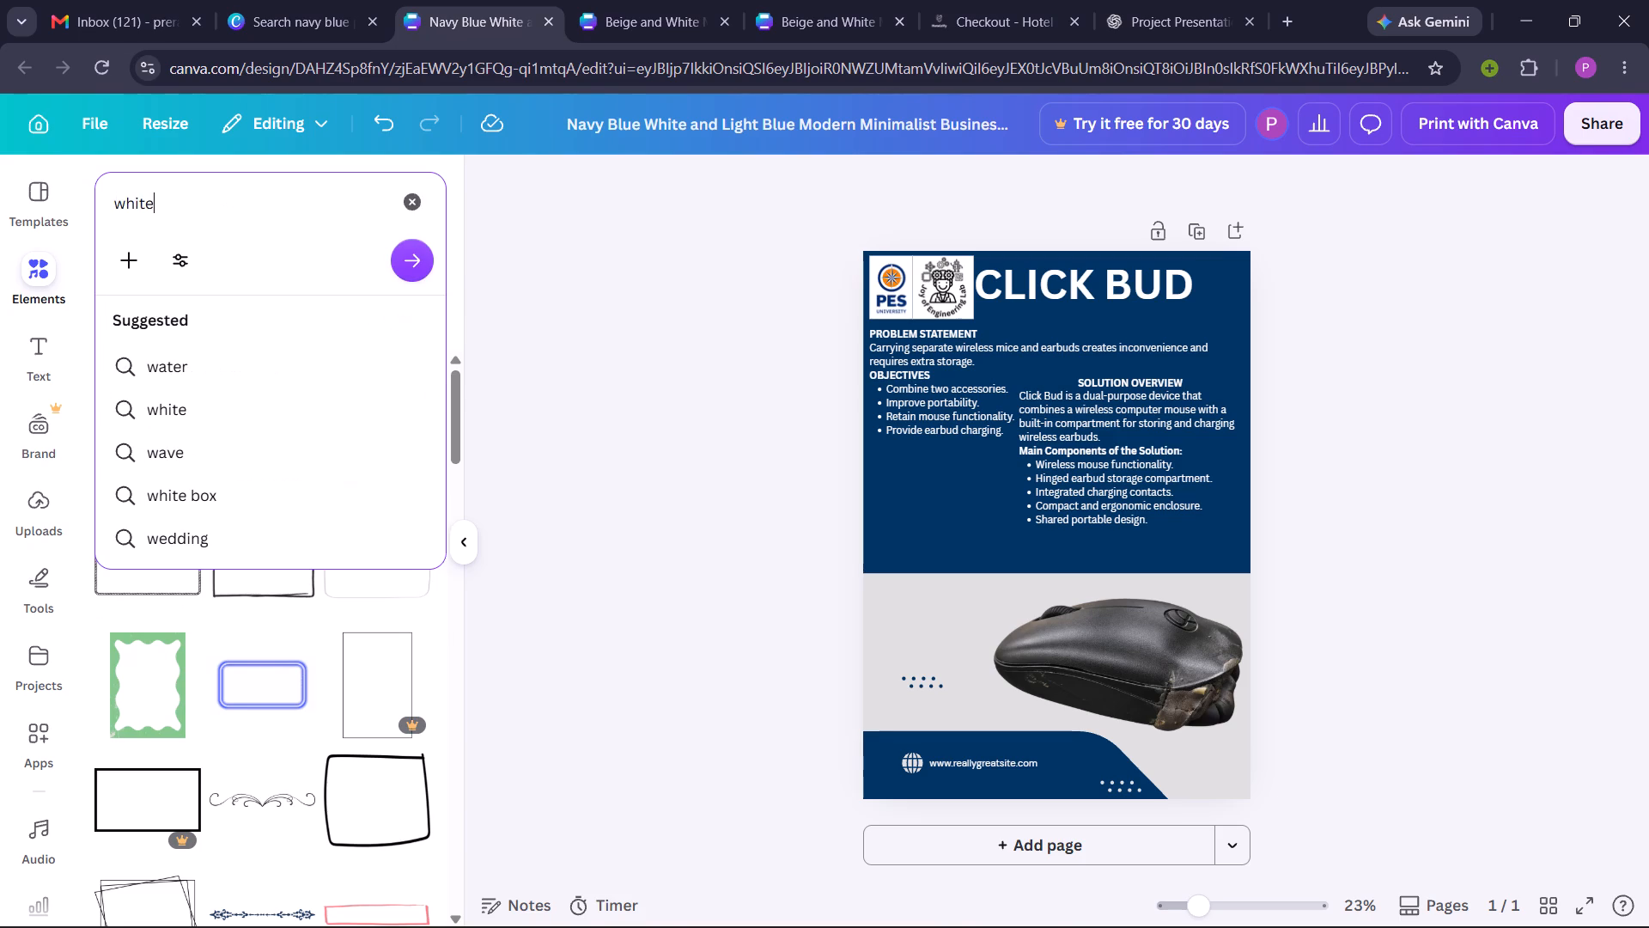
pyautogui.click(188, 406)
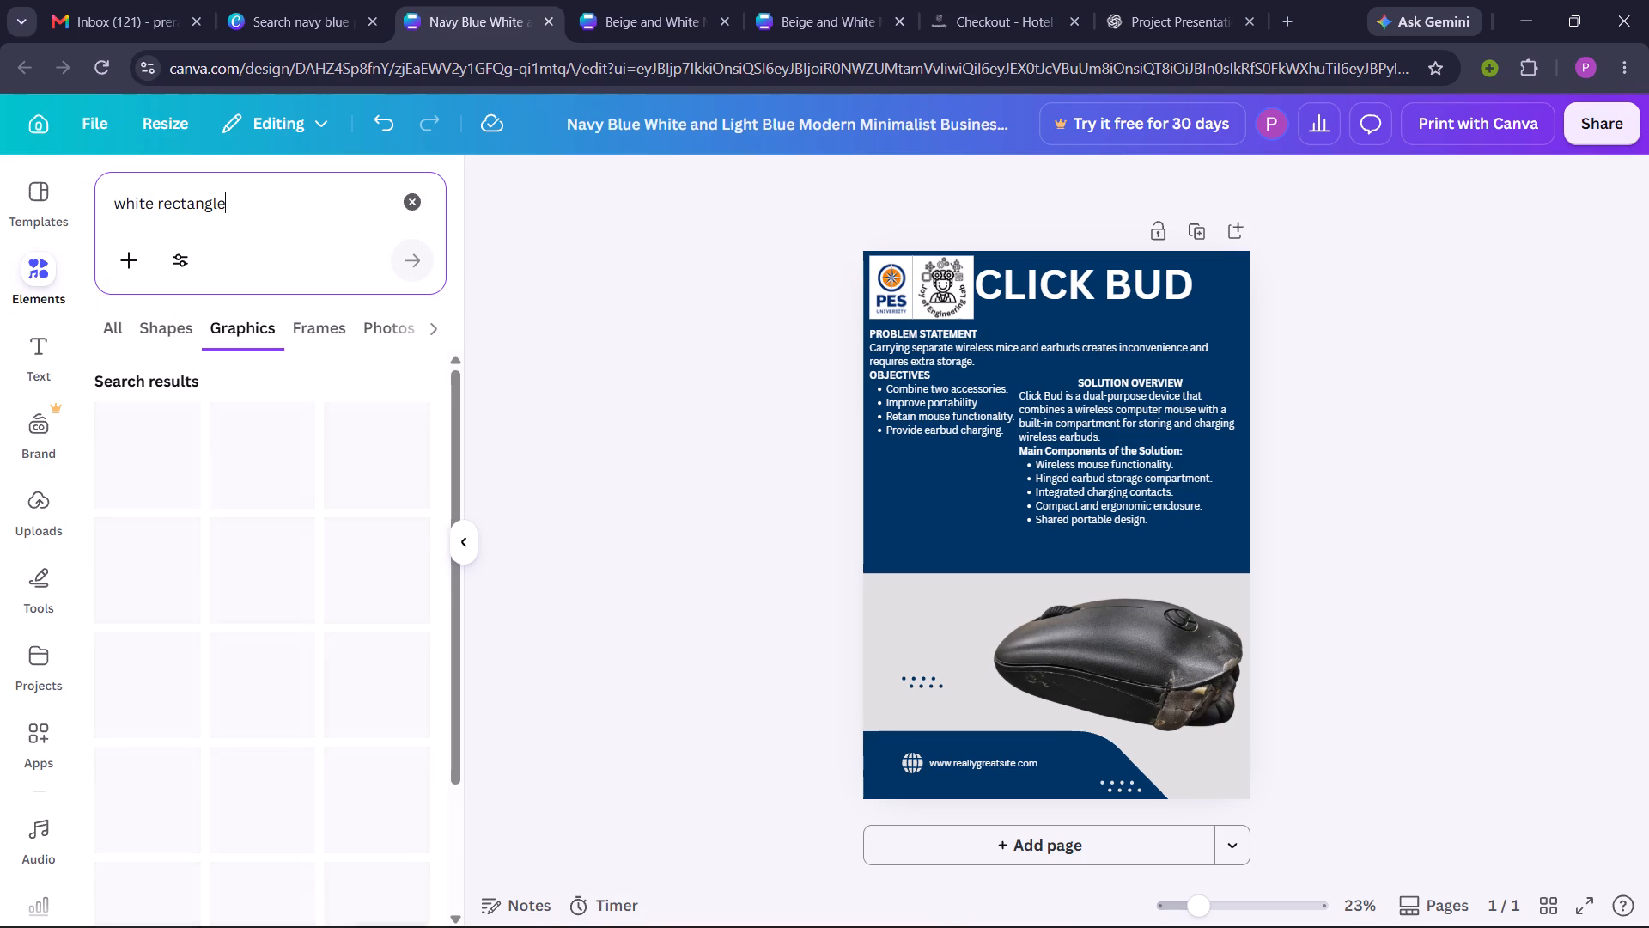
# Look through the “white rectangle” graphics for a box or outline suitable for framing the poster's text sections.
pyautogui.scroll(-4, 216, 686)
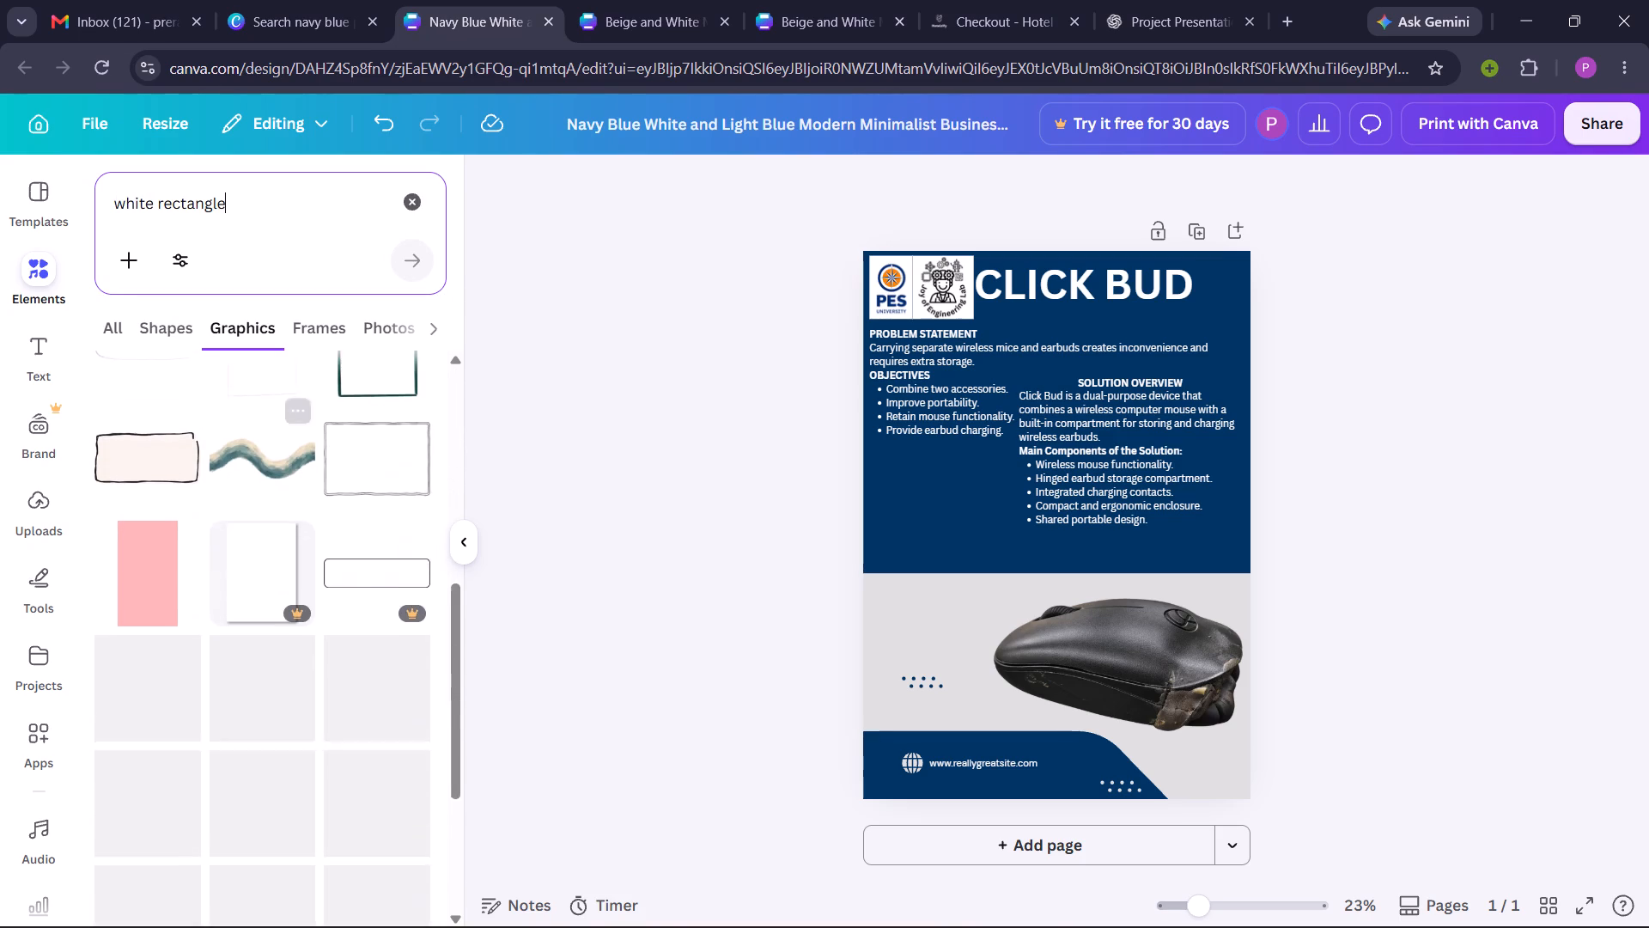
pyautogui.scroll(-3, 216, 686)
pyautogui.scroll(7, 216, 686)
pyautogui.scroll(-1, 216, 686)
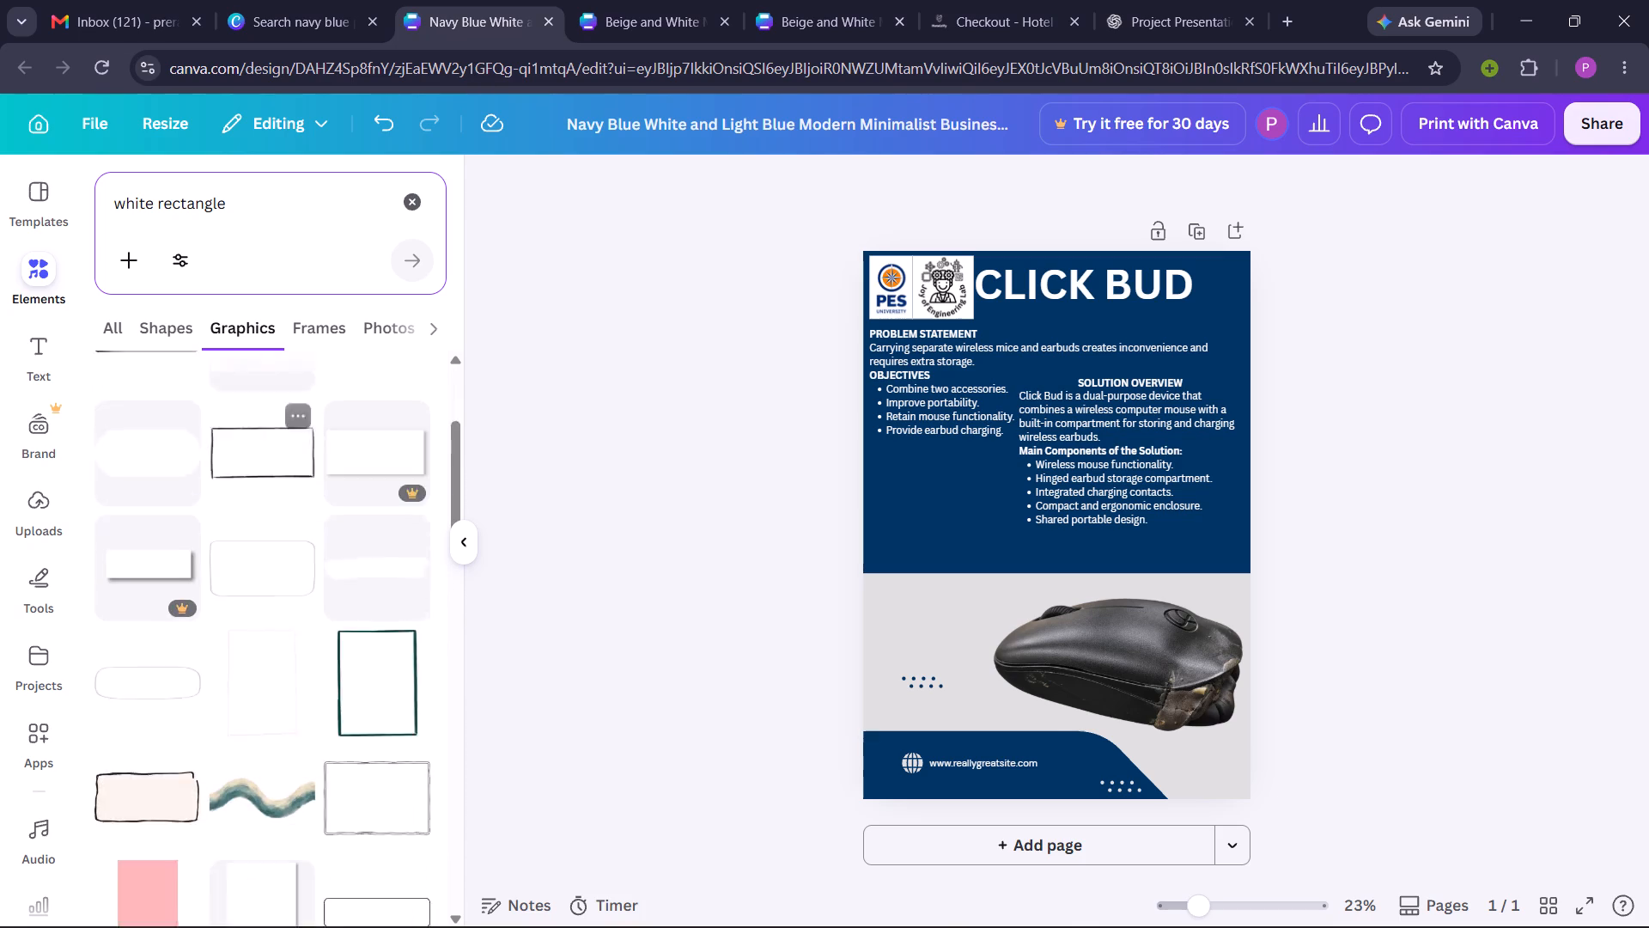
pyautogui.scroll(-4, 216, 686)
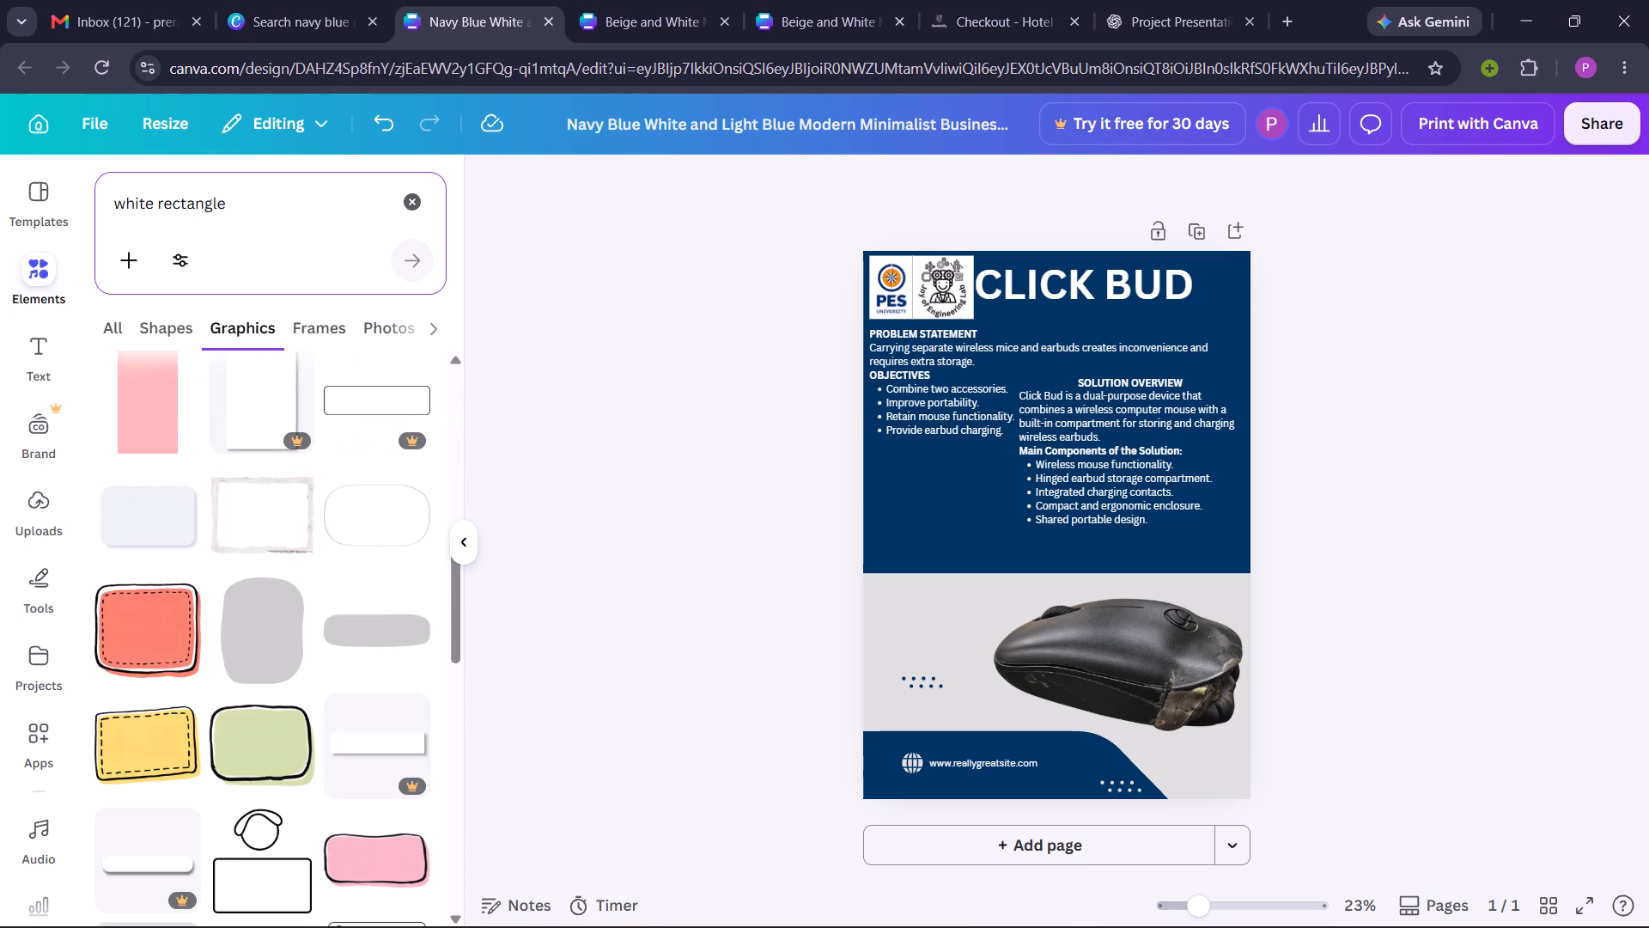
pyautogui.scroll(-7, 216, 686)
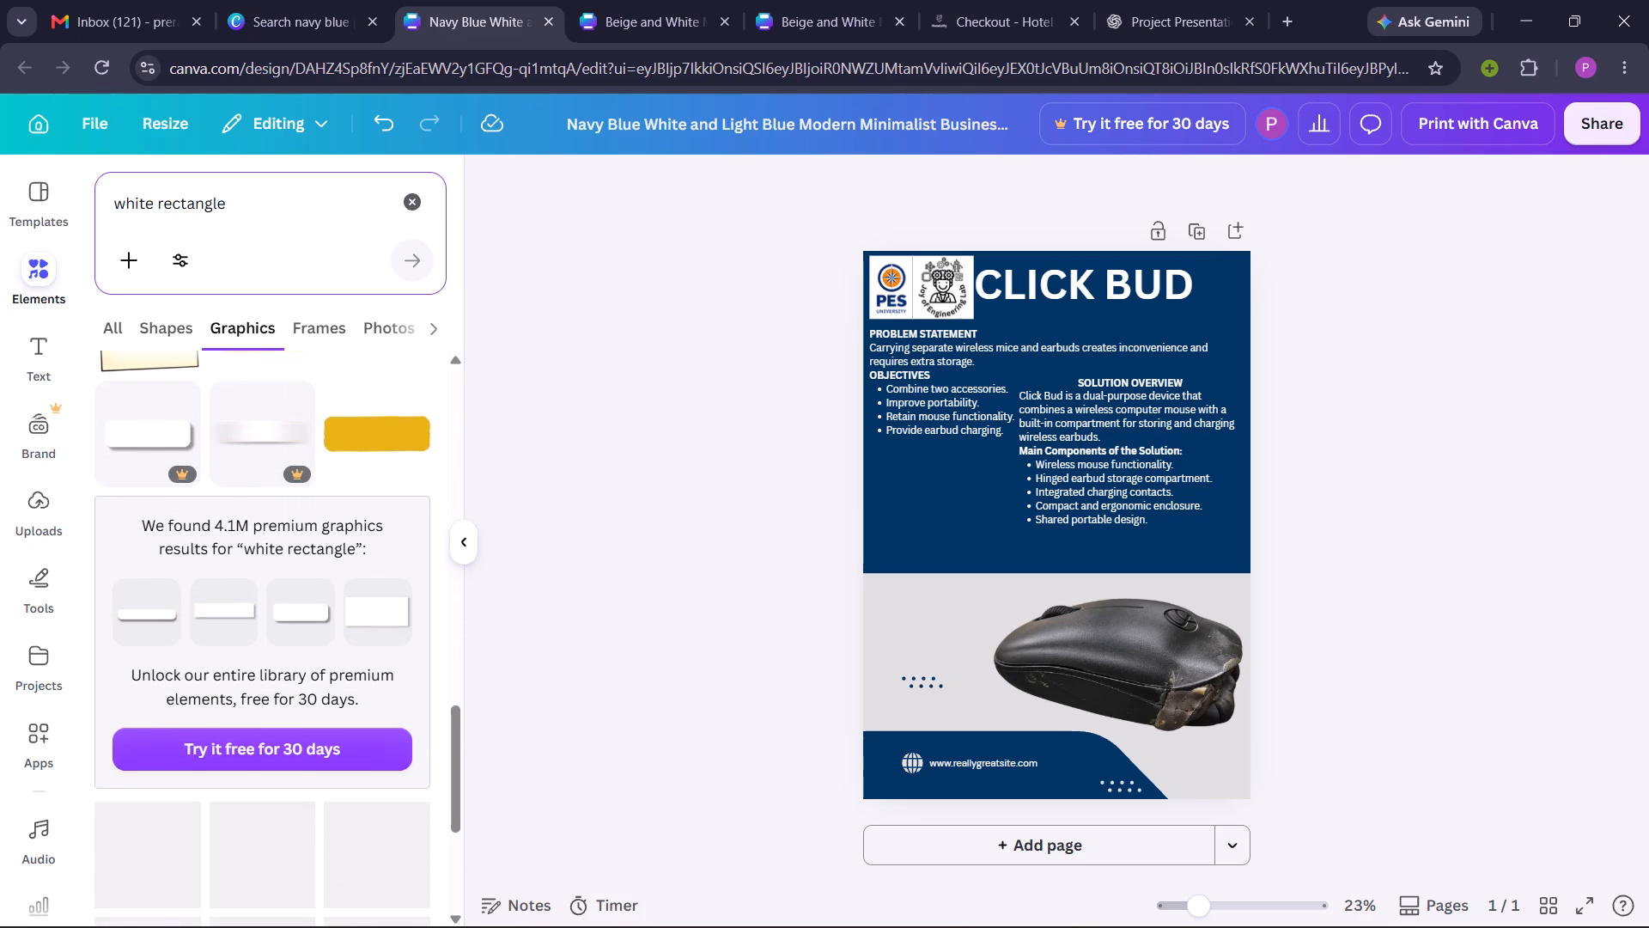
pyautogui.scroll(-1, 216, 686)
pyautogui.scroll(1, 216, 686)
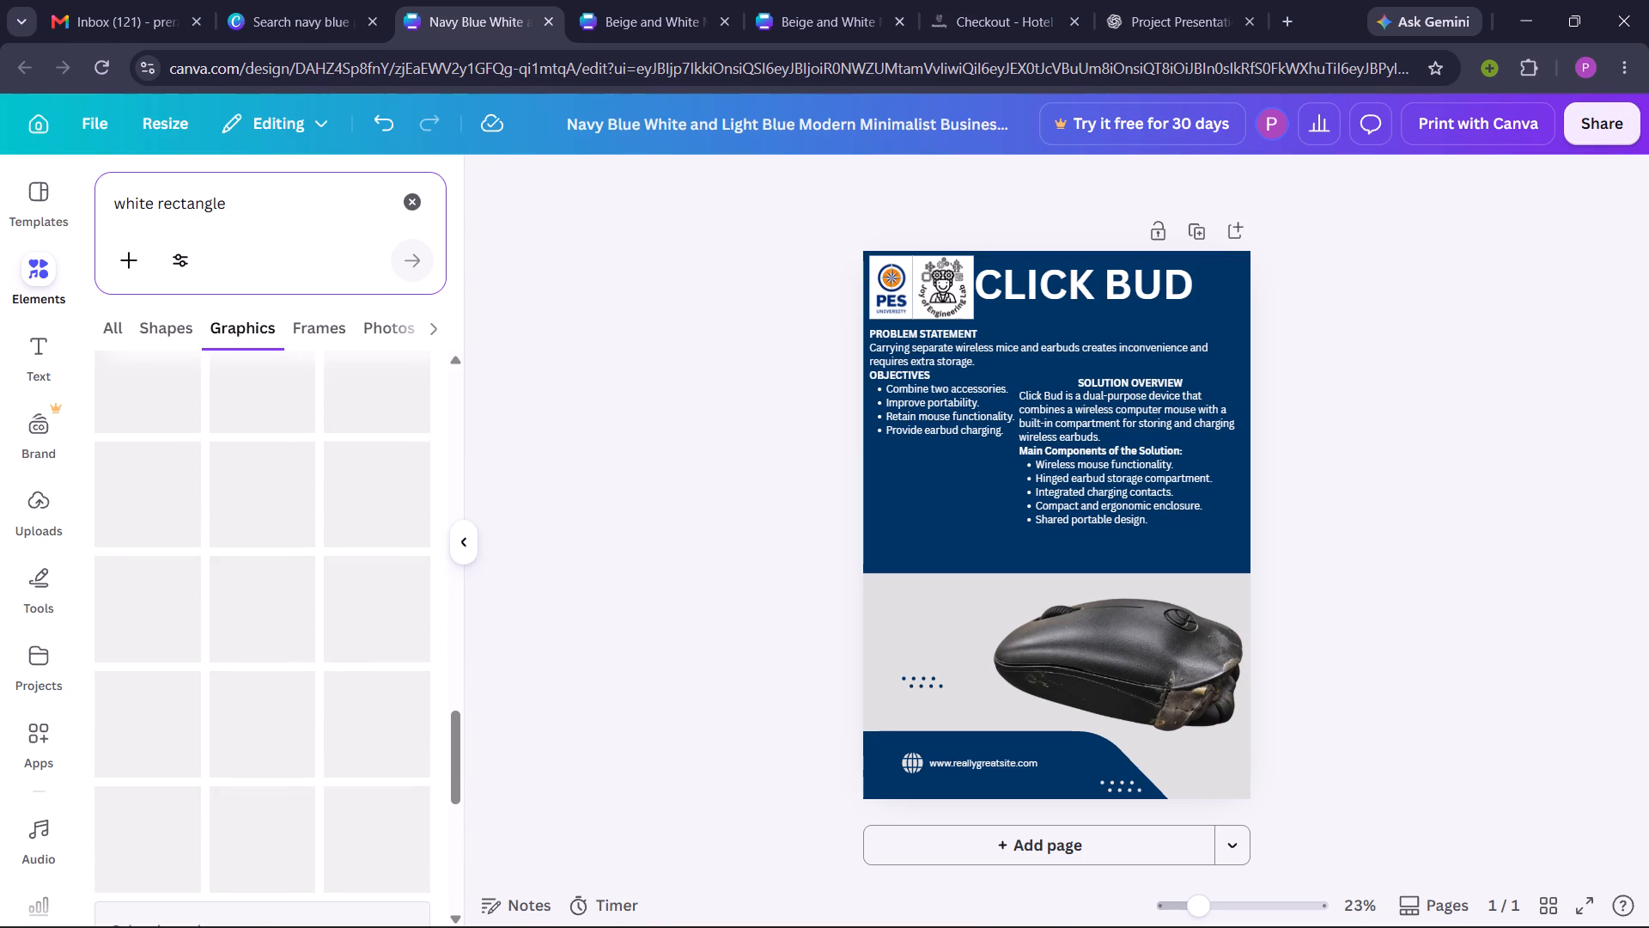
pyautogui.scroll(-5, 185, 577)
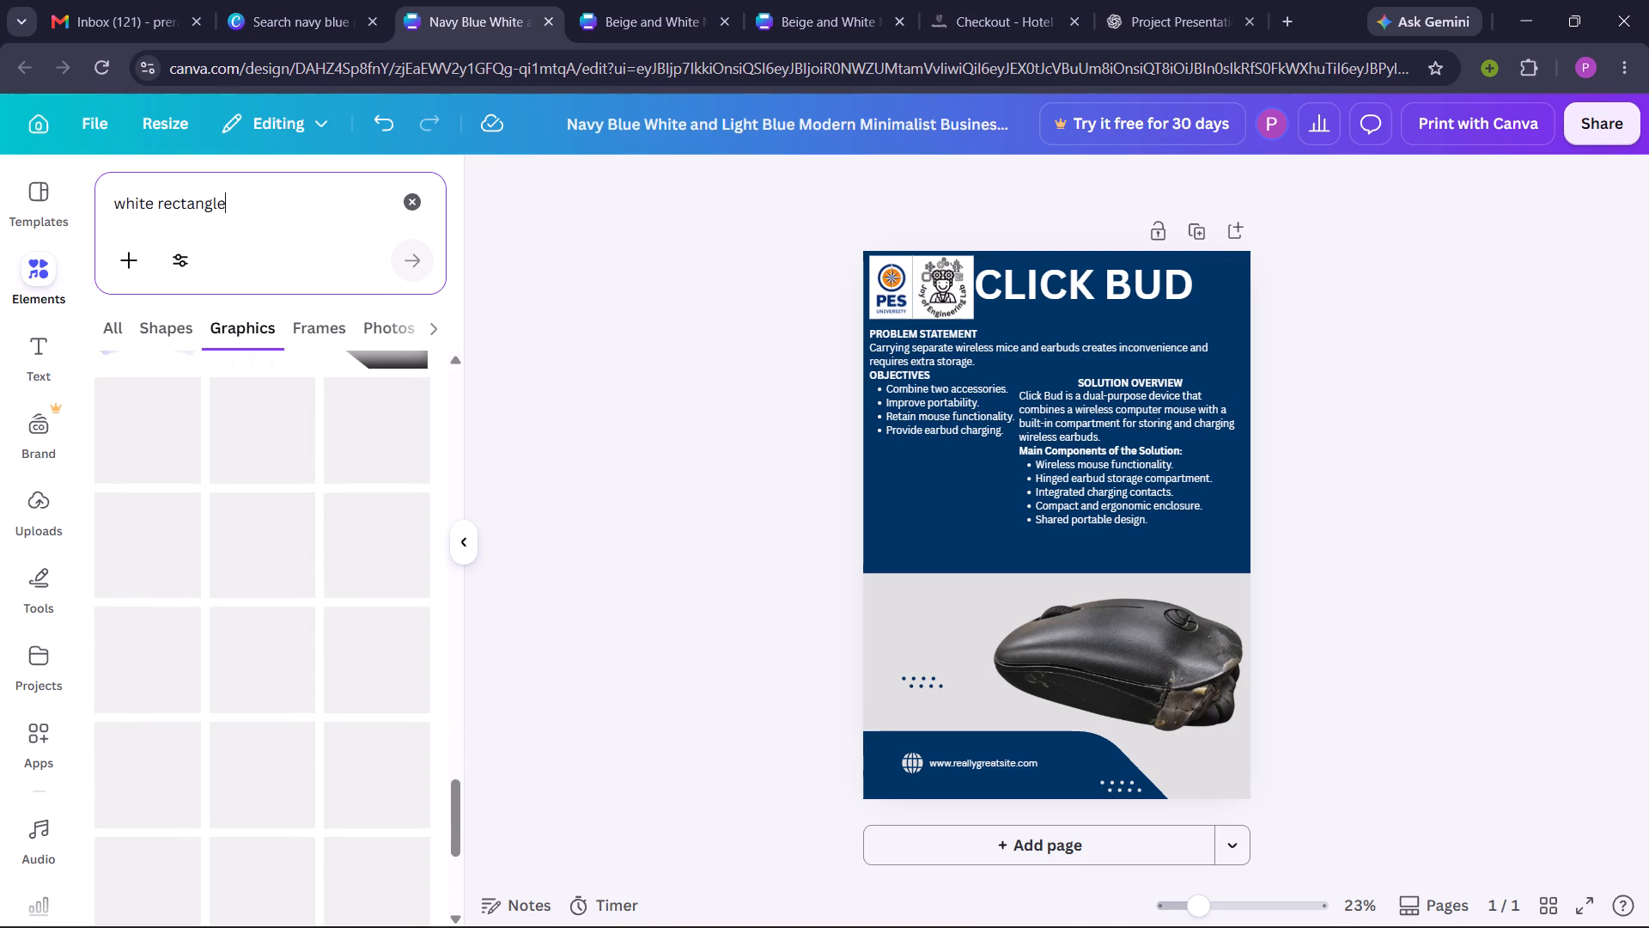
pyautogui.scroll(-5, 185, 577)
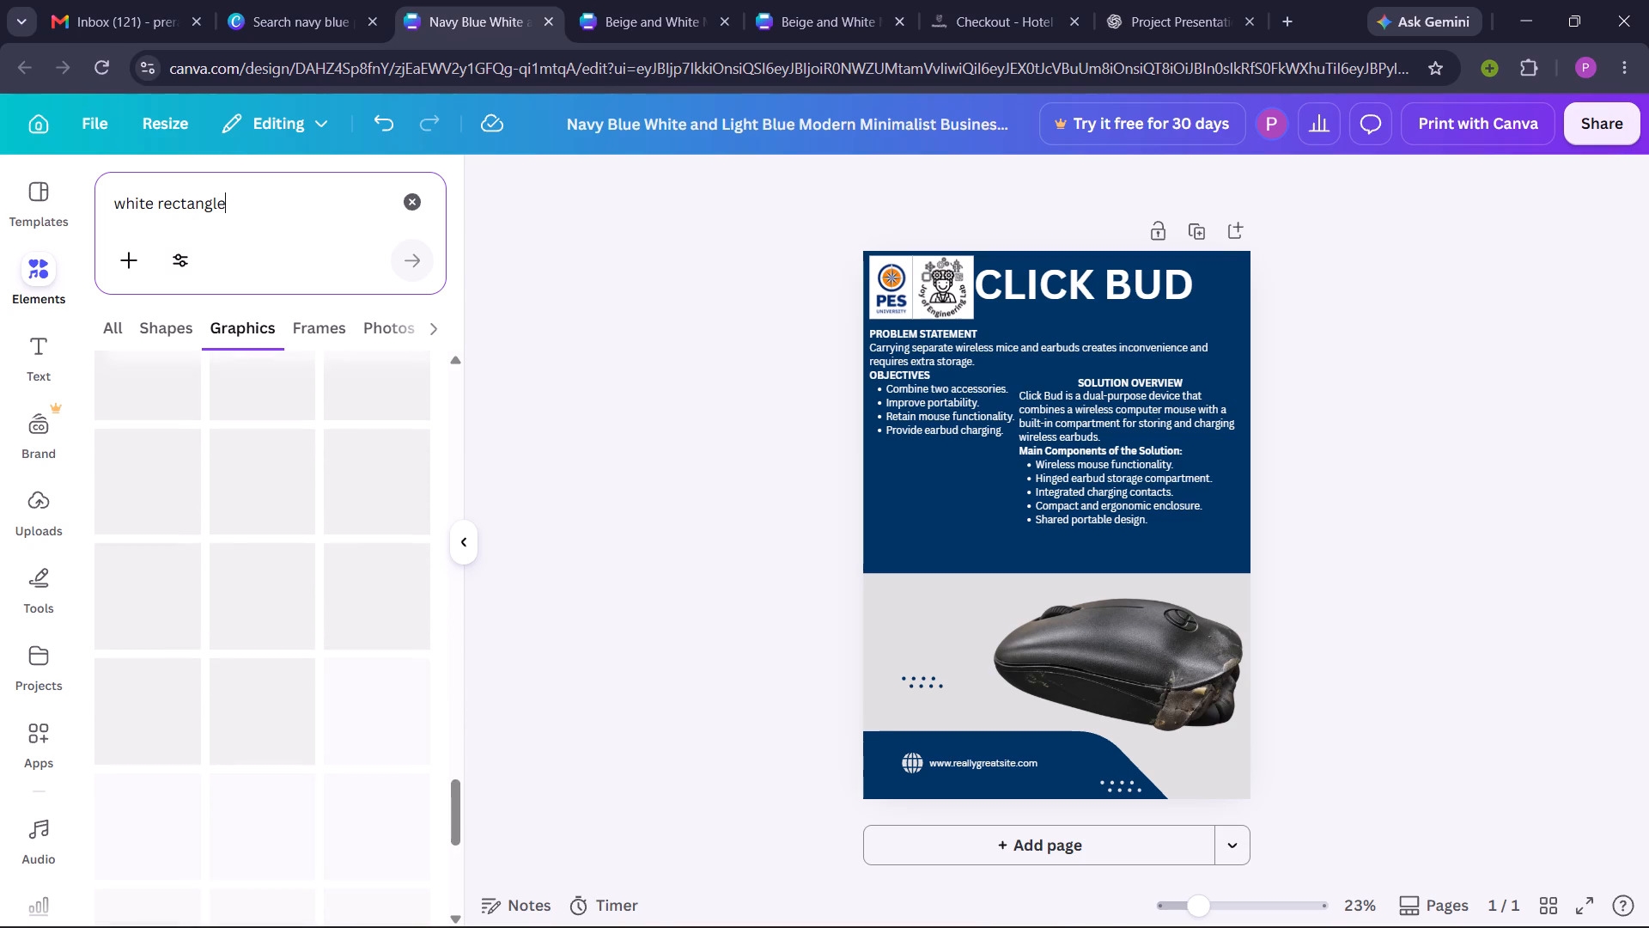
pyautogui.scroll(-1, 185, 577)
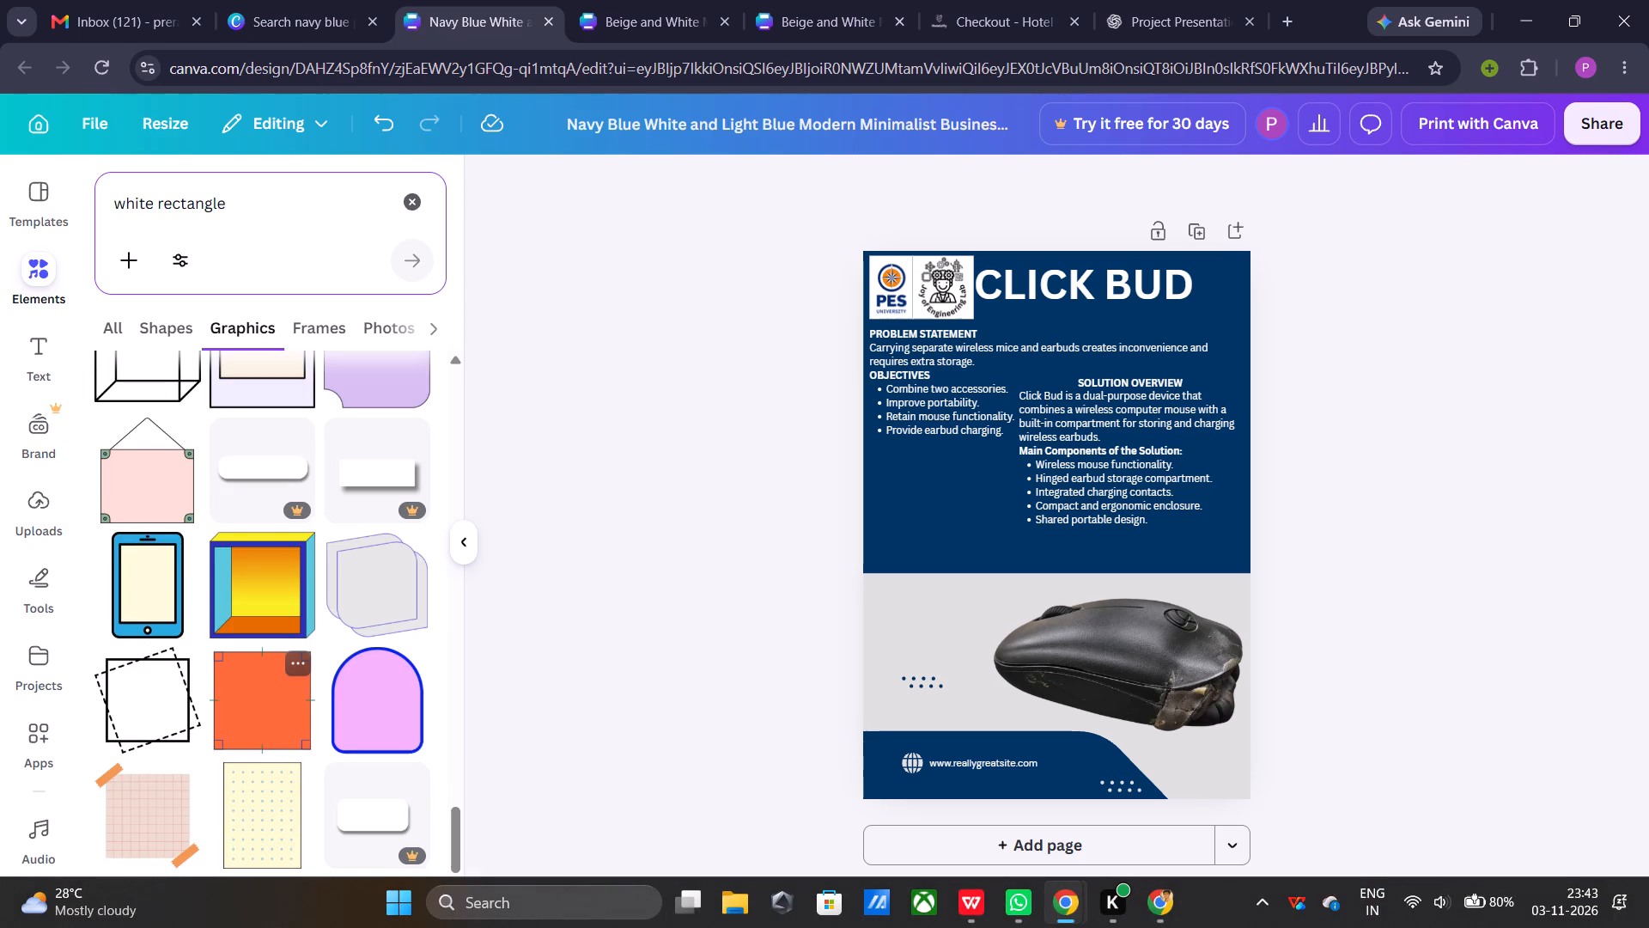
pyautogui.scroll(5, 284, 681)
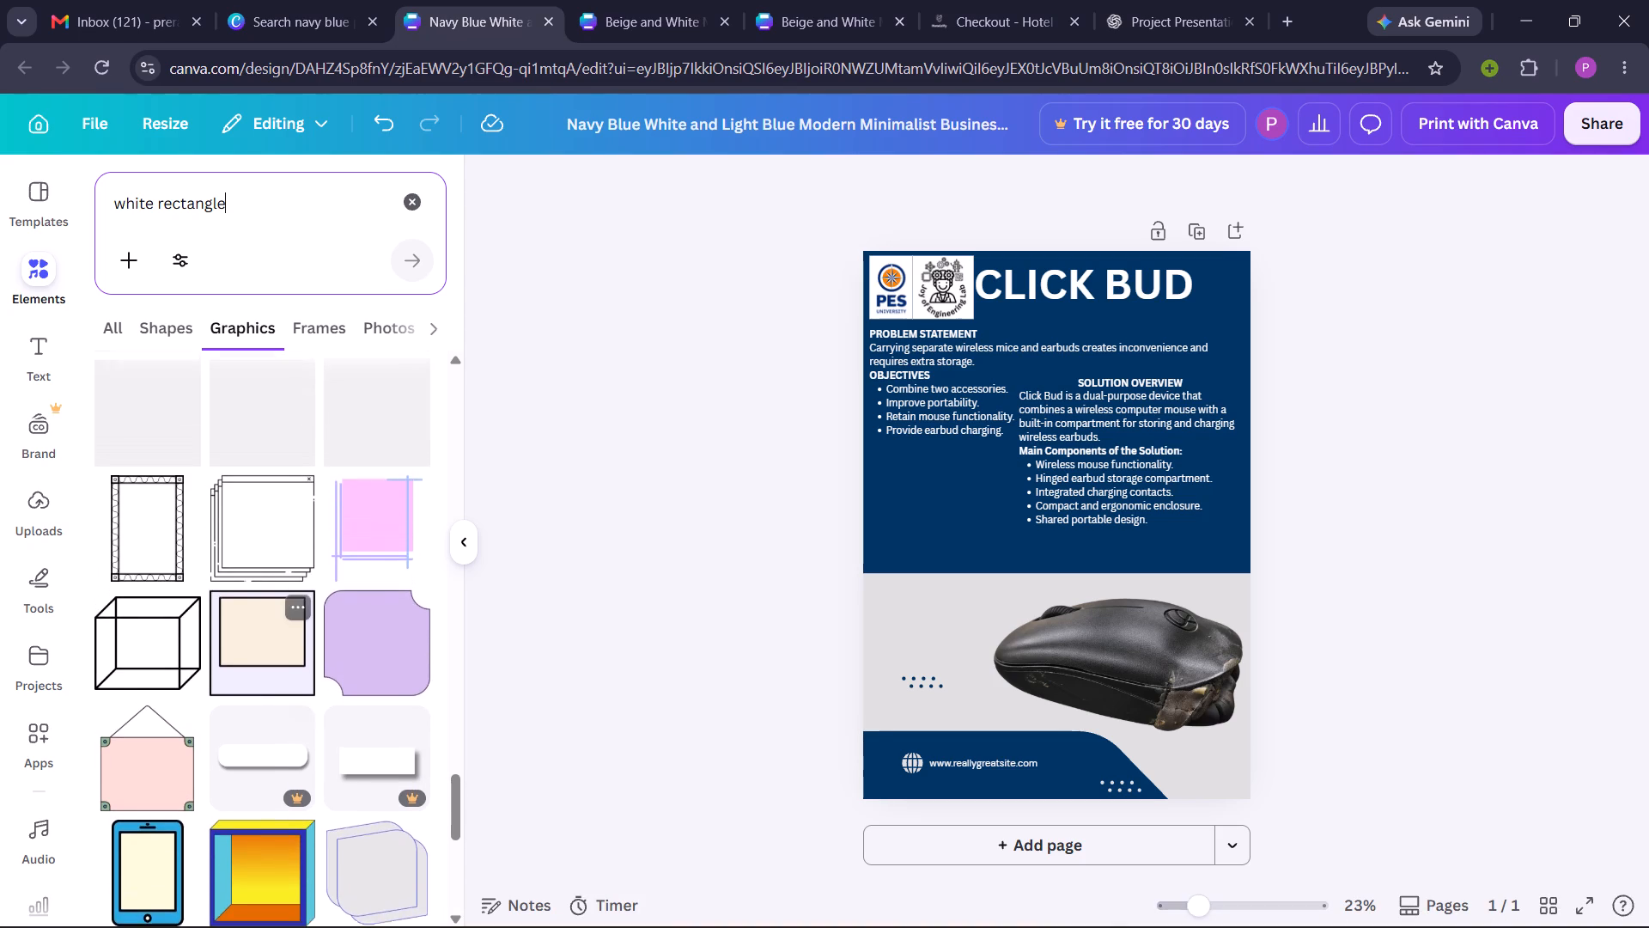
pyautogui.scroll(1, 284, 681)
pyautogui.scroll(-2, 284, 681)
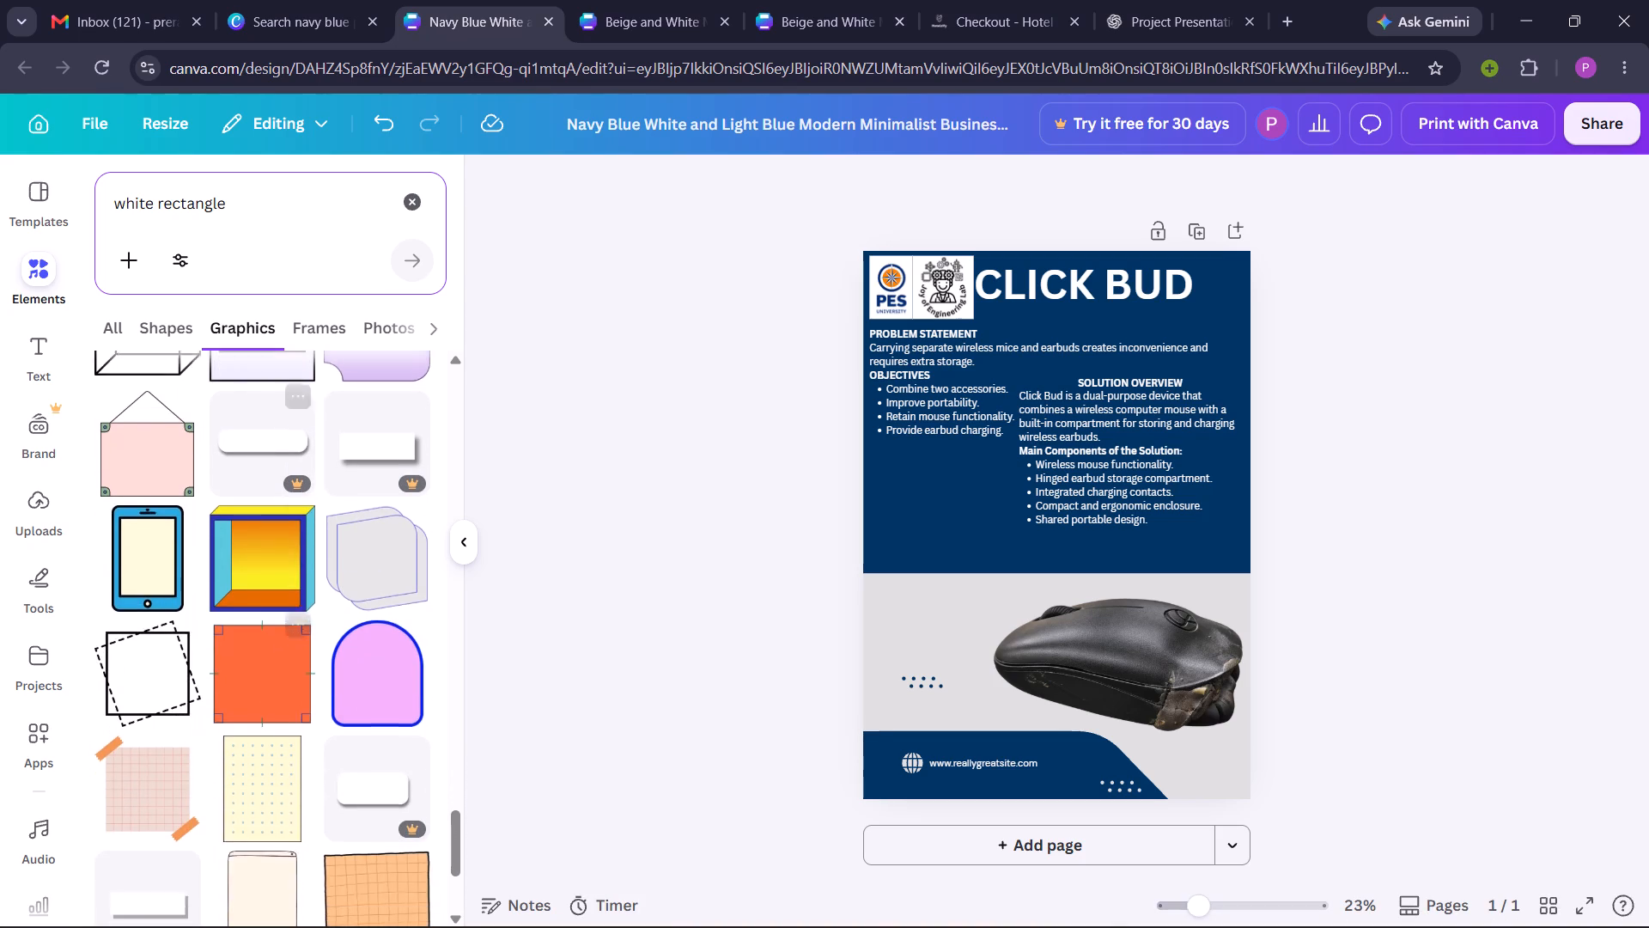
pyautogui.scroll(-1, 284, 681)
# Search the graphics for “blue box”.
pyautogui.tripleClick(253, 214)
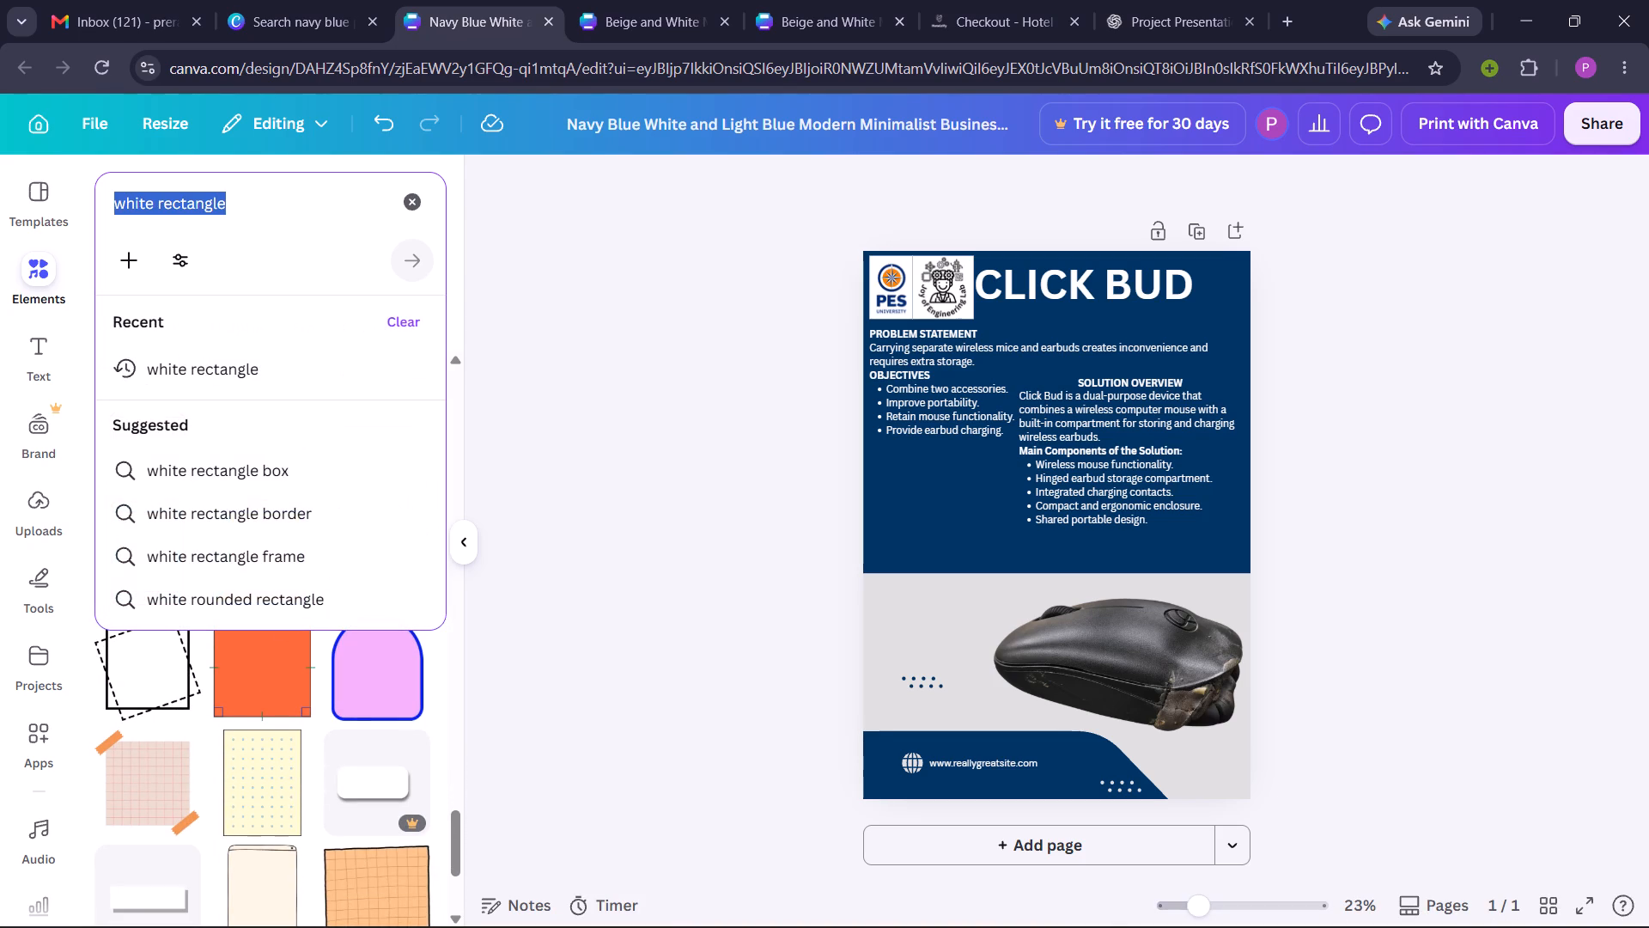
pyautogui.press('BackSpace')
pyautogui.press('w')
pyautogui.press('BackSpace')
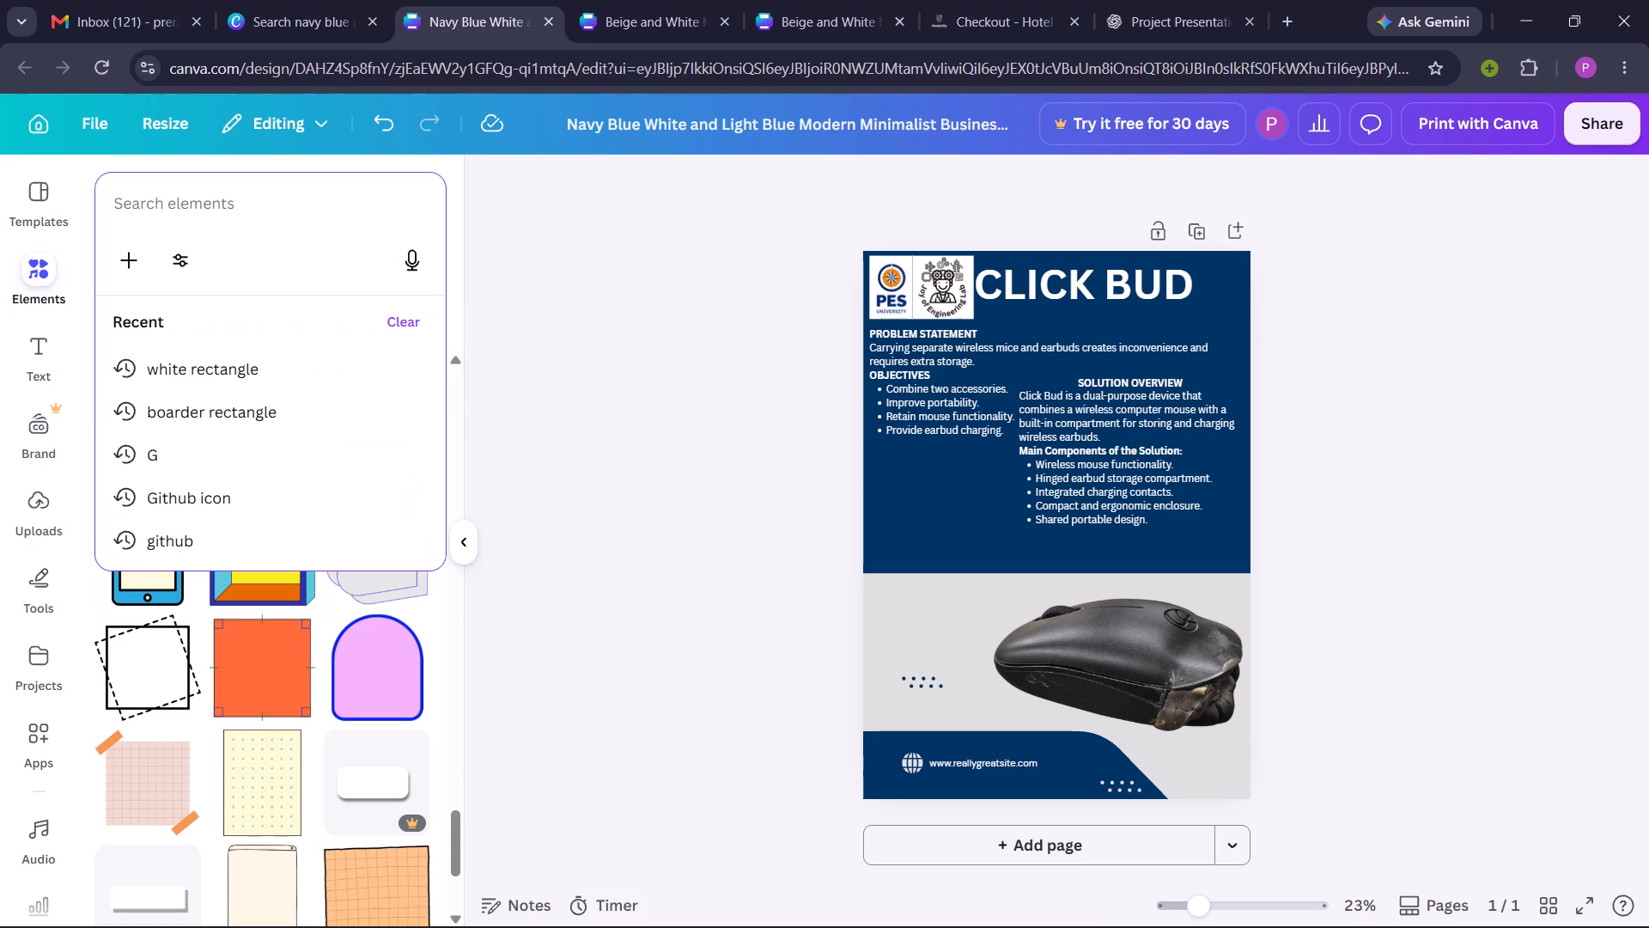
pyautogui.write('blue')
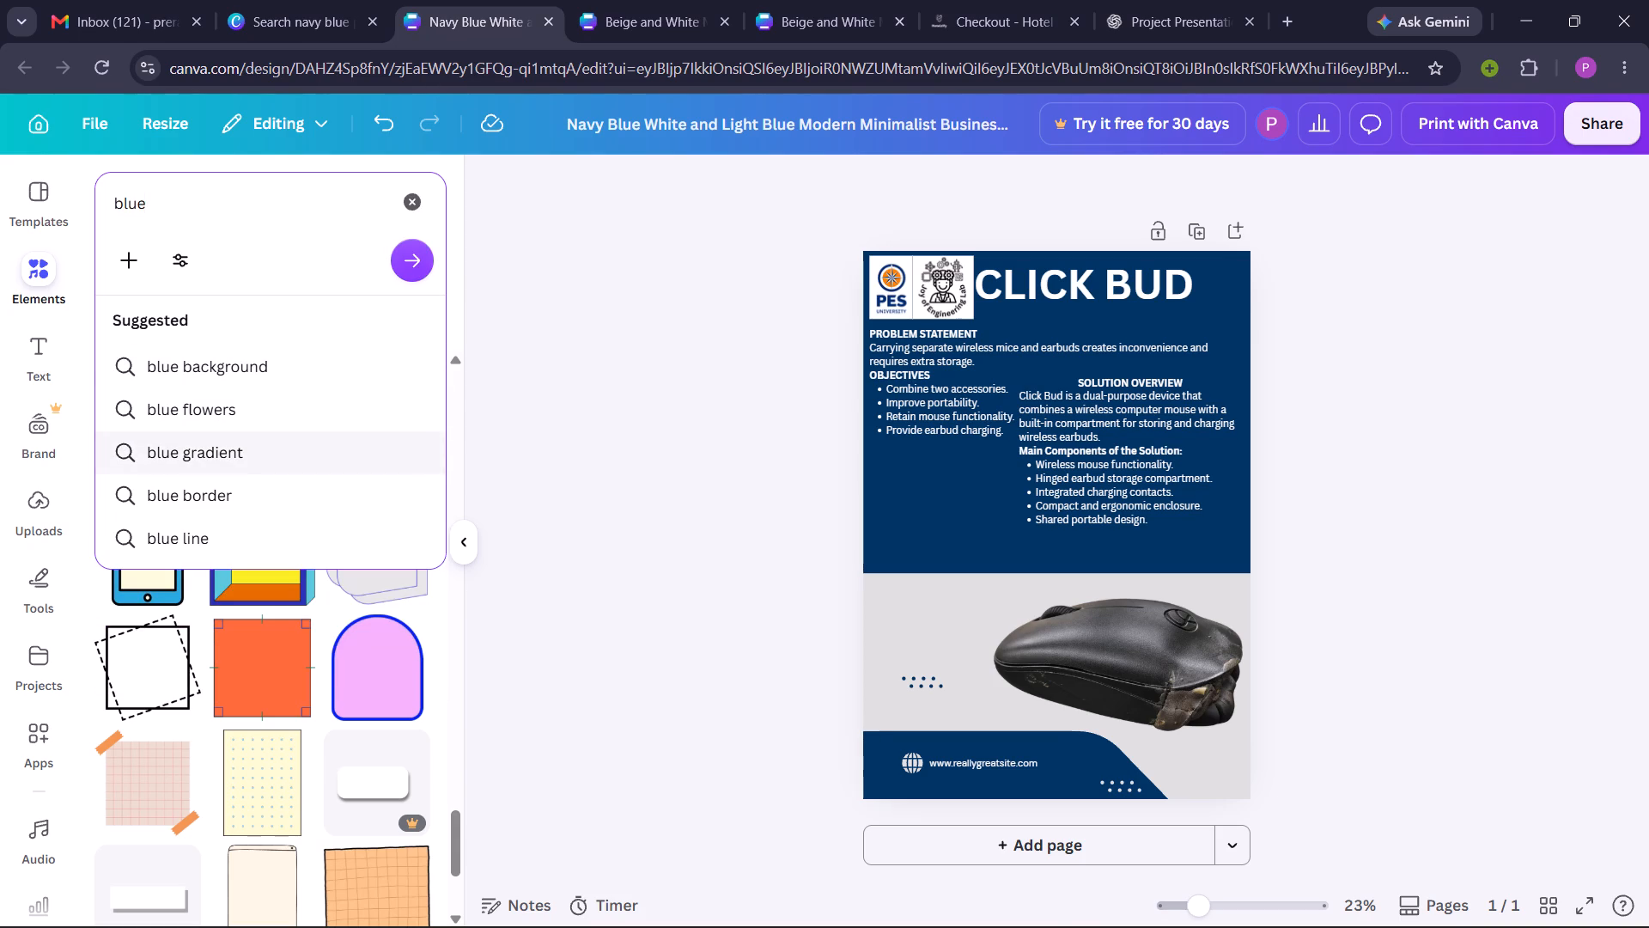
pyautogui.press('space')
pyautogui.write('box')
pyautogui.press('Return')
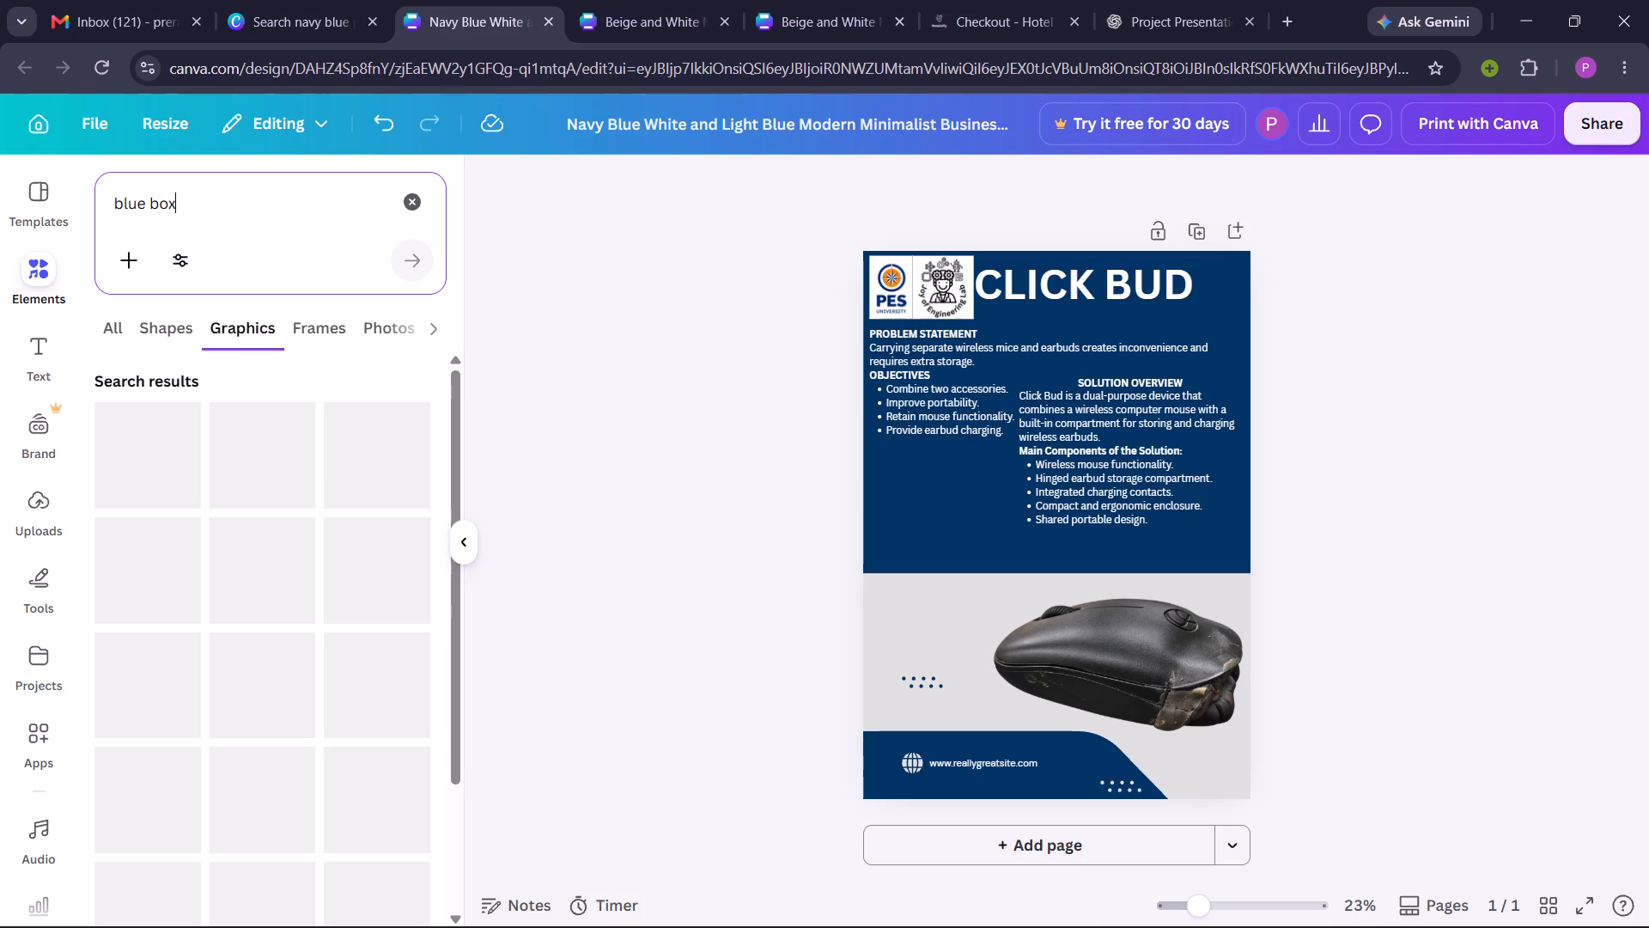
# Add the light blue scalloped-edge rectangle from the “blue box” graphics and place it at the poster's bottom-left corner, overhanging the left edge.
pyautogui.scroll(-1, 229, 617)
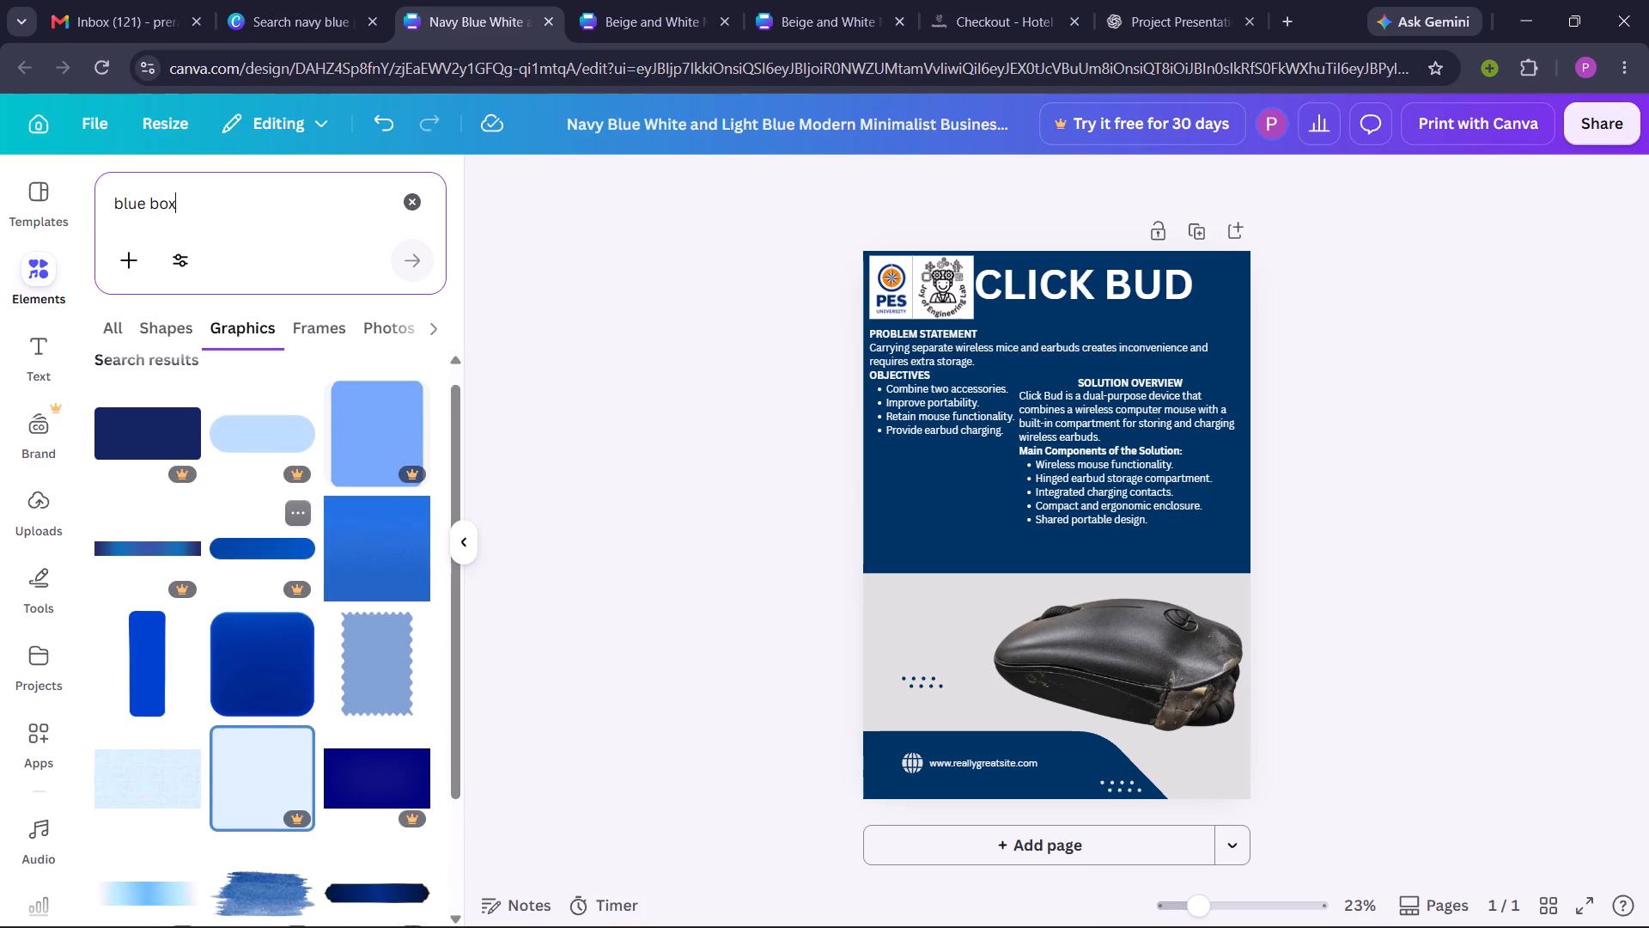
pyautogui.scroll(-3, 229, 617)
pyautogui.scroll(1, 229, 617)
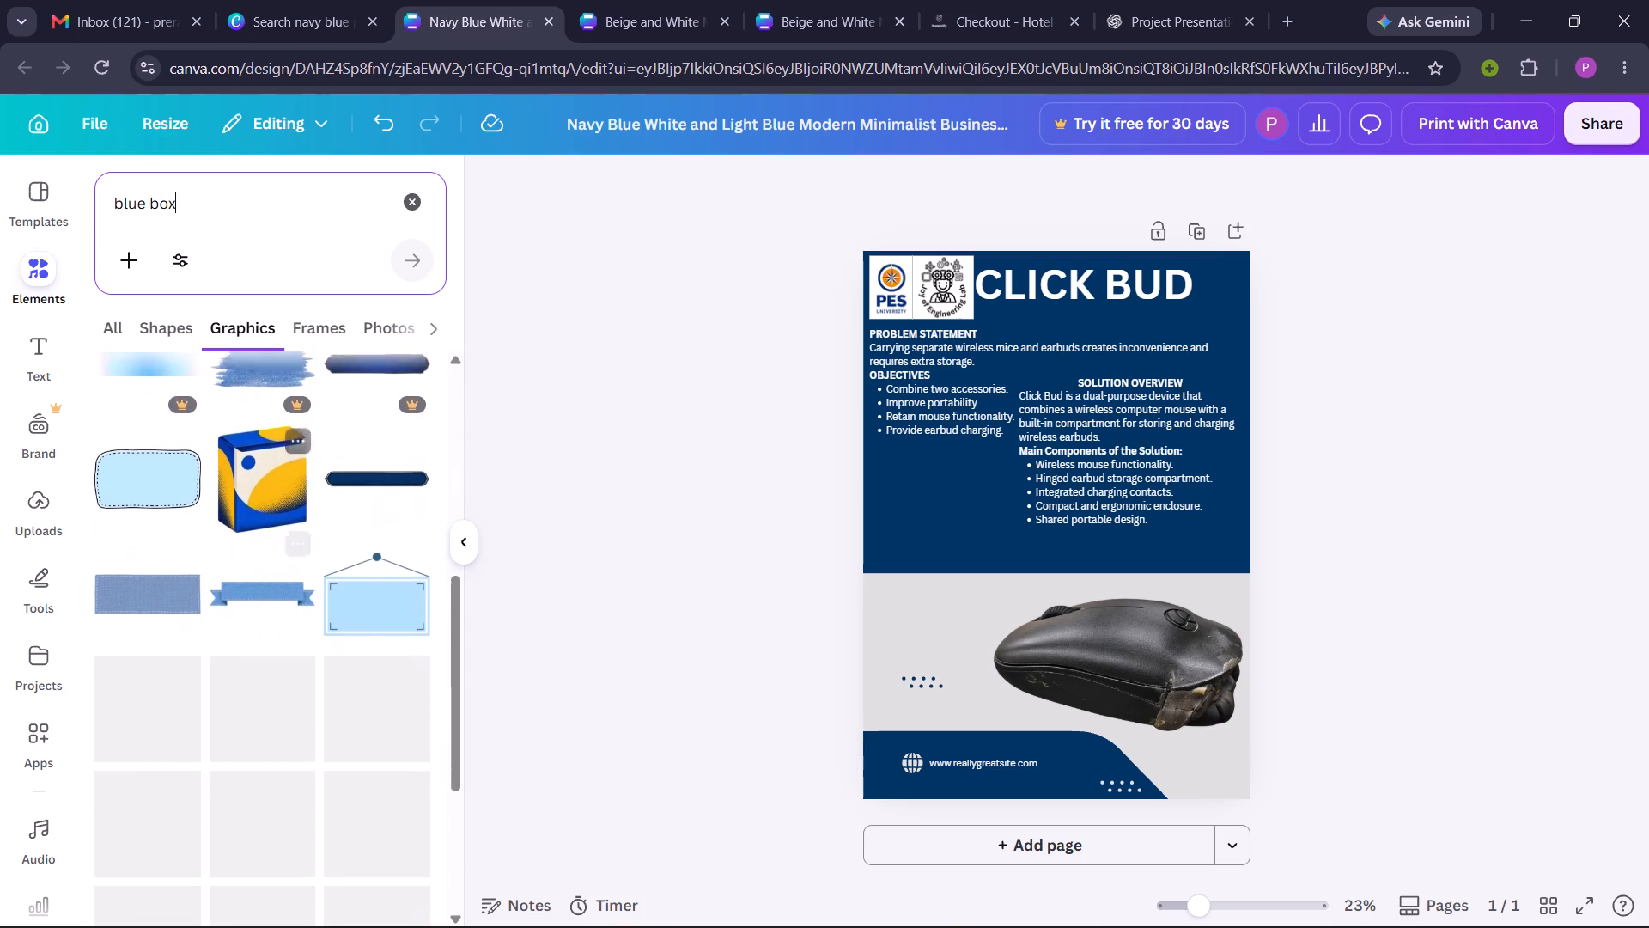
pyautogui.scroll(1, 229, 617)
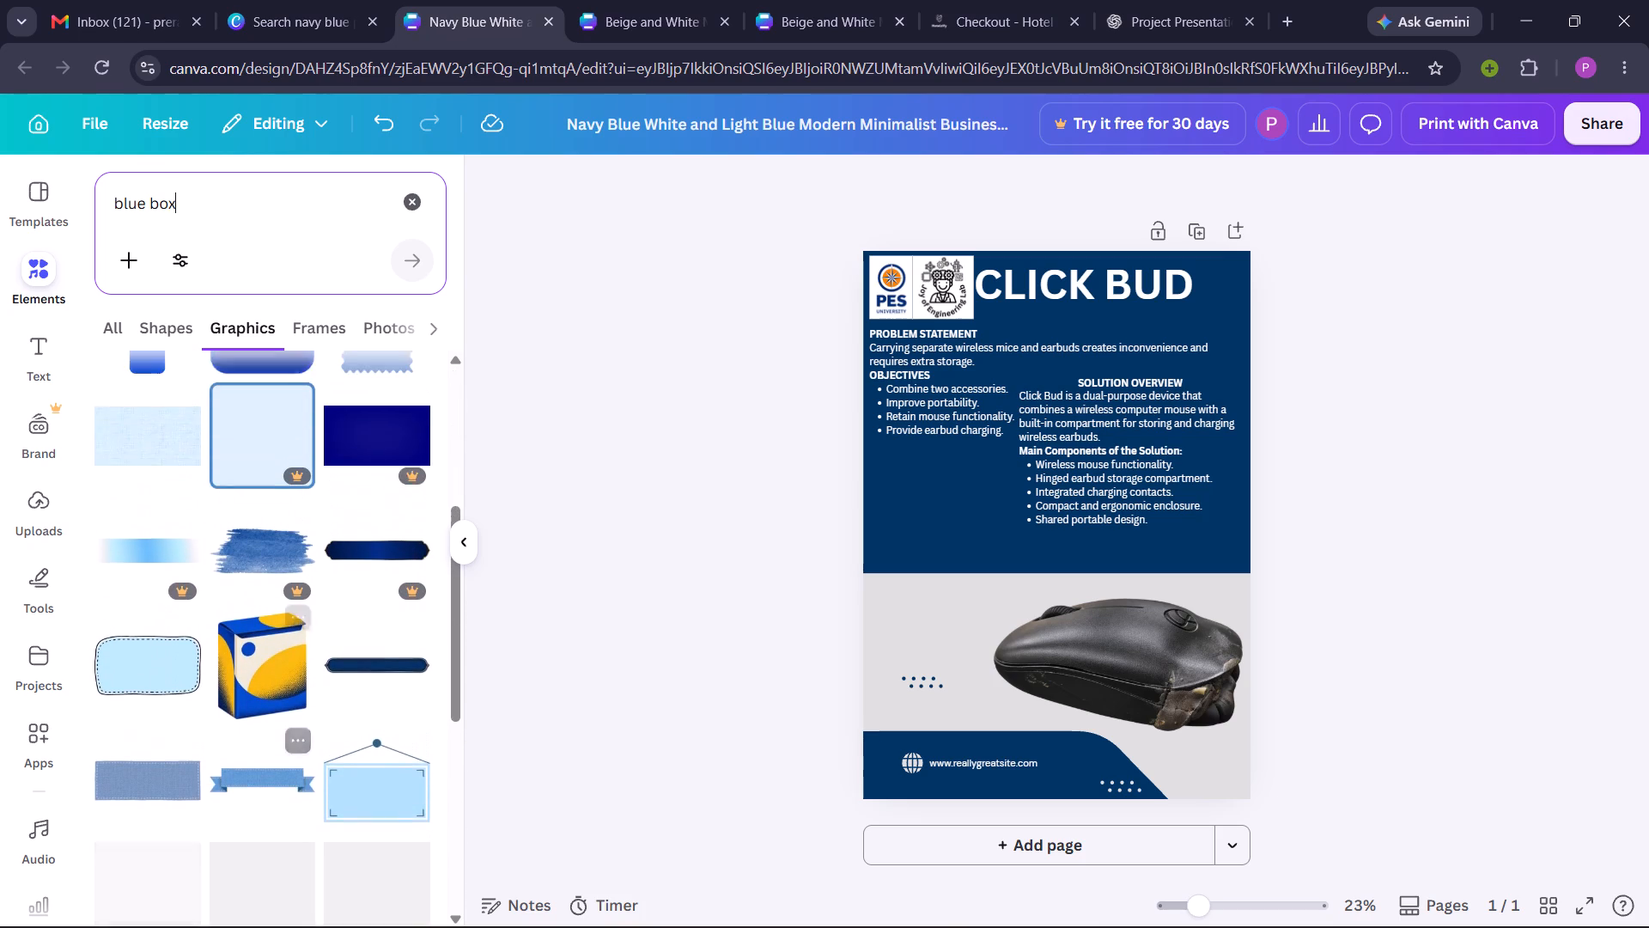
pyautogui.scroll(3, 229, 617)
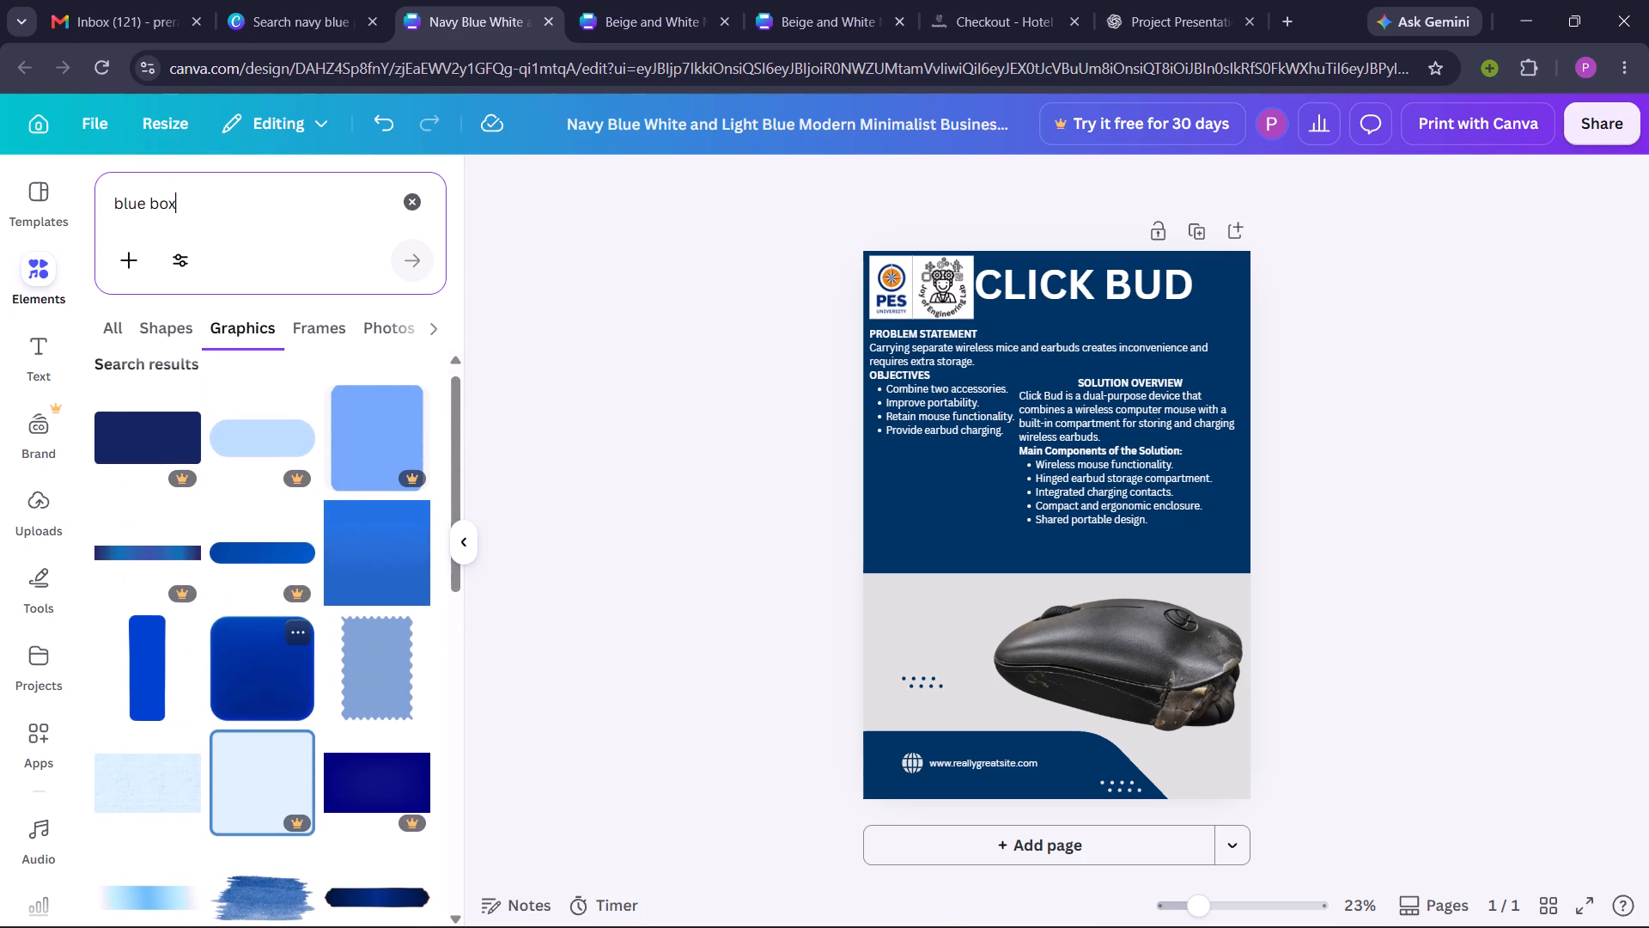
pyautogui.click(364, 656)
pyautogui.moveTo(1020, 551); pyautogui.dragTo(1060, 485)
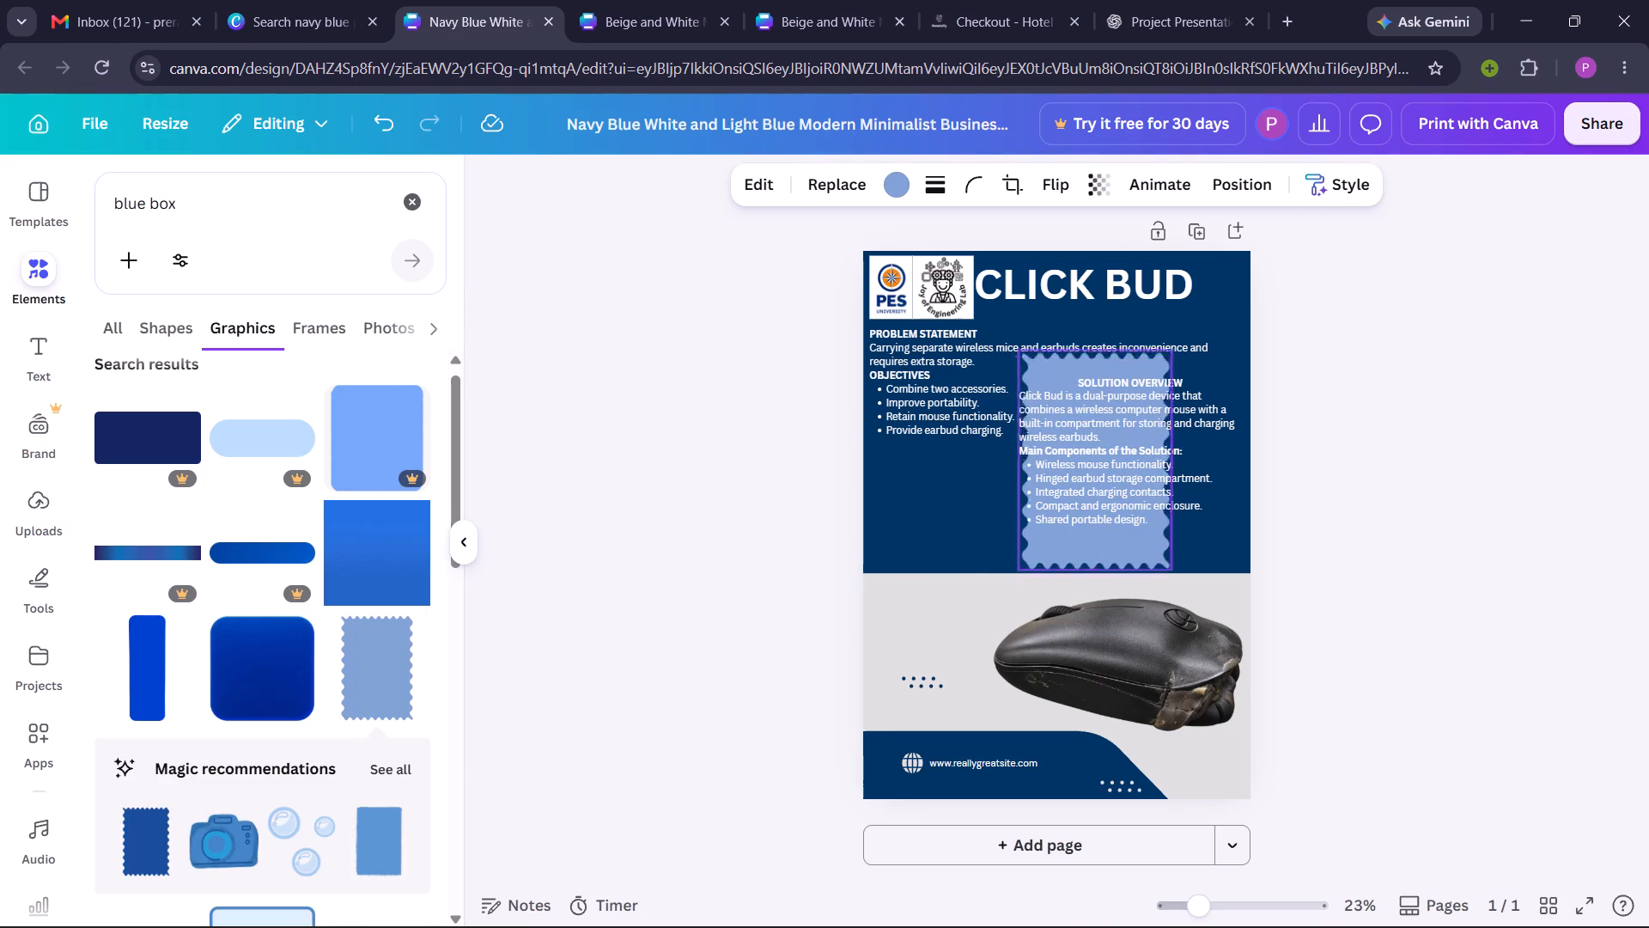
pyautogui.moveTo(1060, 485); pyautogui.dragTo(1039, 491)
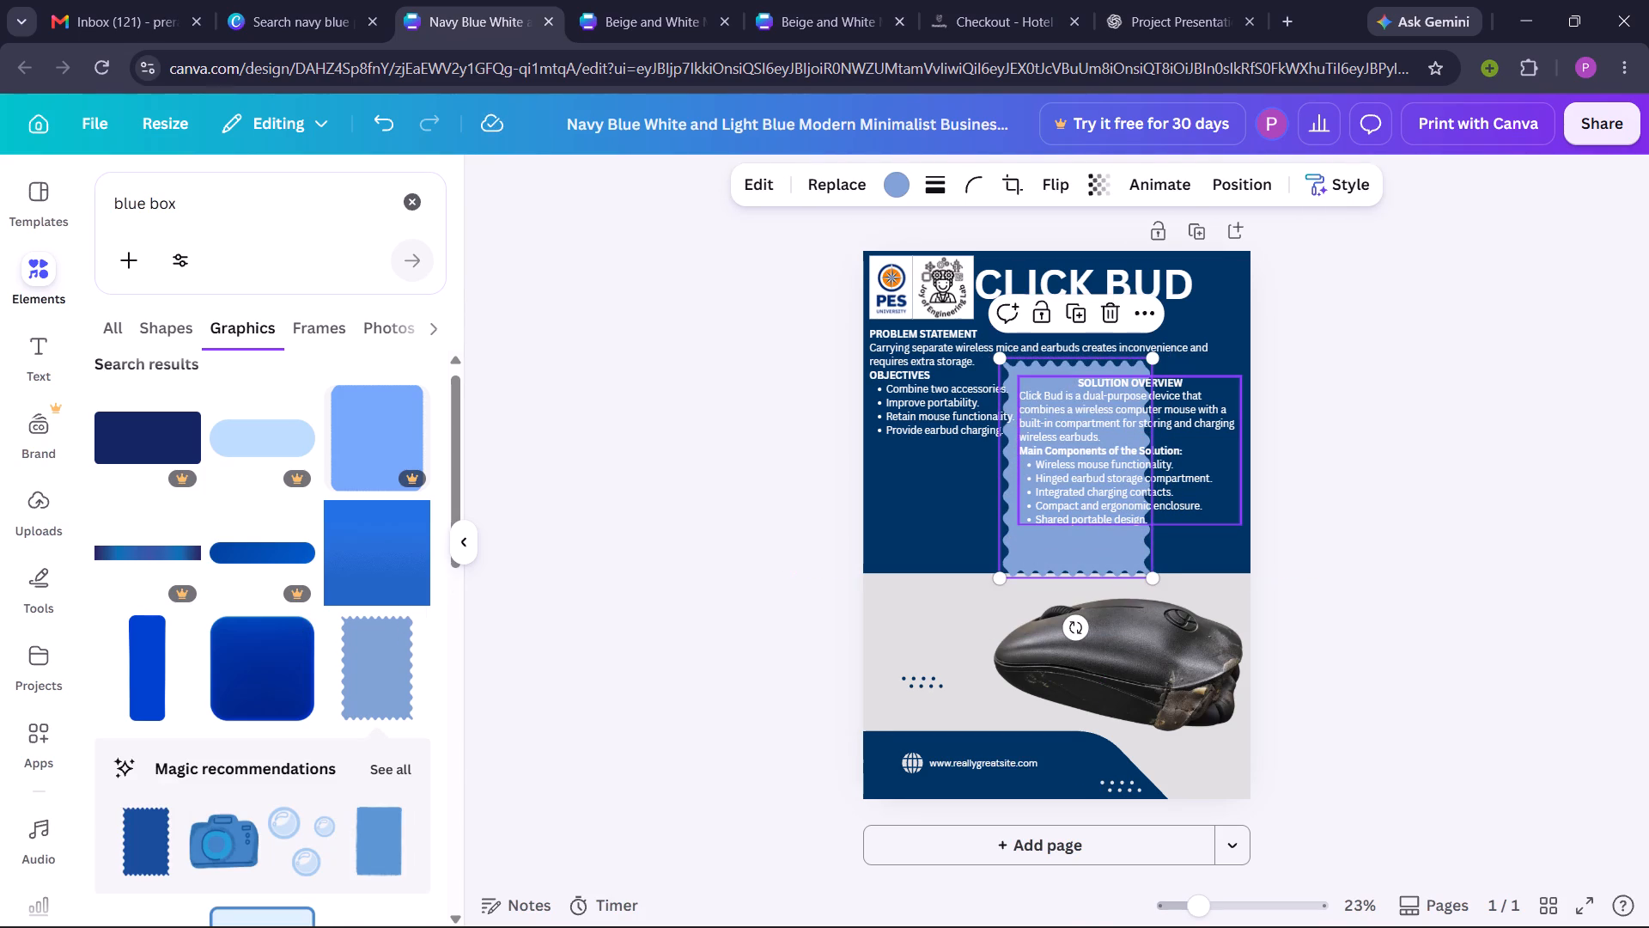
pyautogui.moveTo(1028, 525); pyautogui.dragTo(860, 669)
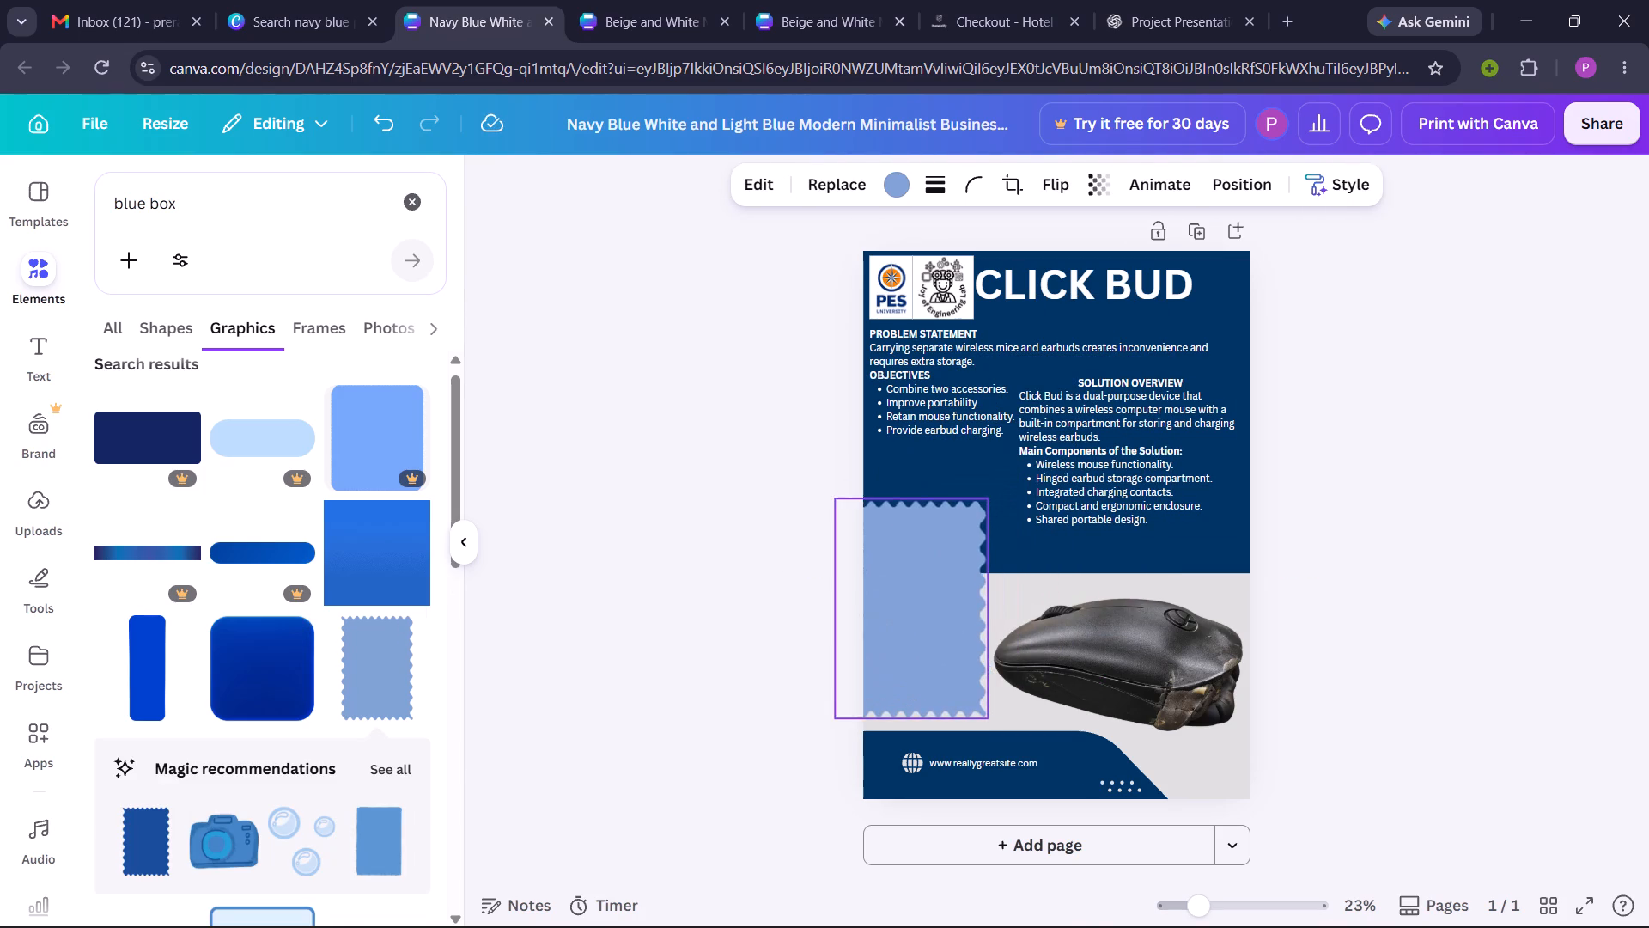
pyautogui.moveTo(860, 669); pyautogui.dragTo(840, 729)
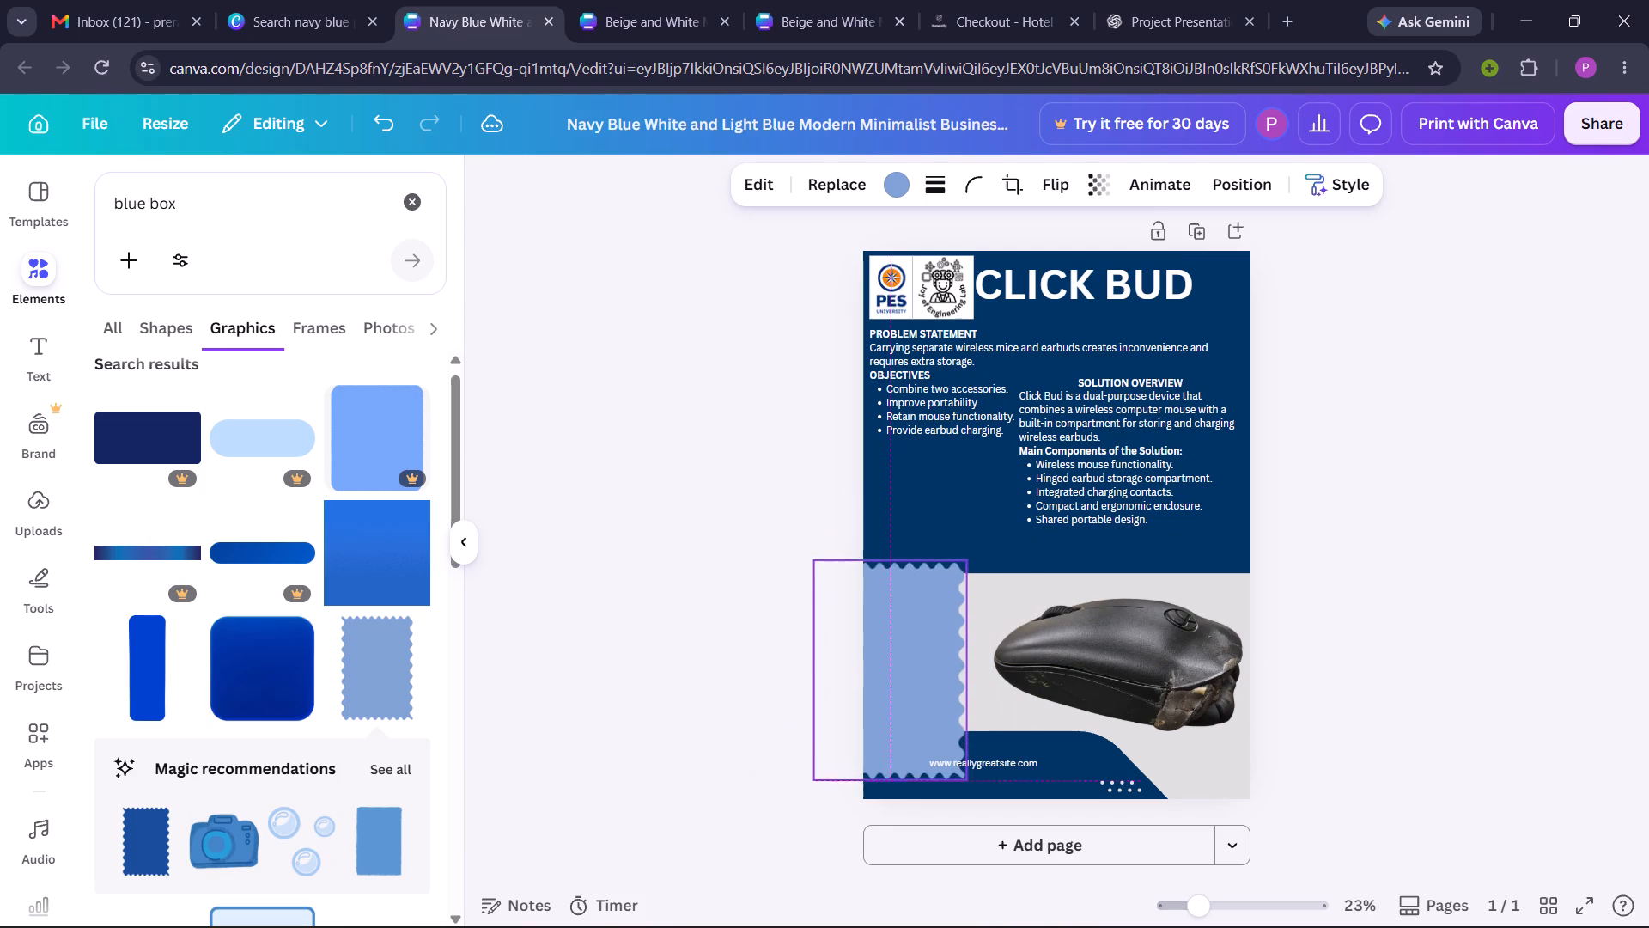
pyautogui.moveTo(840, 729); pyautogui.dragTo(839, 743)
# Delete the website address text at the bottom of the poster.
pyautogui.click(984, 763)
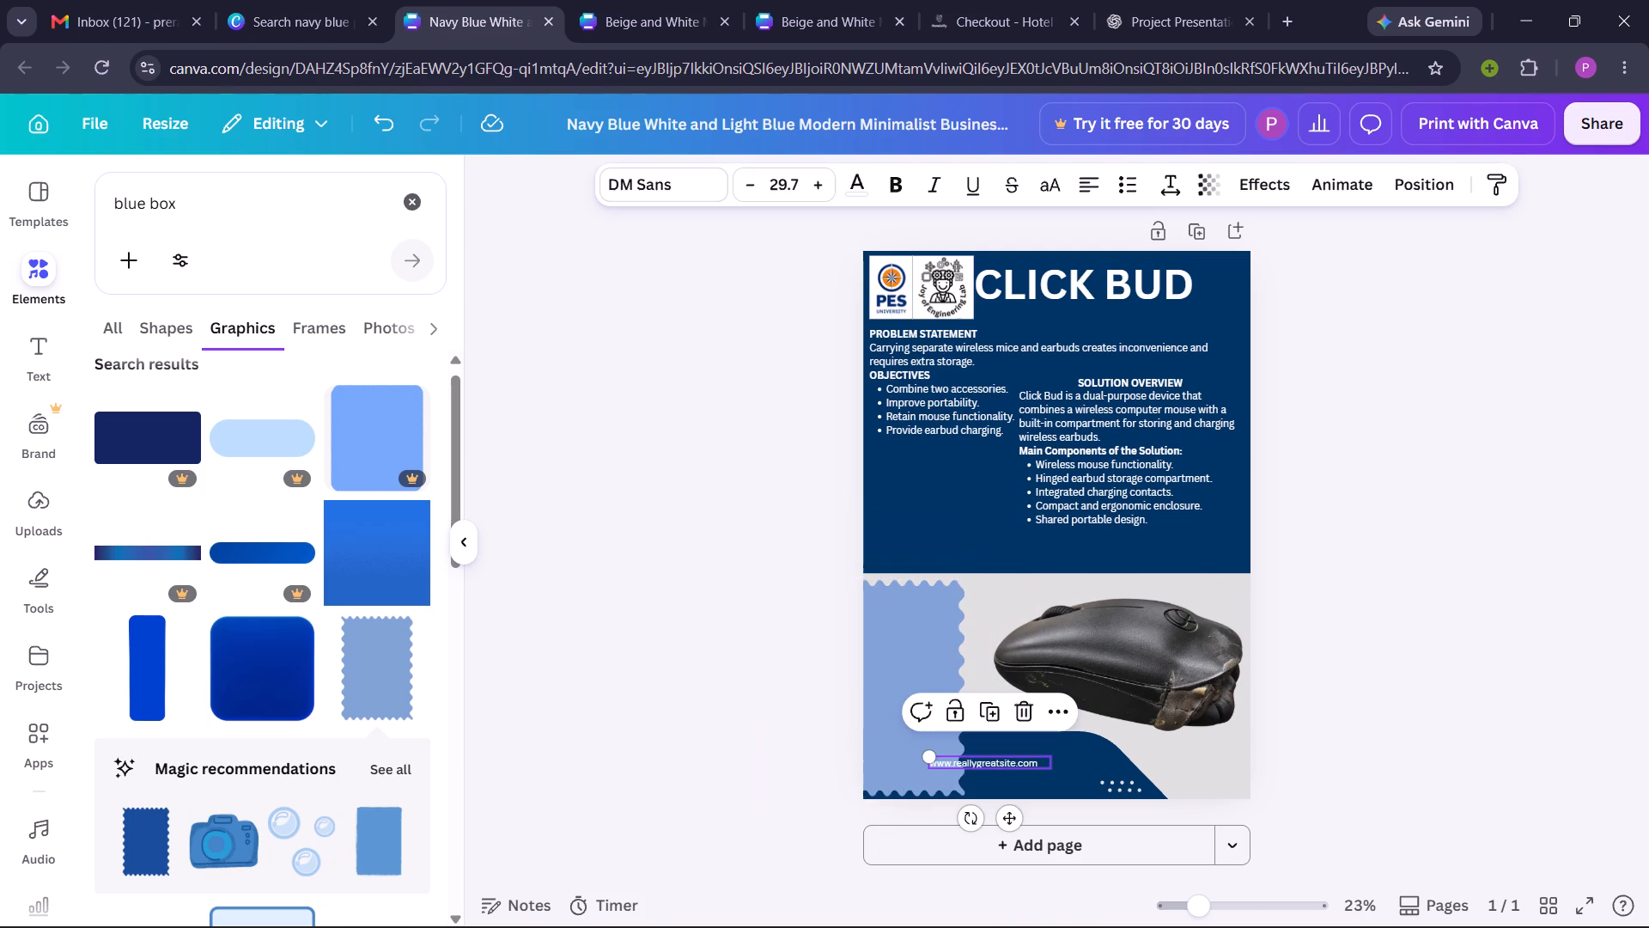
pyautogui.press('BackSpace')
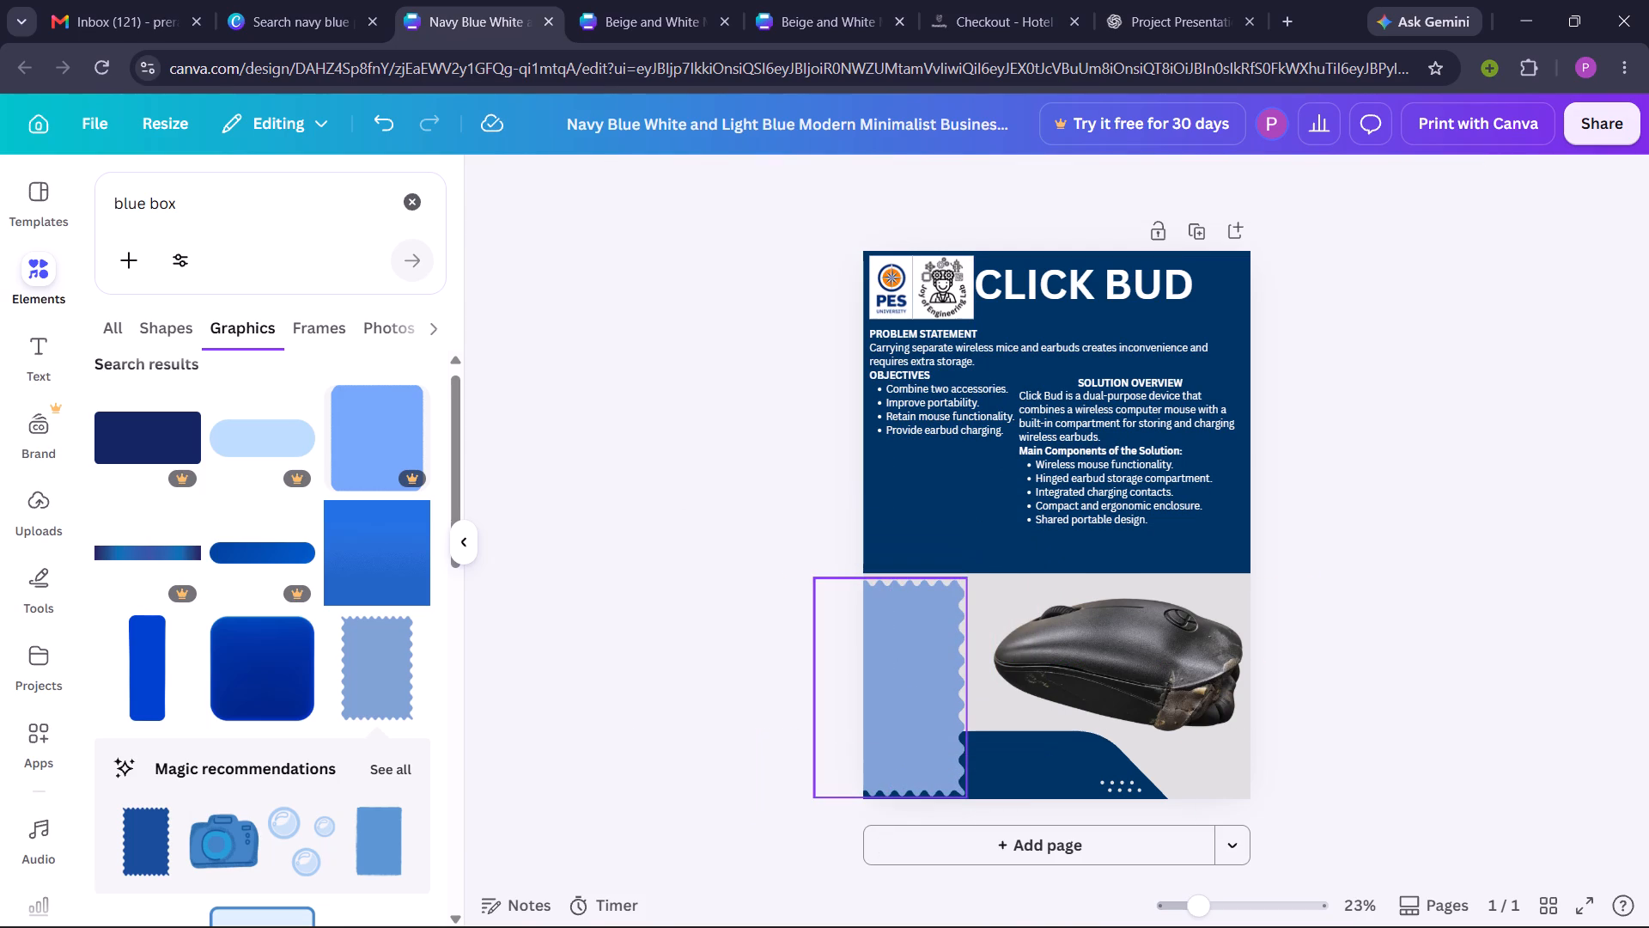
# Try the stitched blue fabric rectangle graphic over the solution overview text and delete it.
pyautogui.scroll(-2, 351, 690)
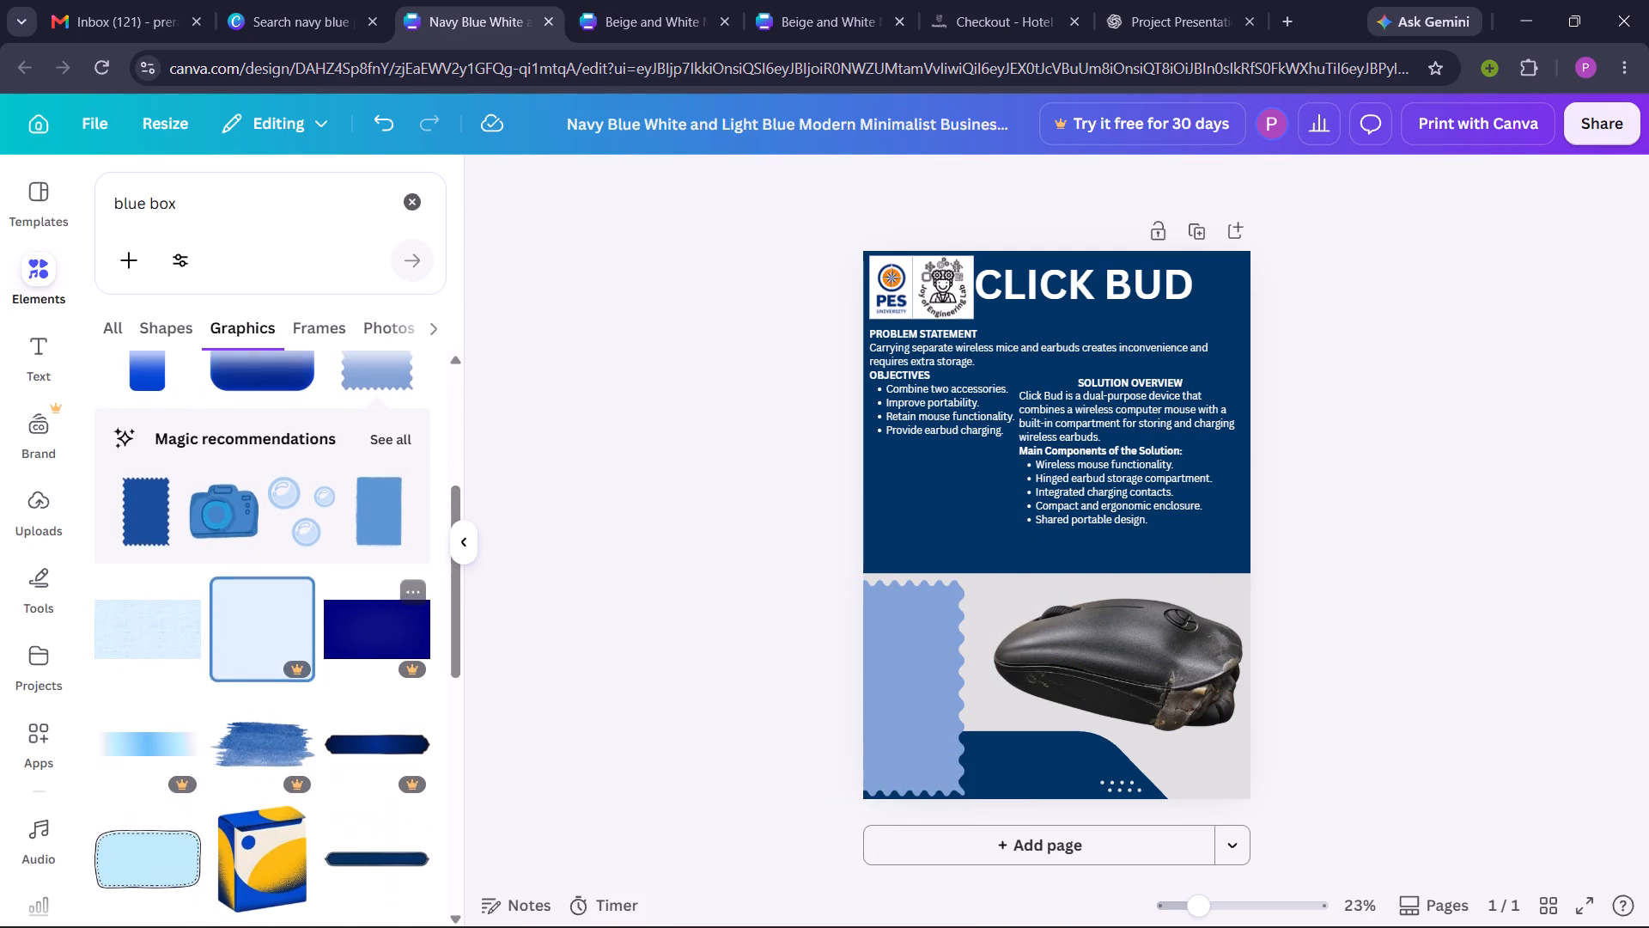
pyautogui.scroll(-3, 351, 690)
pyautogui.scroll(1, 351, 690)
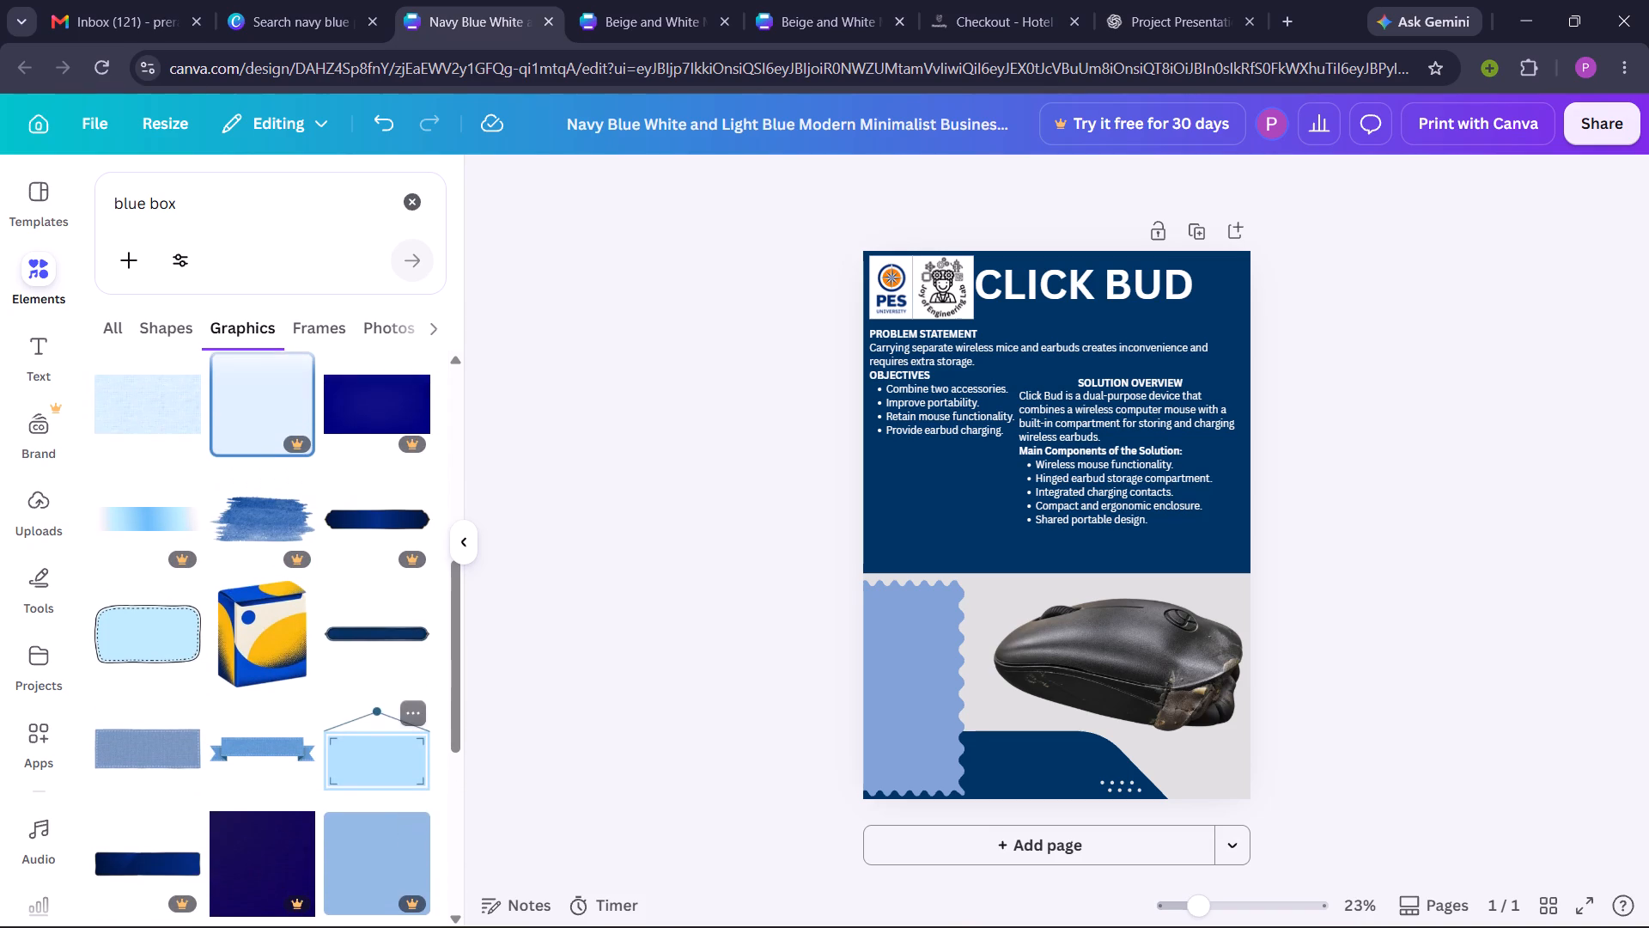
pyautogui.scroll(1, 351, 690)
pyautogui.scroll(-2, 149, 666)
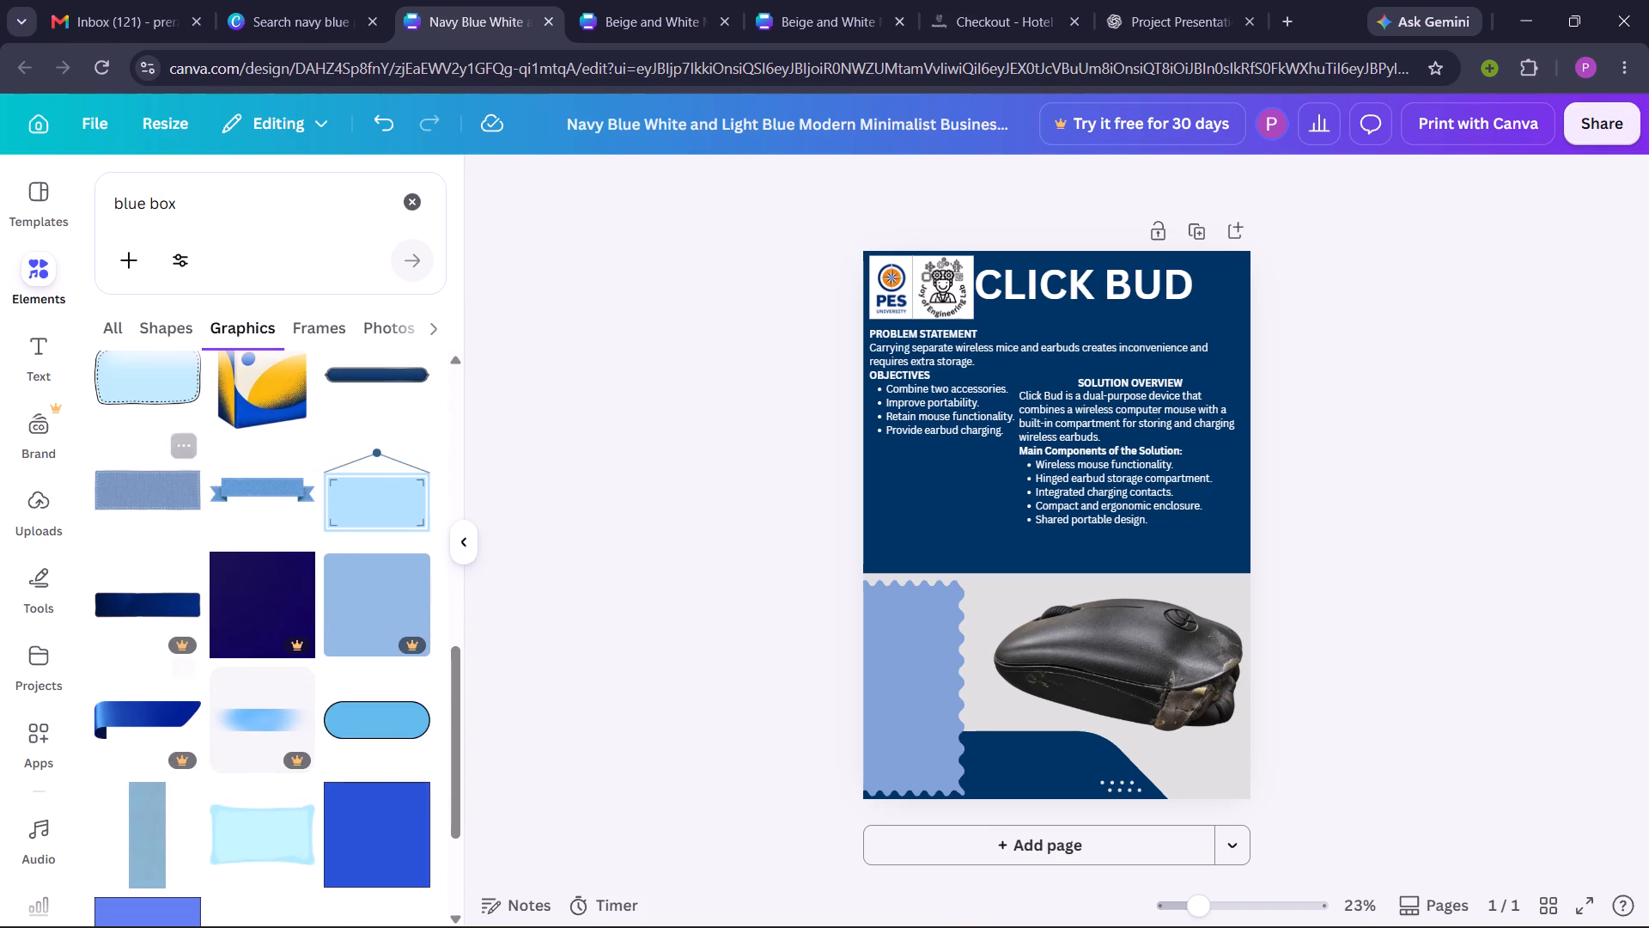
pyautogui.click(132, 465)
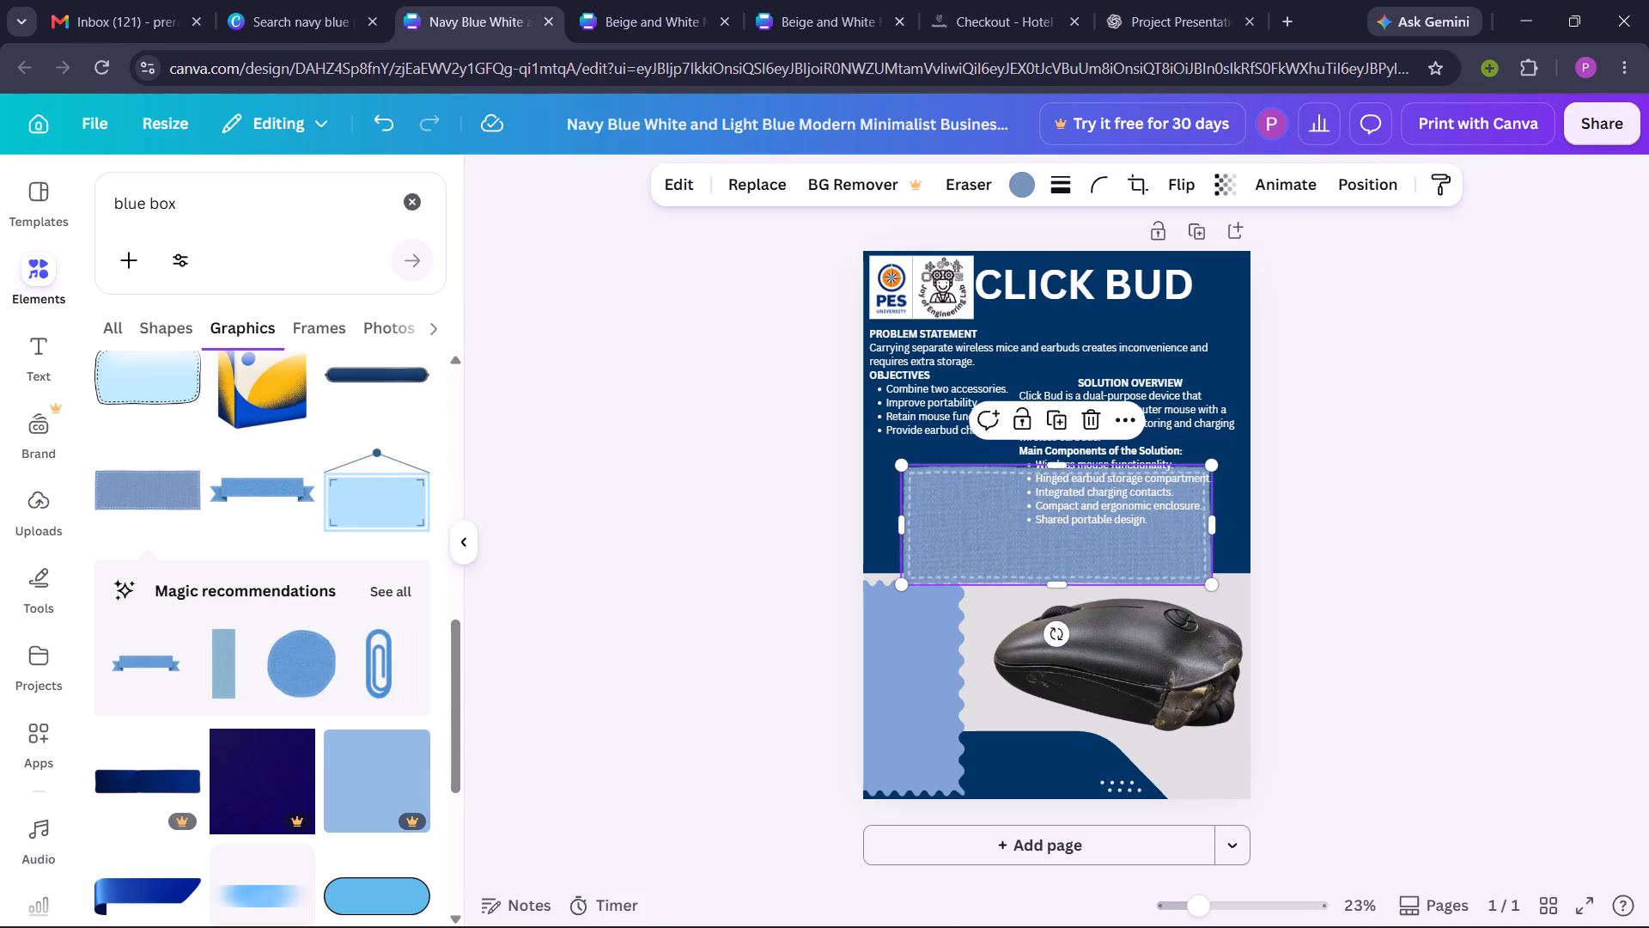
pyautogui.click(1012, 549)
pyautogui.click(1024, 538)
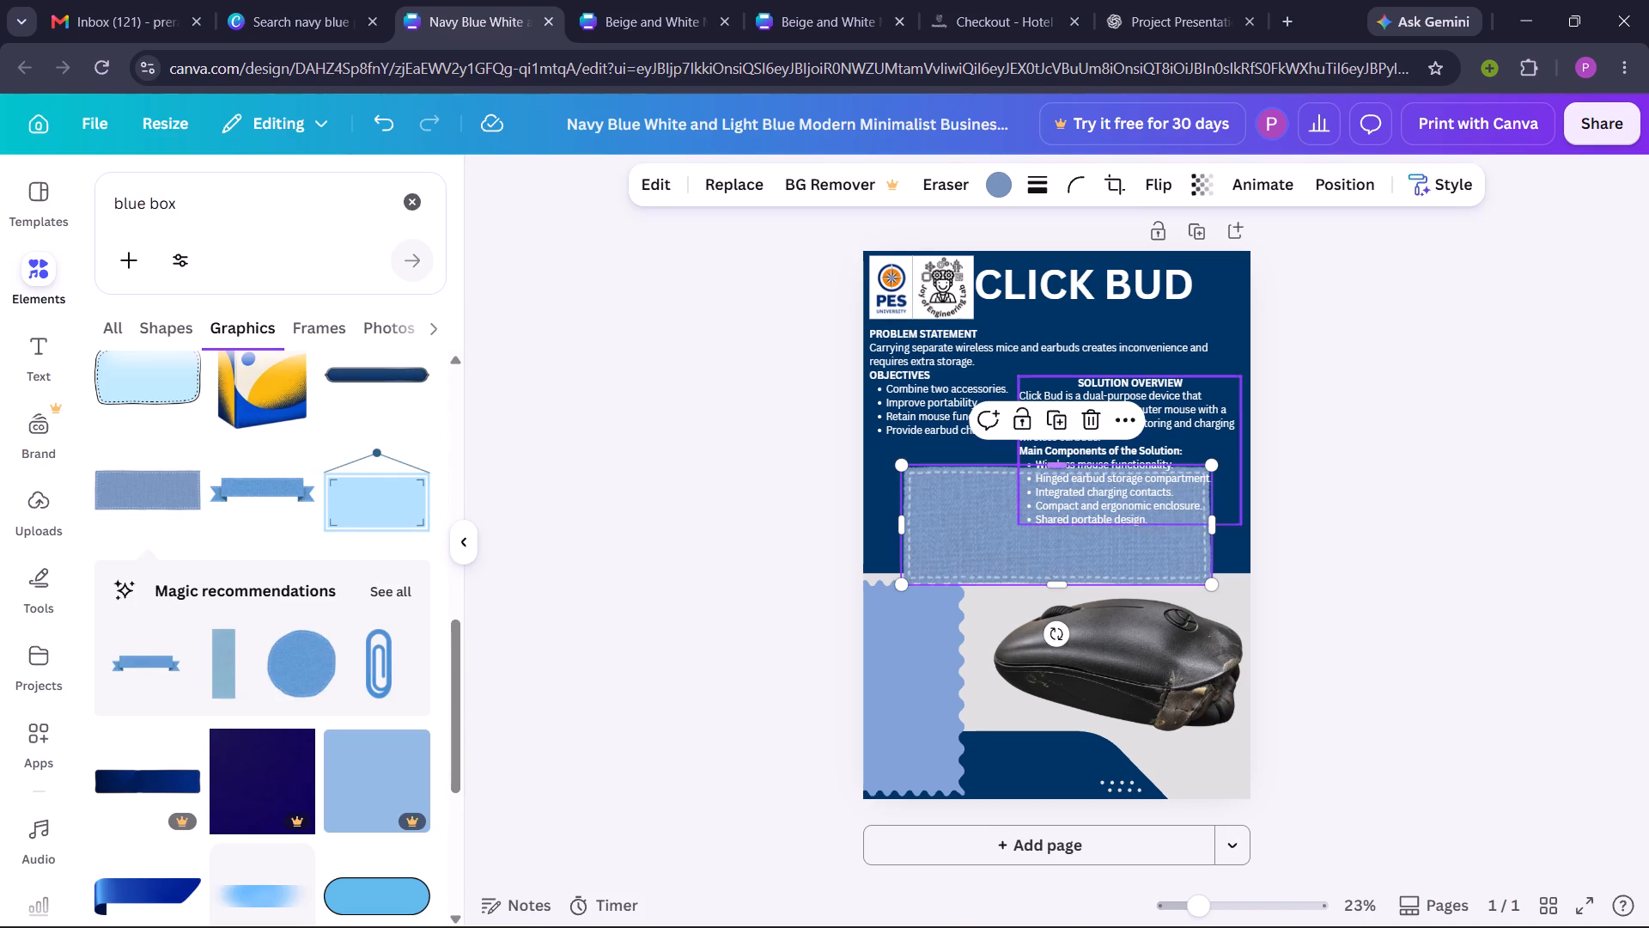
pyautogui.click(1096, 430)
# Look further through the “blue box” graphics for another box or frame suitable for the poster.
pyautogui.scroll(-3, 241, 837)
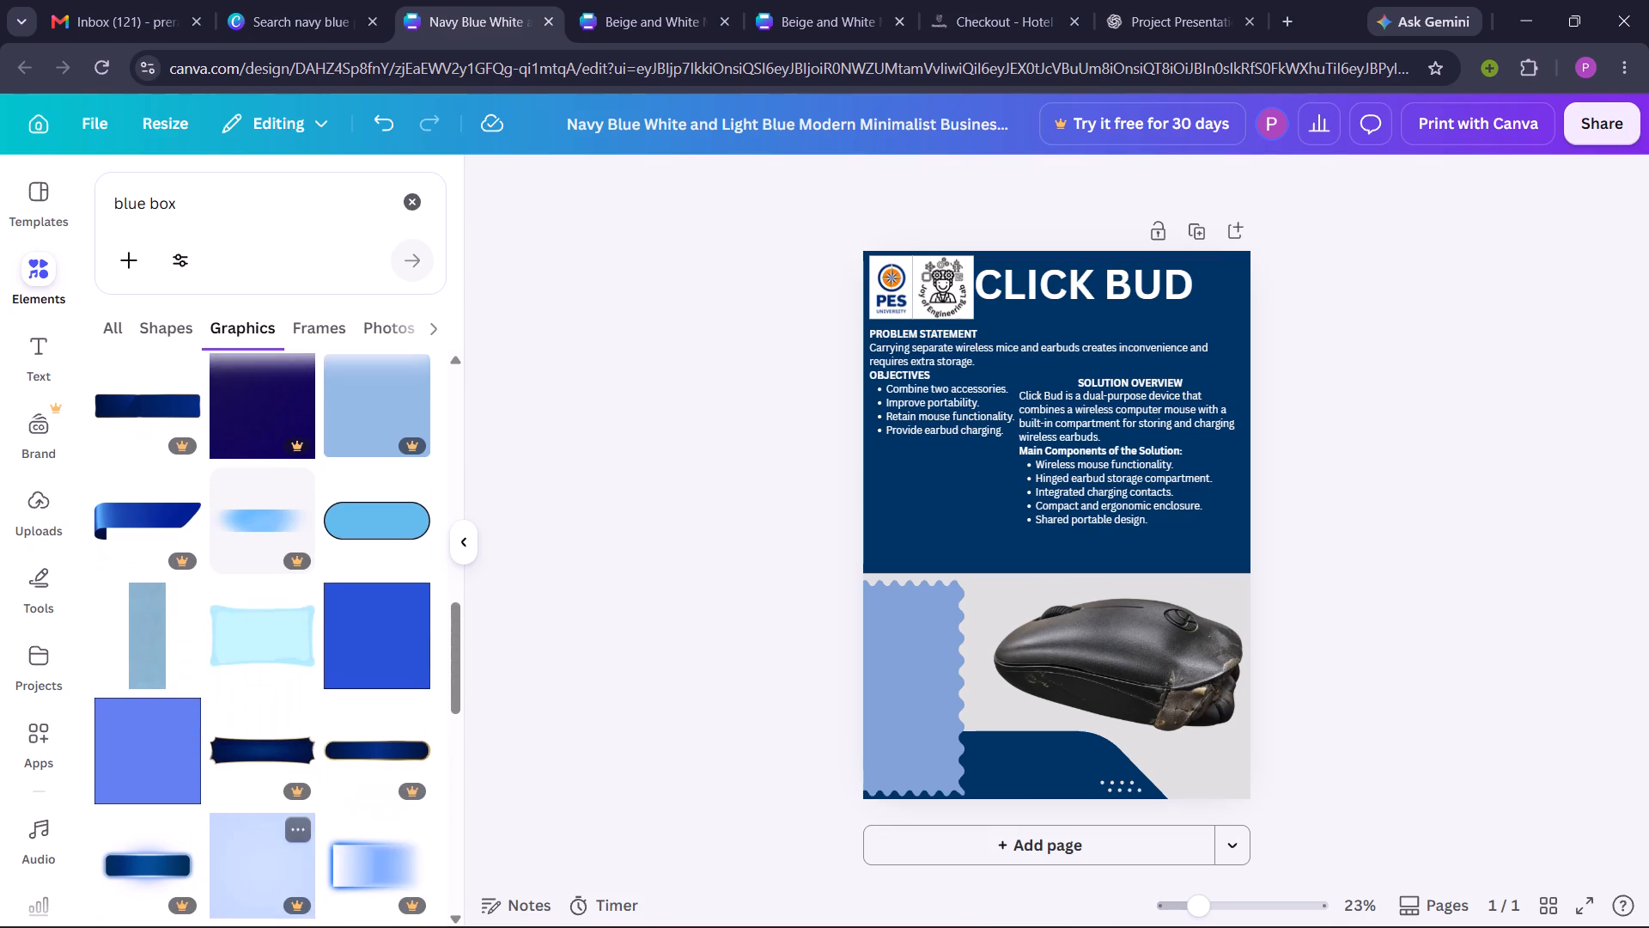
pyautogui.scroll(-2, 241, 837)
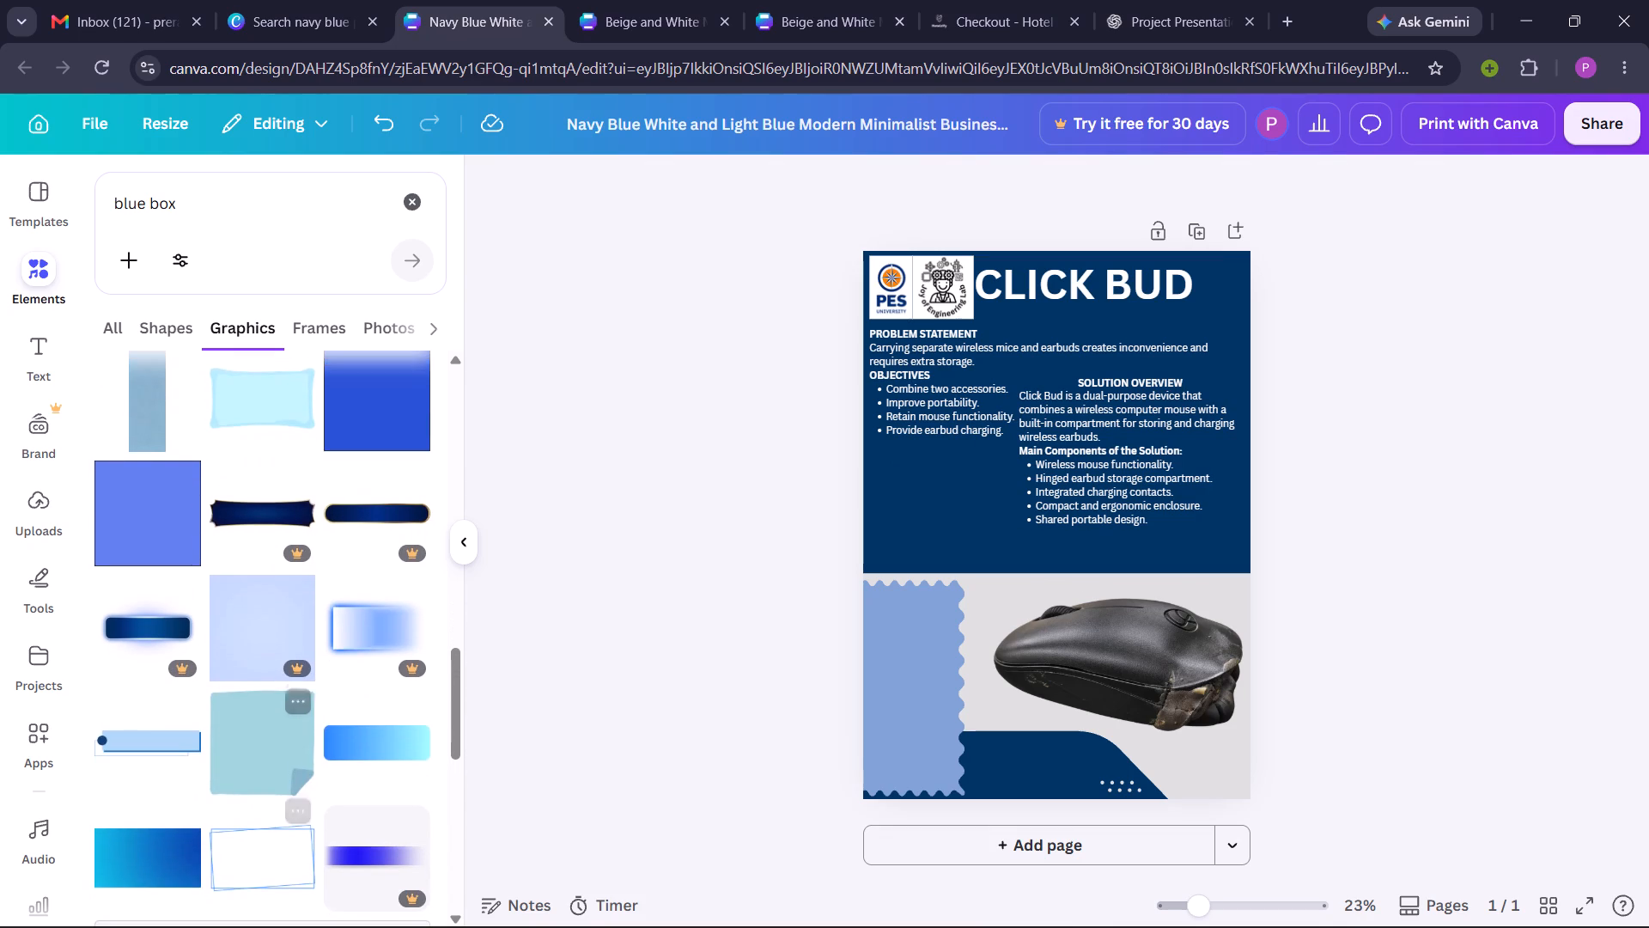
pyautogui.scroll(-4, 241, 837)
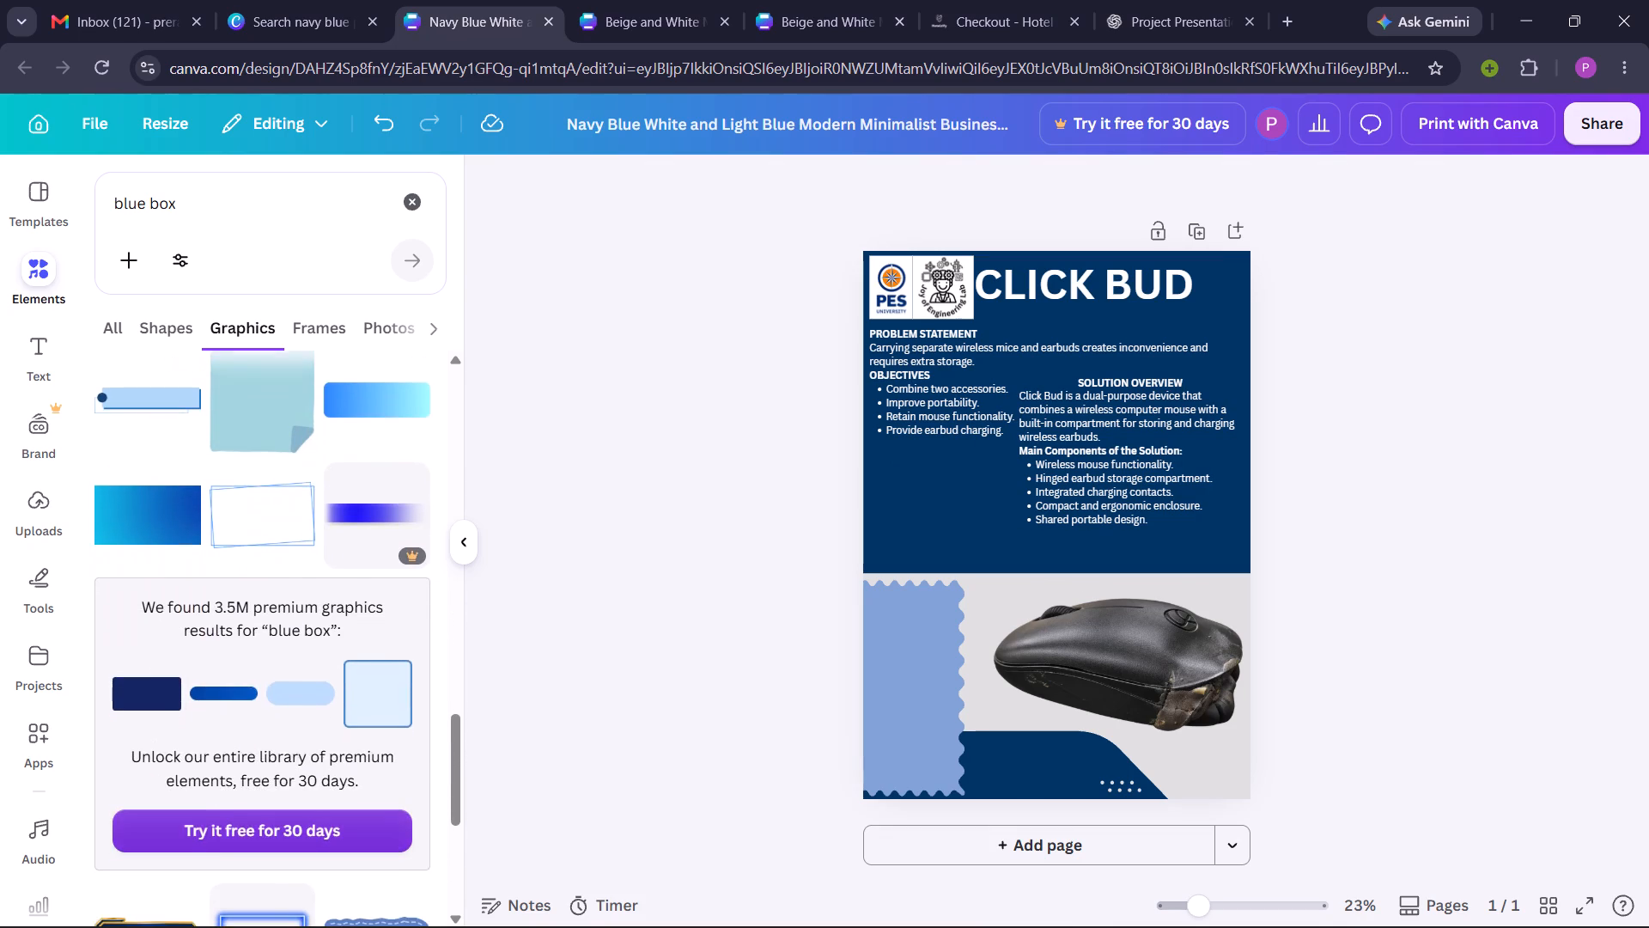
pyautogui.scroll(-4, 241, 837)
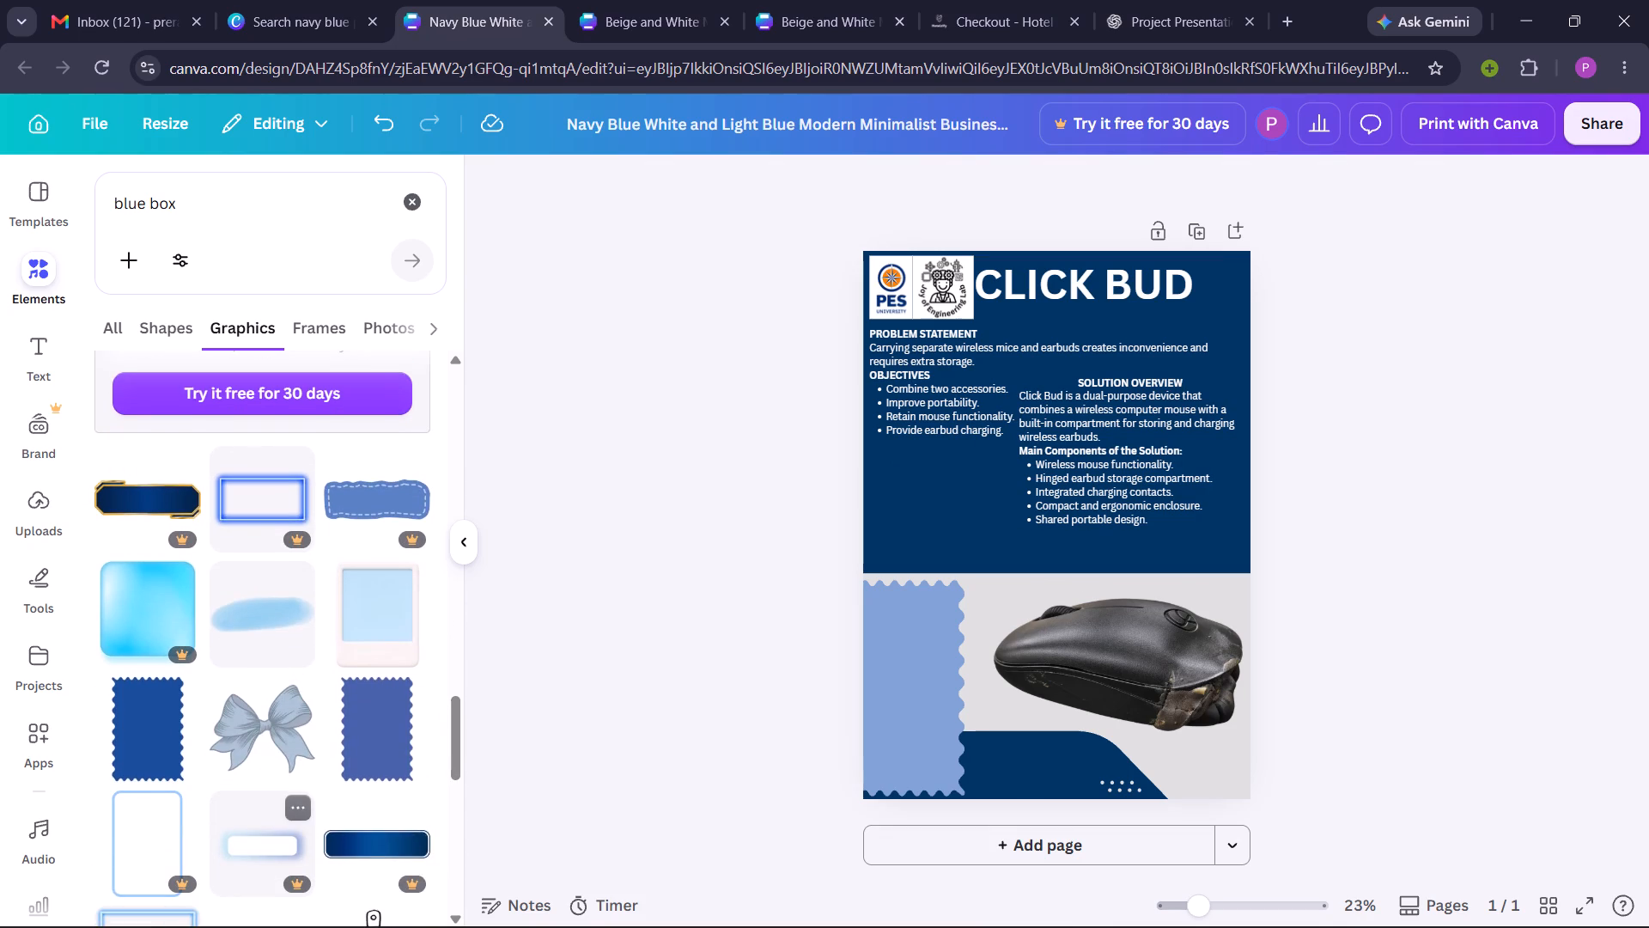
pyautogui.scroll(-3, 241, 837)
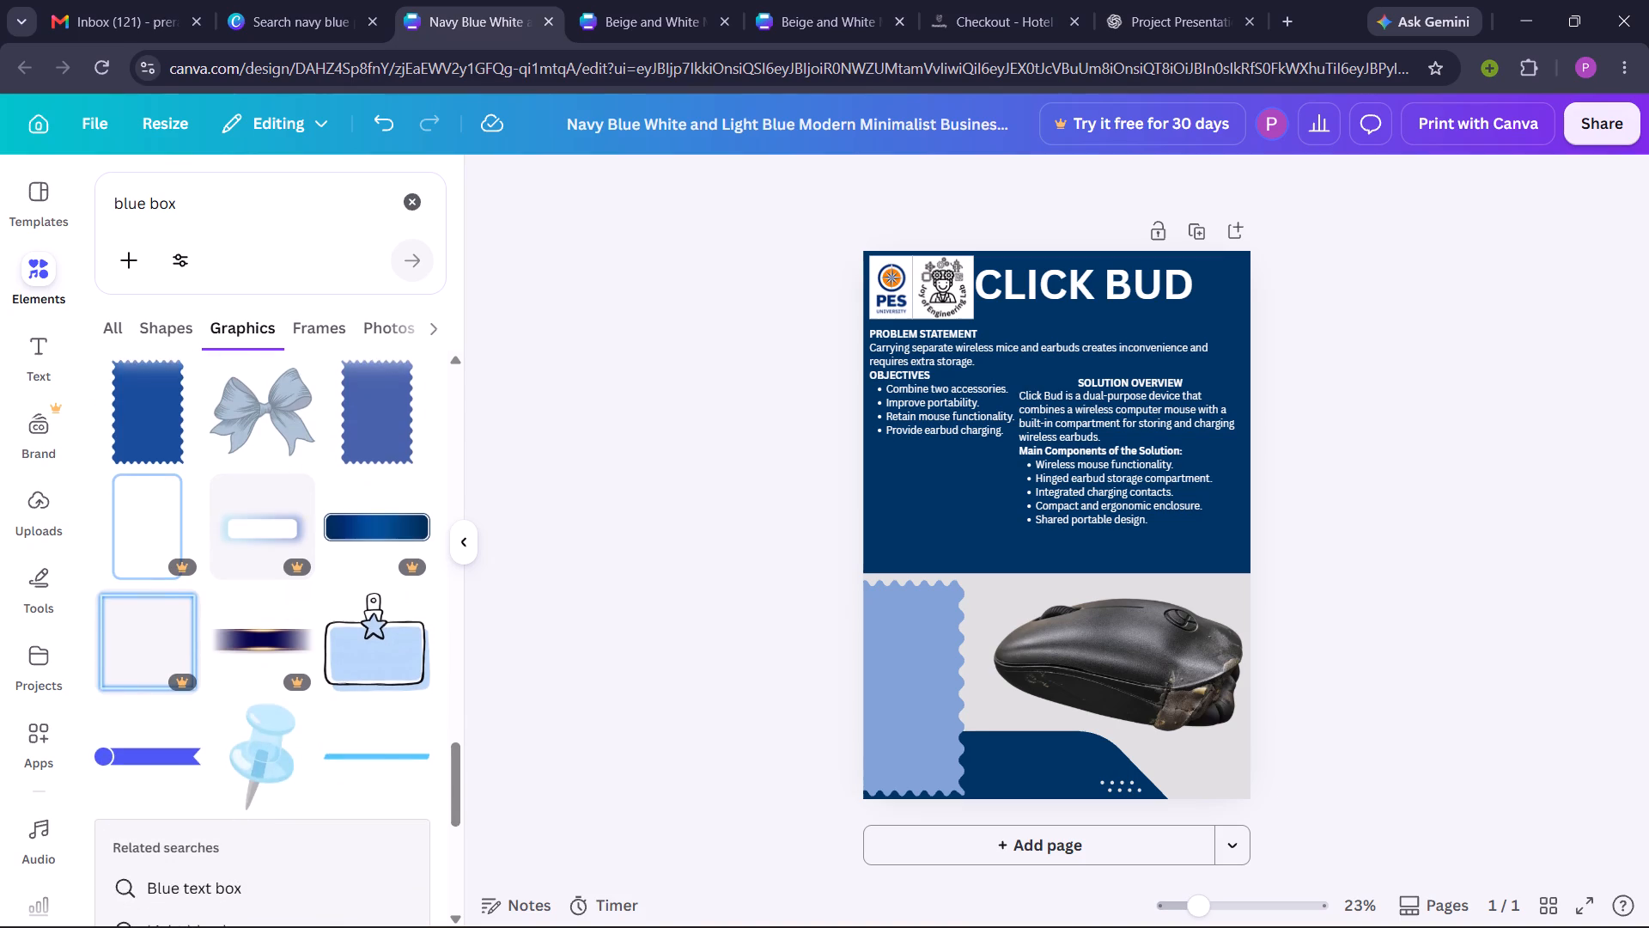
pyautogui.scroll(-4, 241, 837)
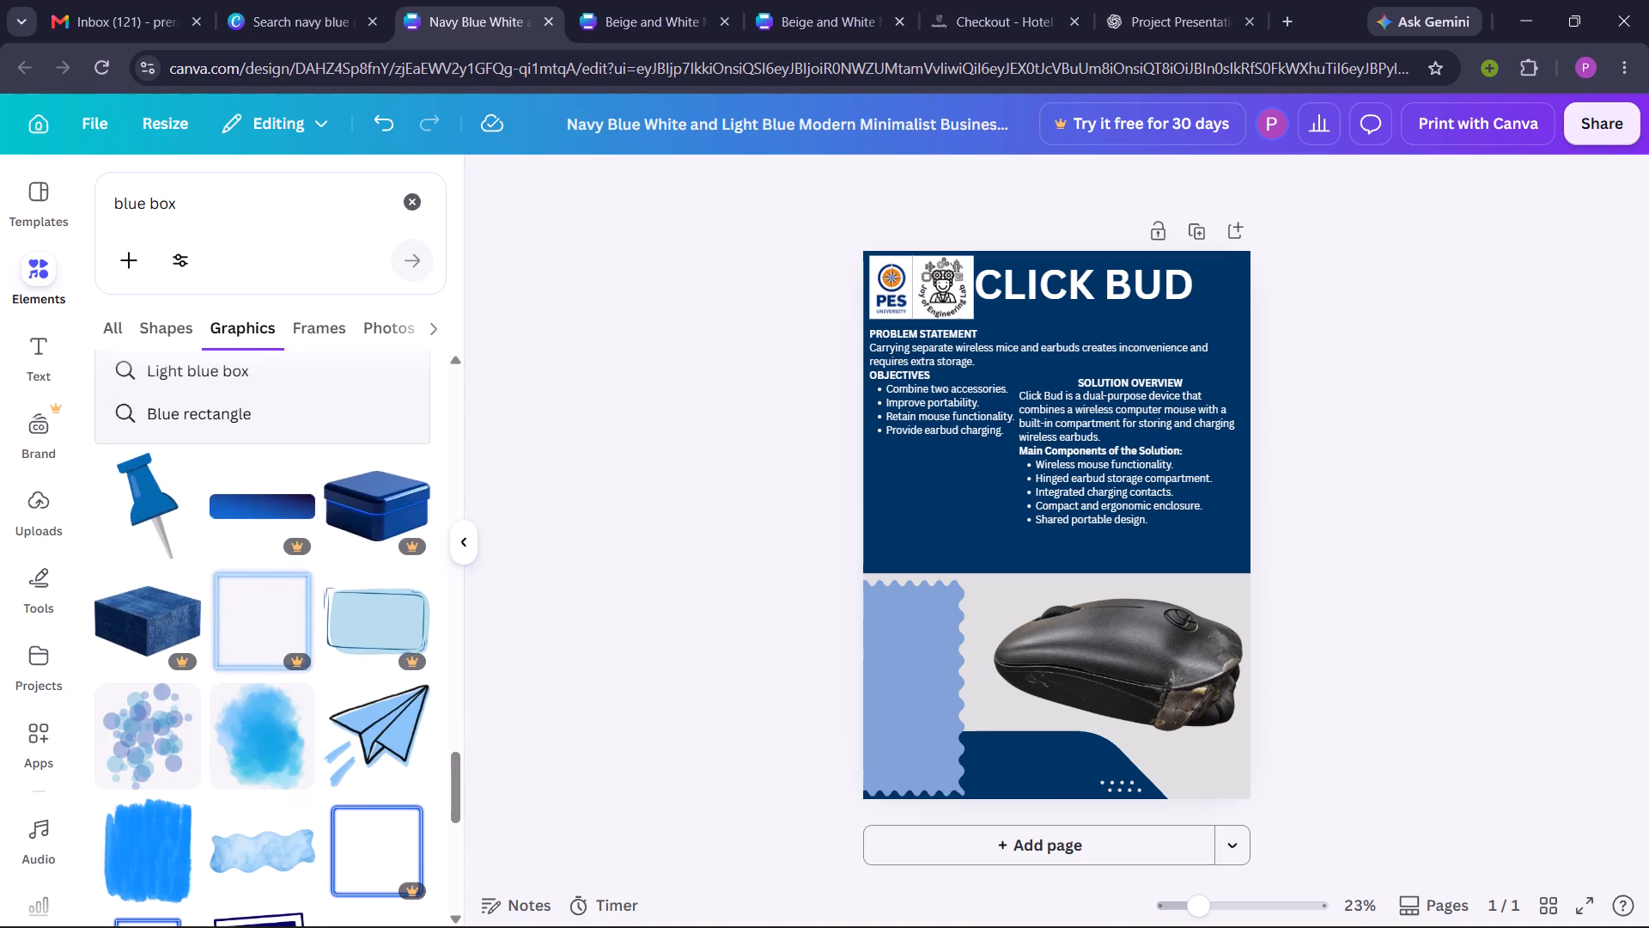
pyautogui.scroll(-4, 241, 837)
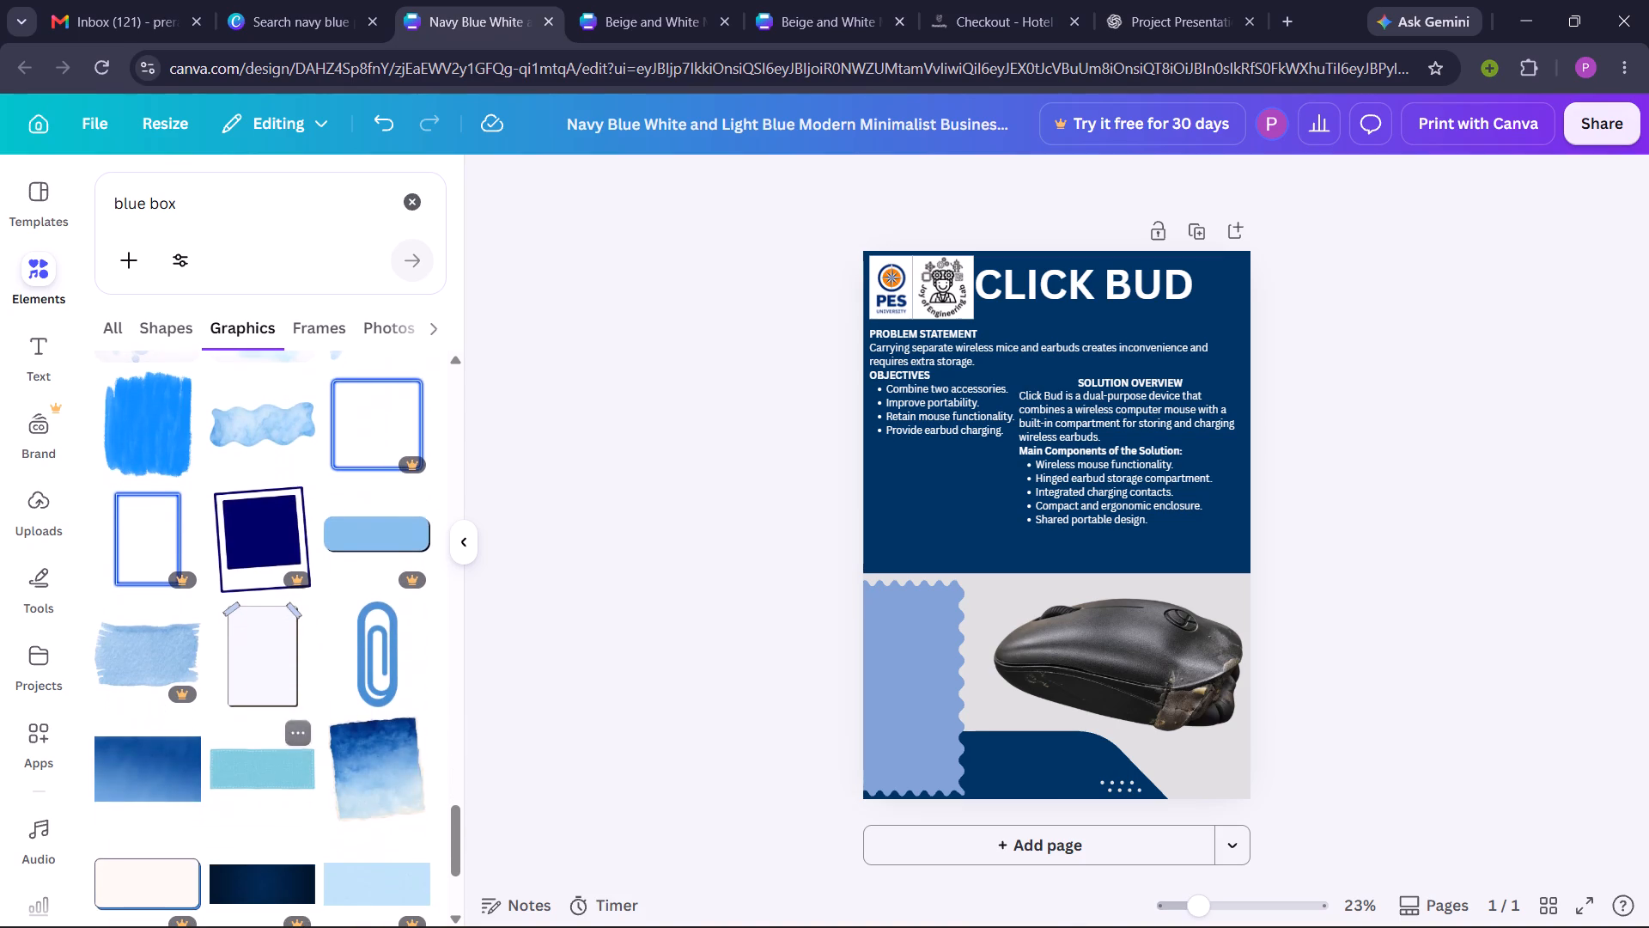
pyautogui.scroll(-4, 241, 837)
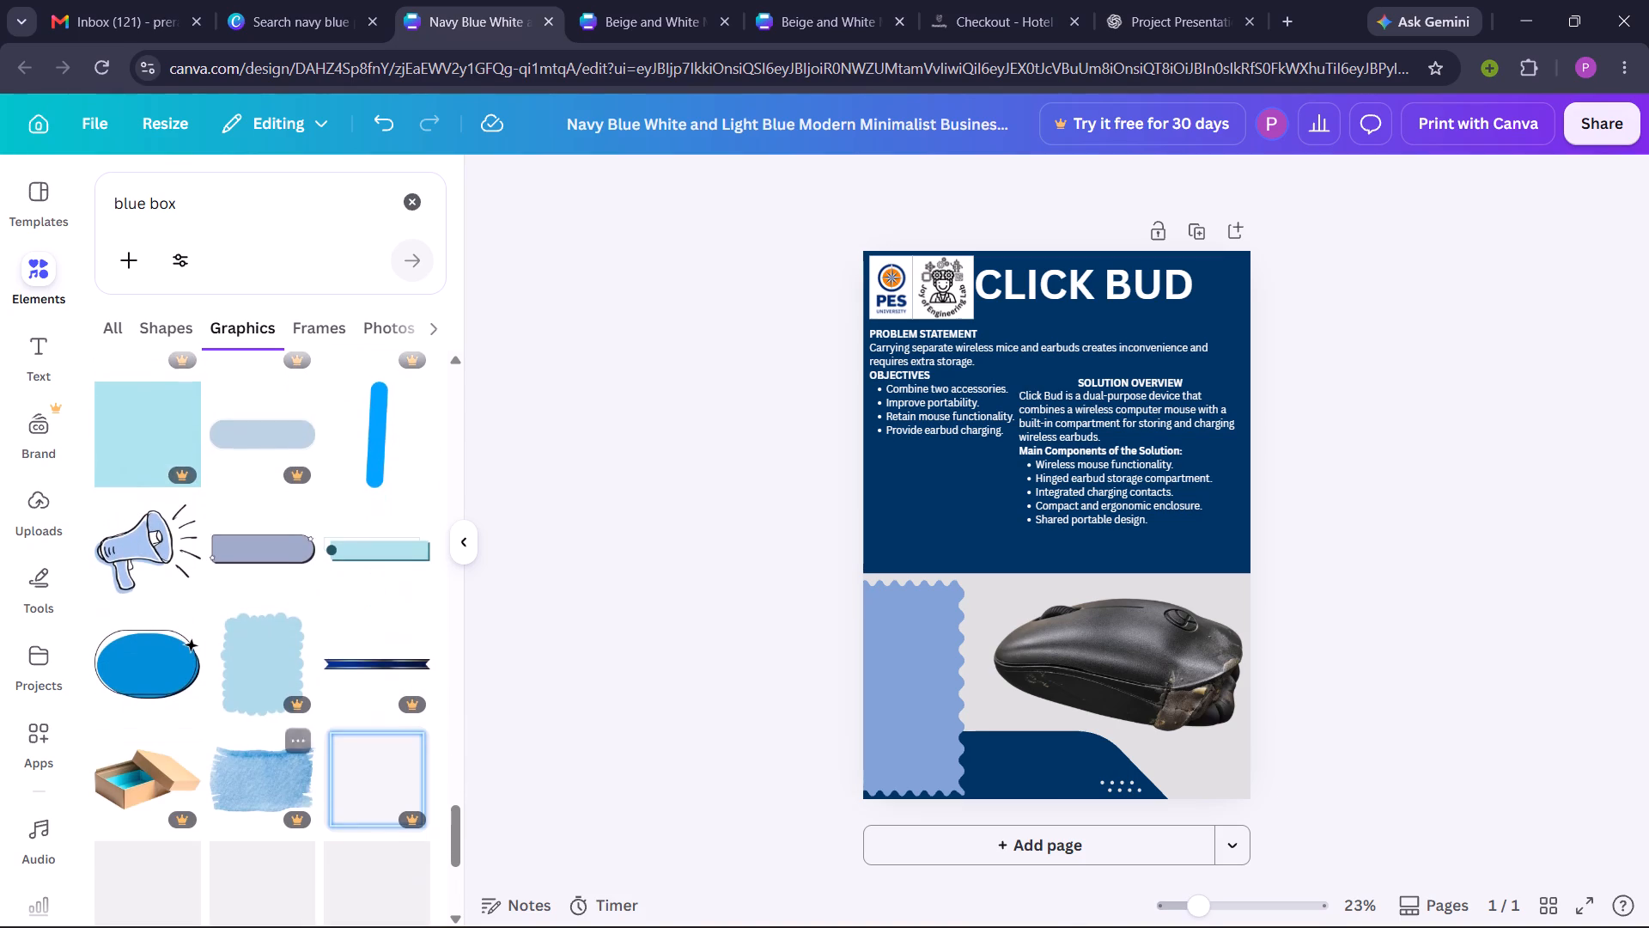
pyautogui.scroll(-3, 241, 837)
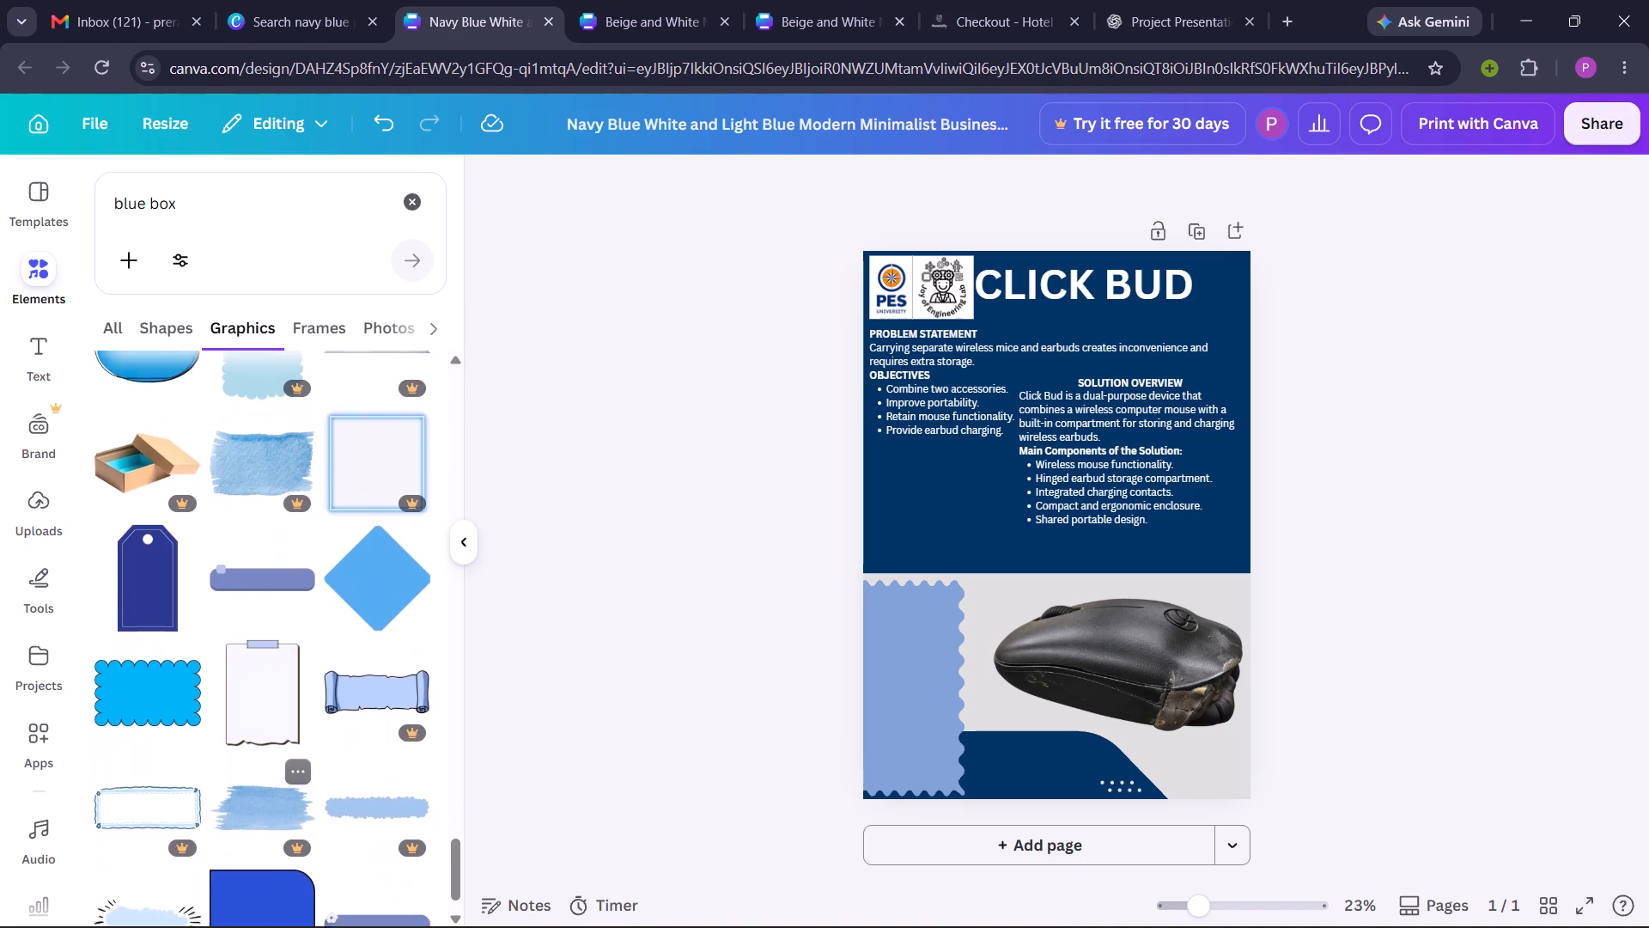
pyautogui.scroll(-1, 241, 837)
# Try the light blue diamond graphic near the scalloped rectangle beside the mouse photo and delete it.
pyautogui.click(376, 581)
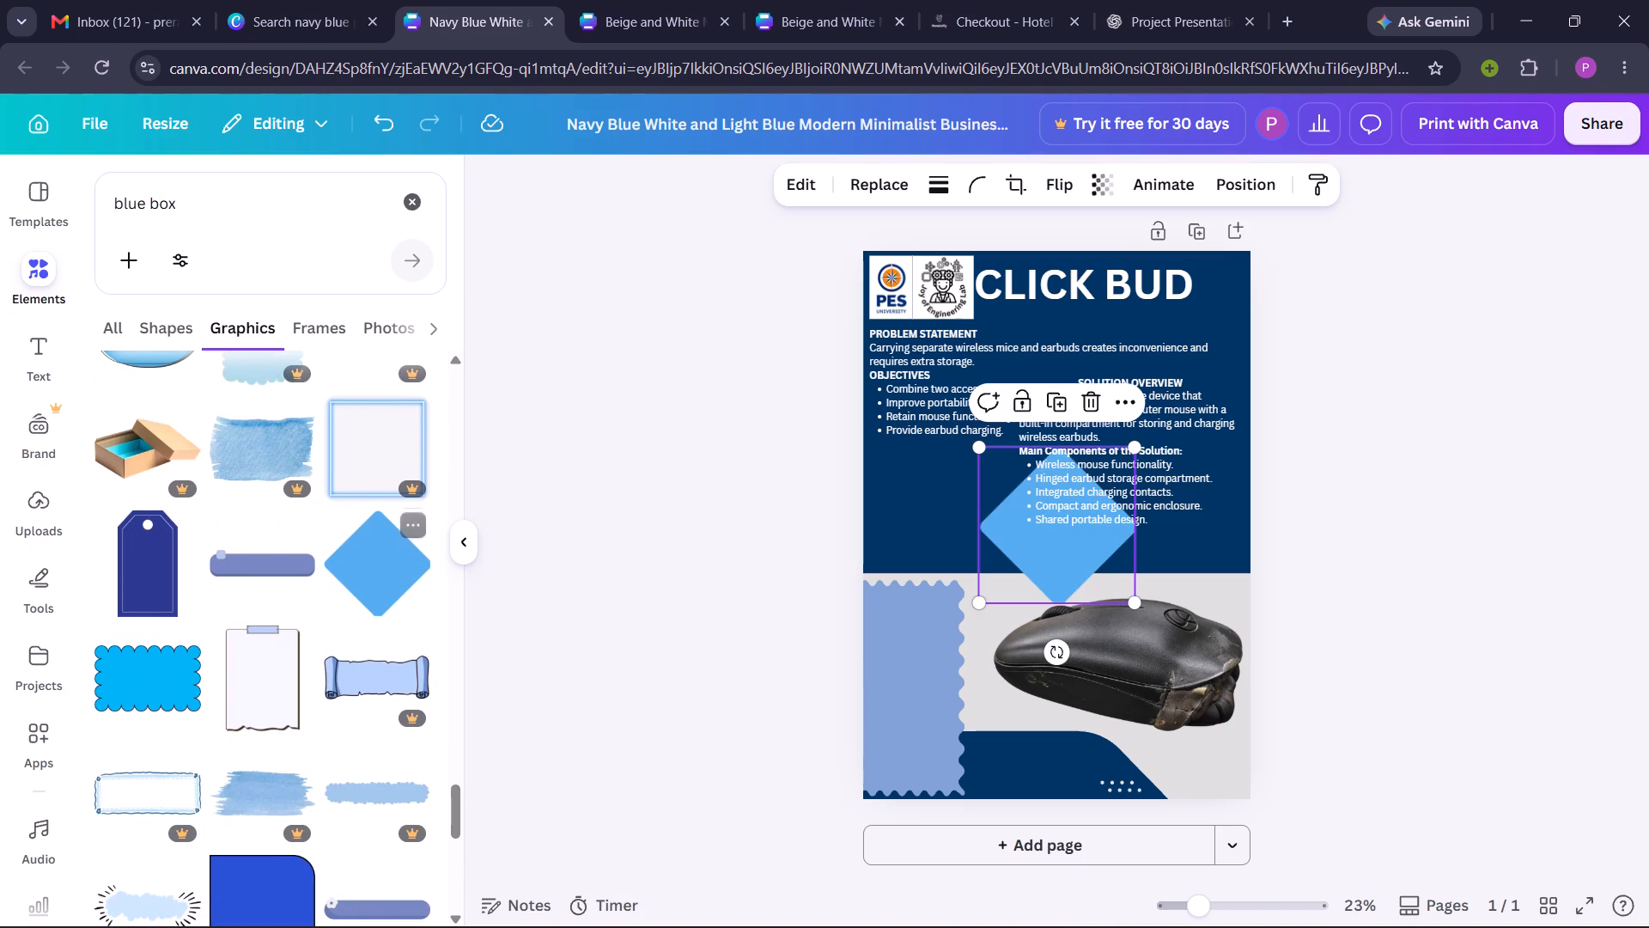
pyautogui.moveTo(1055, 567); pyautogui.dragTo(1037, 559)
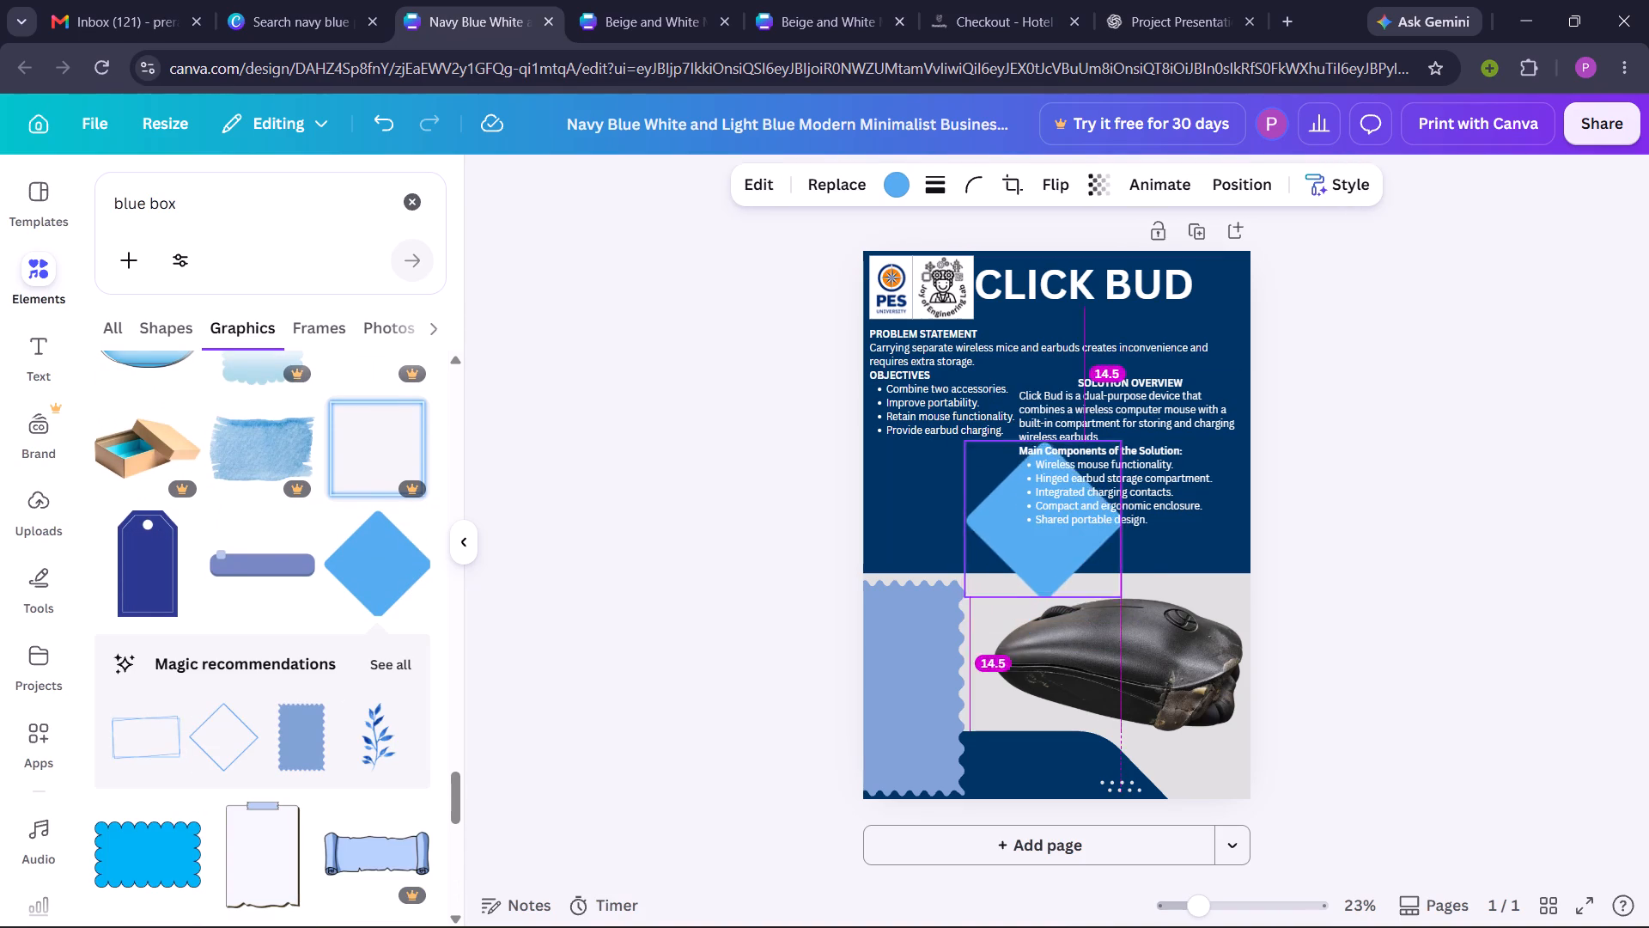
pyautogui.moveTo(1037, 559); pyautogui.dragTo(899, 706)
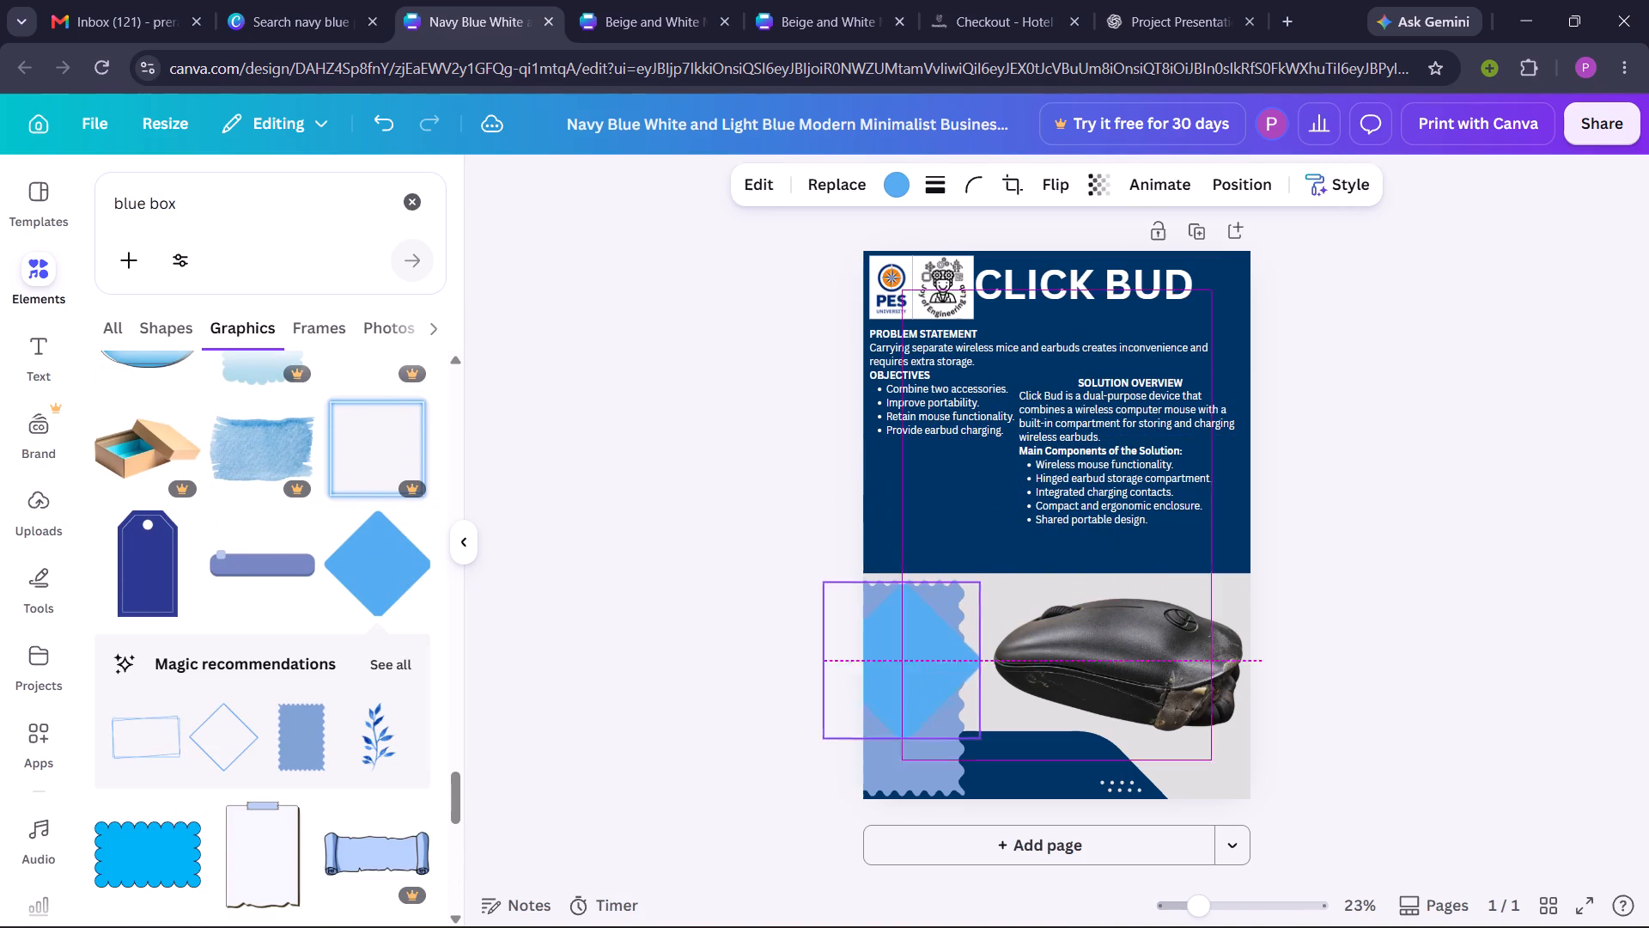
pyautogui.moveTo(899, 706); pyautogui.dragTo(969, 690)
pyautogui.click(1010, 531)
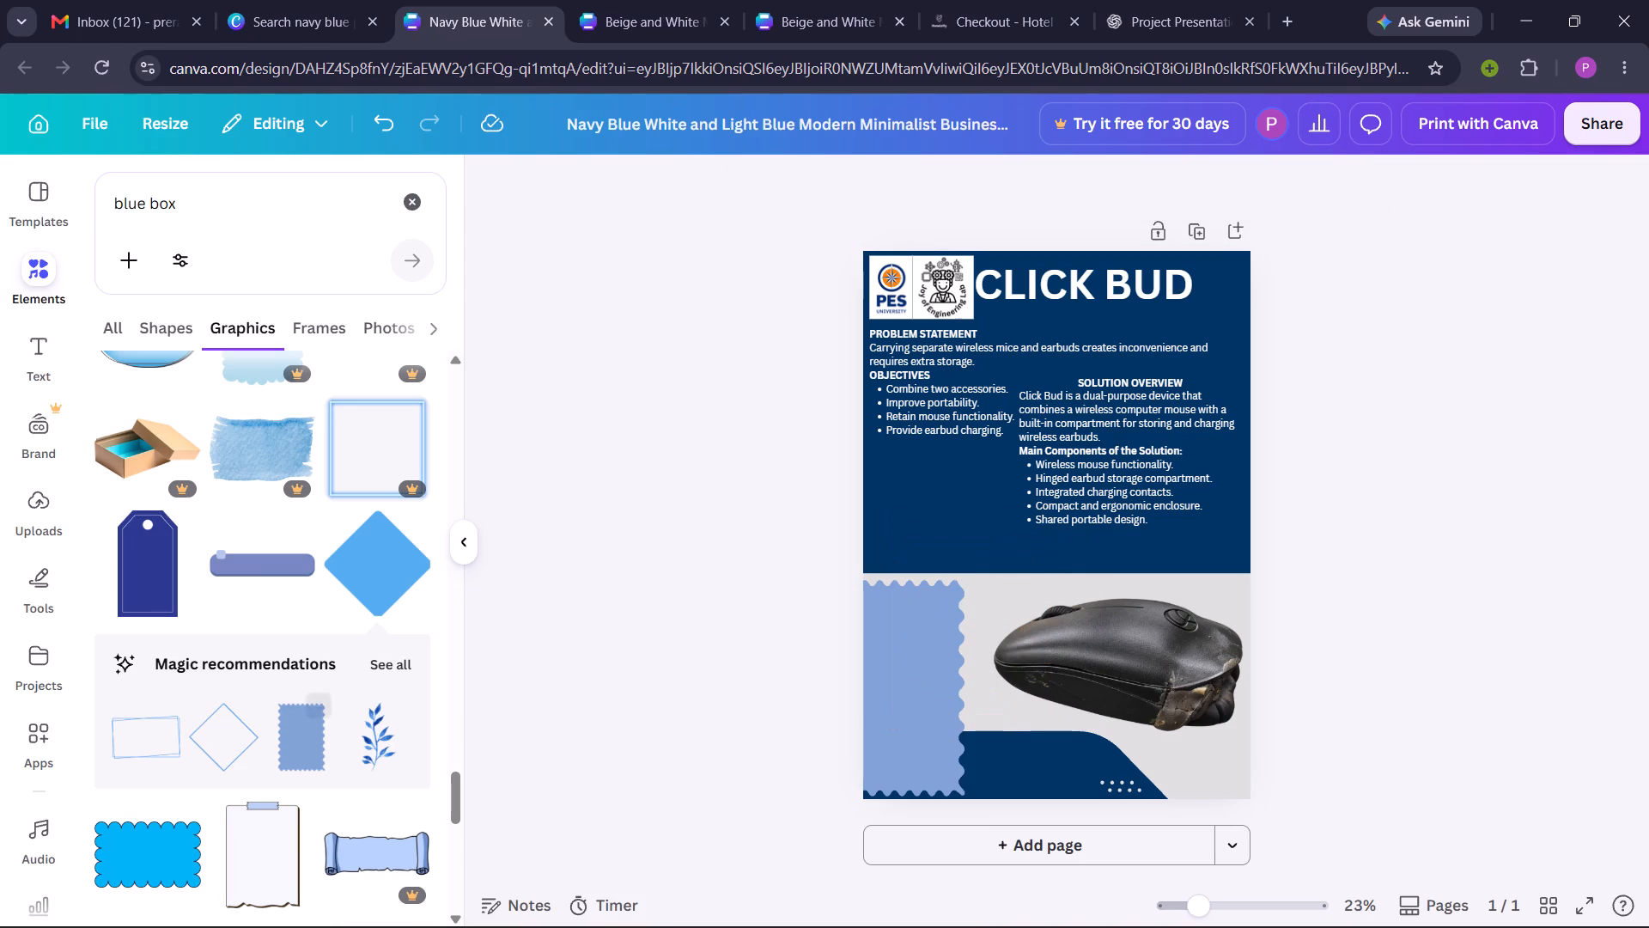
# Look further down the “blue box” graphics for another box or frame suitable for the poster.
pyautogui.scroll(-2, 308, 736)
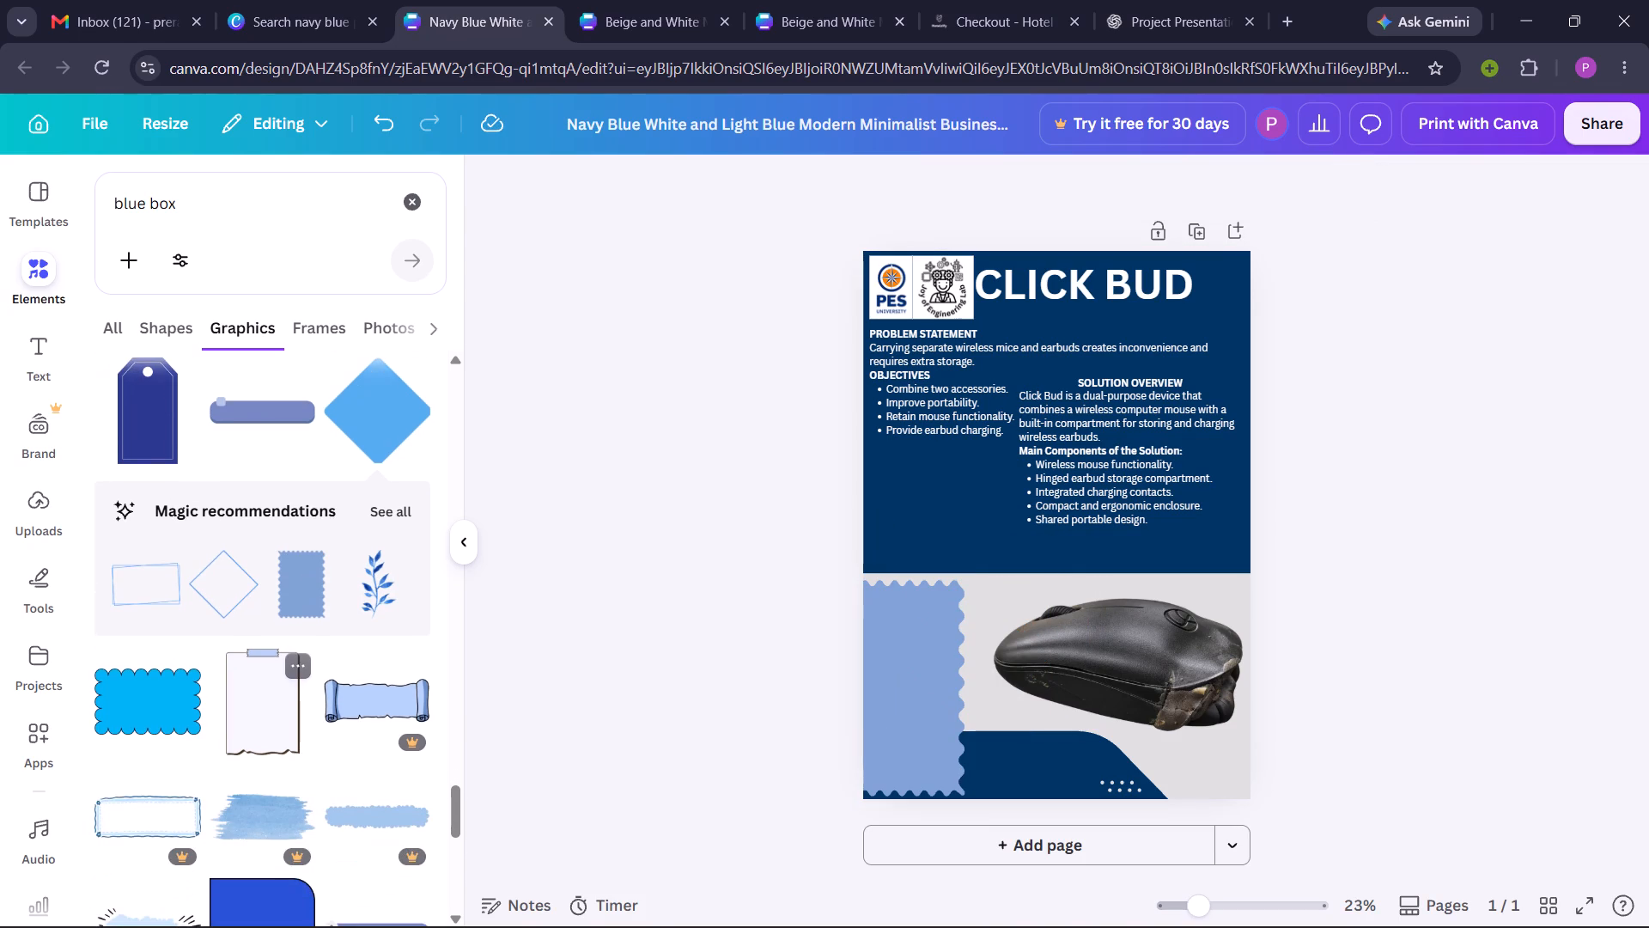
pyautogui.scroll(-4, 308, 736)
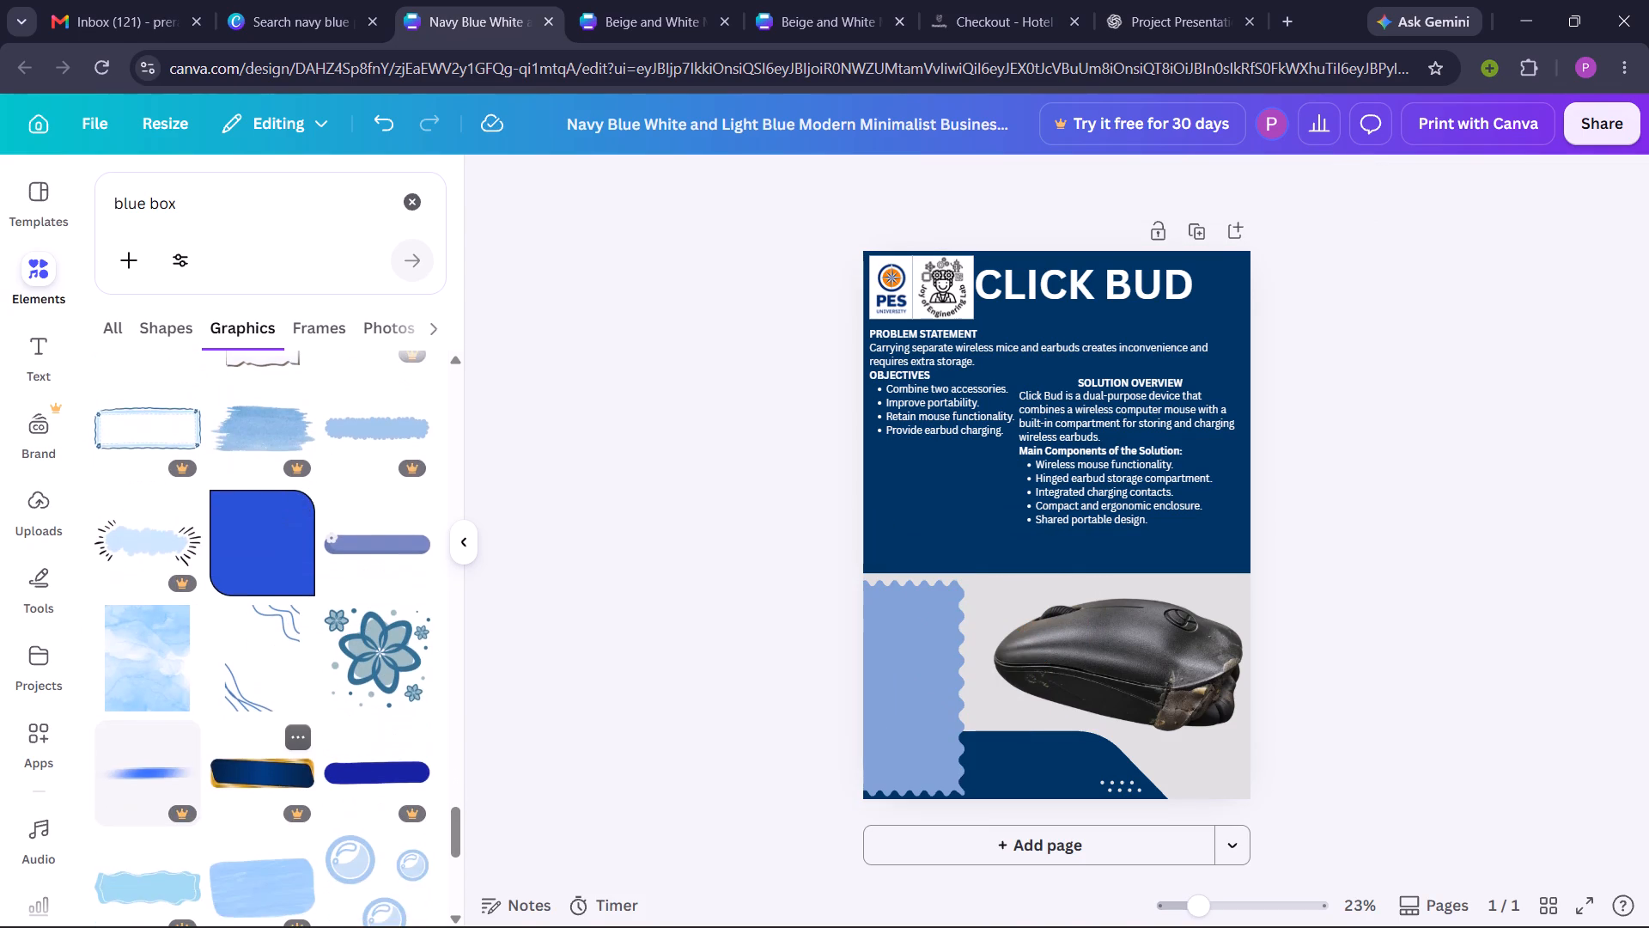
pyautogui.scroll(-3, 308, 736)
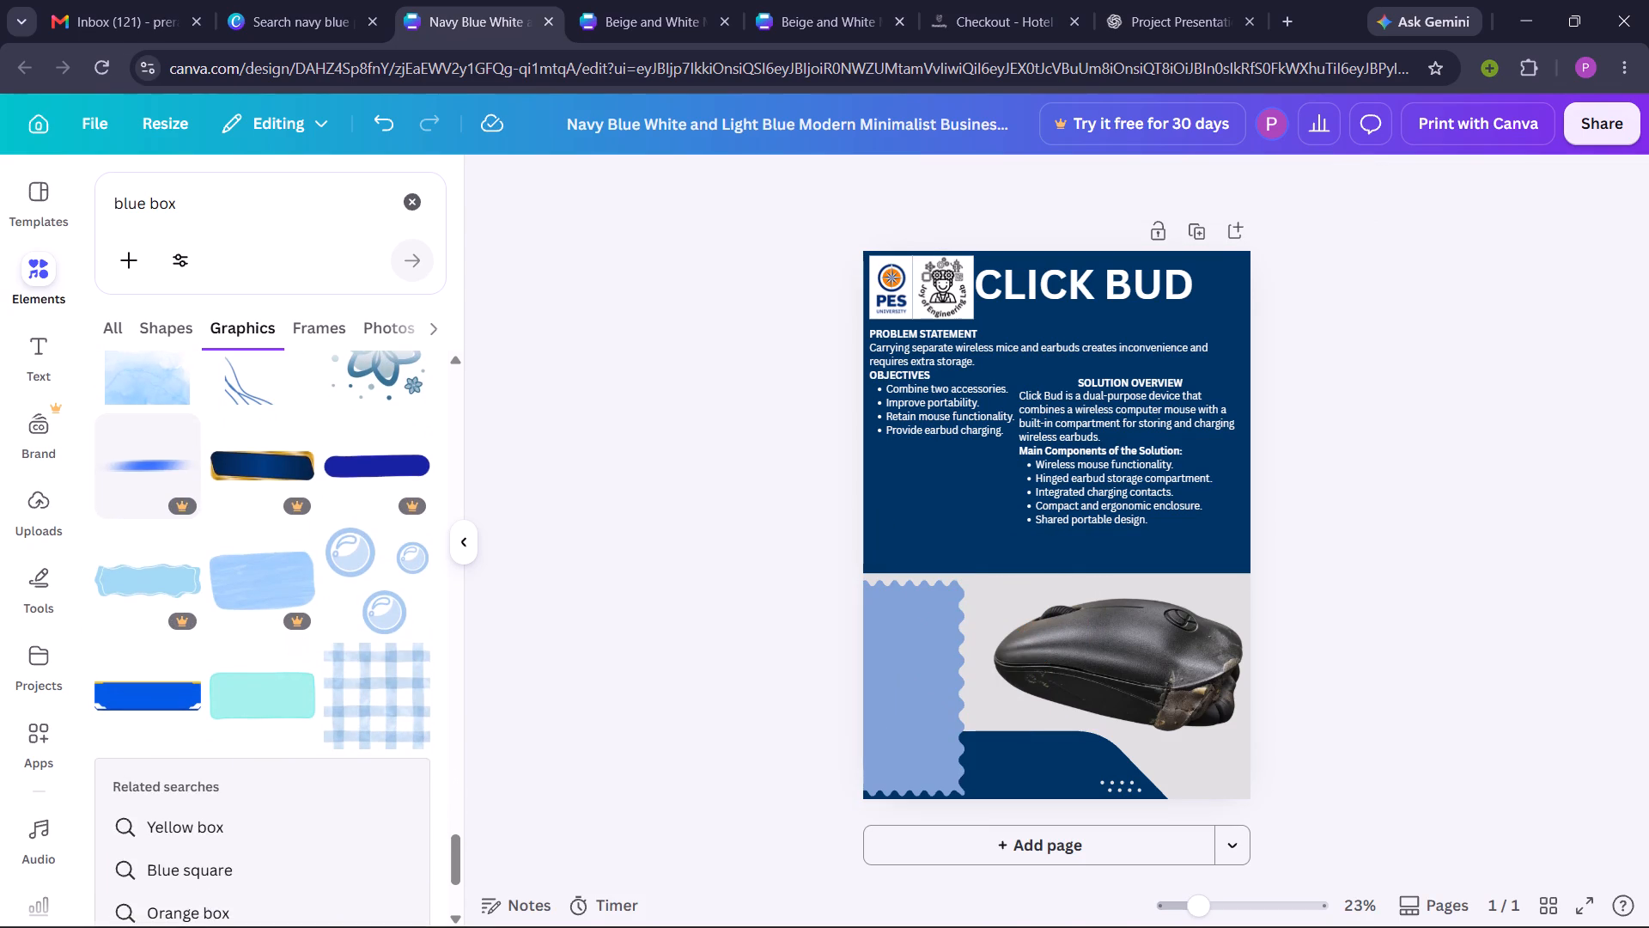
pyautogui.scroll(-4, 320, 732)
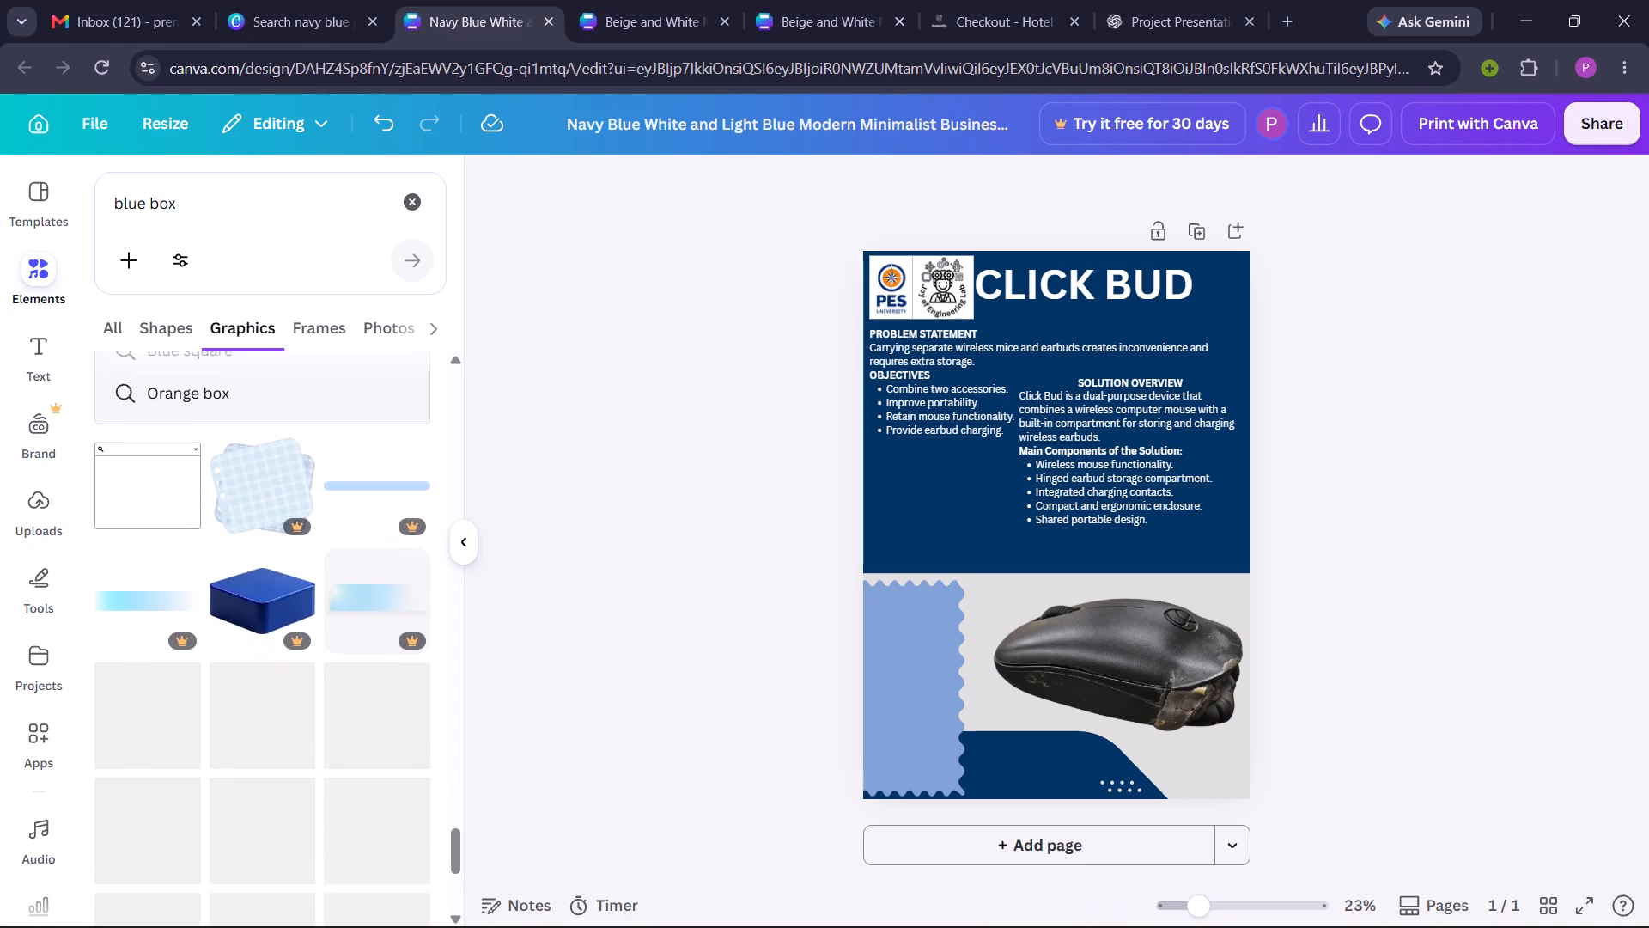
pyautogui.scroll(-3, 320, 732)
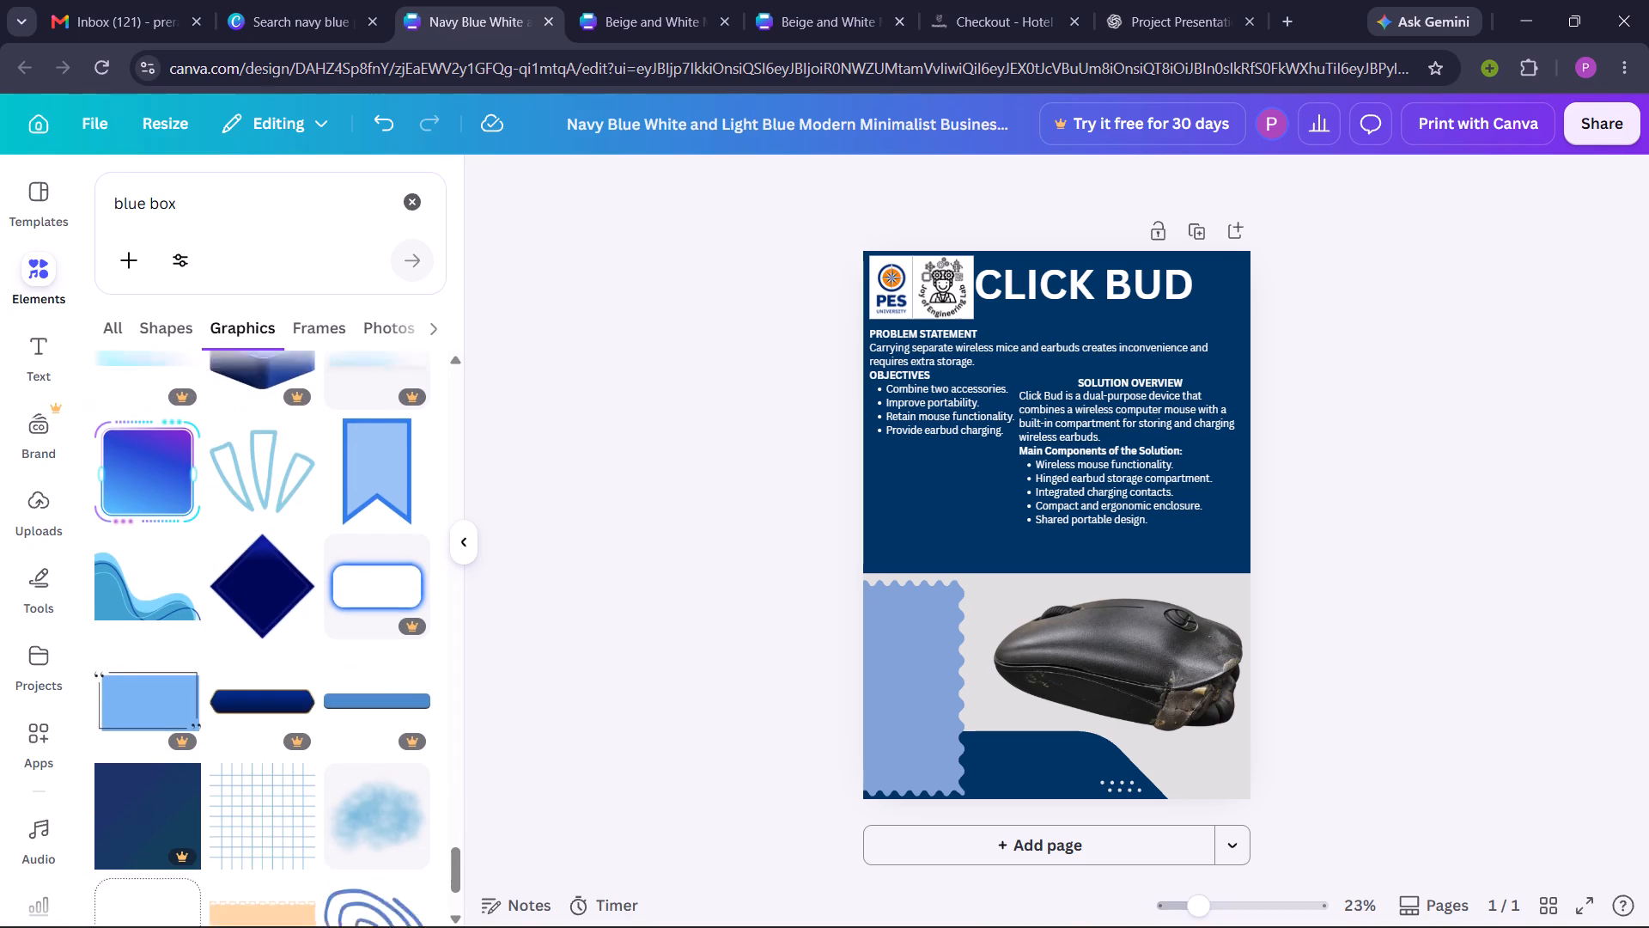
pyautogui.scroll(-5, 320, 732)
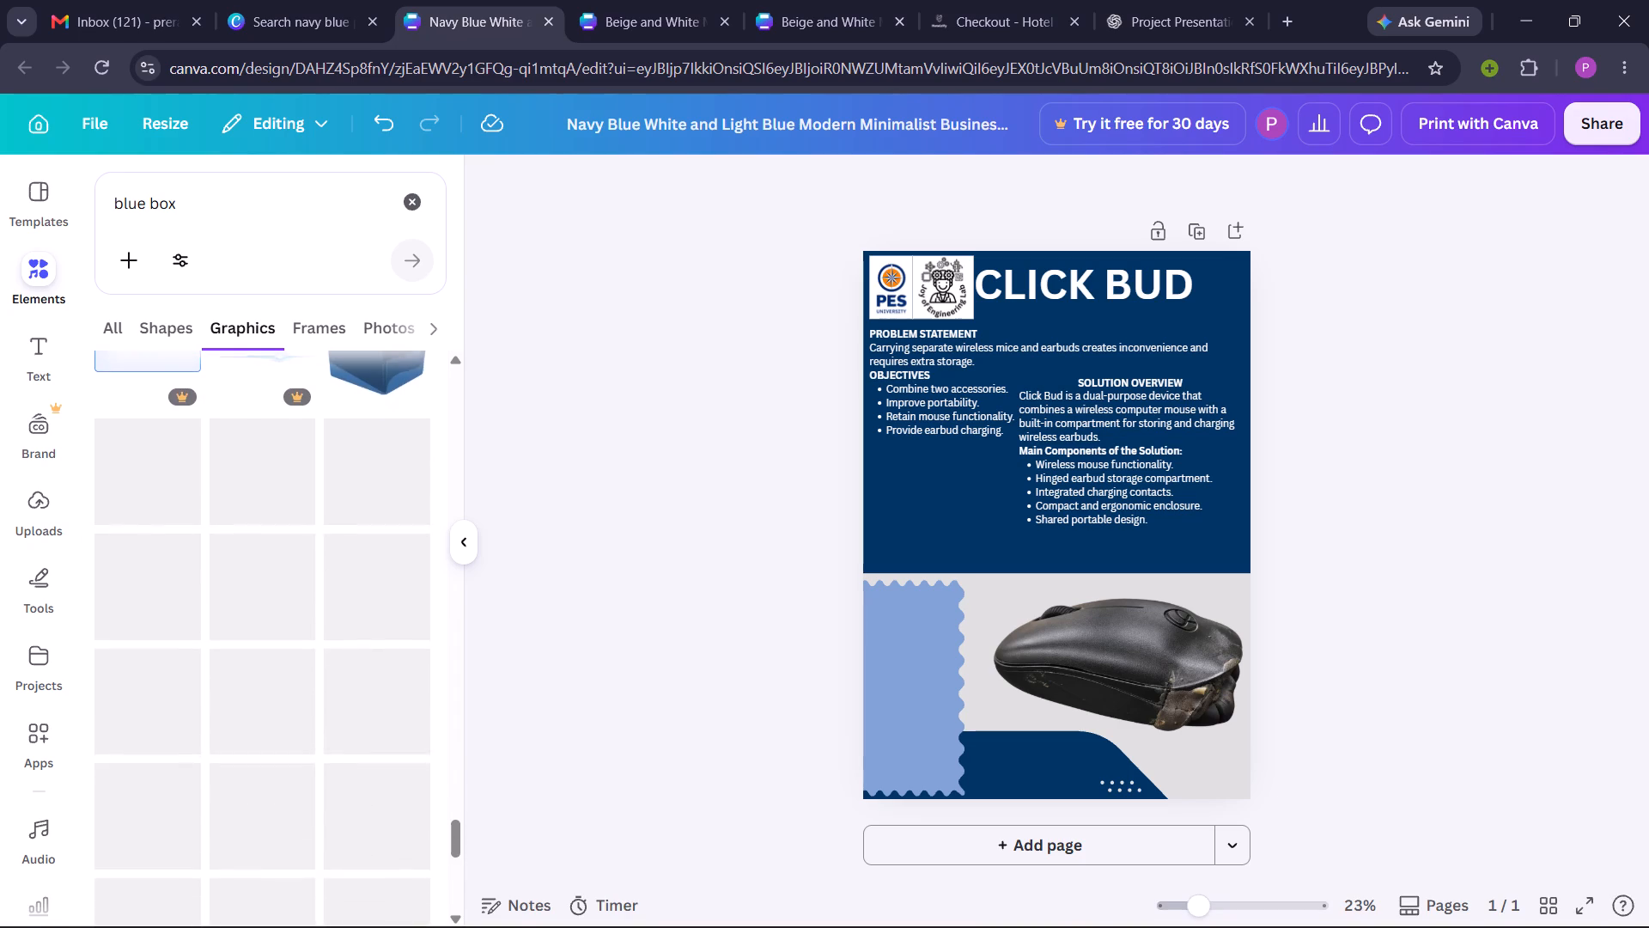
pyautogui.scroll(2, 320, 732)
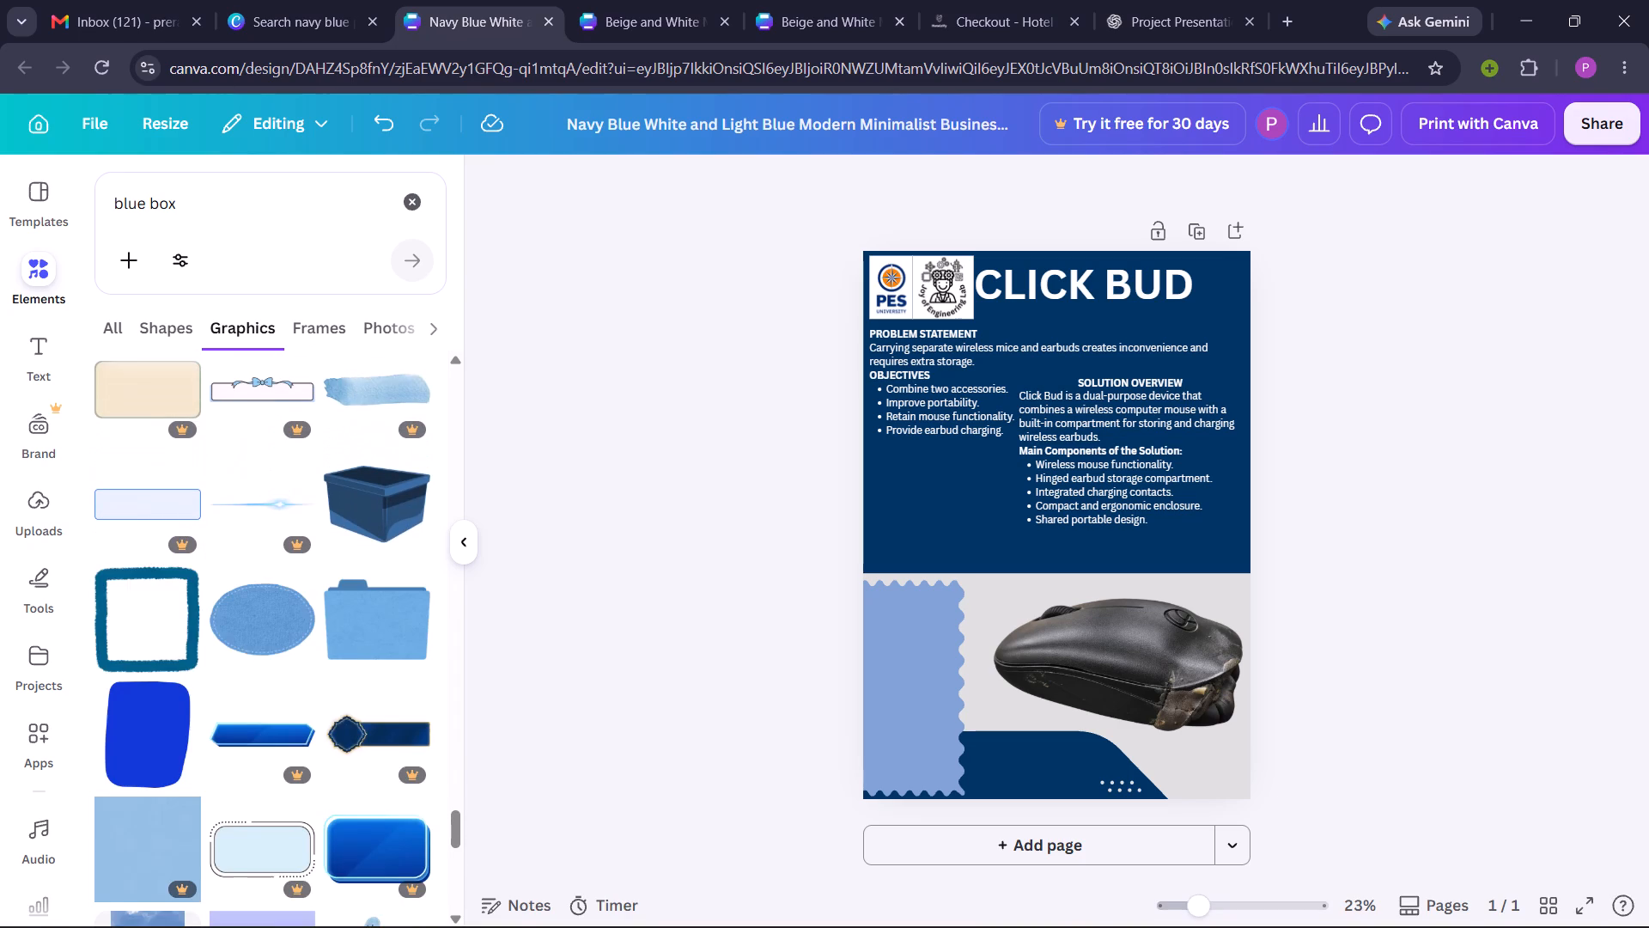
pyautogui.scroll(-3, 320, 732)
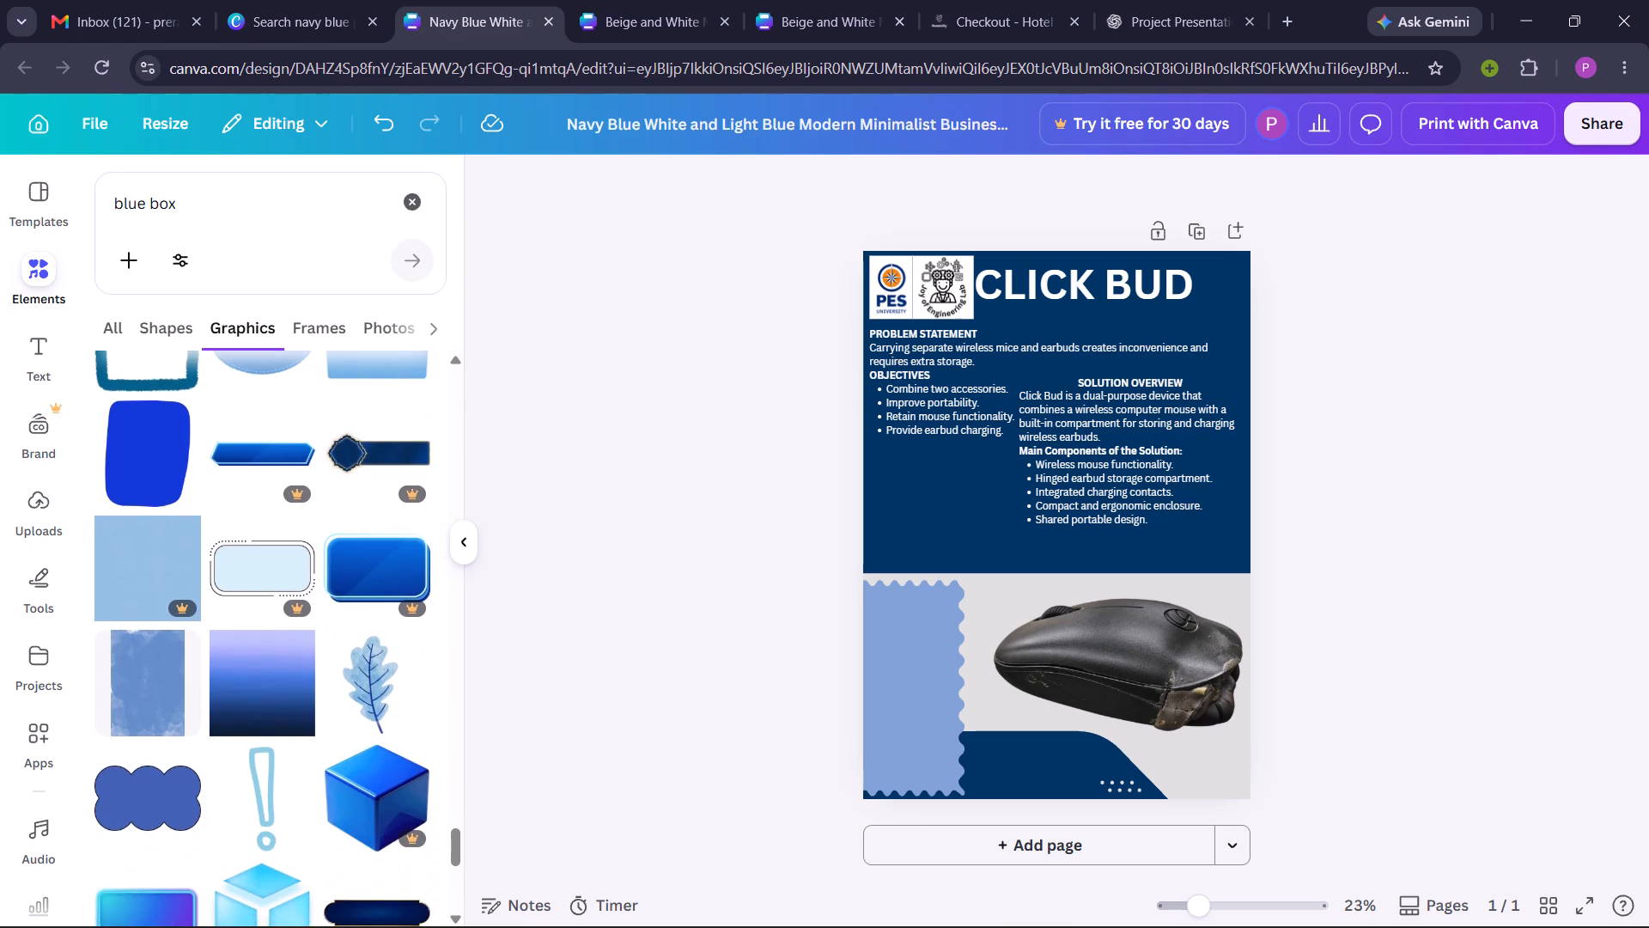
pyautogui.scroll(-3, 320, 732)
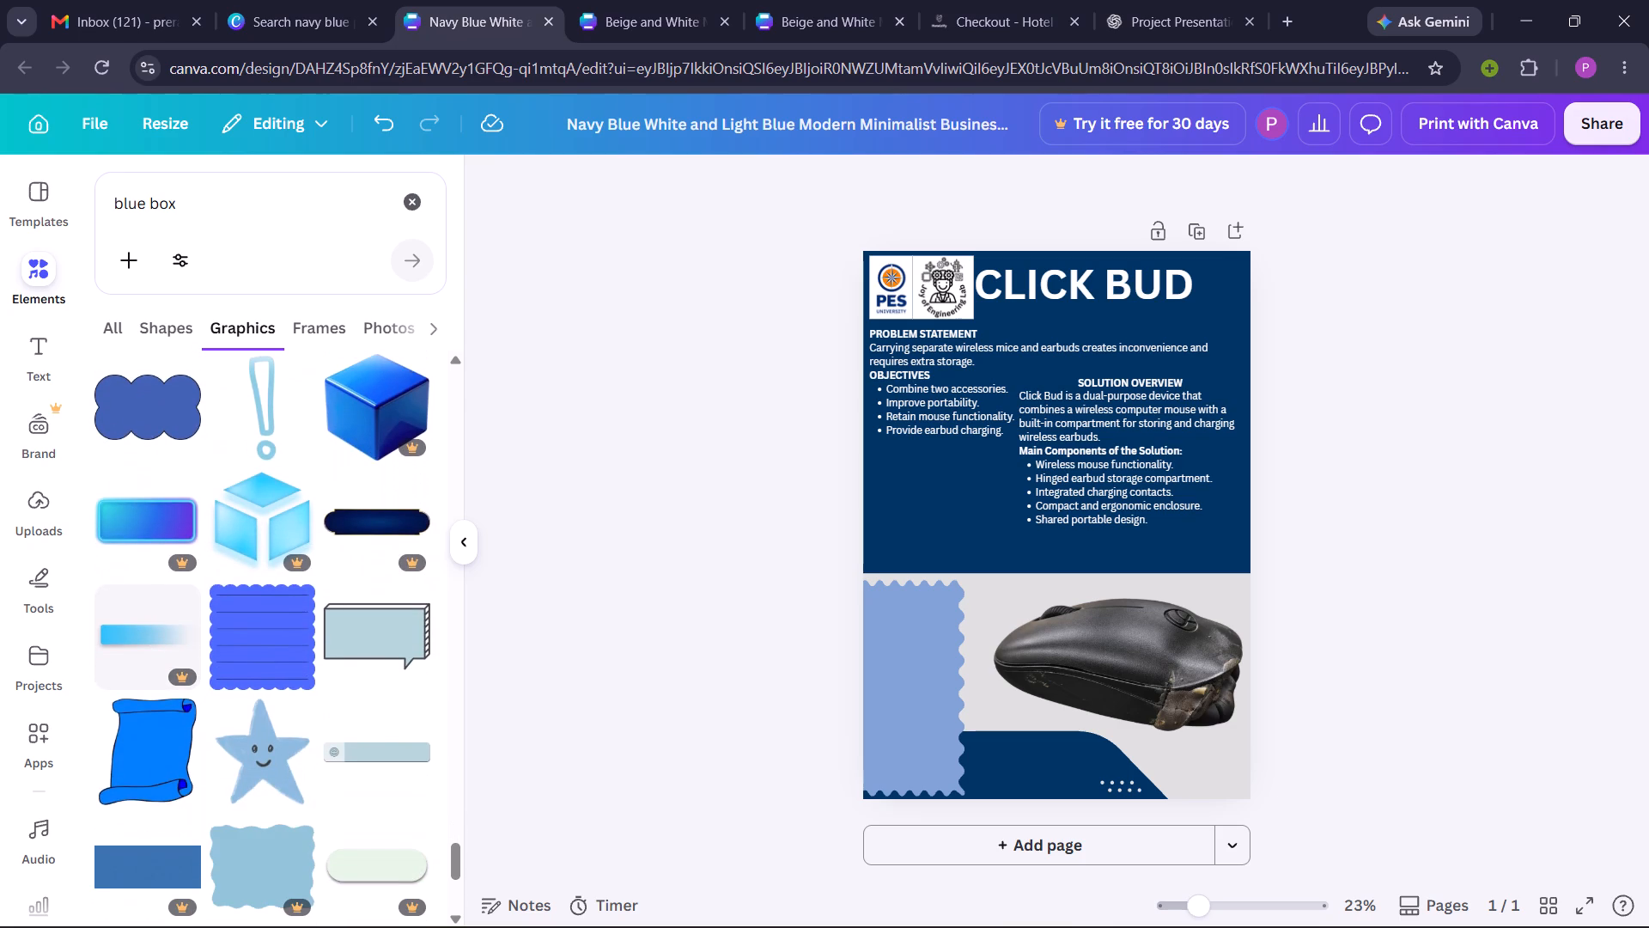
pyautogui.scroll(-4, 320, 732)
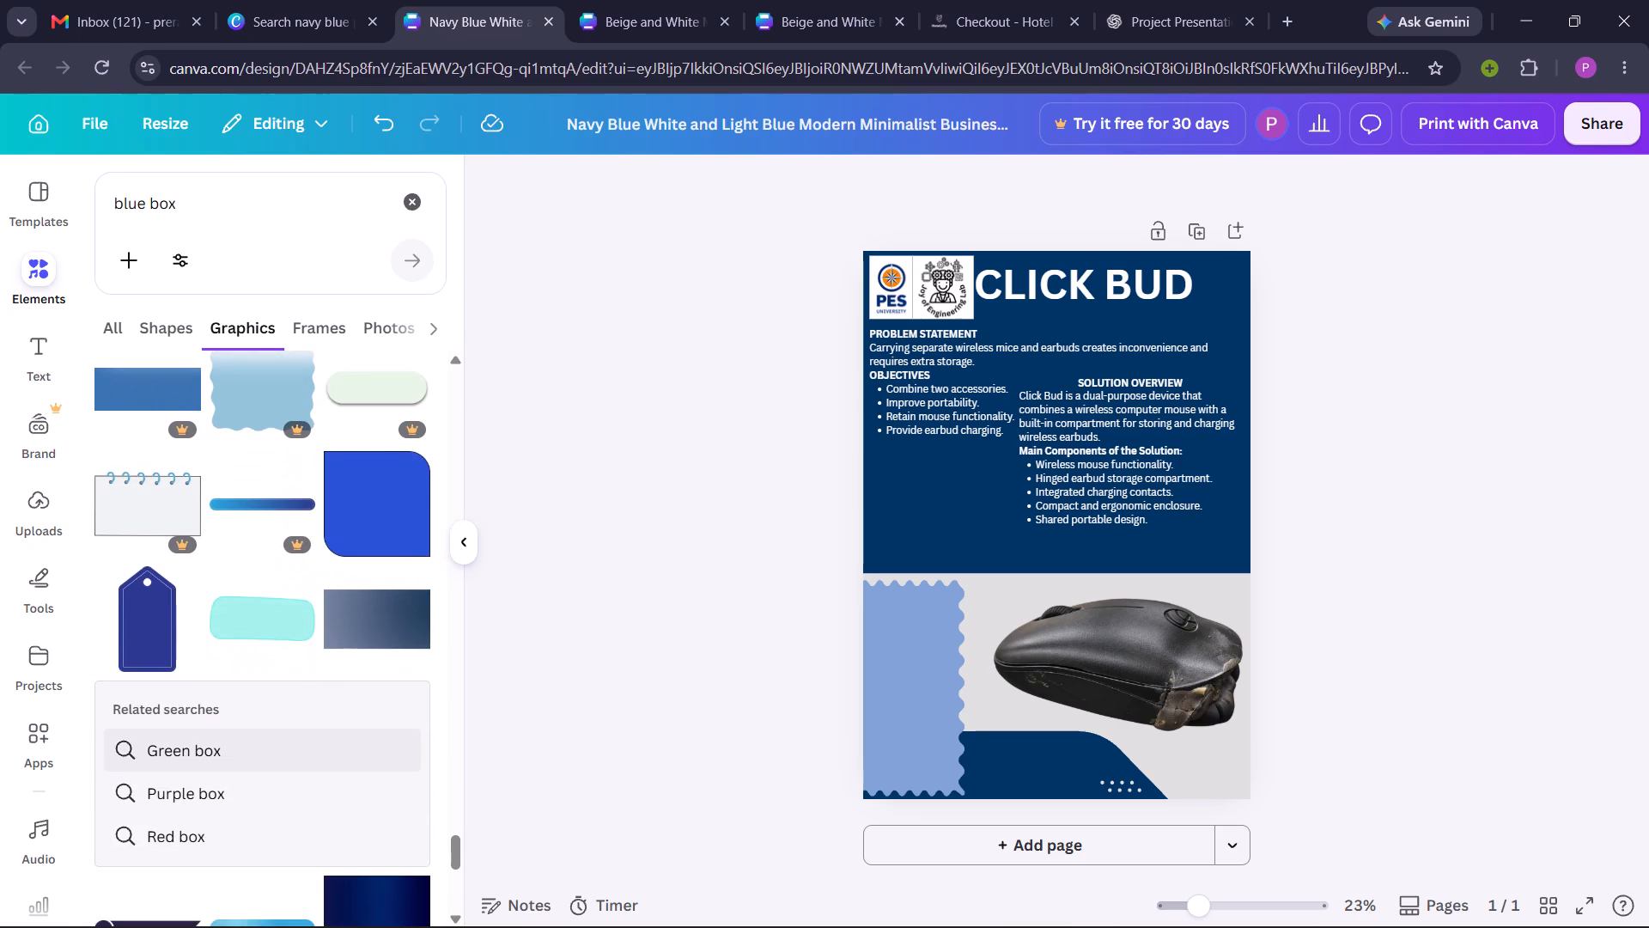
pyautogui.scroll(-4, 320, 732)
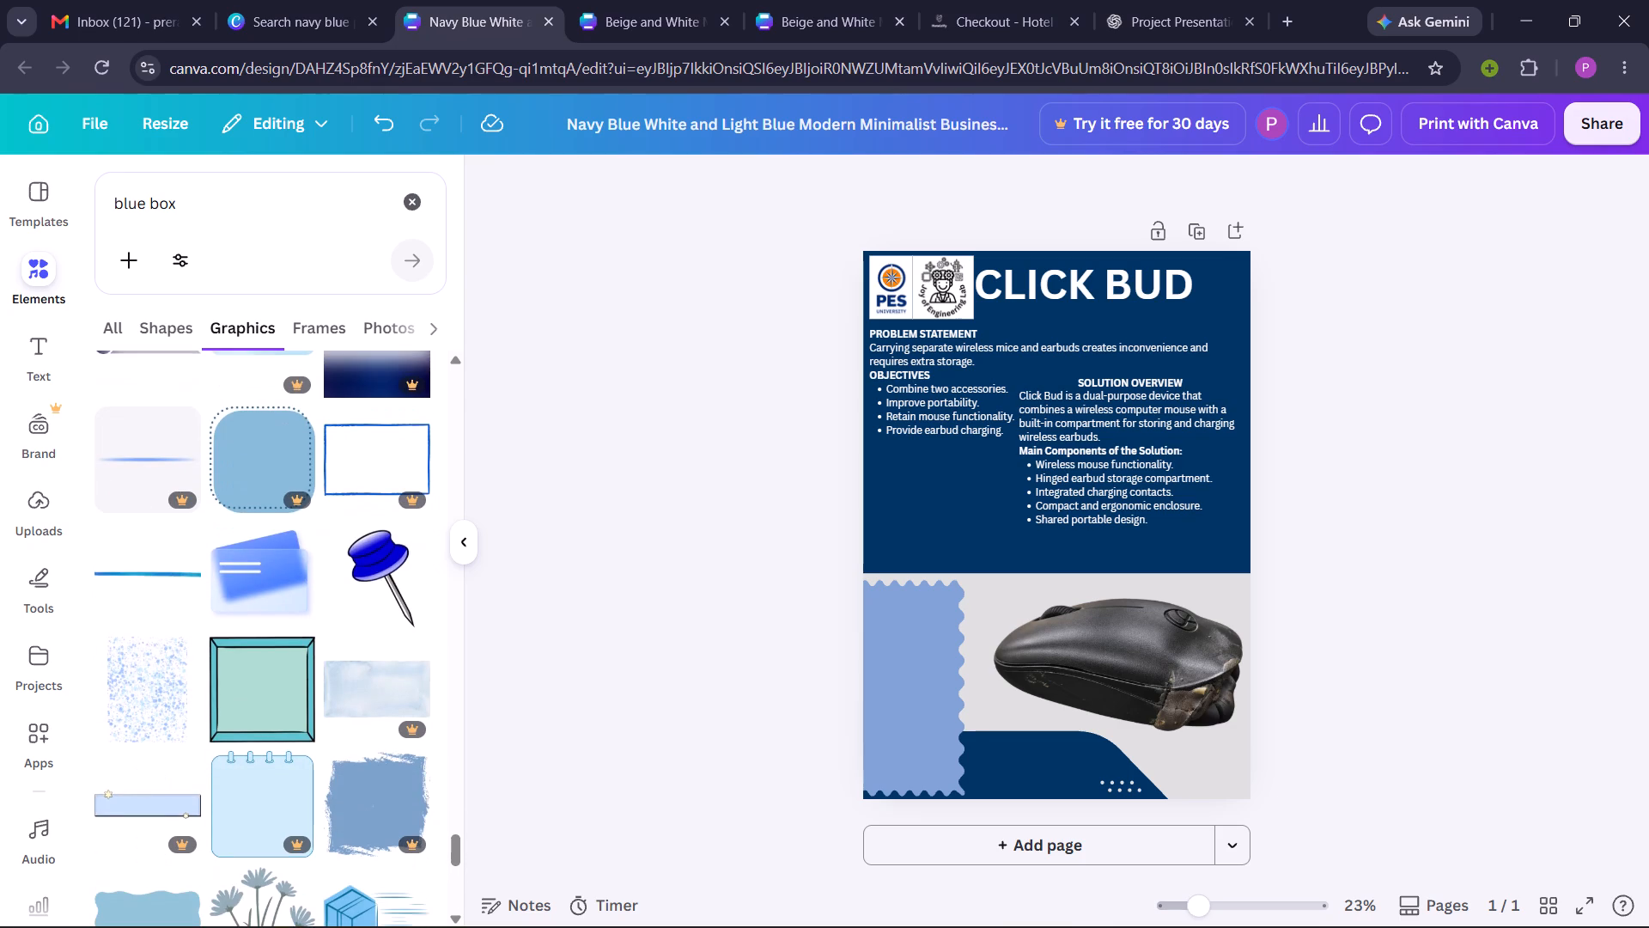
pyautogui.scroll(-2, 320, 732)
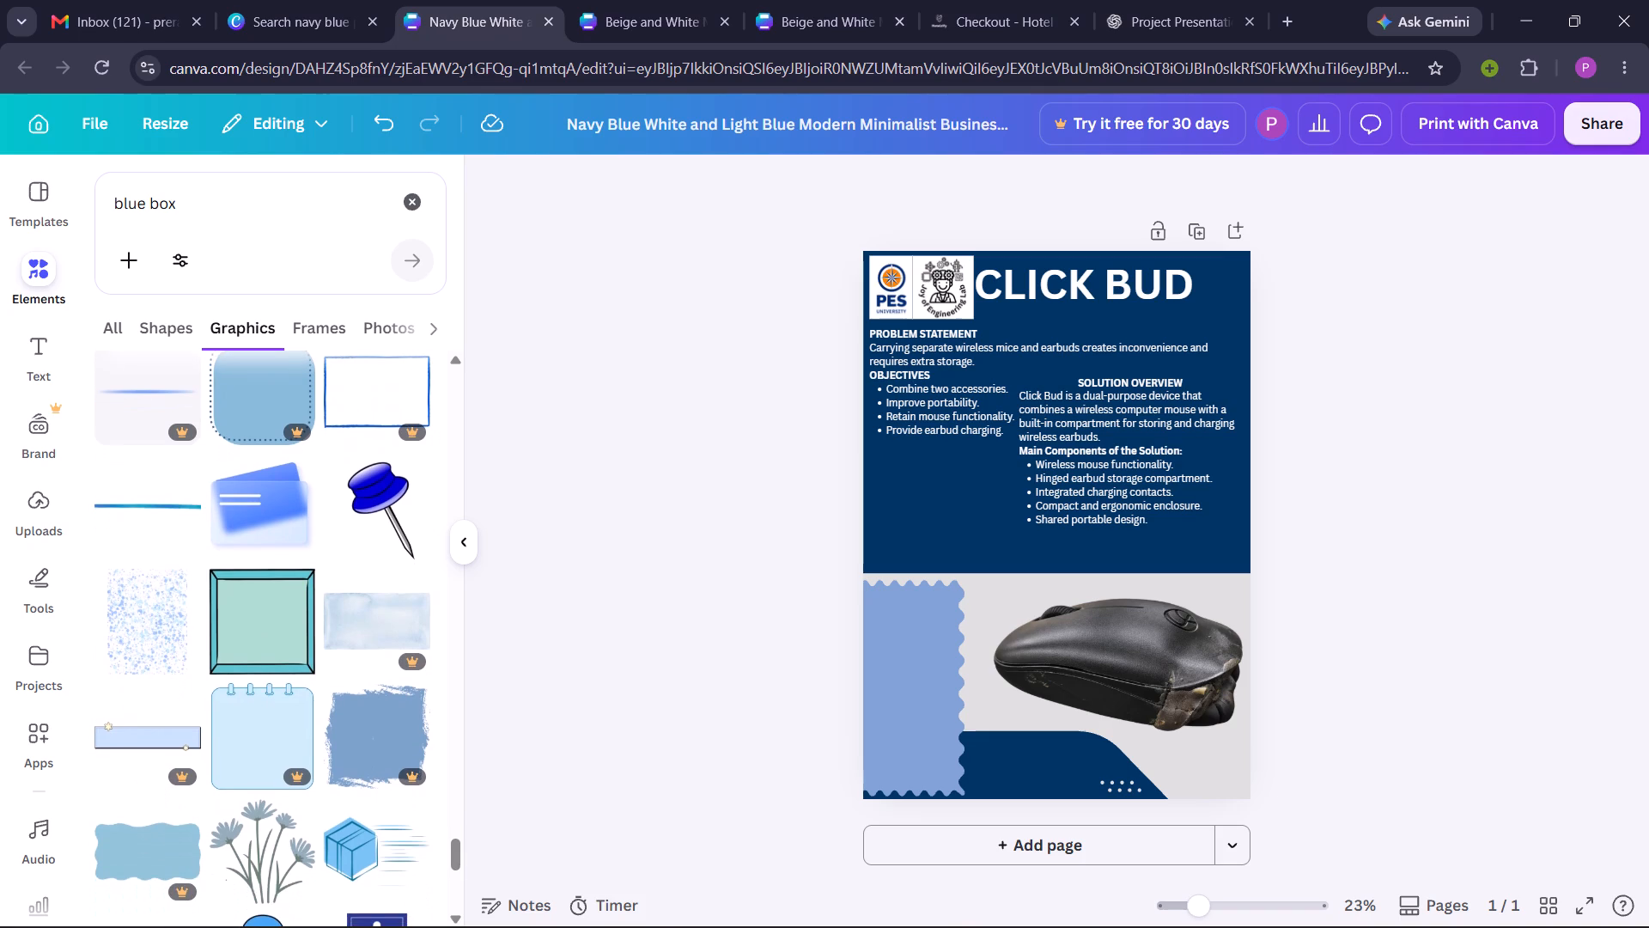
pyautogui.scroll(-4, 320, 732)
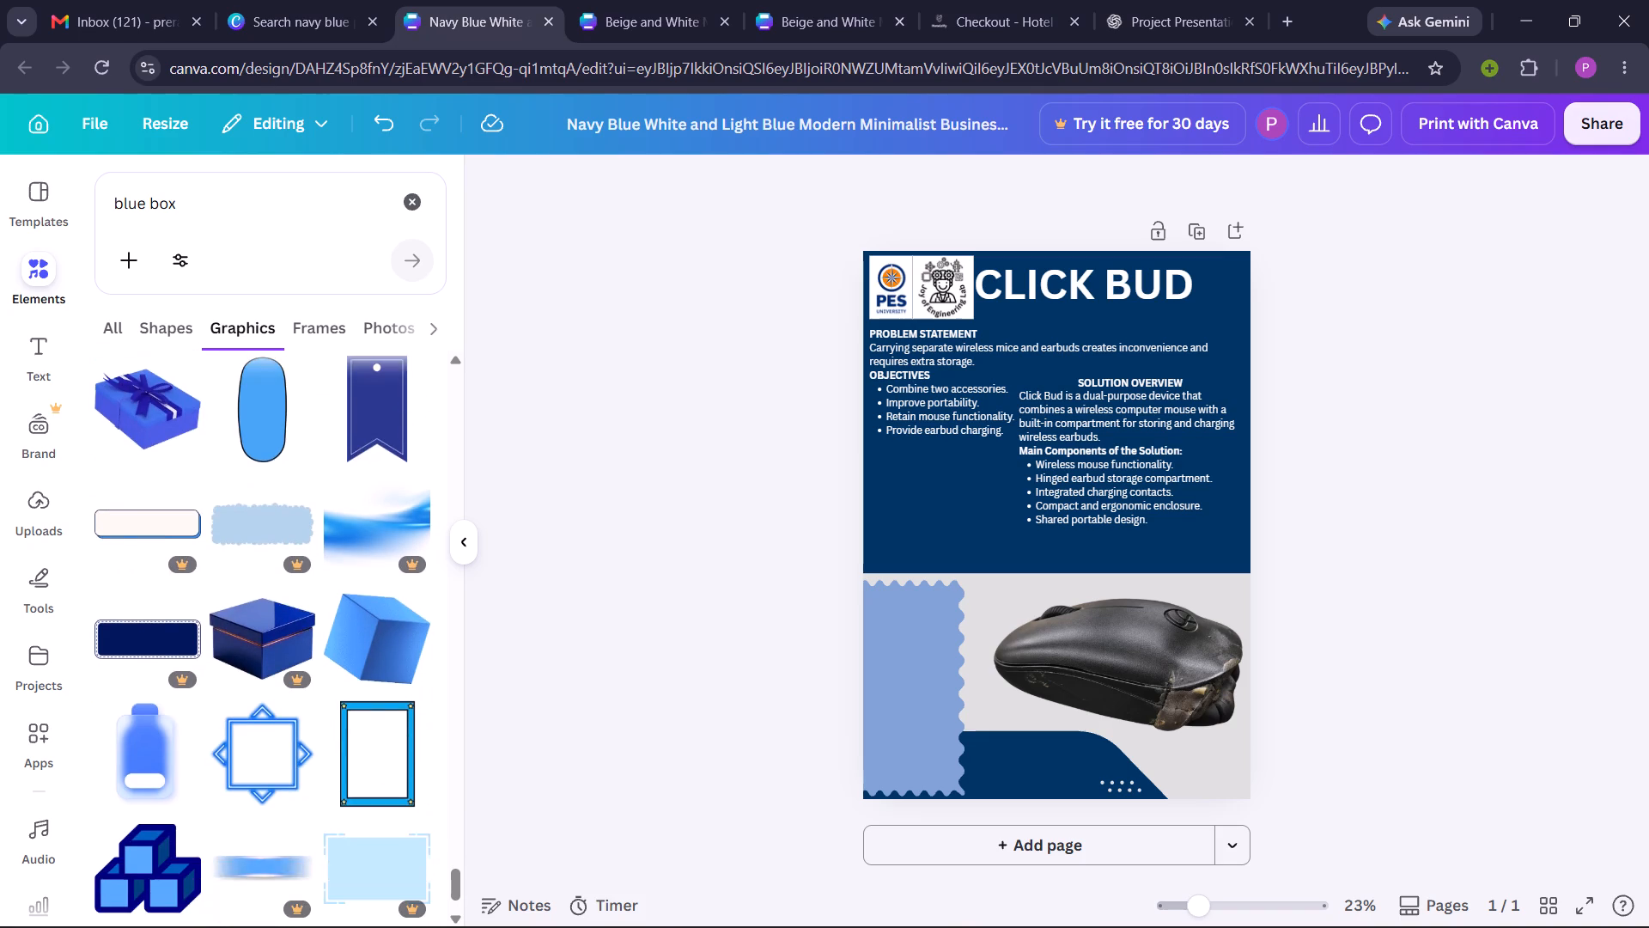
pyautogui.scroll(-8, 320, 732)
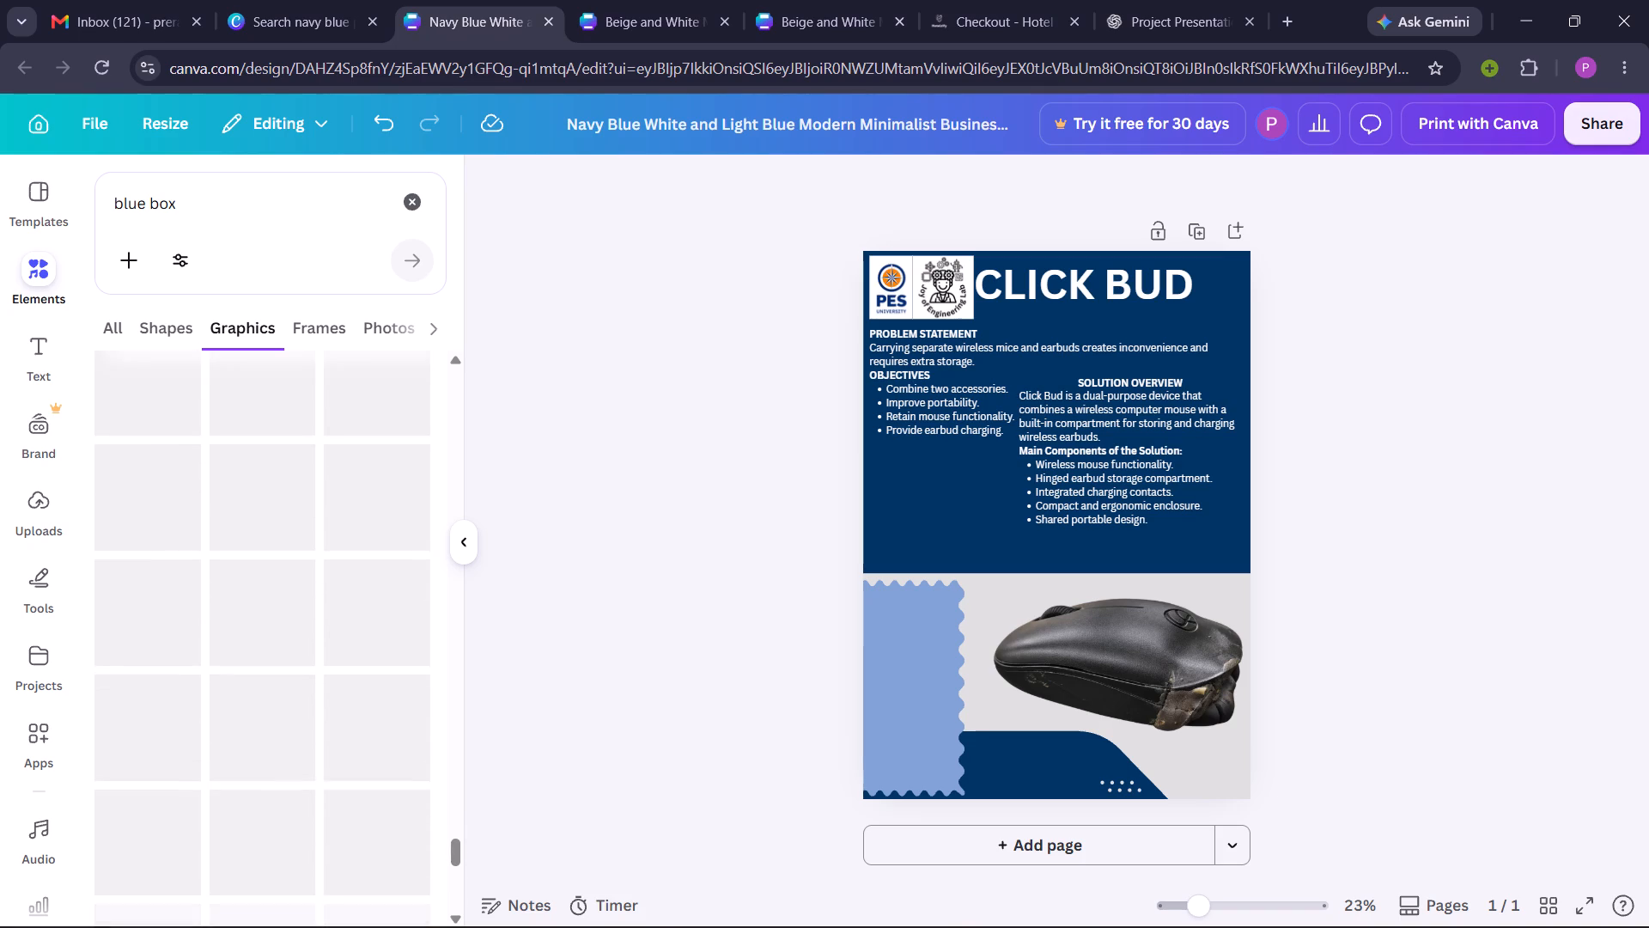
pyautogui.scroll(2, 320, 732)
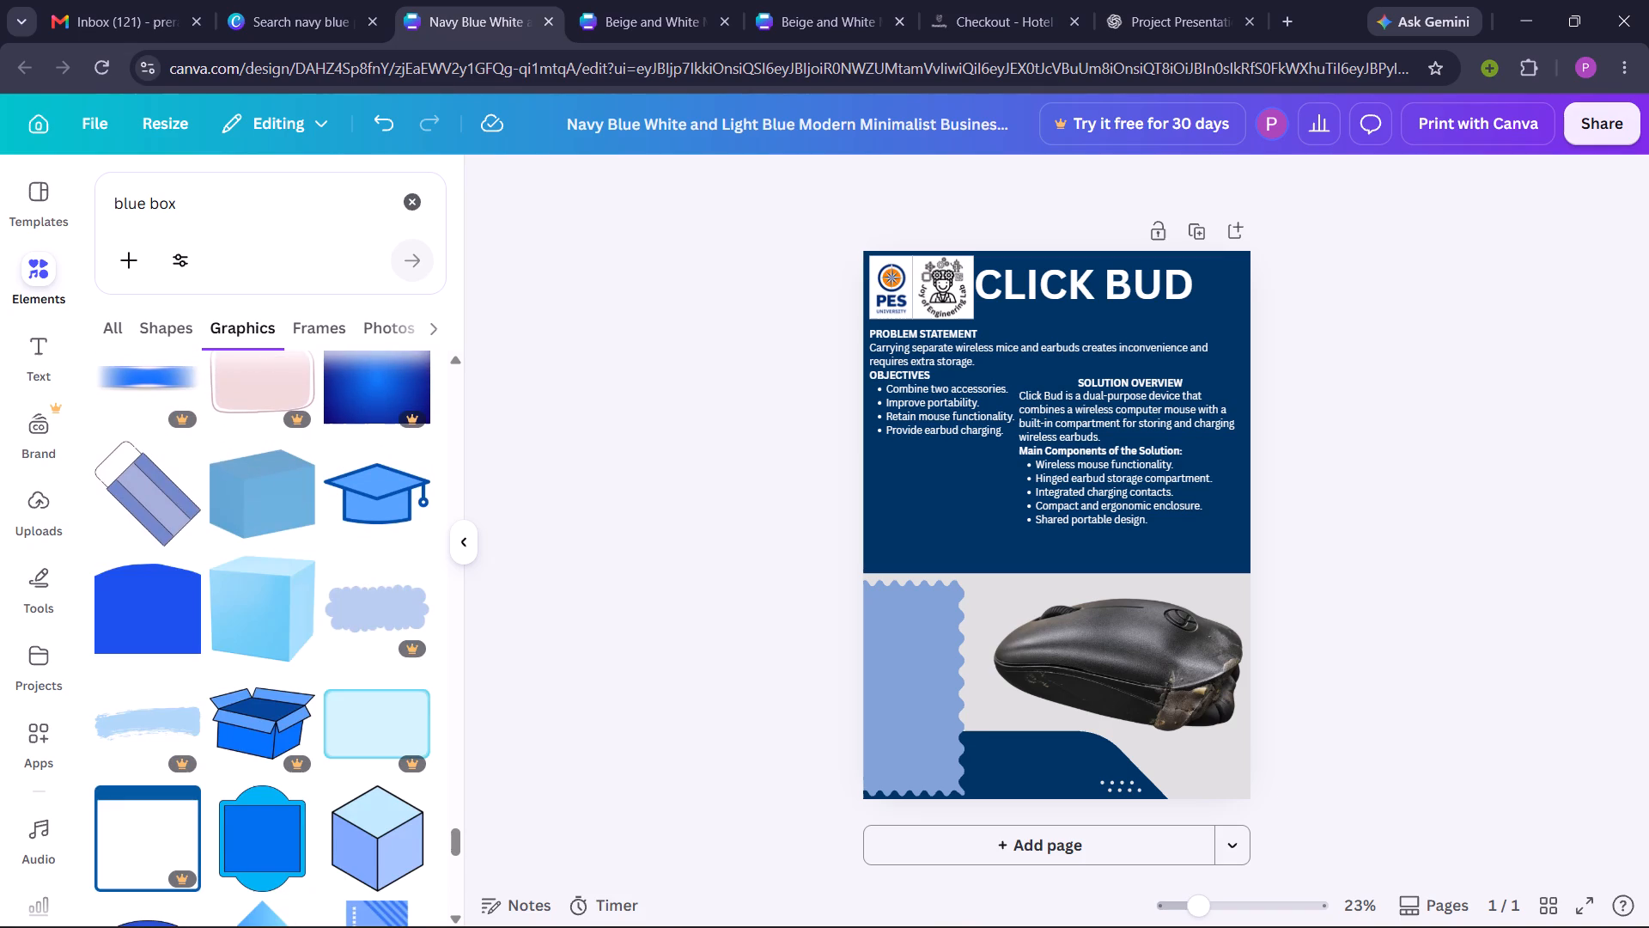
pyautogui.scroll(-4, 320, 732)
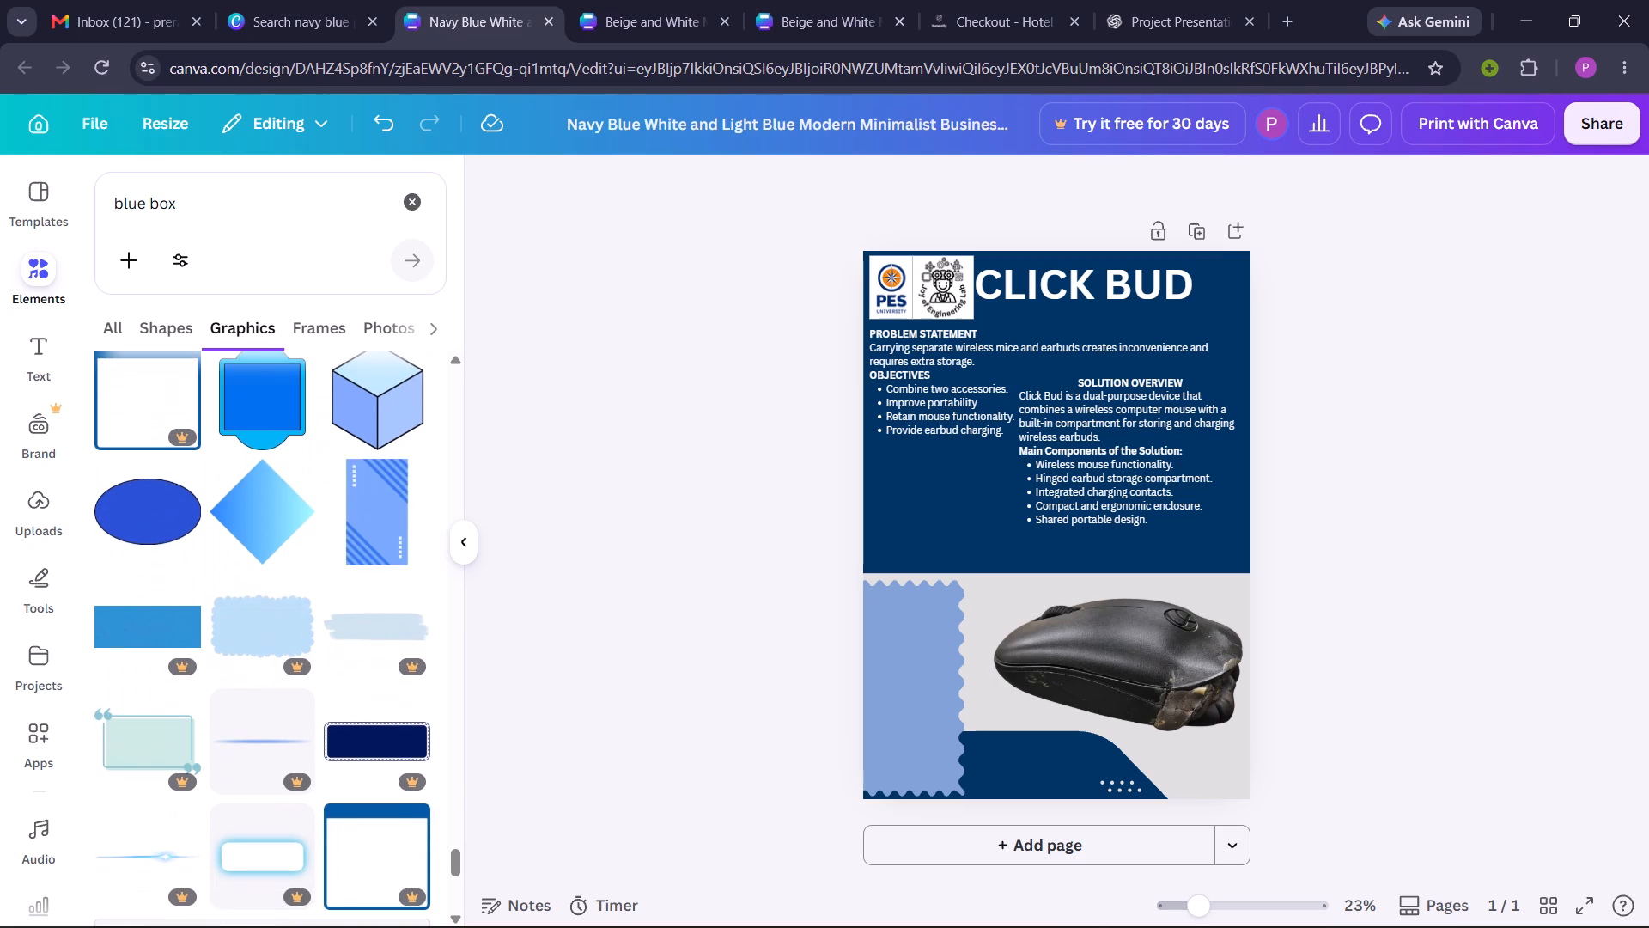
pyautogui.scroll(-6, 320, 732)
# Look back up through the earlier “blue box” graphics for a usable box shape.
pyautogui.scroll(11, 320, 732)
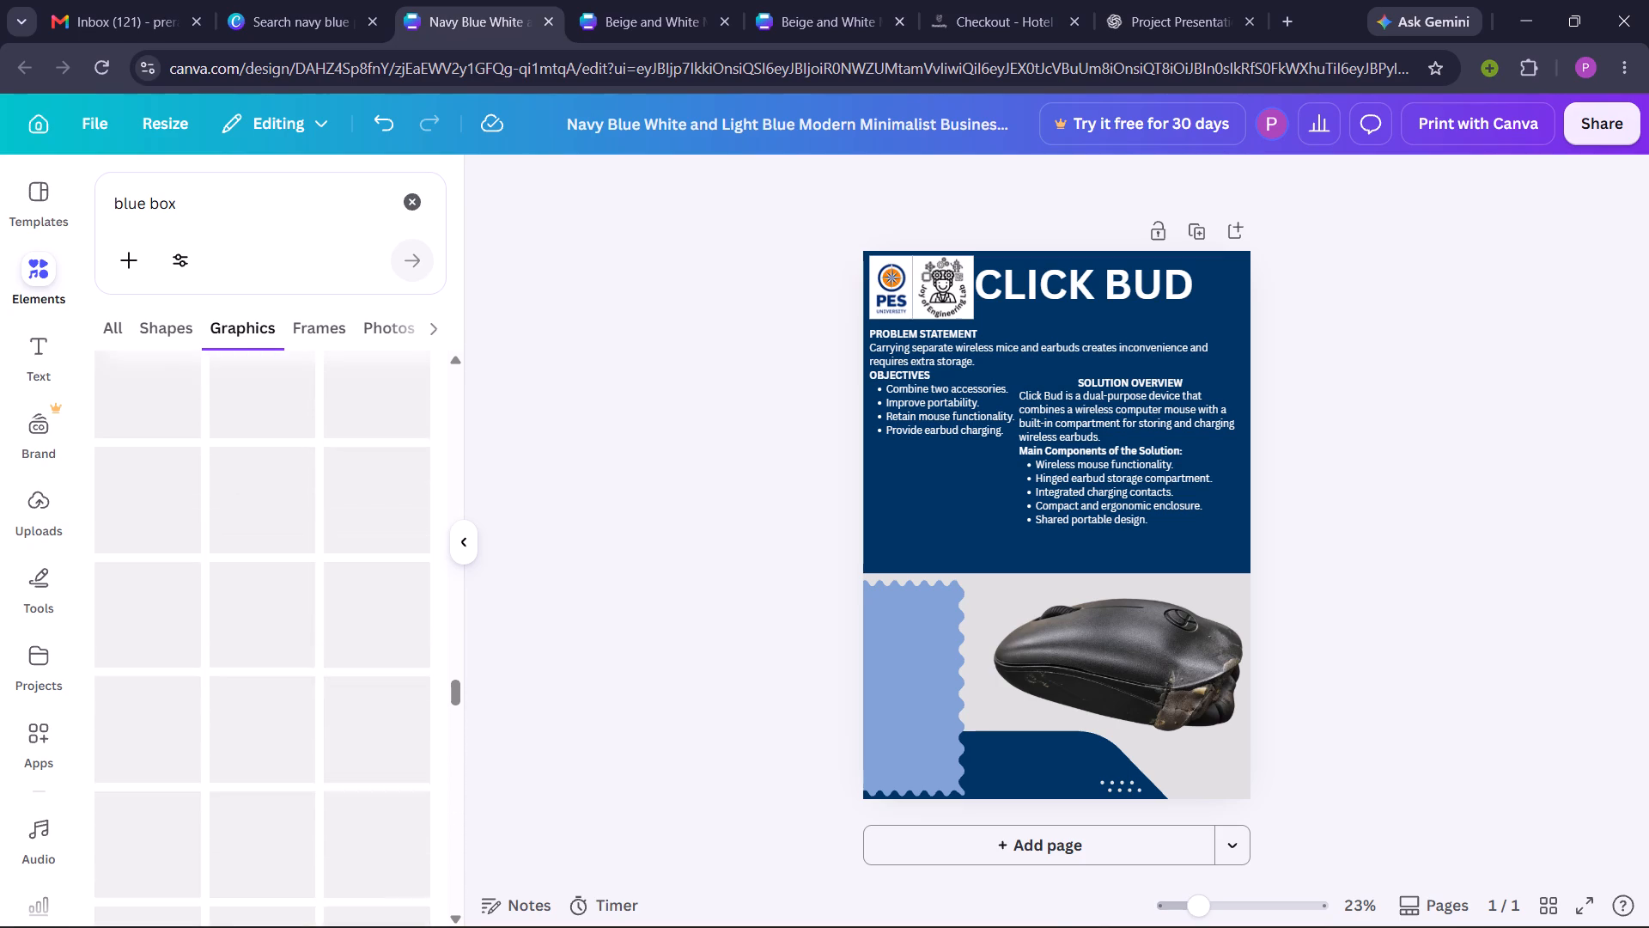
pyautogui.scroll(1, 320, 732)
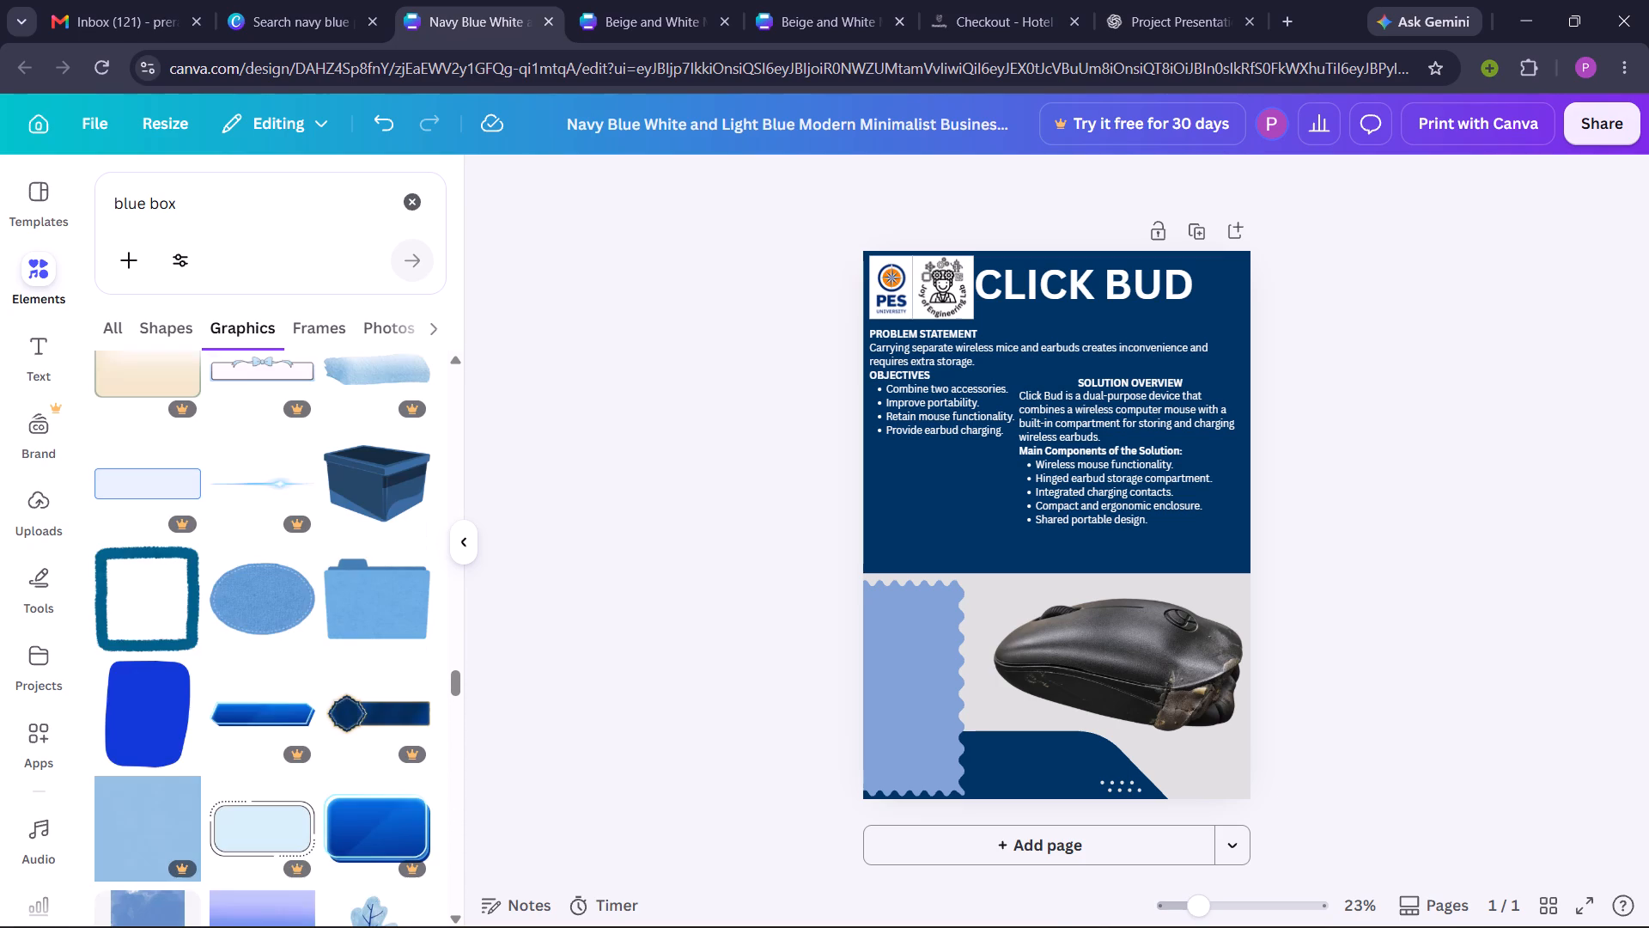
pyautogui.scroll(4, 320, 732)
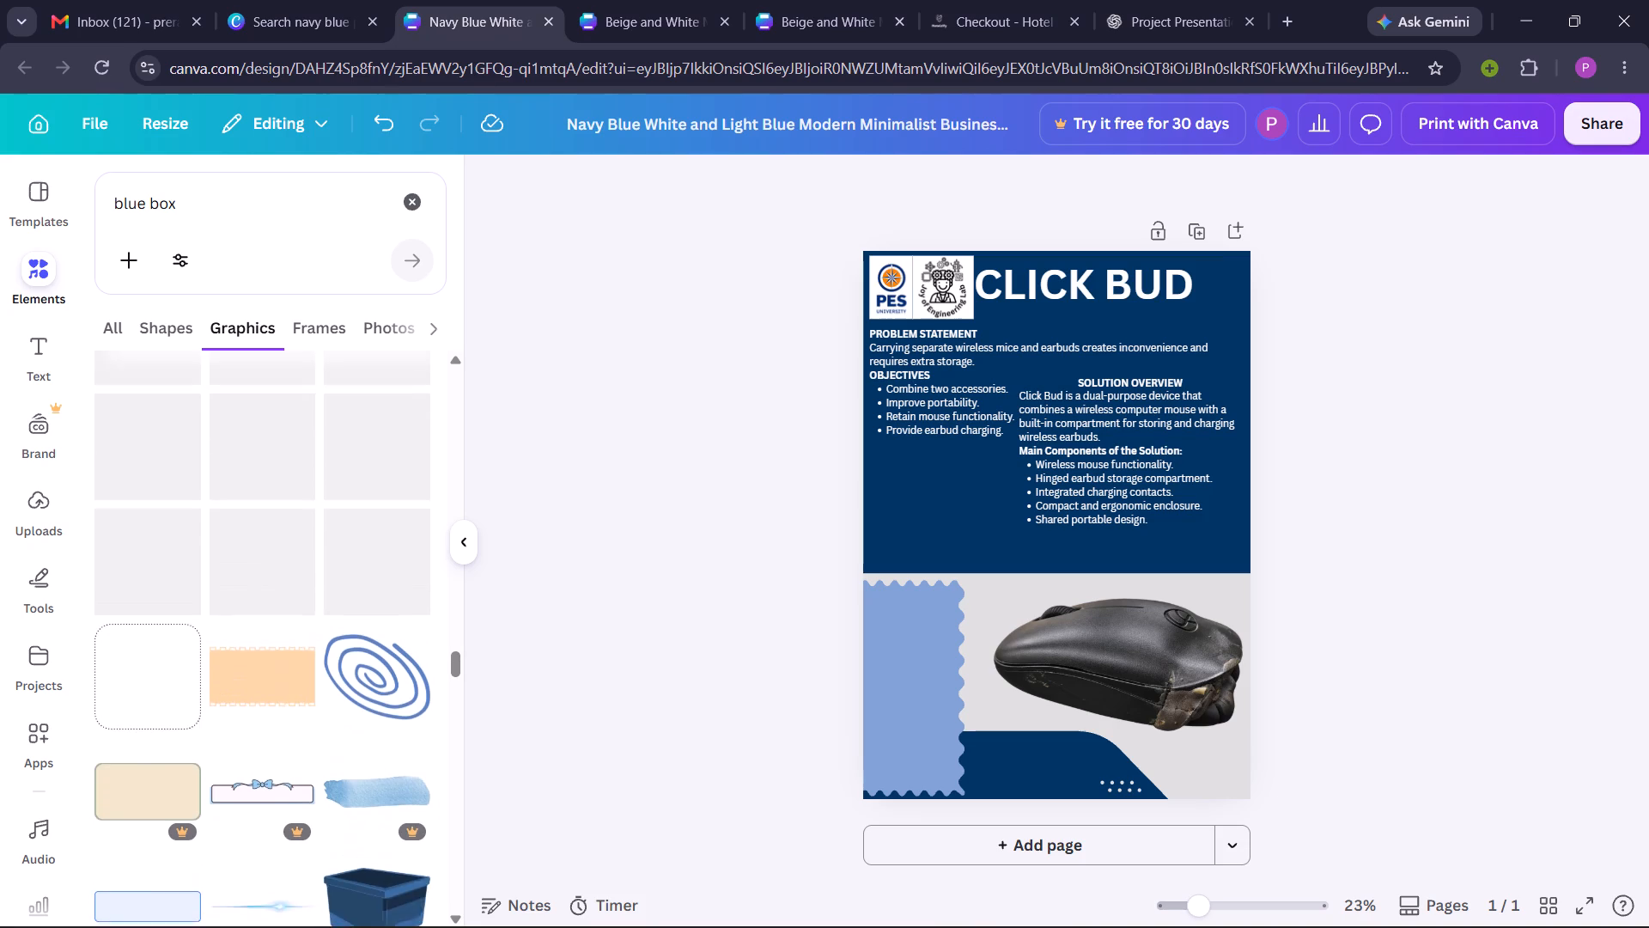
pyautogui.scroll(5, 320, 732)
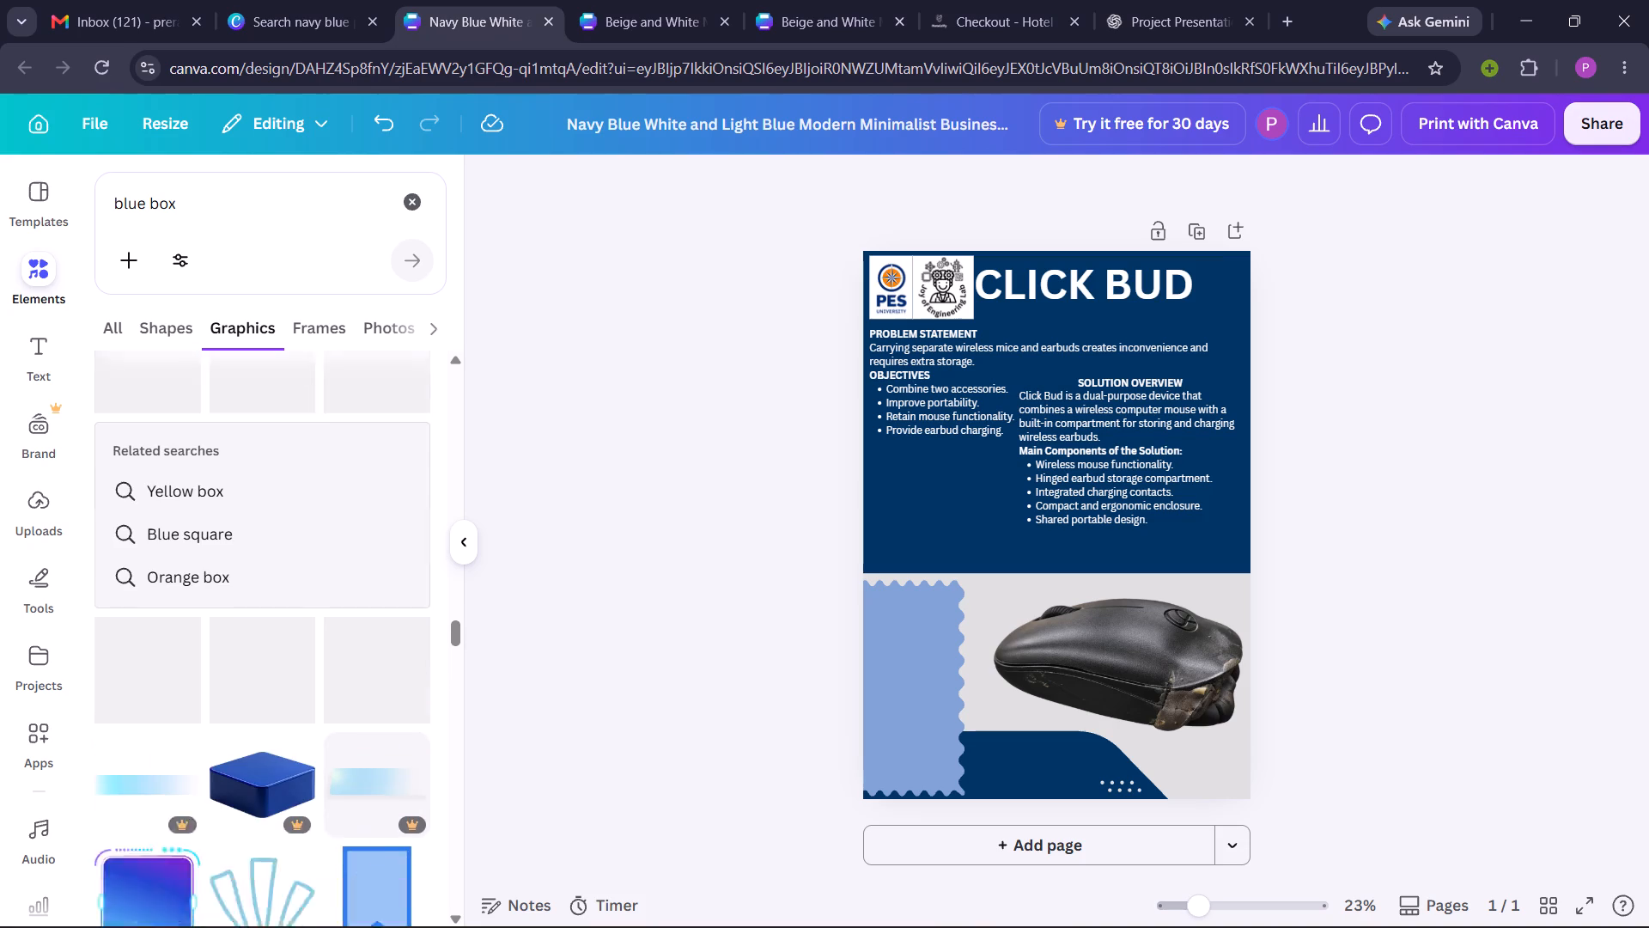
pyautogui.scroll(4, 320, 732)
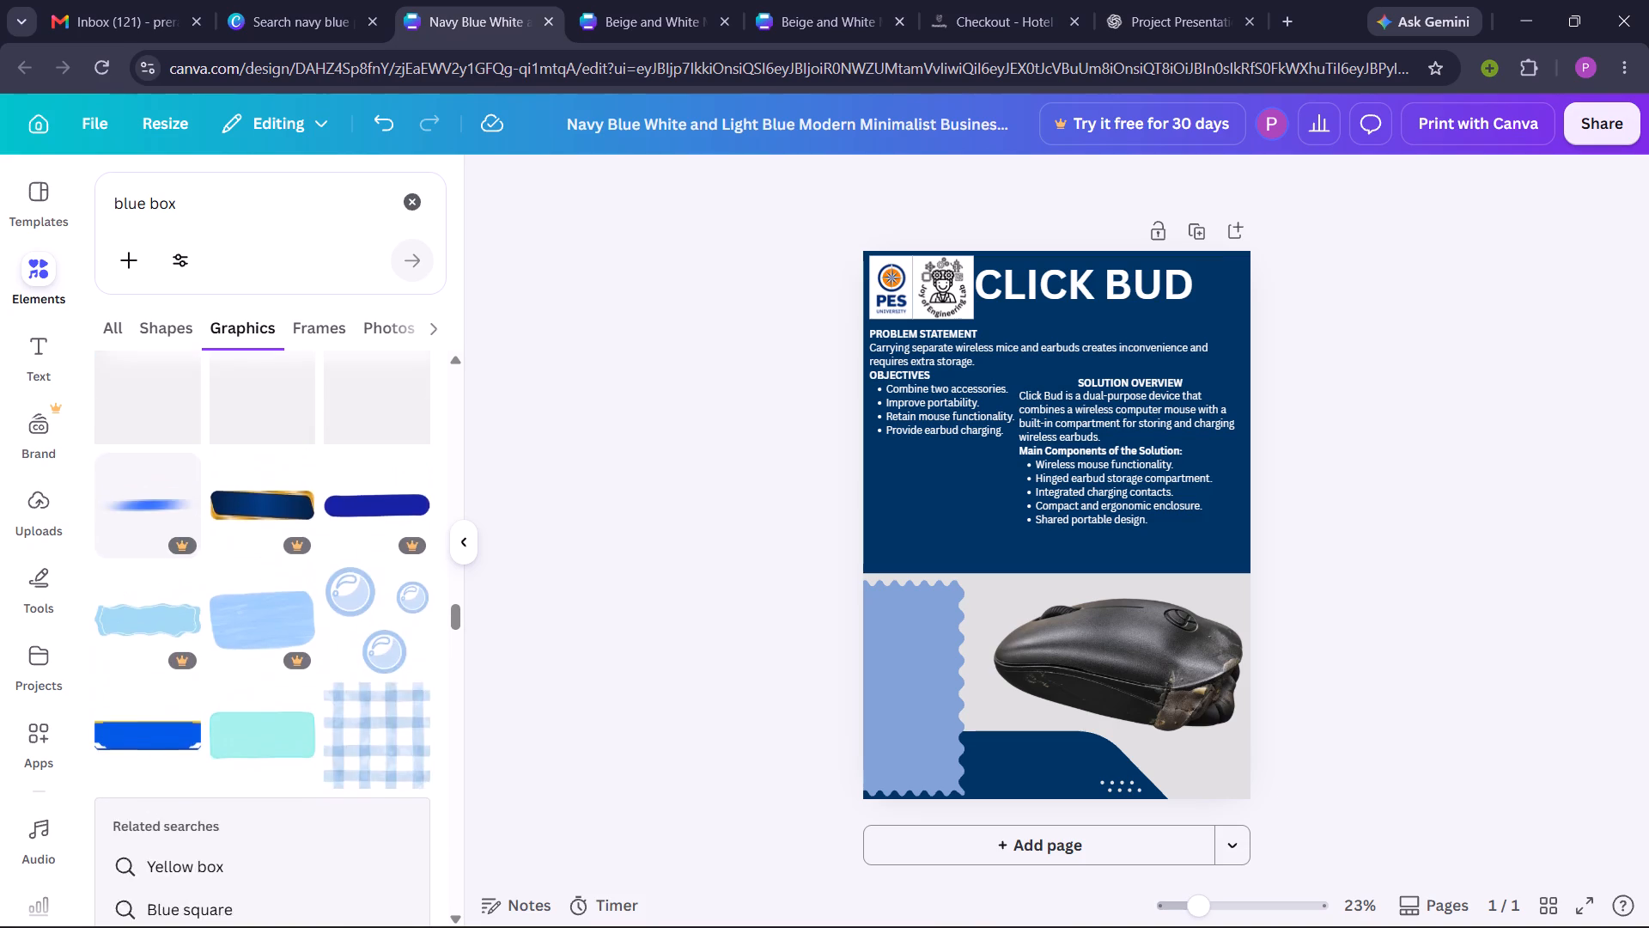
pyautogui.scroll(4, 320, 732)
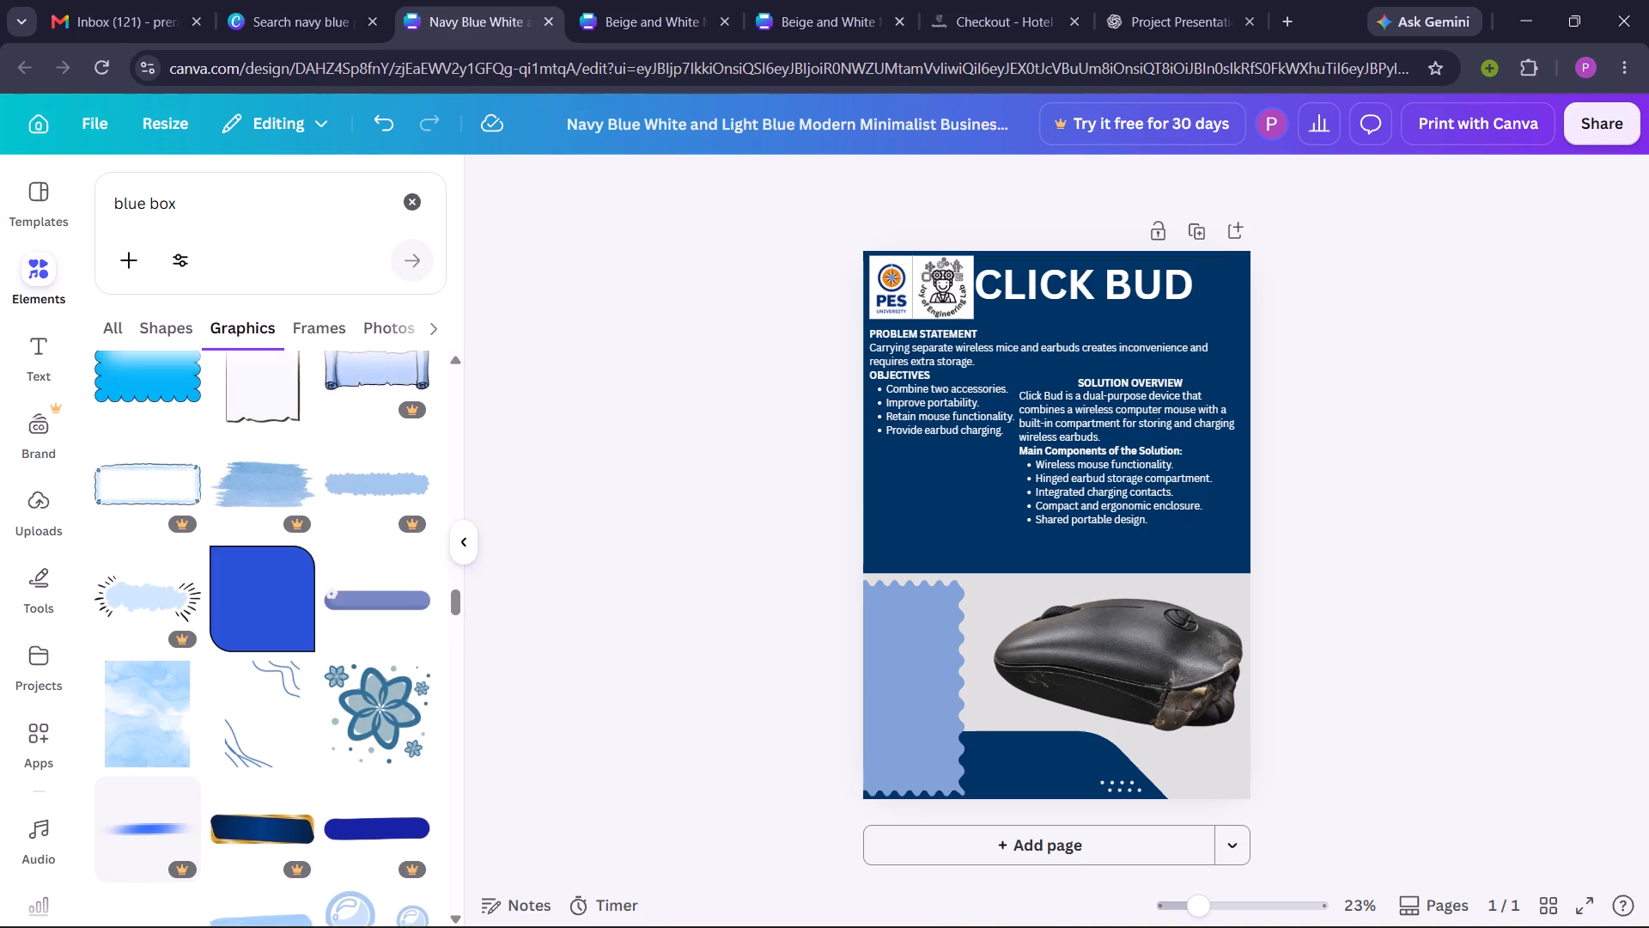
pyautogui.scroll(1, 320, 732)
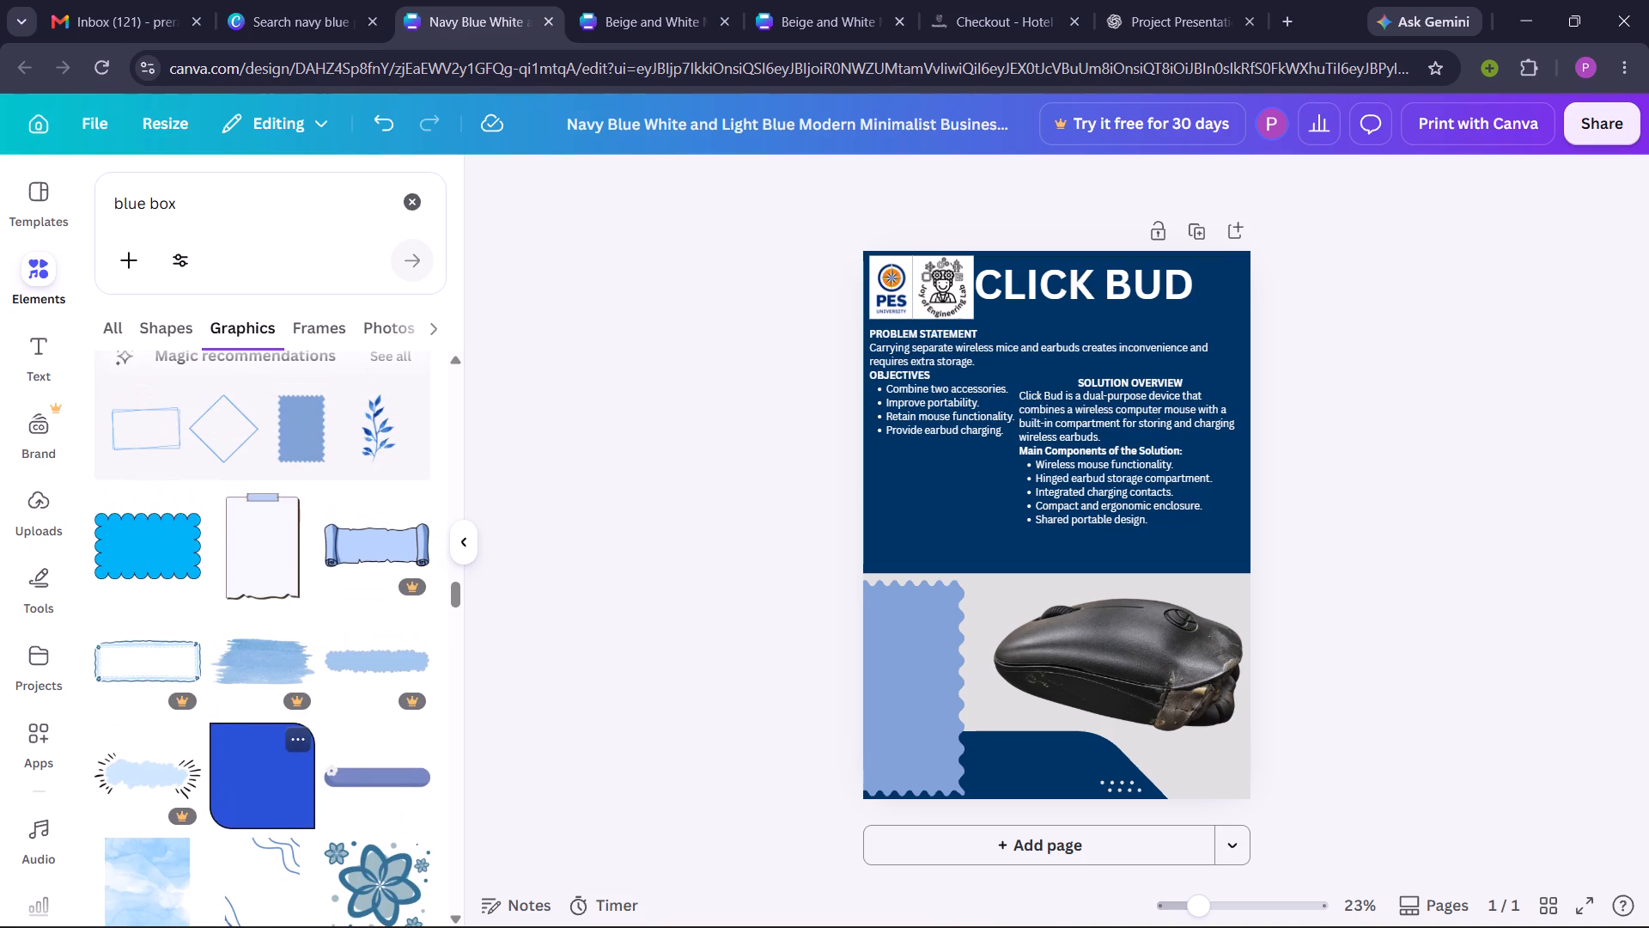
pyautogui.scroll(3, 250, 762)
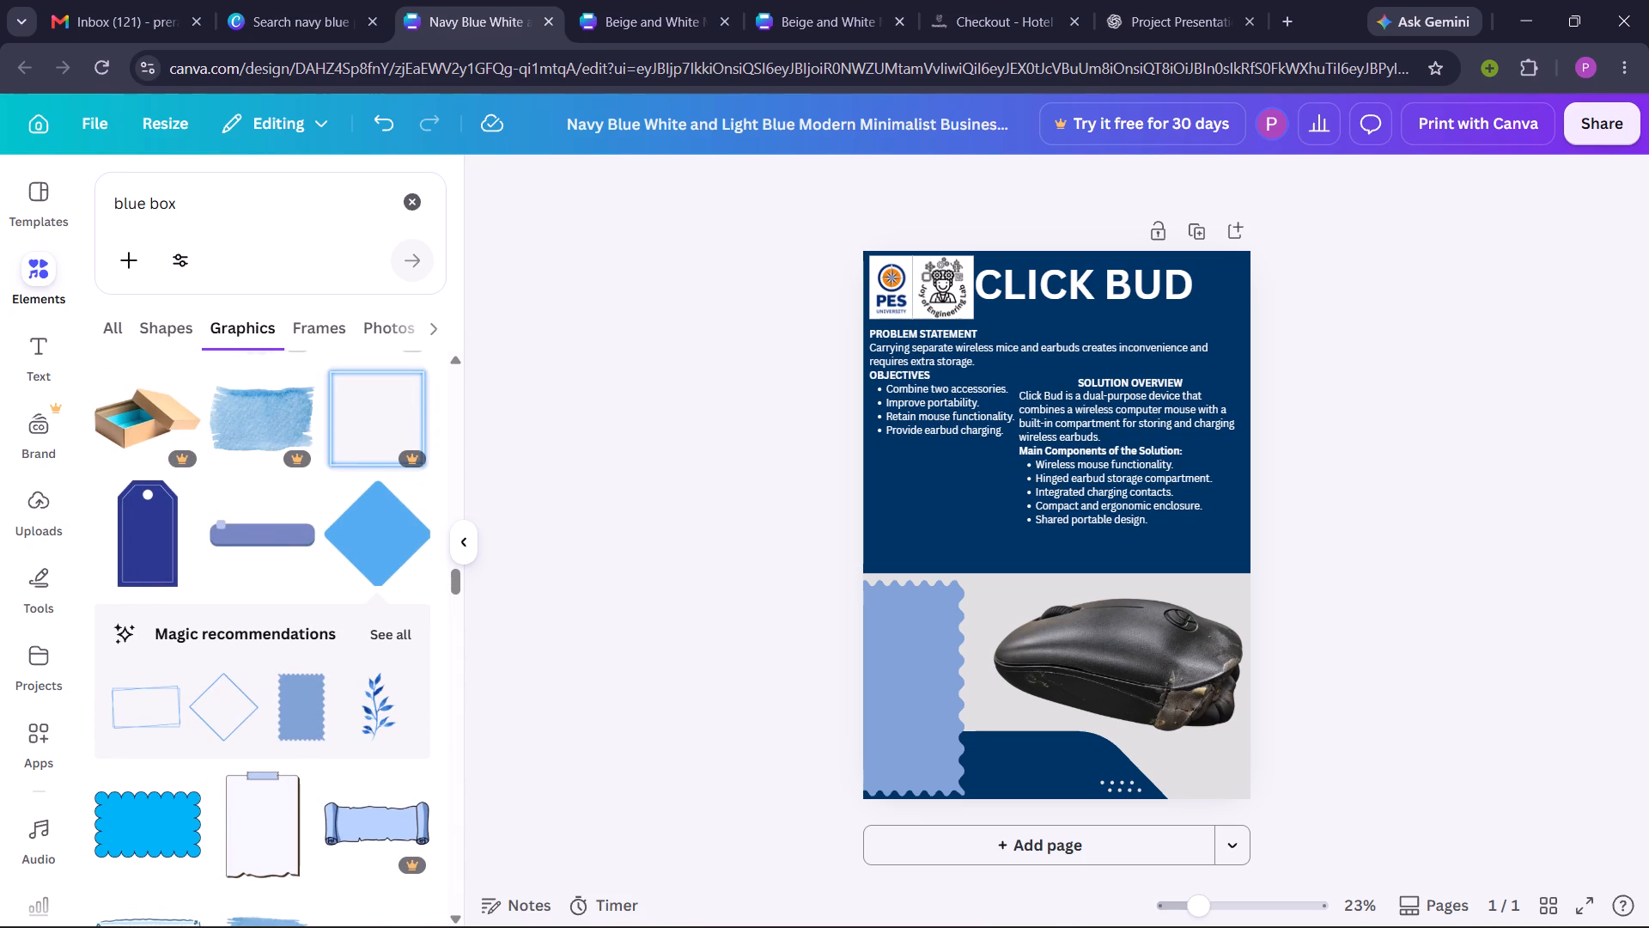
# Search the graphics for “white box” instead of “blue box”.
pyautogui.click(152, 203)
pyautogui.press('BackSpace')
pyautogui.press('BackSpace')
pyautogui.press('BackSpace')
pyautogui.press('BackSpace')
pyautogui.press('BackSpace')
pyautogui.press('BackSpace')
pyautogui.press('BackSpace')
pyautogui.press('BackSpace')
pyautogui.press('BackSpace')
pyautogui.press('BackSpace')
pyautogui.press('BackSpace')
pyautogui.press('BackSpace')
pyautogui.press('BackSpace')
pyautogui.press('BackSpace')
pyautogui.press('BackSpace')
pyautogui.press('BackSpace')
pyautogui.press('BackSpace')
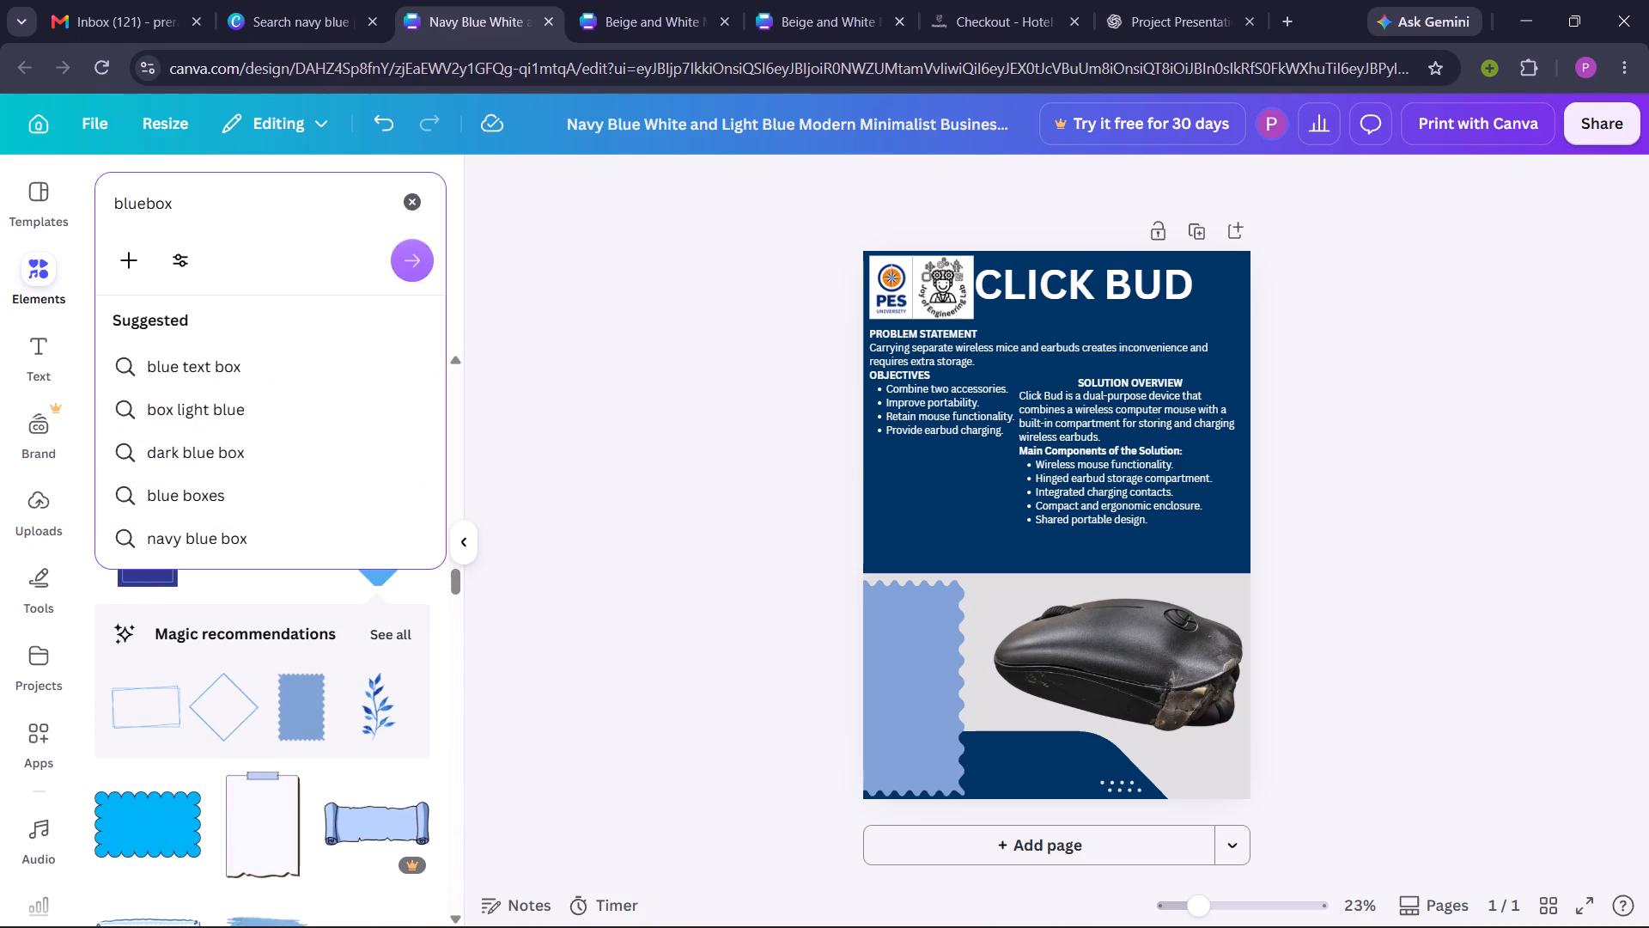
pyautogui.write('white')
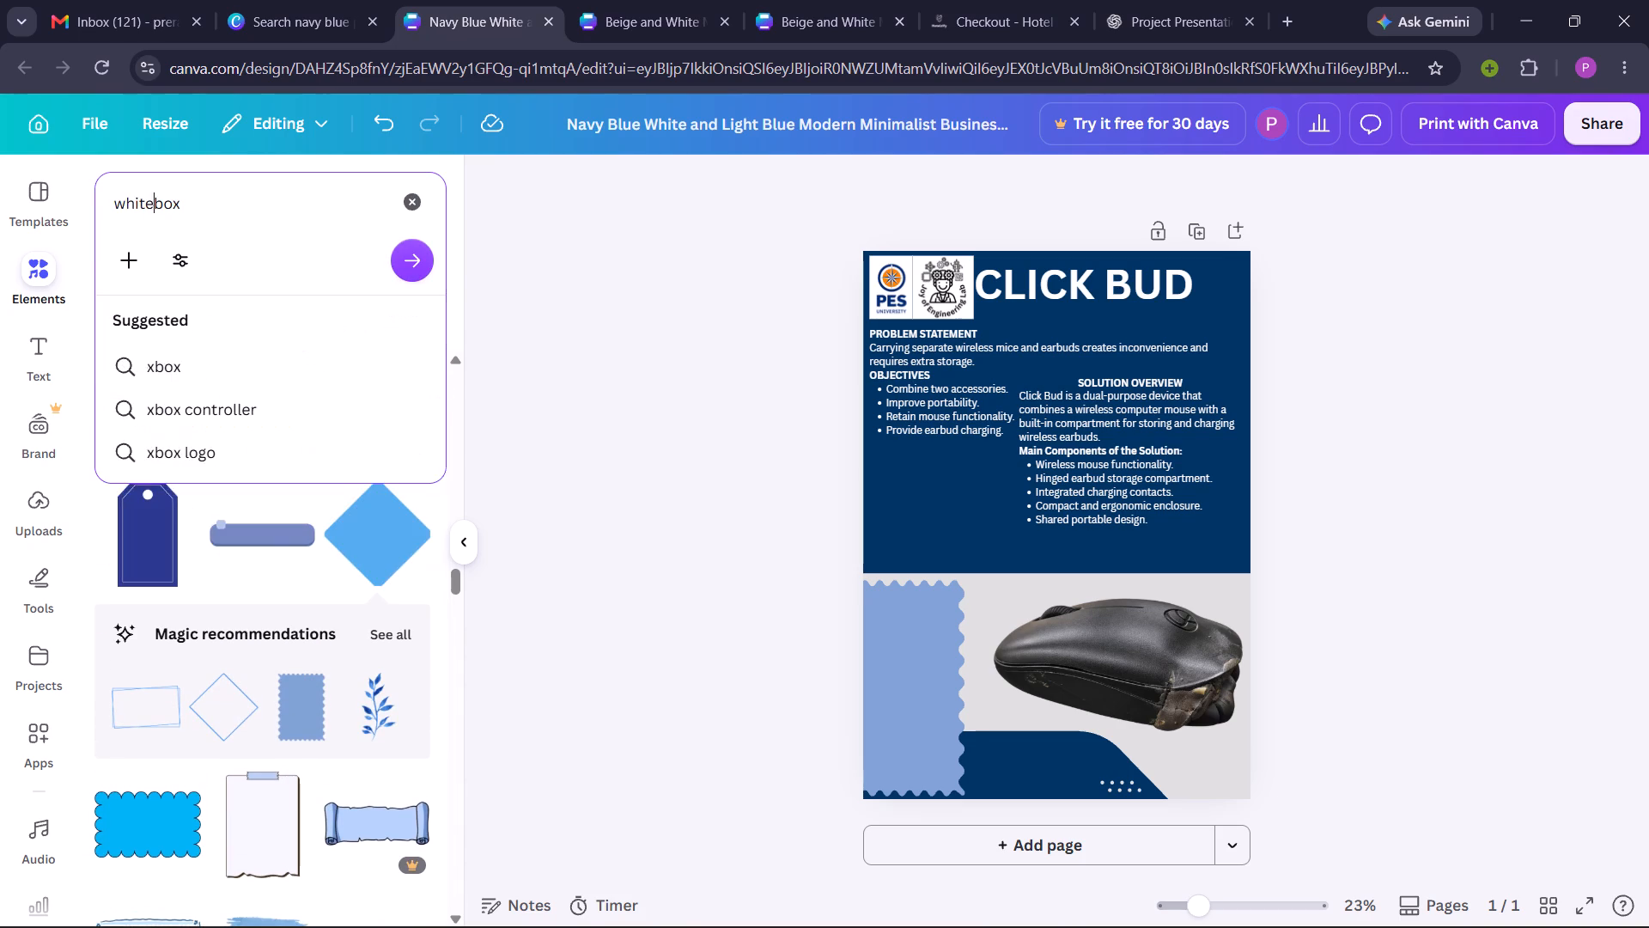
pyautogui.press('space')
pyautogui.press('Return')
# Add the white note paper with a red pushpin, shrink it, and place it over the mouse photo below the solution overview.
pyautogui.scroll(-7, 166, 474)
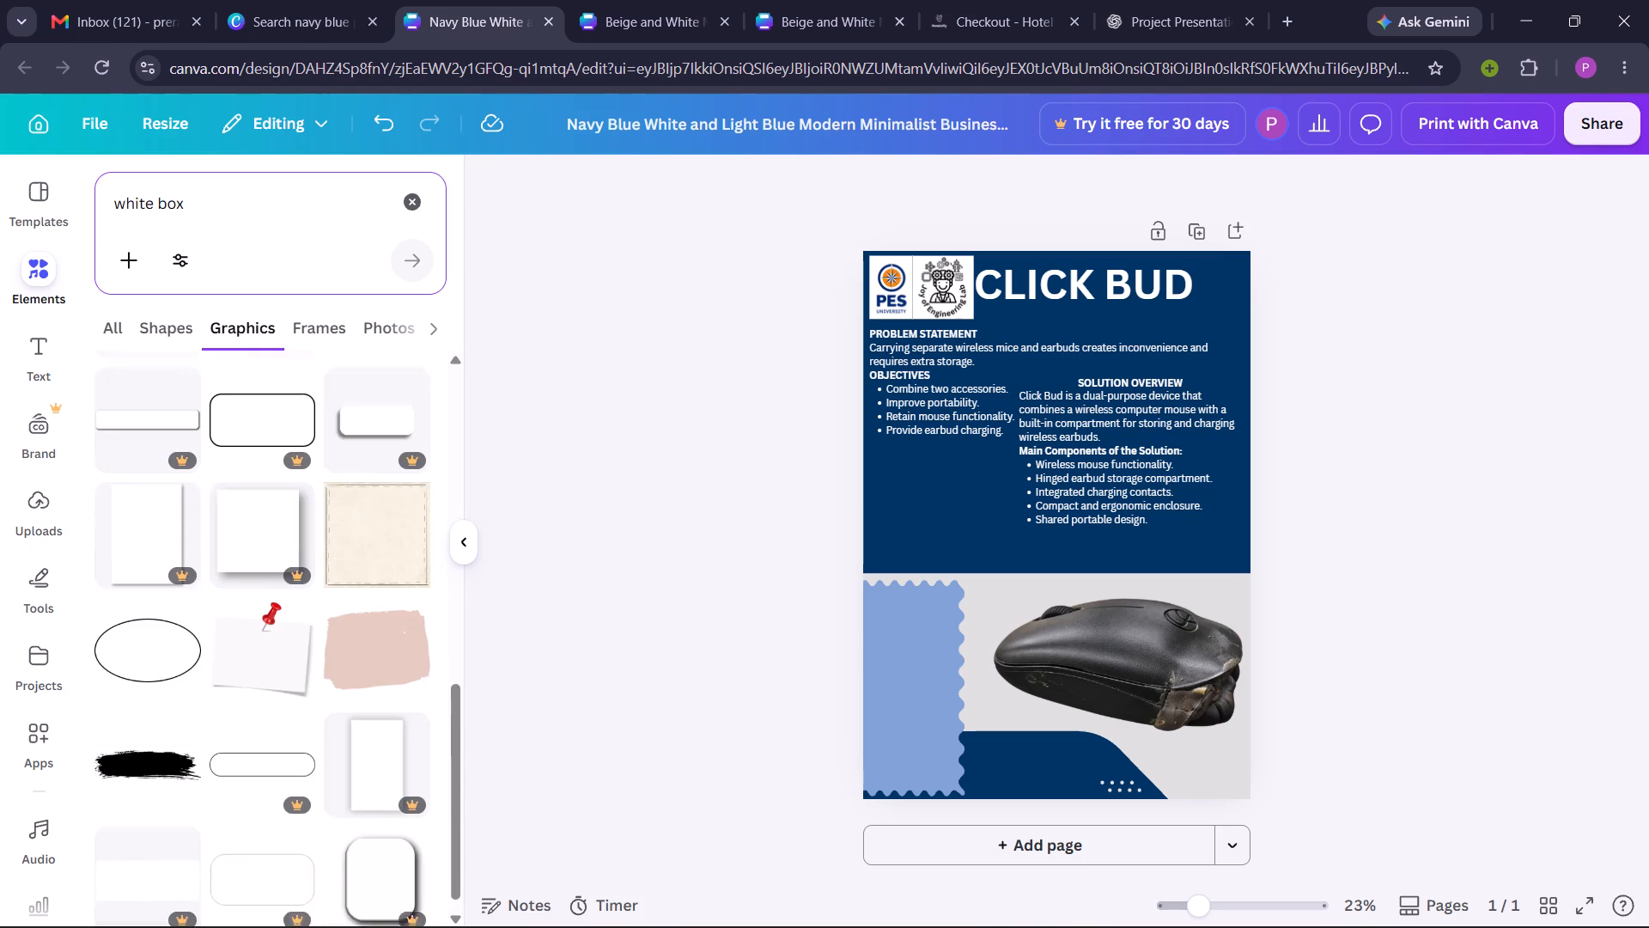
pyautogui.scroll(-3, 166, 474)
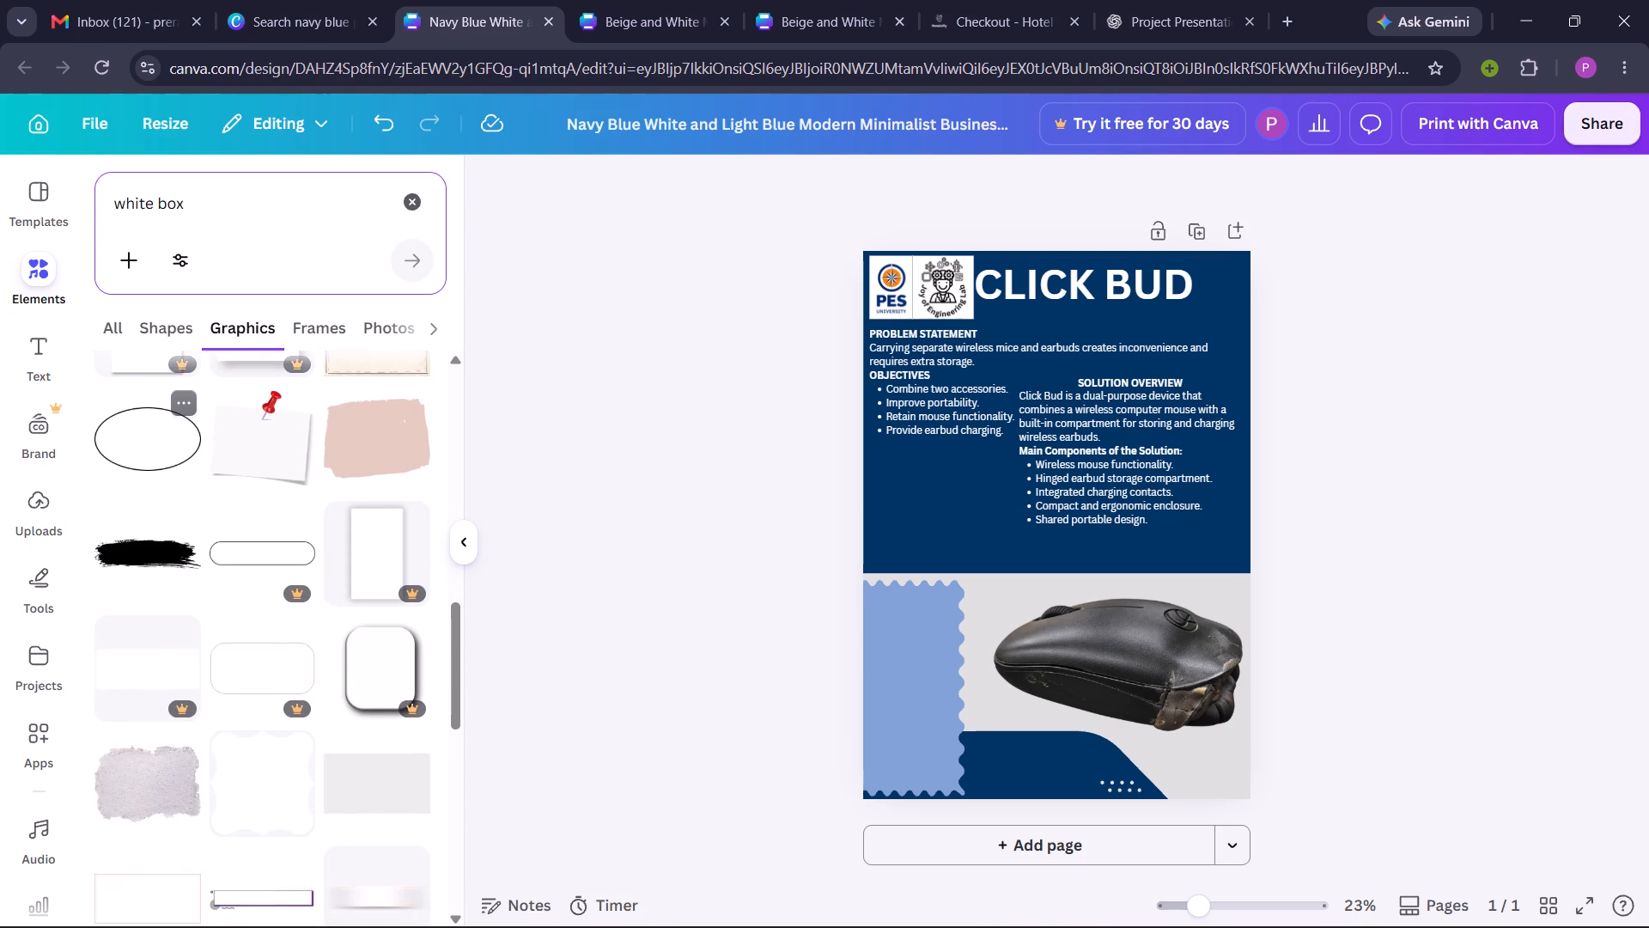
pyautogui.scroll(-1, 166, 474)
pyautogui.click(244, 460)
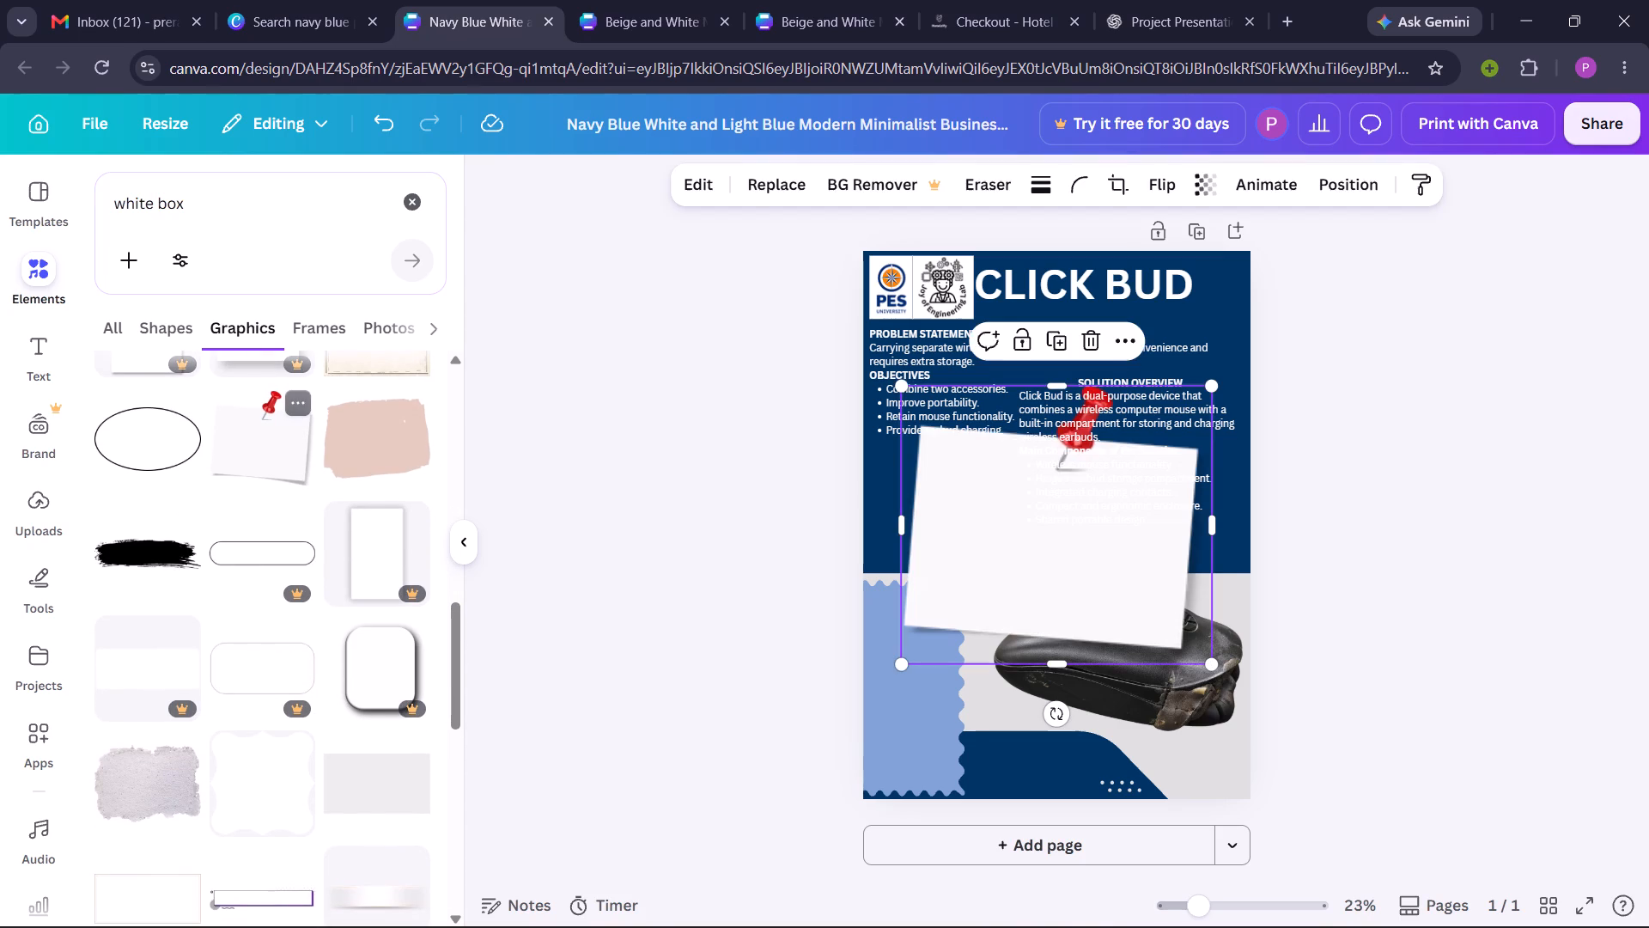
pyautogui.moveTo(1056, 524); pyautogui.dragTo(1115, 438)
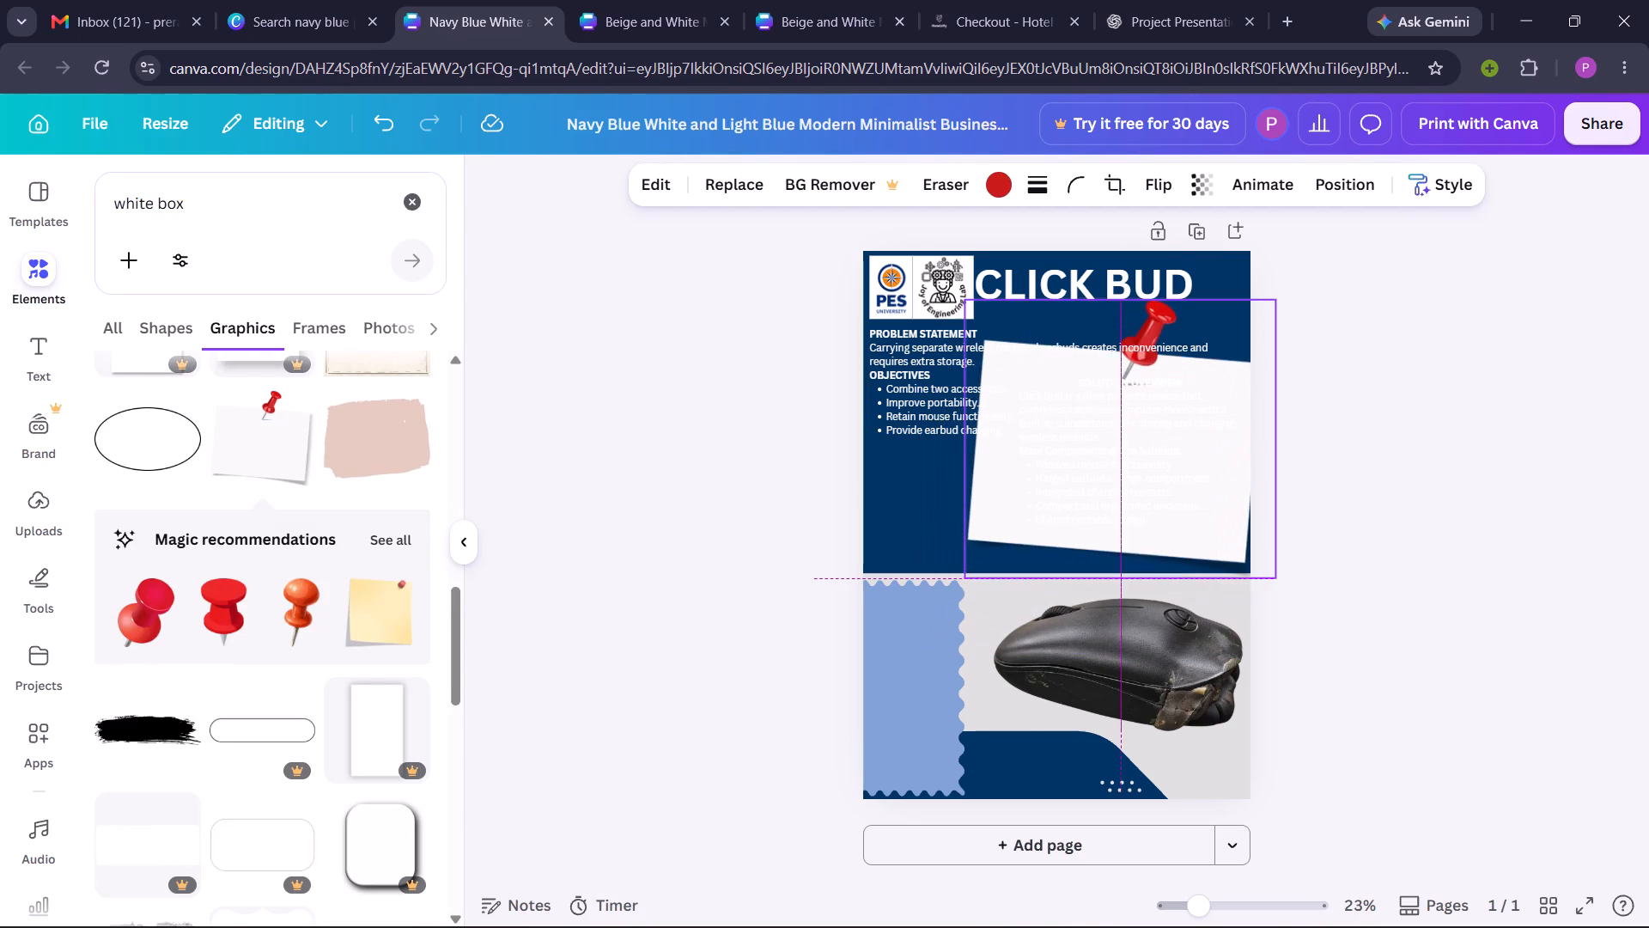
pyautogui.moveTo(1115, 438); pyautogui.dragTo(1078, 516)
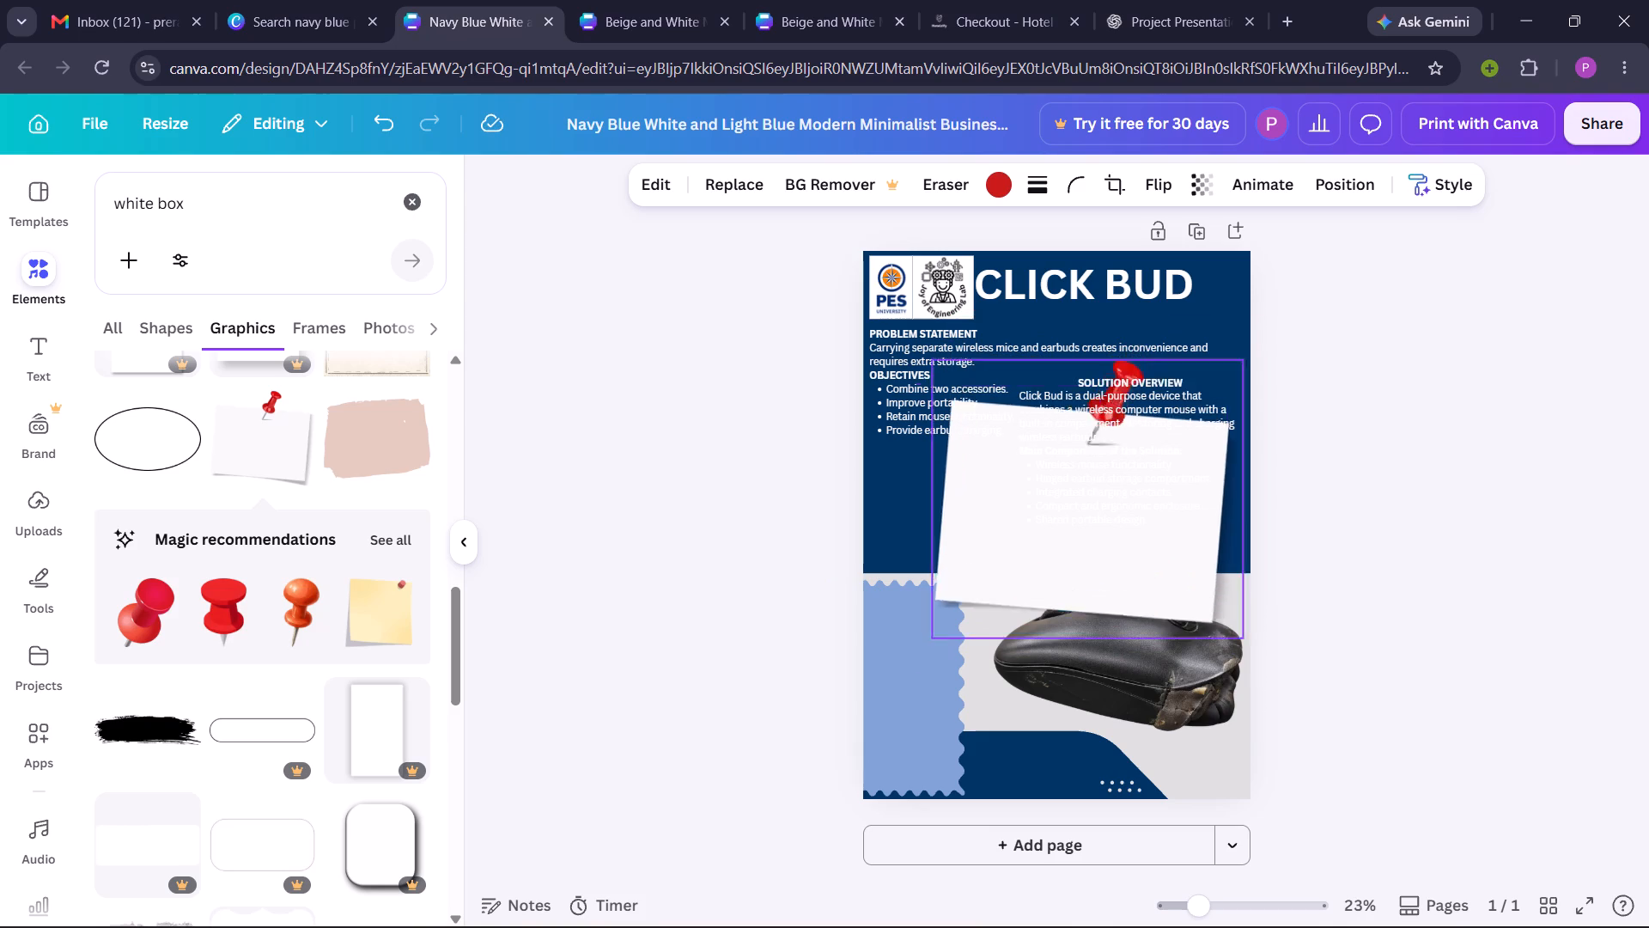
pyautogui.moveTo(1078, 516); pyautogui.dragTo(1107, 644)
pyautogui.moveTo(953, 786); pyautogui.dragTo(1019, 701)
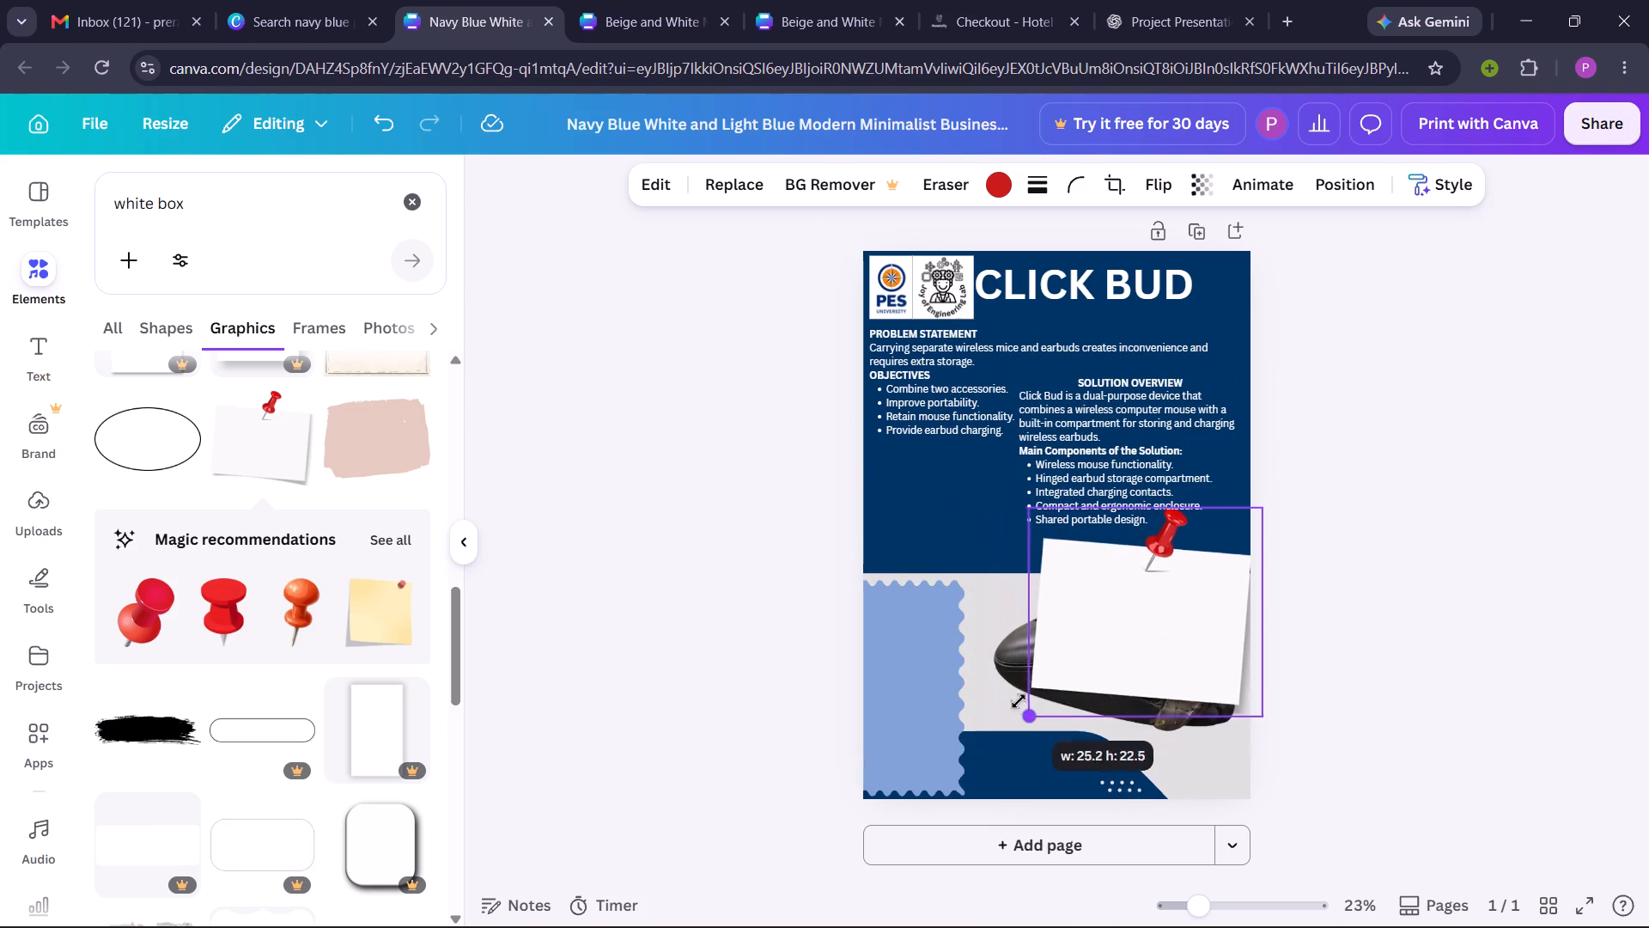
pyautogui.moveTo(1019, 701); pyautogui.dragTo(1043, 671)
# Shrink the pinned white note slightly, reposition the mouse photo behind it, and bring the photo in front of the note.
pyautogui.moveTo(1031, 681); pyautogui.dragTo(1072, 651)
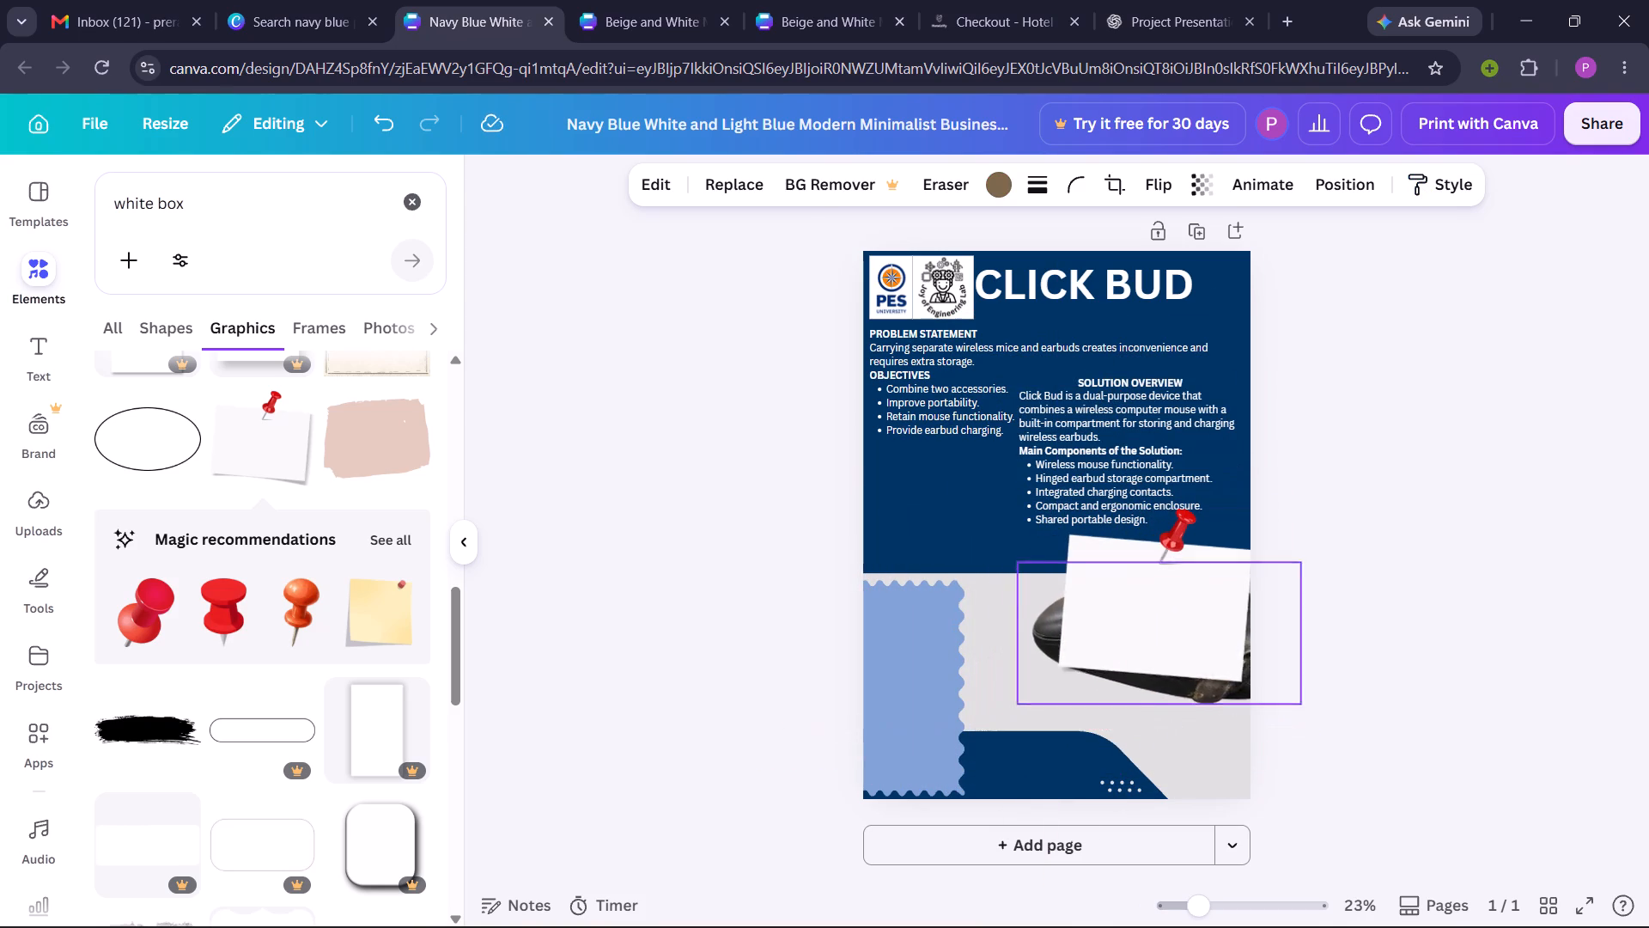
pyautogui.moveTo(1072, 651); pyautogui.dragTo(1040, 653)
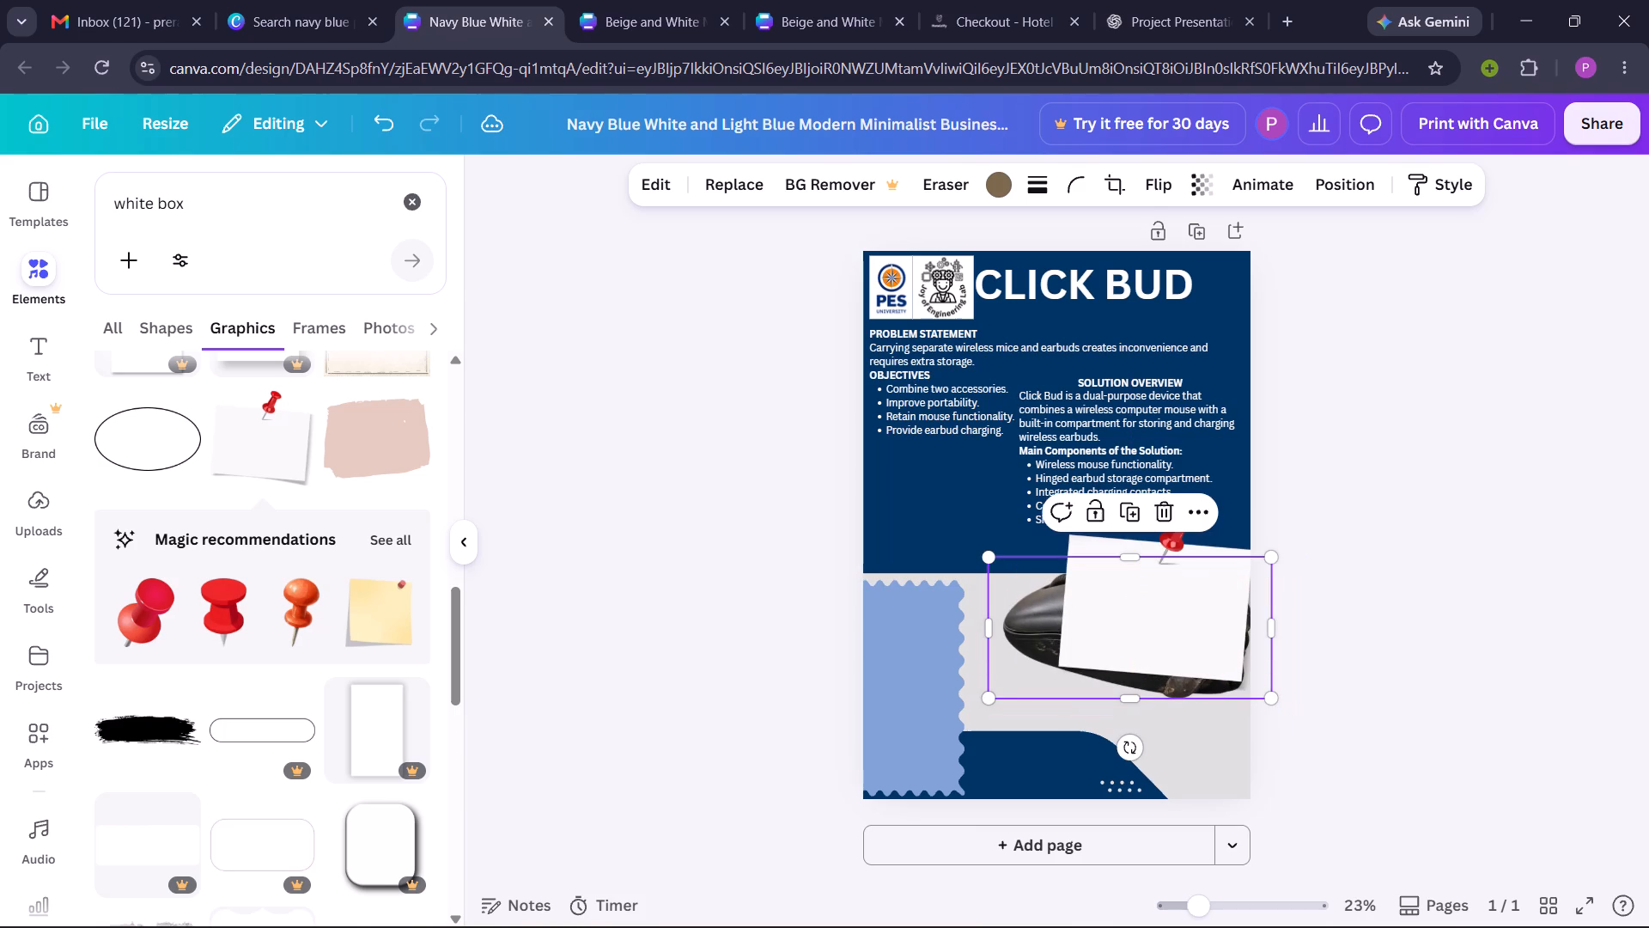
pyautogui.click(1188, 514)
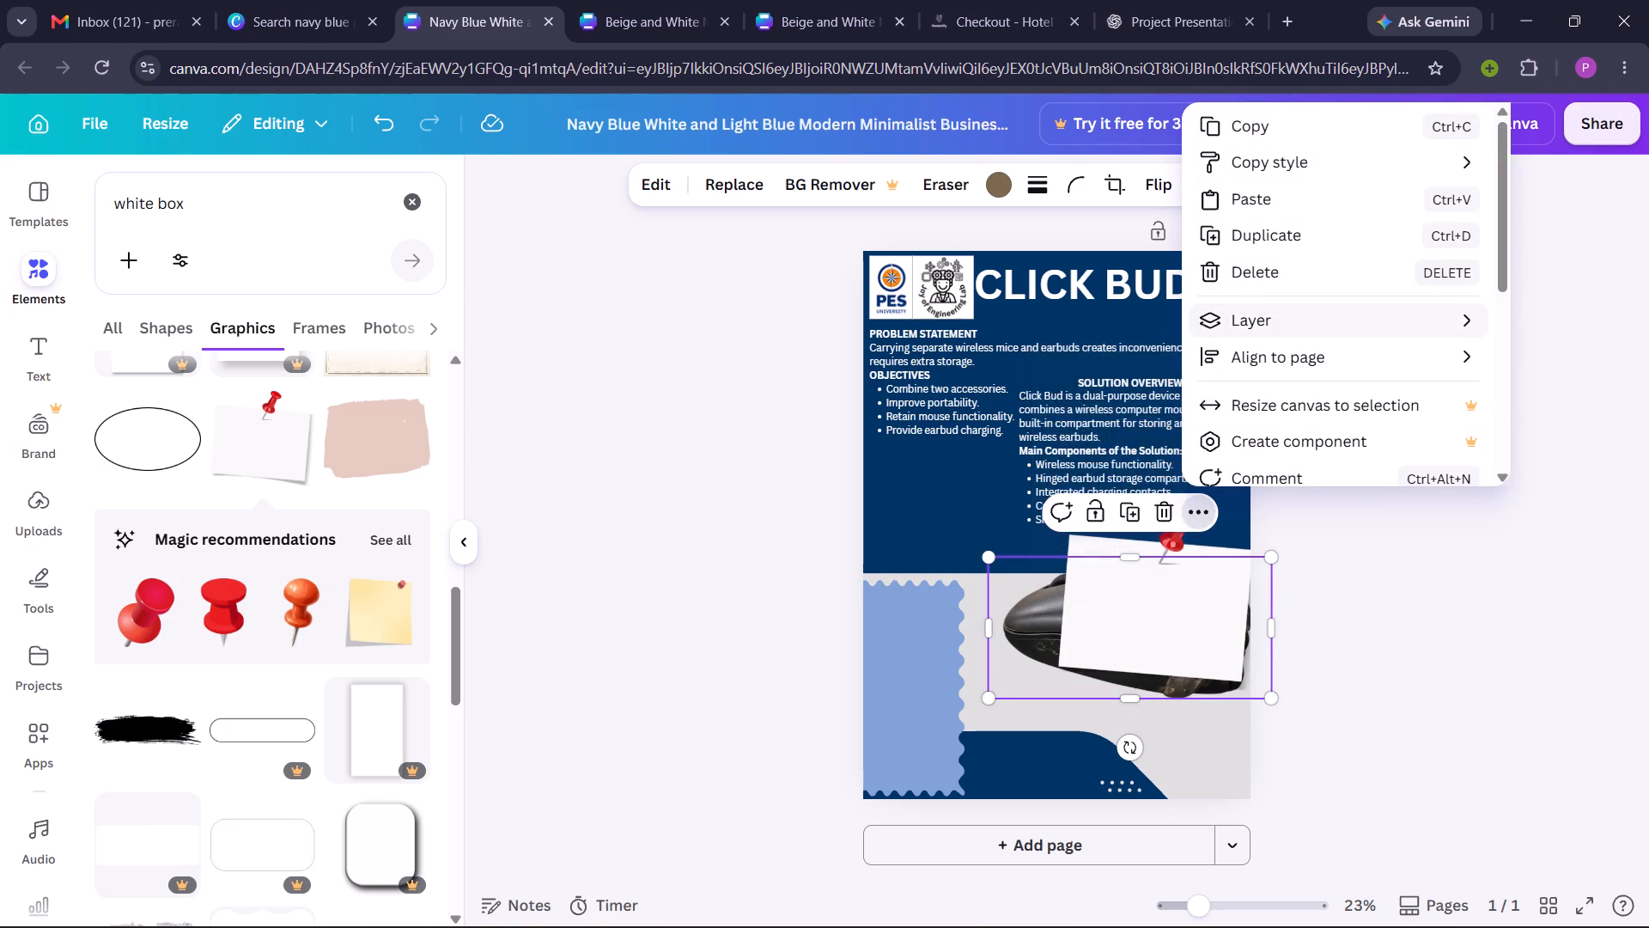
pyautogui.click(1106, 312)
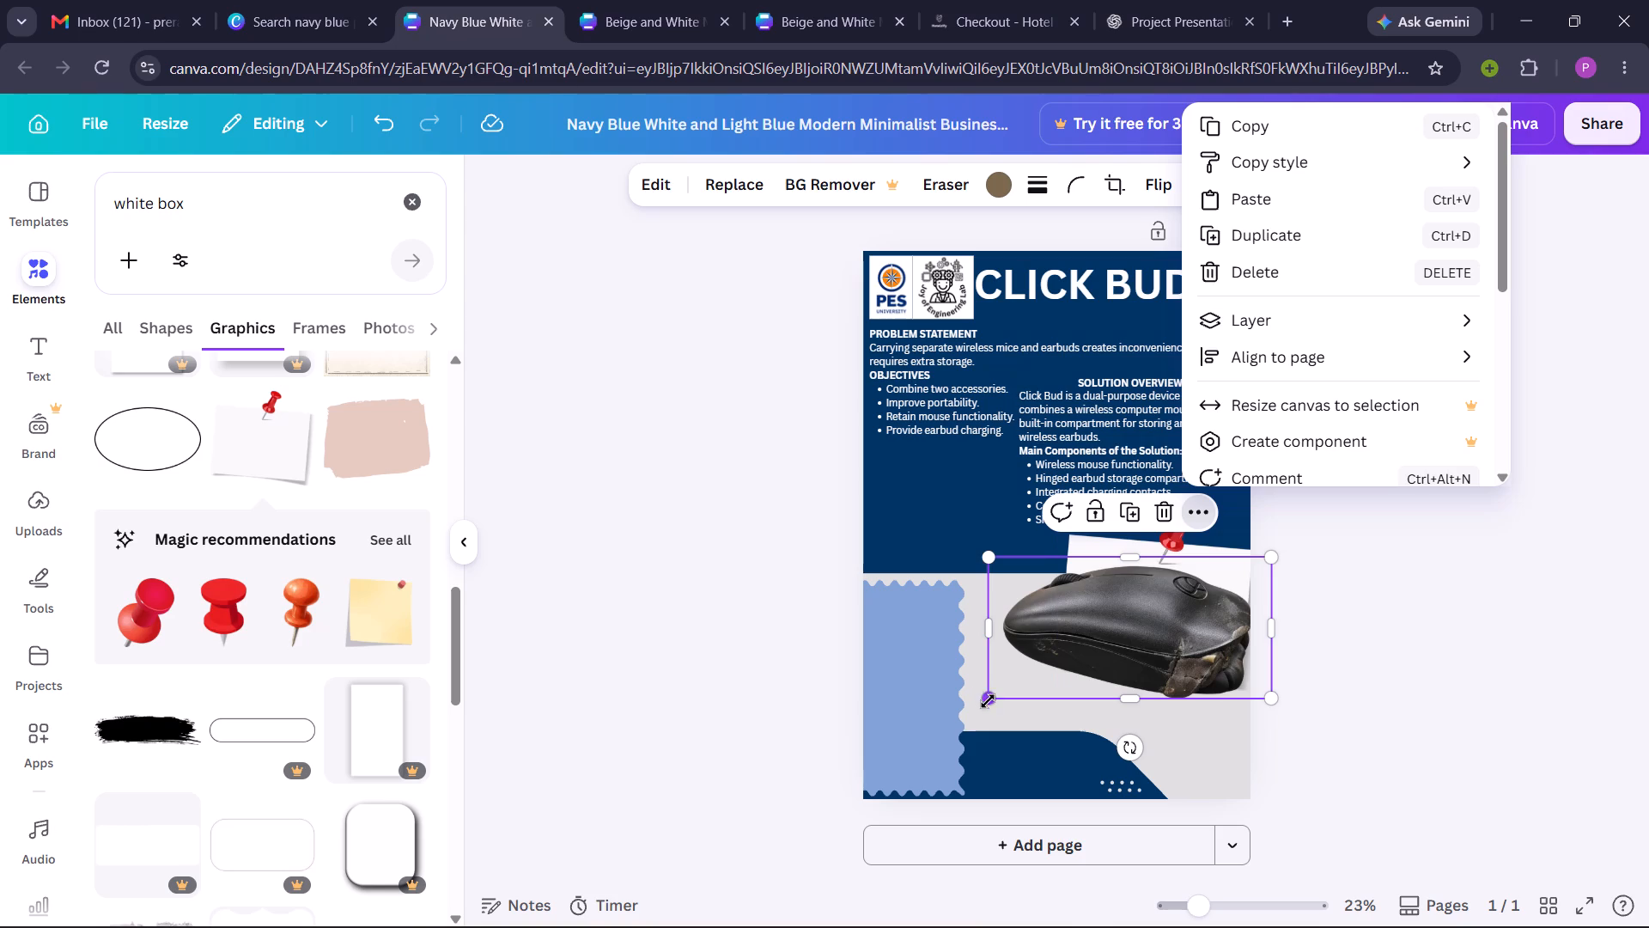
# Shrink the mouse photo and centre it on the pinned white note so it fits within the paper.
pyautogui.moveTo(988, 701); pyautogui.dragTo(1061, 651)
pyautogui.moveTo(1164, 594); pyautogui.dragTo(1139, 606)
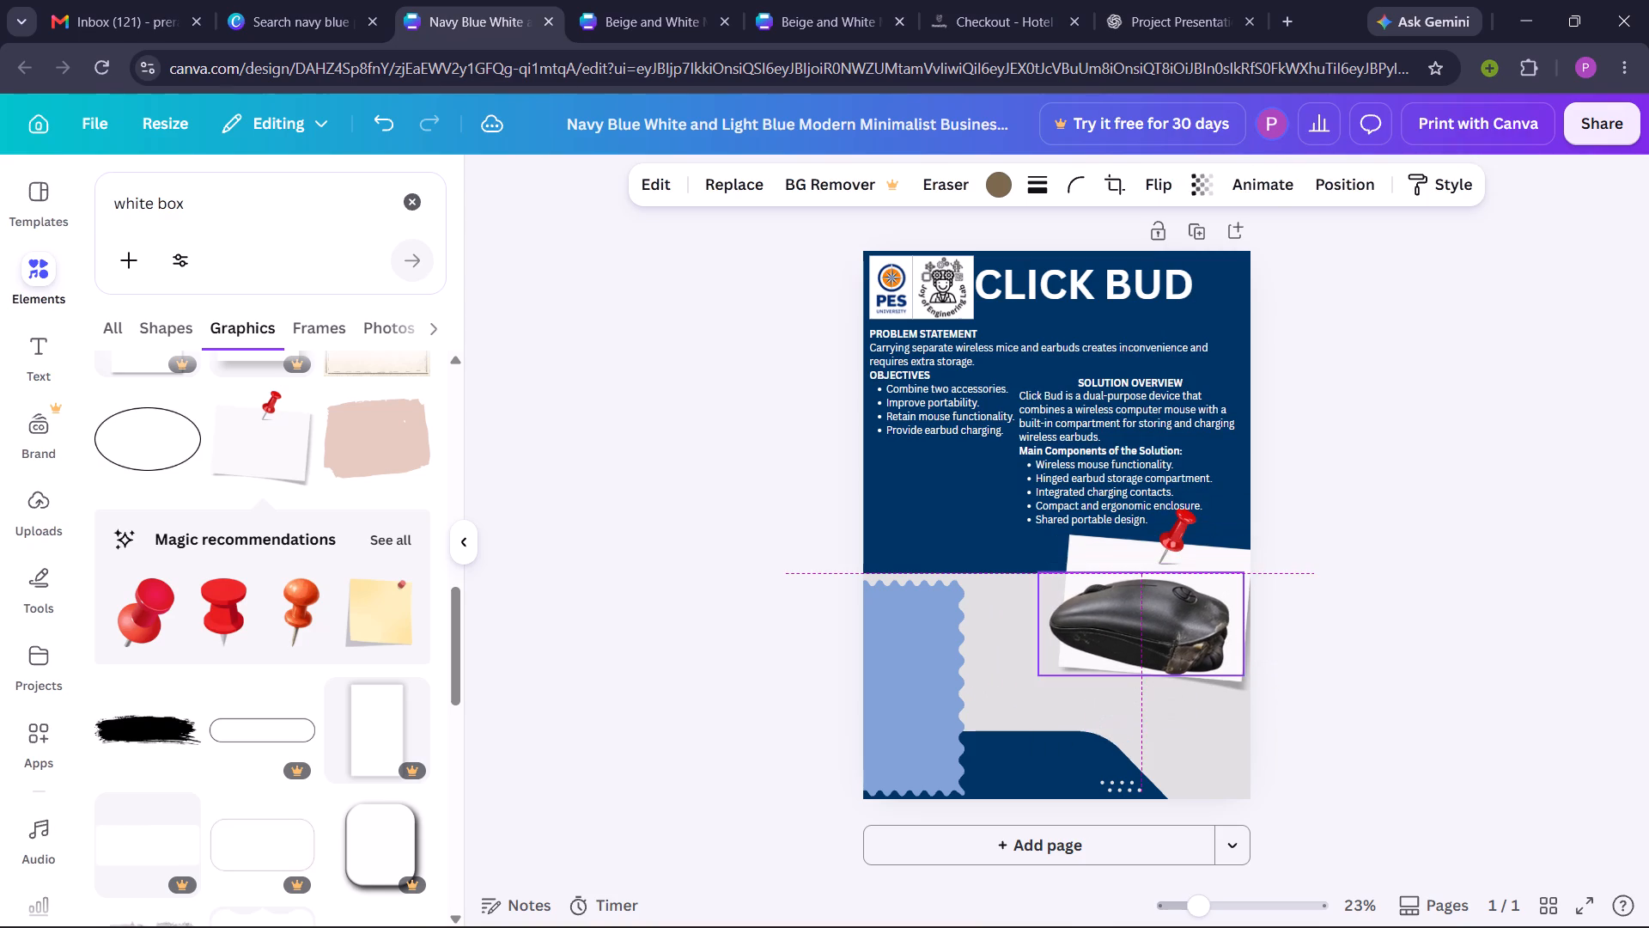
pyautogui.moveTo(1139, 606); pyautogui.dragTo(1148, 599)
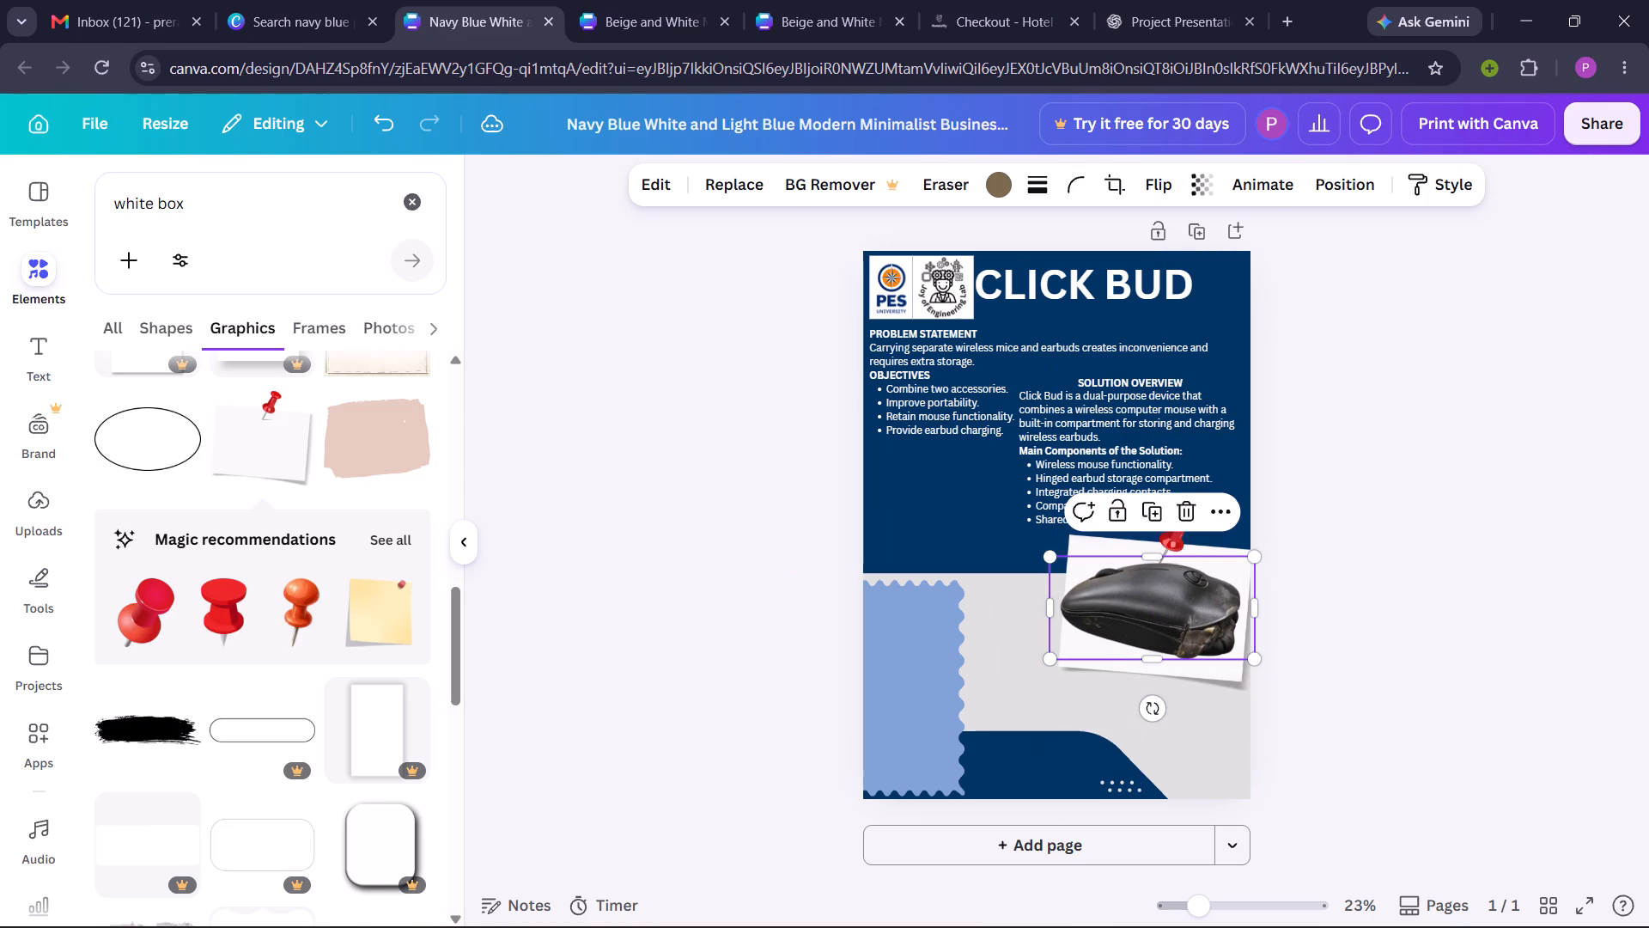
pyautogui.click(926, 759)
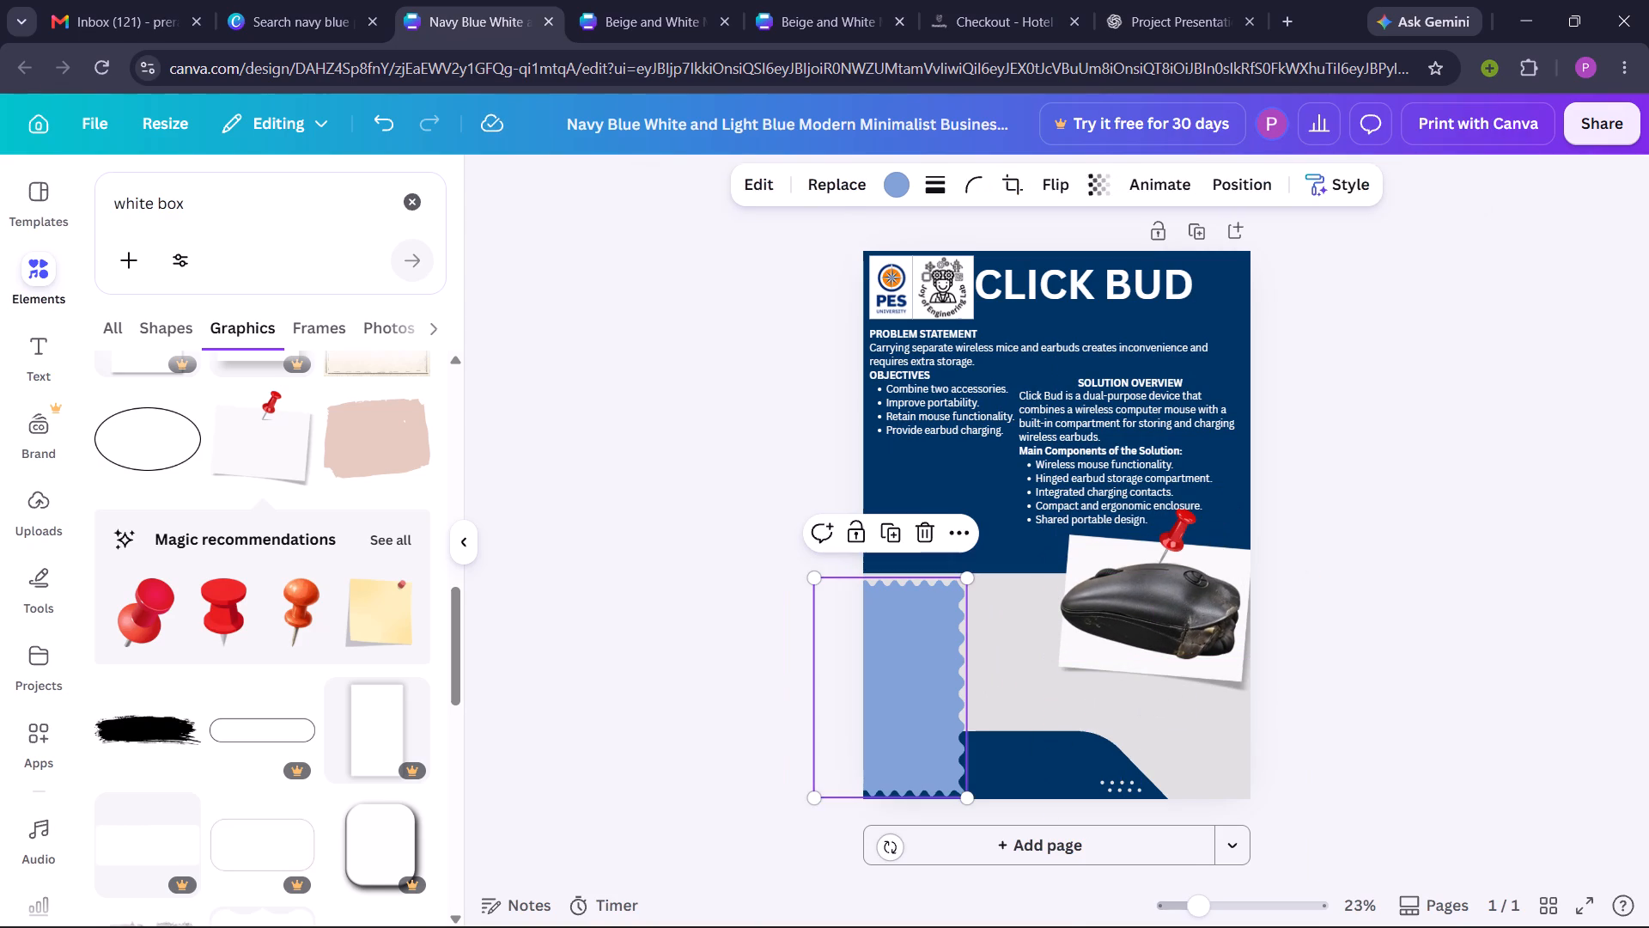
pyautogui.click(743, 736)
pyautogui.click(1111, 592)
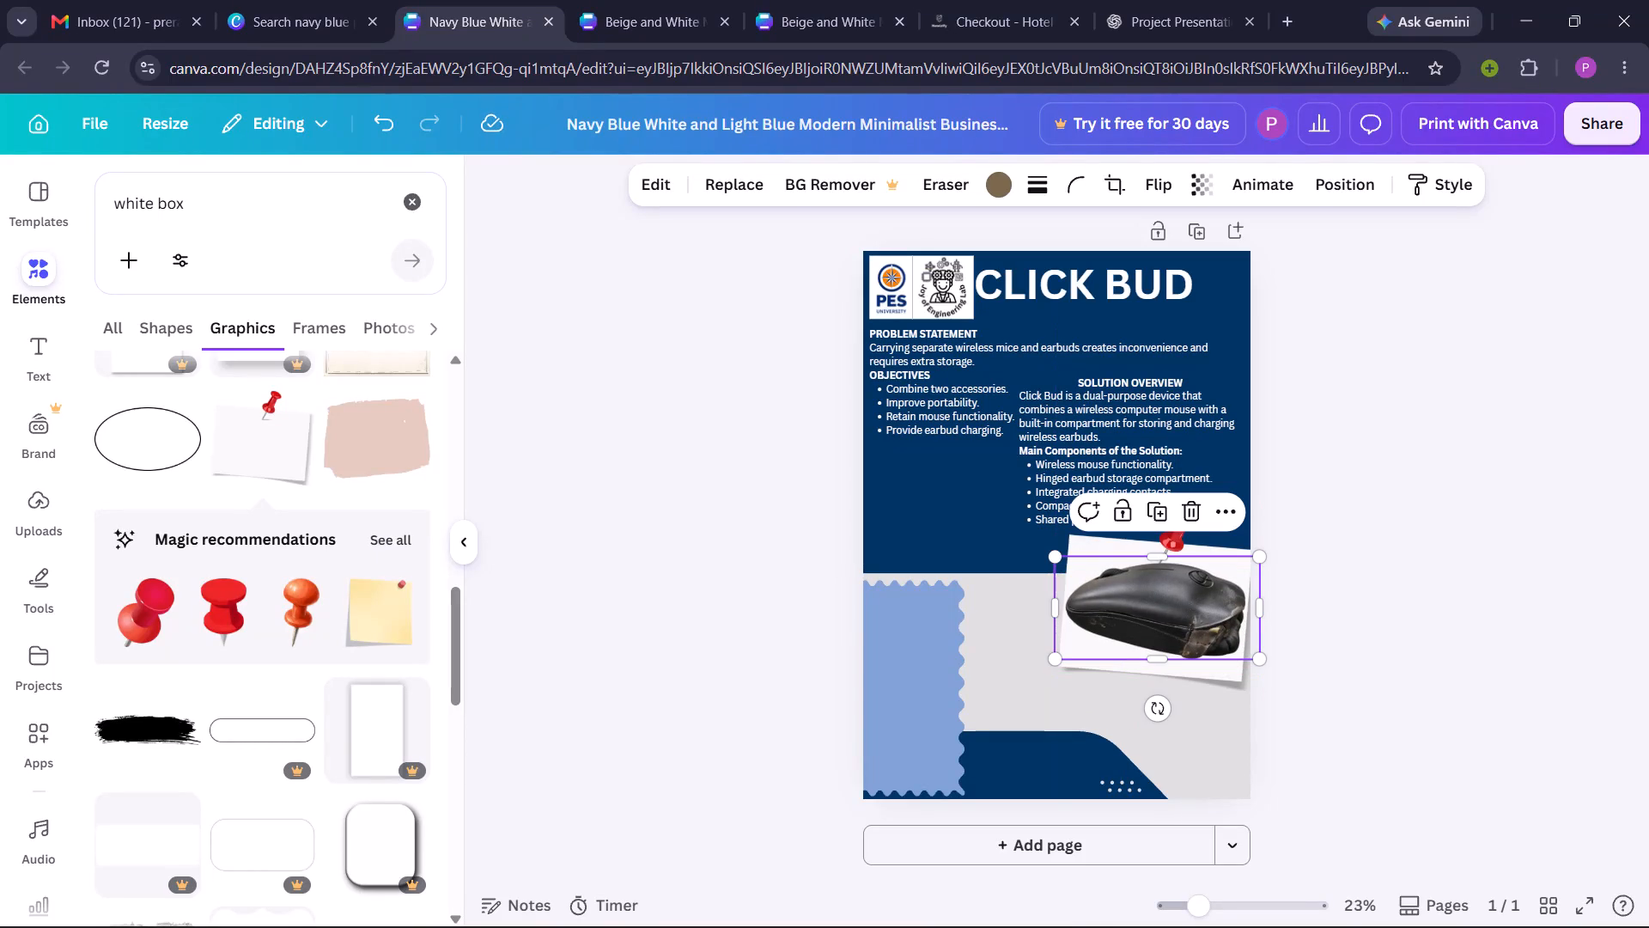
pyautogui.click(1348, 492)
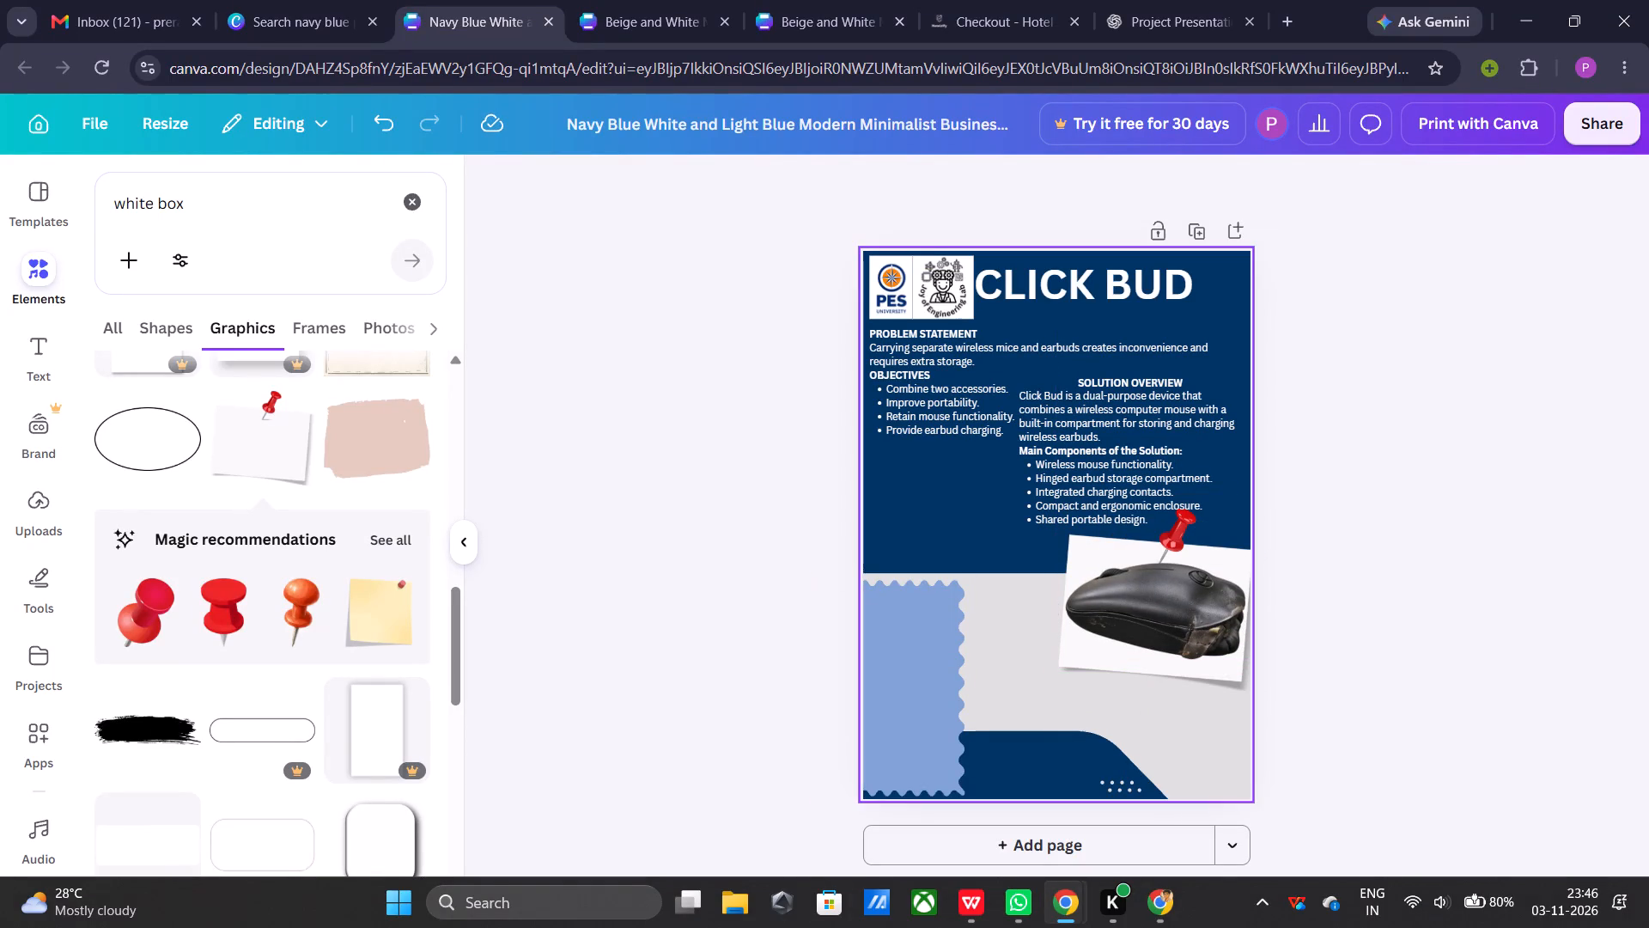
# Look through the “white box” graphics for another box or frame suitable for the poster.
pyautogui.scroll(-4, 158, 785)
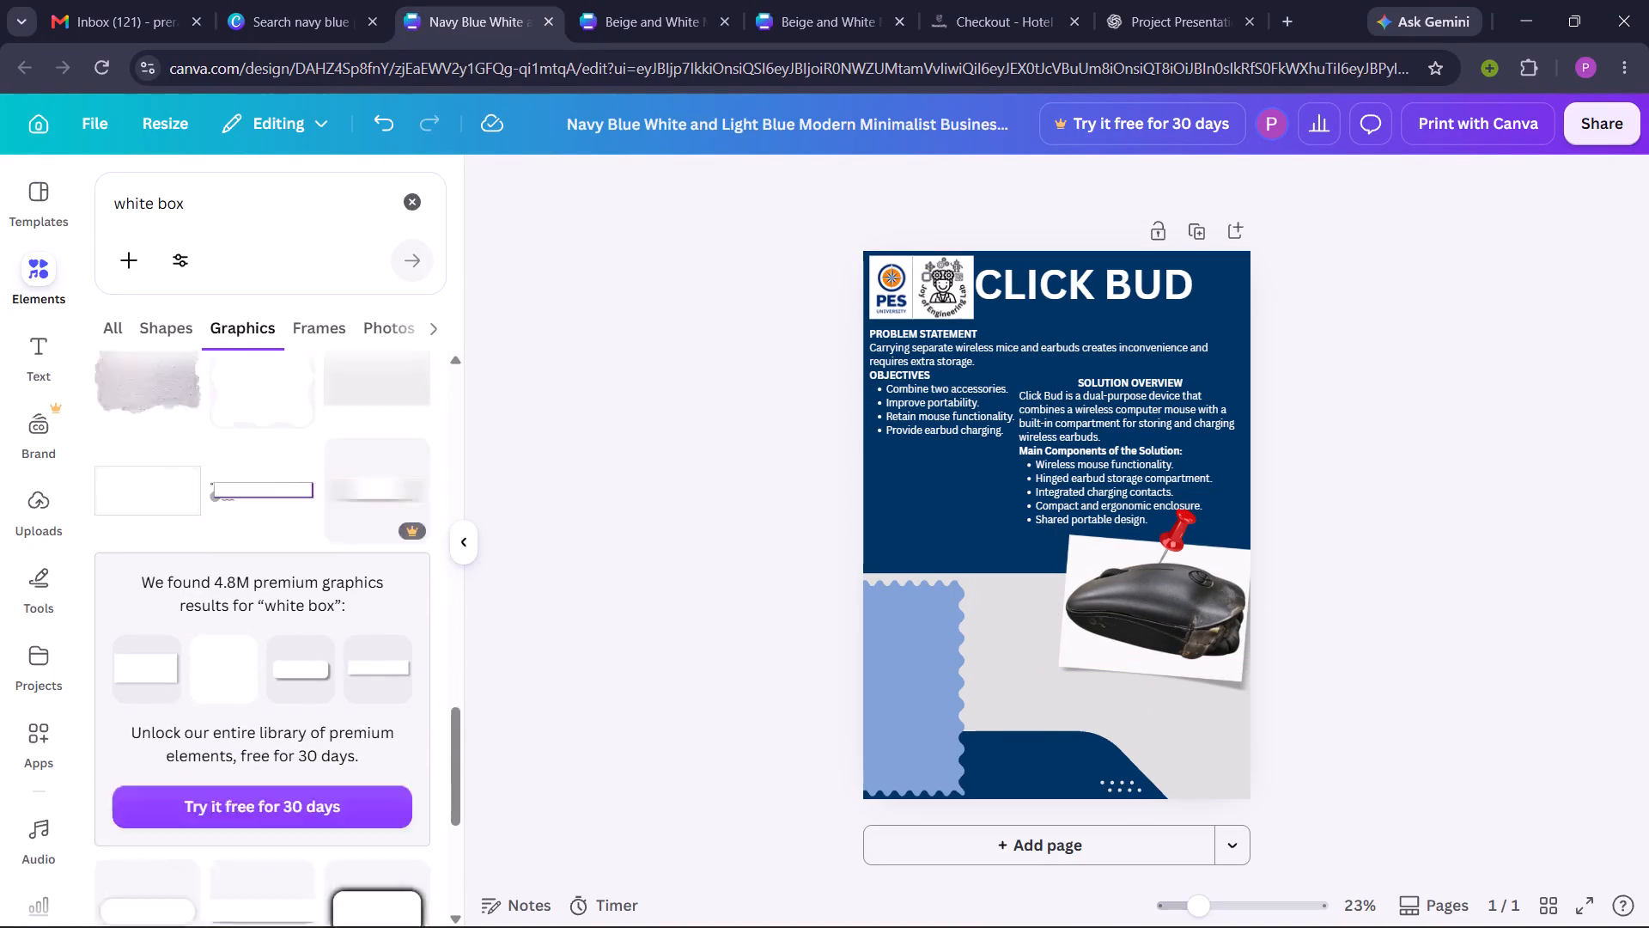
pyautogui.scroll(-3, 158, 785)
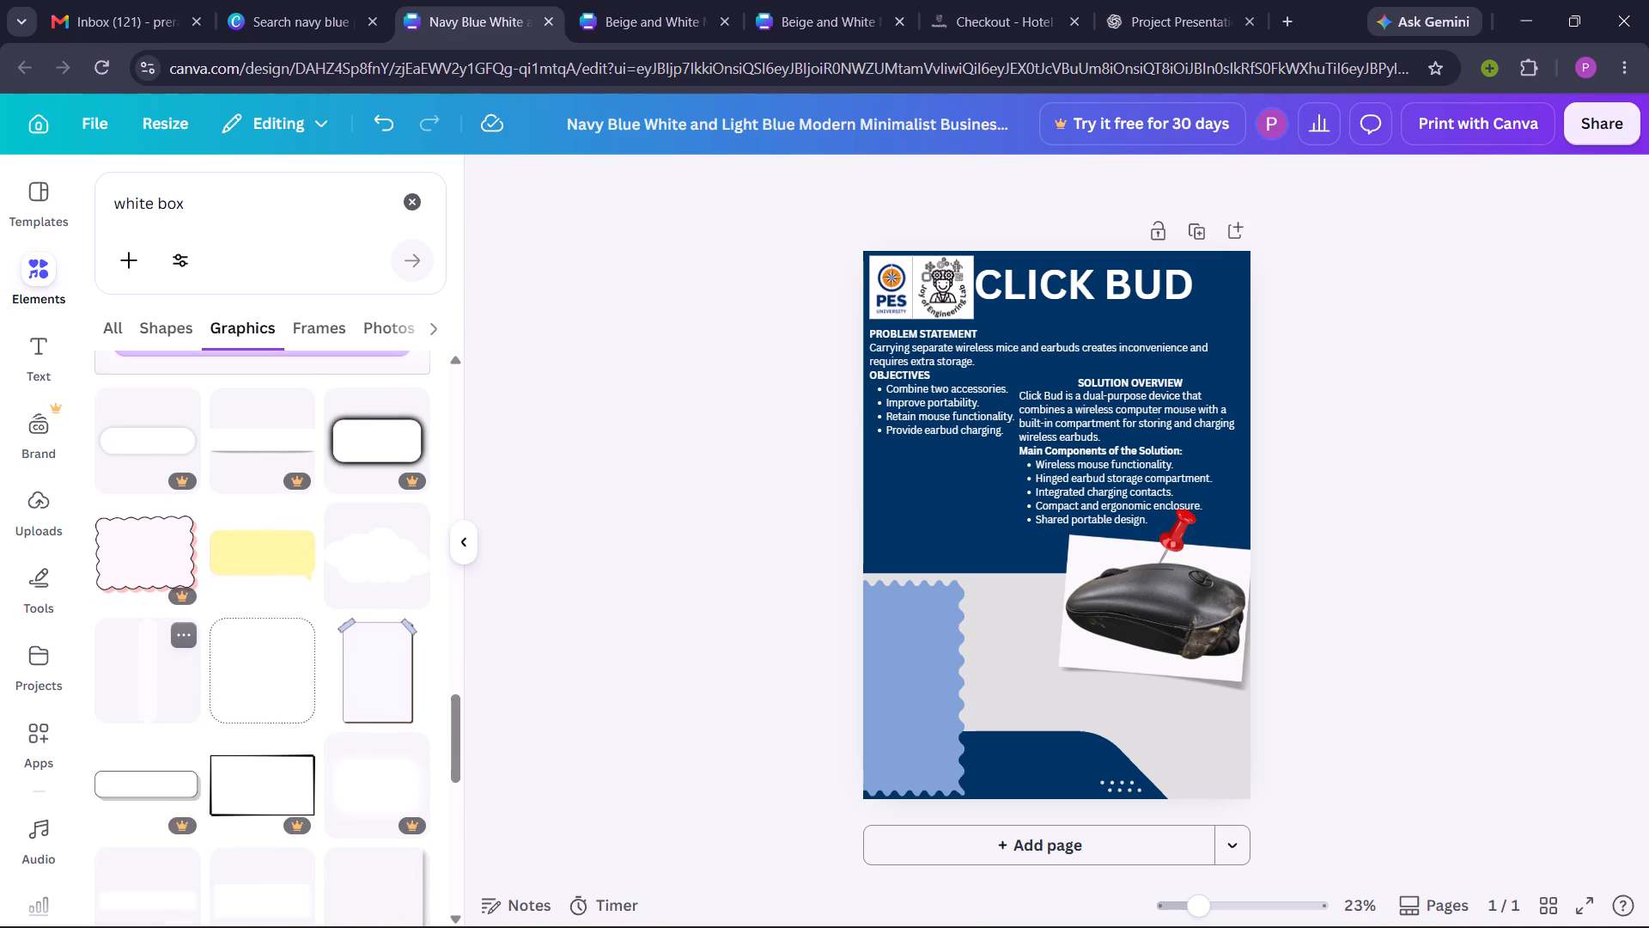
pyautogui.scroll(-2, 158, 785)
pyautogui.scroll(1, 158, 785)
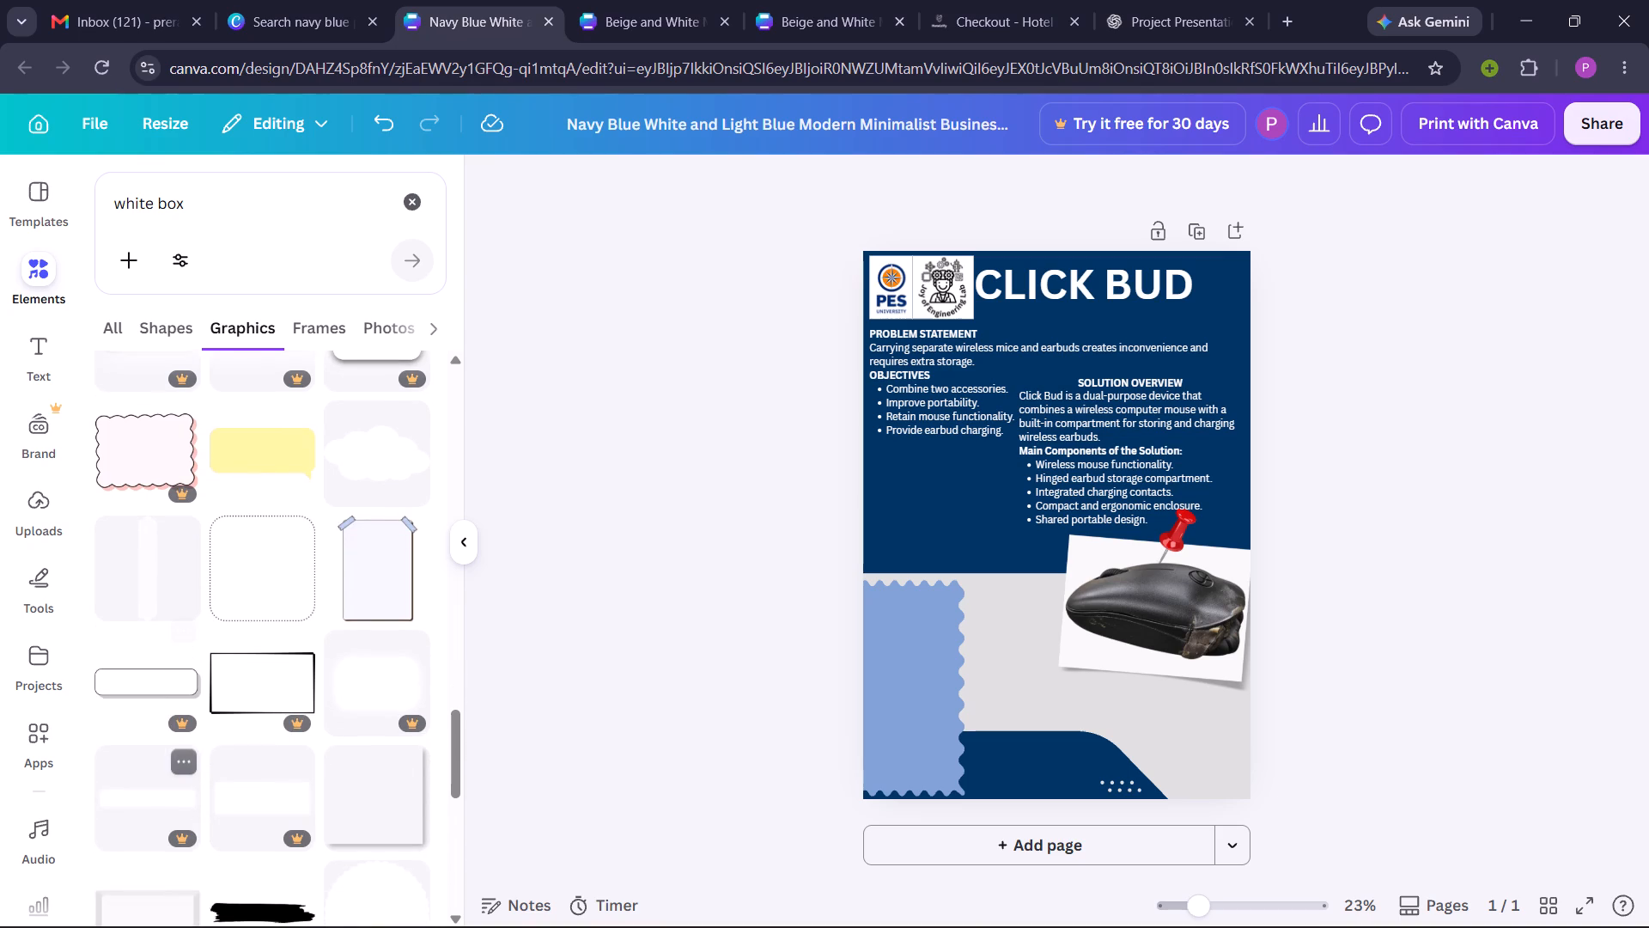
pyautogui.scroll(2, 158, 785)
pyautogui.scroll(-1, 158, 785)
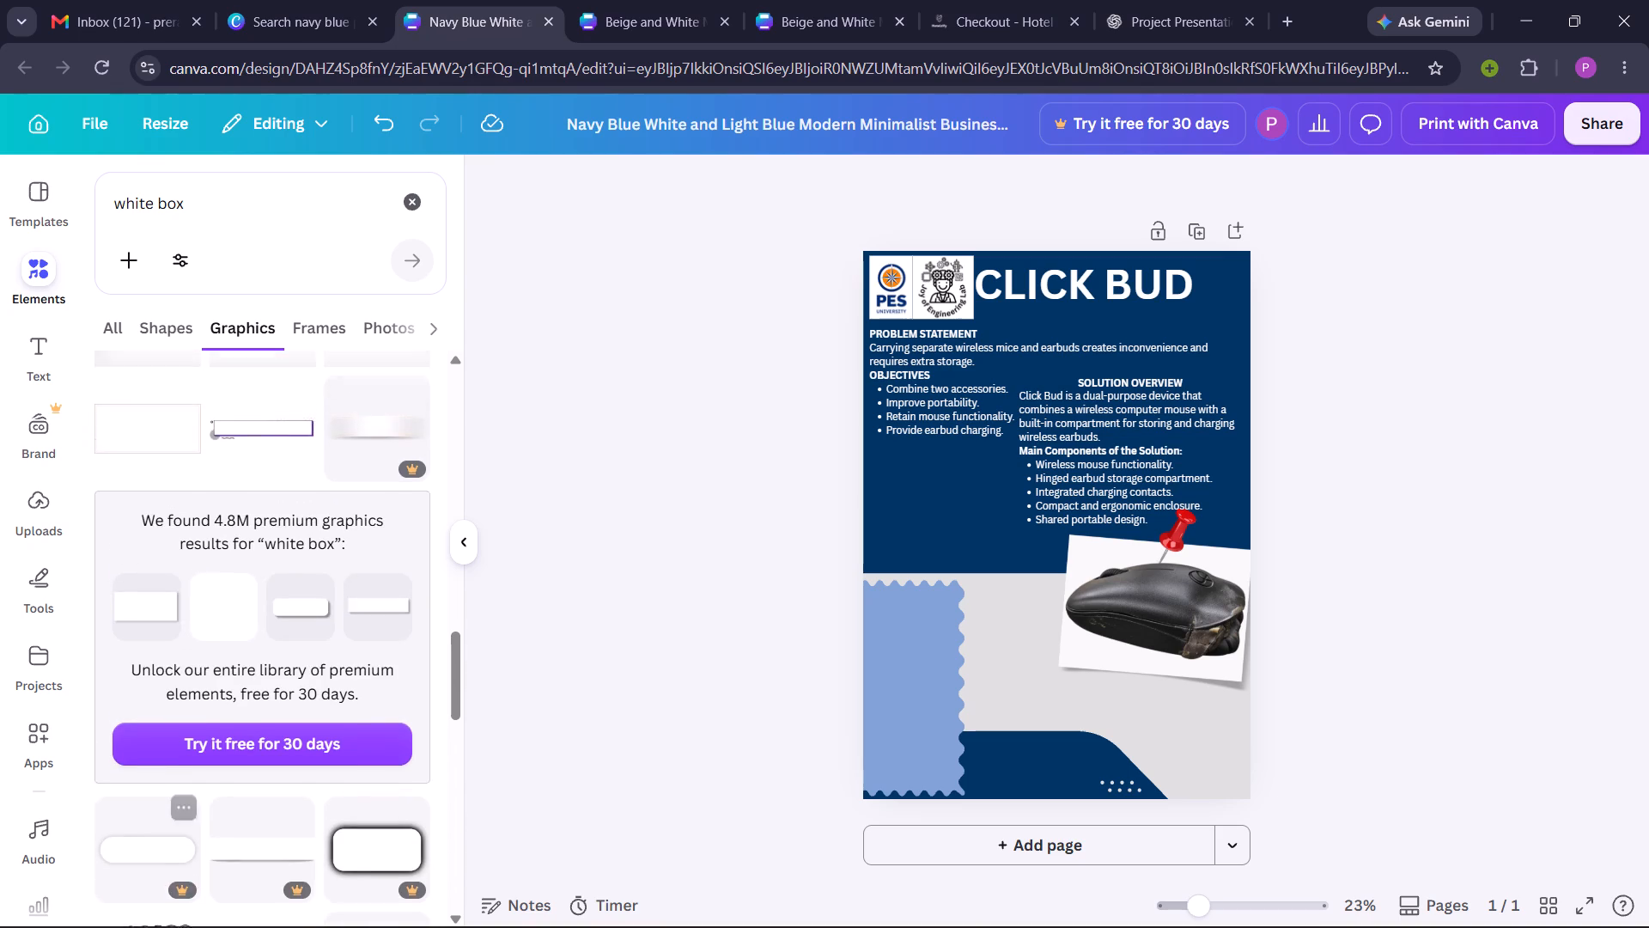
pyautogui.scroll(-1, 158, 785)
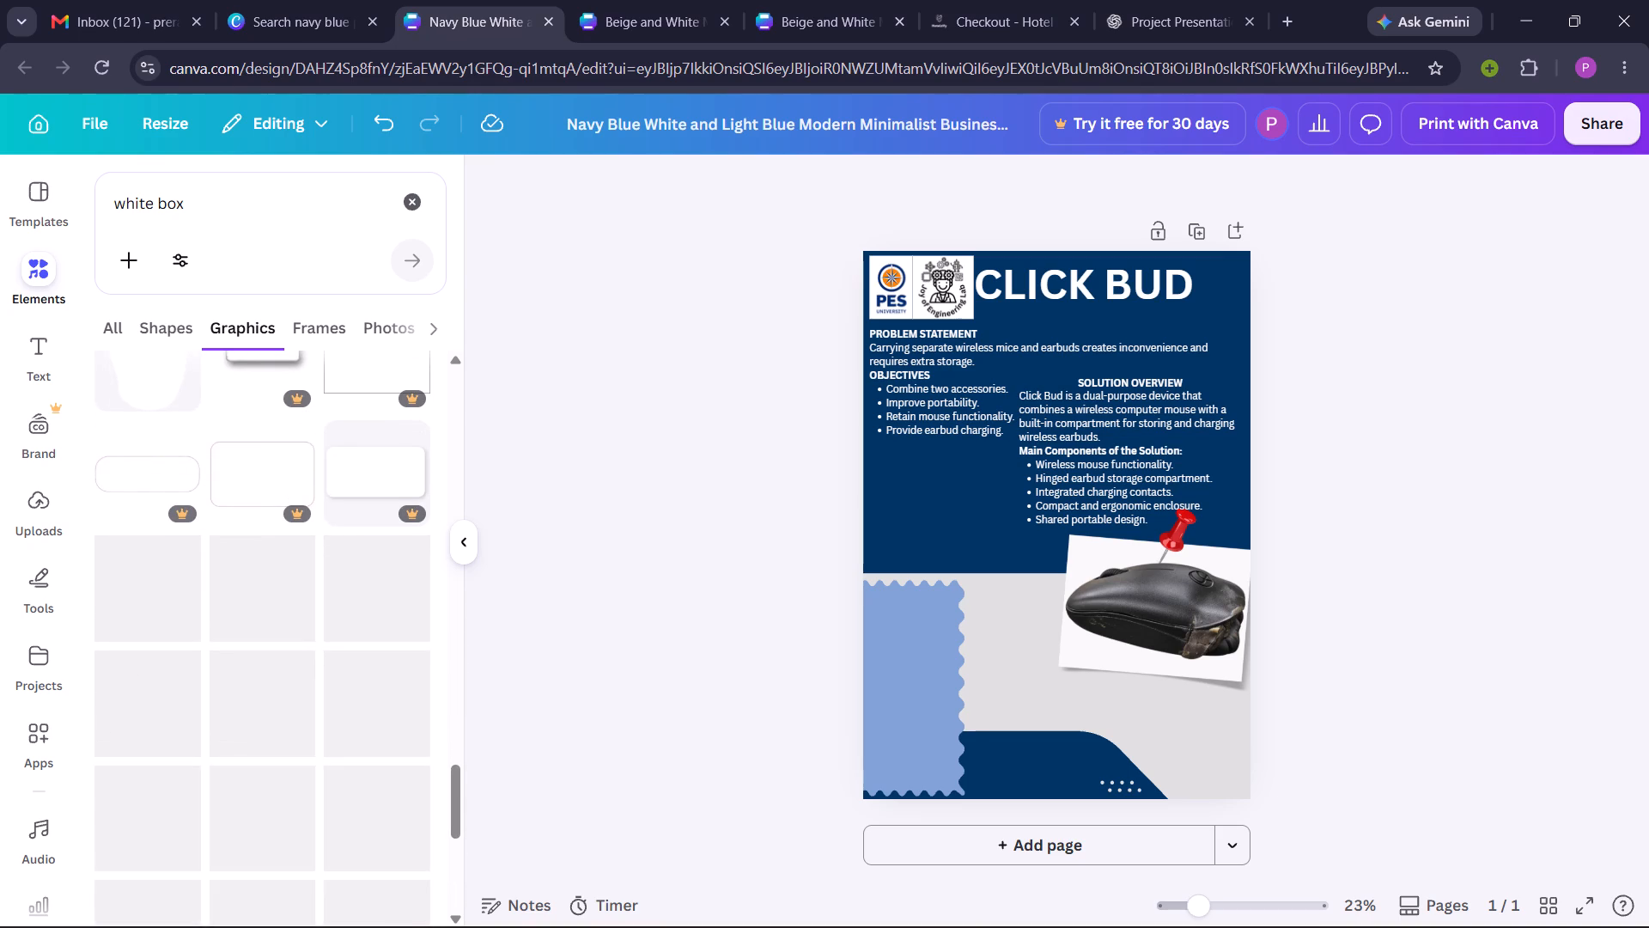
pyautogui.scroll(-2, 158, 785)
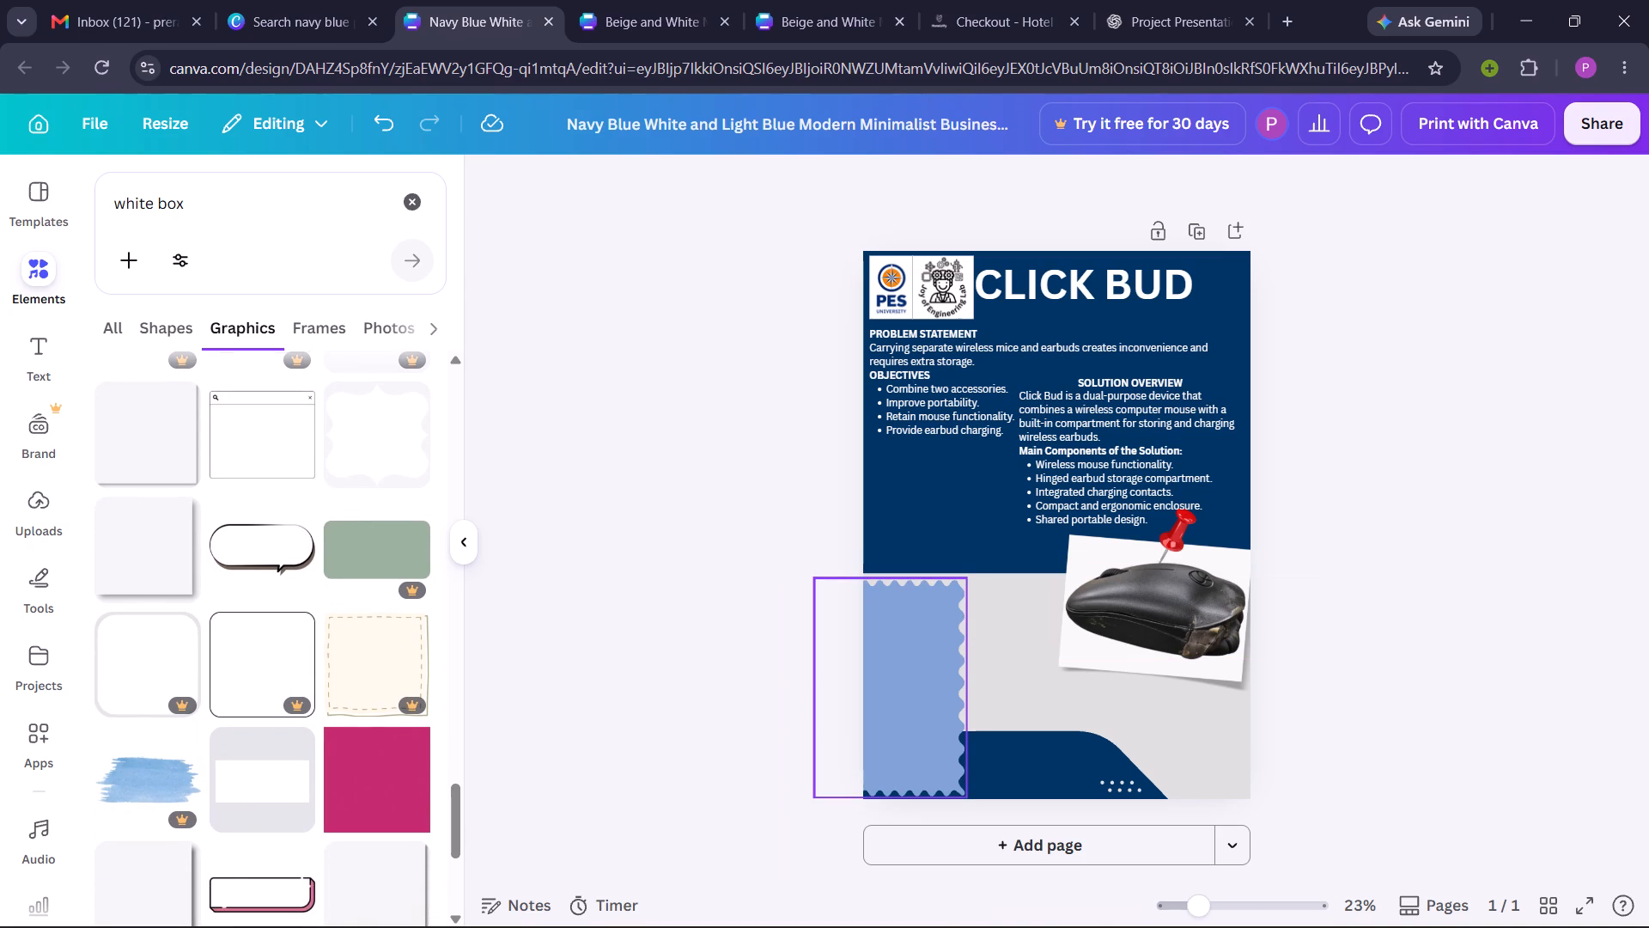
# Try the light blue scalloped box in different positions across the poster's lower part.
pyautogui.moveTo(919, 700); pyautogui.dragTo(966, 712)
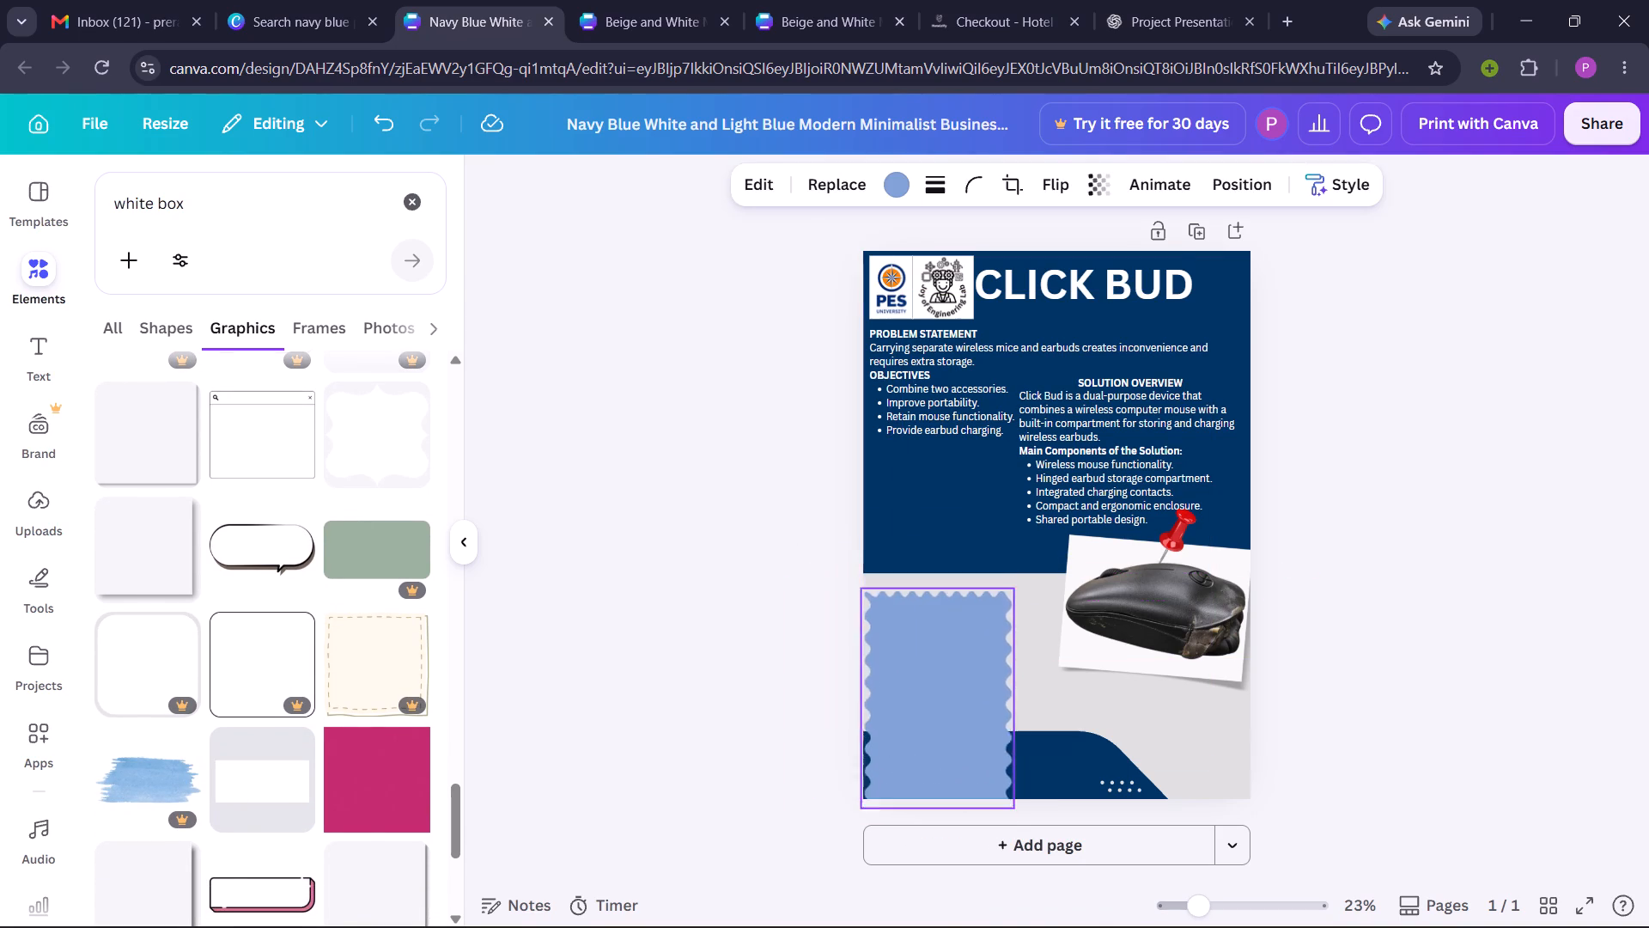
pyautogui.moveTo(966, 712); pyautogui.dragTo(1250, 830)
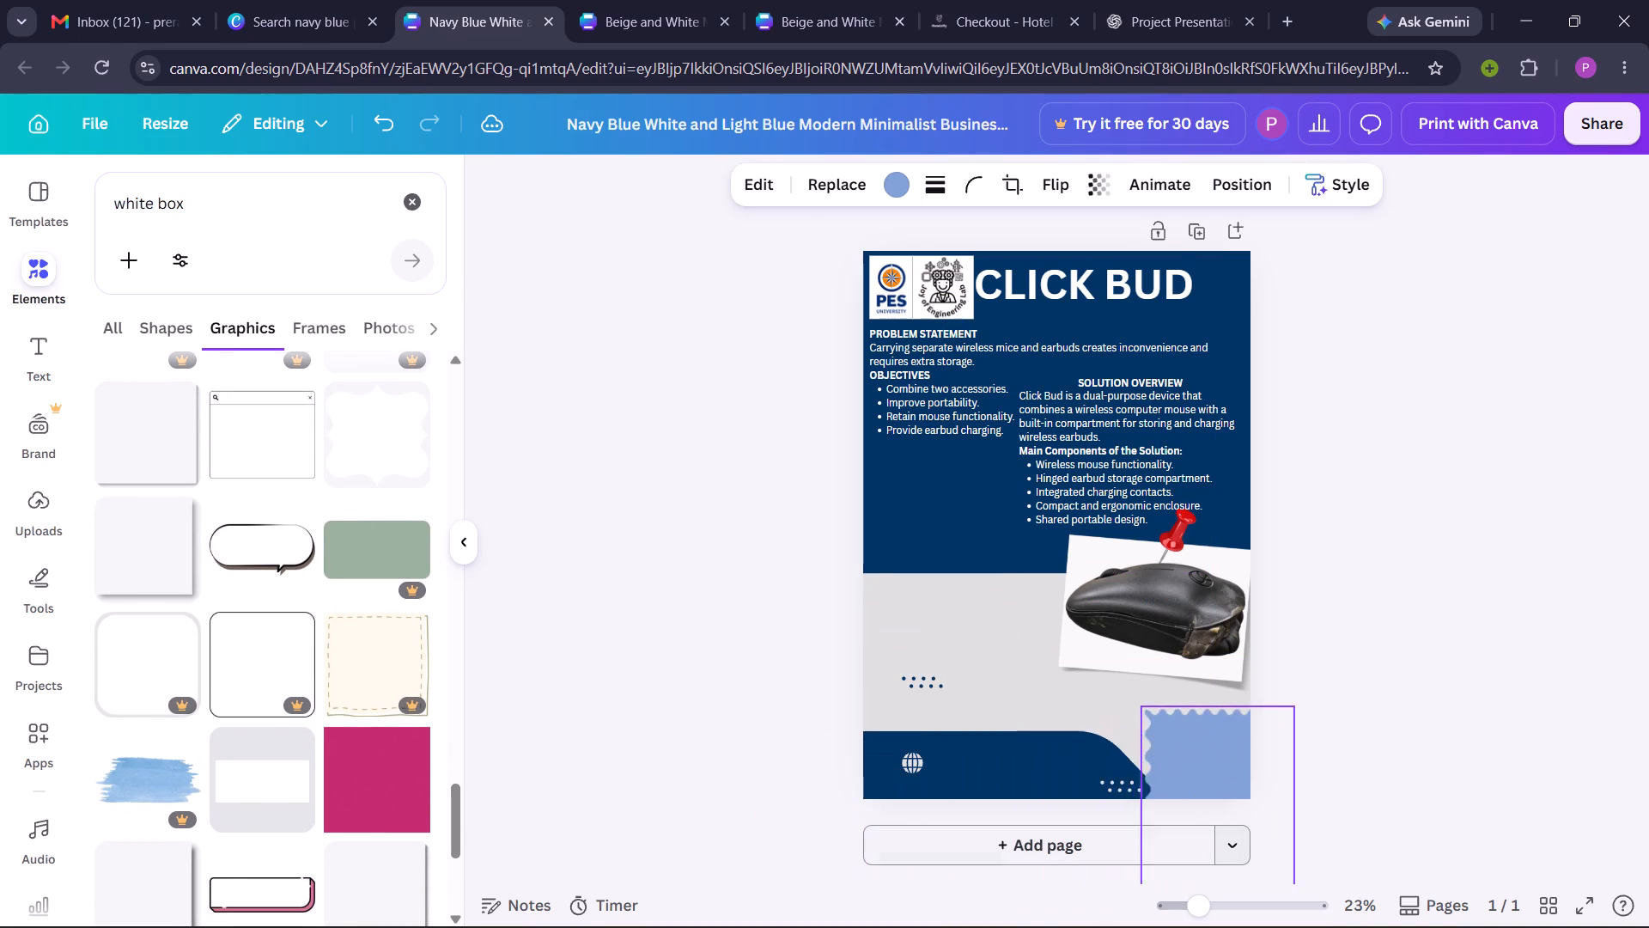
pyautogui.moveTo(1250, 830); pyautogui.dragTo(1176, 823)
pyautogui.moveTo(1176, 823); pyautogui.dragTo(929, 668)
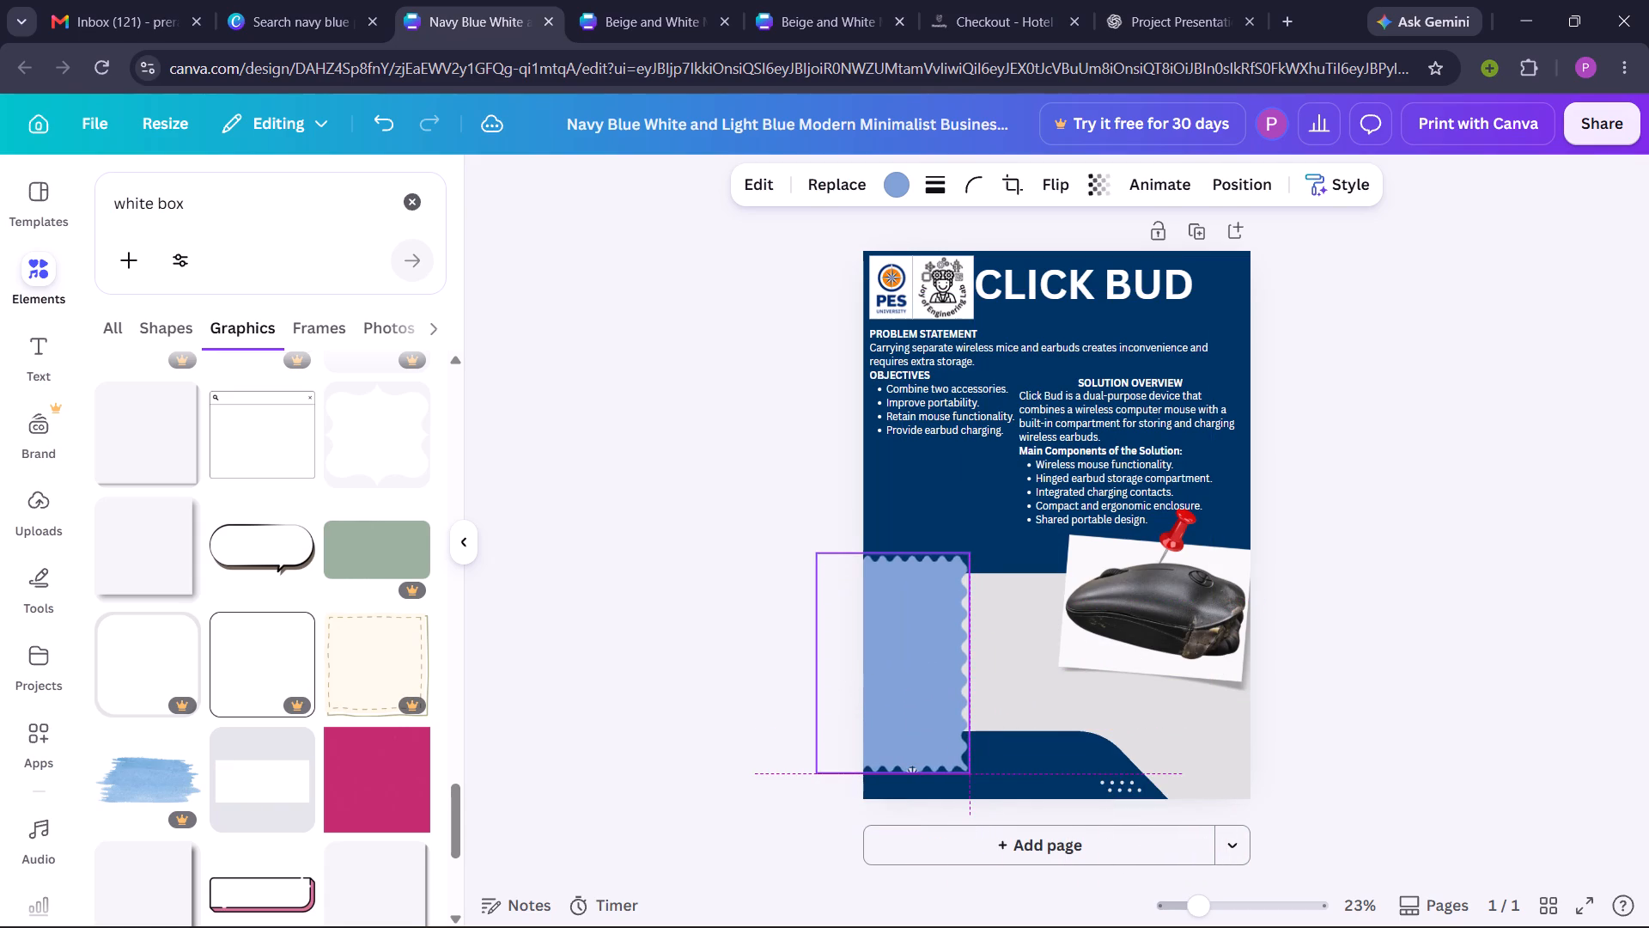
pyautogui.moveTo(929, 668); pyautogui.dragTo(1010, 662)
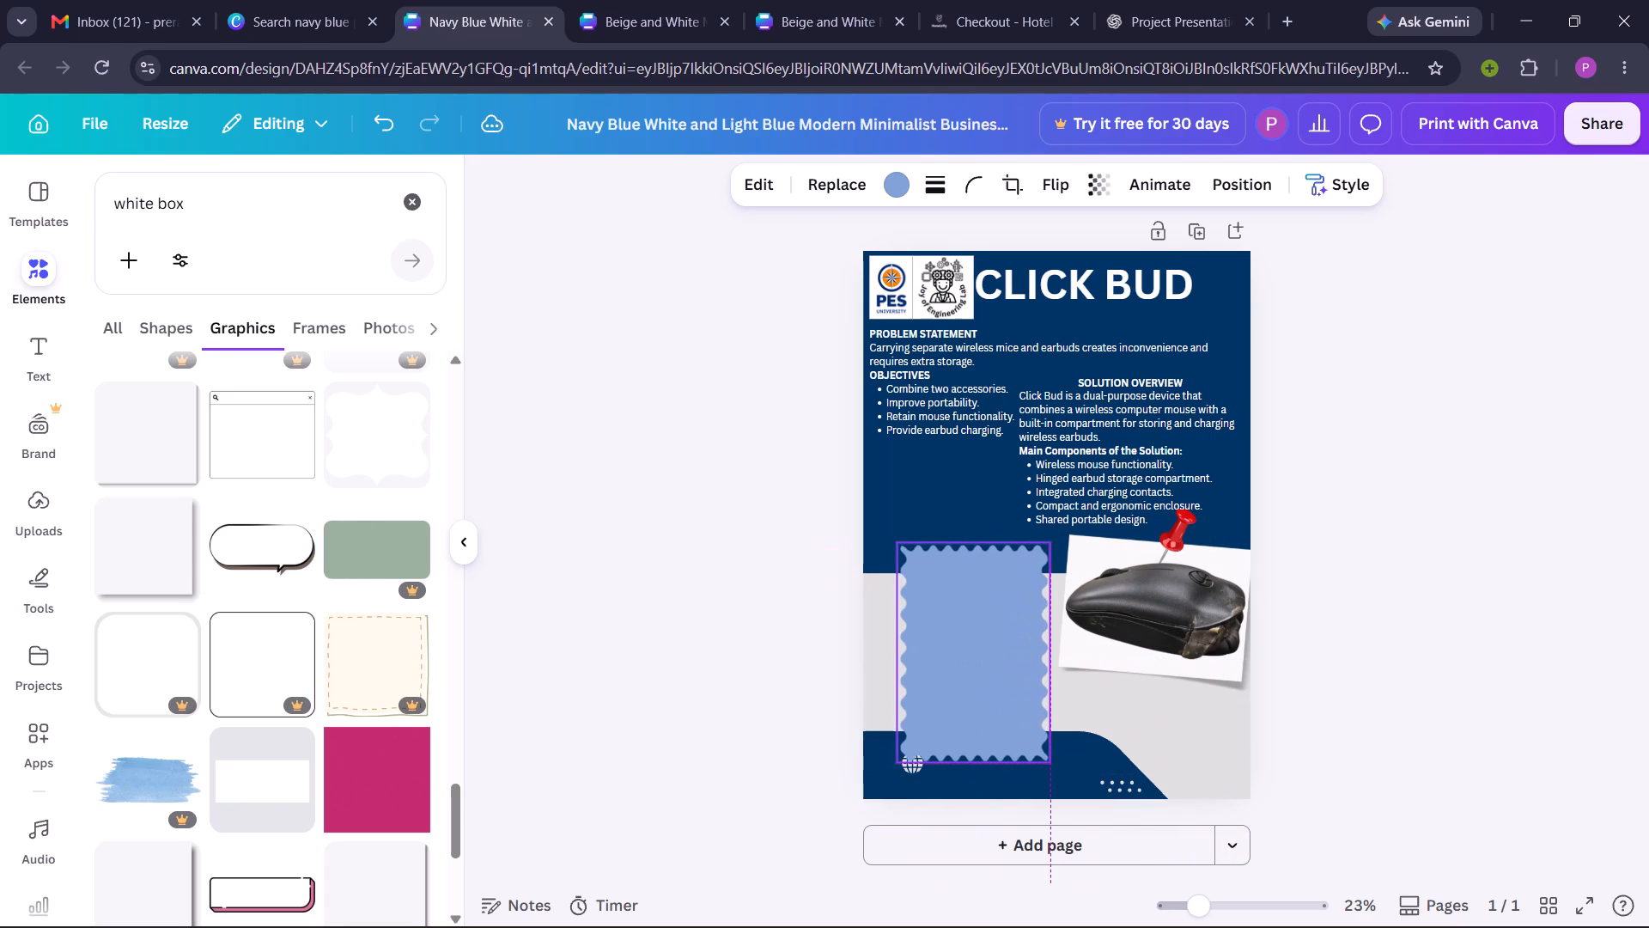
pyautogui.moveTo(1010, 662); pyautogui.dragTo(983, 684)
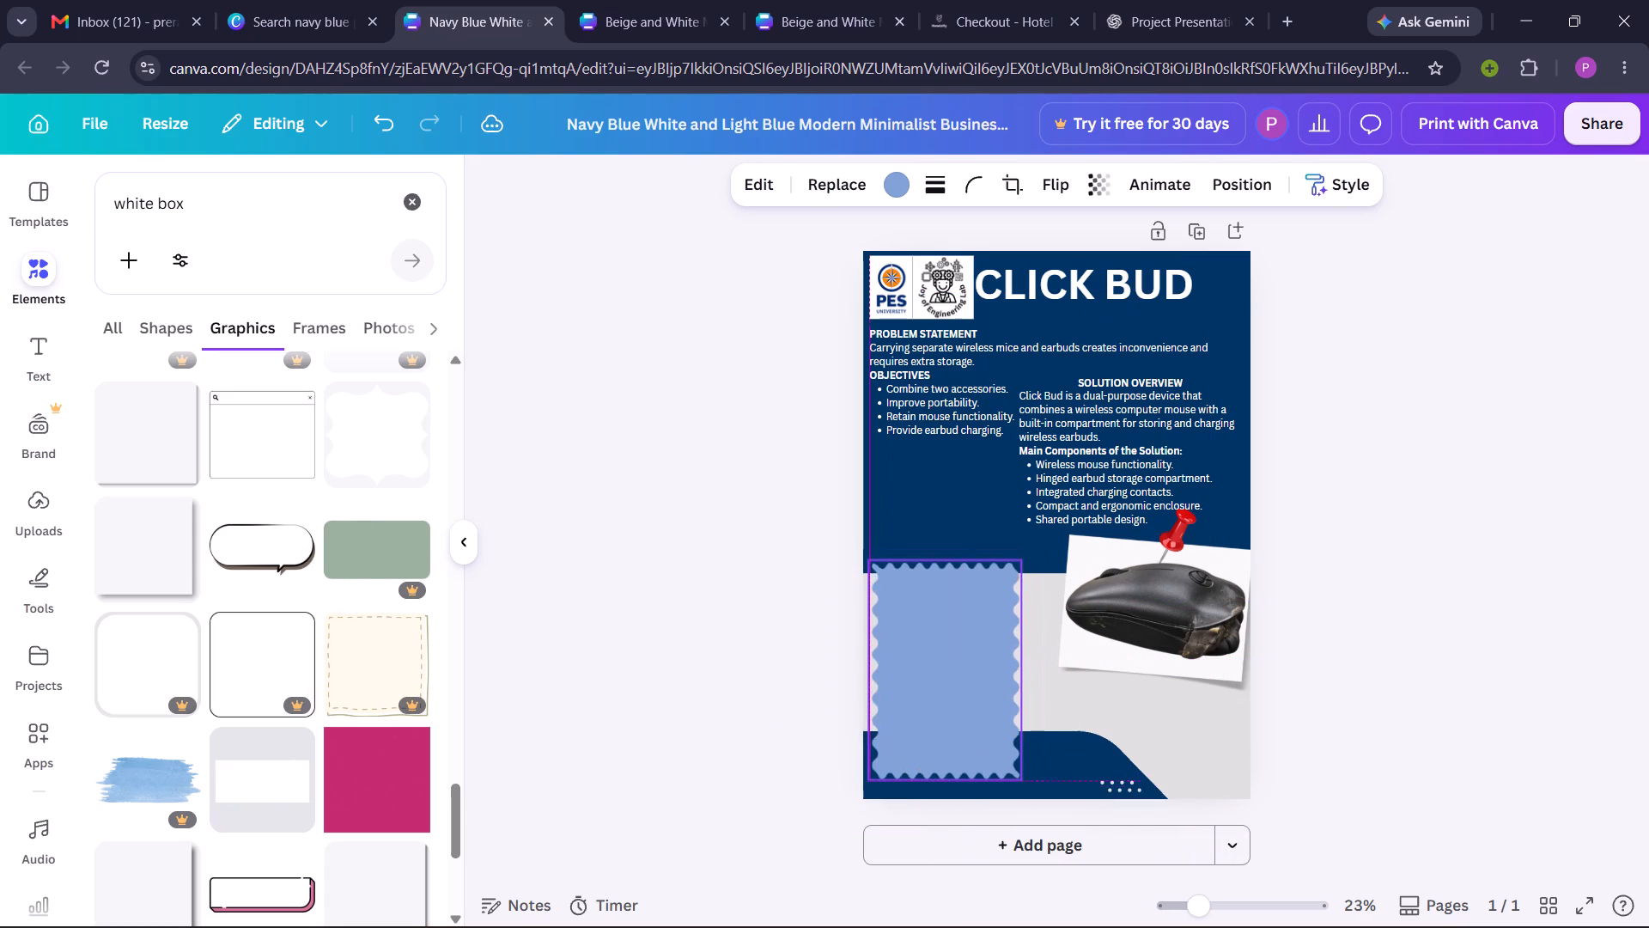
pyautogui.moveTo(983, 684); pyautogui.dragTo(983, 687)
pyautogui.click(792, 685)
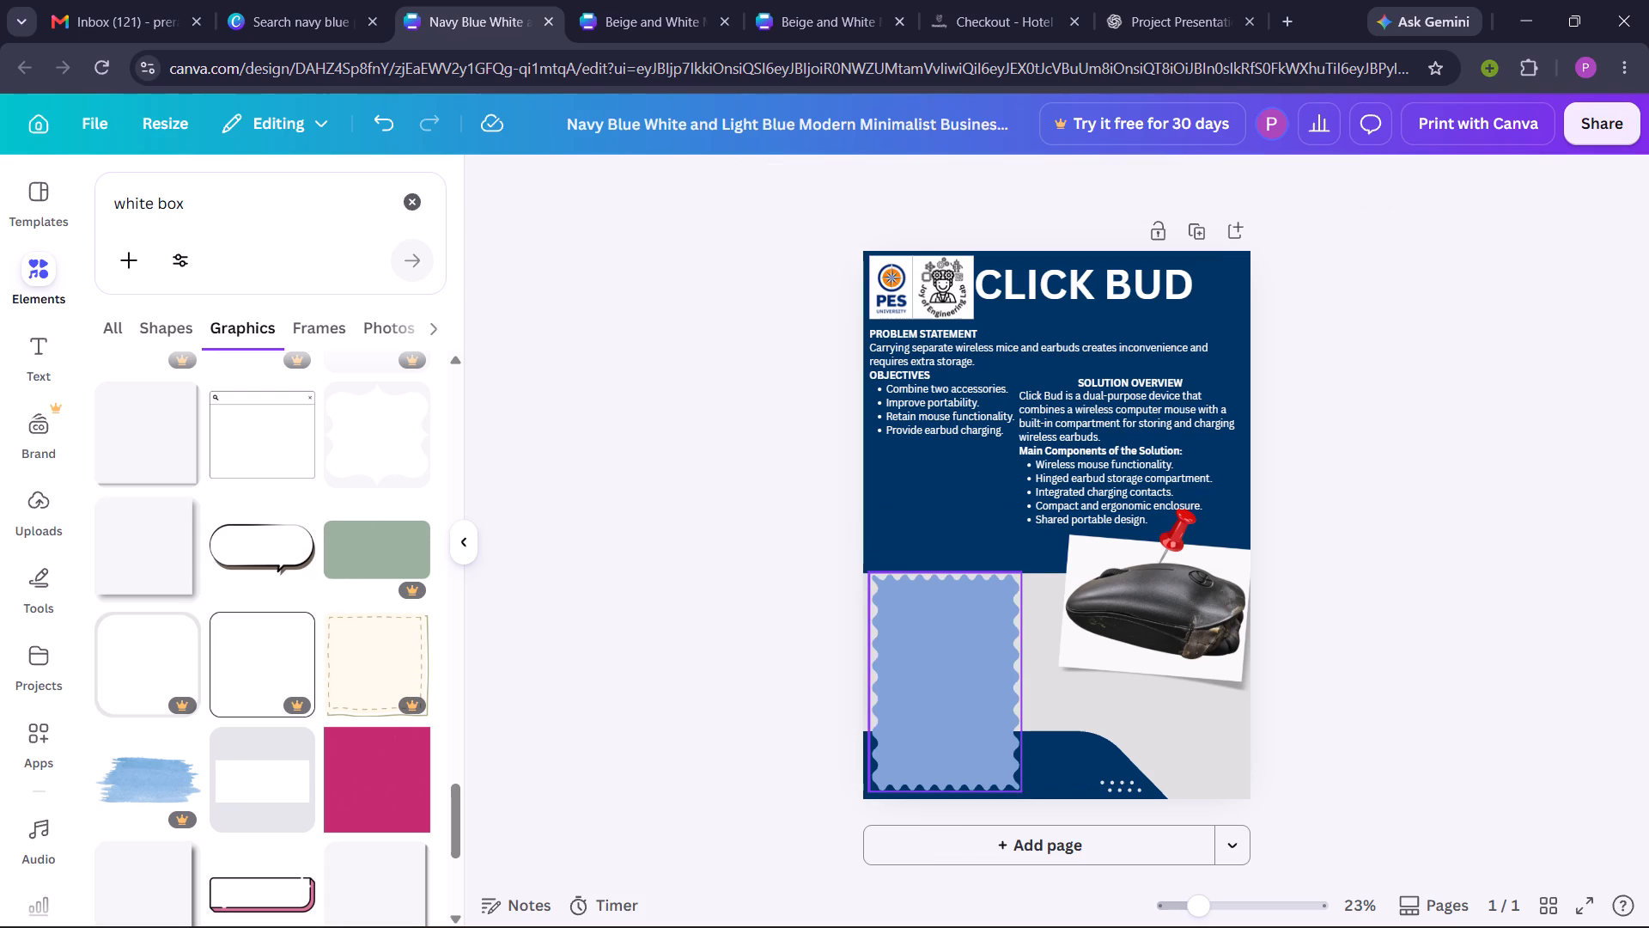
# Delete the light blue scalloped box from the poster.
pyautogui.click(981, 632)
pyautogui.press('BackSpace')
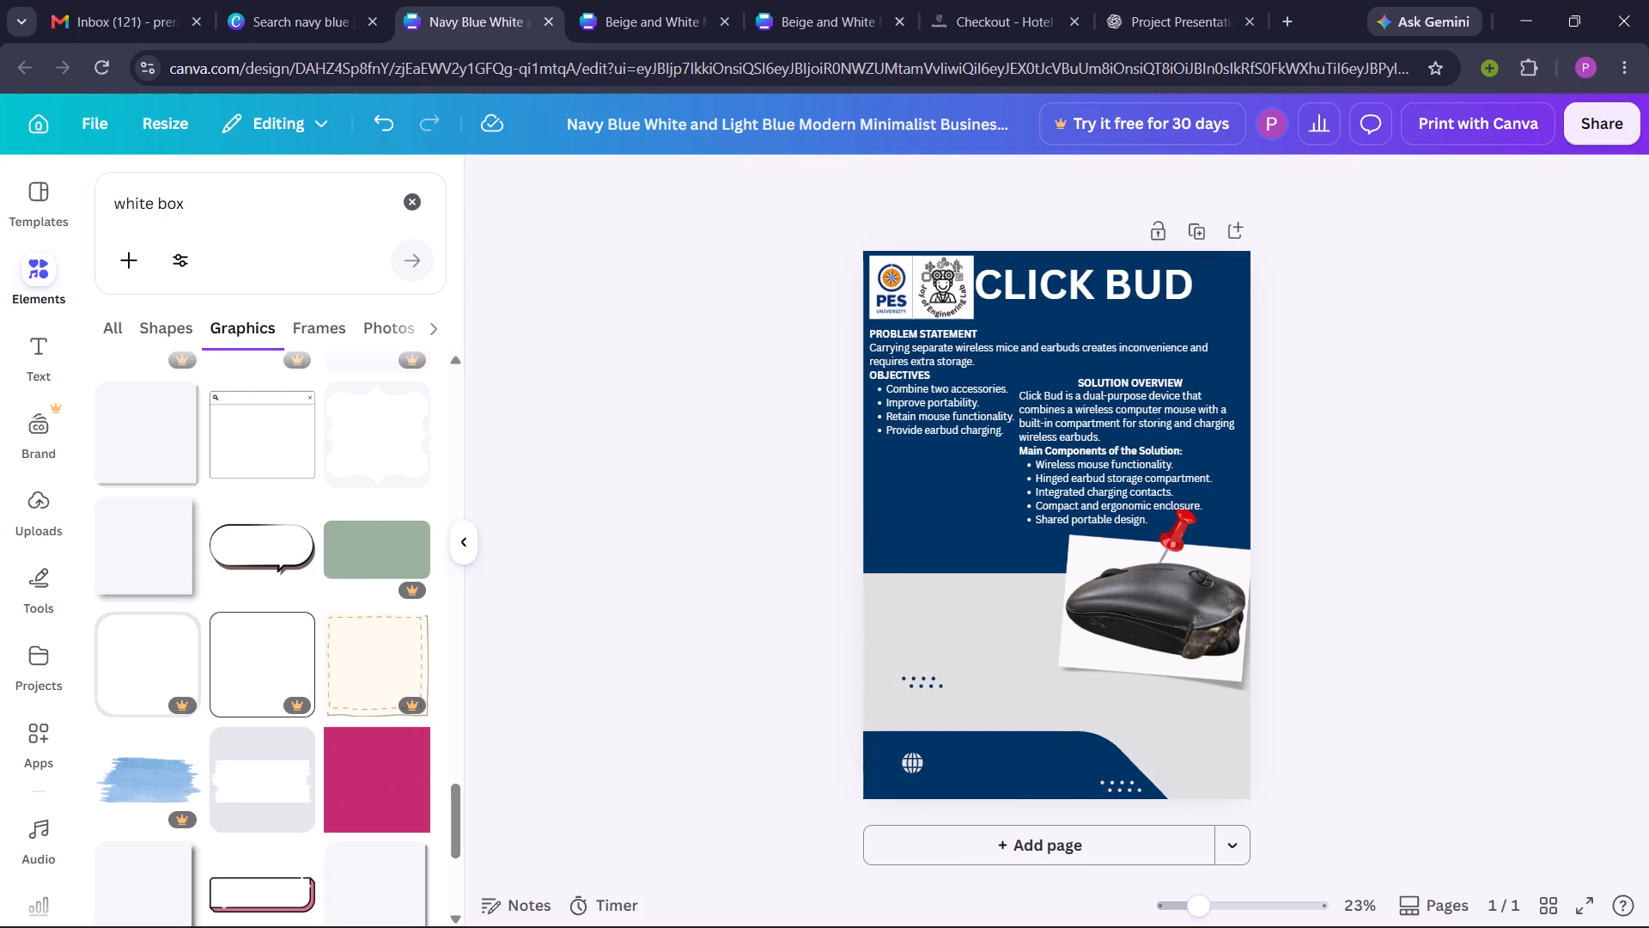
# Search the graphics for a yellow box instead of “white box”.
pyautogui.scroll(5, 322, 614)
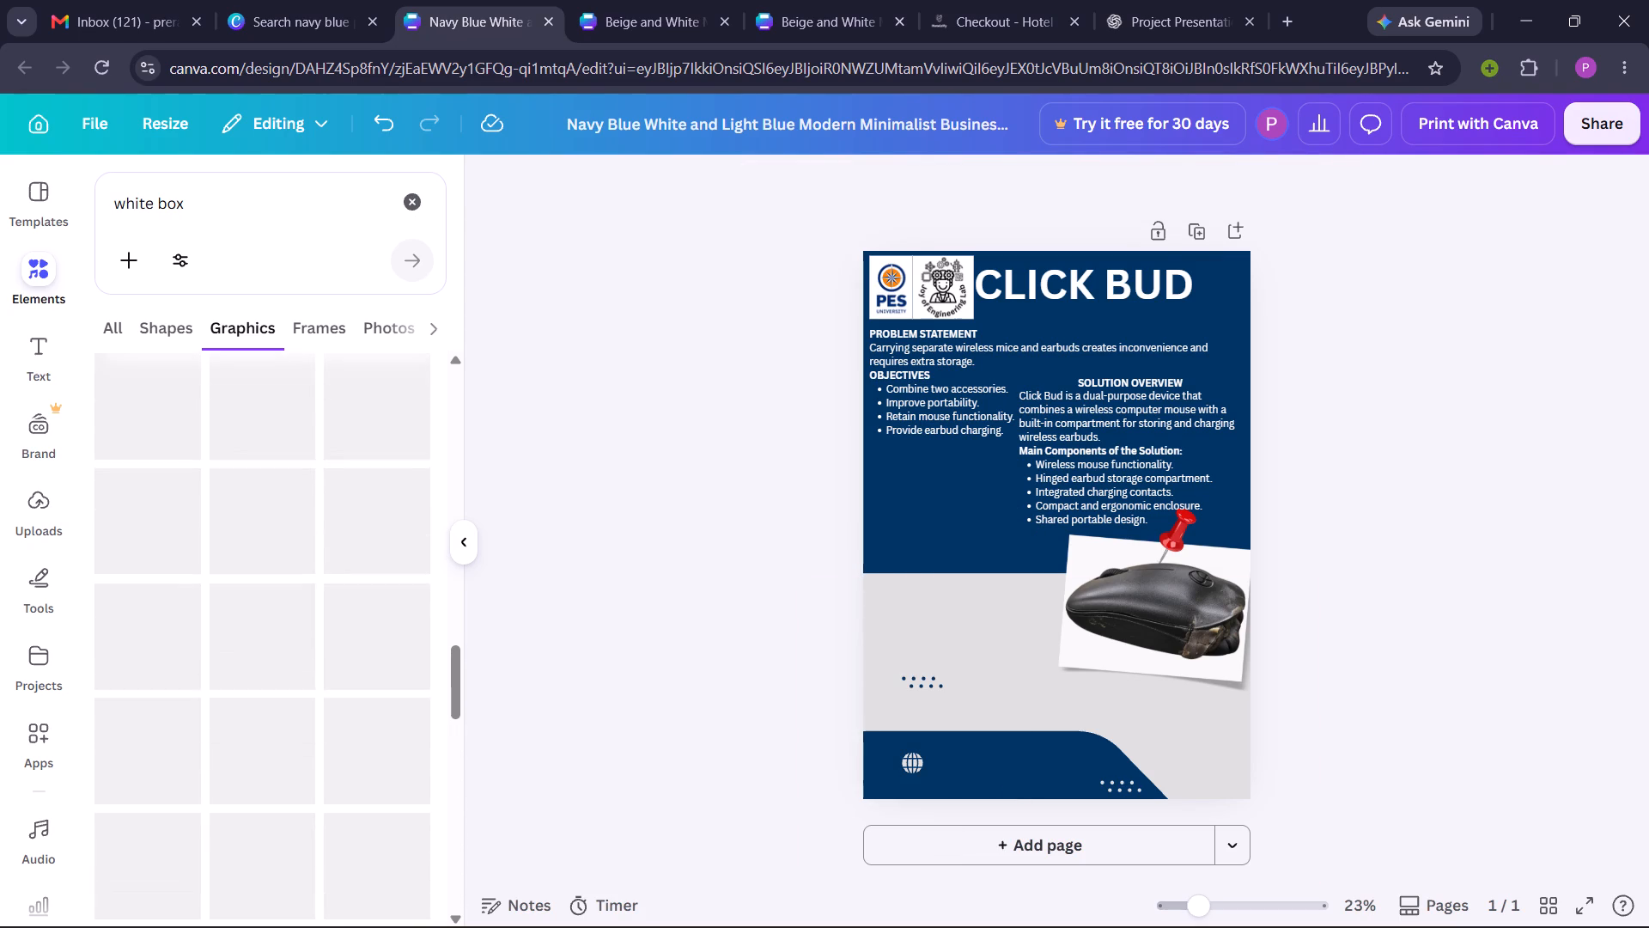
pyautogui.scroll(1, 322, 614)
pyautogui.click(158, 204)
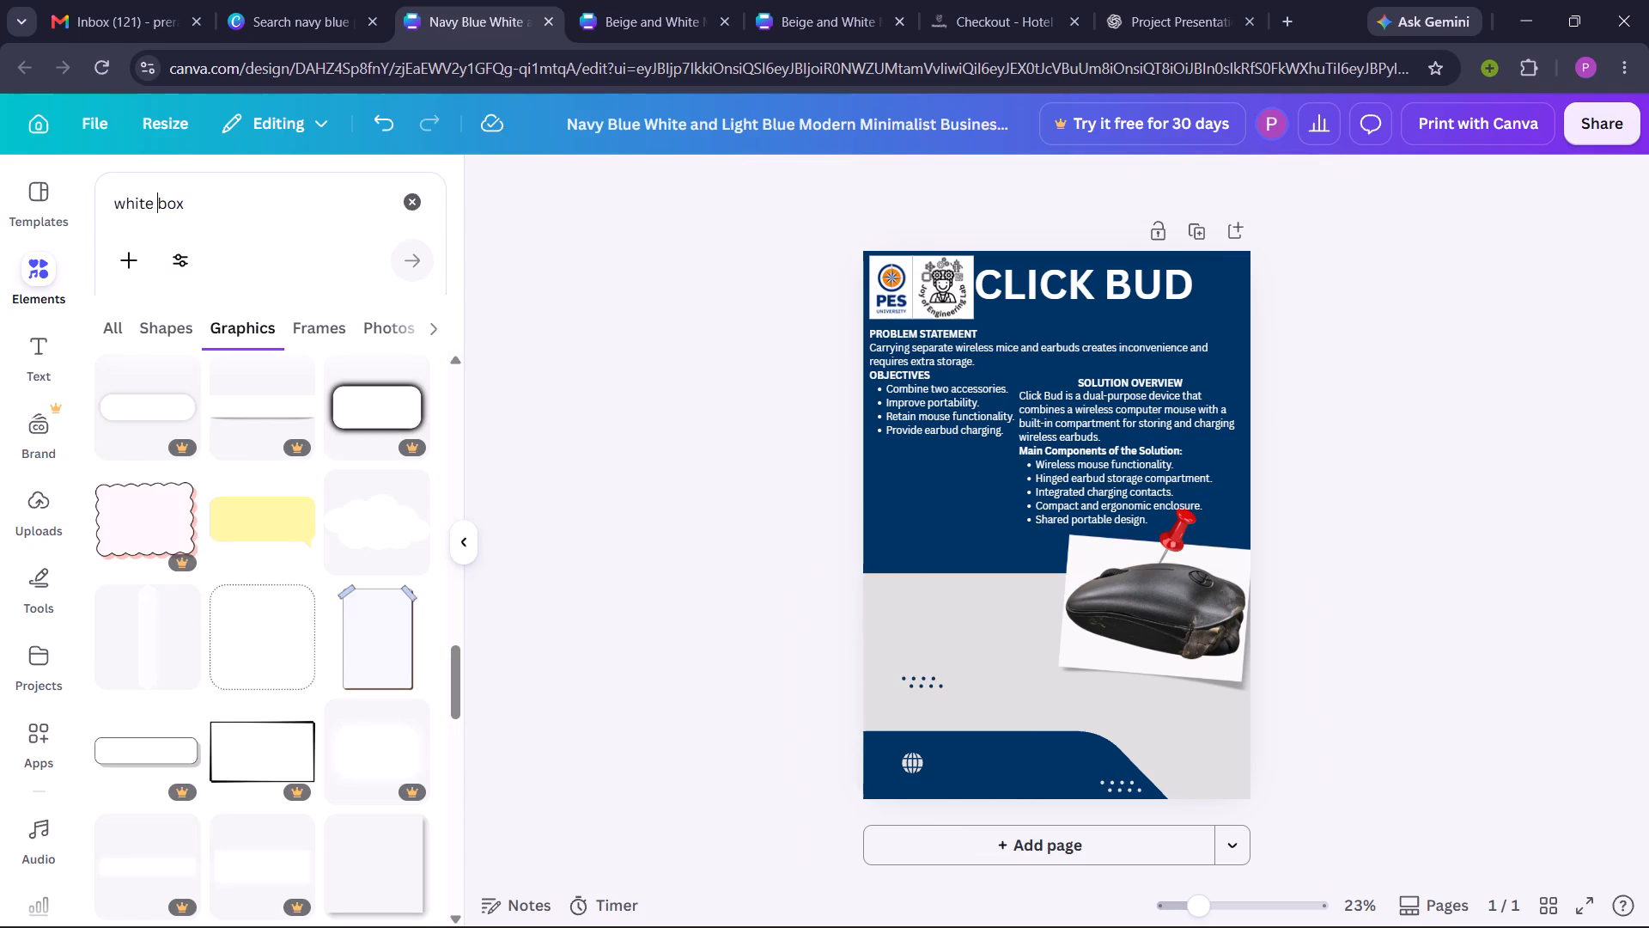
pyautogui.press('BackSpace')
pyautogui.press('BackSpace')
pyautogui.press('BackSpace')
pyautogui.press('BackSpace')
pyautogui.press('BackSpace')
pyautogui.press('BackSpace')
pyautogui.press('BackSpace')
pyautogui.press('BackSpace')
pyautogui.press('BackSpace')
pyautogui.press('BackSpace')
pyautogui.press('BackSpace')
pyautogui.press('BackSpace')
pyautogui.press('BackSpace')
pyautogui.press('BackSpace')
pyautogui.press('BackSpace')
pyautogui.press('BackSpace')
pyautogui.press('BackSpace')
pyautogui.press('BackSpace')
pyautogui.press('BackSpace')
pyautogui.press('BackSpace')
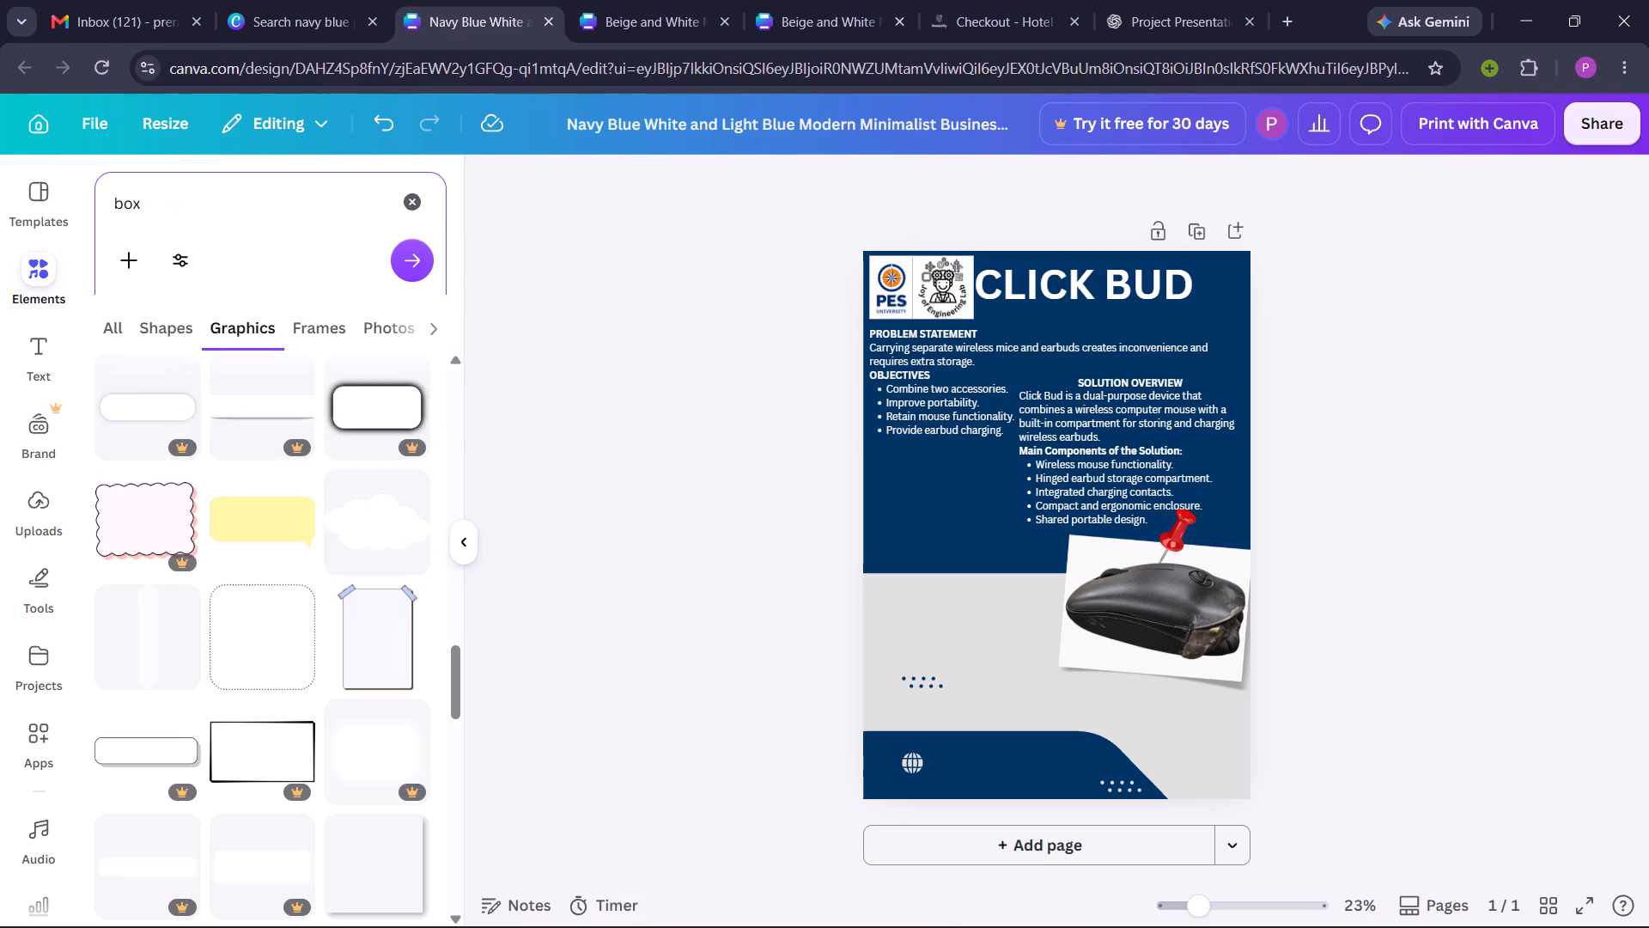
pyautogui.write('ywllow')
pyautogui.press('Return')
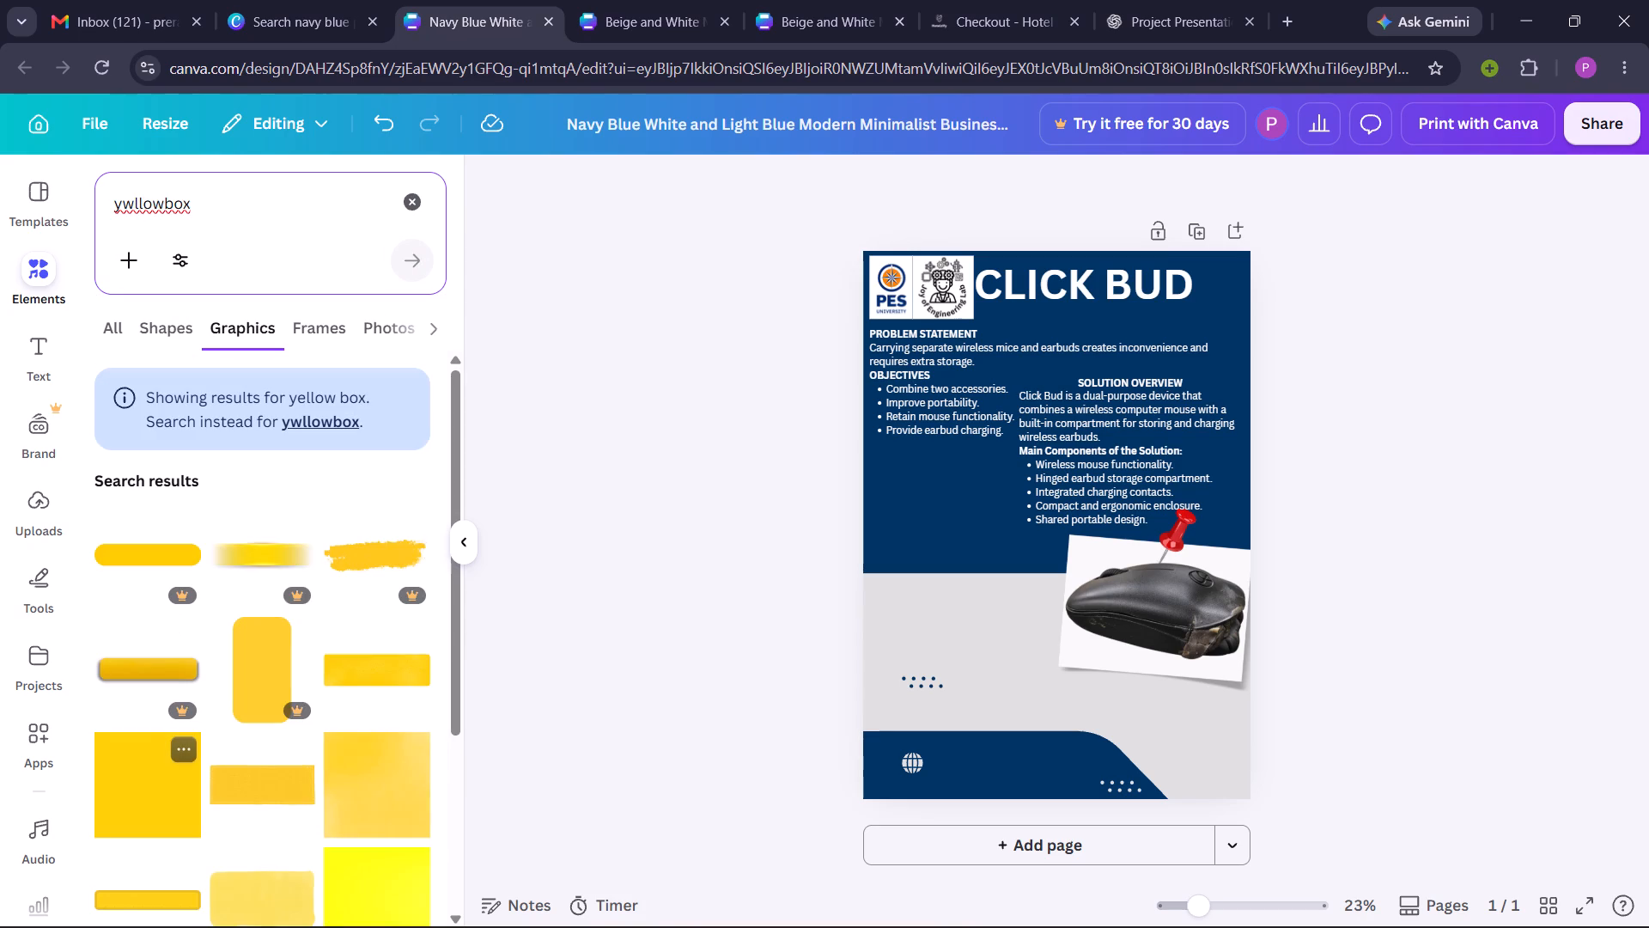
# Add the yellow-orange notepad graphic with a dotted top edge and place it in the poster's lower-left corner beside the pinned note.
pyautogui.scroll(5, 129, 755)
pyautogui.scroll(-4, 129, 755)
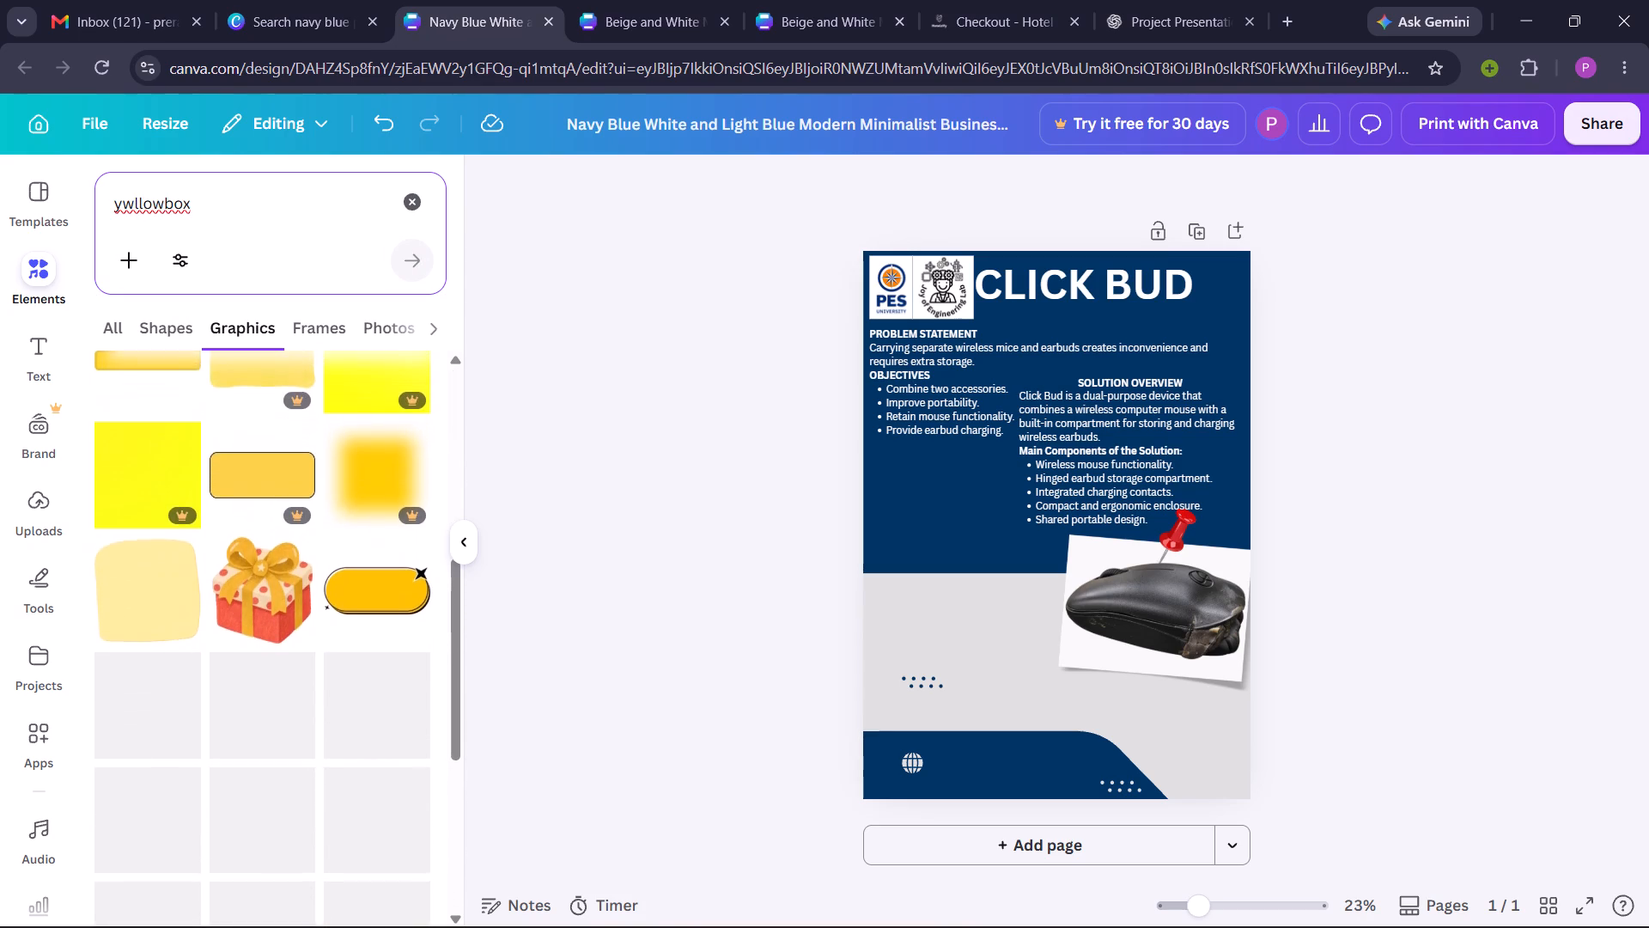
pyautogui.scroll(-2, 129, 755)
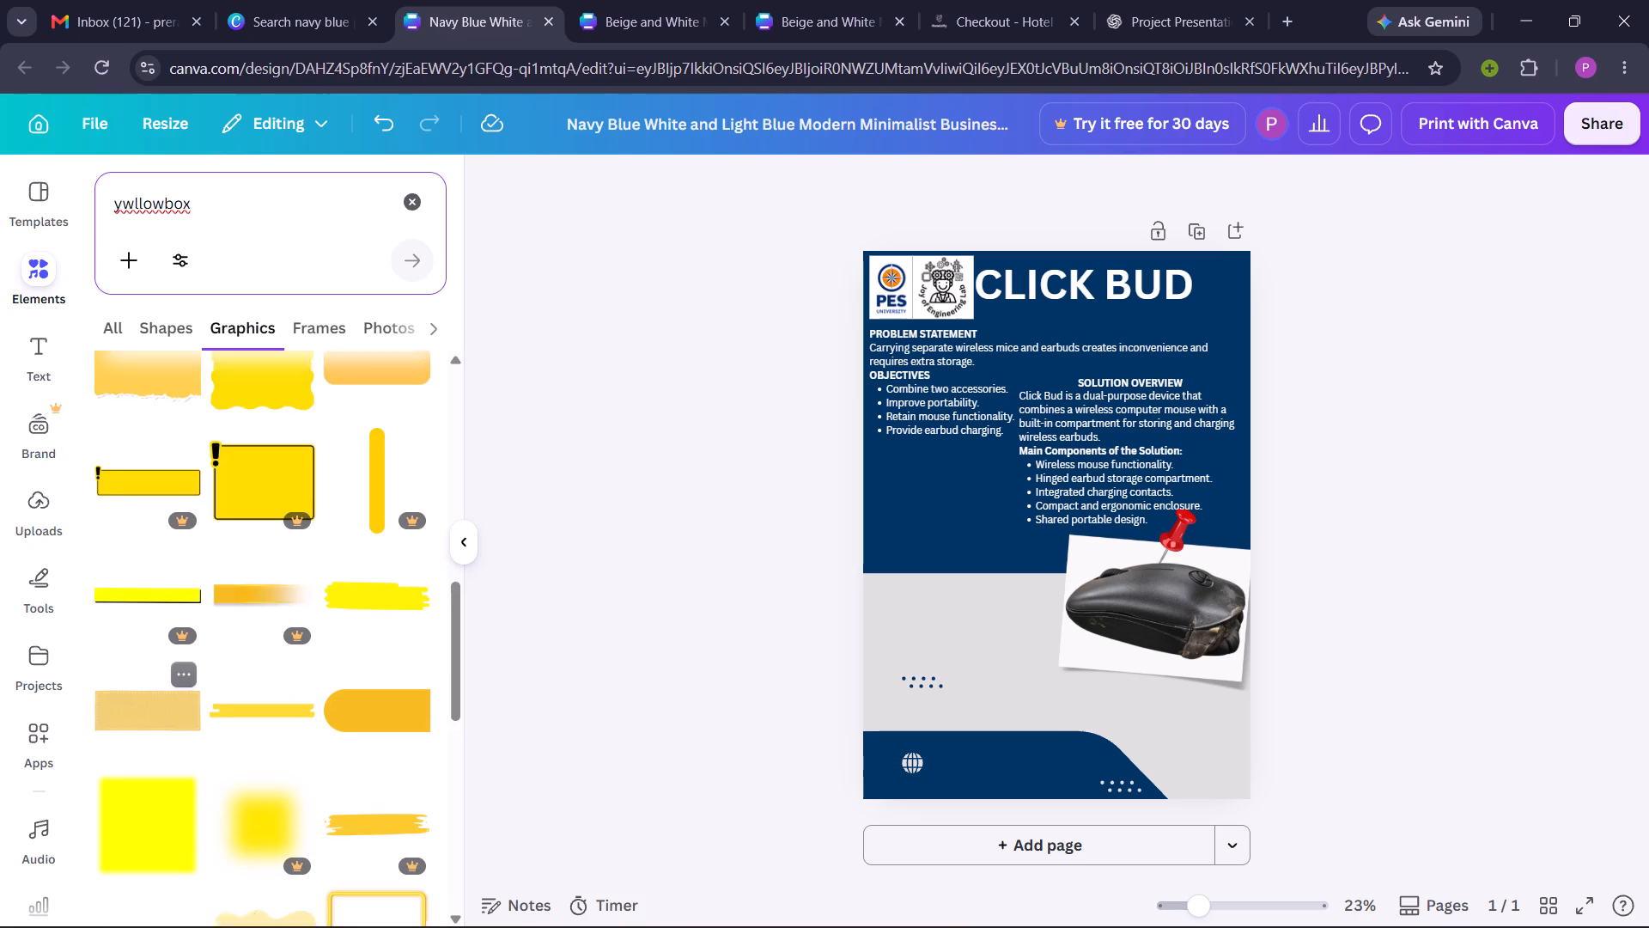
pyautogui.scroll(-2, 129, 755)
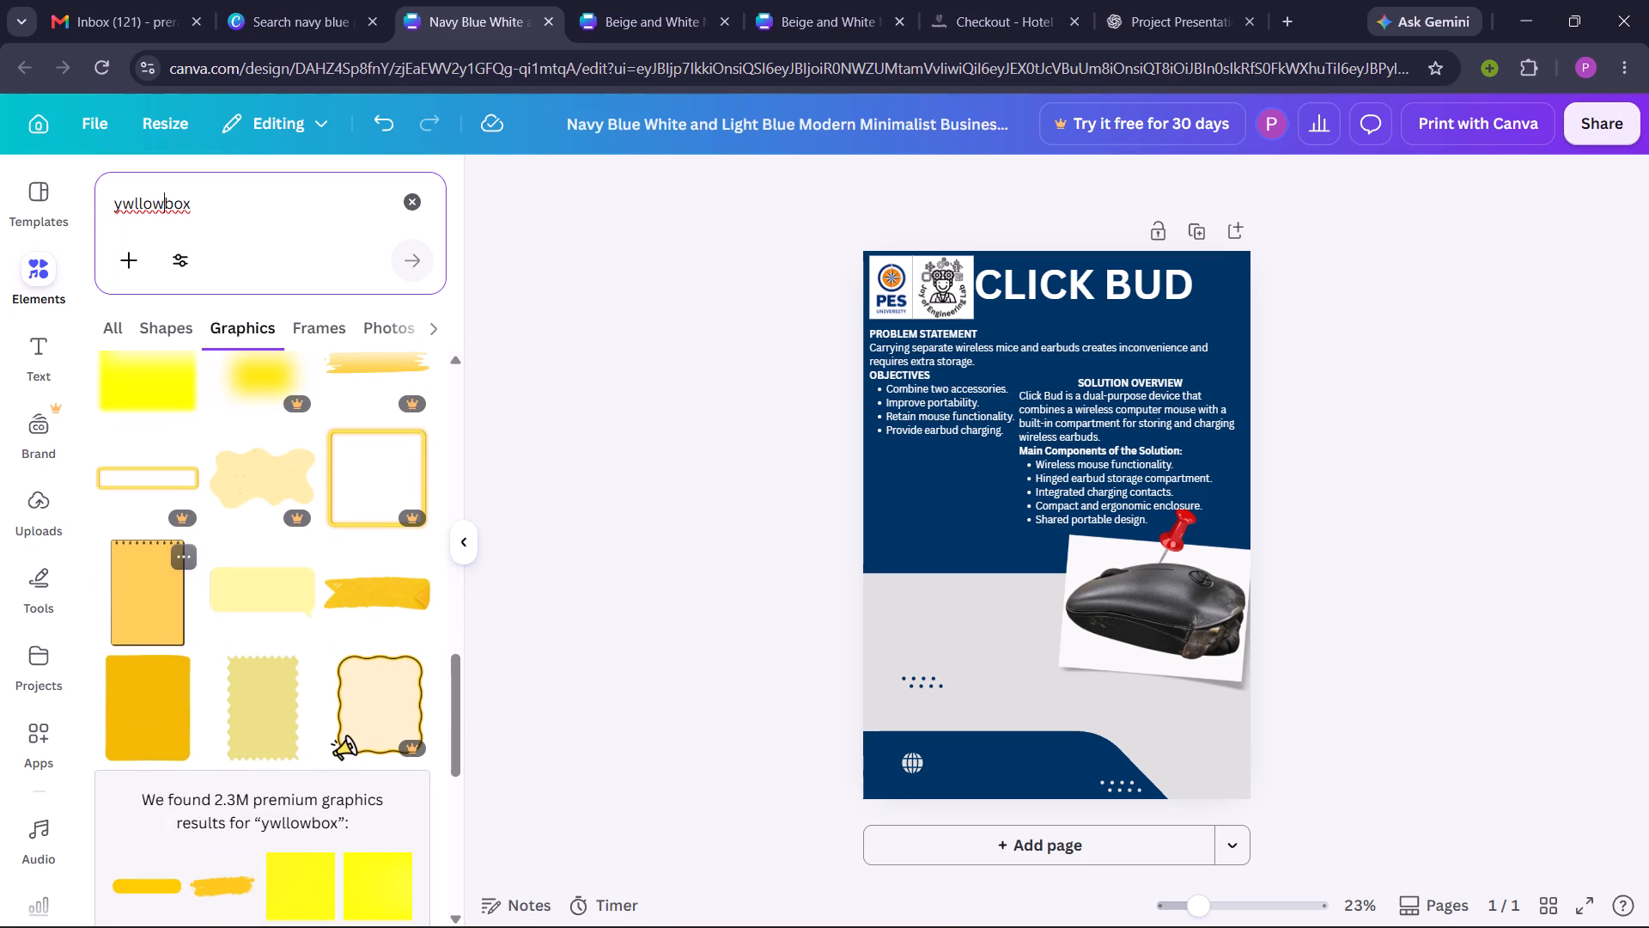
pyautogui.click(140, 577)
pyautogui.moveTo(1044, 575); pyautogui.dragTo(985, 693)
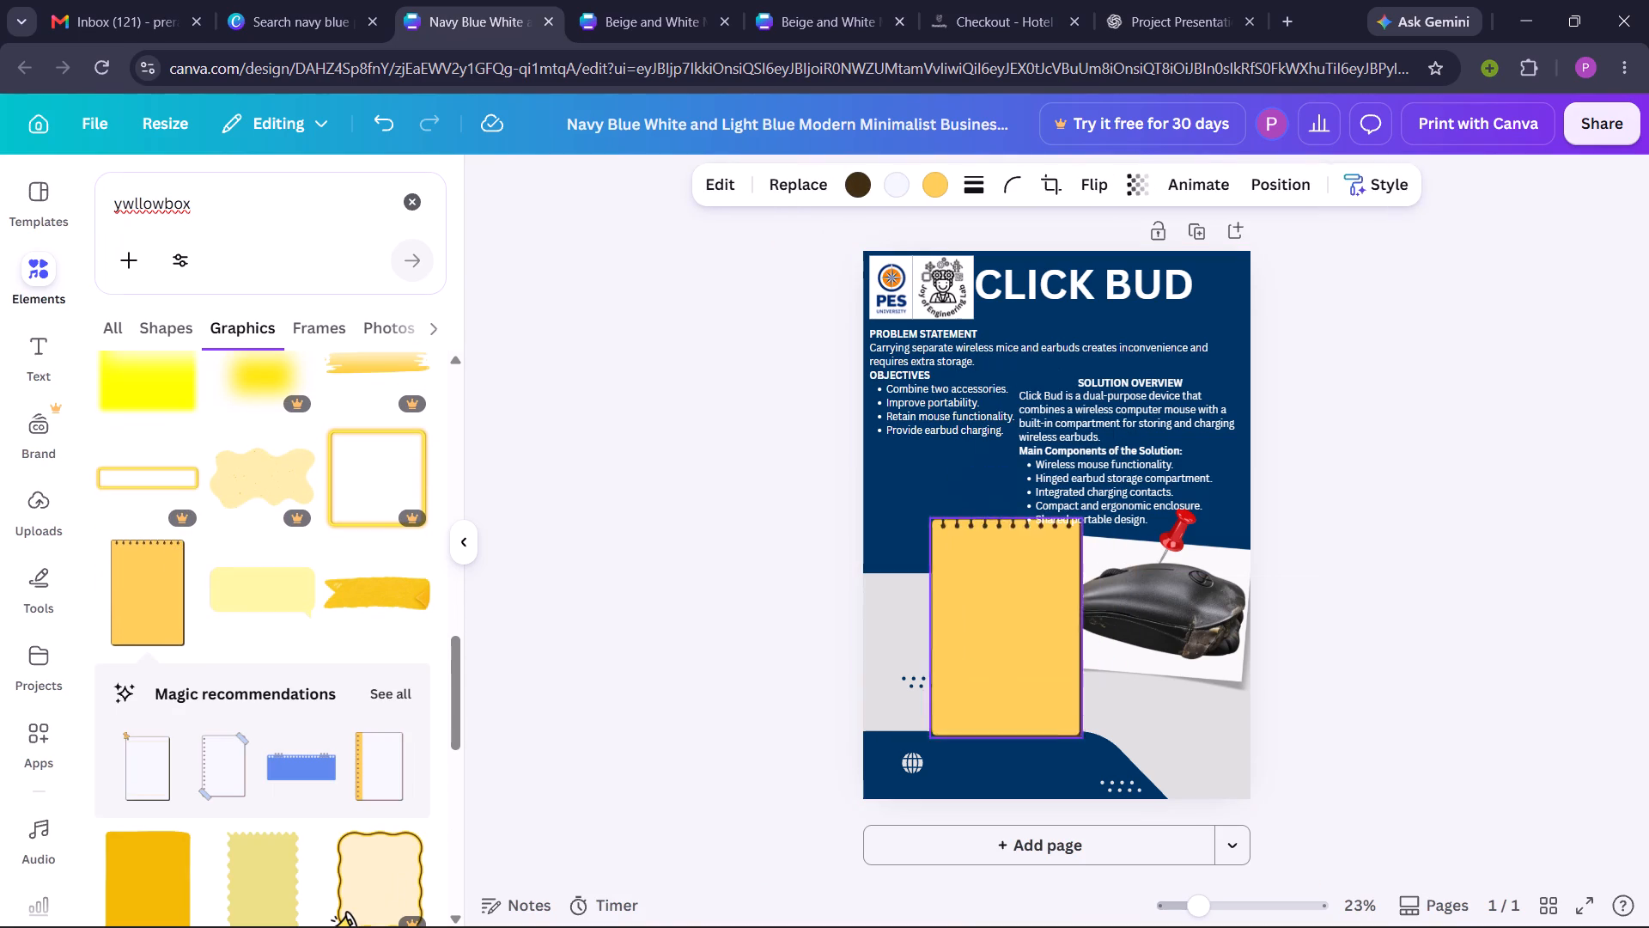
pyautogui.moveTo(985, 693); pyautogui.dragTo(947, 729)
pyautogui.moveTo(951, 709); pyautogui.dragTo(951, 708)
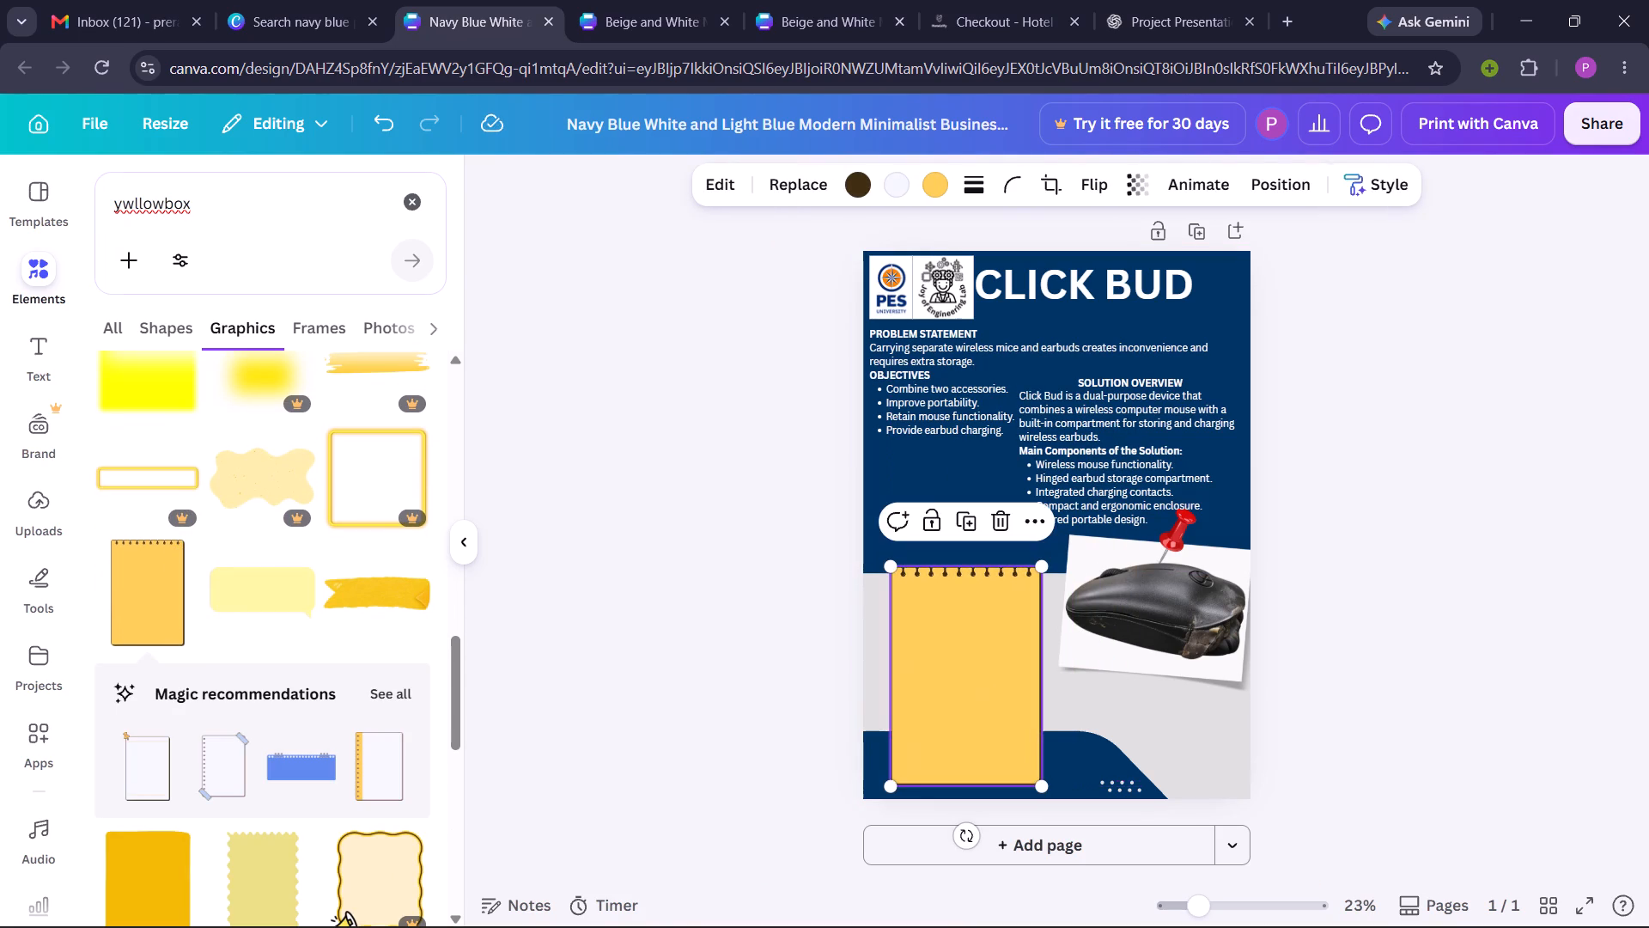
pyautogui.moveTo(951, 708); pyautogui.dragTo(925, 729)
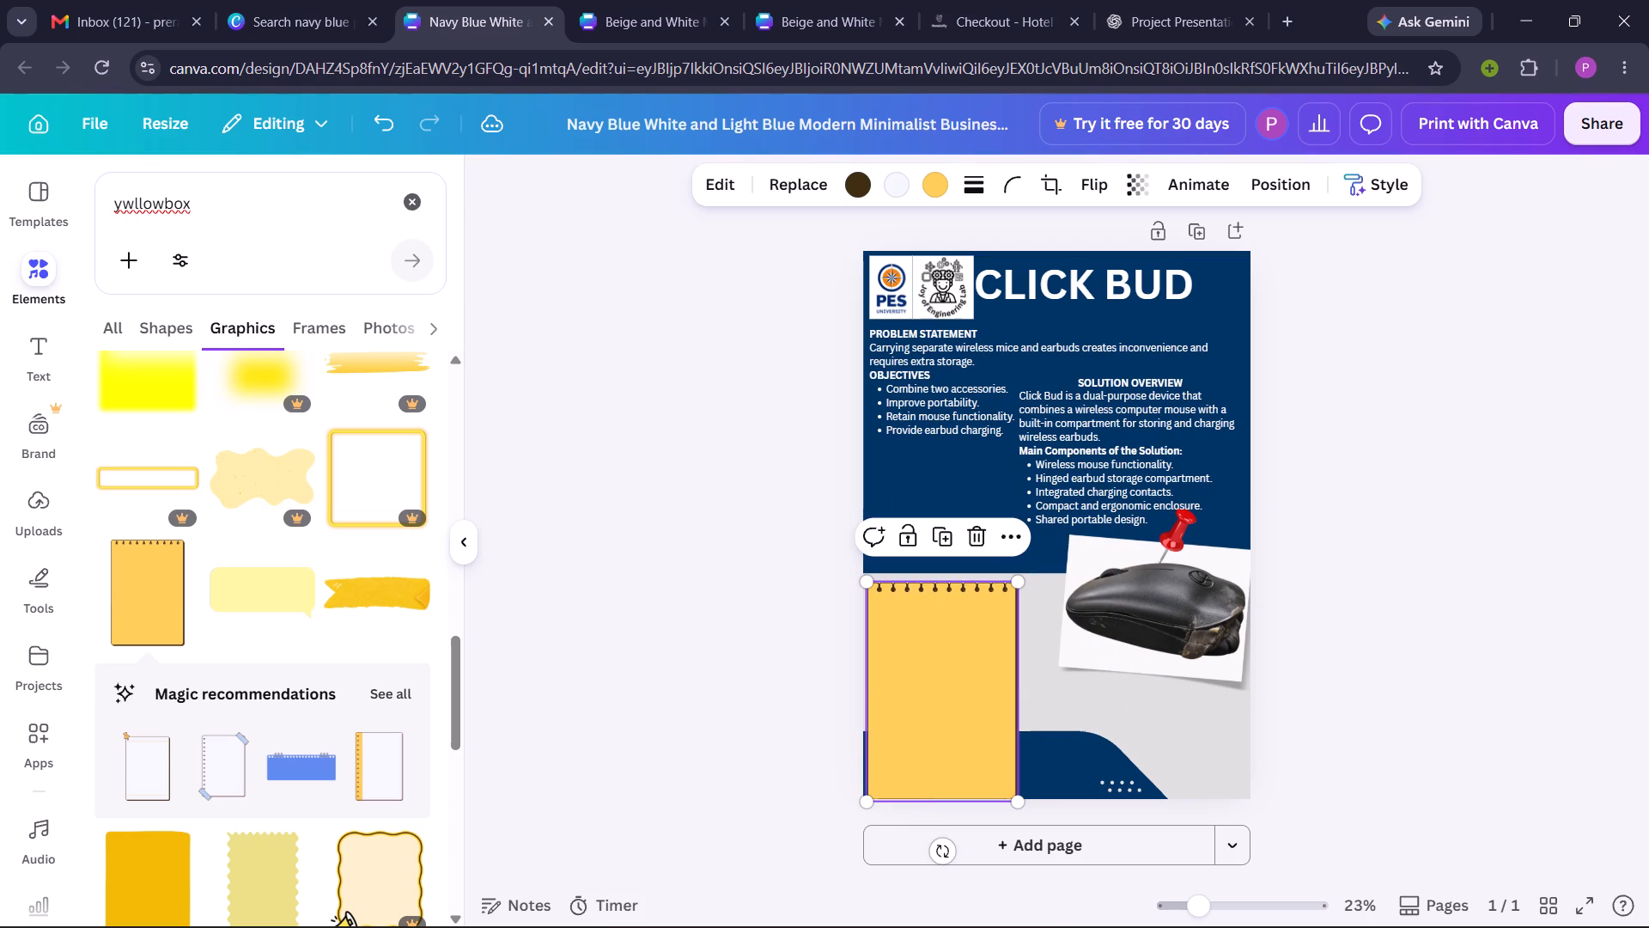
pyautogui.scroll(-7, 154, 769)
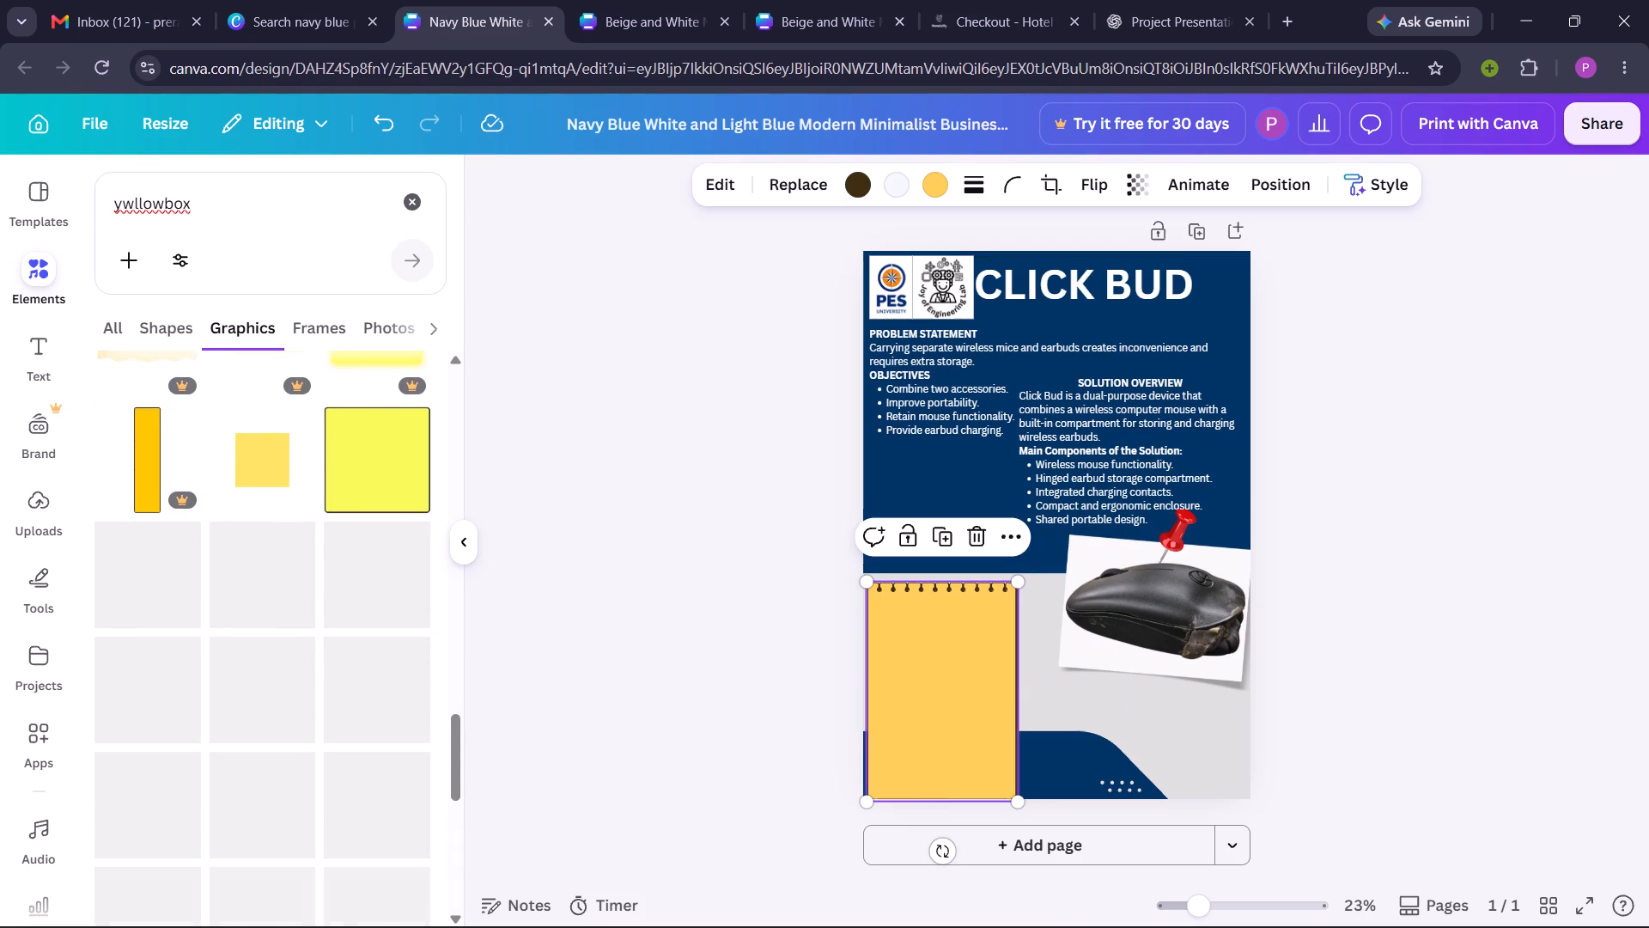
pyautogui.scroll(-1, 154, 769)
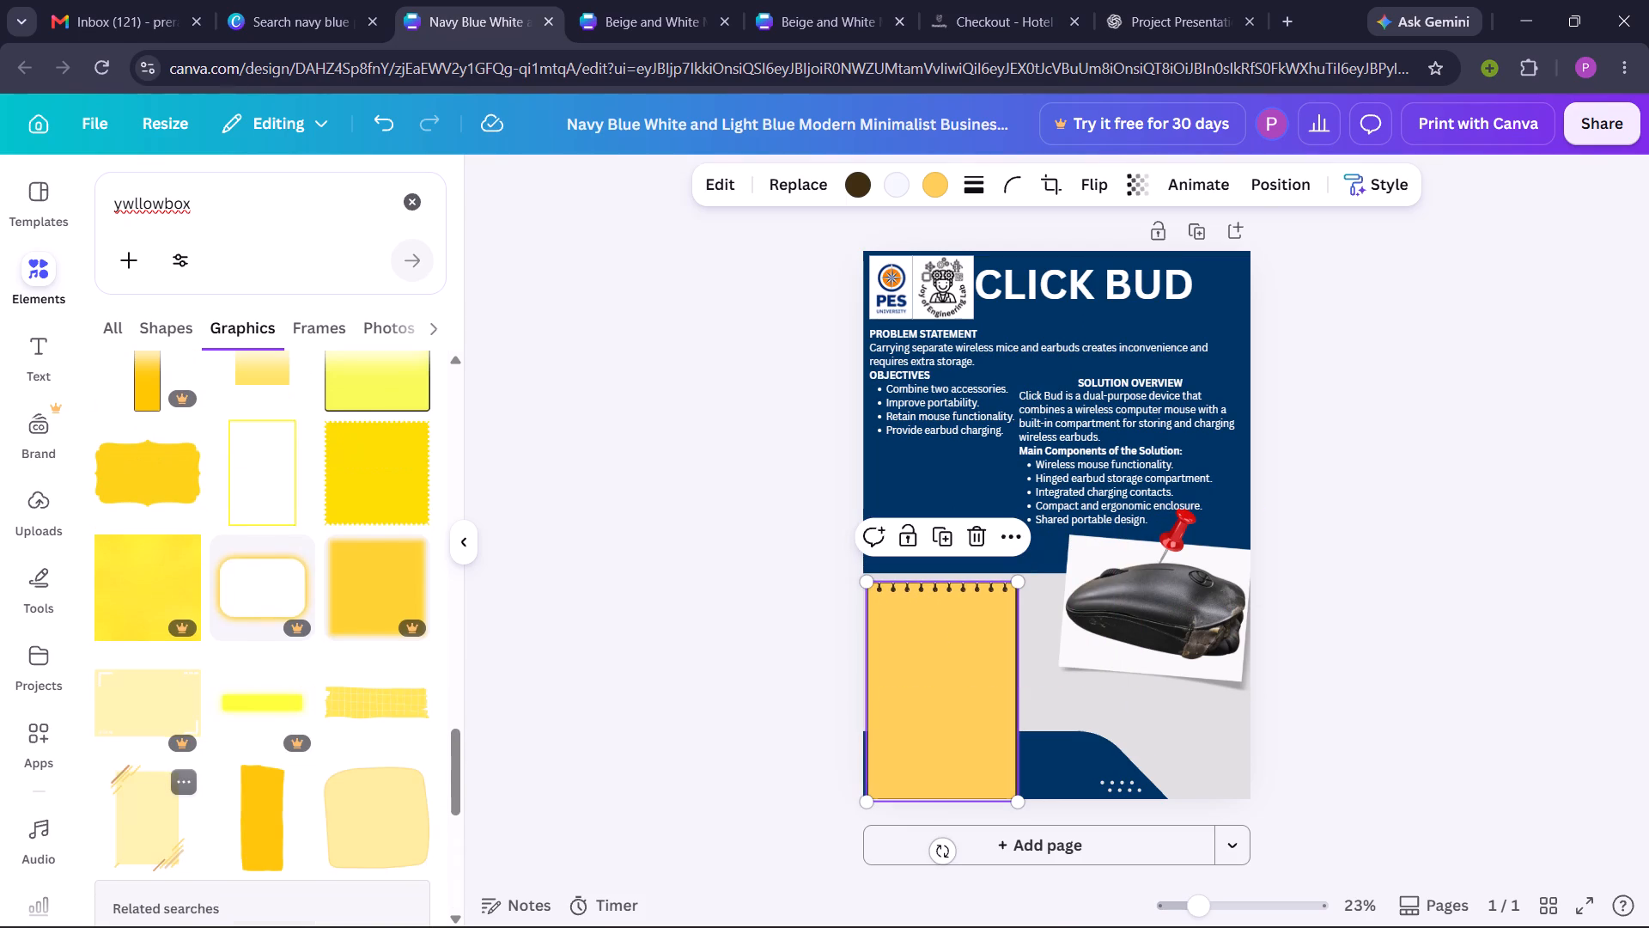
pyautogui.scroll(-6, 154, 769)
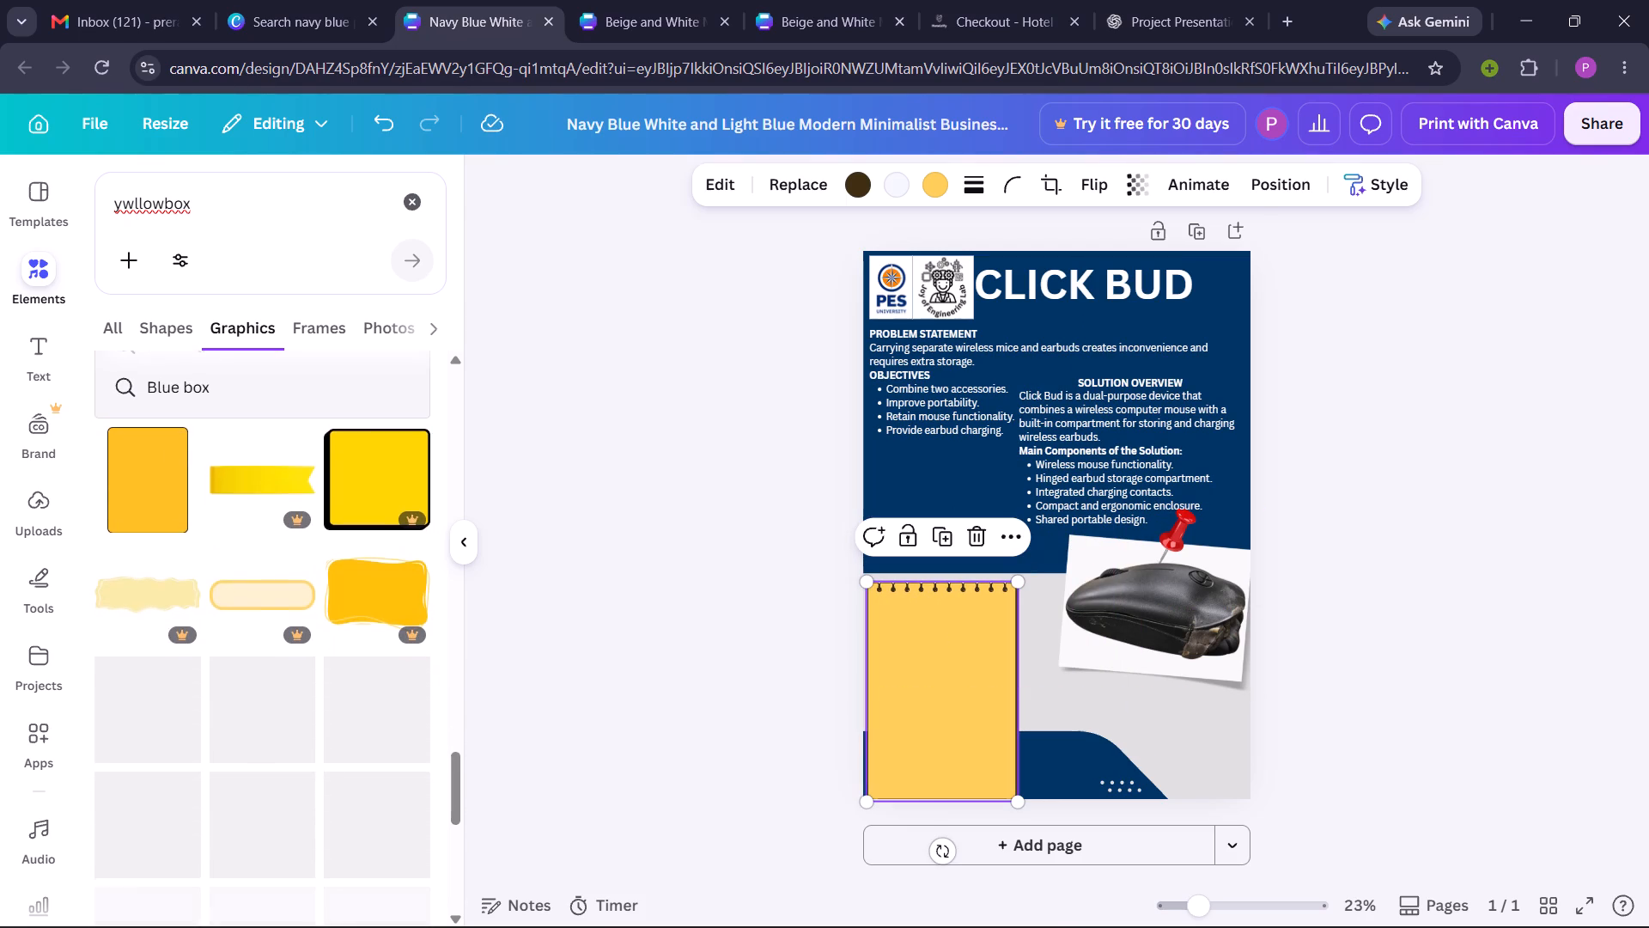
pyautogui.scroll(-1, 154, 769)
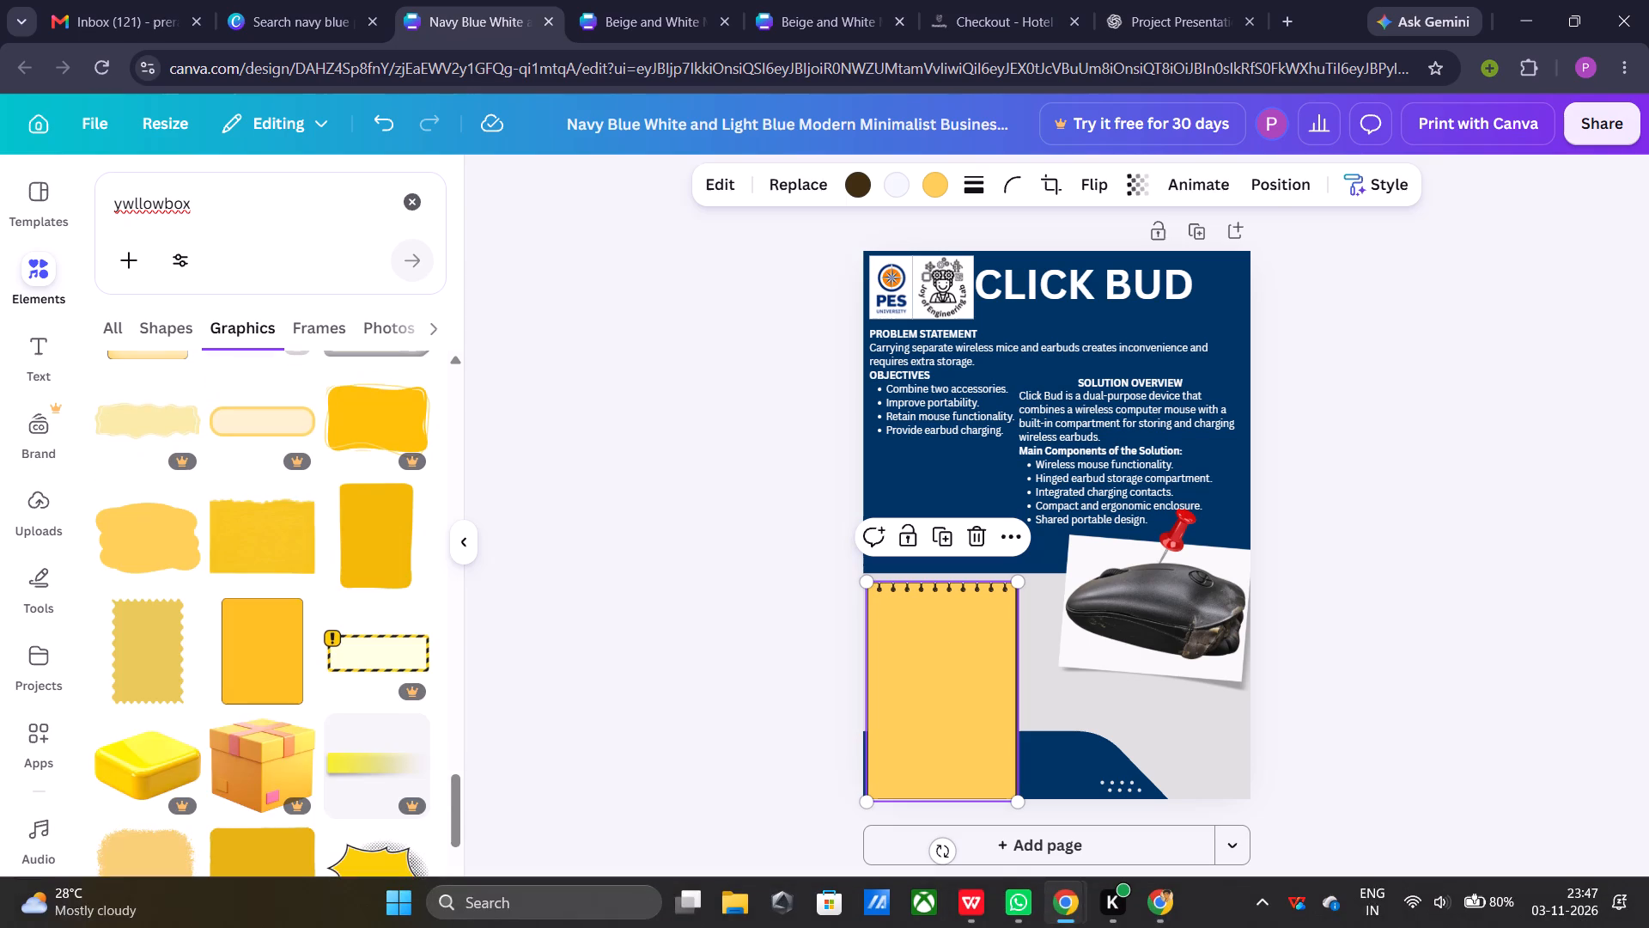
pyautogui.scroll(-4, 161, 710)
pyautogui.hscroll(1, 161, 710)
pyautogui.scroll(-3, 161, 710)
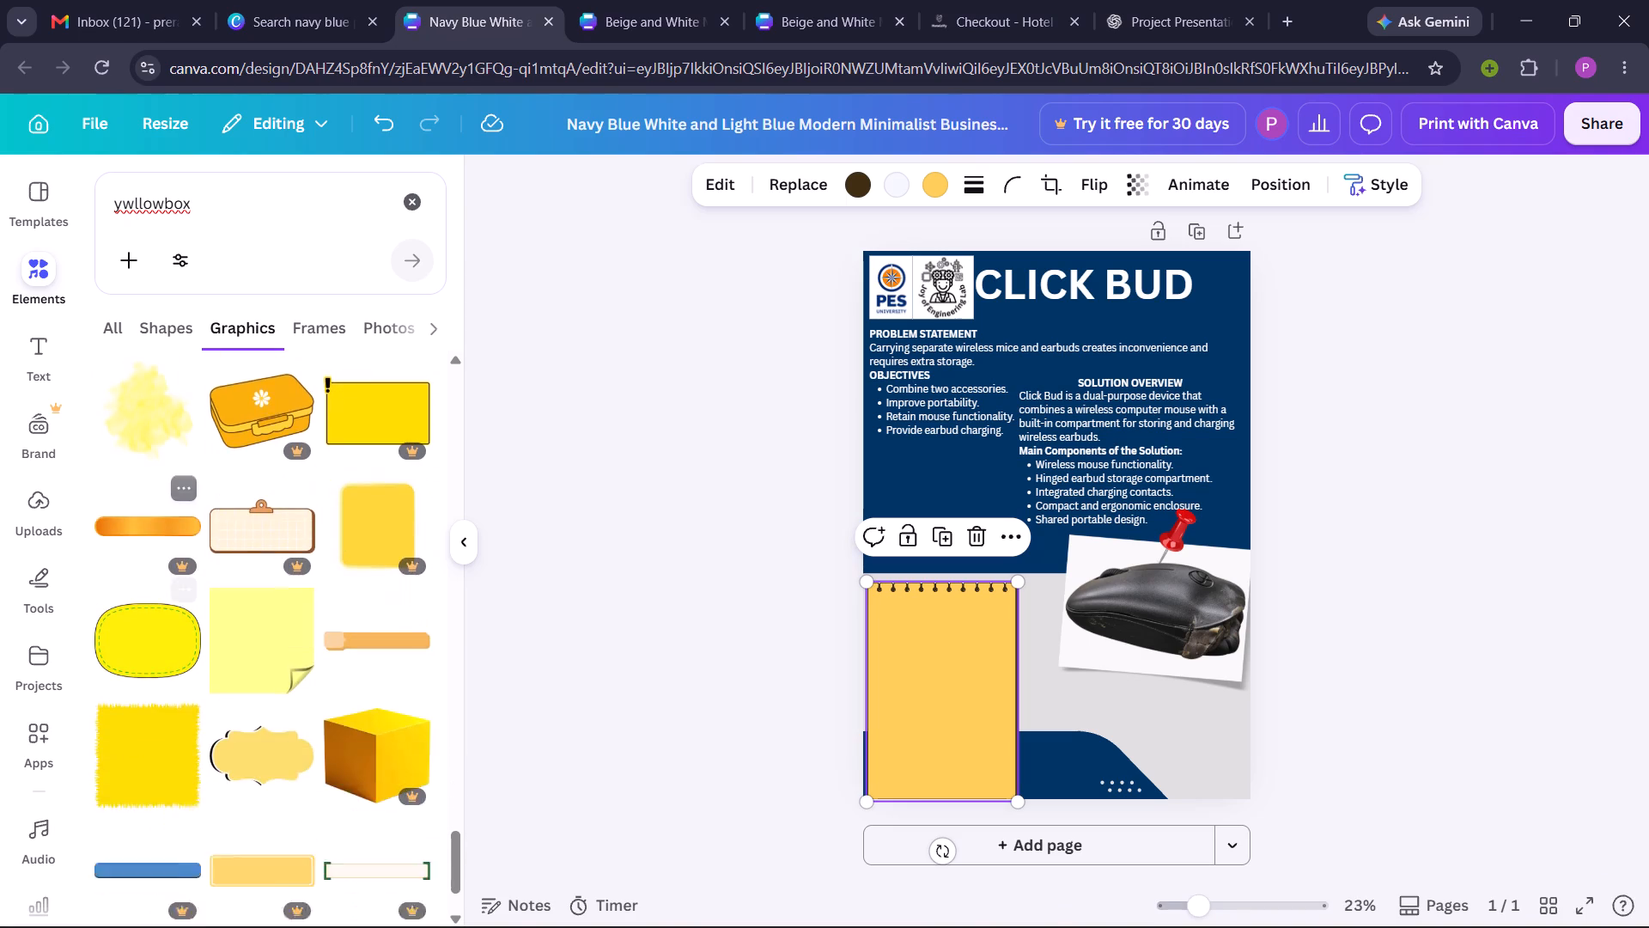
pyautogui.scroll(-3, 161, 710)
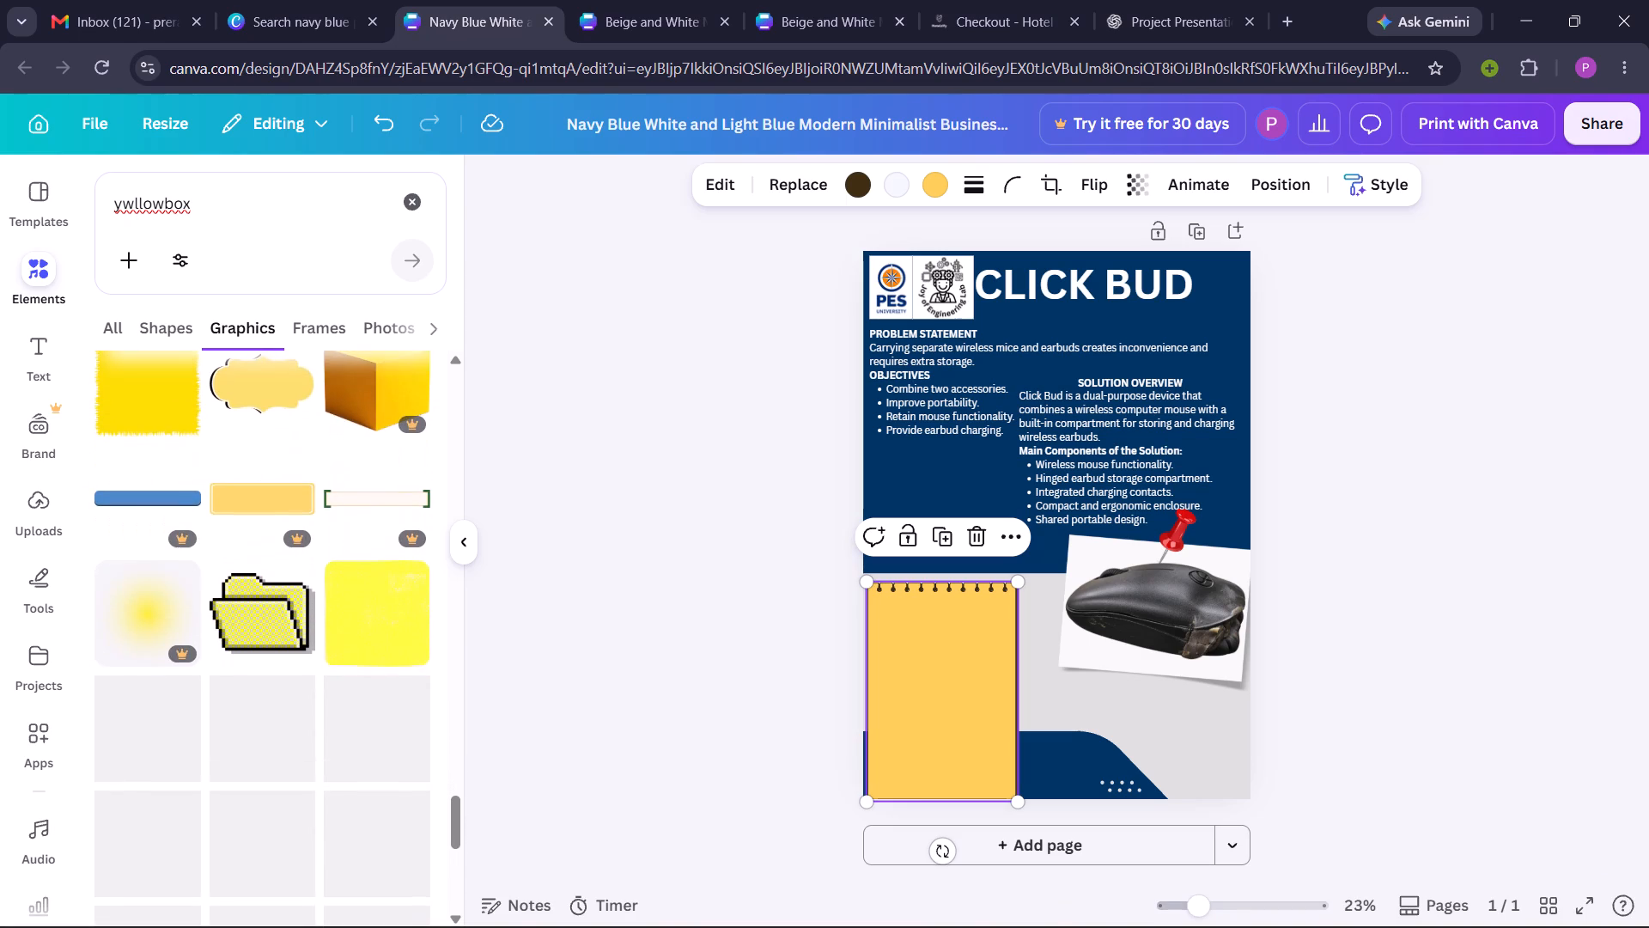
pyautogui.scroll(-5, 161, 710)
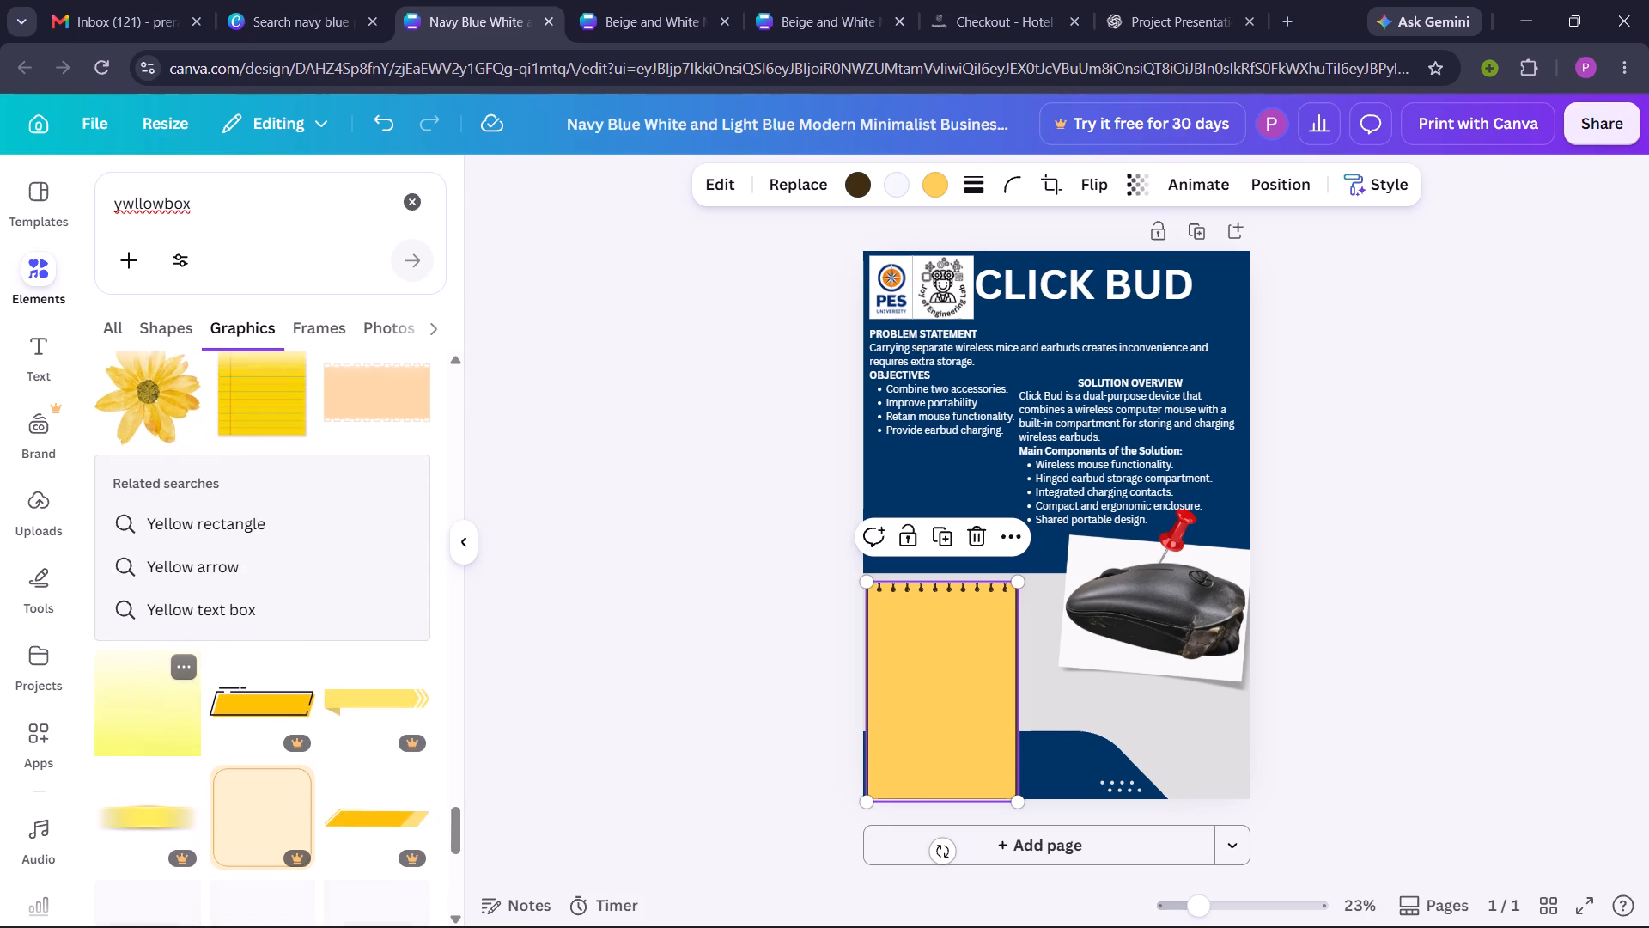
pyautogui.scroll(-4, 161, 710)
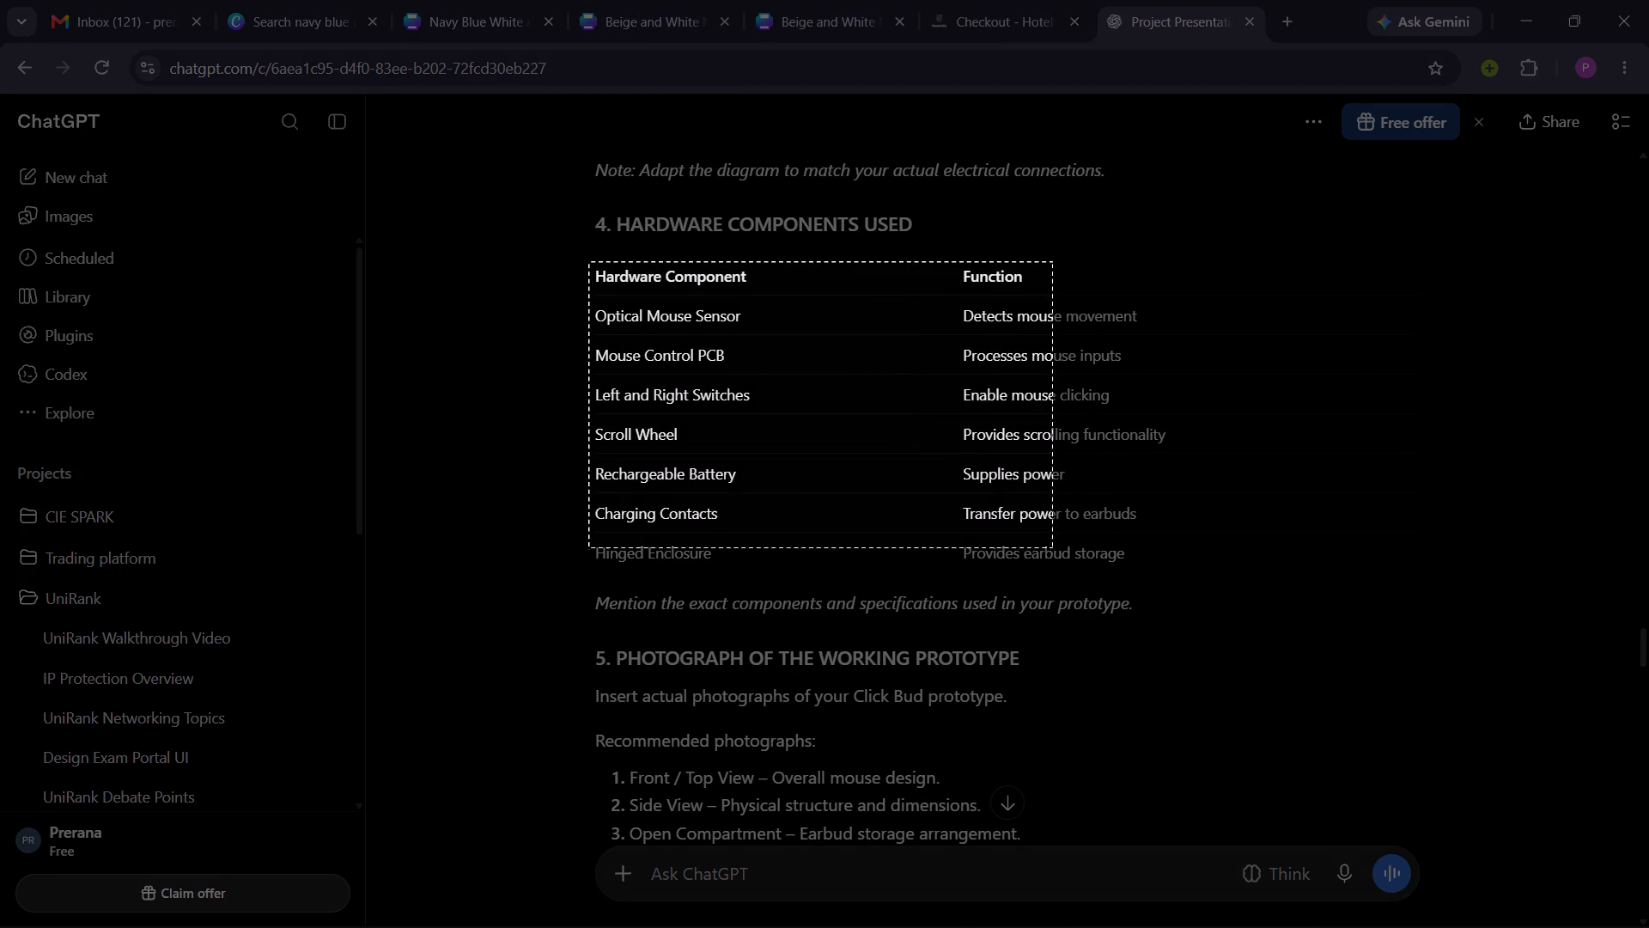
pyautogui.moveTo(1061, 552); pyautogui.dragTo(1182, 576)
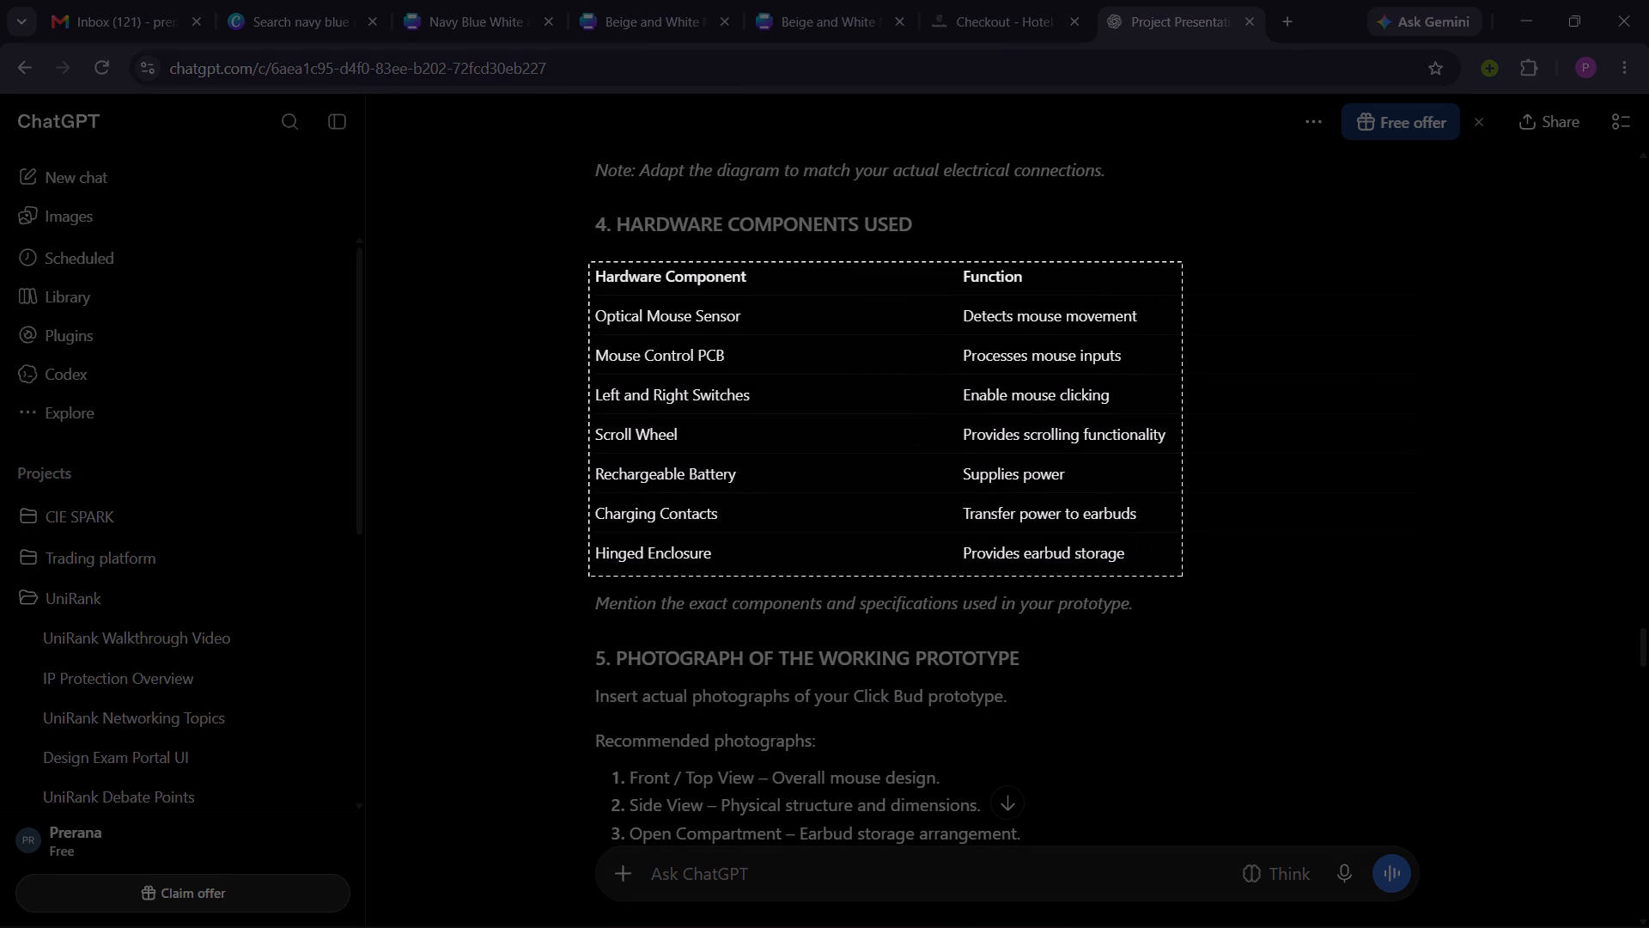
pyautogui.moveTo(1182, 576); pyautogui.dragTo(1181, 577)
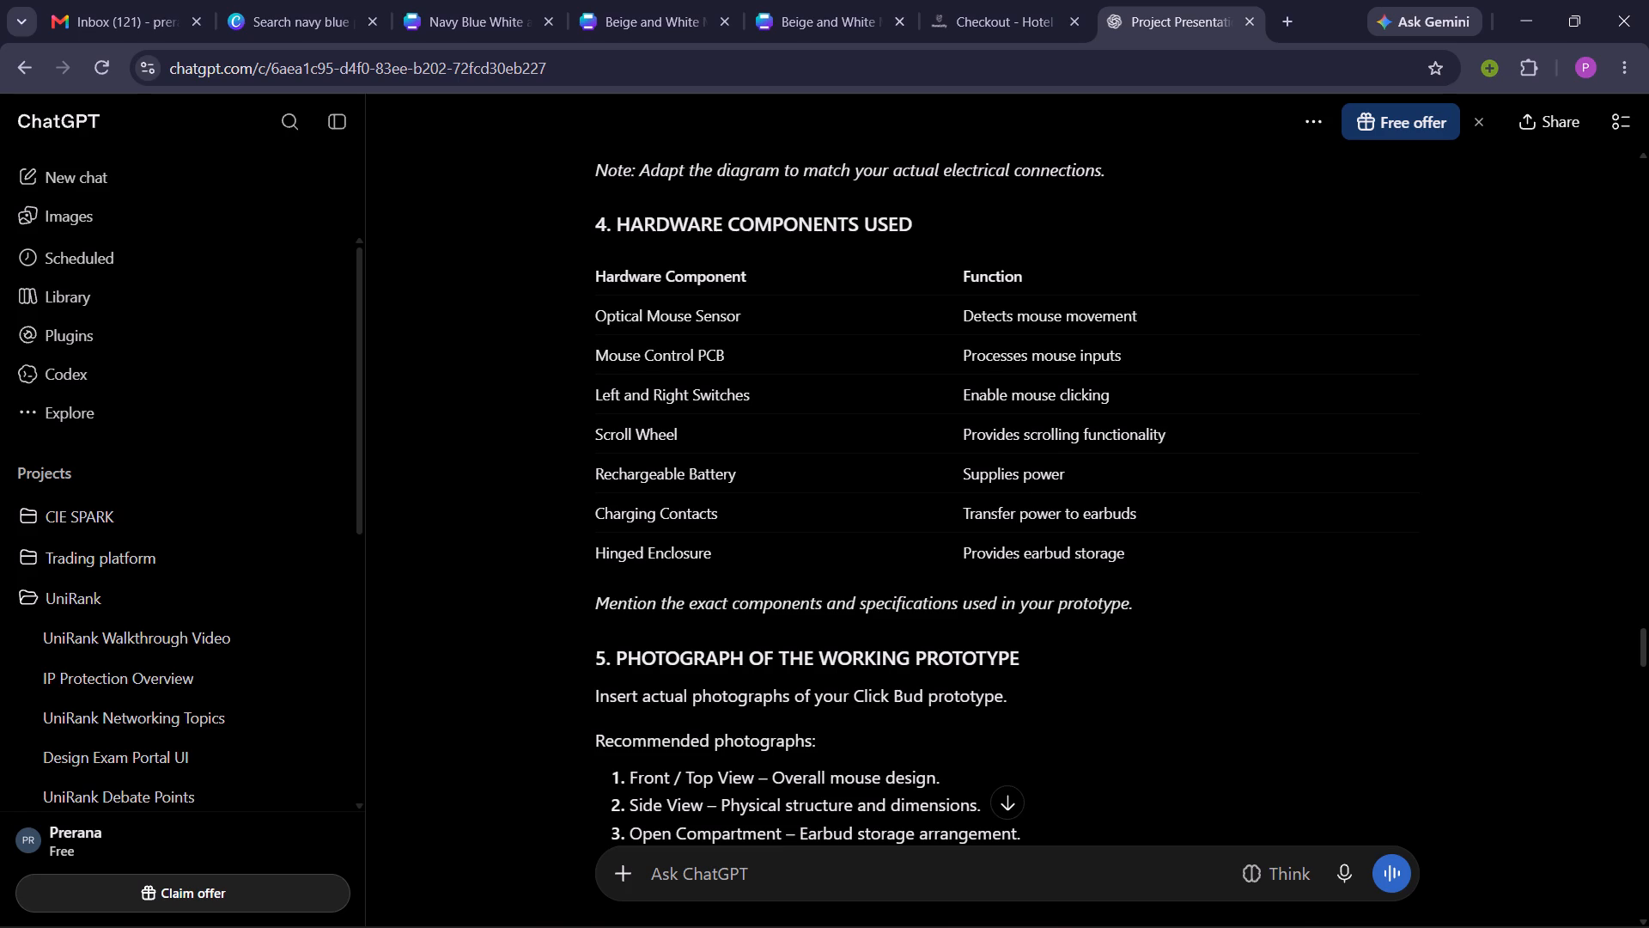
# Return to the Canva poster and look further through the yellow box graphics for a suitable element.
pyautogui.click(879, 0)
pyautogui.click(426, 0)
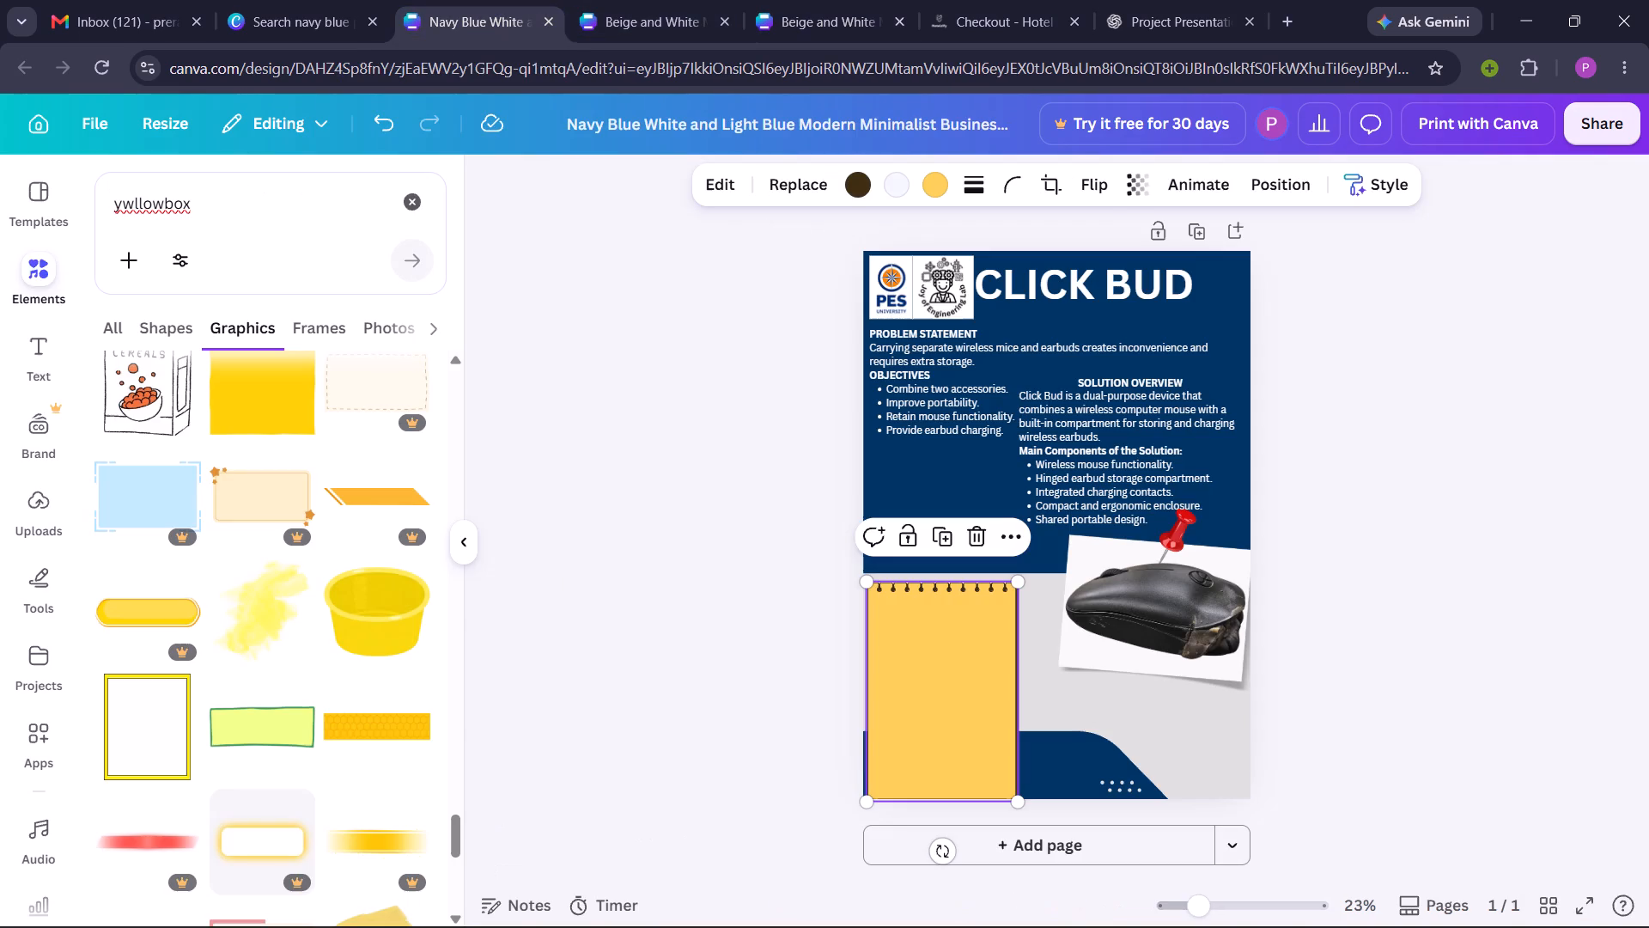
pyautogui.scroll(-3, 368, 607)
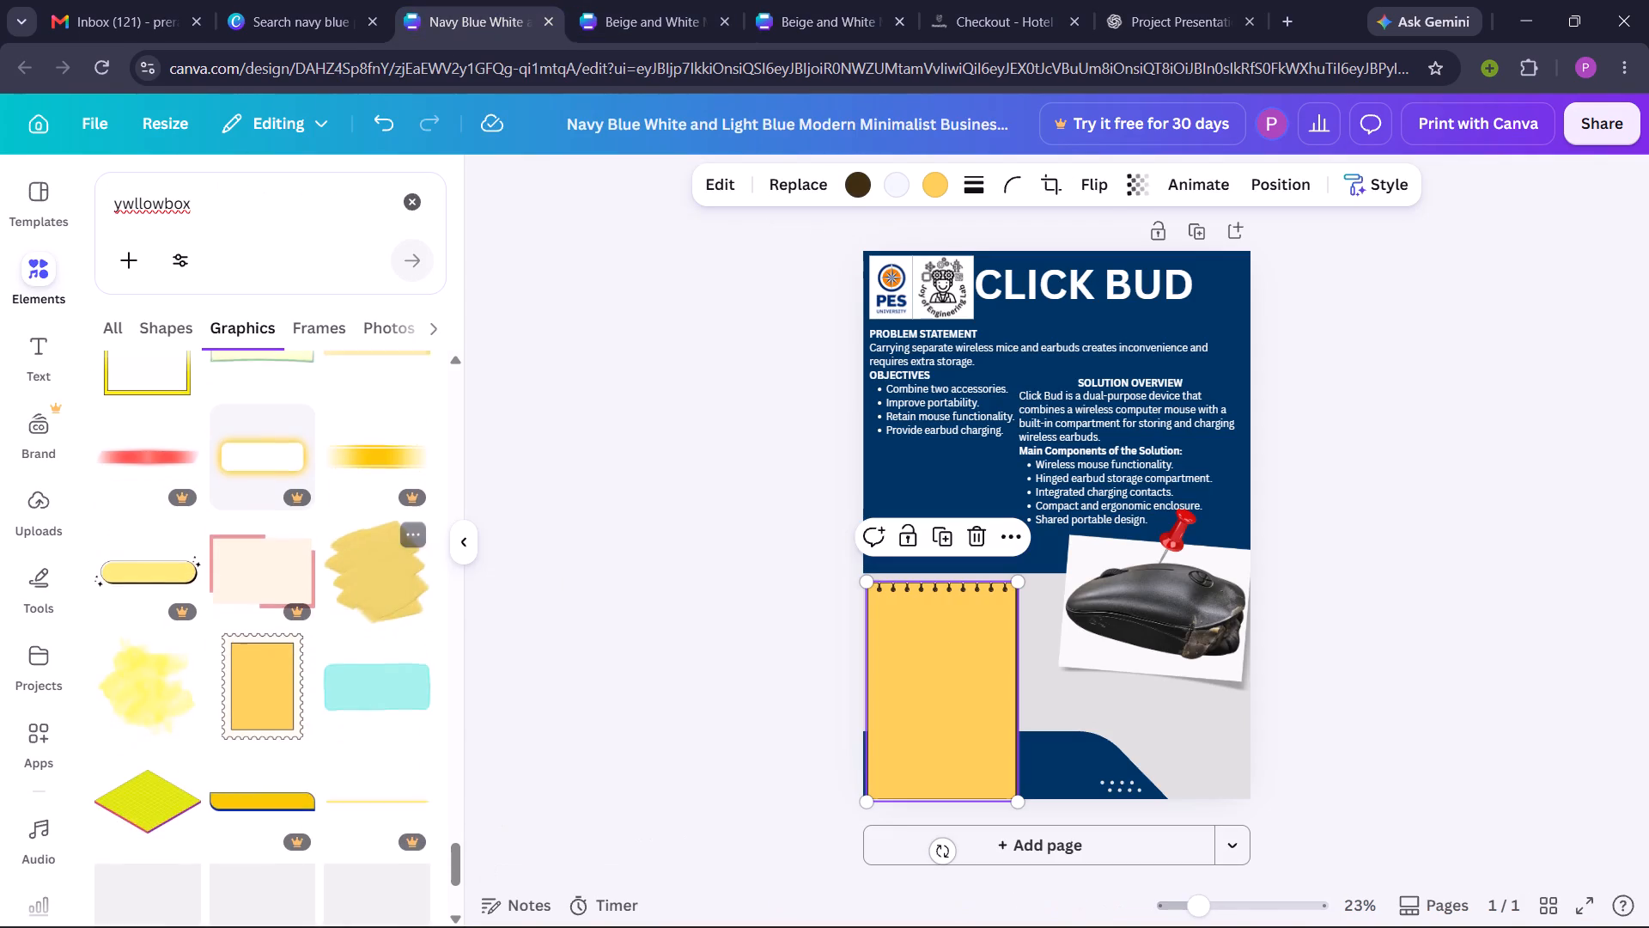
pyautogui.scroll(-3, 368, 607)
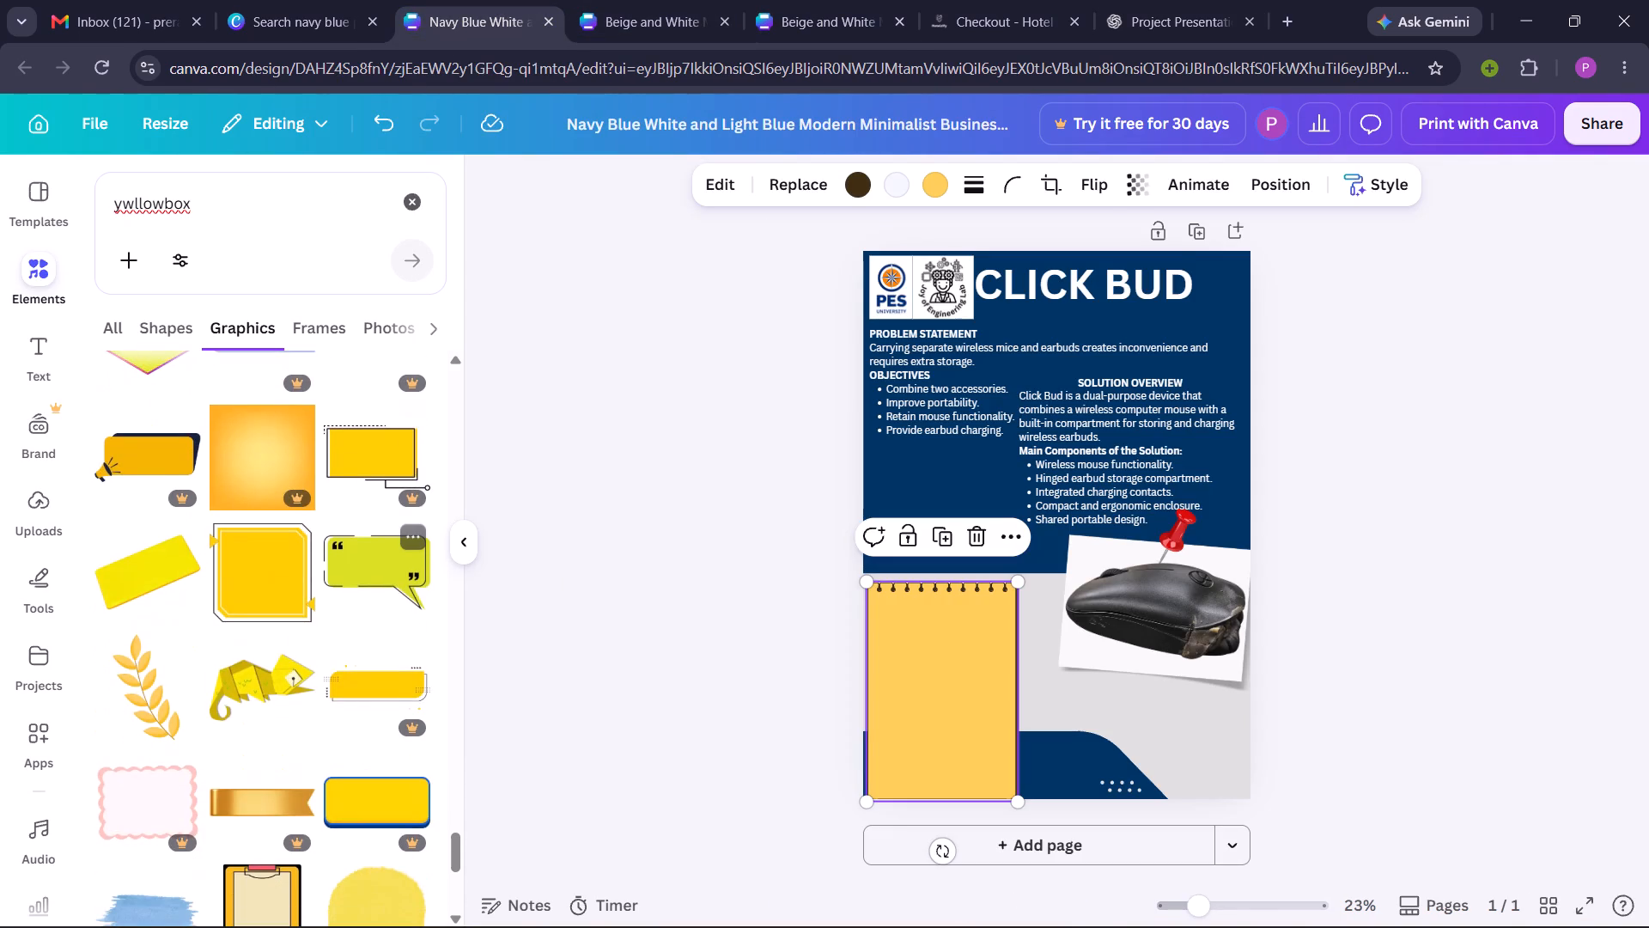
pyautogui.scroll(-3, 368, 607)
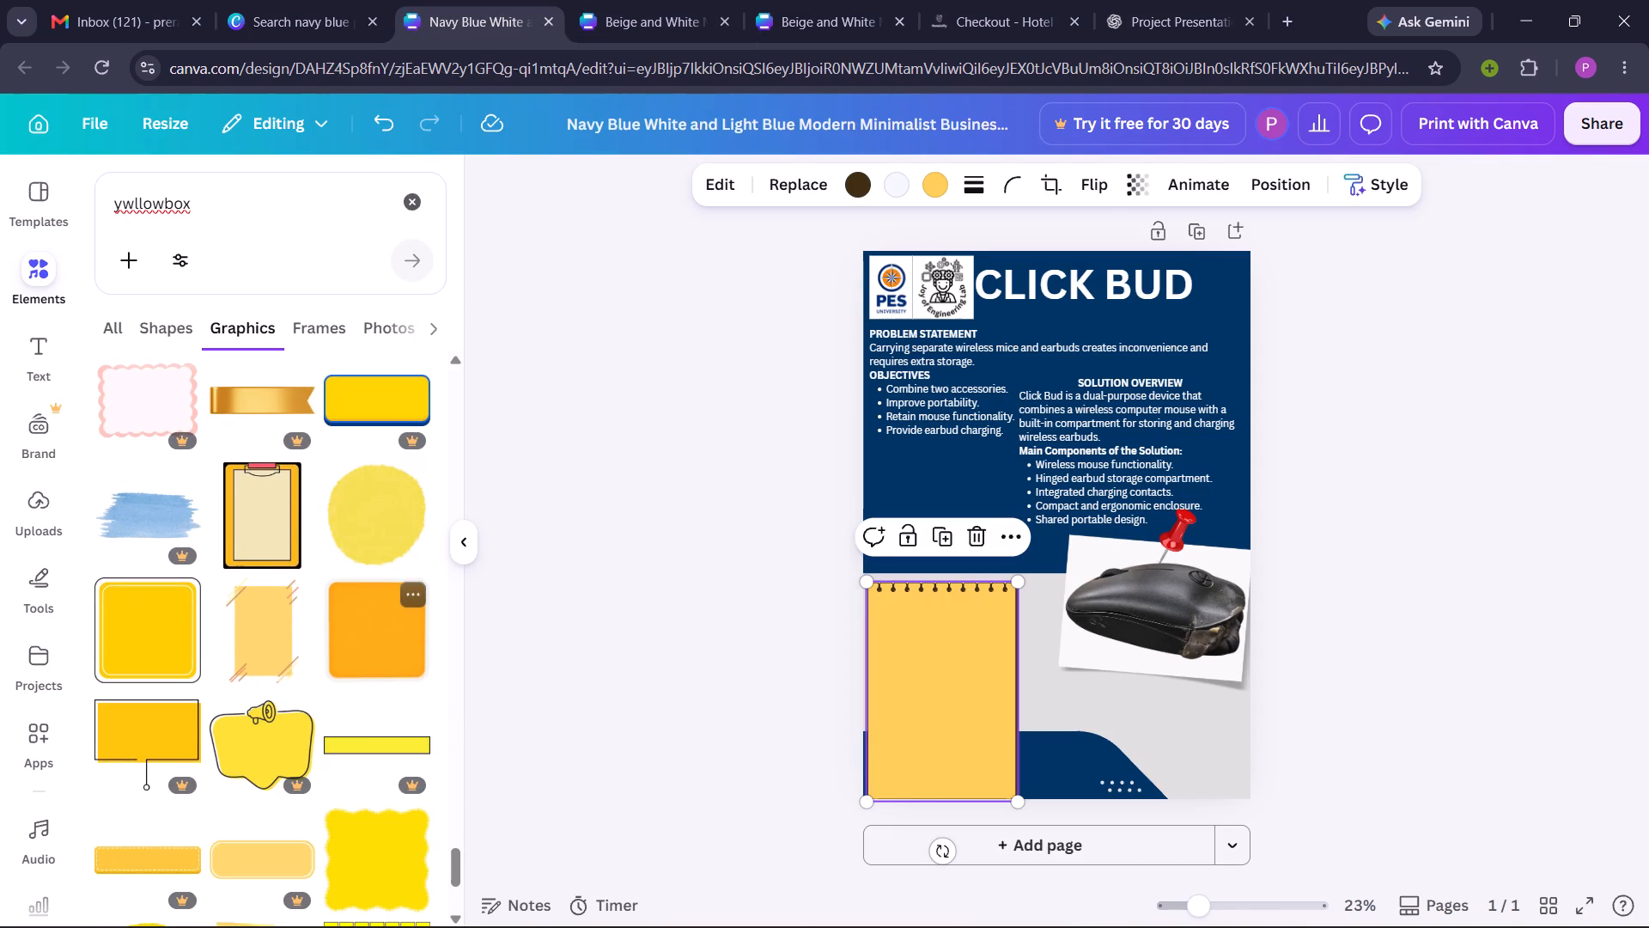
pyautogui.scroll(-7, 368, 607)
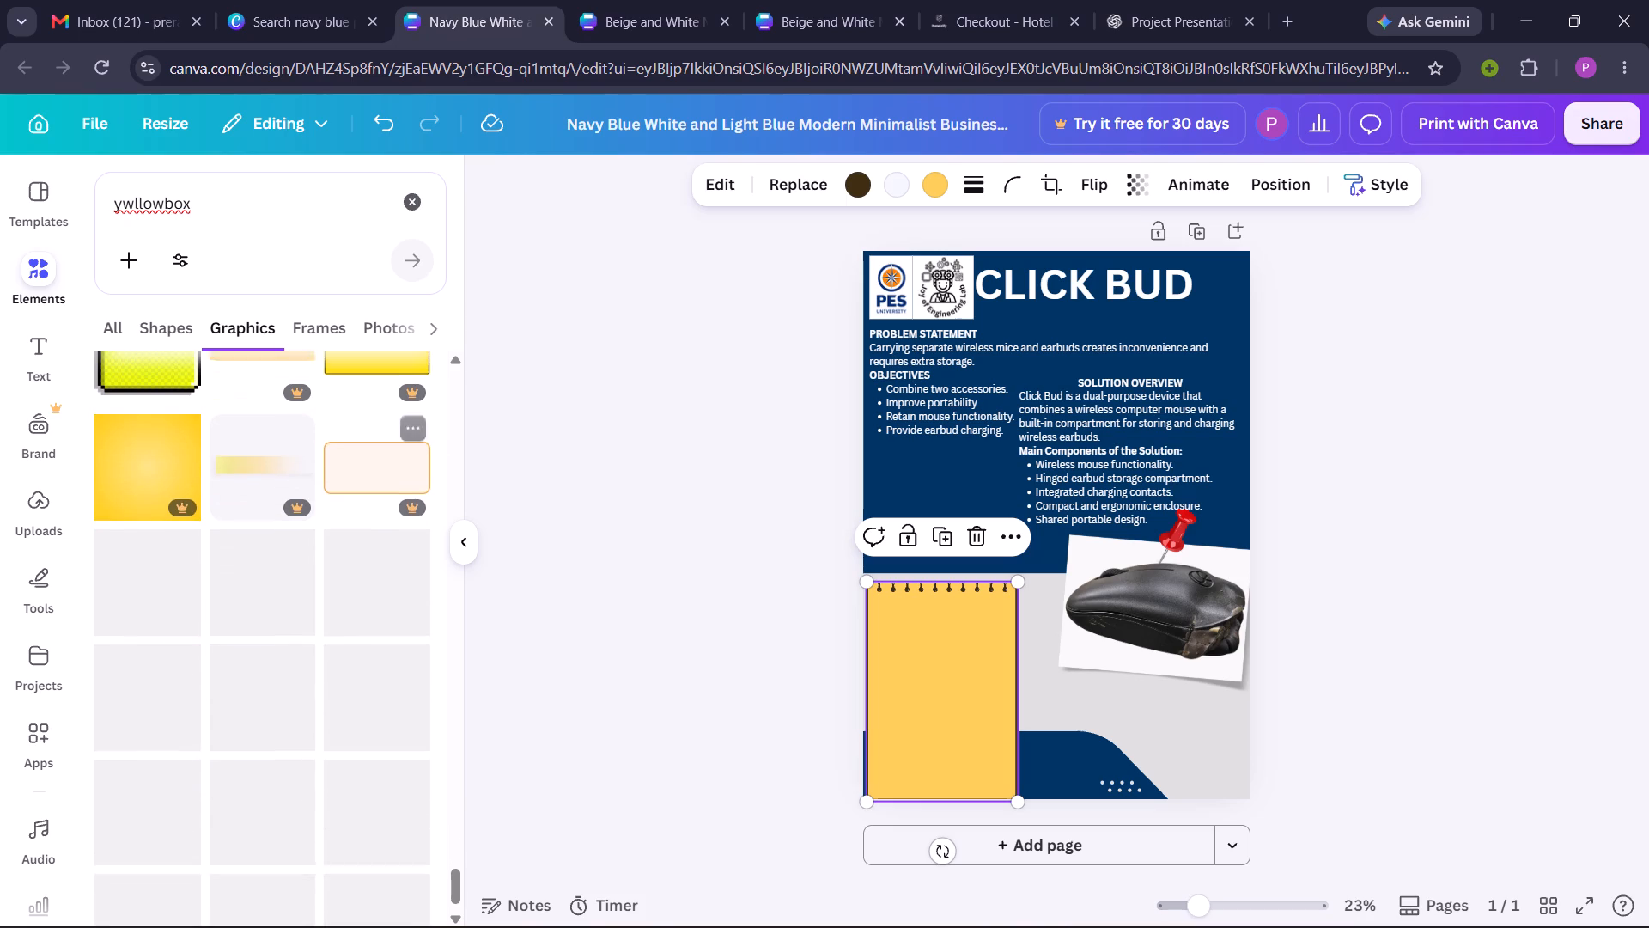
pyautogui.scroll(-1, 368, 607)
# Search the graphics for “content table” and look through the results for a table design.
pyautogui.doubleClick(183, 205)
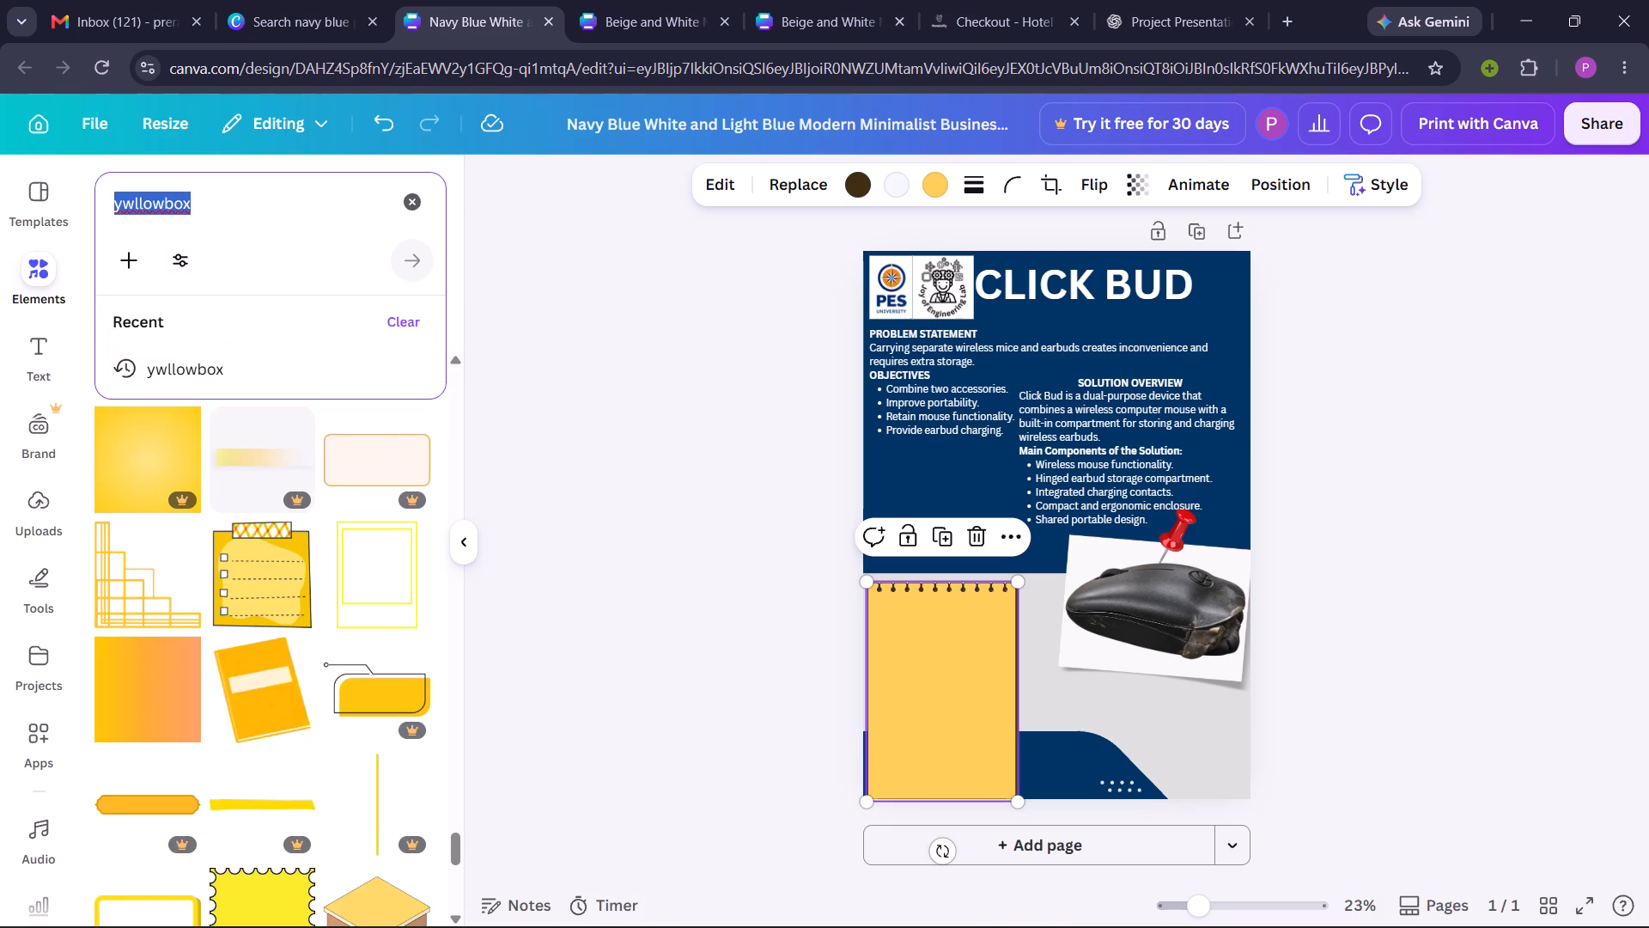
pyautogui.press('BackSpace')
pyautogui.press('c')
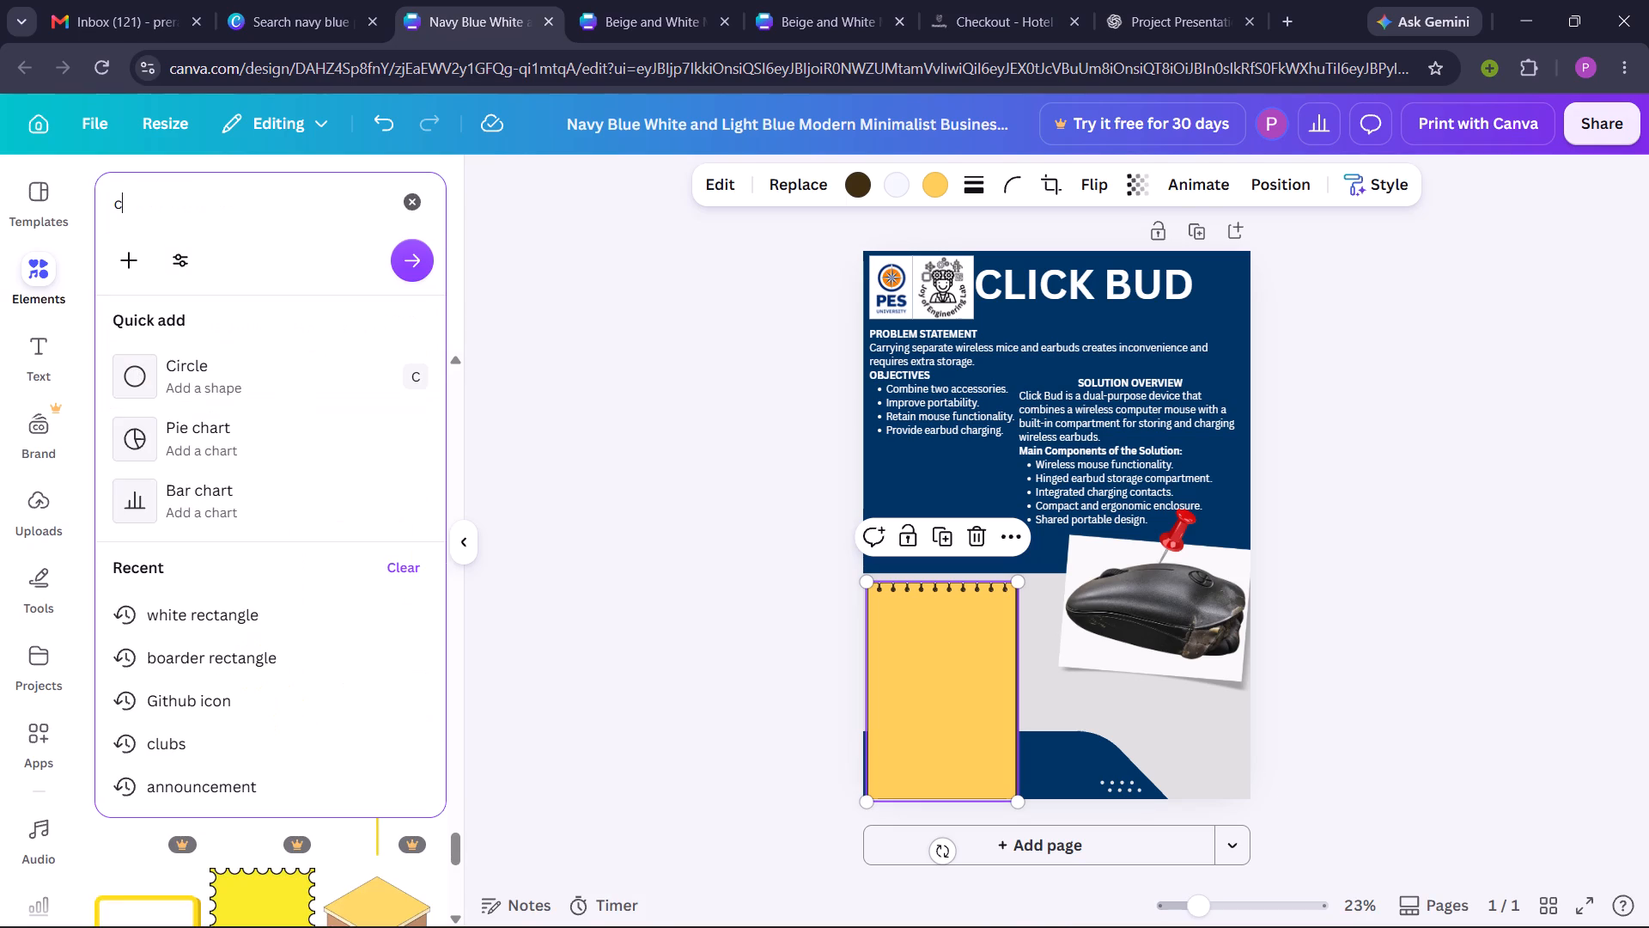
pyautogui.write('ontent table')
pyautogui.press('Return')
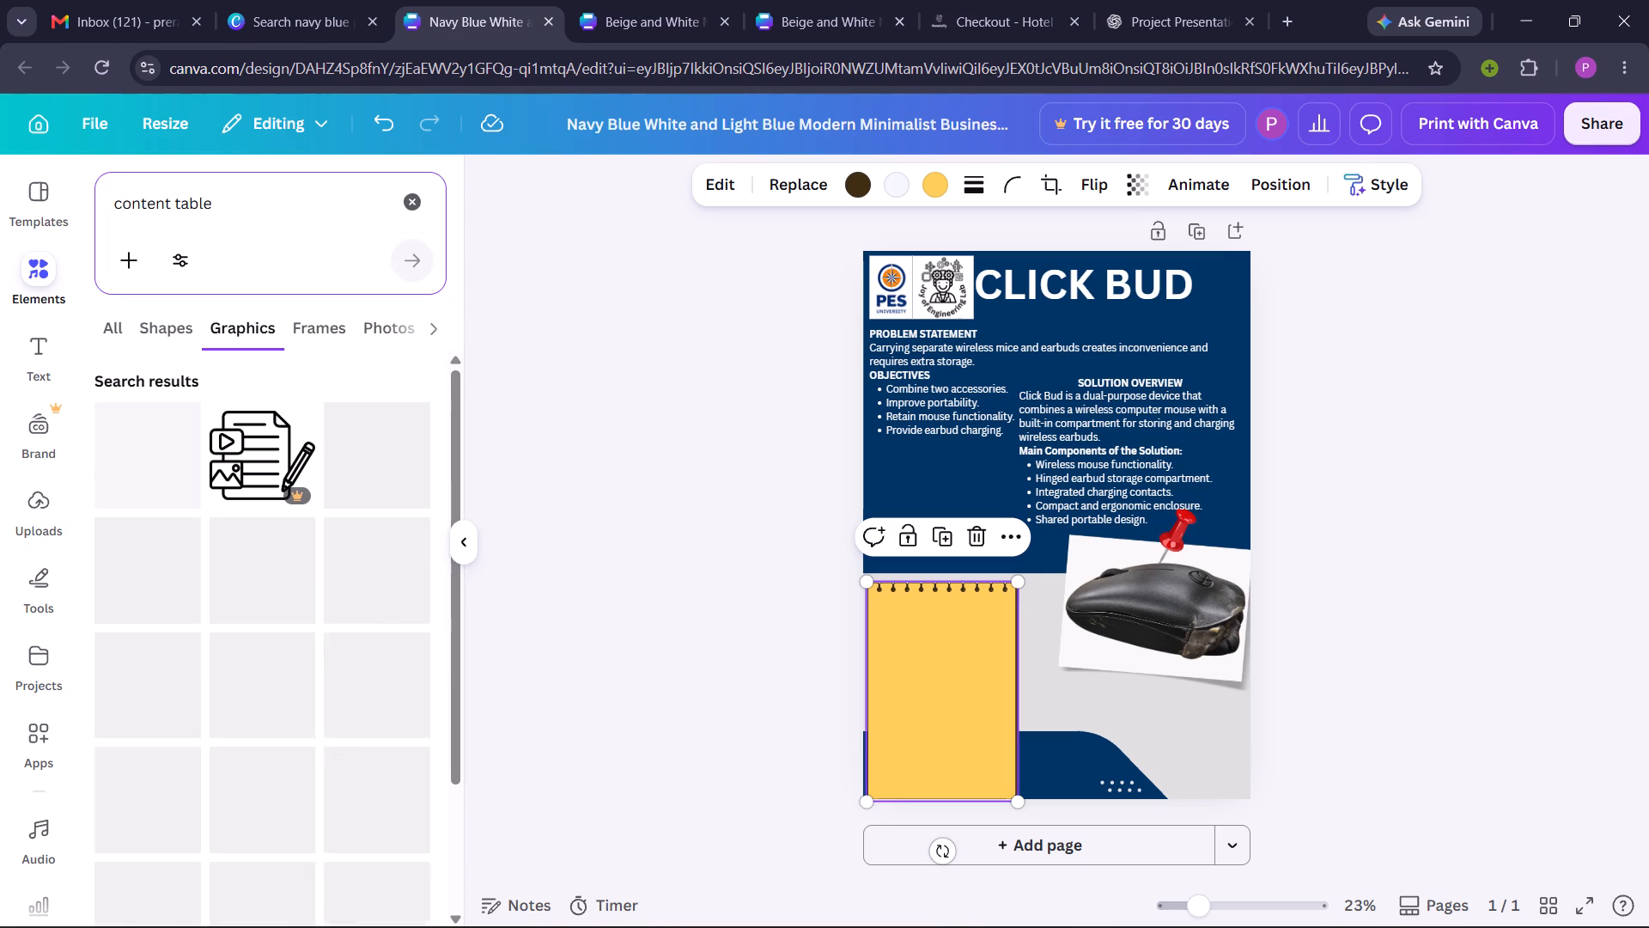
pyautogui.scroll(-5, 187, 606)
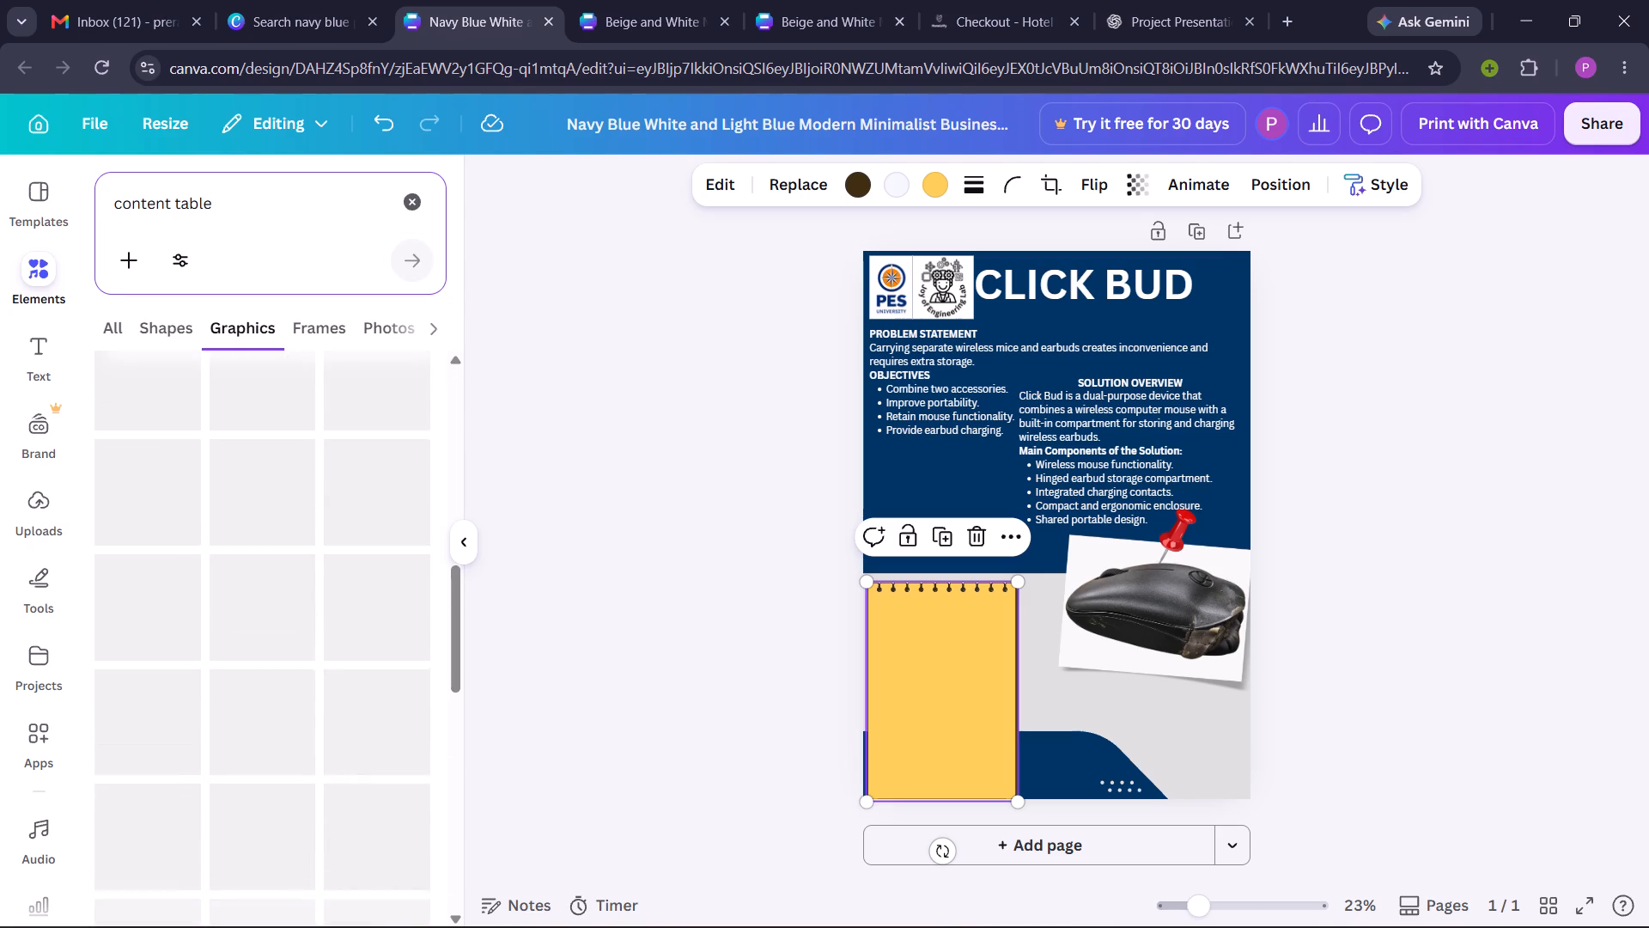
pyautogui.scroll(1, 187, 606)
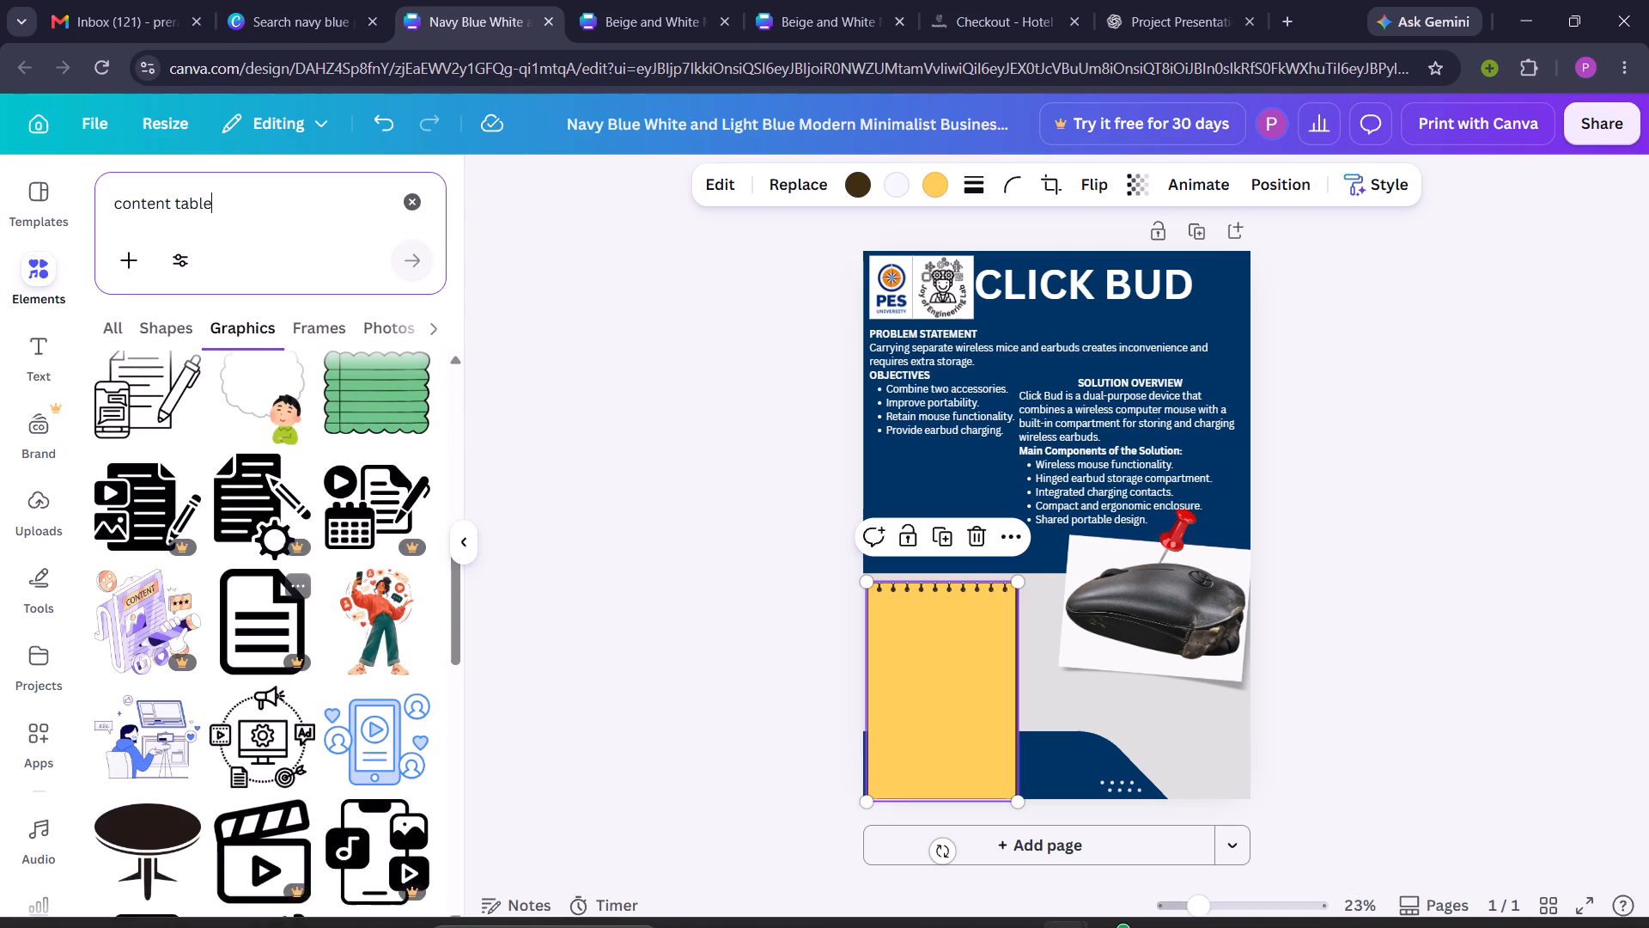
pyautogui.scroll(-6, 230, 635)
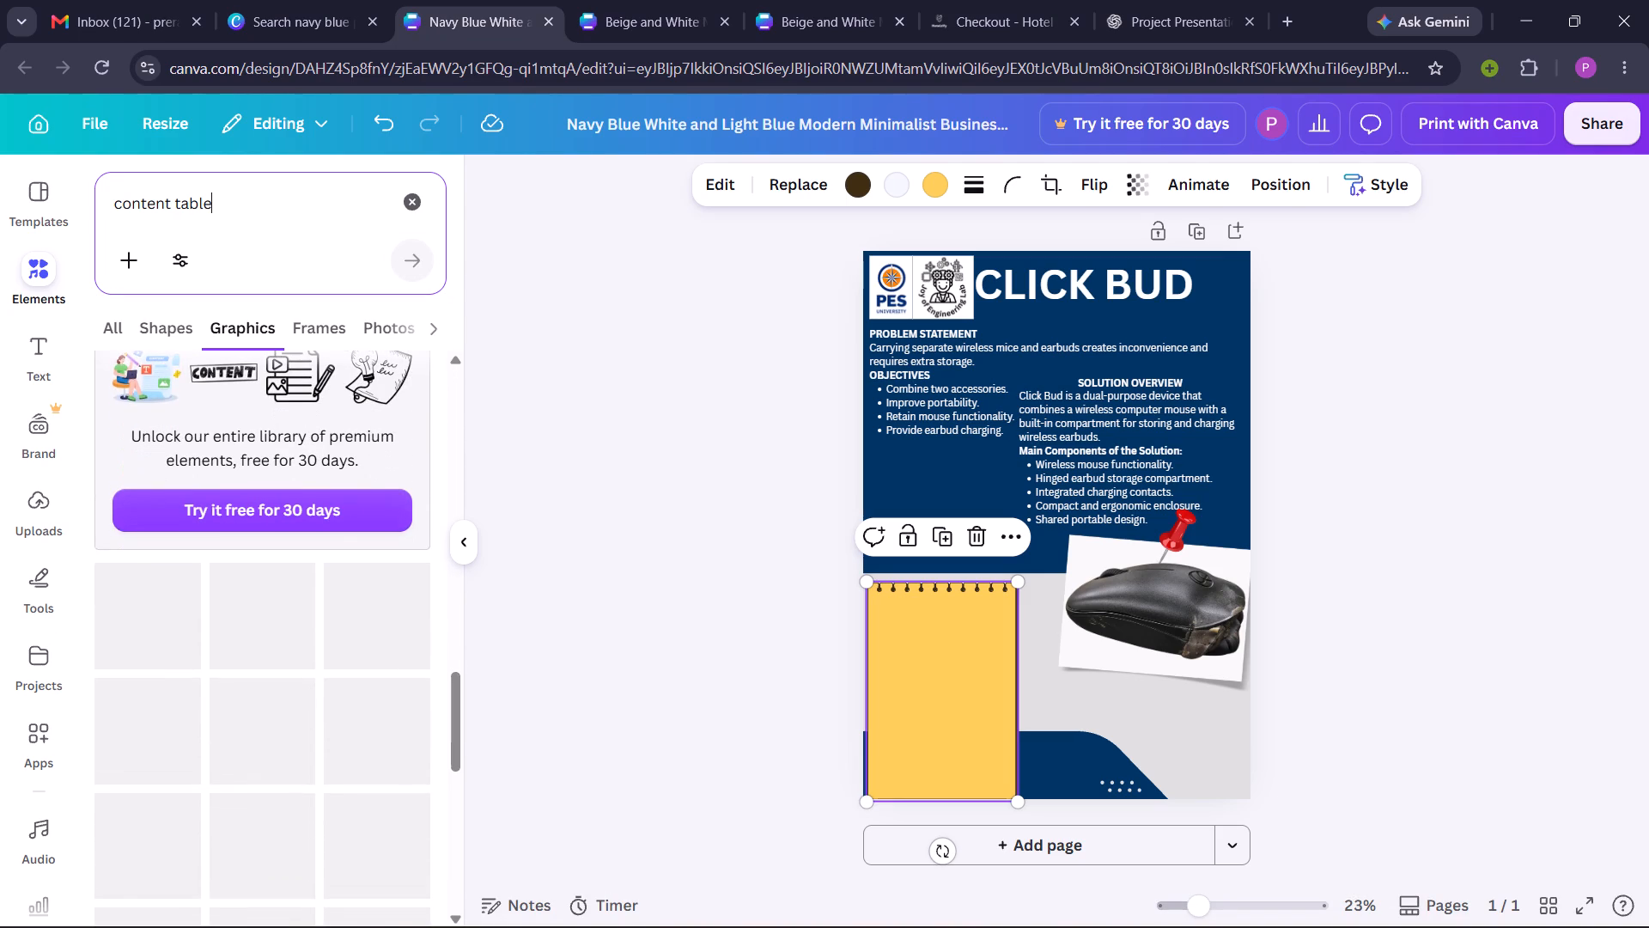
pyautogui.scroll(8, 230, 635)
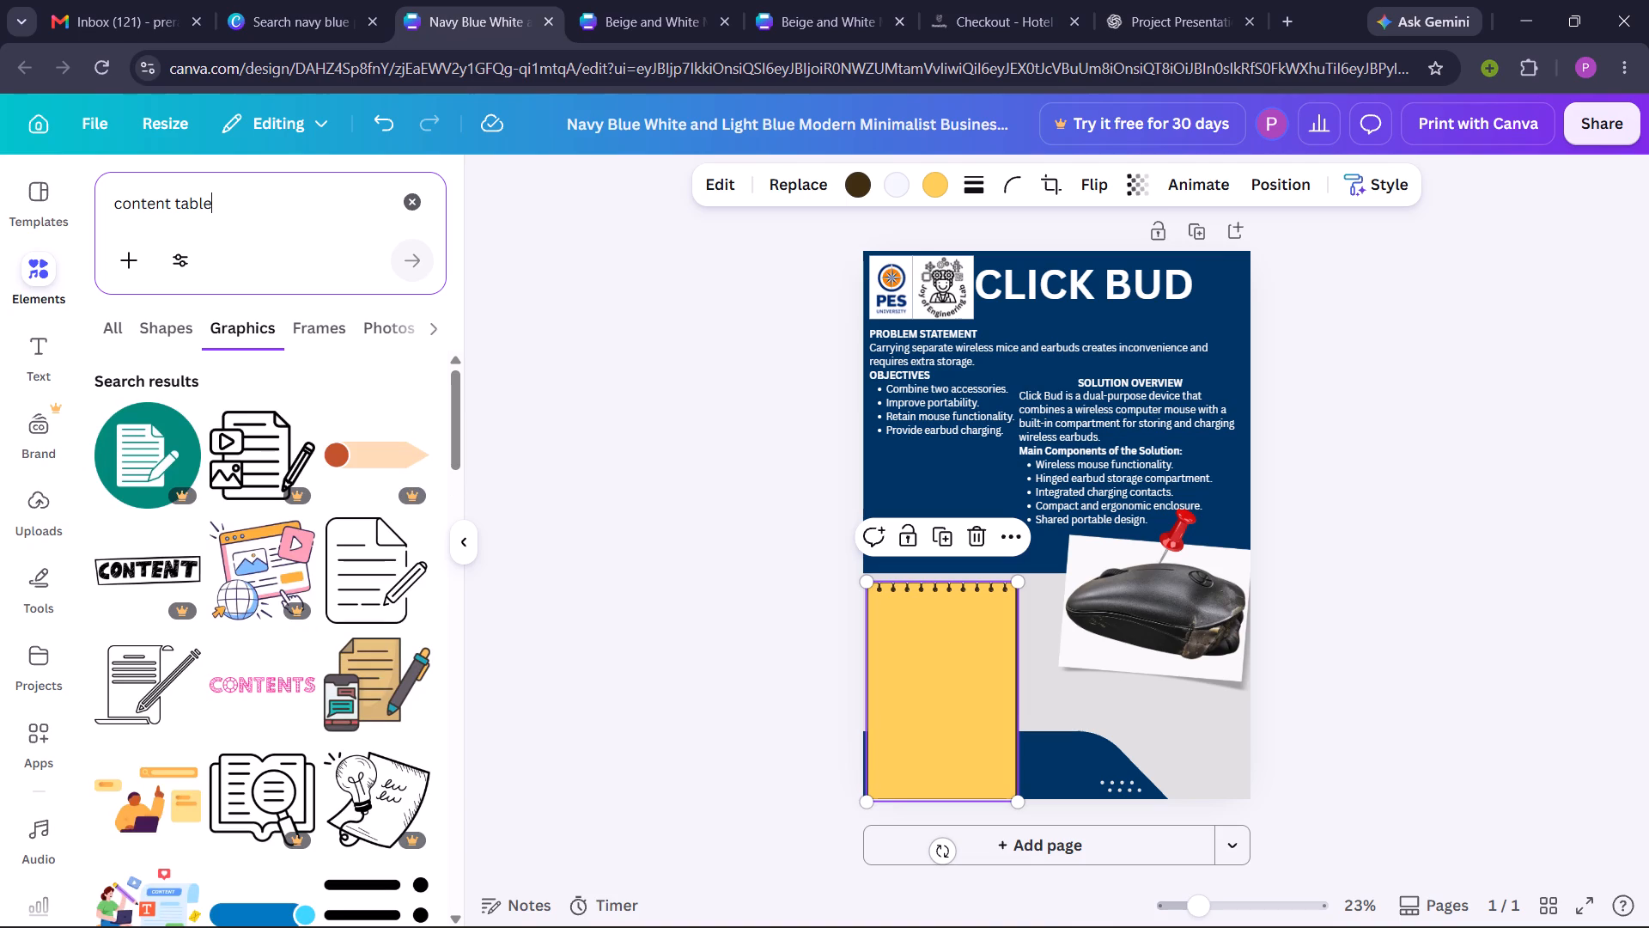
# Switch to the ChatGPT conversation and copy the hardware components table, from the Hardware Component and Function headers through the Hinged Enclosure row.
pyautogui.click(1148, 0)
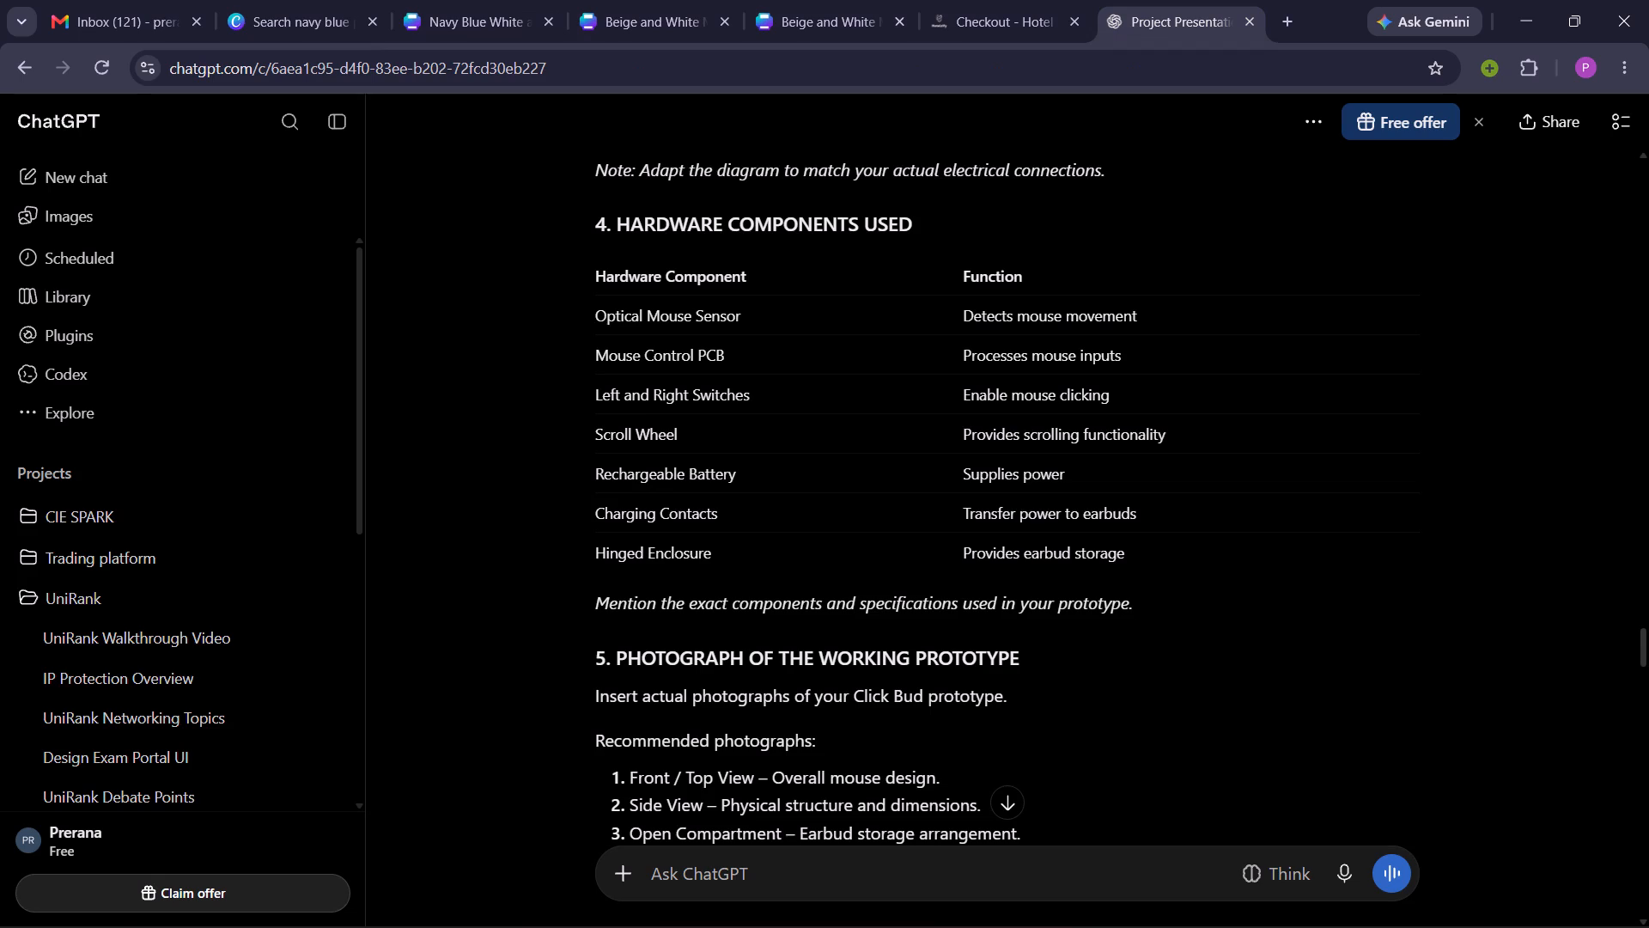
pyautogui.moveTo(593, 277); pyautogui.dragTo(1111, 521)
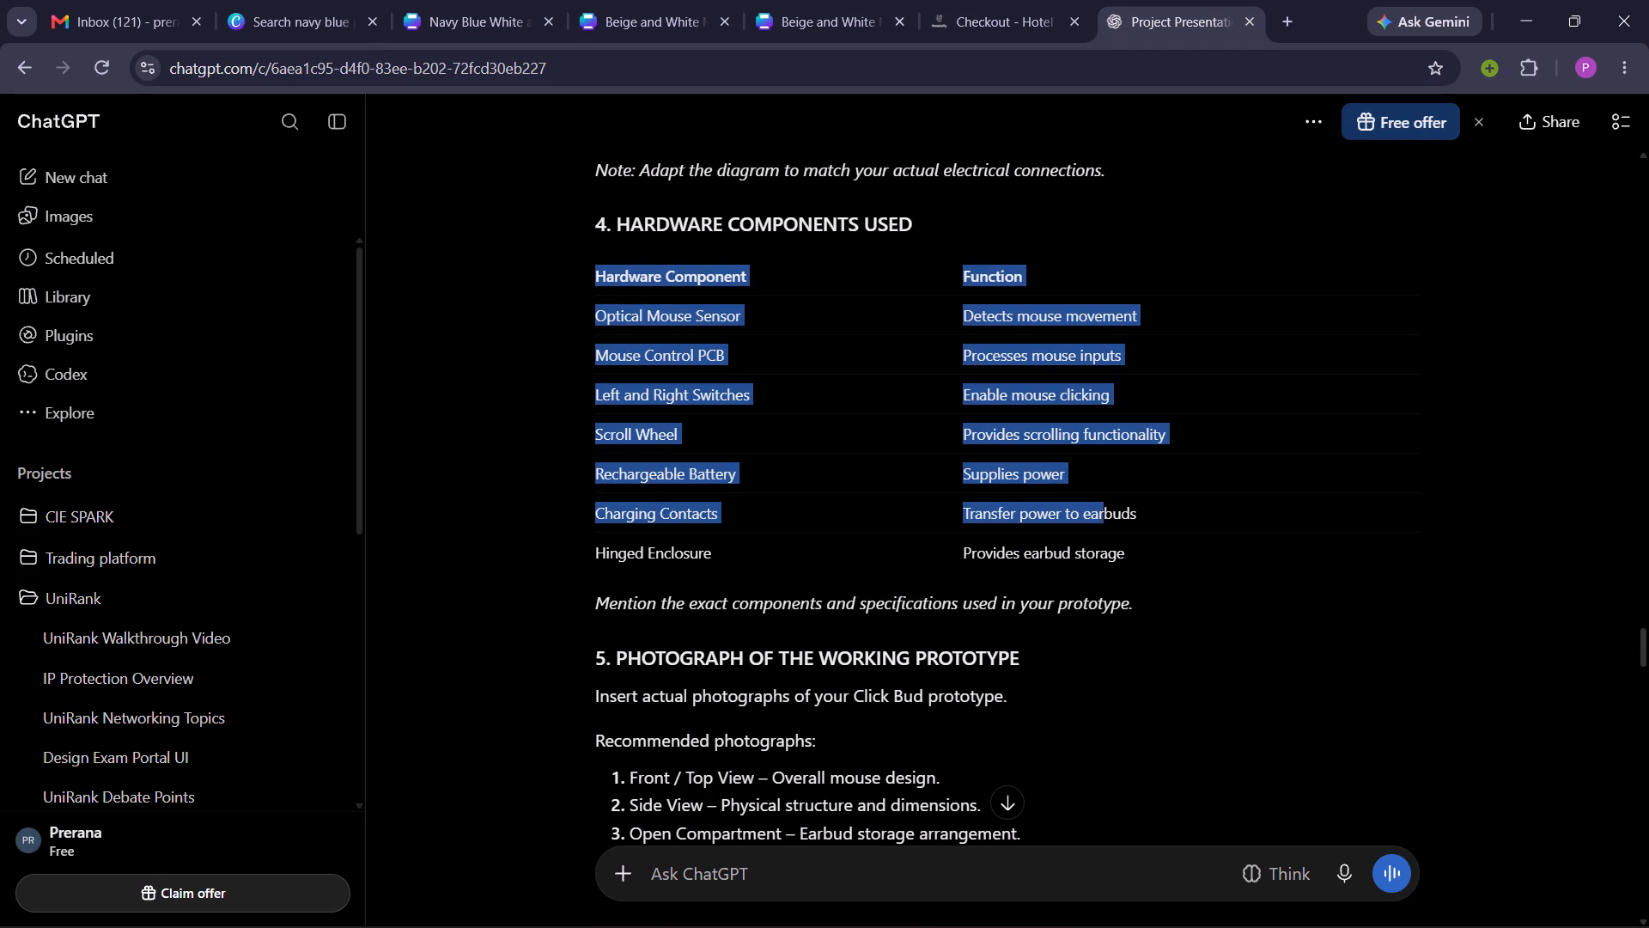
pyautogui.moveTo(1111, 521); pyautogui.dragTo(1139, 551)
pyautogui.hotkey('ctrl', 'c')
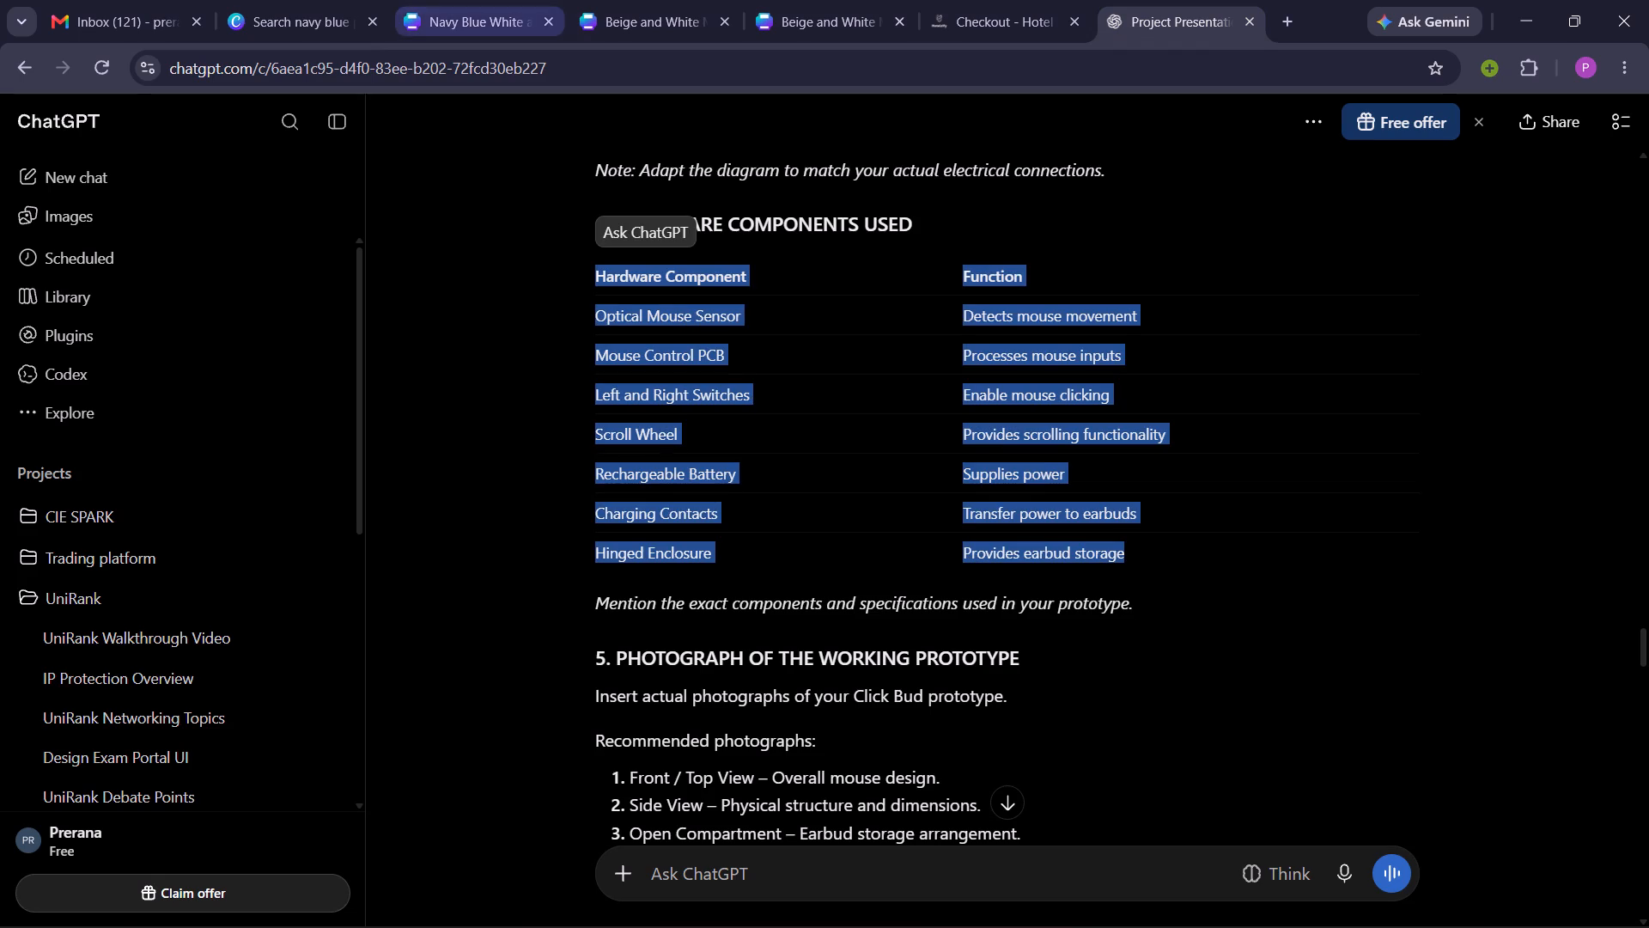
# Return to the Canva poster and paste the copied hardware components table onto the page.
pyautogui.click(455, 0)
pyautogui.click(937, 644)
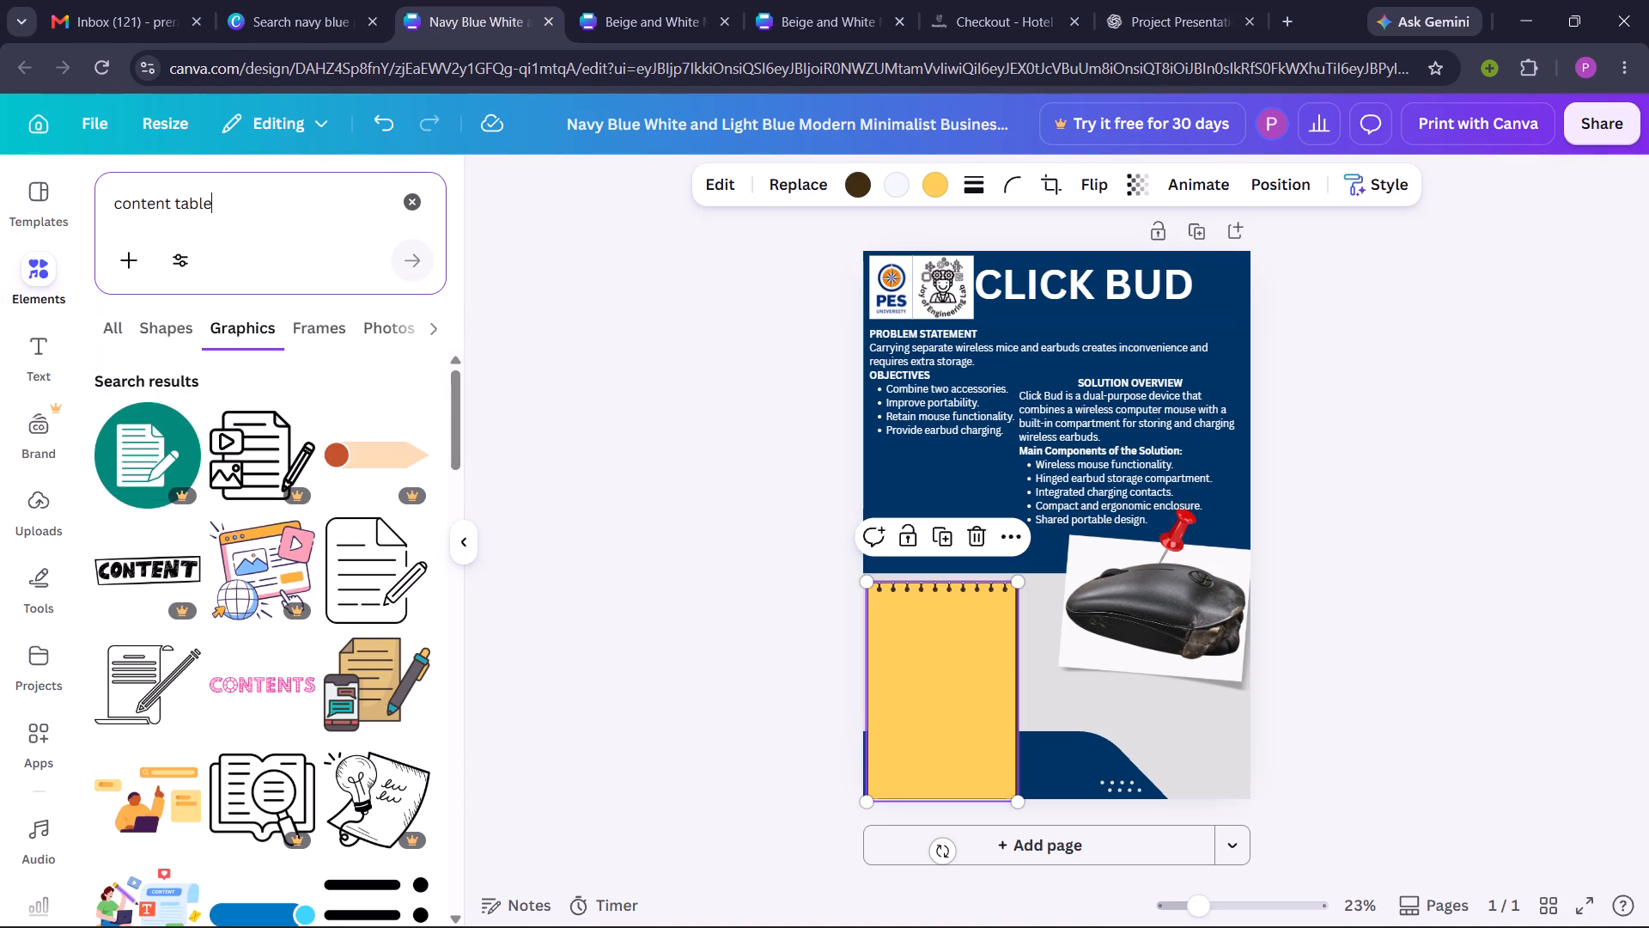
pyautogui.hotkey('ctrl', 'v')
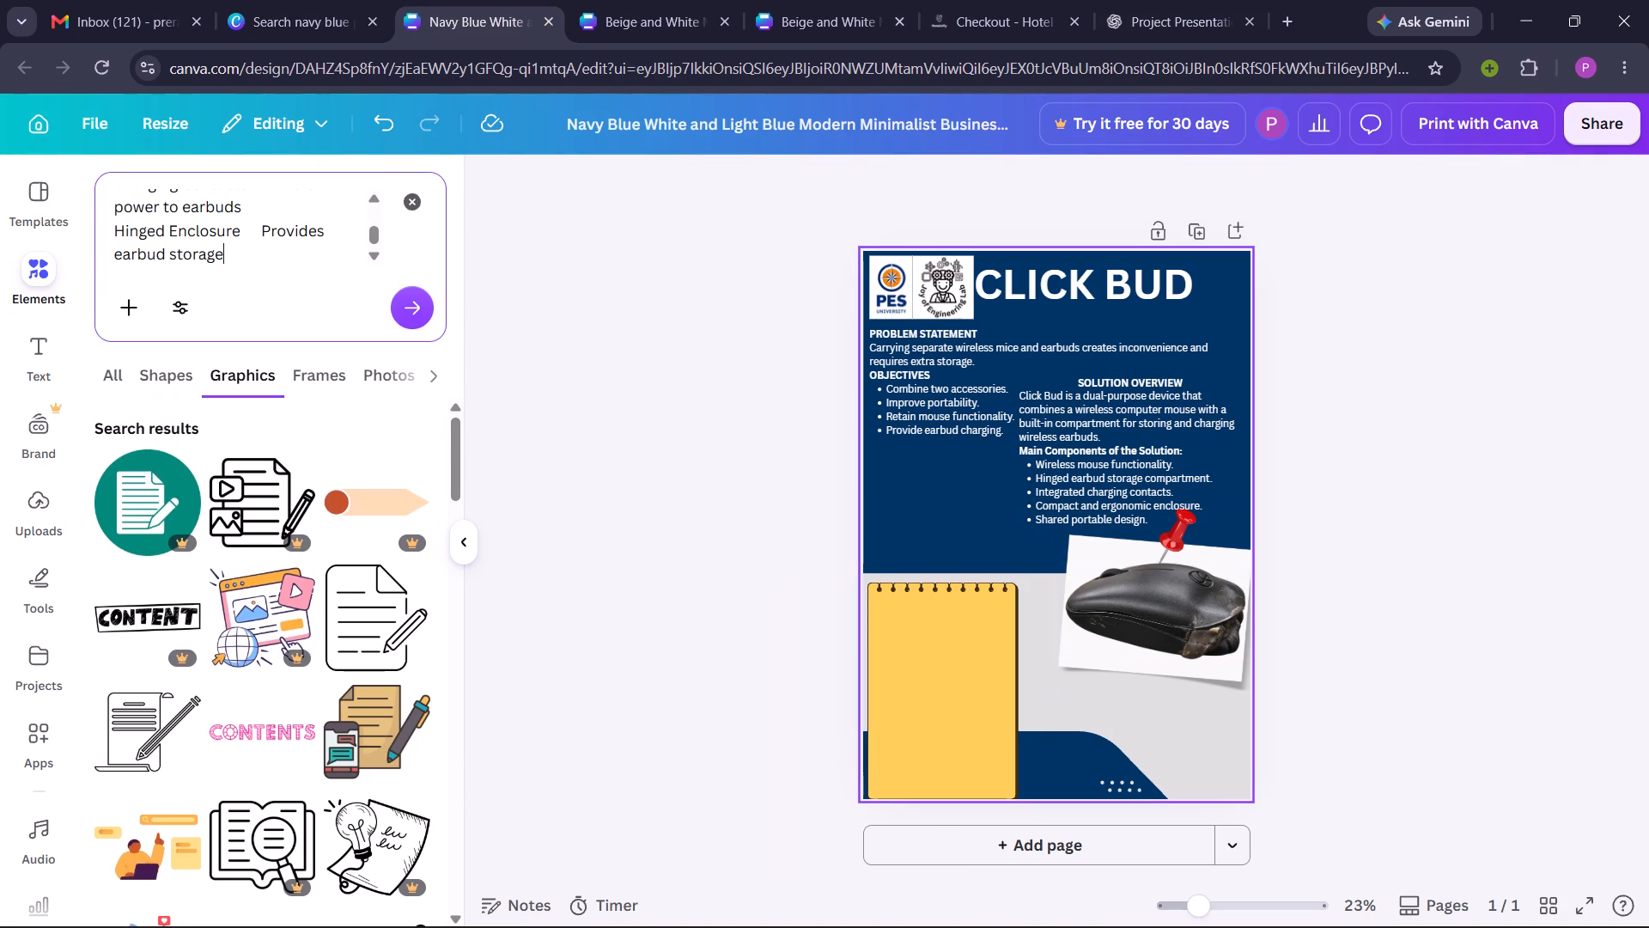
pyautogui.click(983, 513)
pyautogui.hotkey('ctrl', 'v')
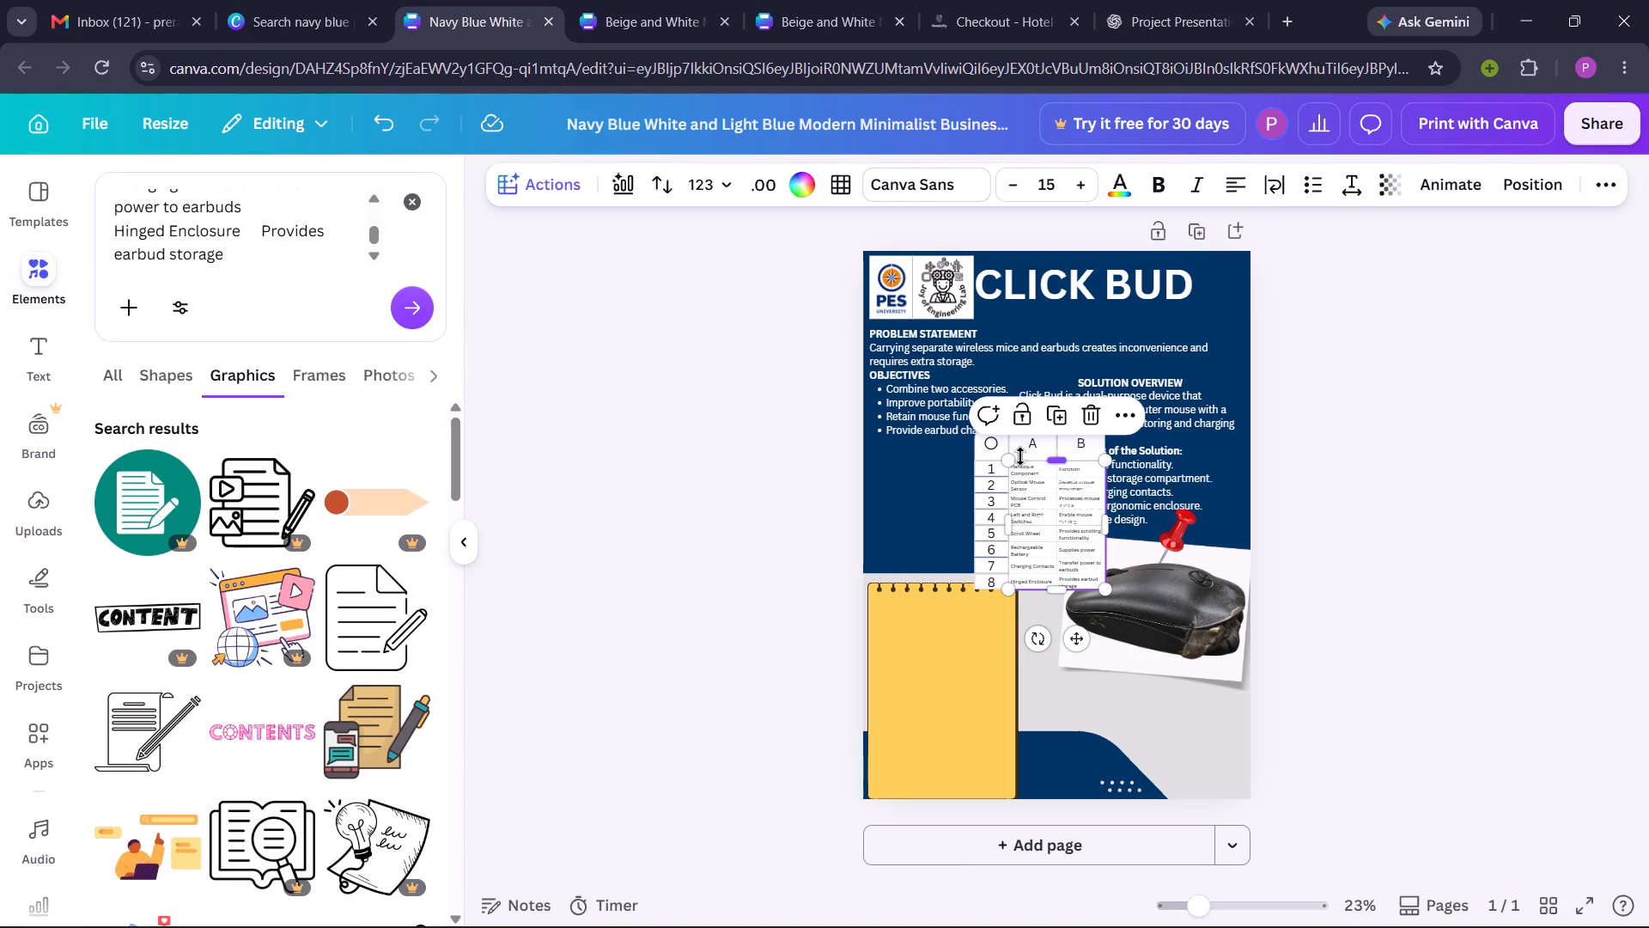
# Place the pasted table over the yellow notepad and enlarge it from its lower-right corner toward the page's bottom edge.
pyautogui.moveTo(995, 449); pyautogui.dragTo(971, 459)
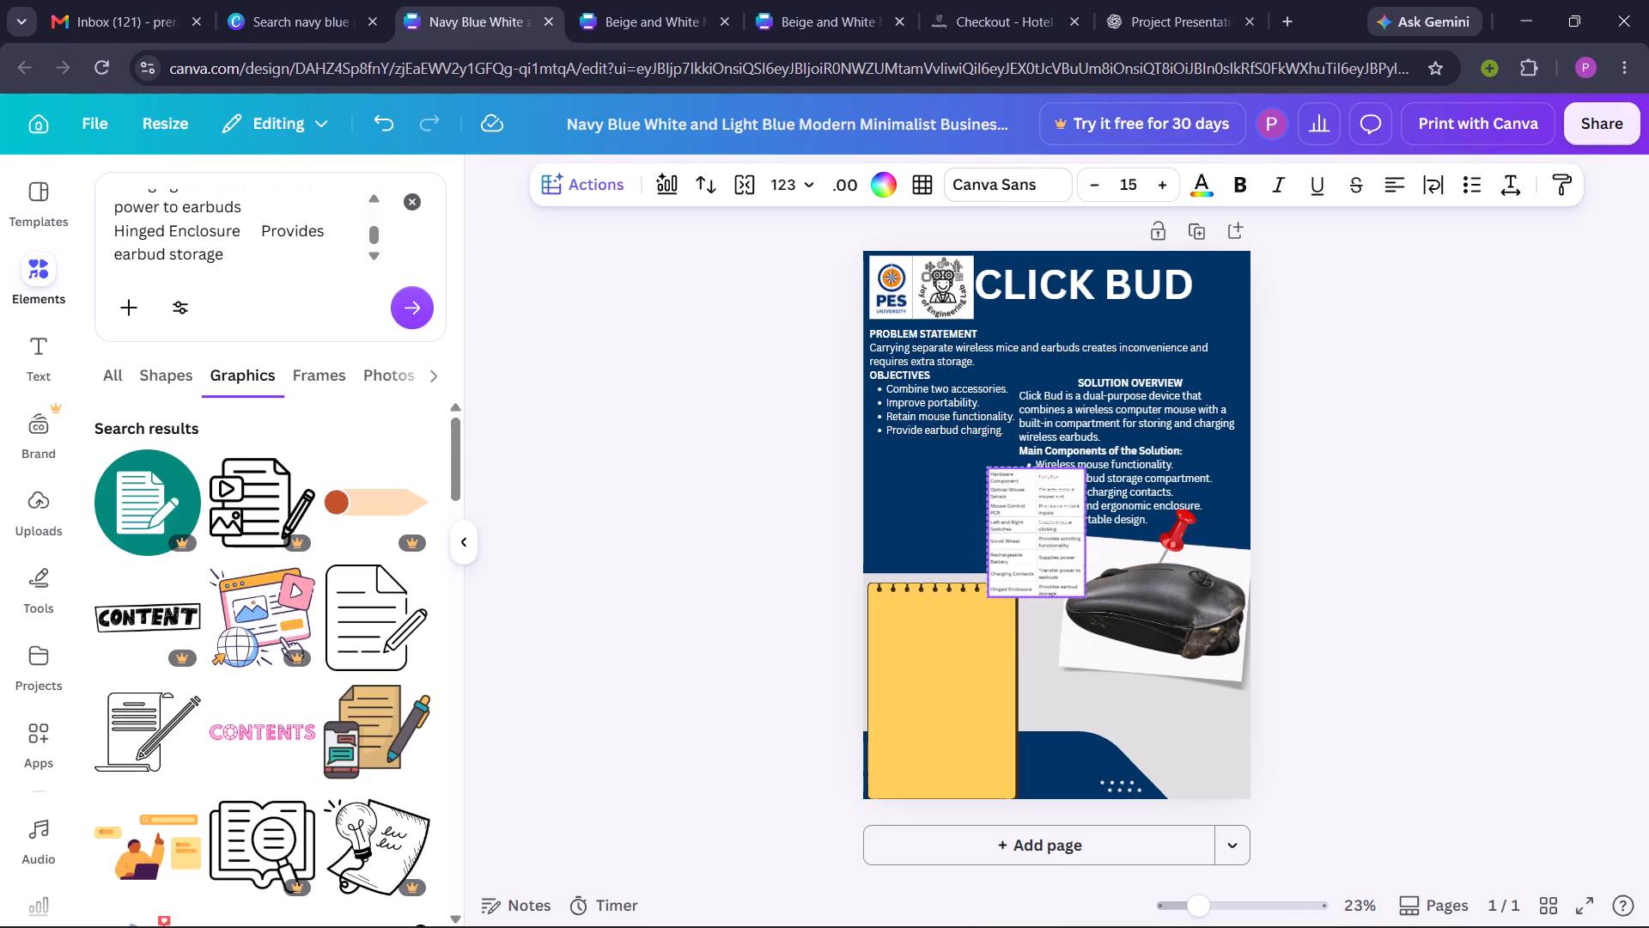
pyautogui.moveTo(971, 459); pyautogui.dragTo(898, 607)
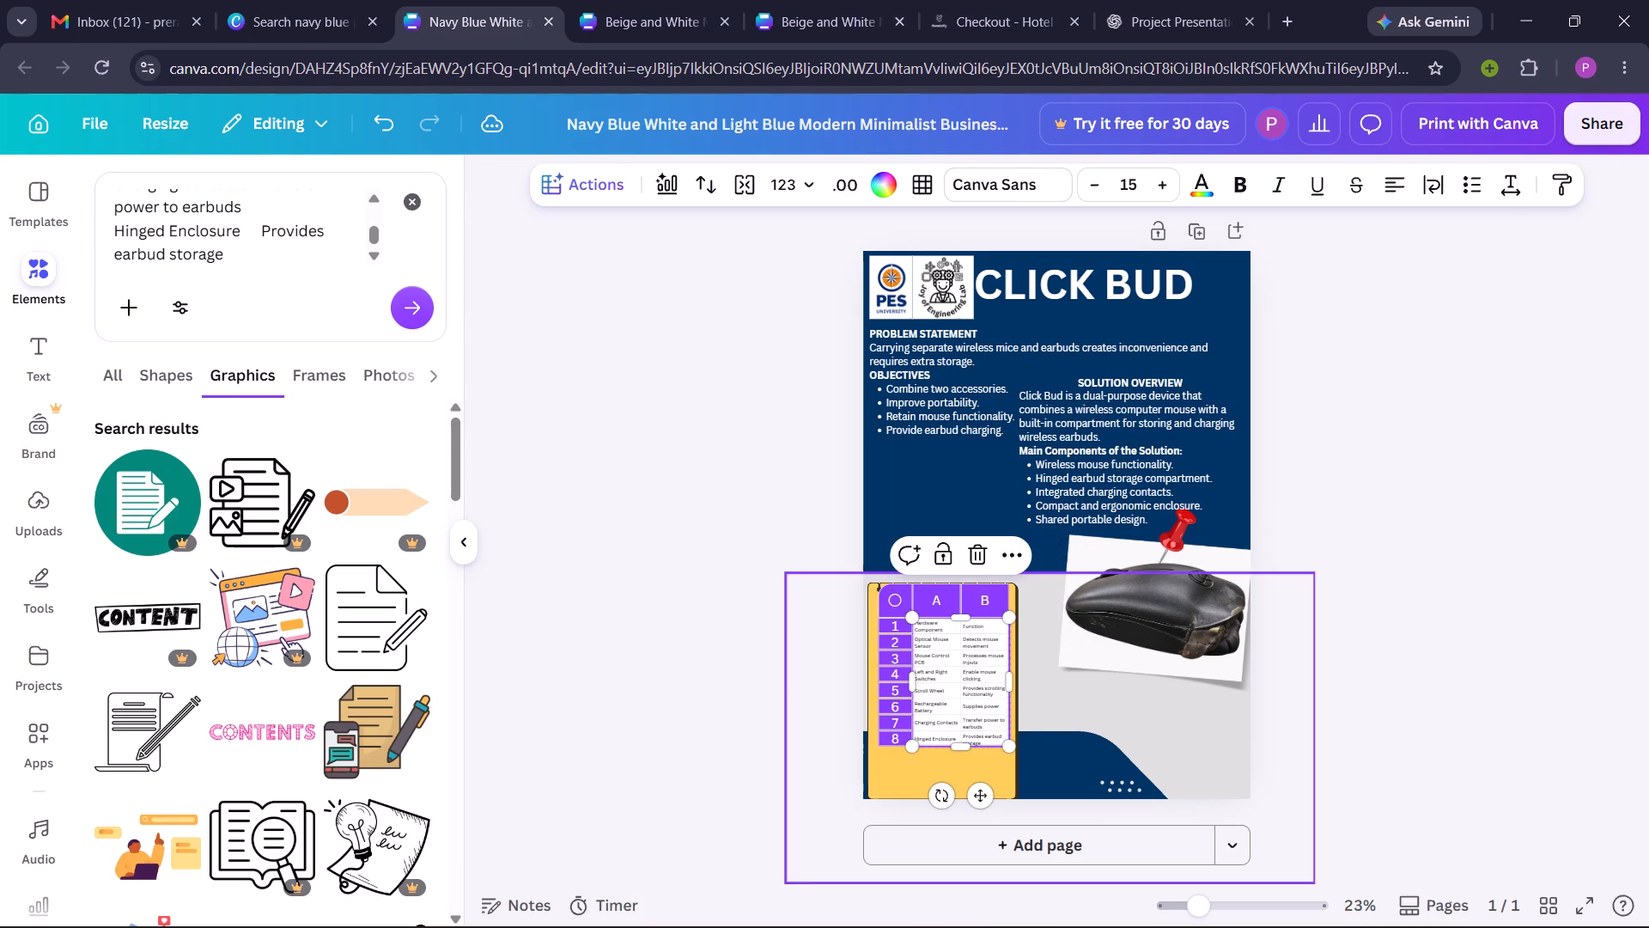
pyautogui.click(1366, 654)
pyautogui.moveTo(983, 663); pyautogui.dragTo(977, 663)
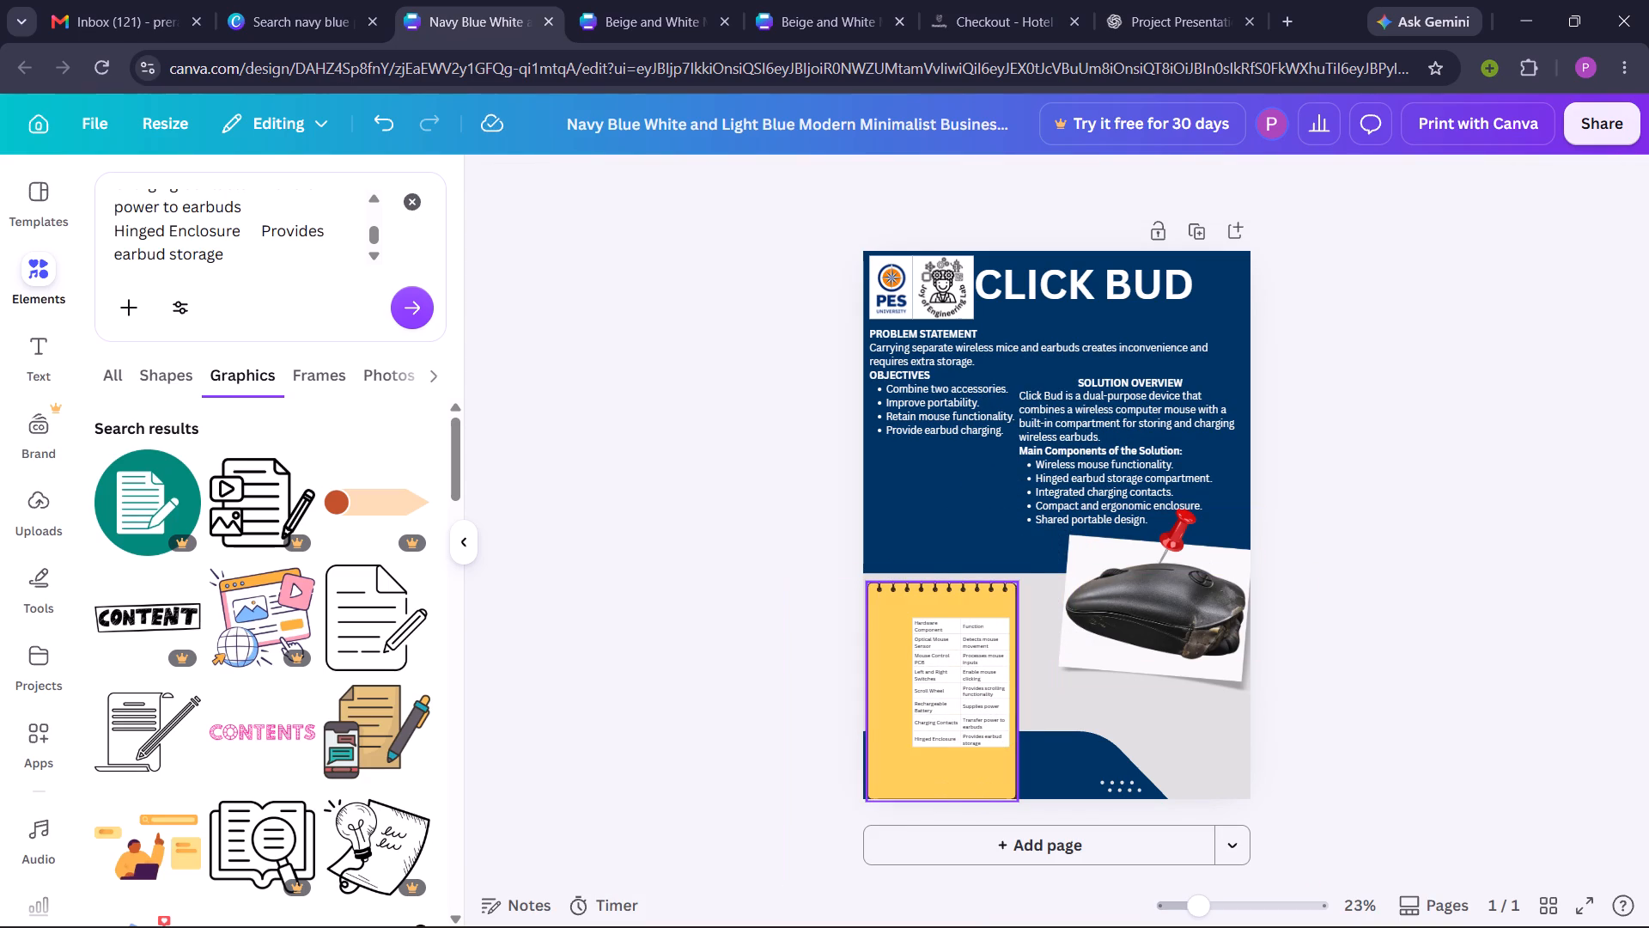
pyautogui.moveTo(977, 663); pyautogui.dragTo(951, 660)
pyautogui.moveTo(1007, 748); pyautogui.dragTo(1019, 796)
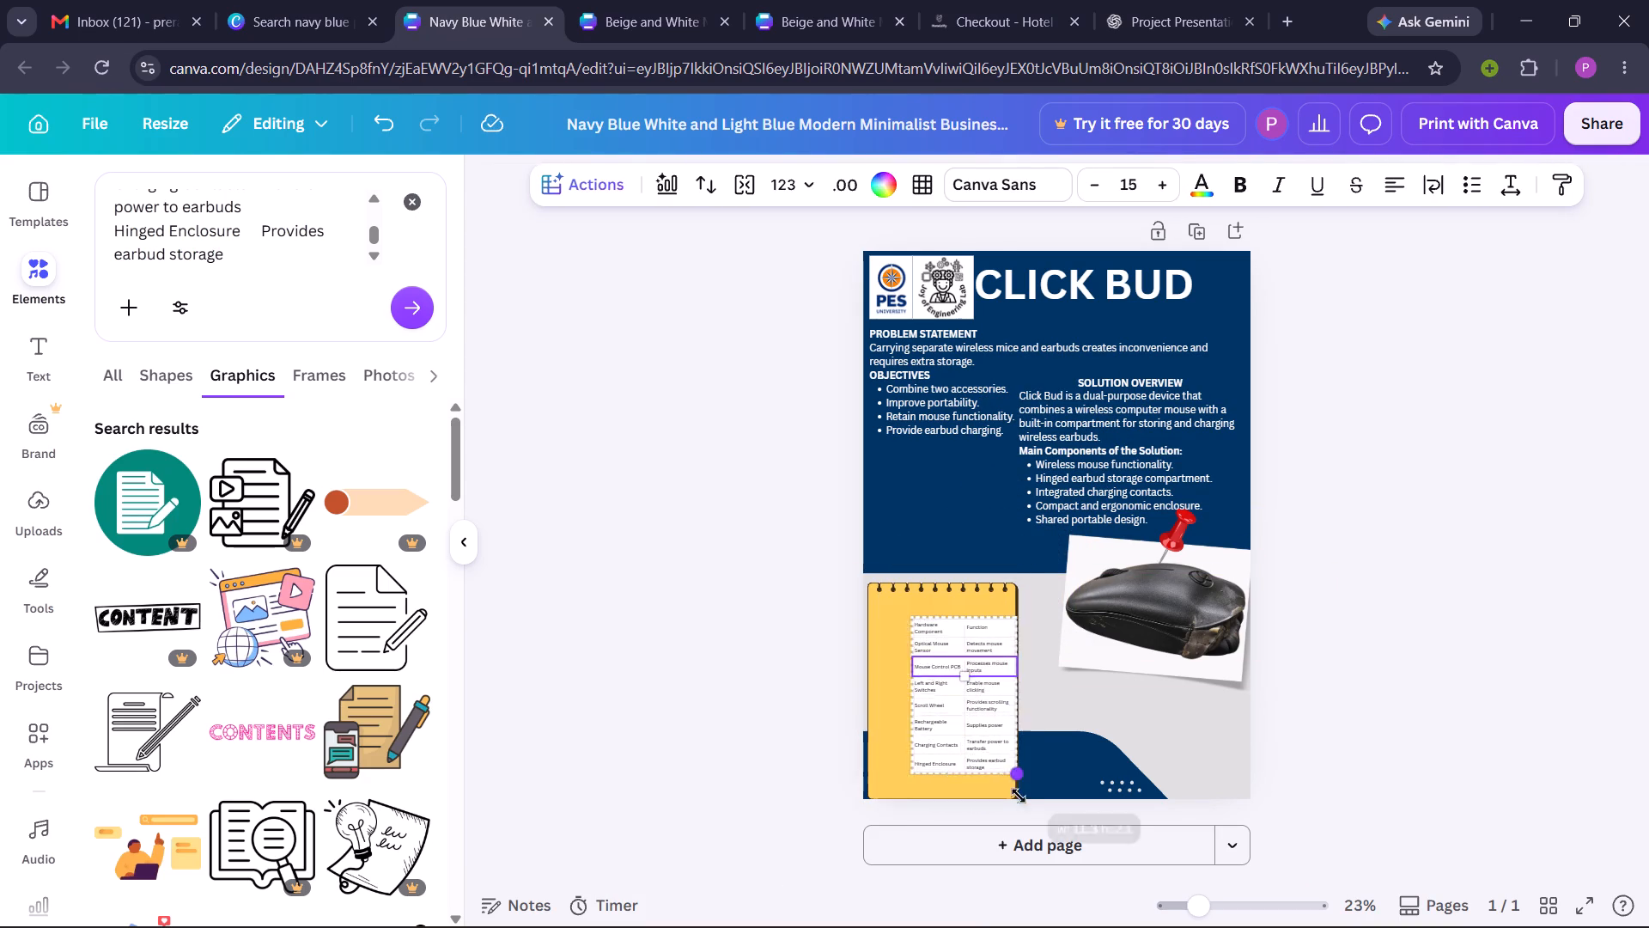
pyautogui.moveTo(1019, 796); pyautogui.dragTo(1050, 796)
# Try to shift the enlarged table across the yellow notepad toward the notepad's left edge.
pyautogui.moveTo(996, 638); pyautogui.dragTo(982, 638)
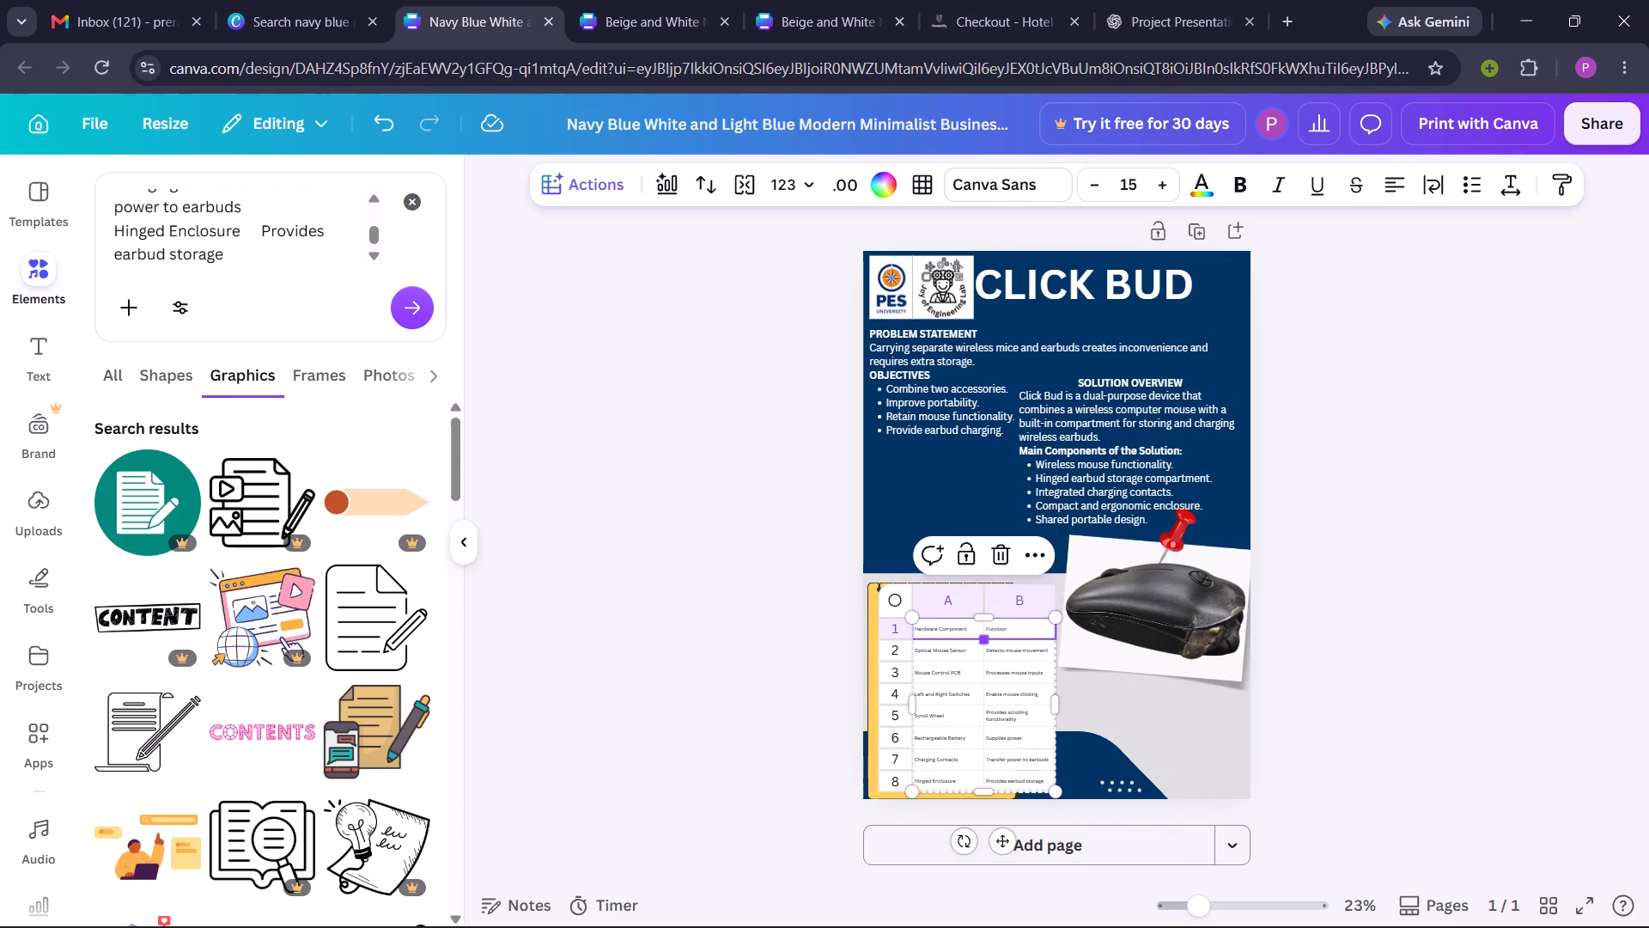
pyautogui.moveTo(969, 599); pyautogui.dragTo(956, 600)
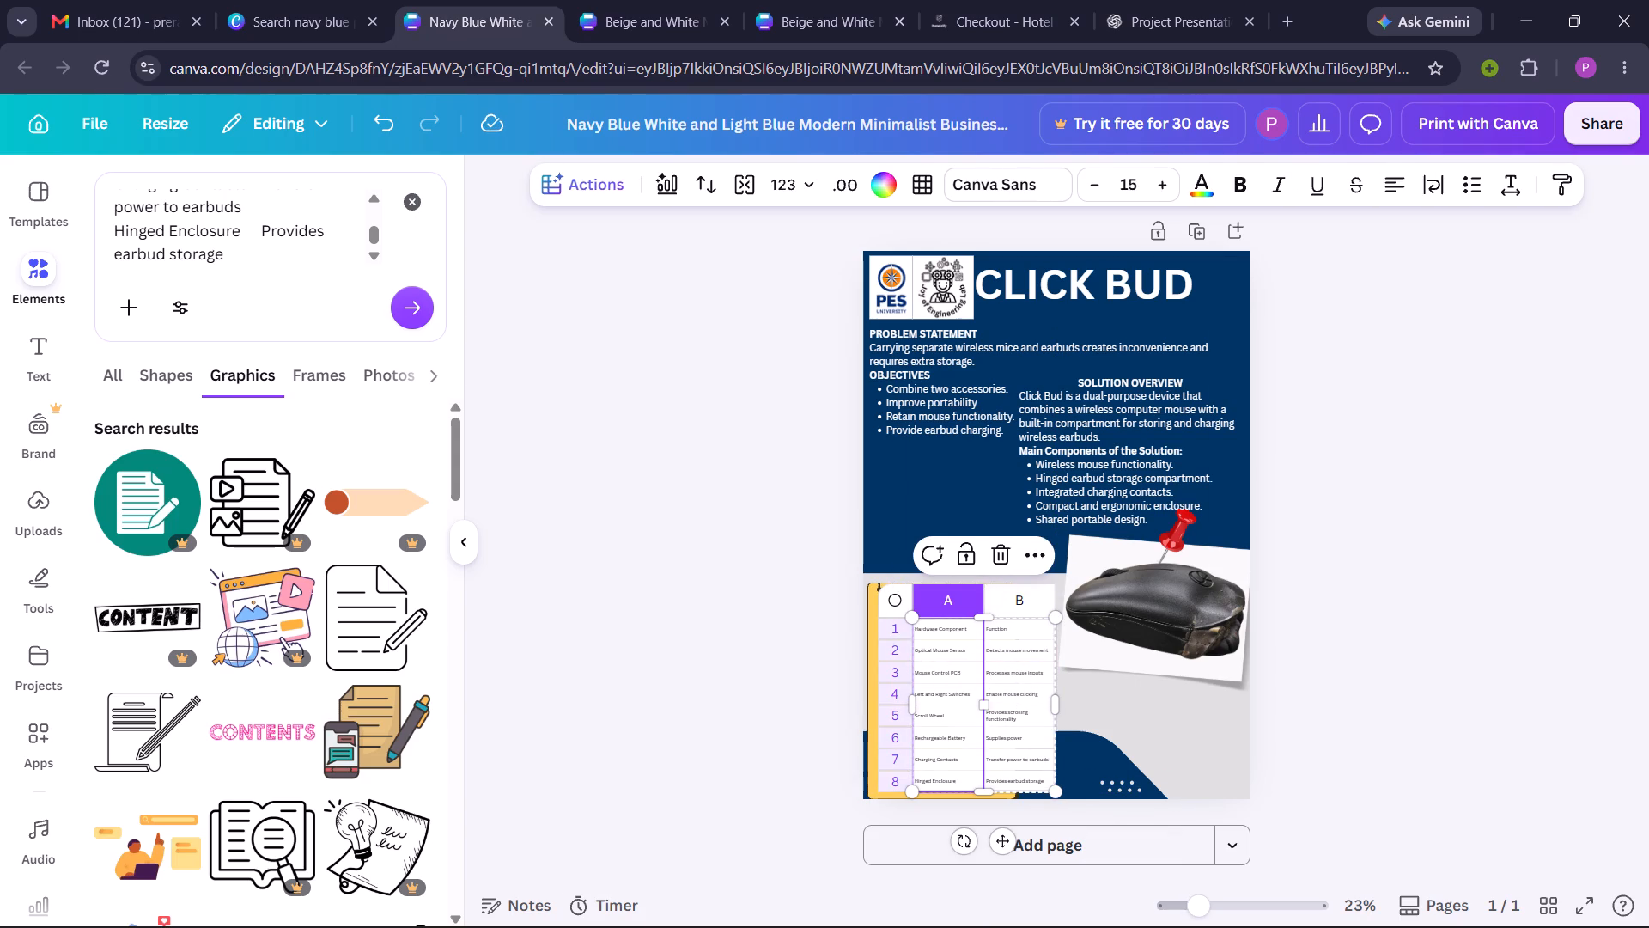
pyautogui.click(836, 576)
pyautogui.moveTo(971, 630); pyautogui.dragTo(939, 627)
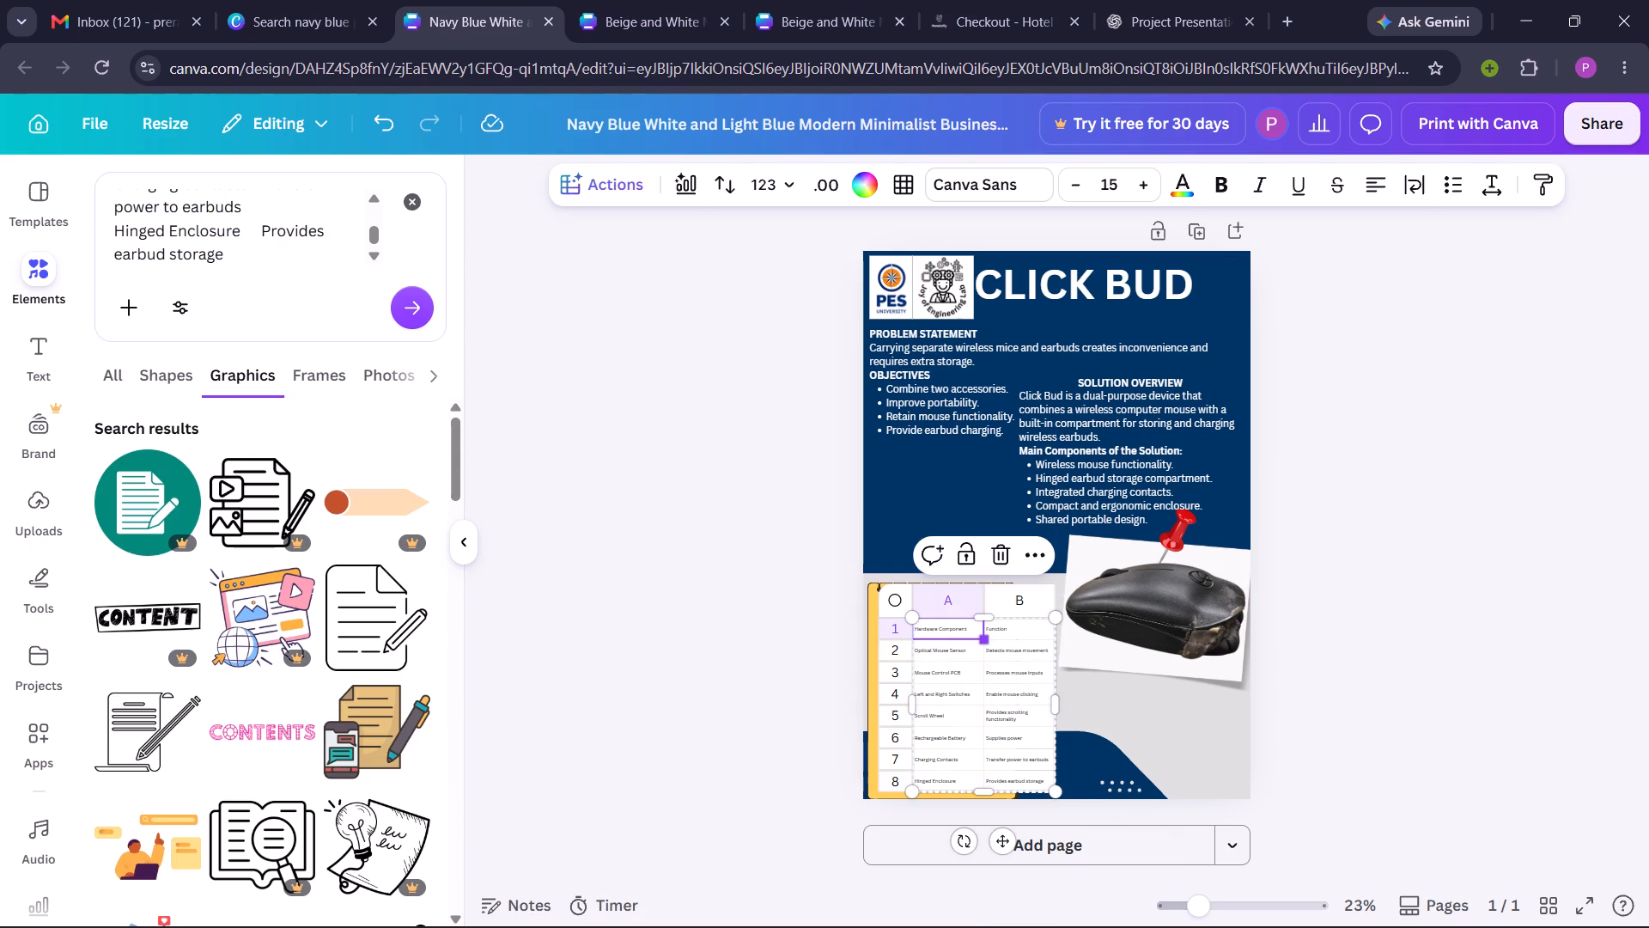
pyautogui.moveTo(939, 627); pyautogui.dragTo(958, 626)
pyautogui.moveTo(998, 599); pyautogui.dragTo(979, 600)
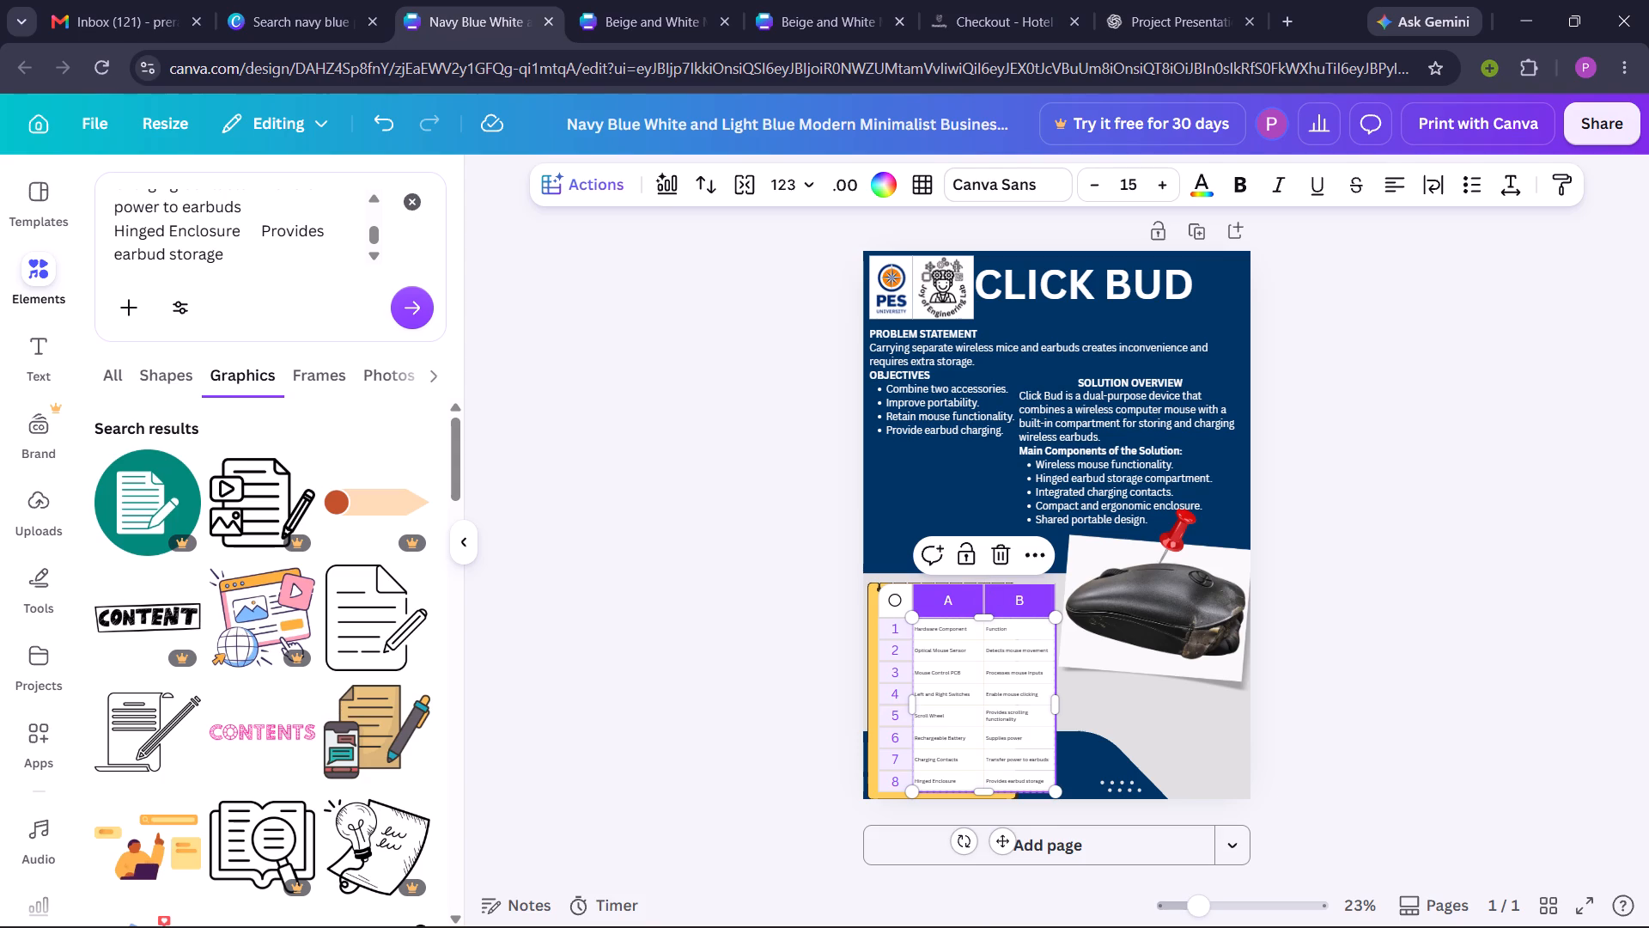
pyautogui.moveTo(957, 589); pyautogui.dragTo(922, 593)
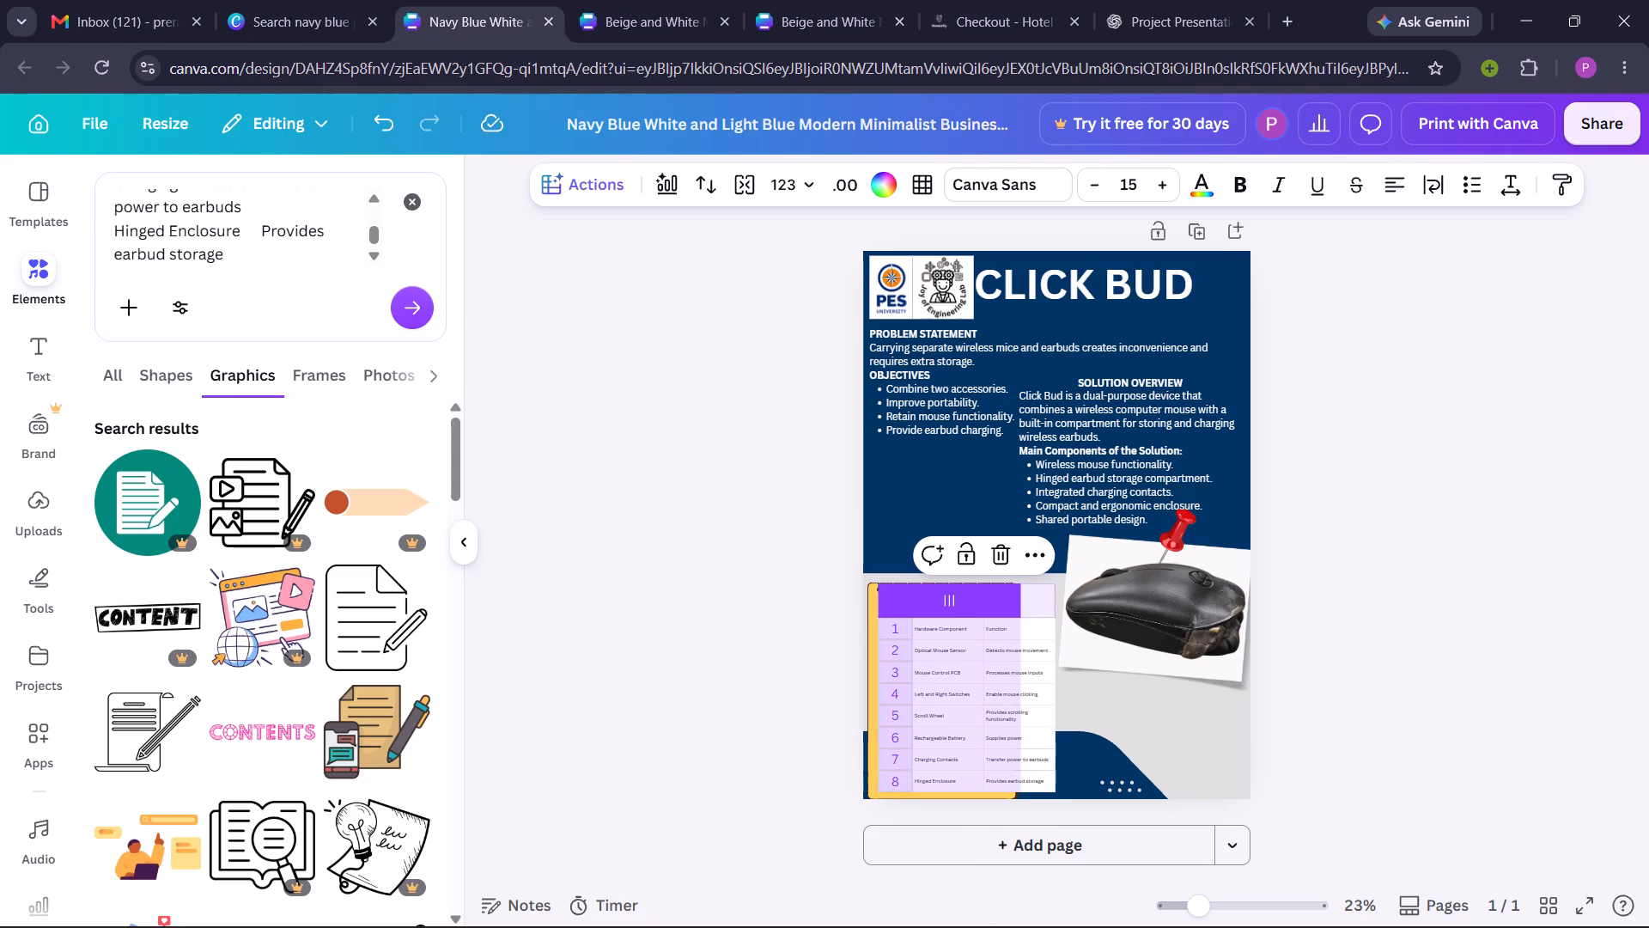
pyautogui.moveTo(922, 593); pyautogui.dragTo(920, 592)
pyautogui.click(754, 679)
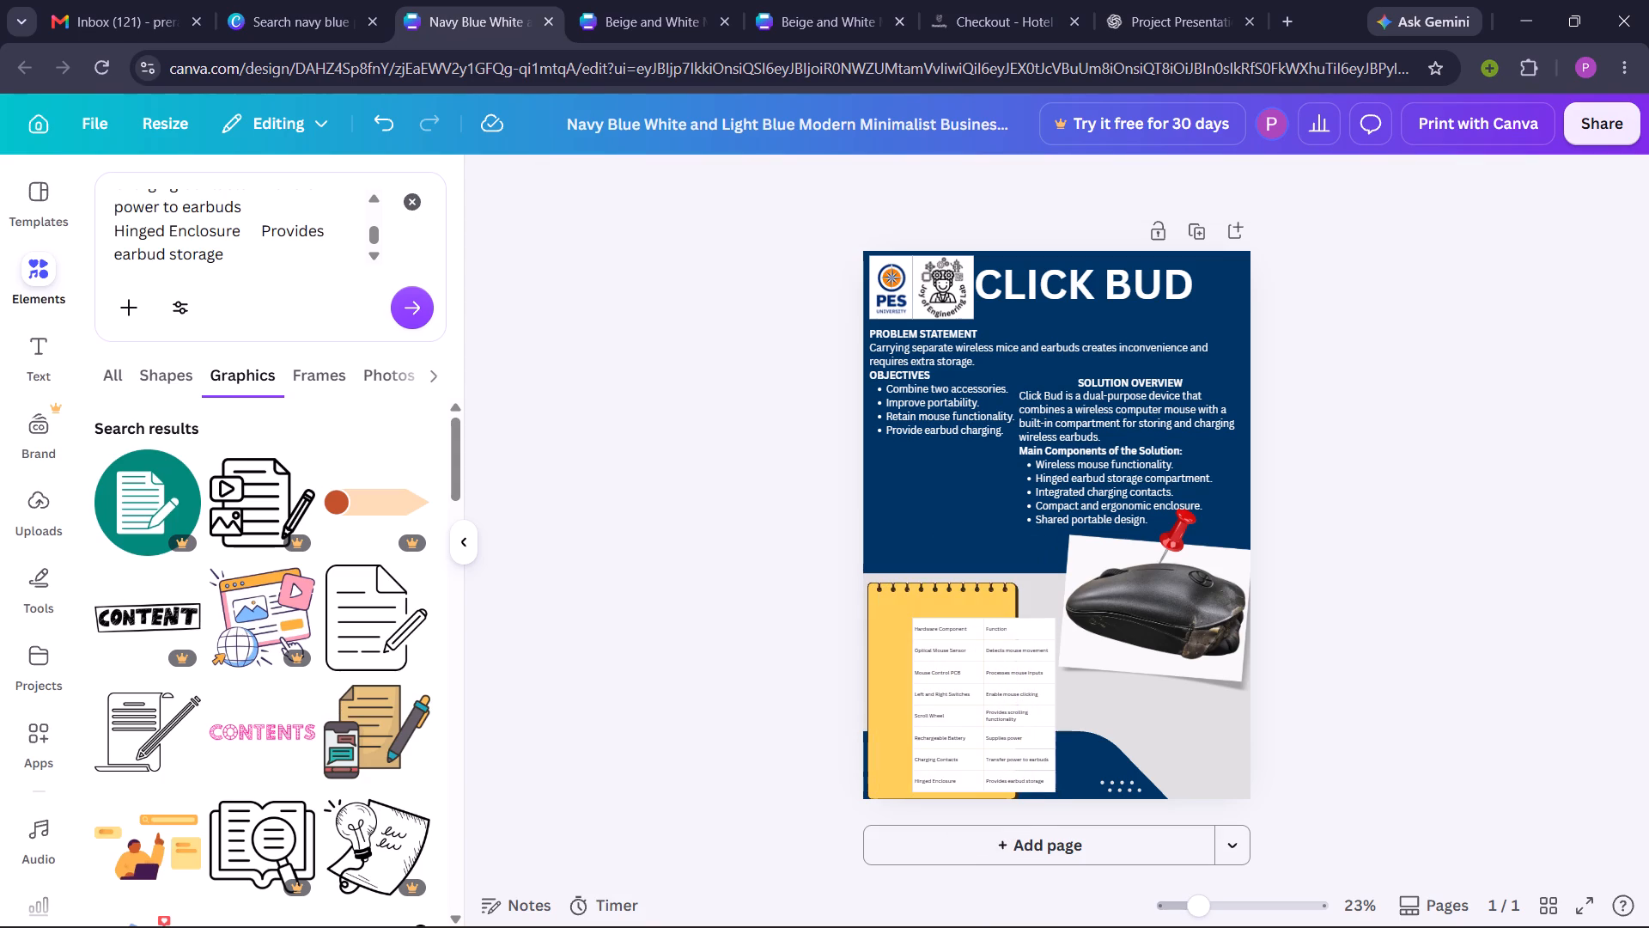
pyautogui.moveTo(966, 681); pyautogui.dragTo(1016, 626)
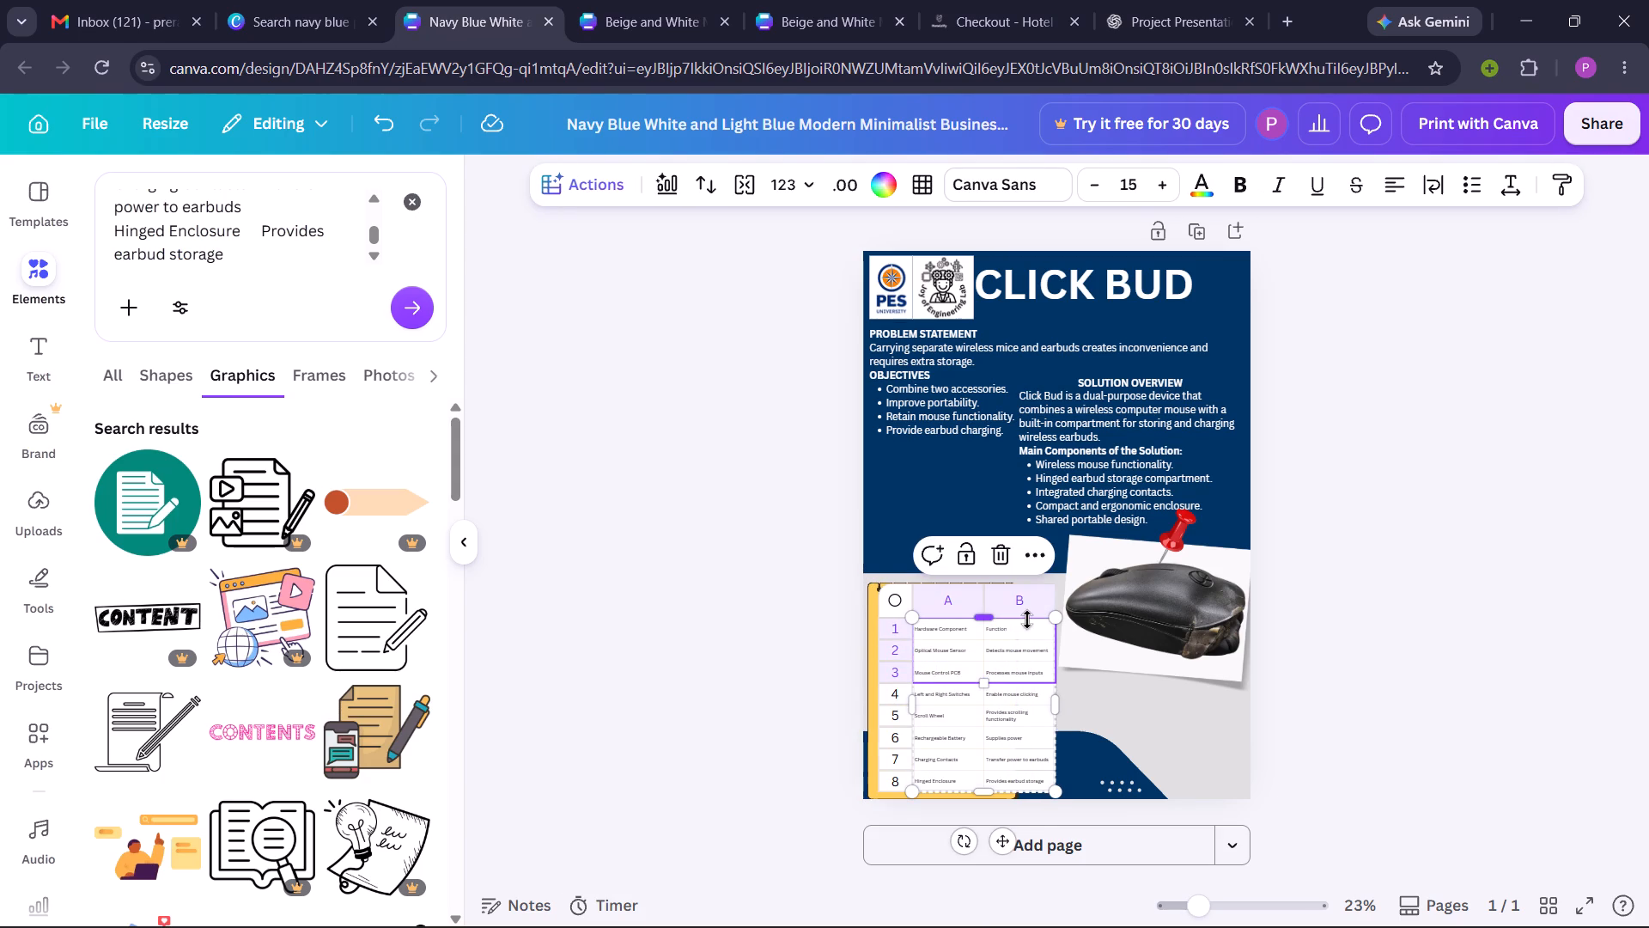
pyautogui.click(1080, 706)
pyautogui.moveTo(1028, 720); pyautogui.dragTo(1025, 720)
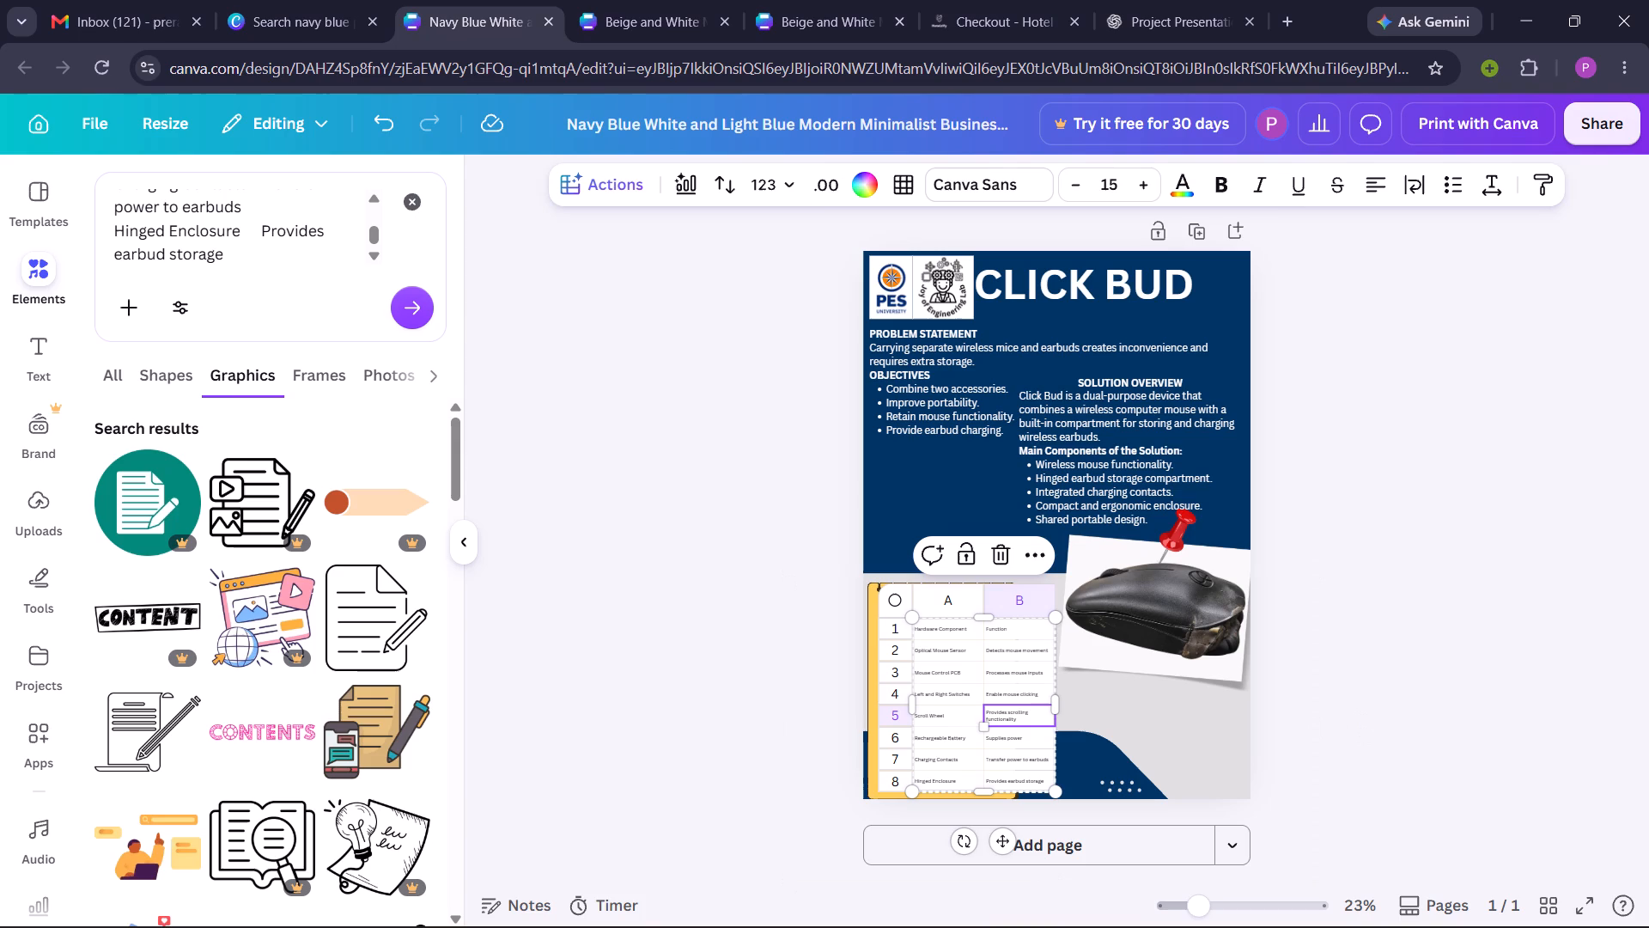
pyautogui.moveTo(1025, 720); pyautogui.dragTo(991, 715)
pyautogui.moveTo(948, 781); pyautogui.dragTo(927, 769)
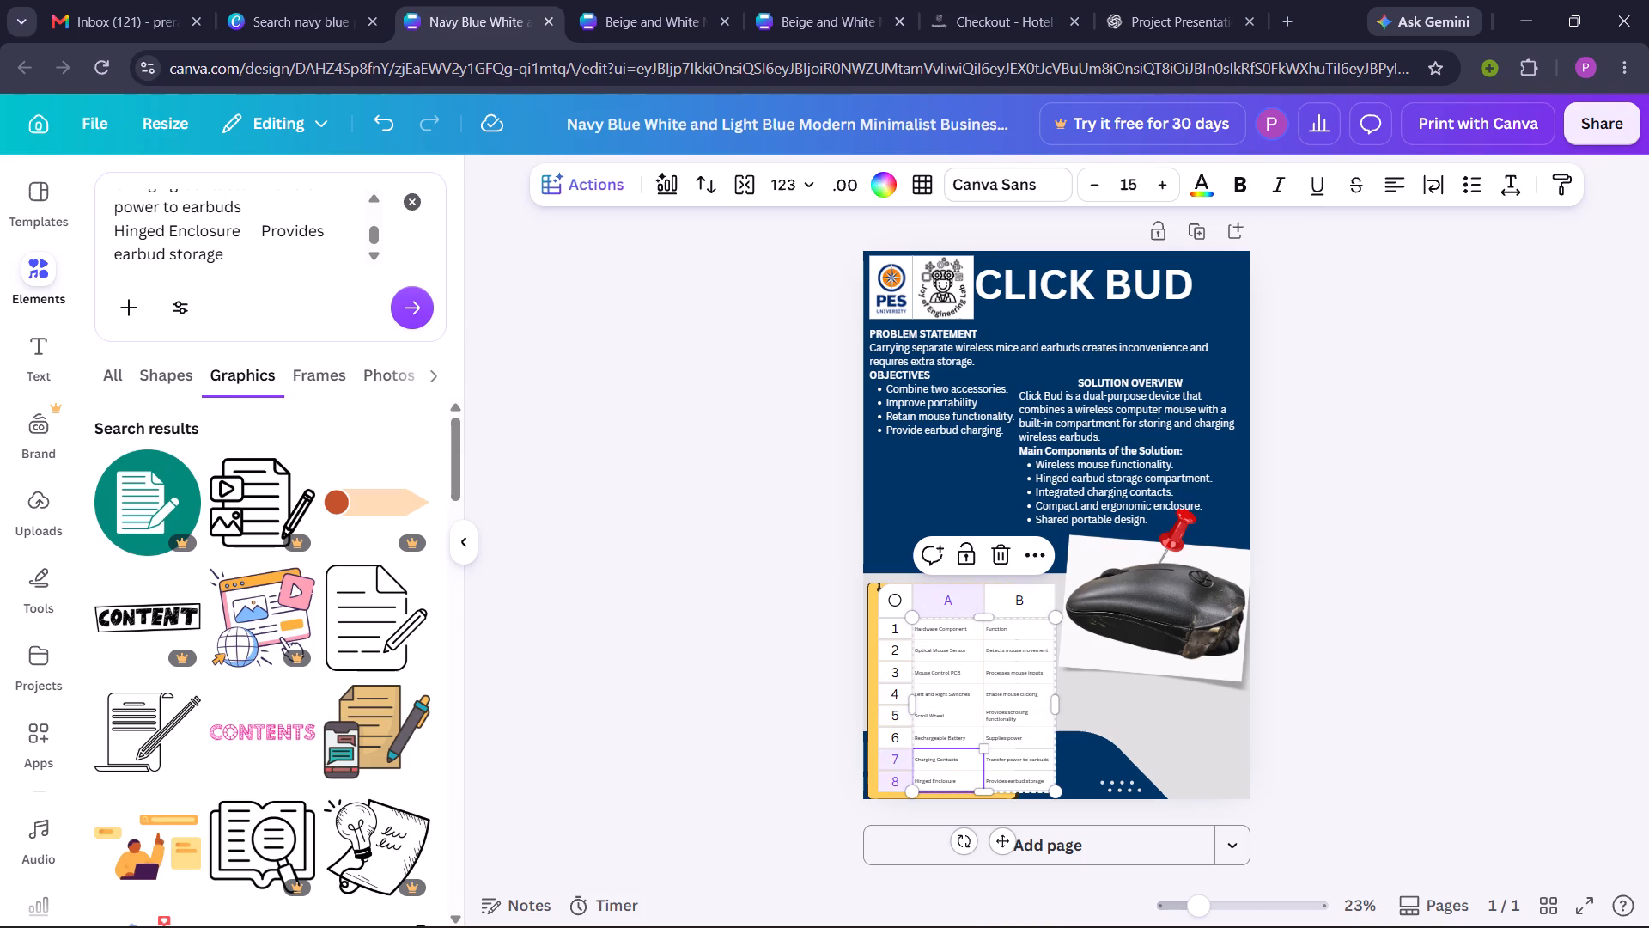
# Stretch the table's upper-left corner to the yellow notepad's left edge, just below its binding, making the table about 10.1 wide.
pyautogui.moveTo(912, 618); pyautogui.dragTo(871, 595)
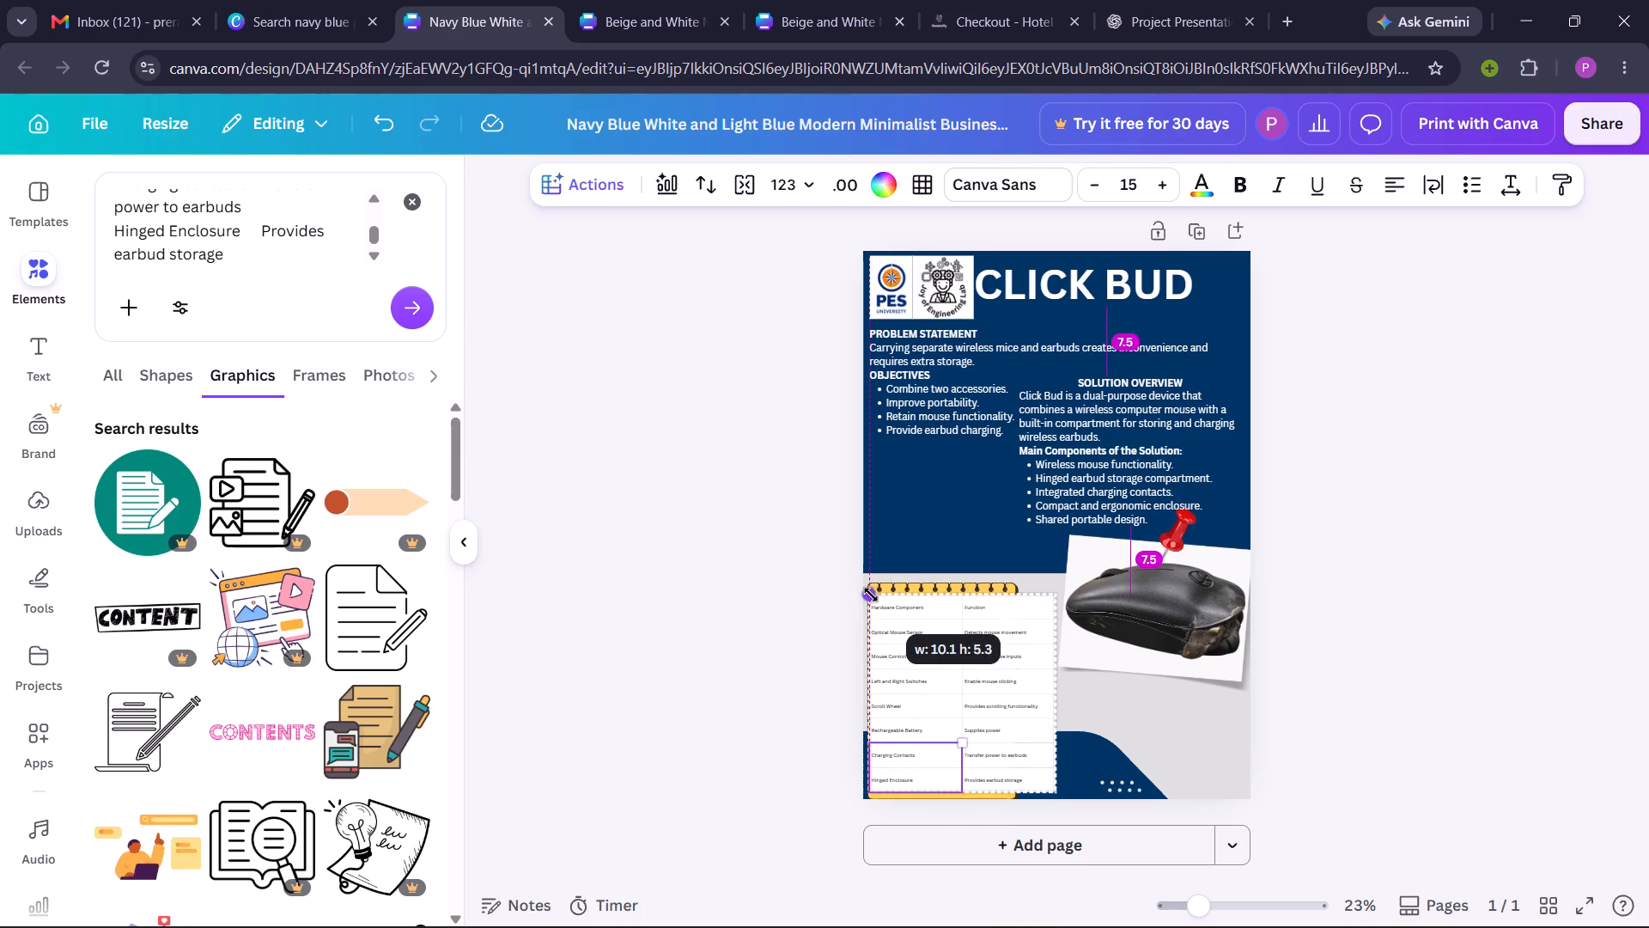
pyautogui.moveTo(871, 595); pyautogui.dragTo(869, 595)
# Select all cells of the hardware components table and set their font size to 20, increasing it to 25.
pyautogui.moveTo(879, 610); pyautogui.dragTo(898, 617)
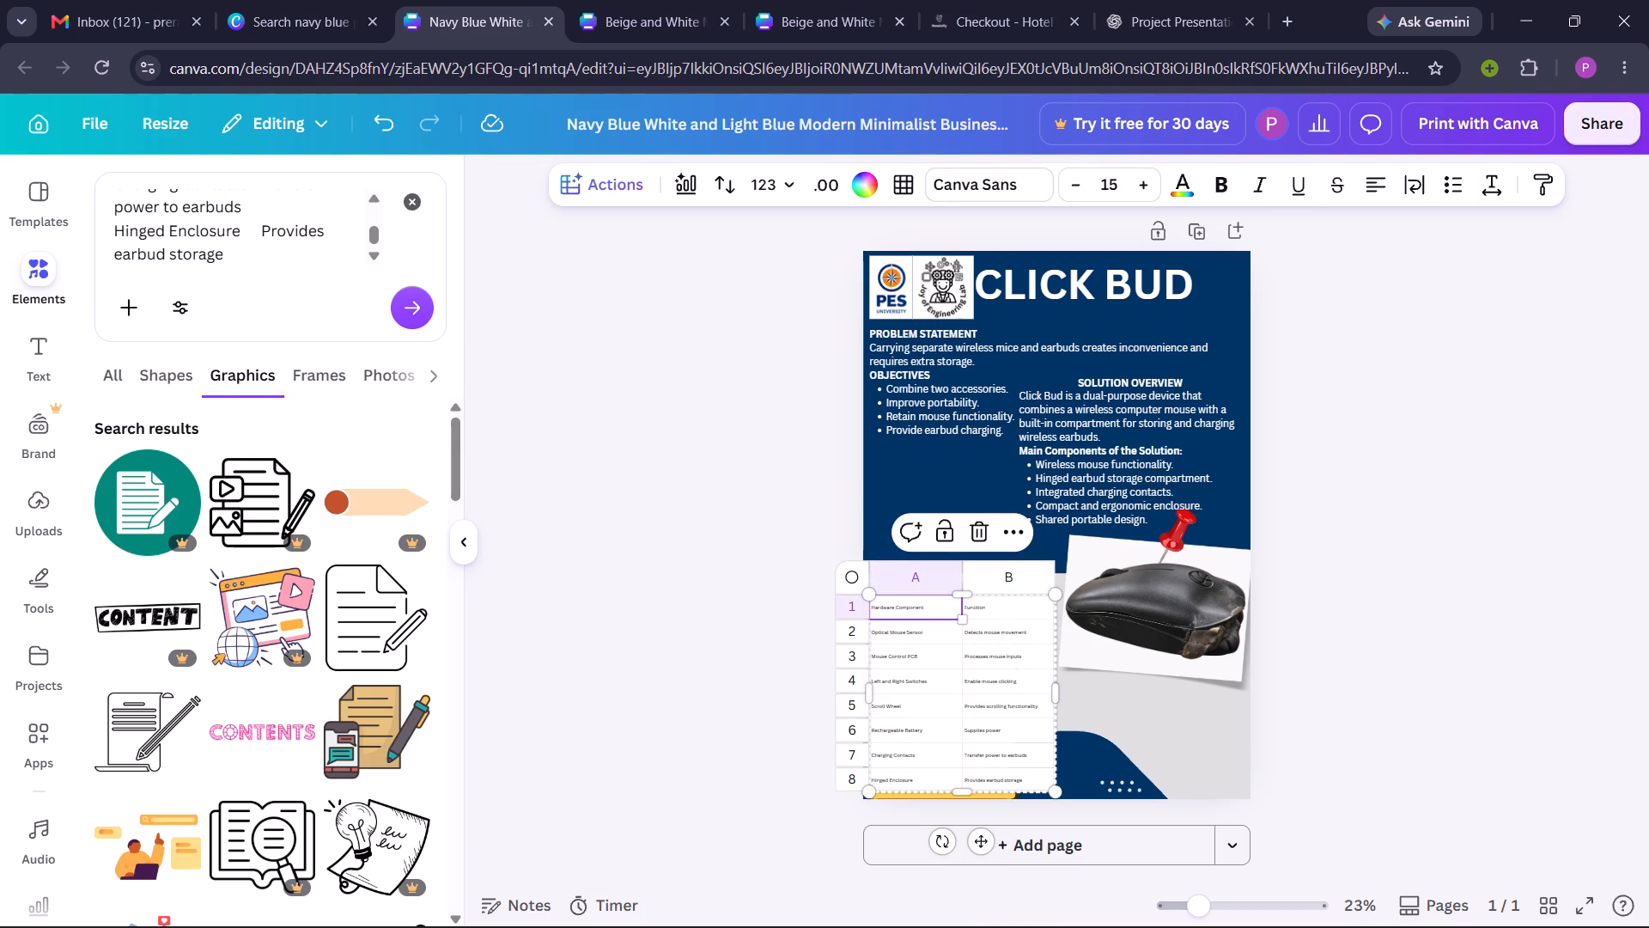
pyautogui.moveTo(898, 617); pyautogui.dragTo(1027, 773)
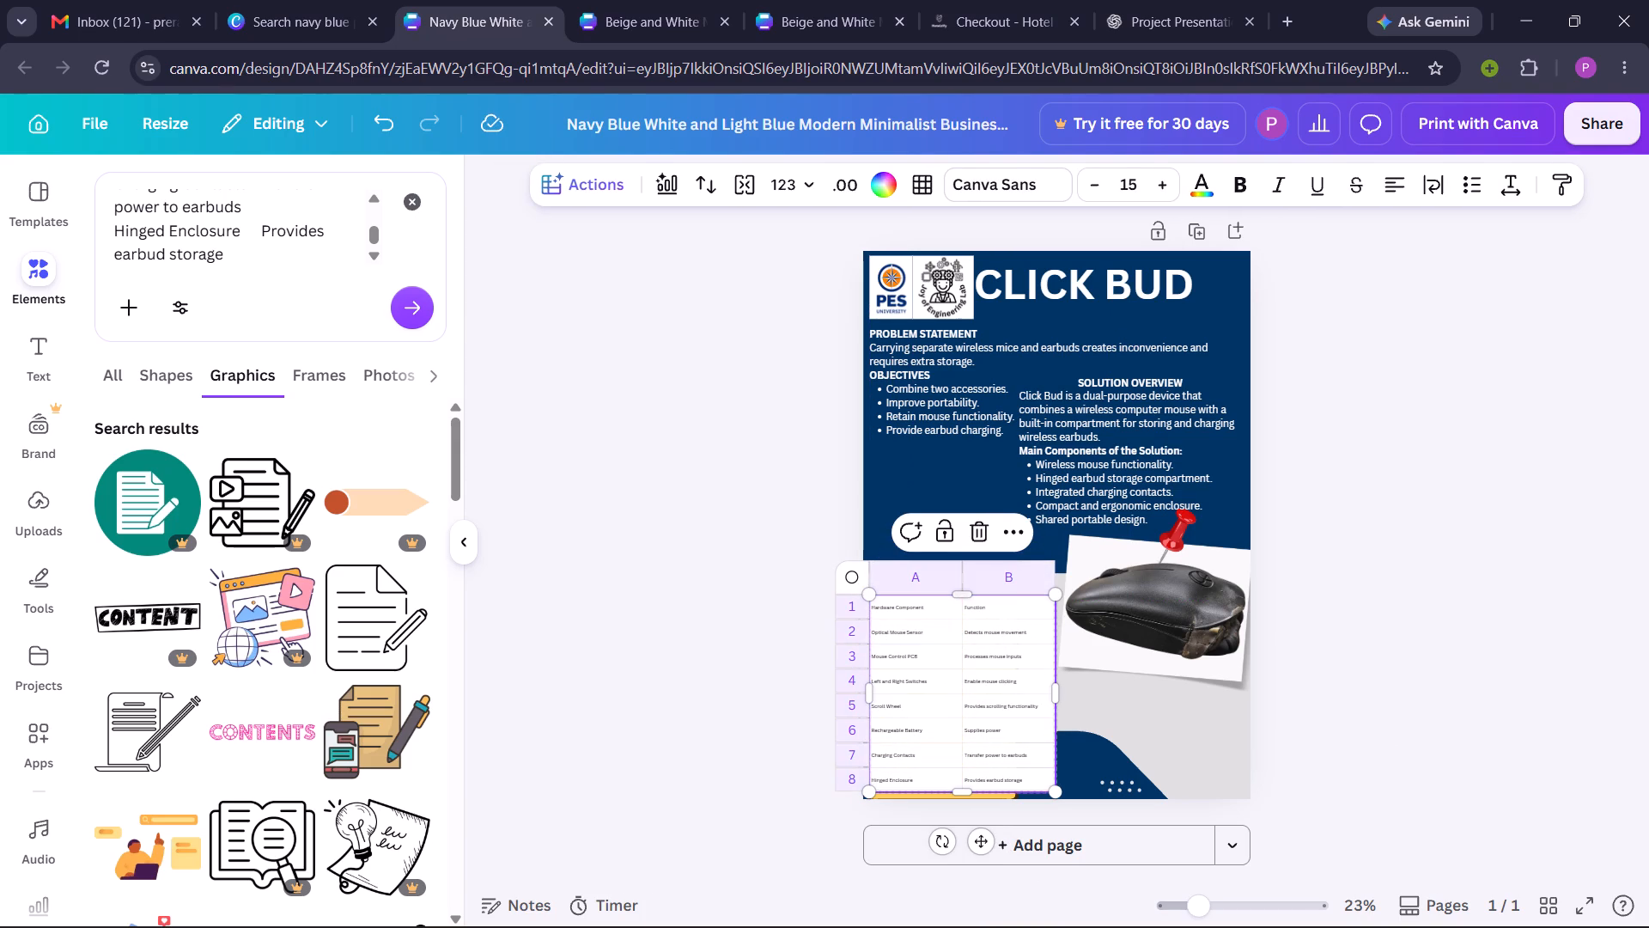
pyautogui.click(1135, 186)
pyautogui.press('BackSpace')
pyautogui.write('20')
pyautogui.press('Return')
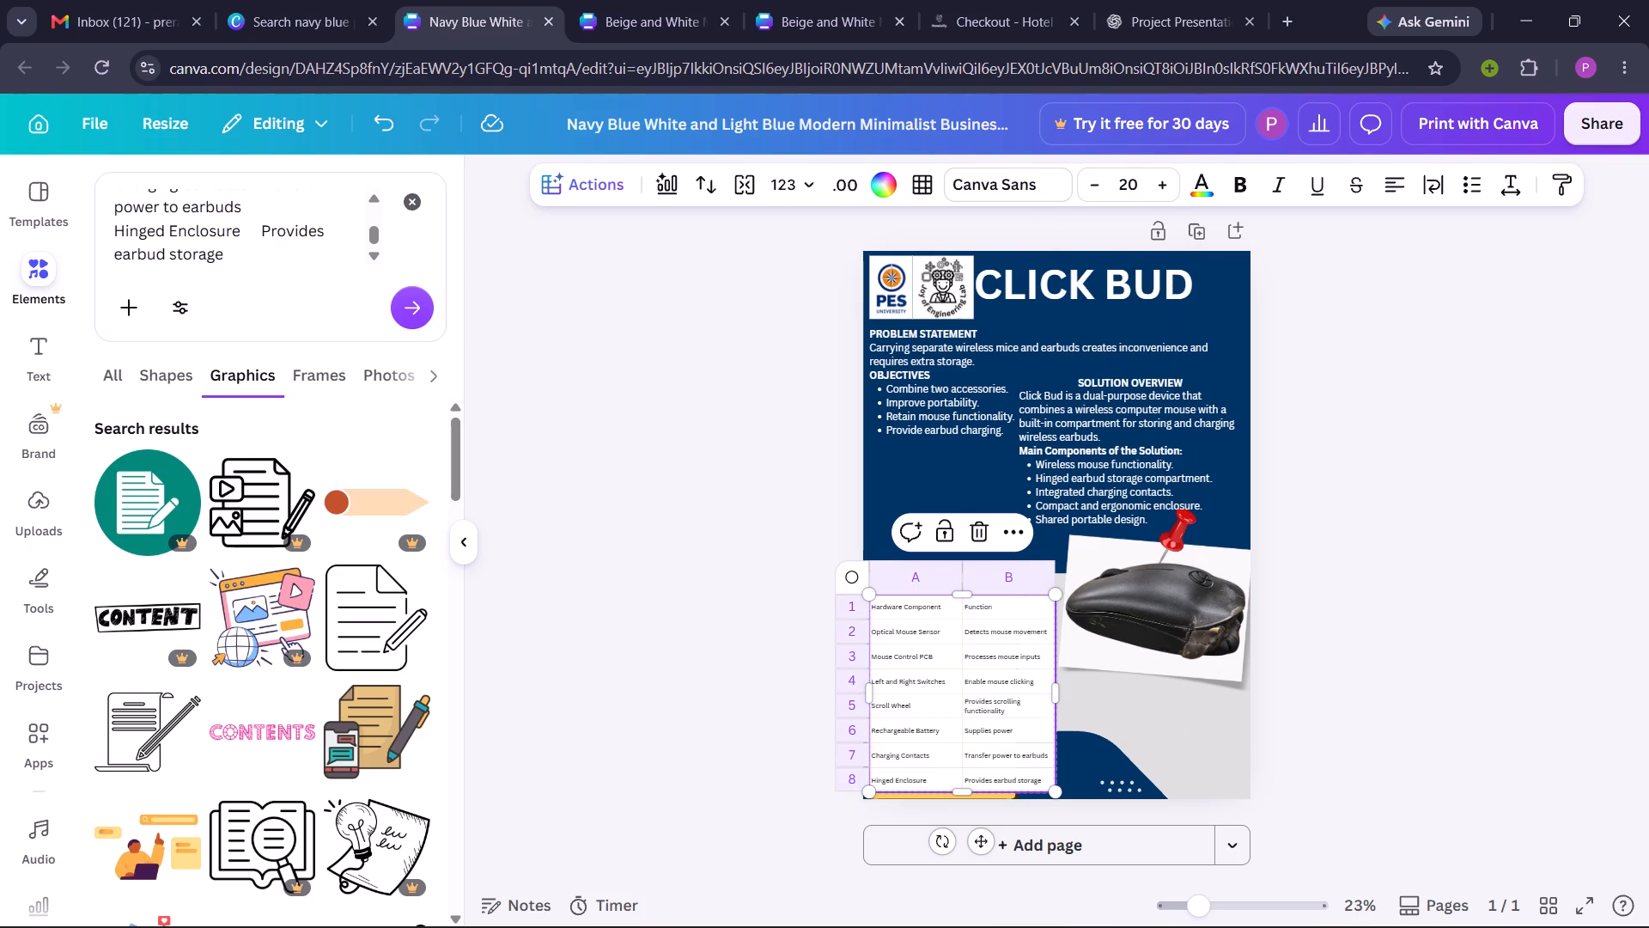
pyautogui.click(1130, 175)
pyautogui.press('BackSpace')
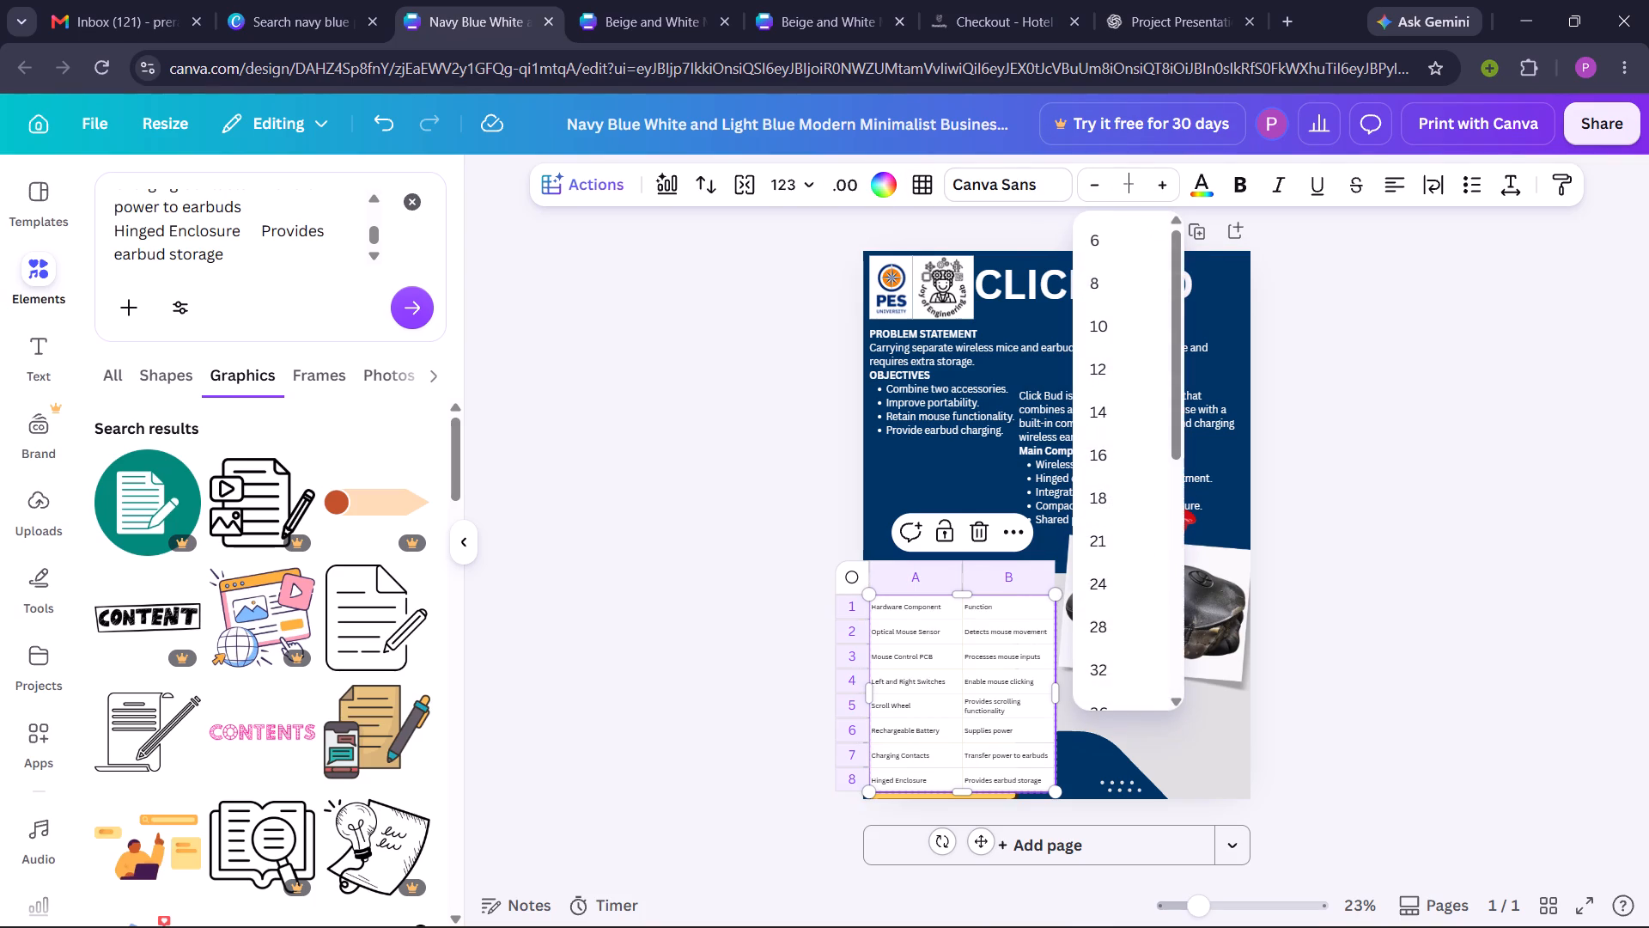
pyautogui.write('25')
pyautogui.press('Return')
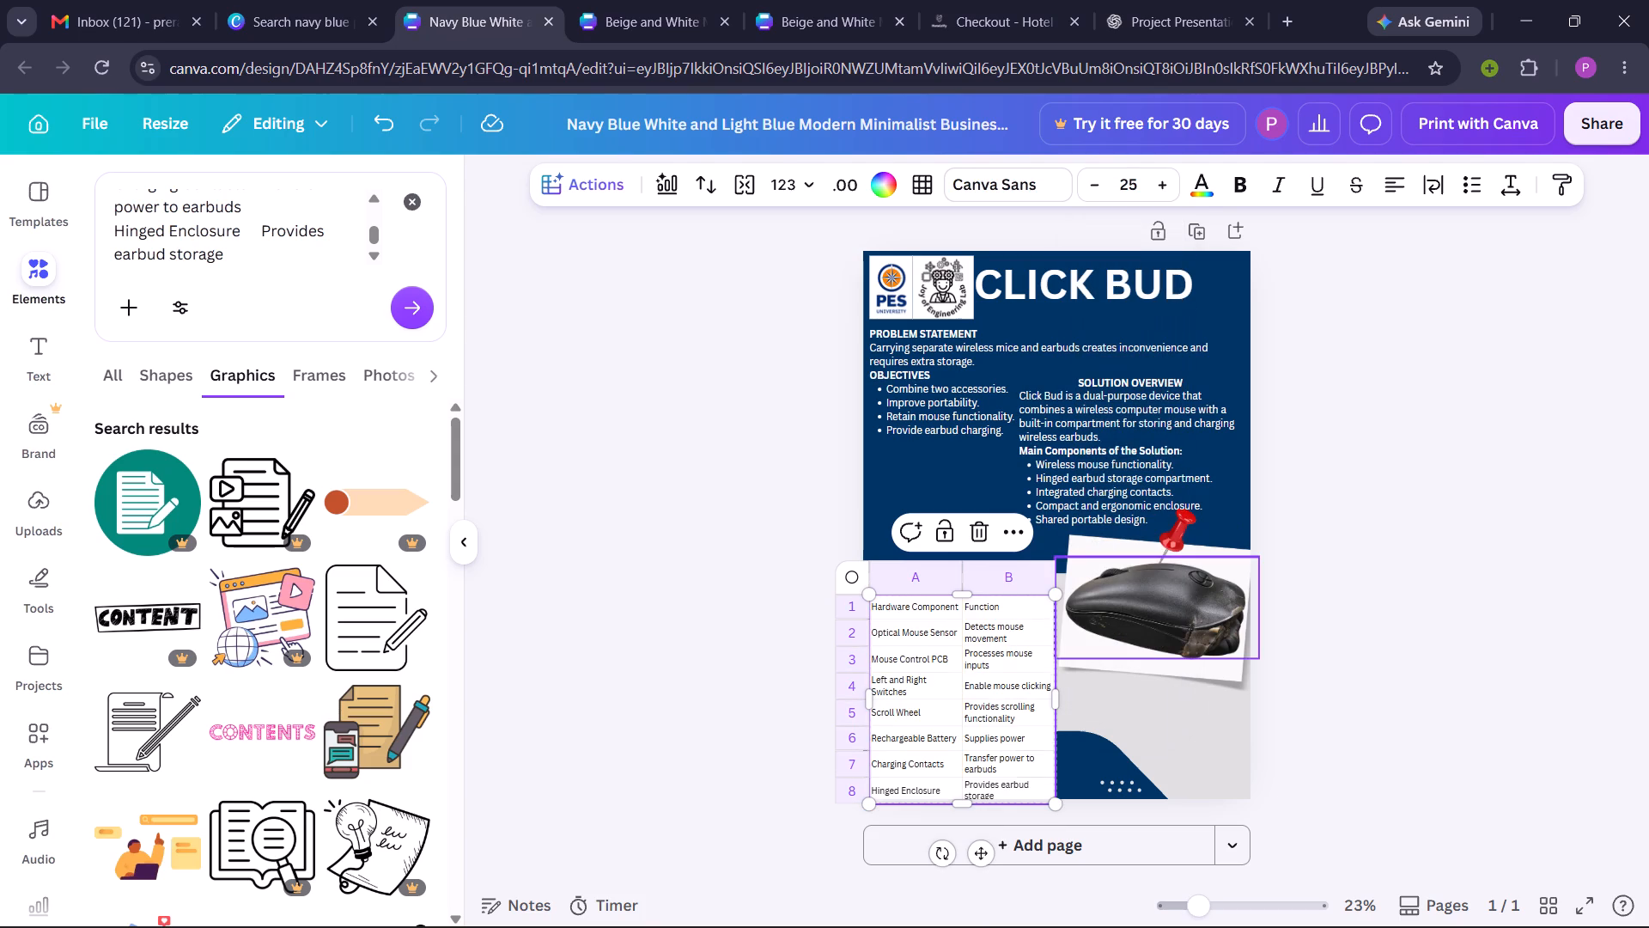
# Narrow the hardware components table to about 8.1 wide, matching the yellow notepad's width and ending at the page's bottom edge.
pyautogui.click(1360, 560)
pyautogui.moveTo(992, 697); pyautogui.dragTo(982, 693)
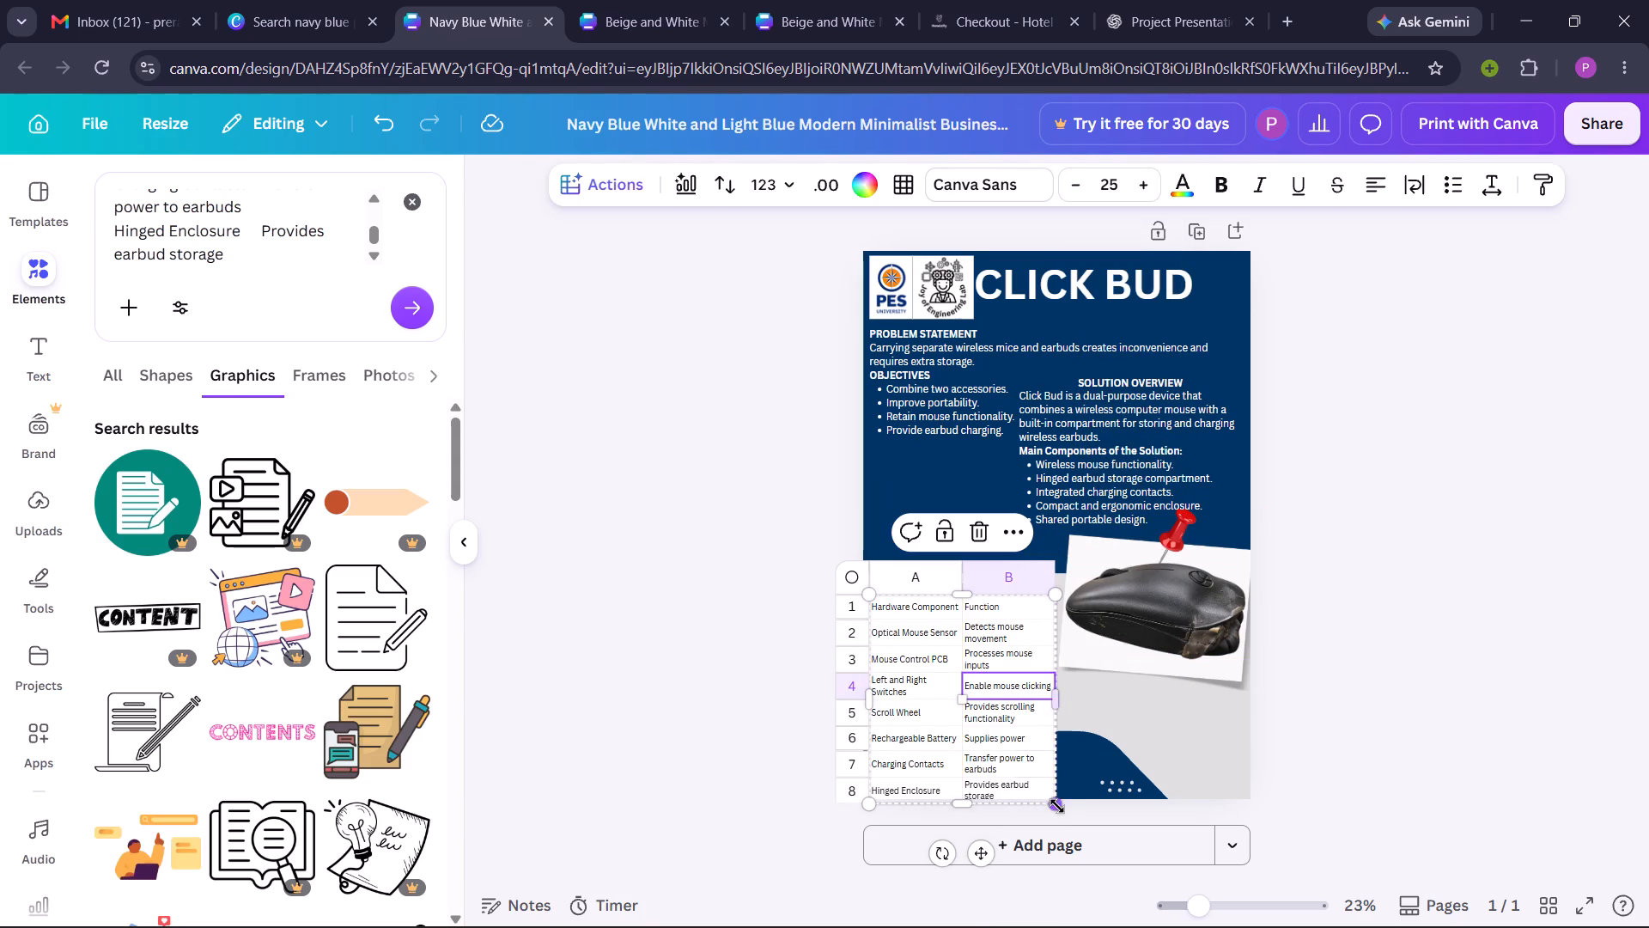
pyautogui.moveTo(1057, 806); pyautogui.dragTo(1020, 809)
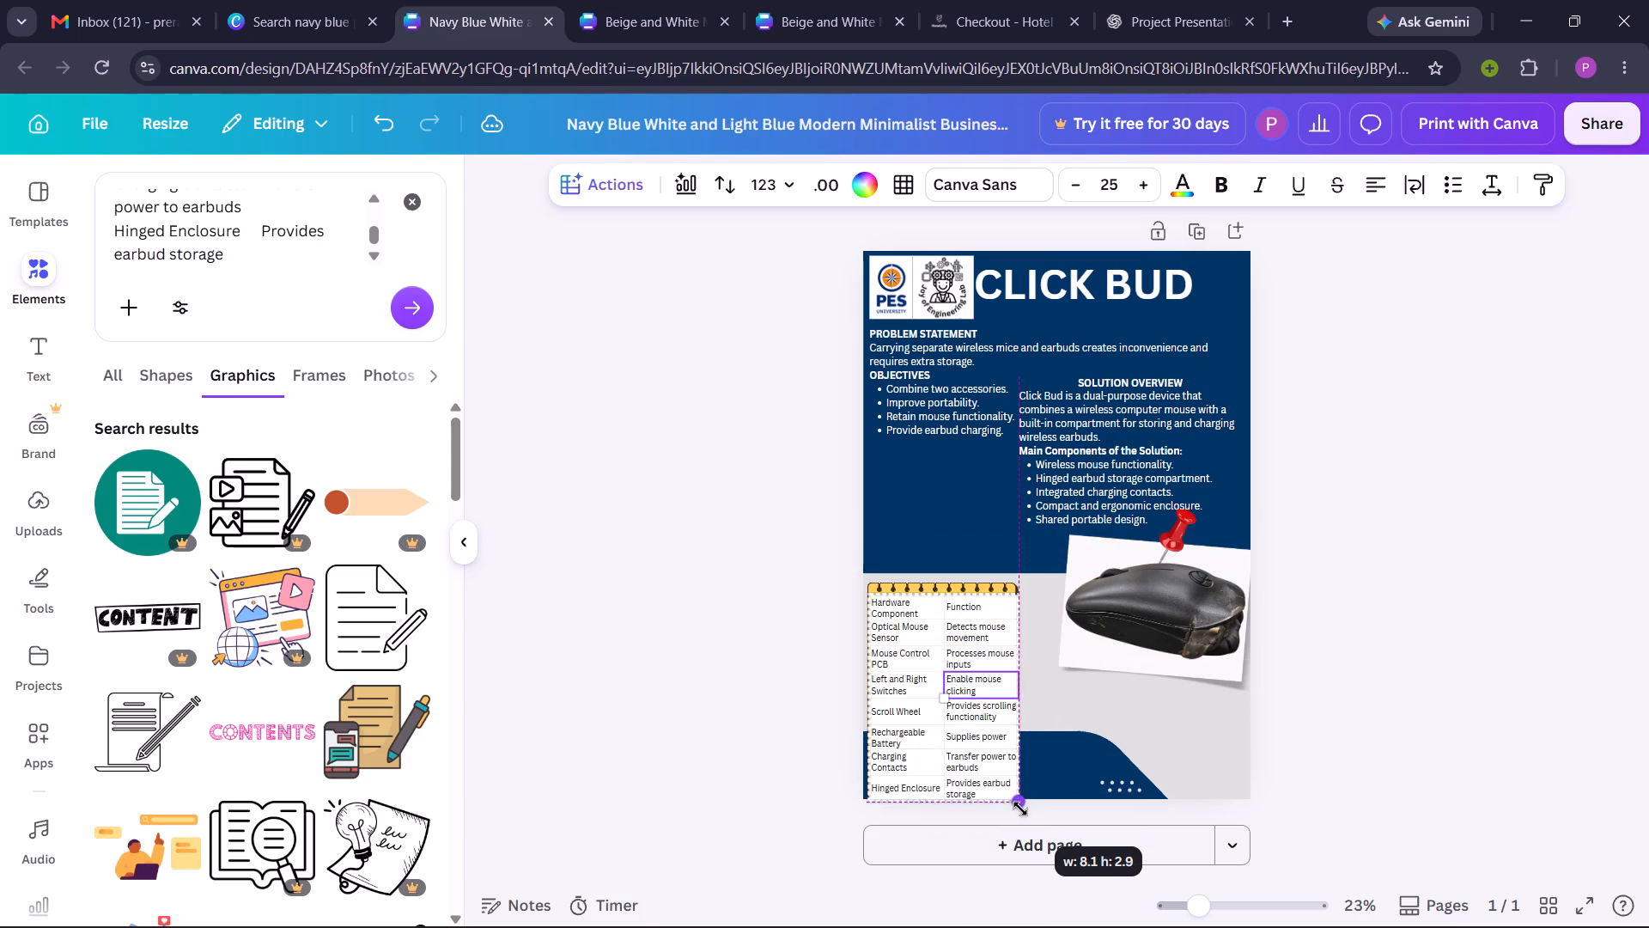
pyautogui.moveTo(1020, 809); pyautogui.dragTo(1020, 797)
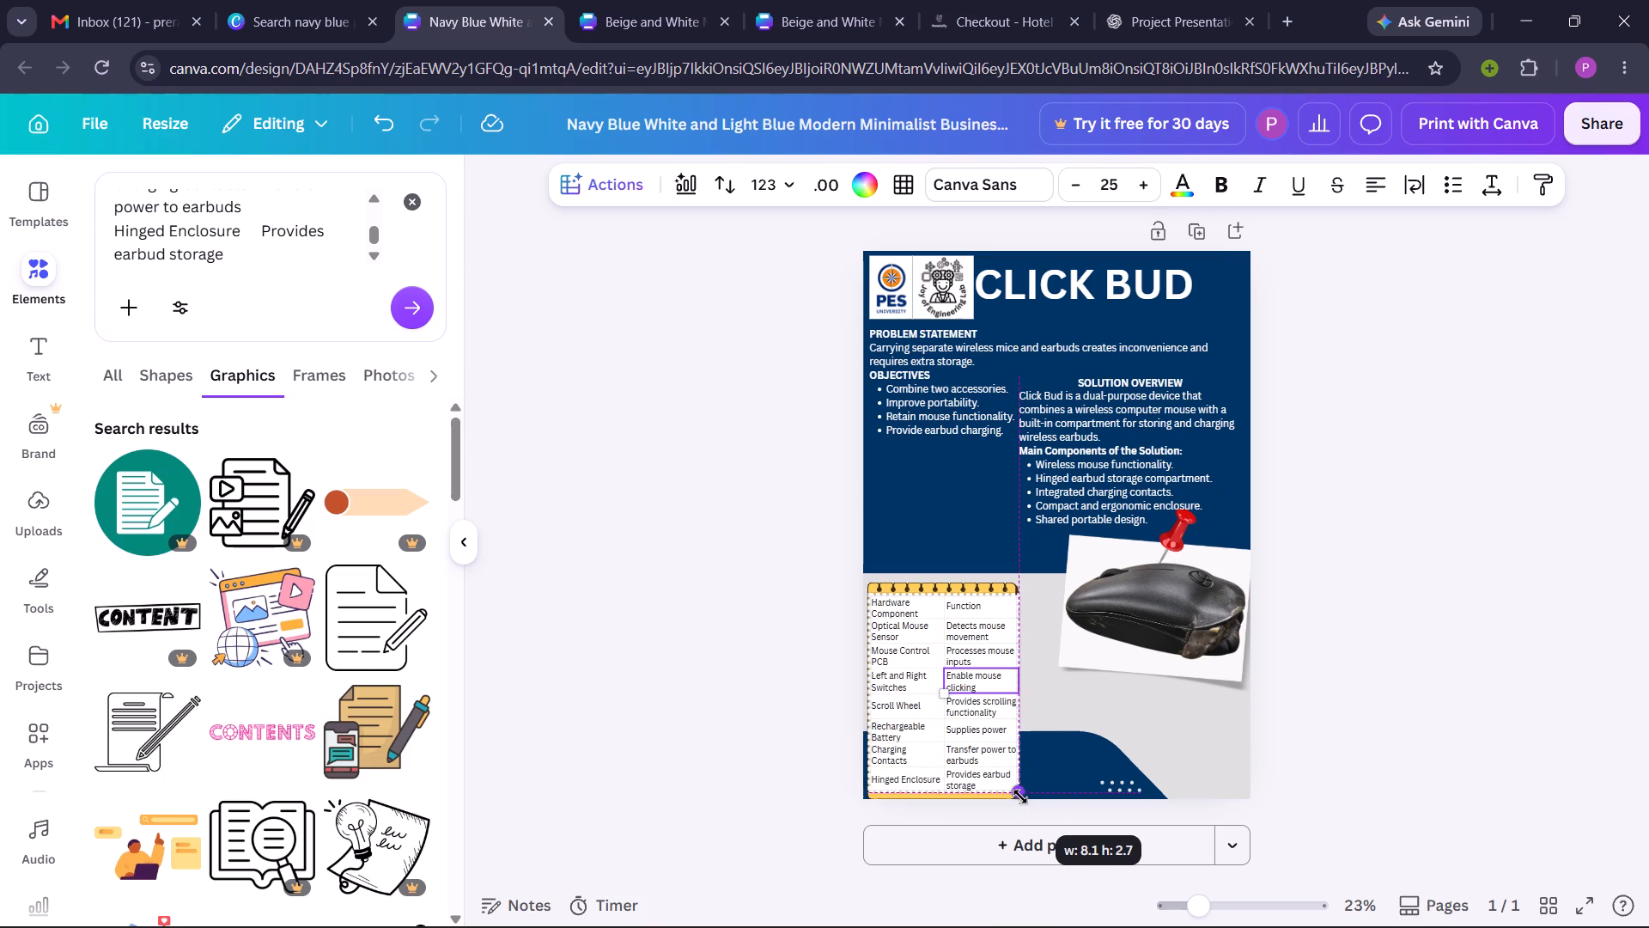
pyautogui.moveTo(1020, 797); pyautogui.dragTo(1020, 801)
pyautogui.click(780, 797)
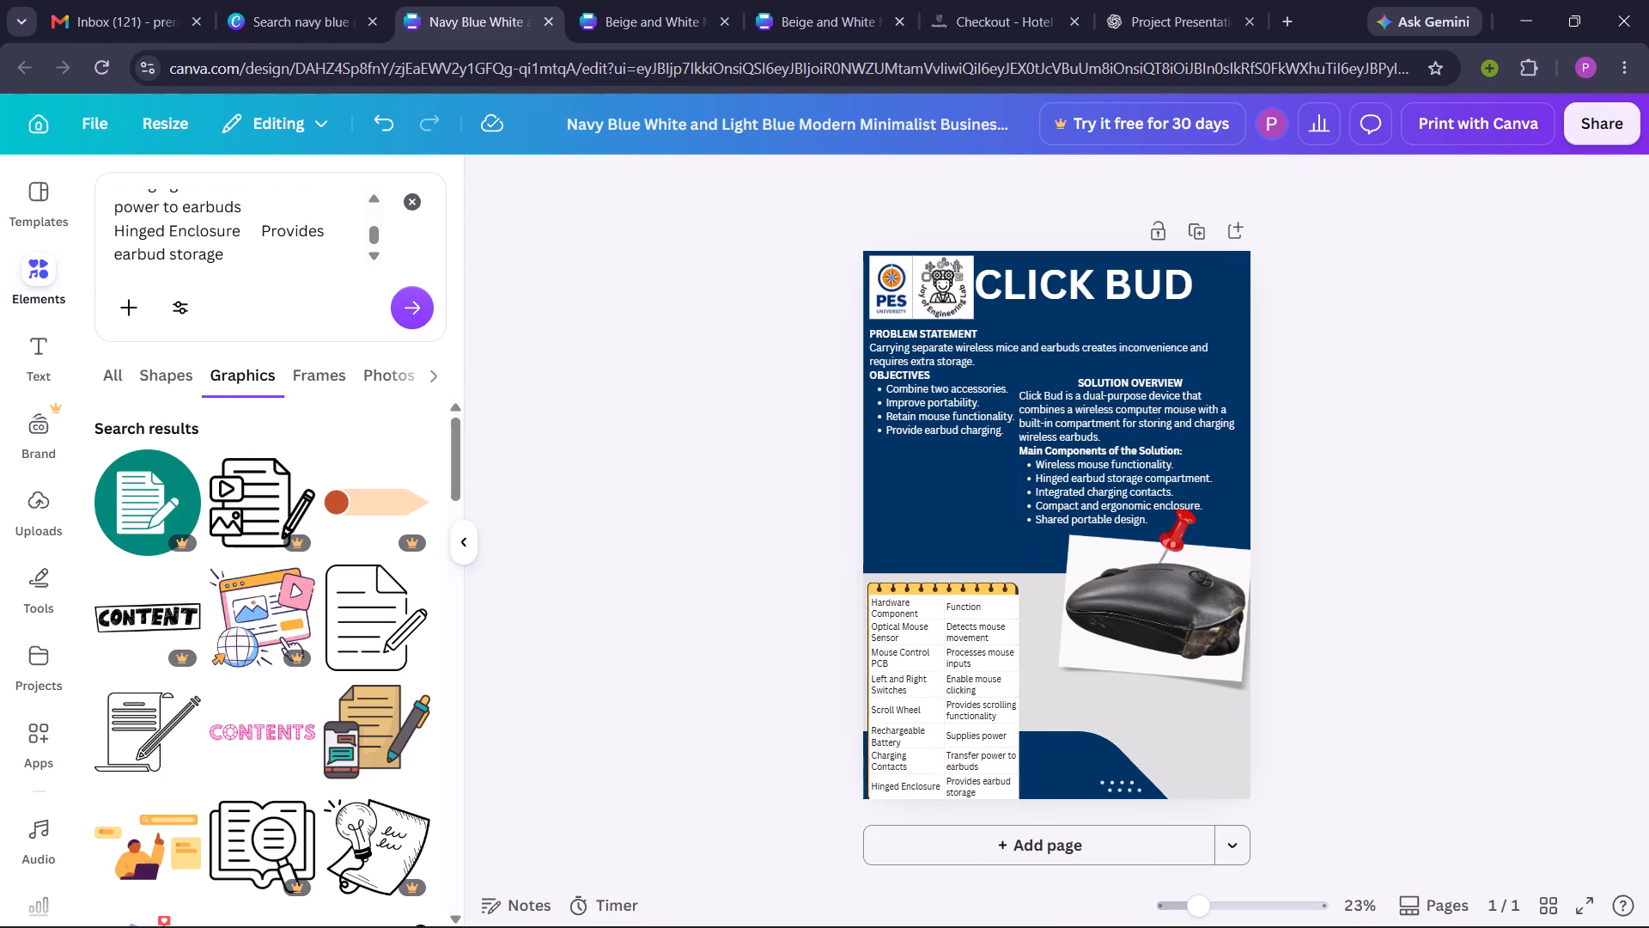
# Enlarge the yellow notepad graphic and move it up and left so that it frames the hardware components table.
pyautogui.click(951, 589)
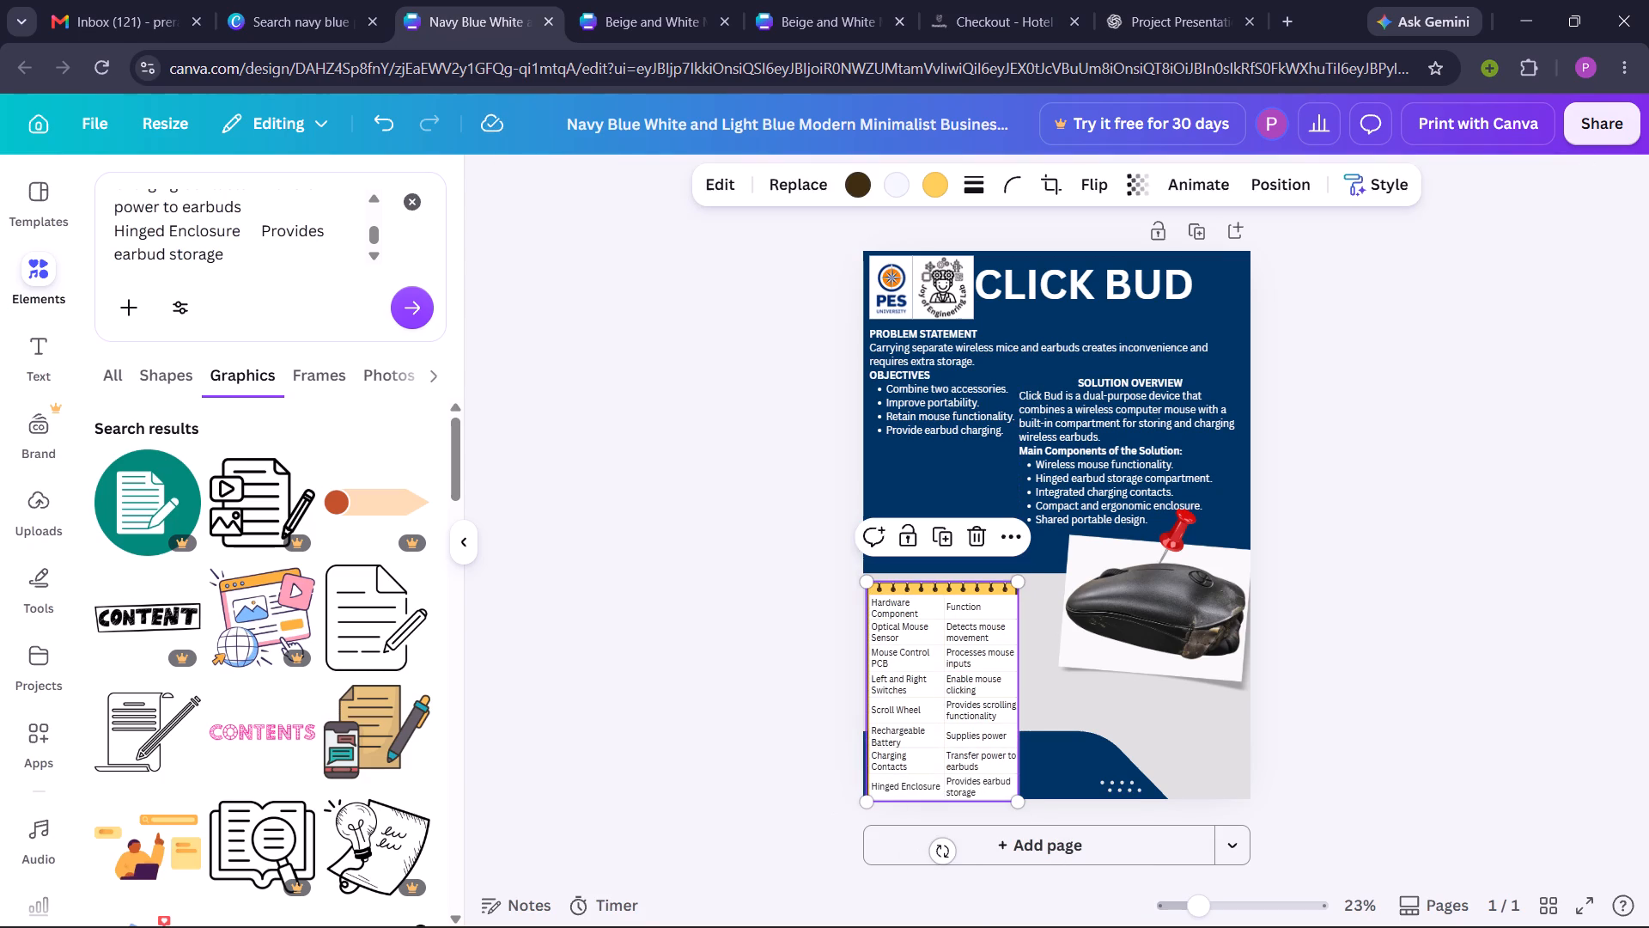
pyautogui.moveTo(1013, 582); pyautogui.dragTo(1060, 593)
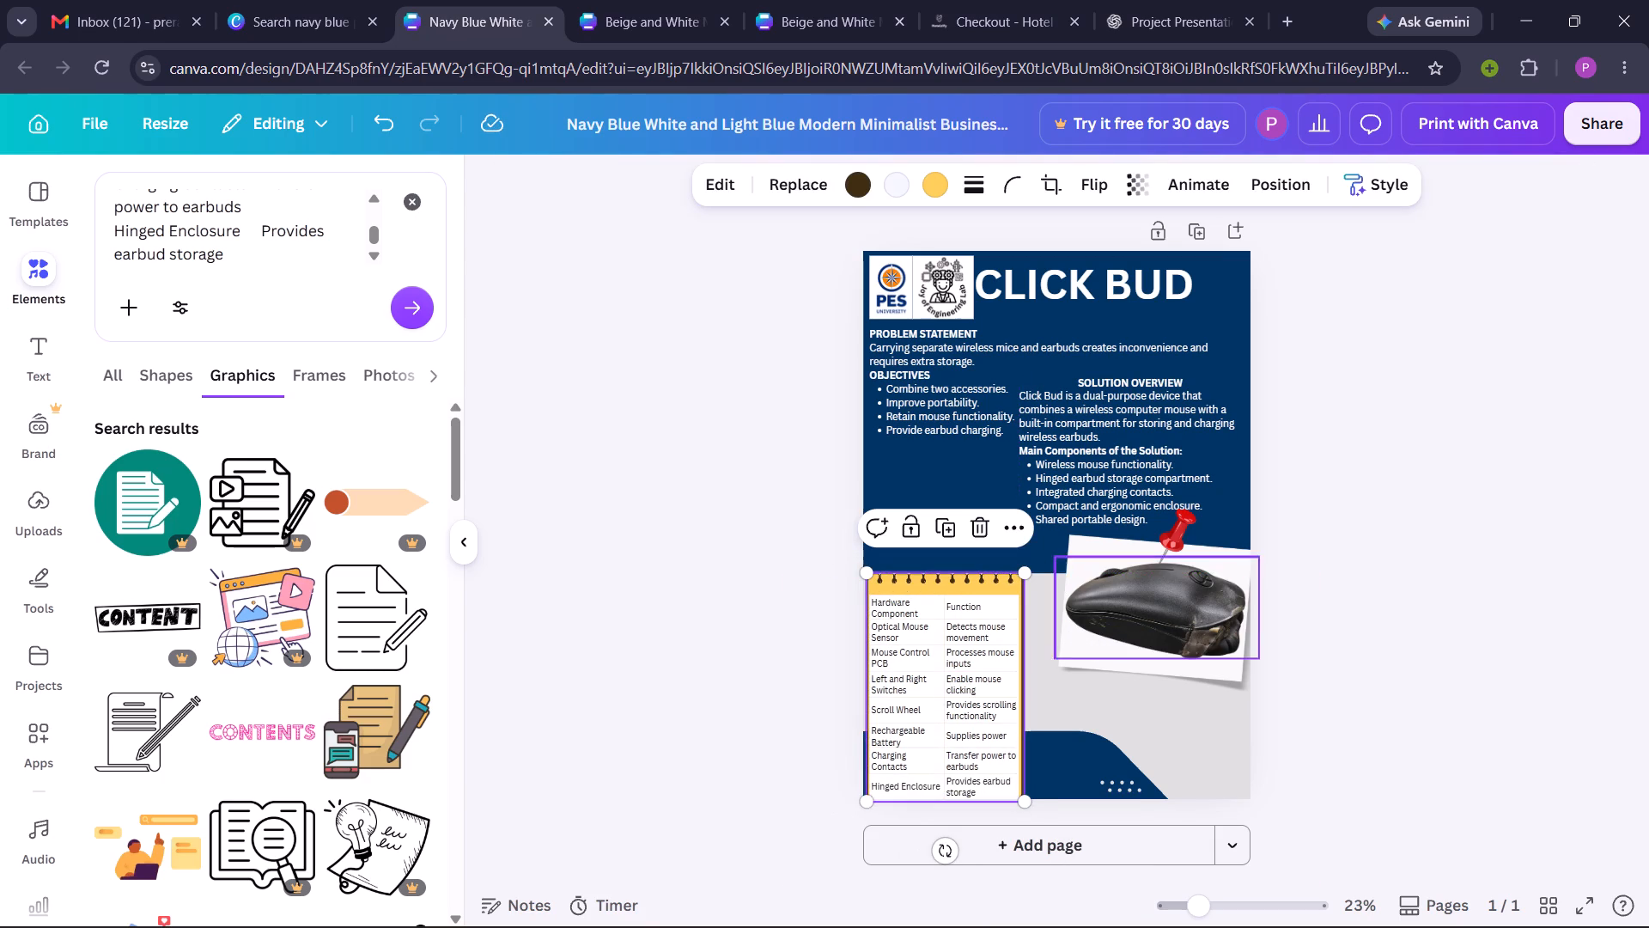
pyautogui.moveTo(1022, 797); pyautogui.dragTo(1089, 841)
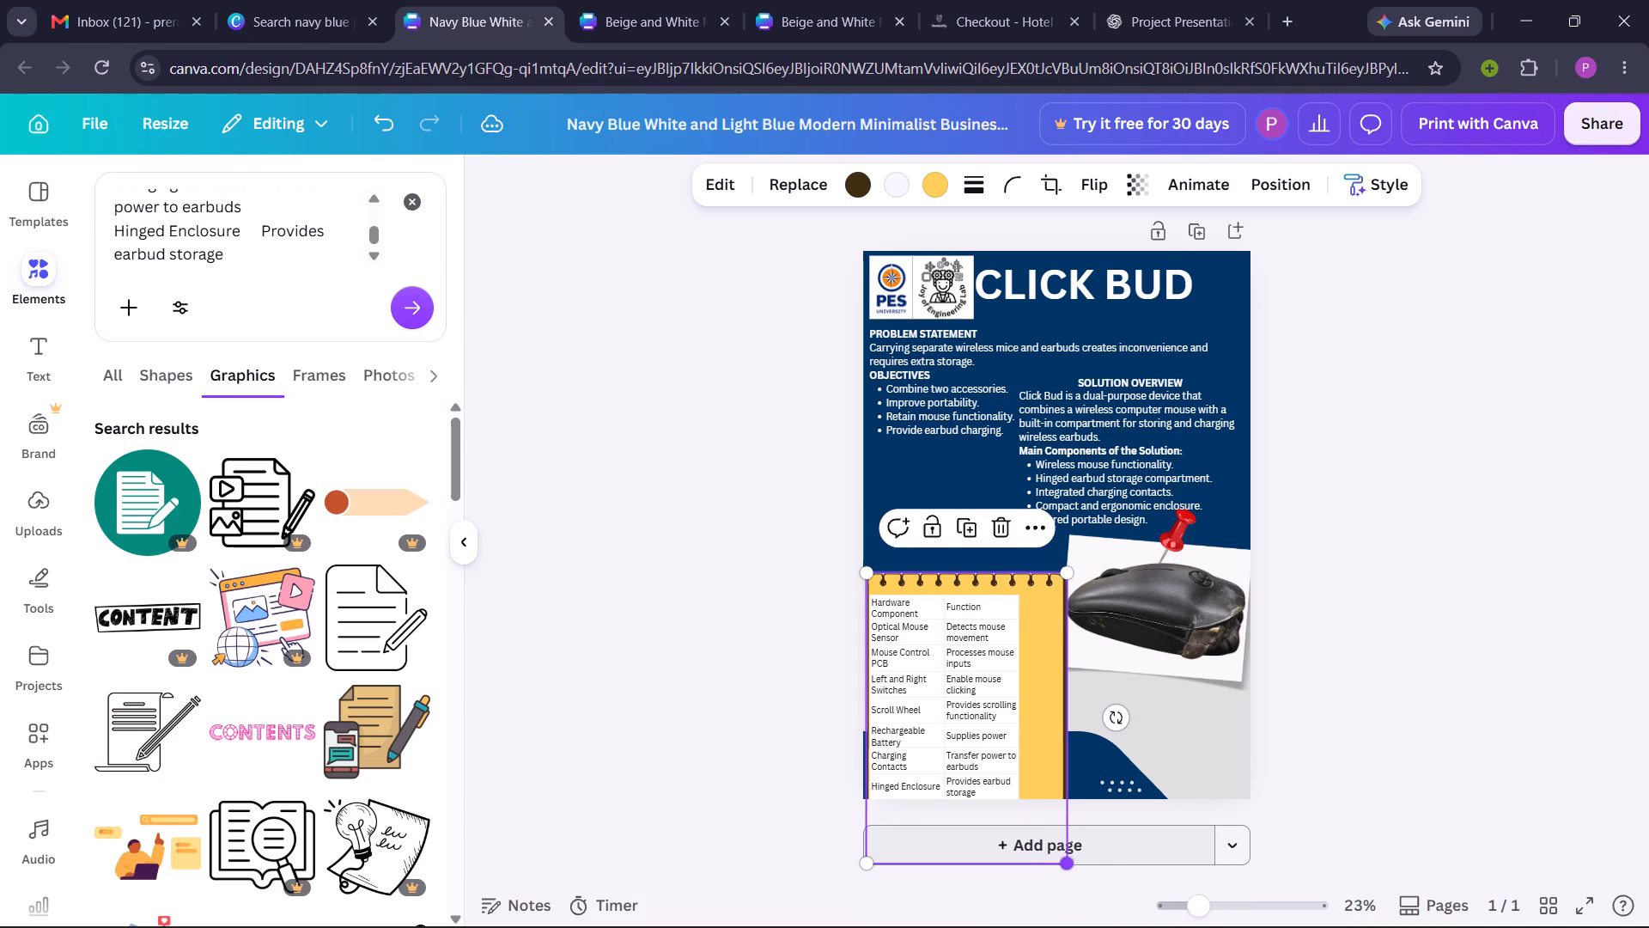
pyautogui.moveTo(1050, 745); pyautogui.dragTo(1048, 751)
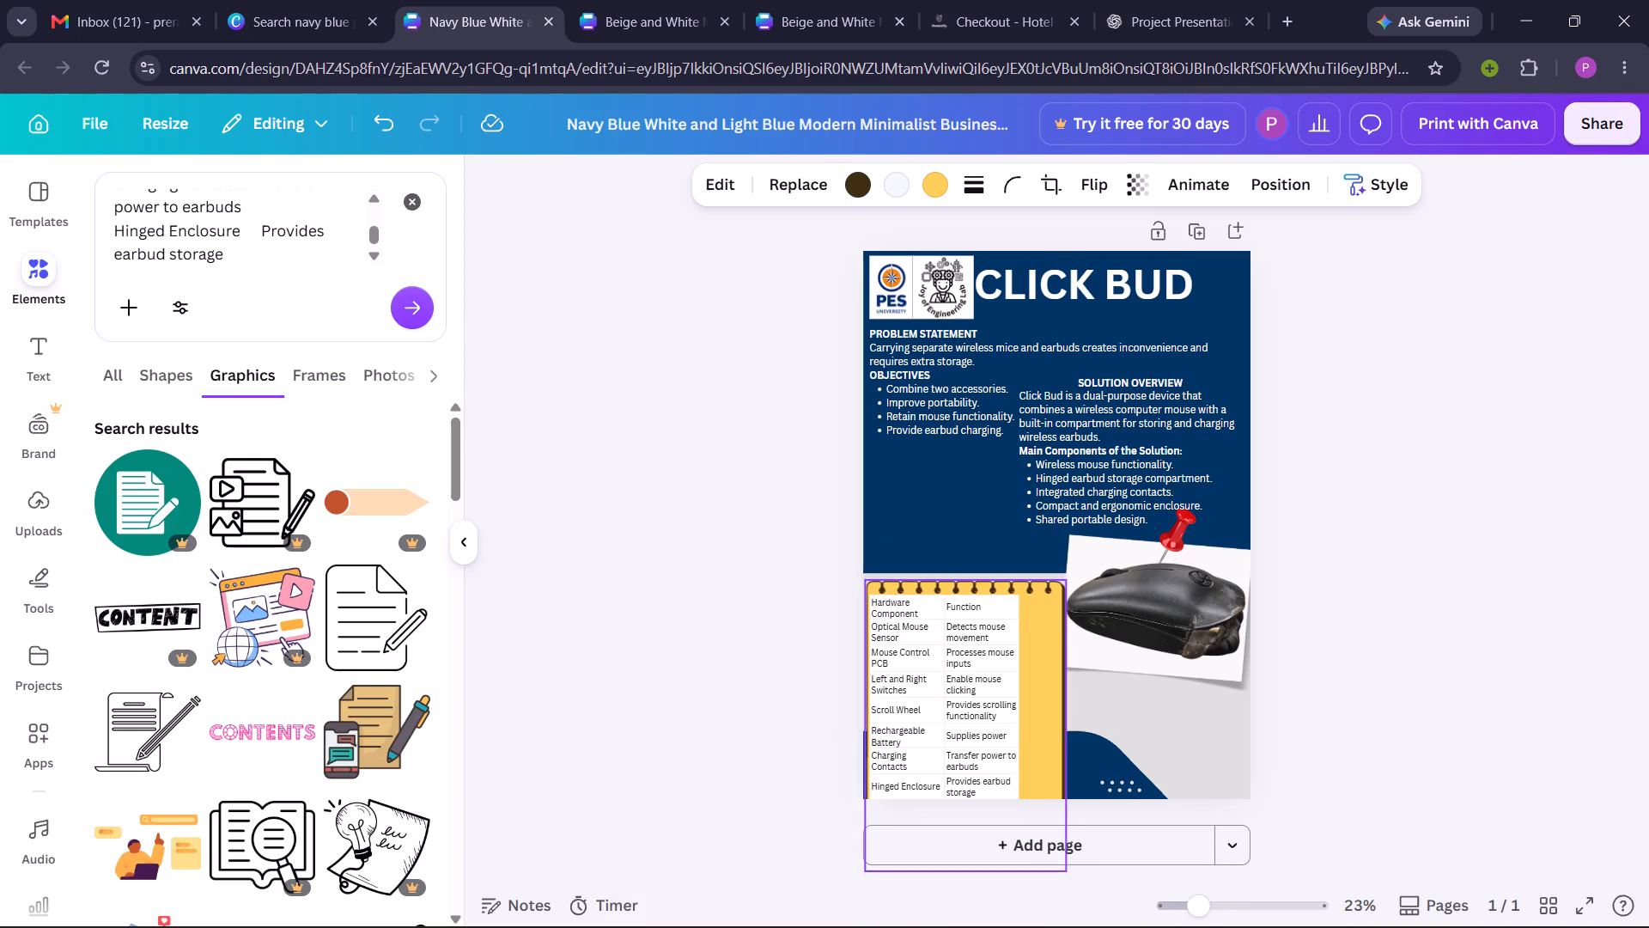
pyautogui.moveTo(1048, 751); pyautogui.dragTo(1034, 703)
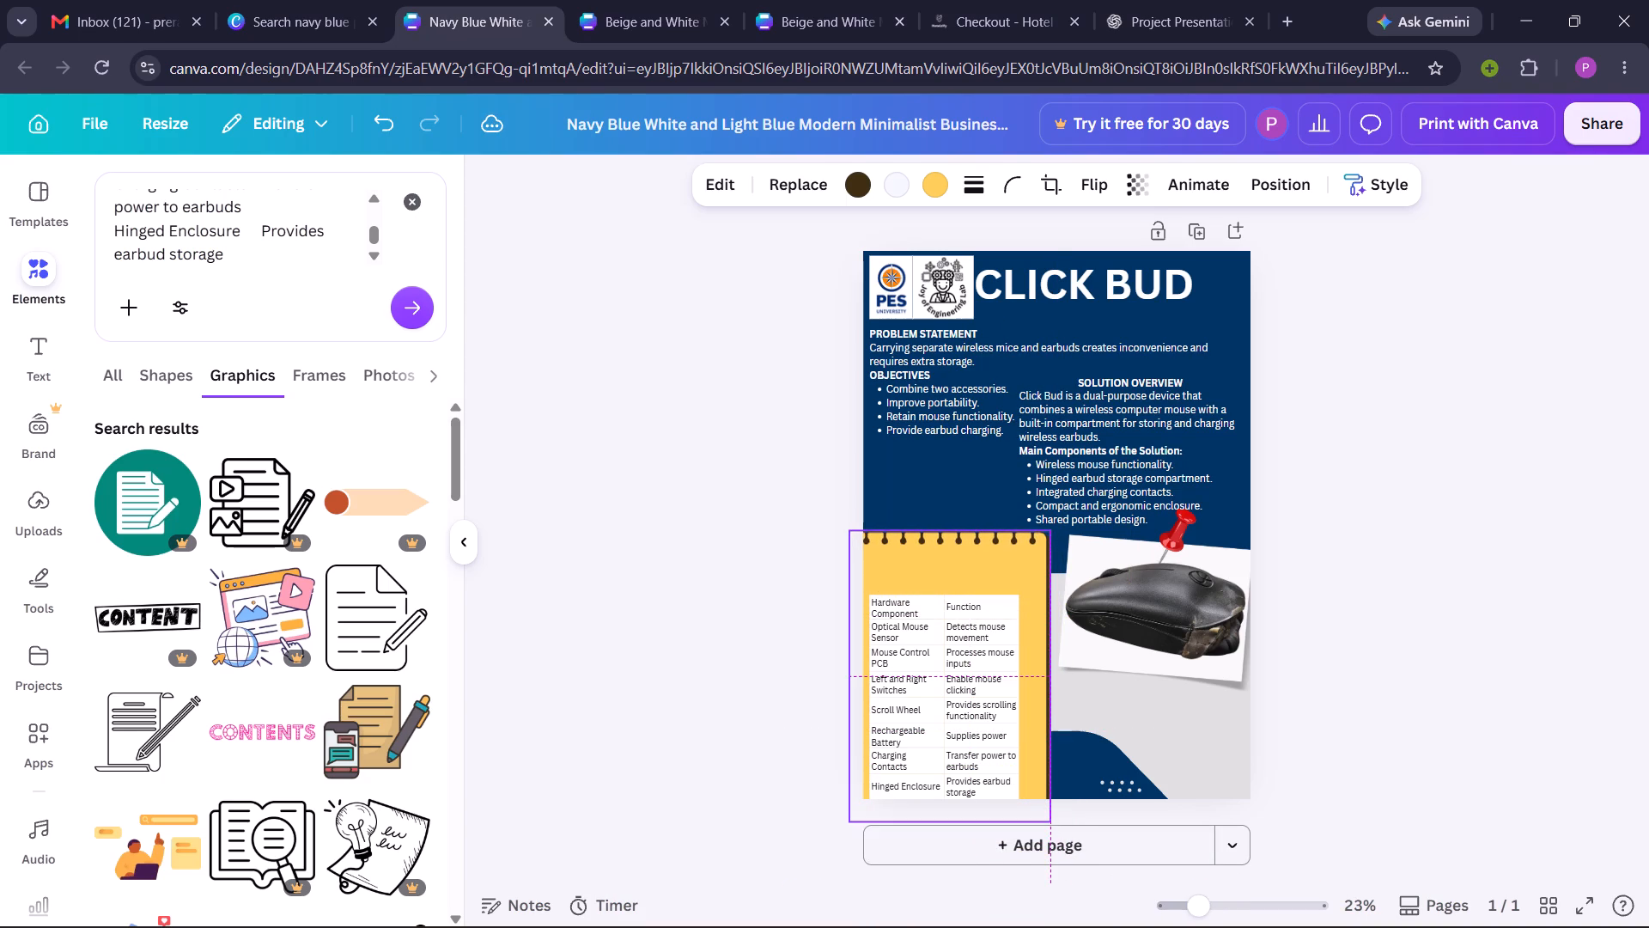
pyautogui.moveTo(1034, 703); pyautogui.dragTo(1033, 710)
# Resize the hardware components table from its corners so it sits inside the yellow notepad with a margin on every side.
pyautogui.moveTo(957, 710); pyautogui.dragTo(960, 691)
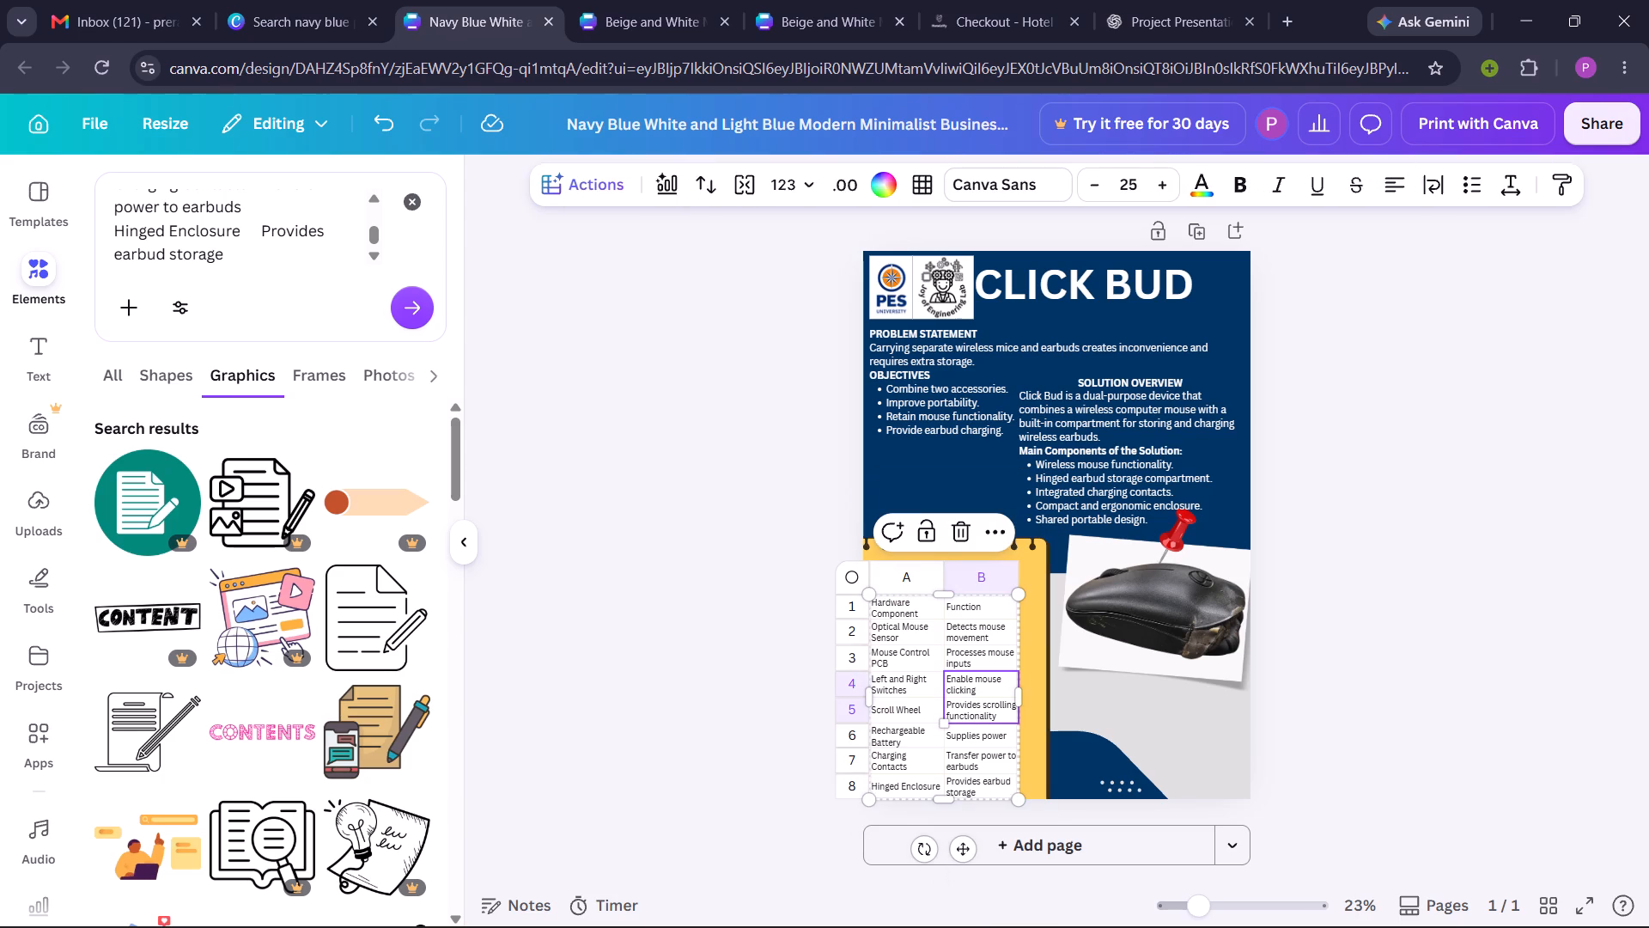
pyautogui.moveTo(960, 691); pyautogui.dragTo(973, 676)
pyautogui.moveTo(1021, 593); pyautogui.dragTo(1031, 580)
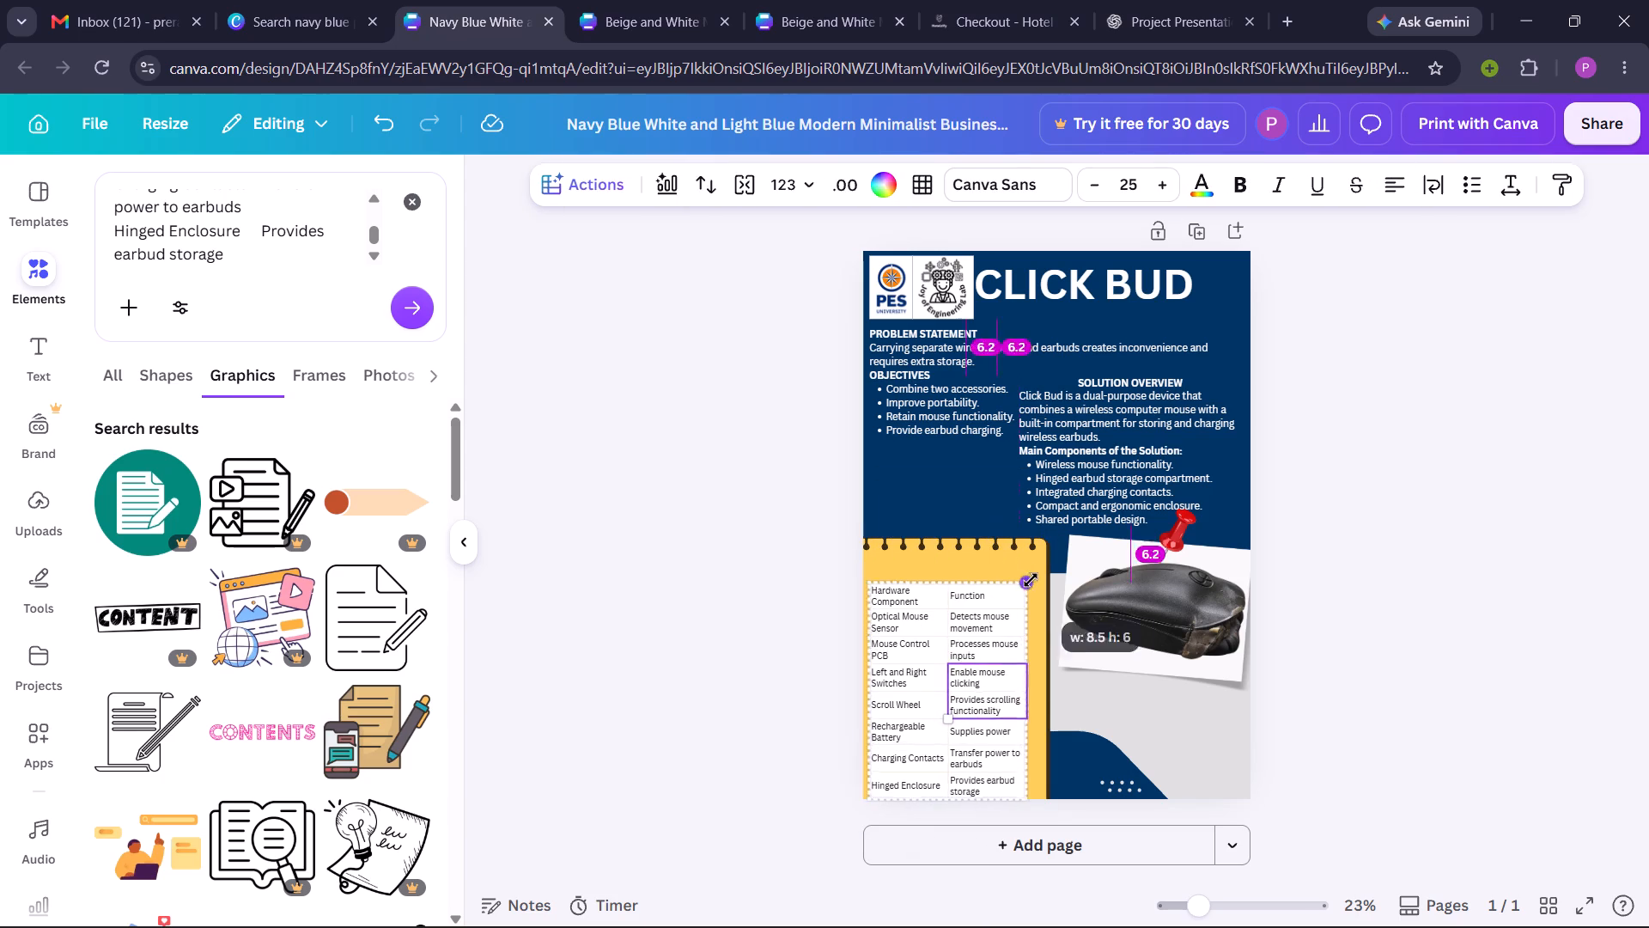
pyautogui.moveTo(1031, 580); pyautogui.dragTo(1044, 555)
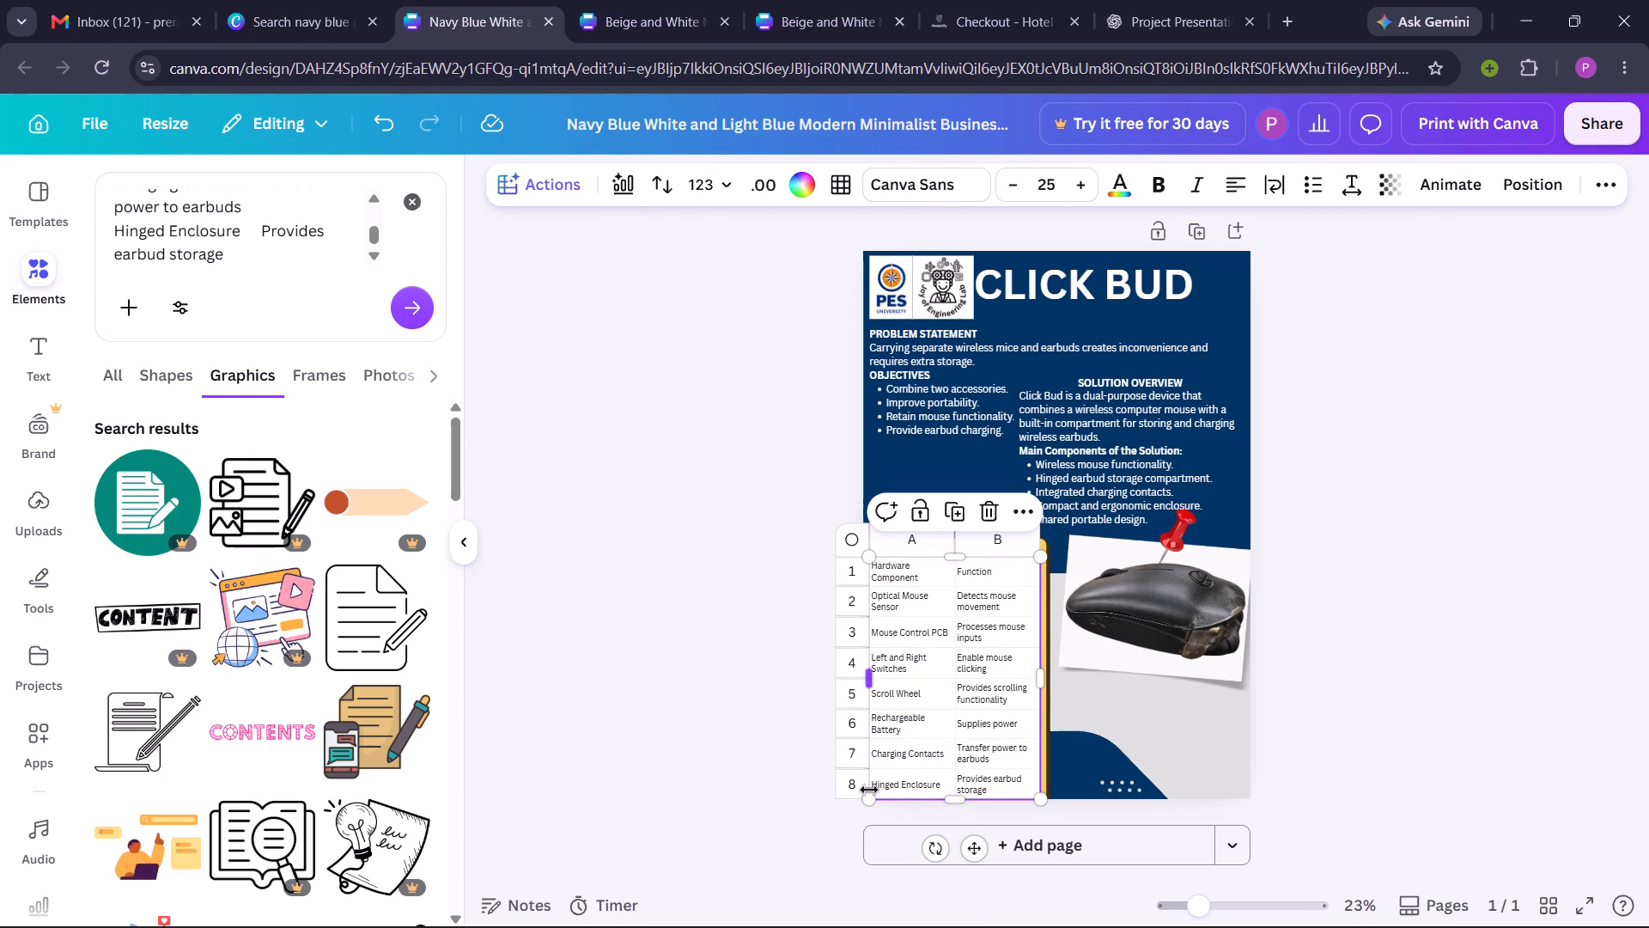
pyautogui.moveTo(873, 803); pyautogui.dragTo(882, 779)
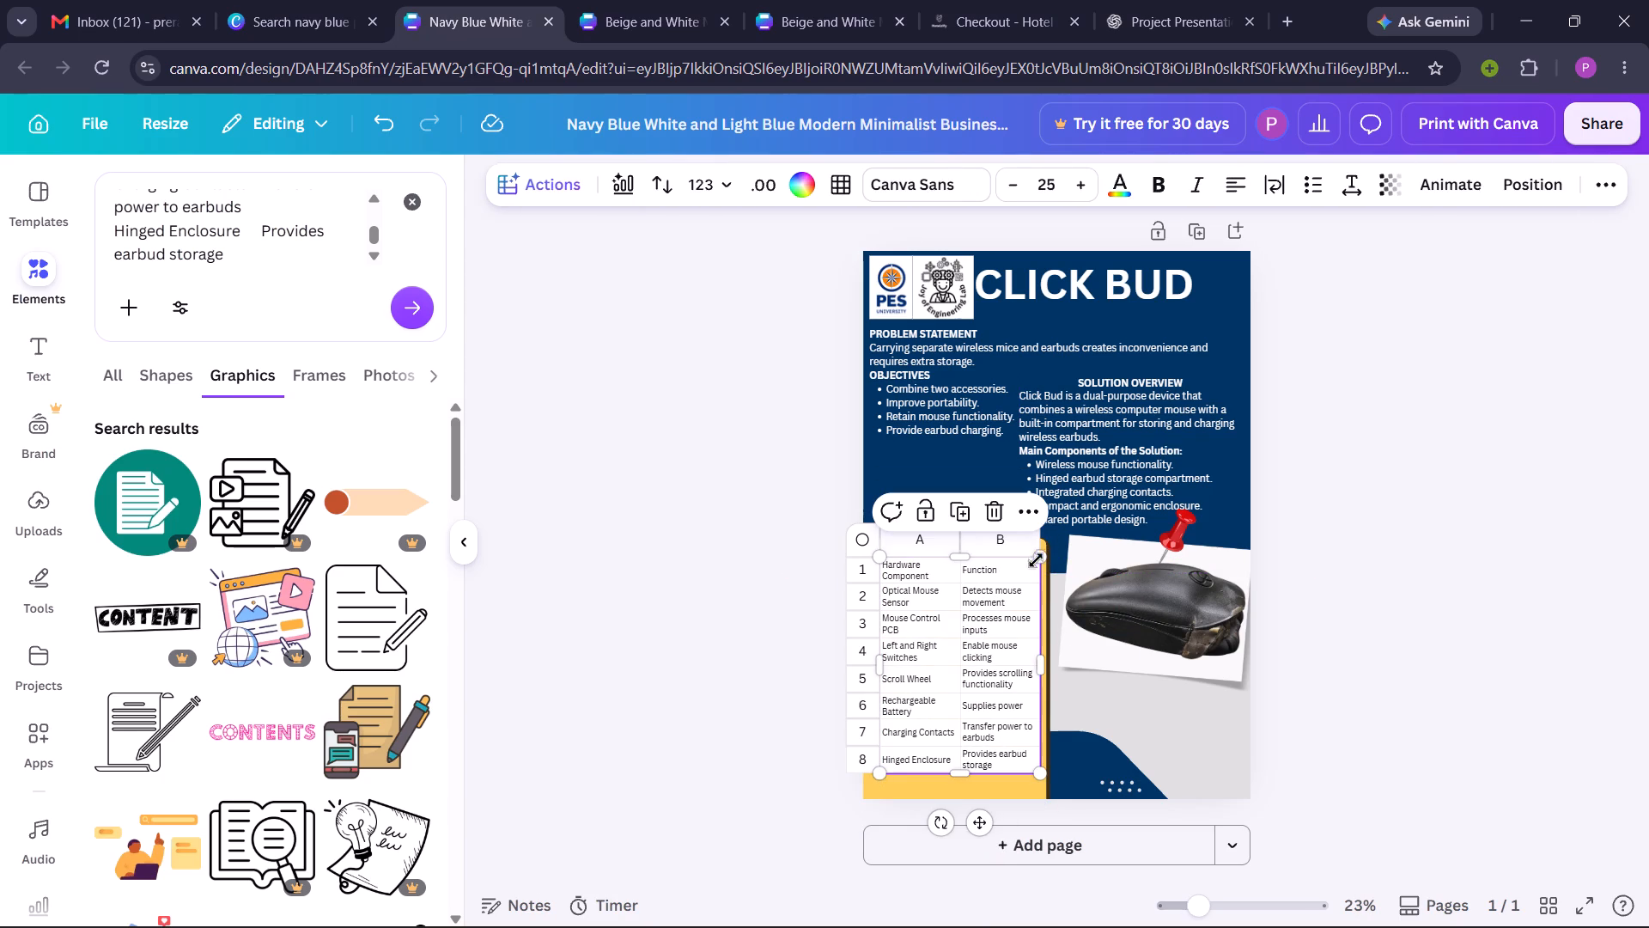
pyautogui.moveTo(1038, 554); pyautogui.dragTo(1032, 563)
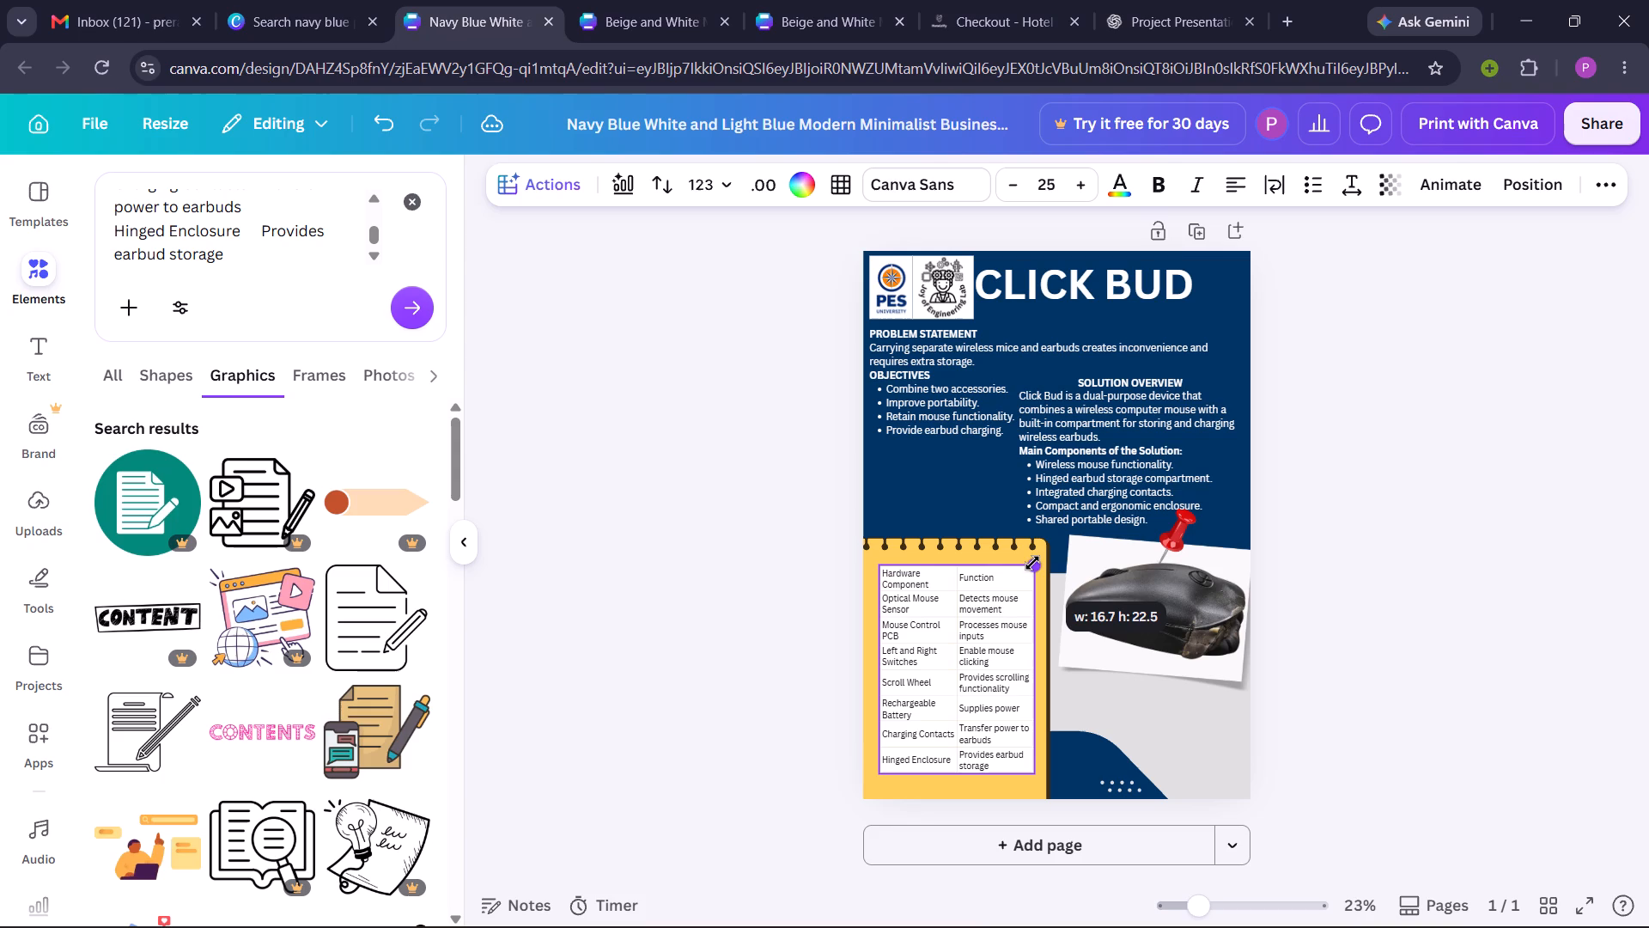
pyautogui.moveTo(1032, 563); pyautogui.dragTo(1036, 569)
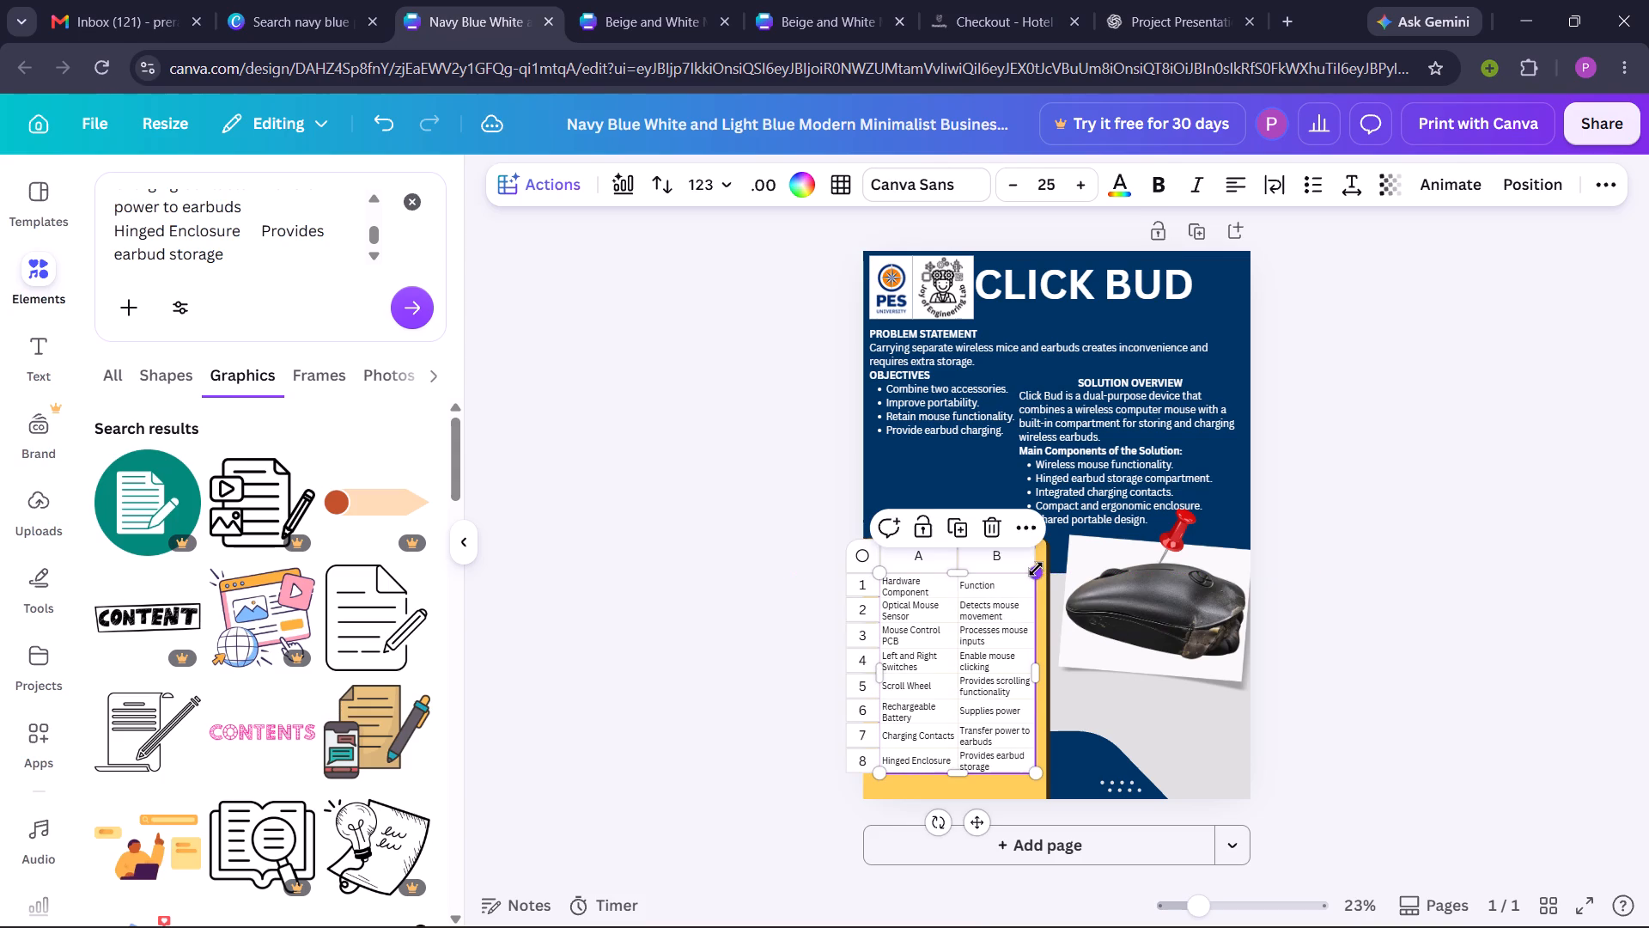
# Make the table's header cells, Hardware Component and Function, bold.
pyautogui.tripleClick(893, 589)
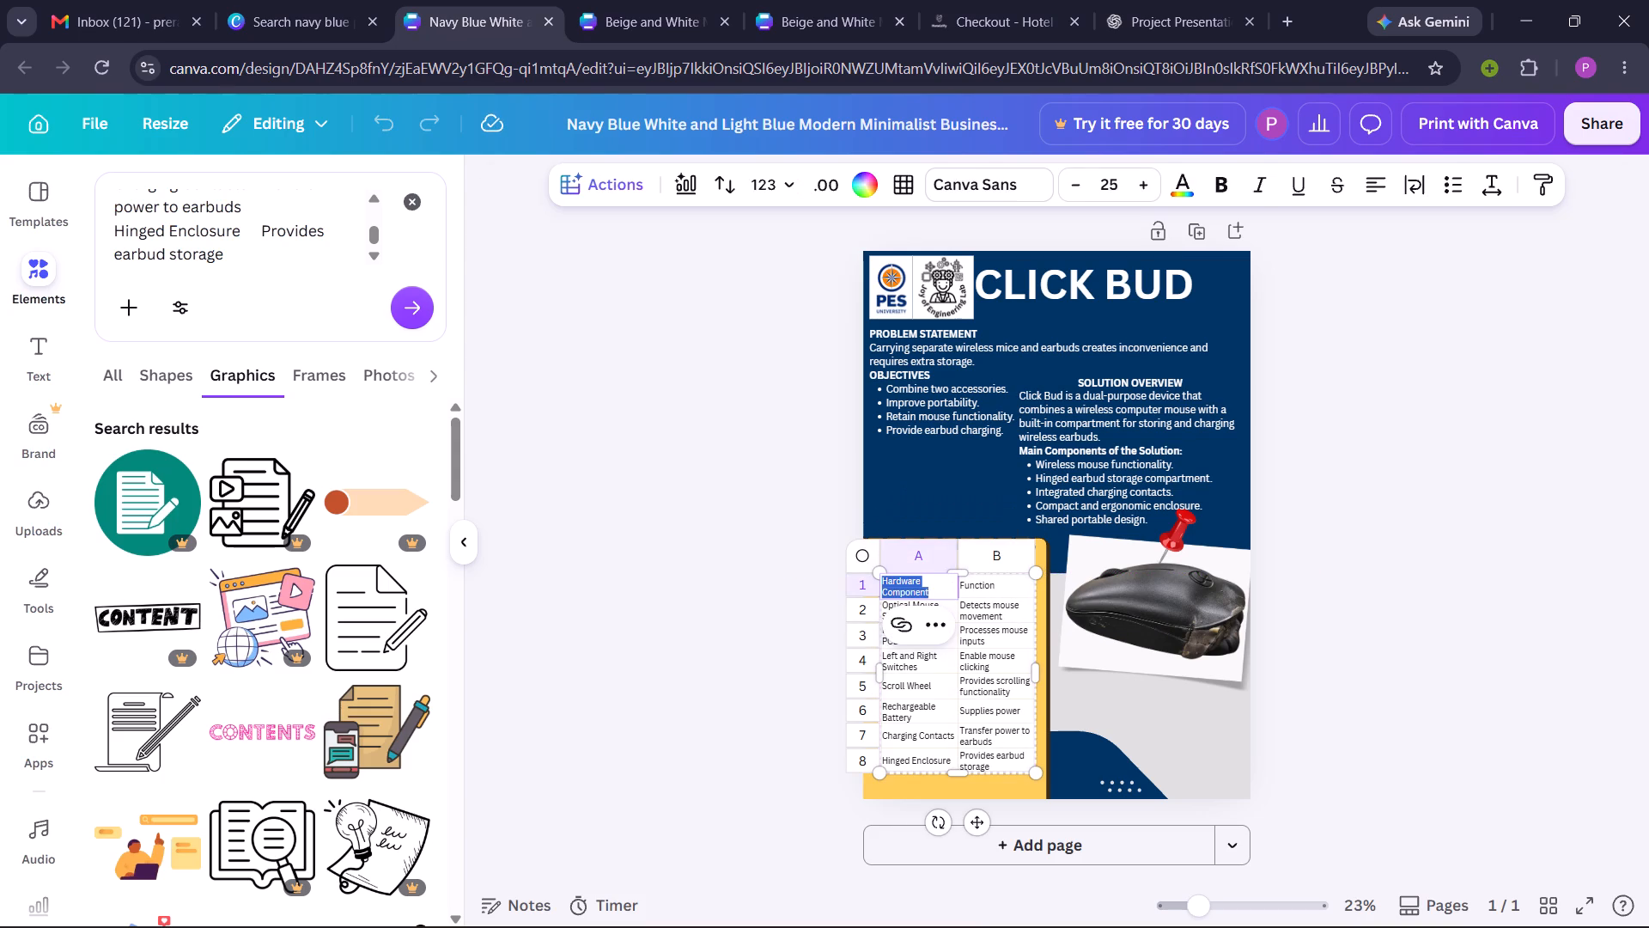
pyautogui.click(1229, 179)
pyautogui.tripleClick(985, 583)
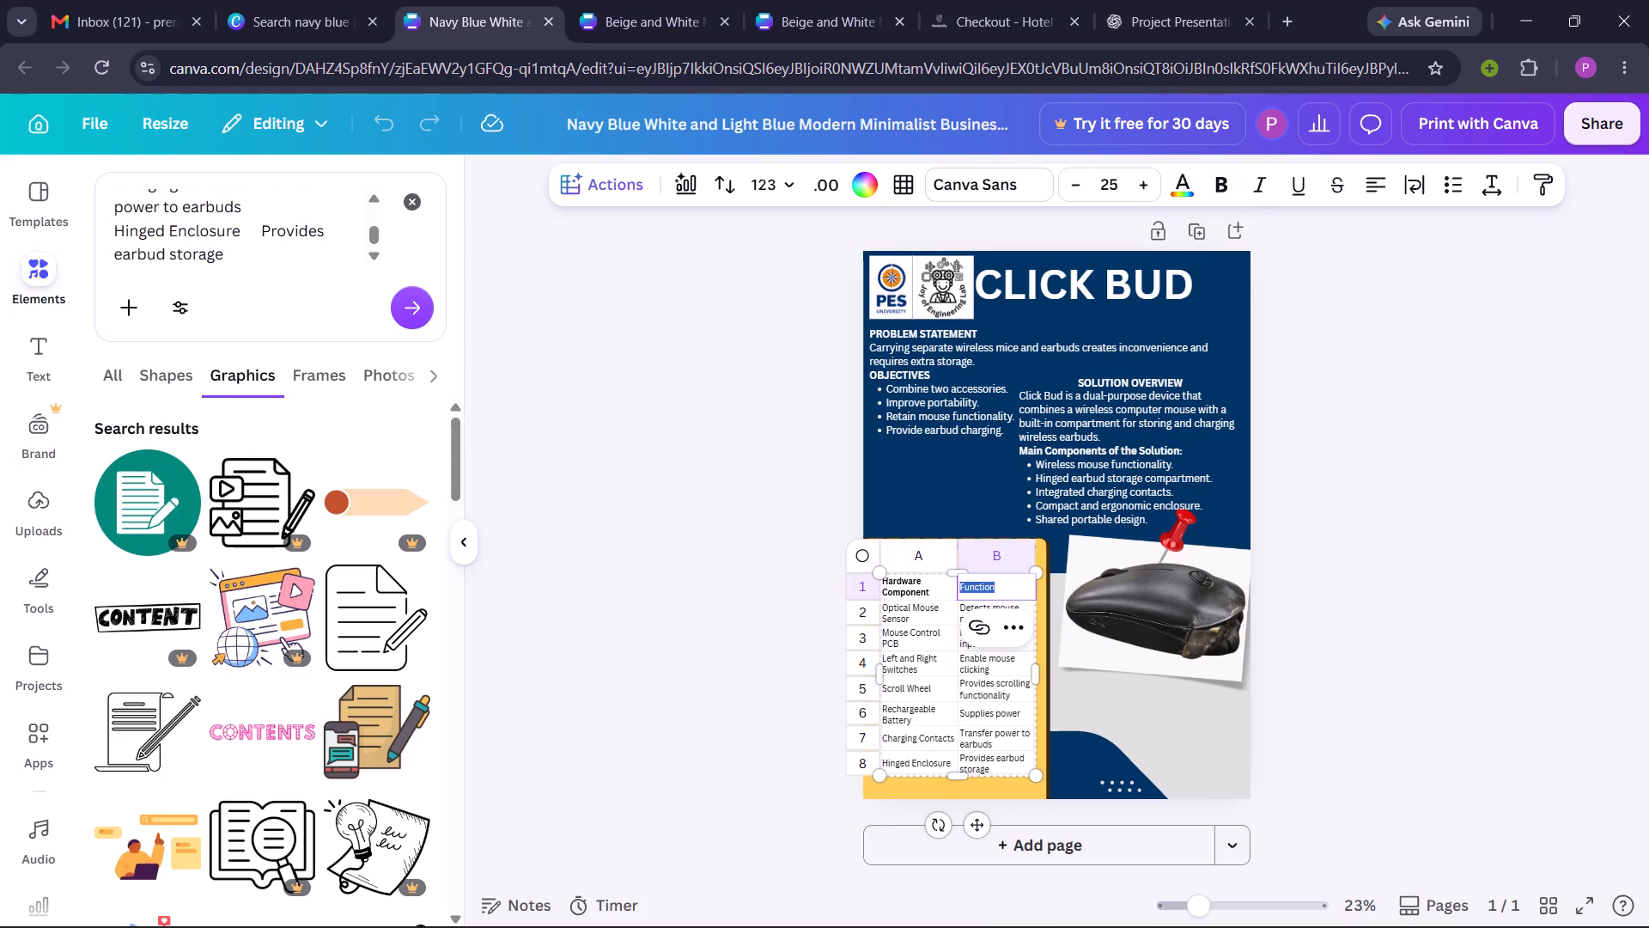
pyautogui.click(1214, 188)
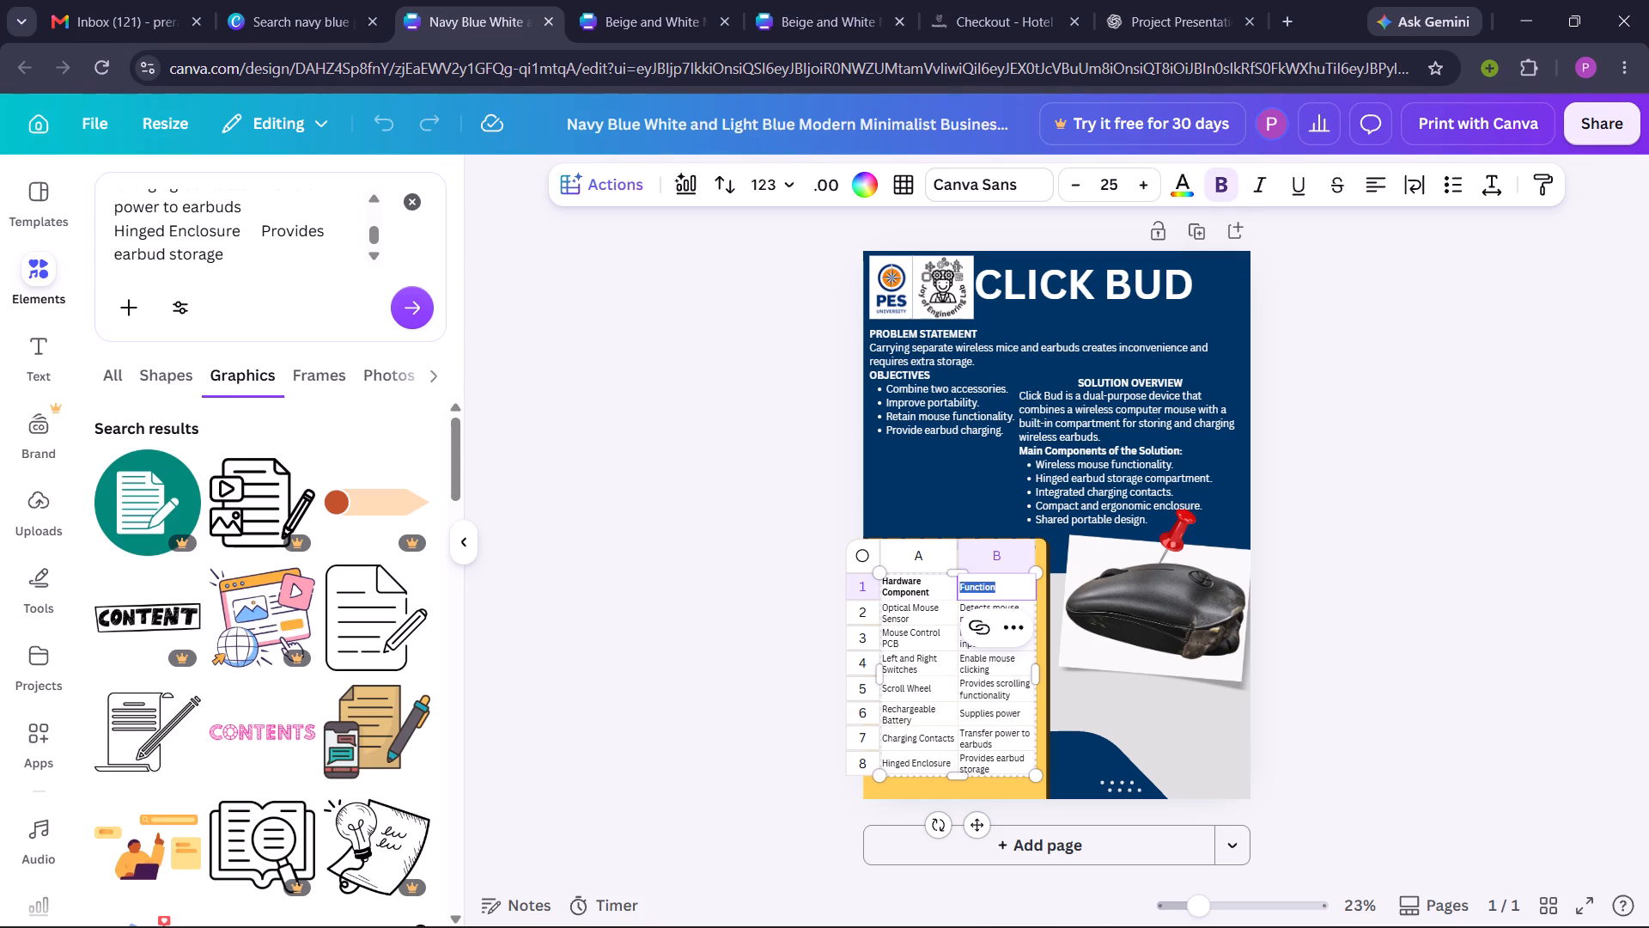
pyautogui.click(1384, 554)
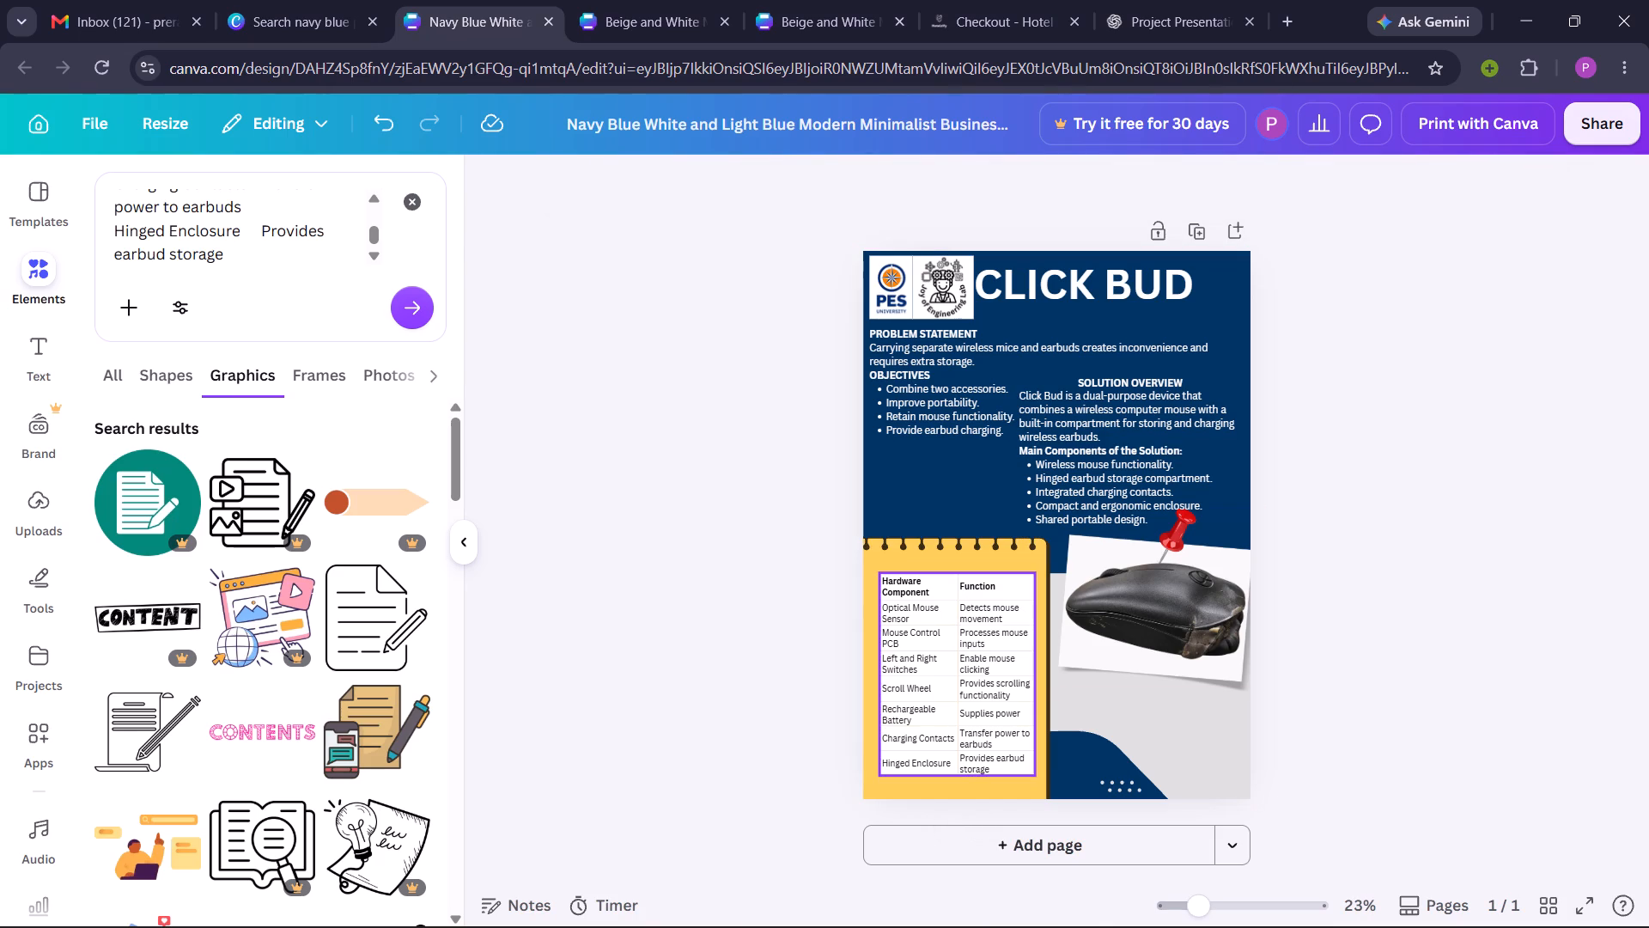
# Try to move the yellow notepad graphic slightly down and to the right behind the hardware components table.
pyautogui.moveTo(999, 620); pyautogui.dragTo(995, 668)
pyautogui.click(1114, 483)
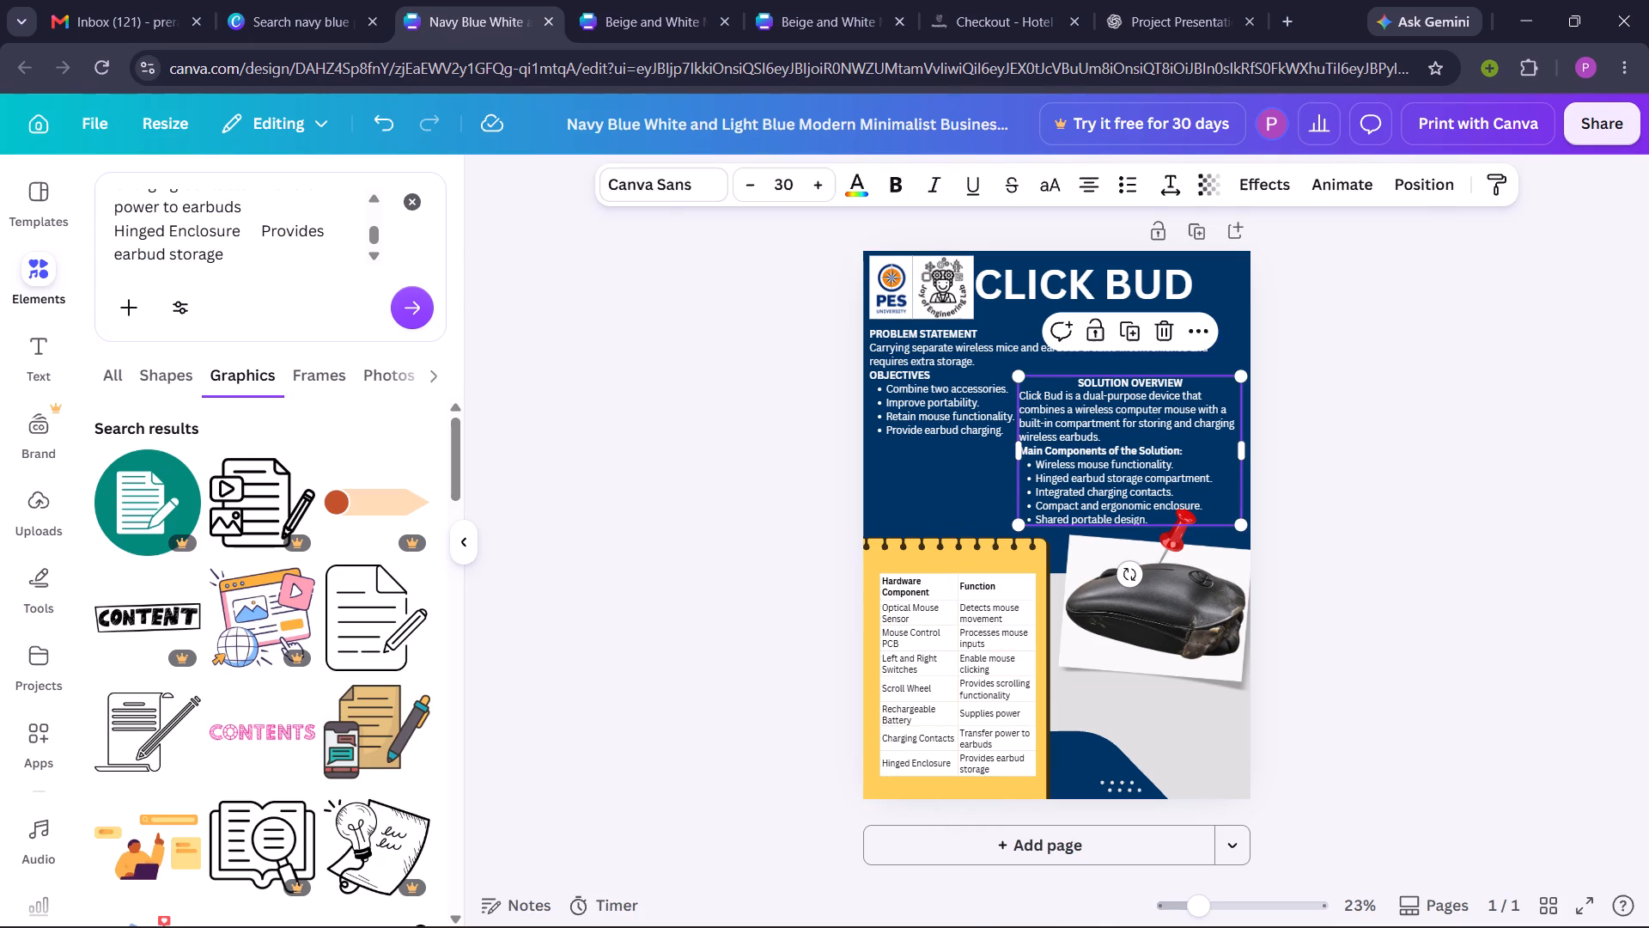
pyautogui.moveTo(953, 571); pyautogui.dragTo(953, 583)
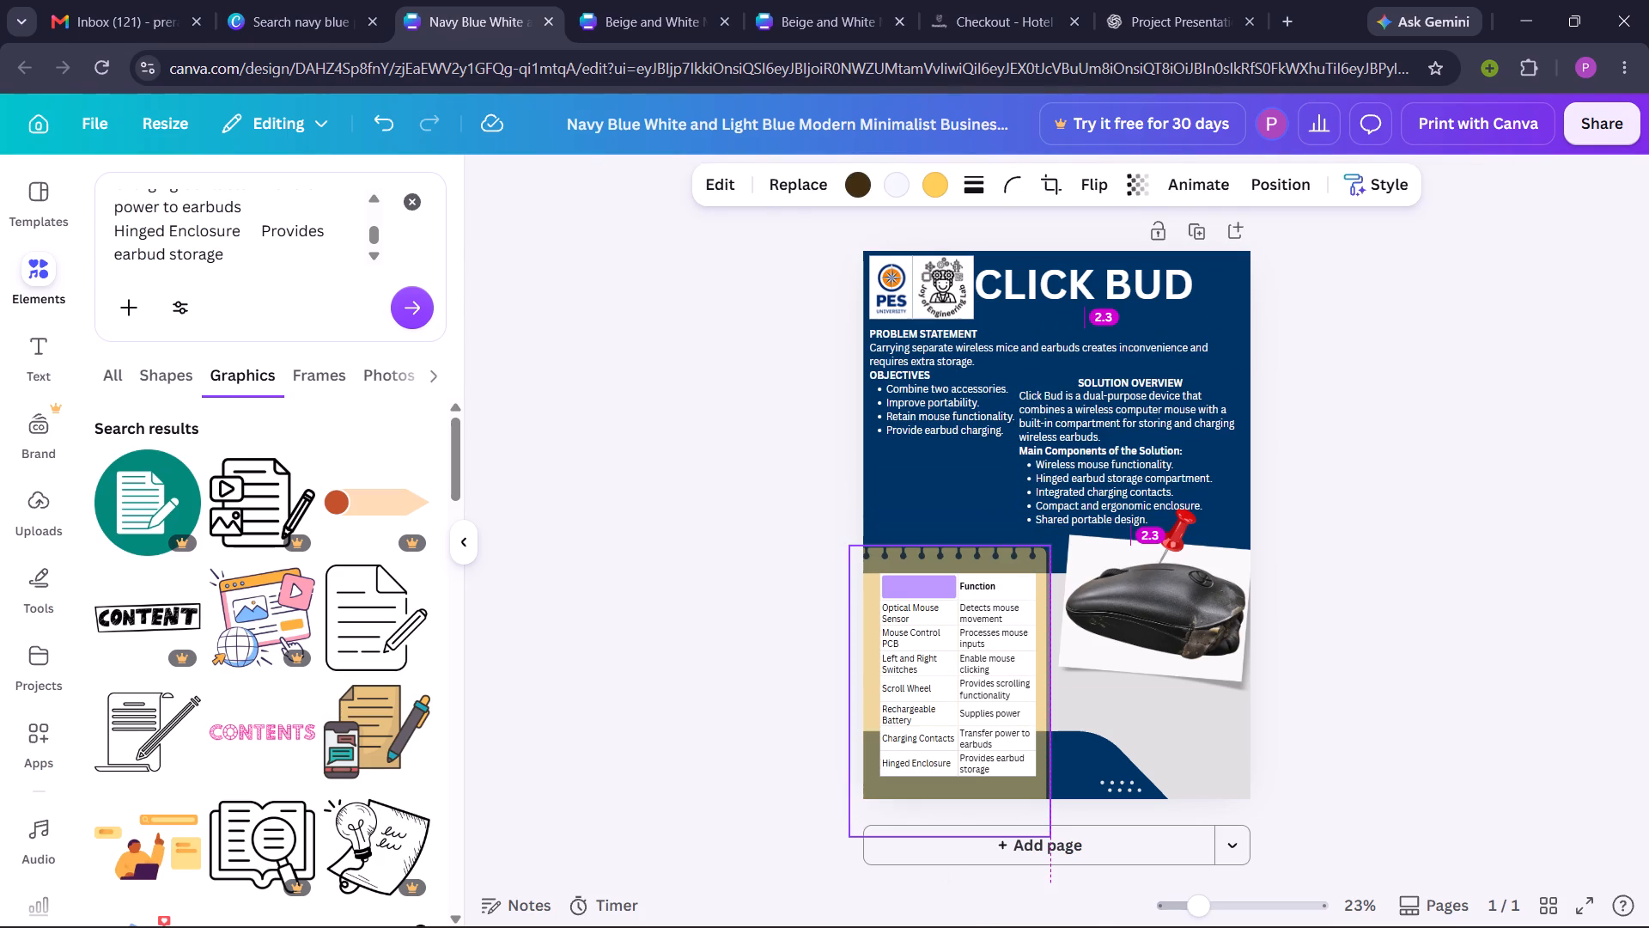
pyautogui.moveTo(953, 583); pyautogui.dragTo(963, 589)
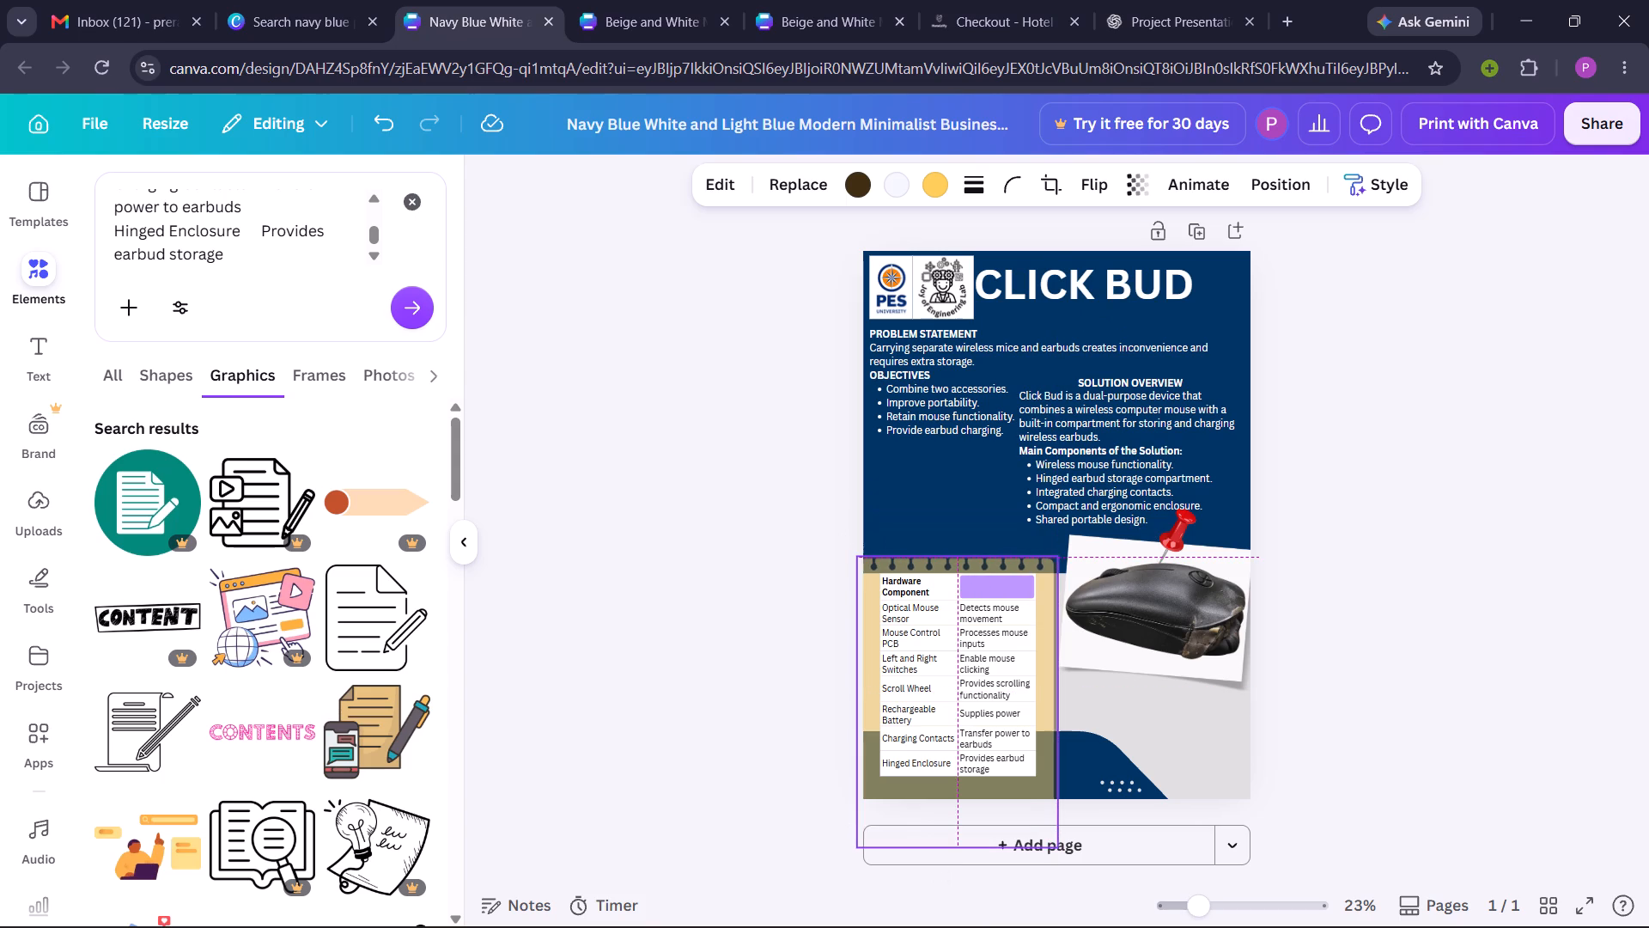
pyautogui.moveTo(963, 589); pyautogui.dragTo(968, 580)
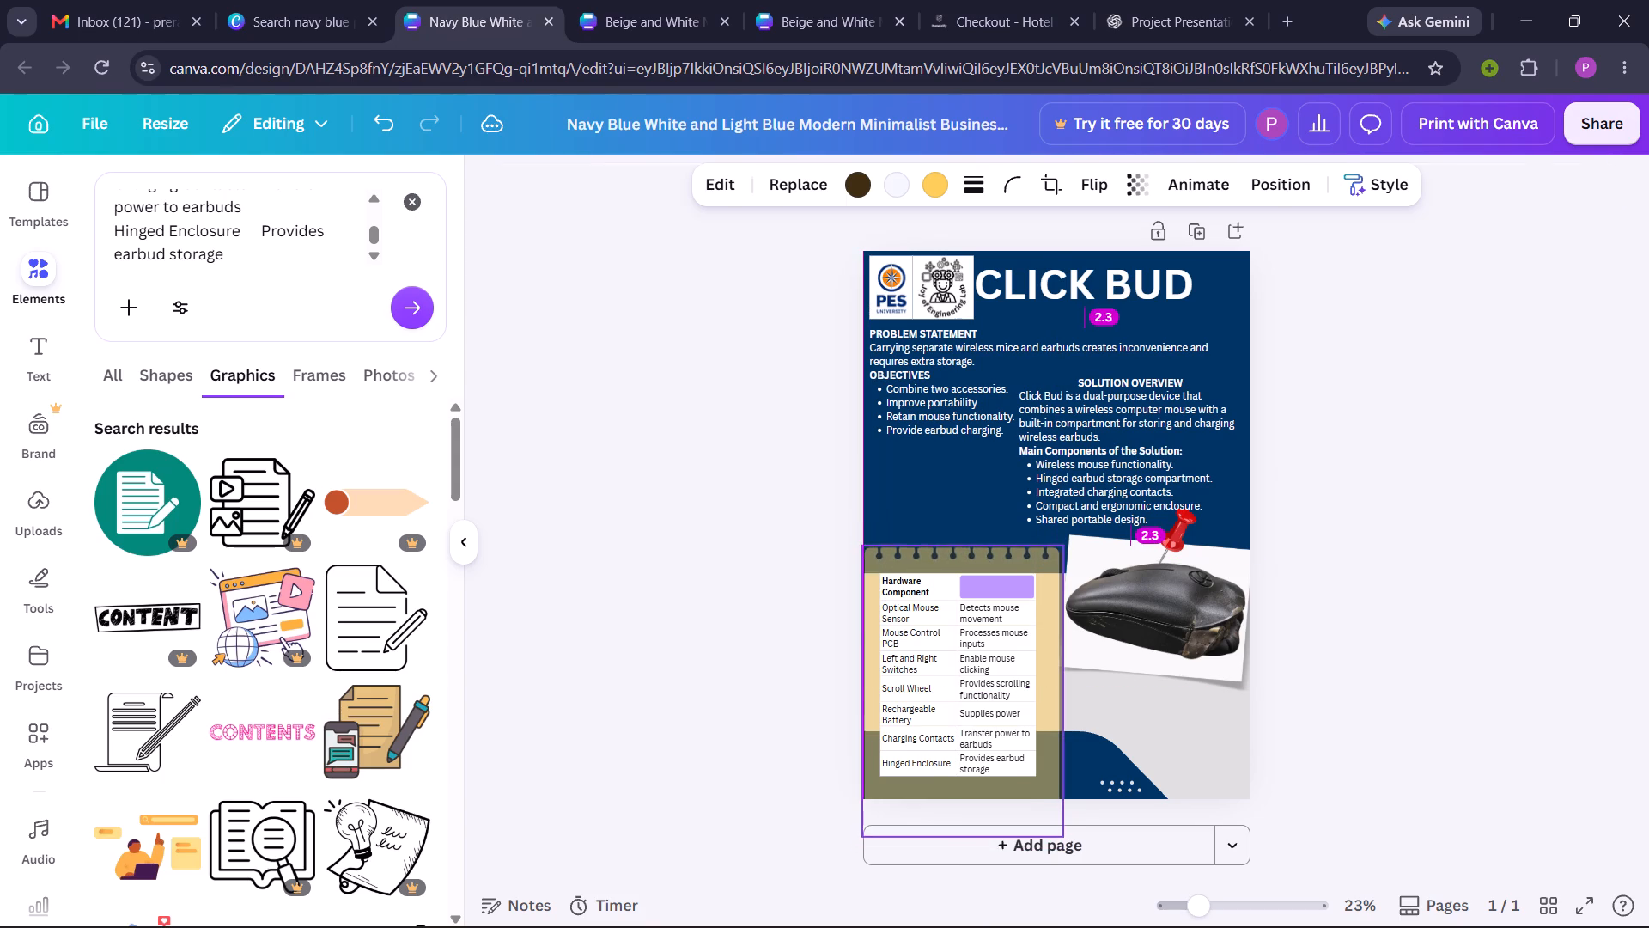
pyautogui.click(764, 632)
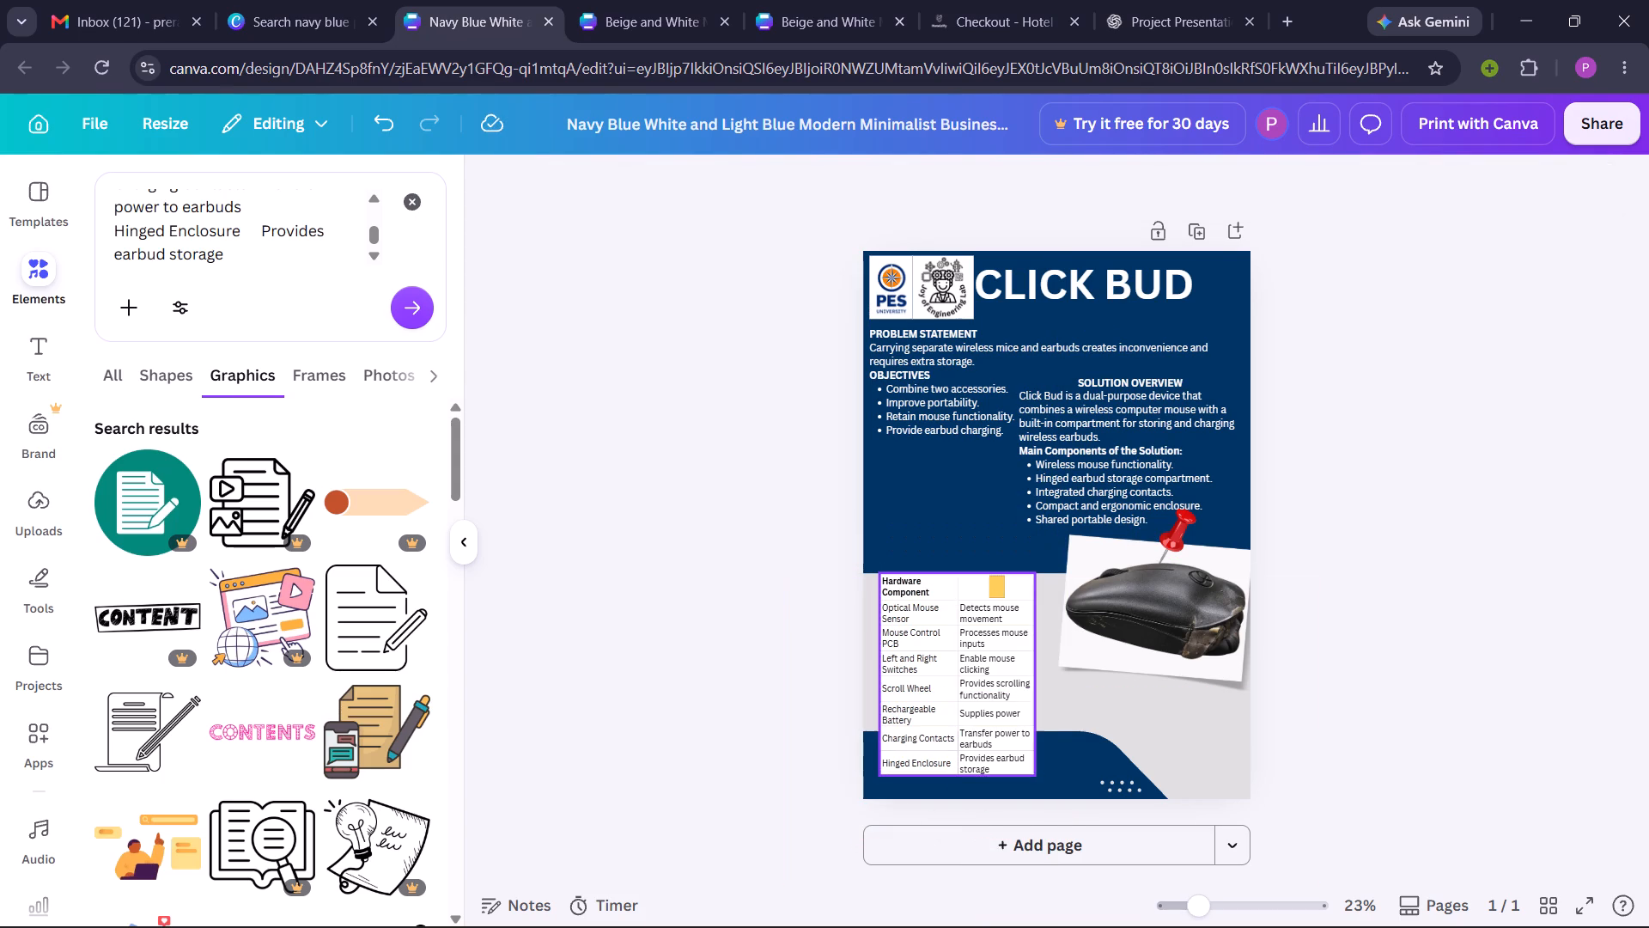
# Delete the yellow notepad graphic from the header cell of the table's second column.
pyautogui.moveTo(994, 583); pyautogui.dragTo(969, 564)
pyautogui.click(995, 595)
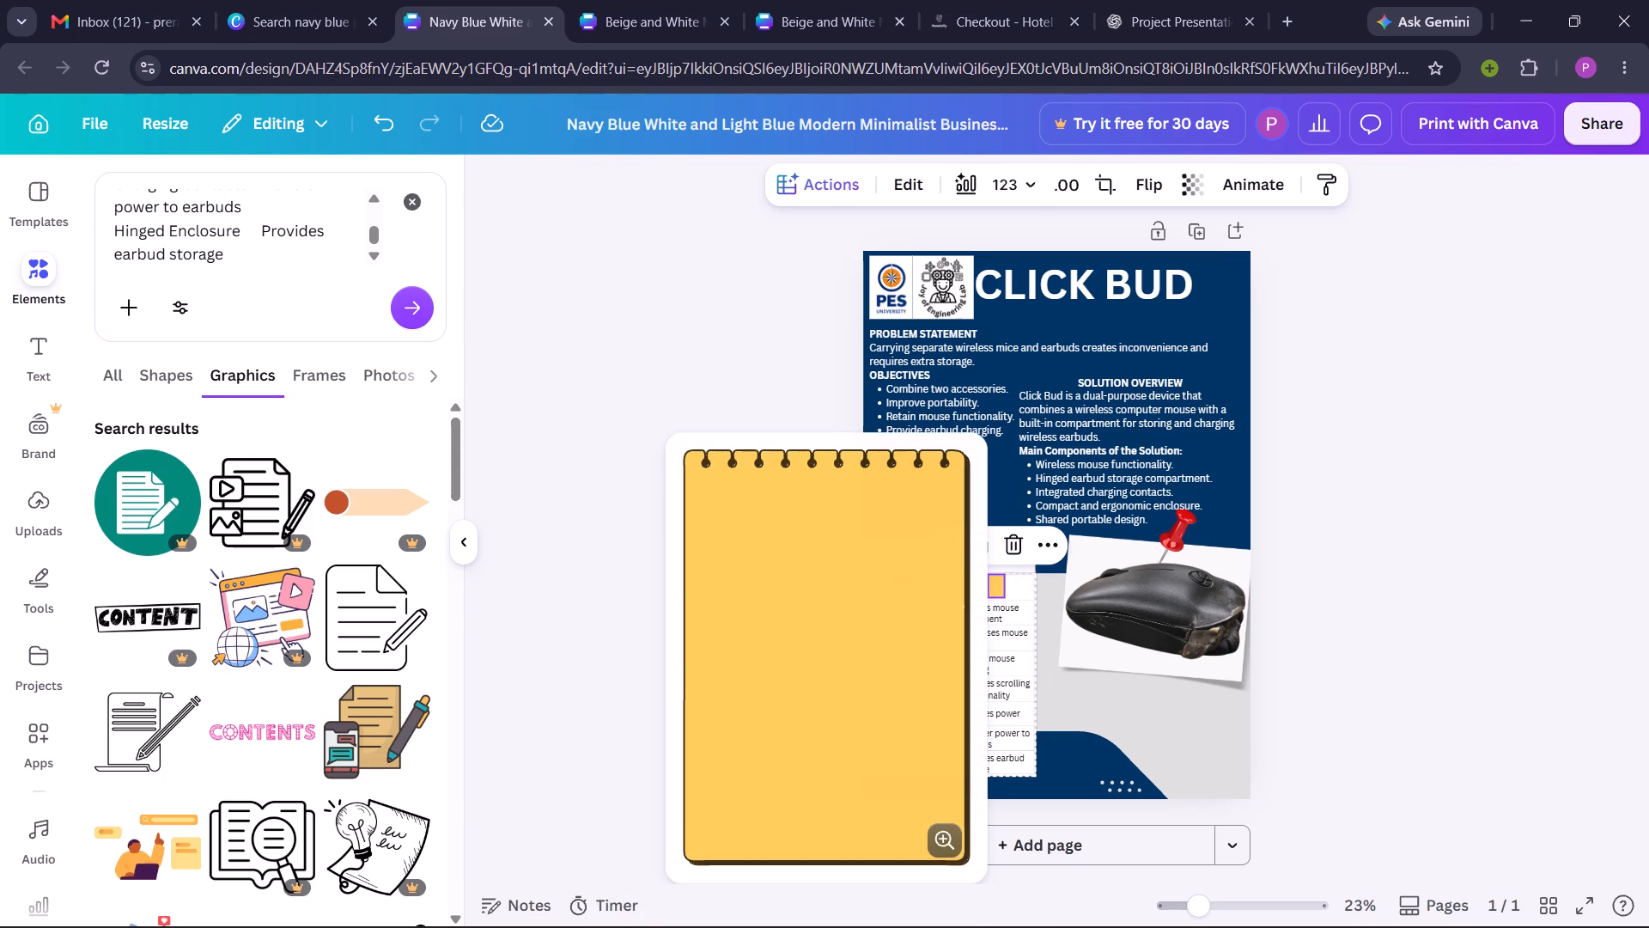
pyautogui.press('BackSpace')
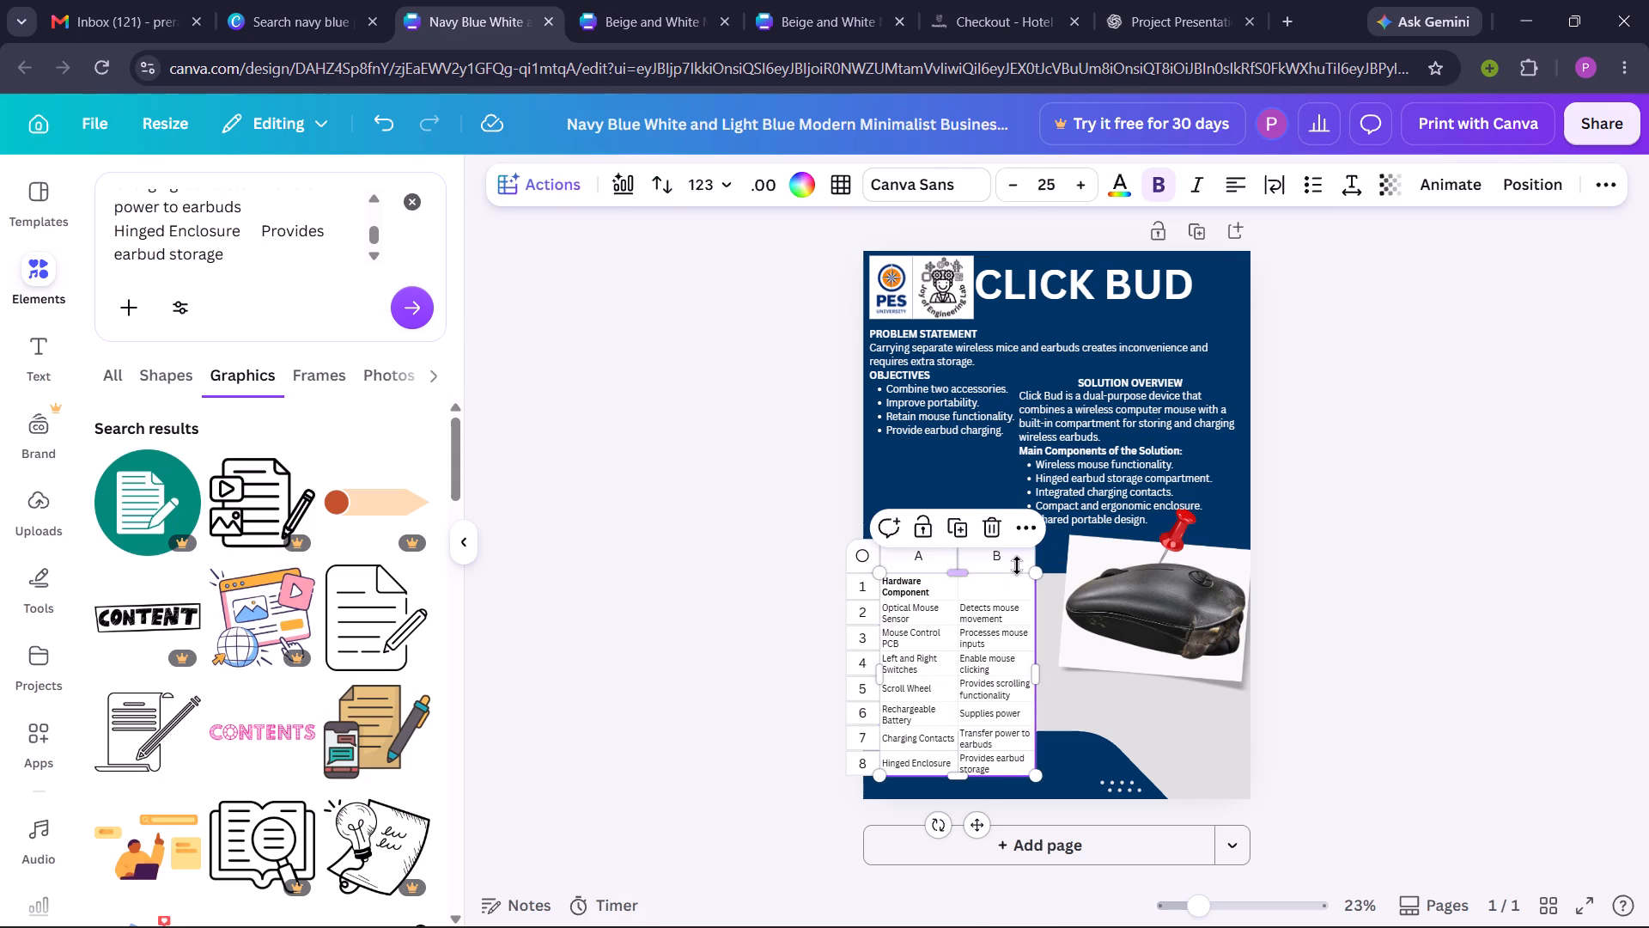
# Enter Function in the empty header cell of the table's second column.
pyautogui.click(987, 593)
pyautogui.click(987, 593)
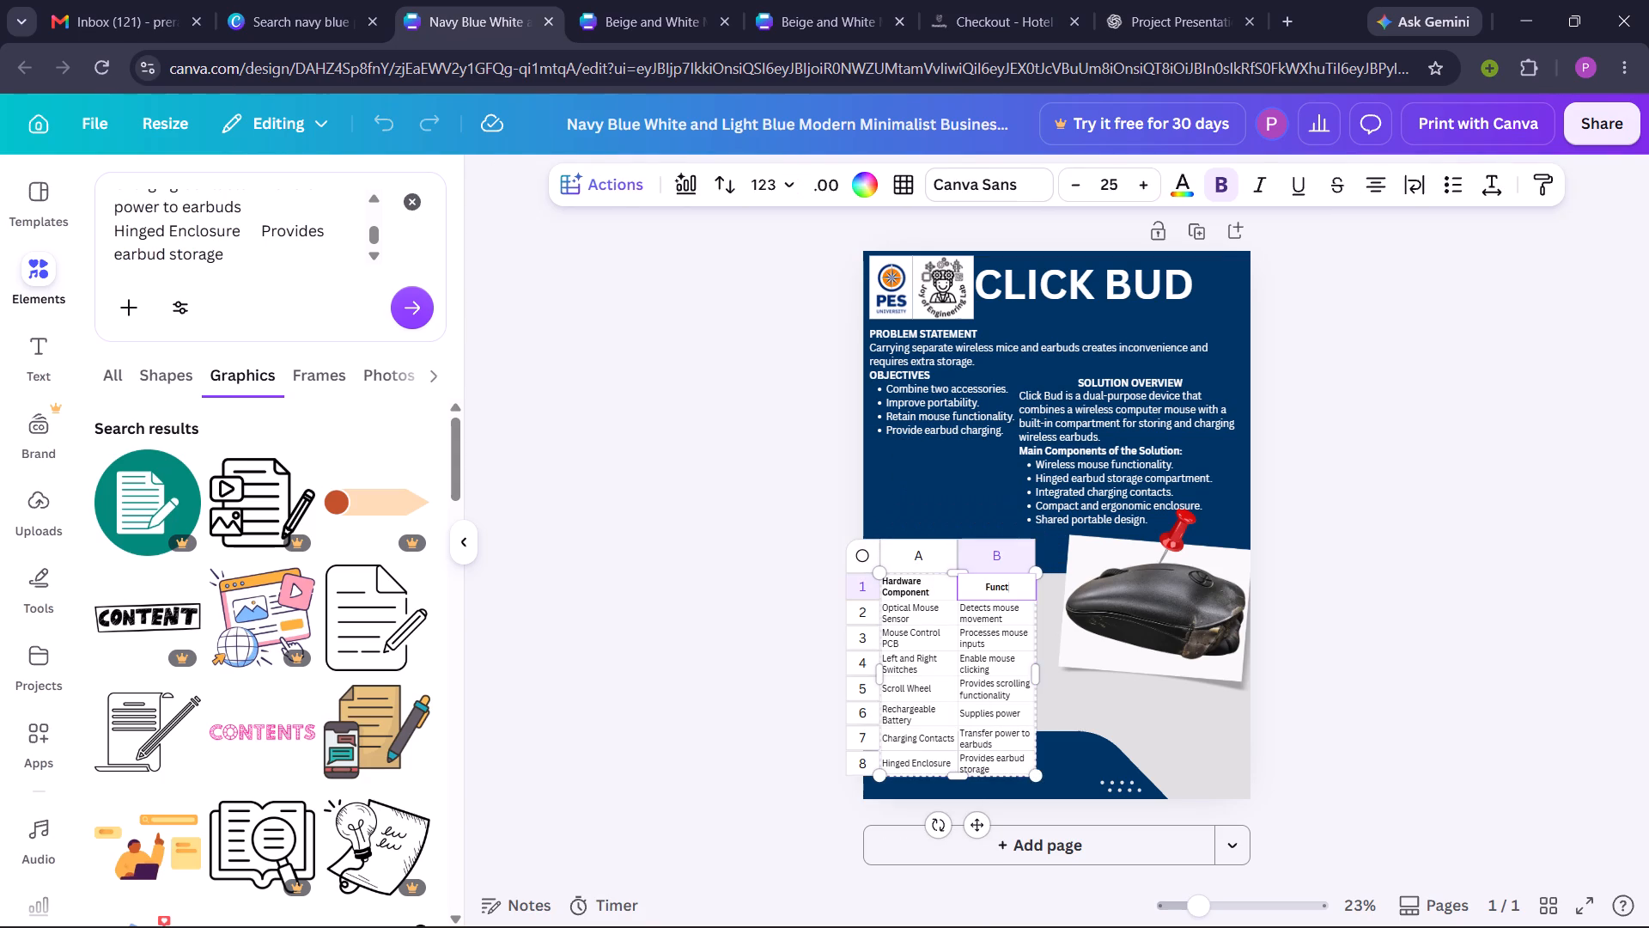
pyautogui.click(1315, 551)
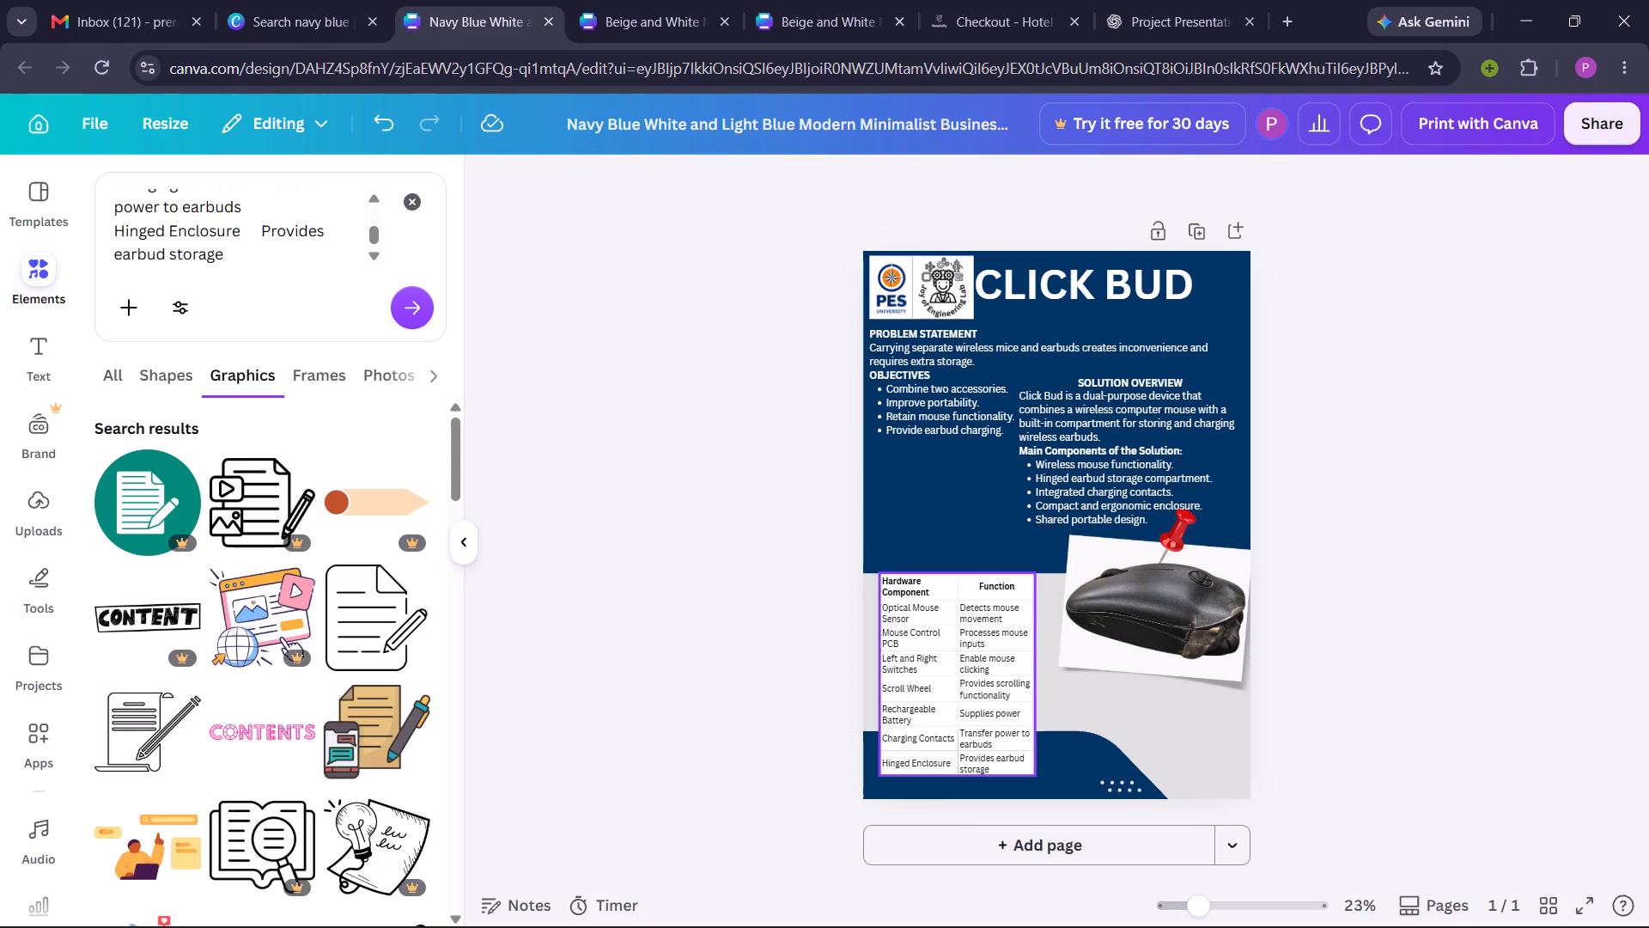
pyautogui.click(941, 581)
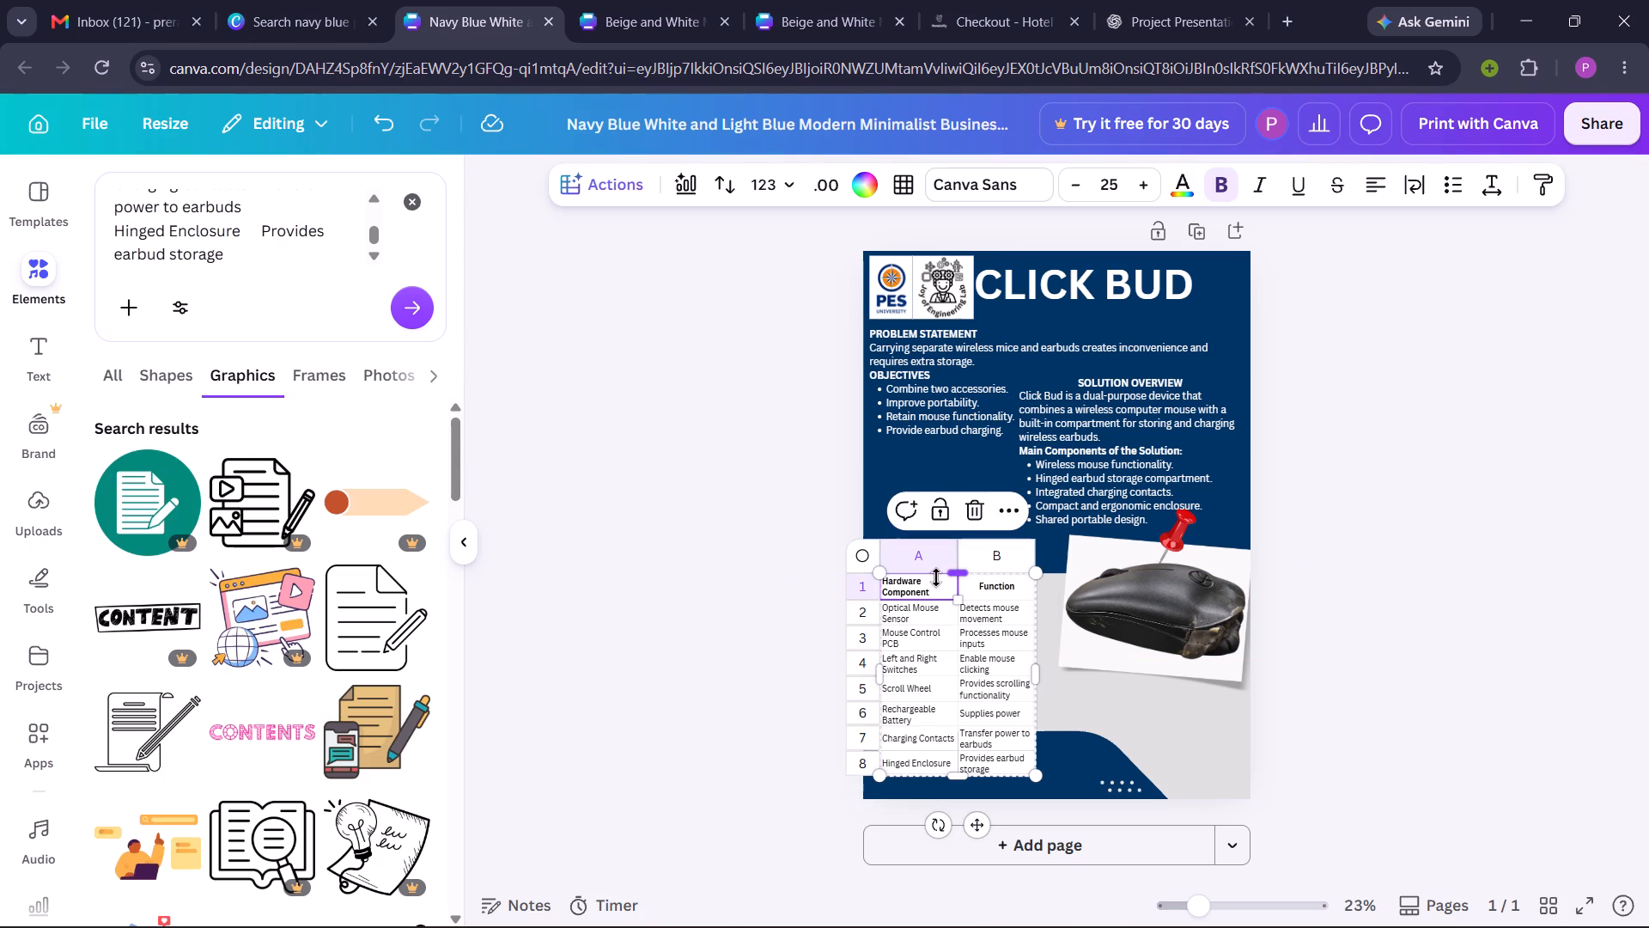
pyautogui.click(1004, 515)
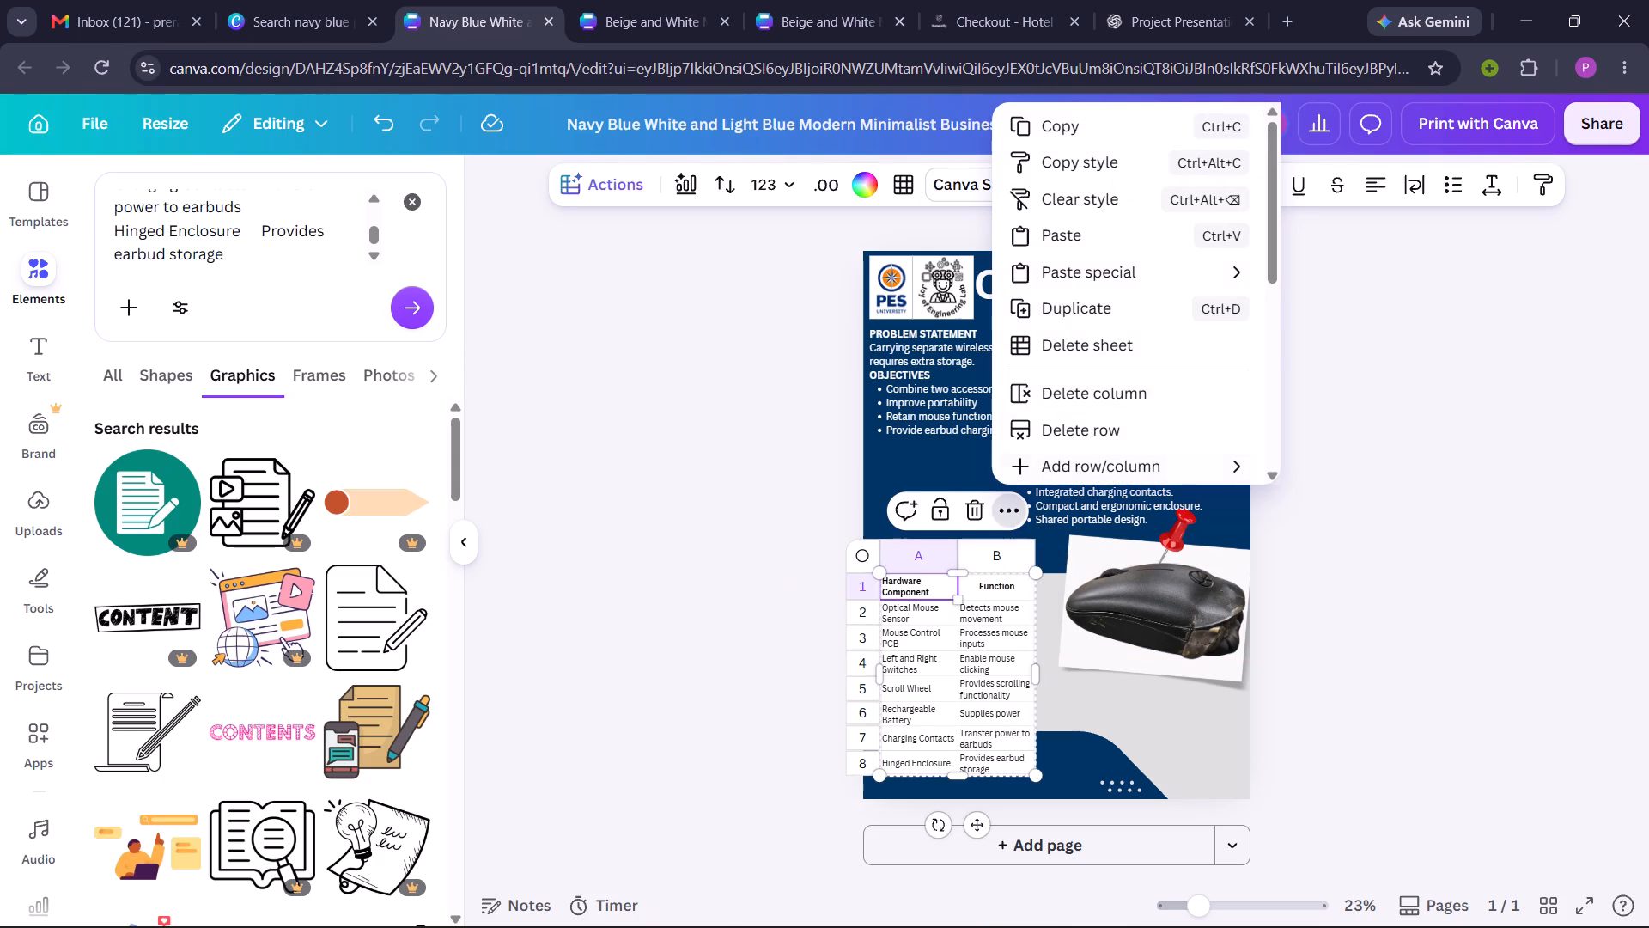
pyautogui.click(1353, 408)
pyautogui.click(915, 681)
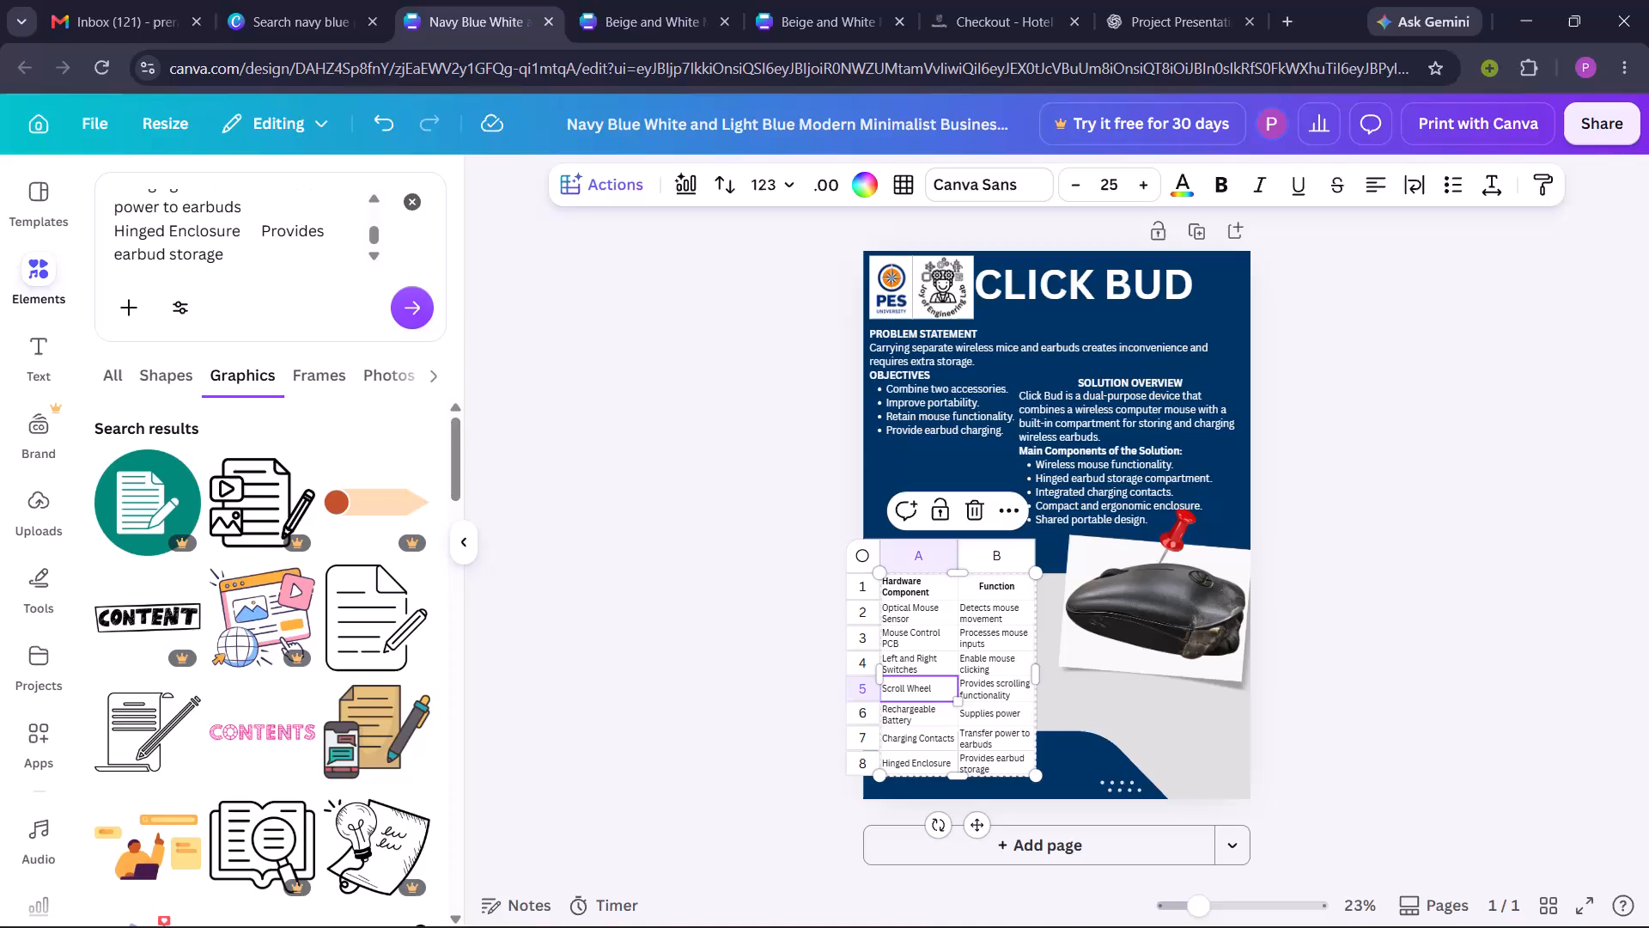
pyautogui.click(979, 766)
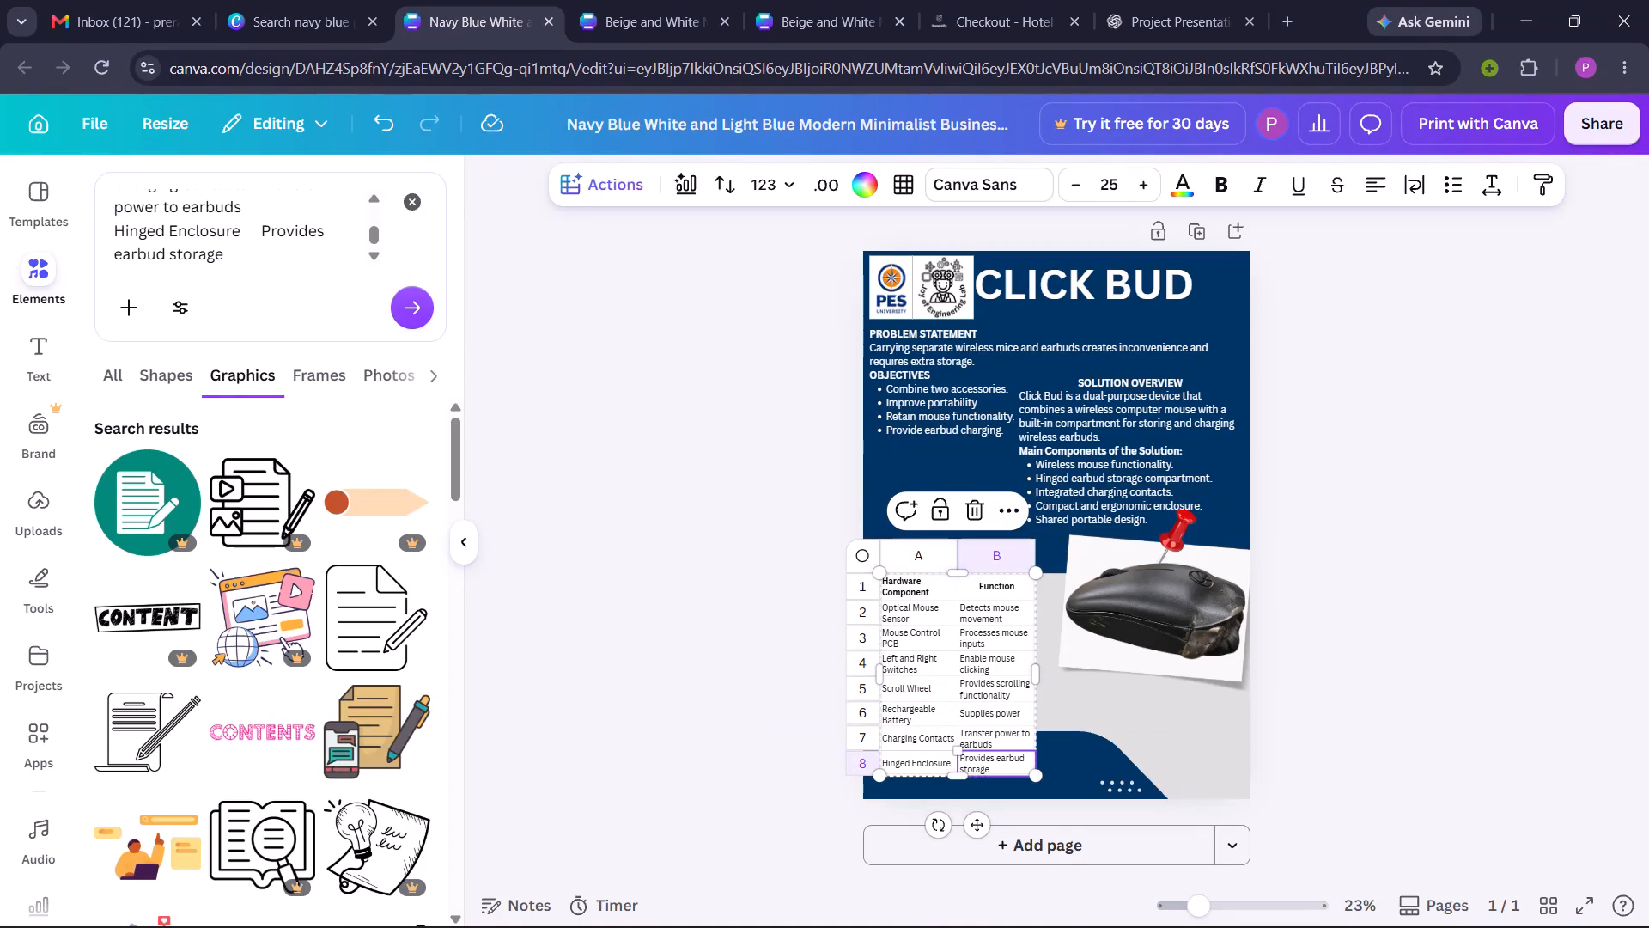
# Give the whole hardware components table solid borders on all cells with a border weight of 10.
pyautogui.click(955, 779)
pyautogui.click(845, 180)
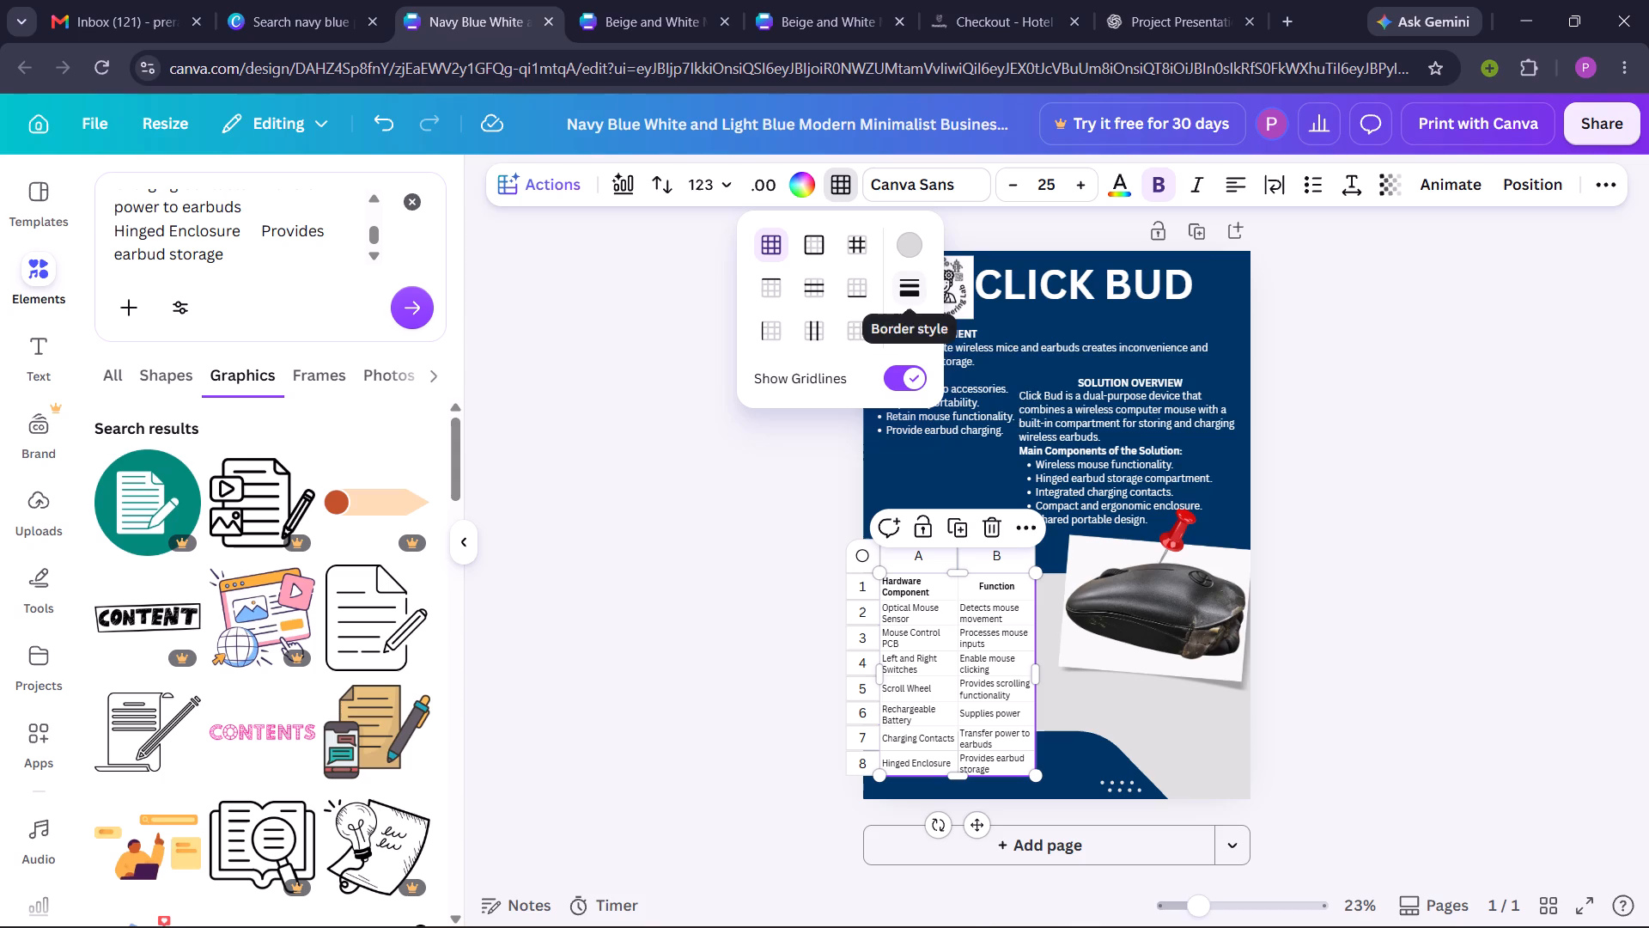
pyautogui.click(908, 276)
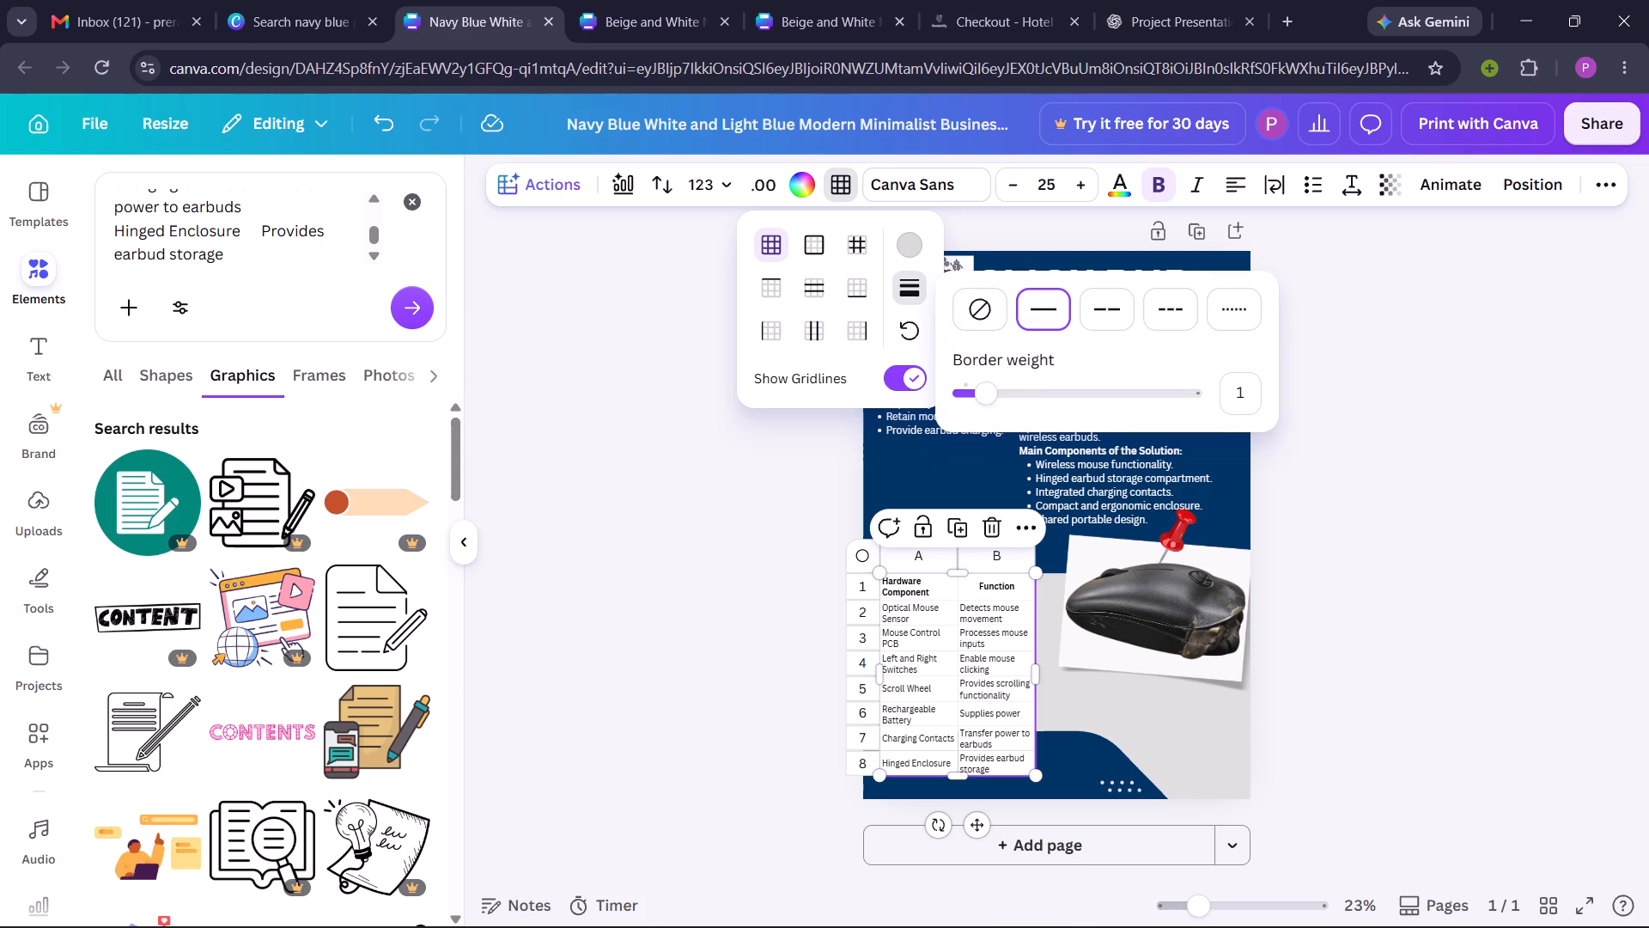
pyautogui.moveTo(981, 404); pyautogui.dragTo(1034, 406)
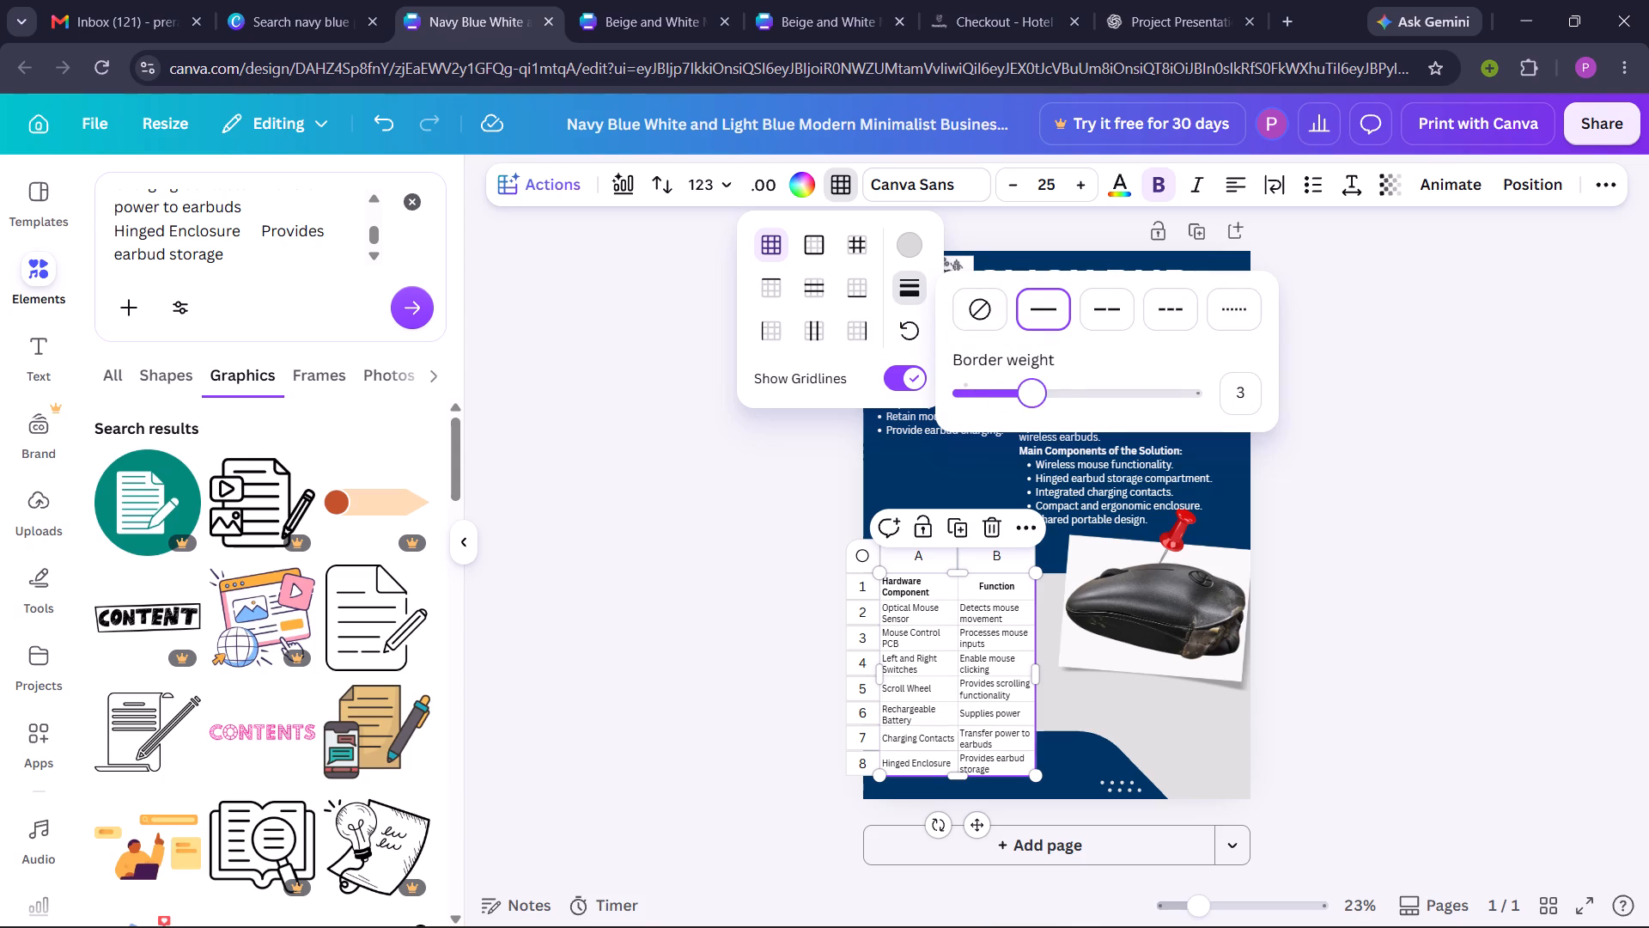
pyautogui.moveTo(1034, 406); pyautogui.dragTo(1080, 409)
pyautogui.click(1117, 321)
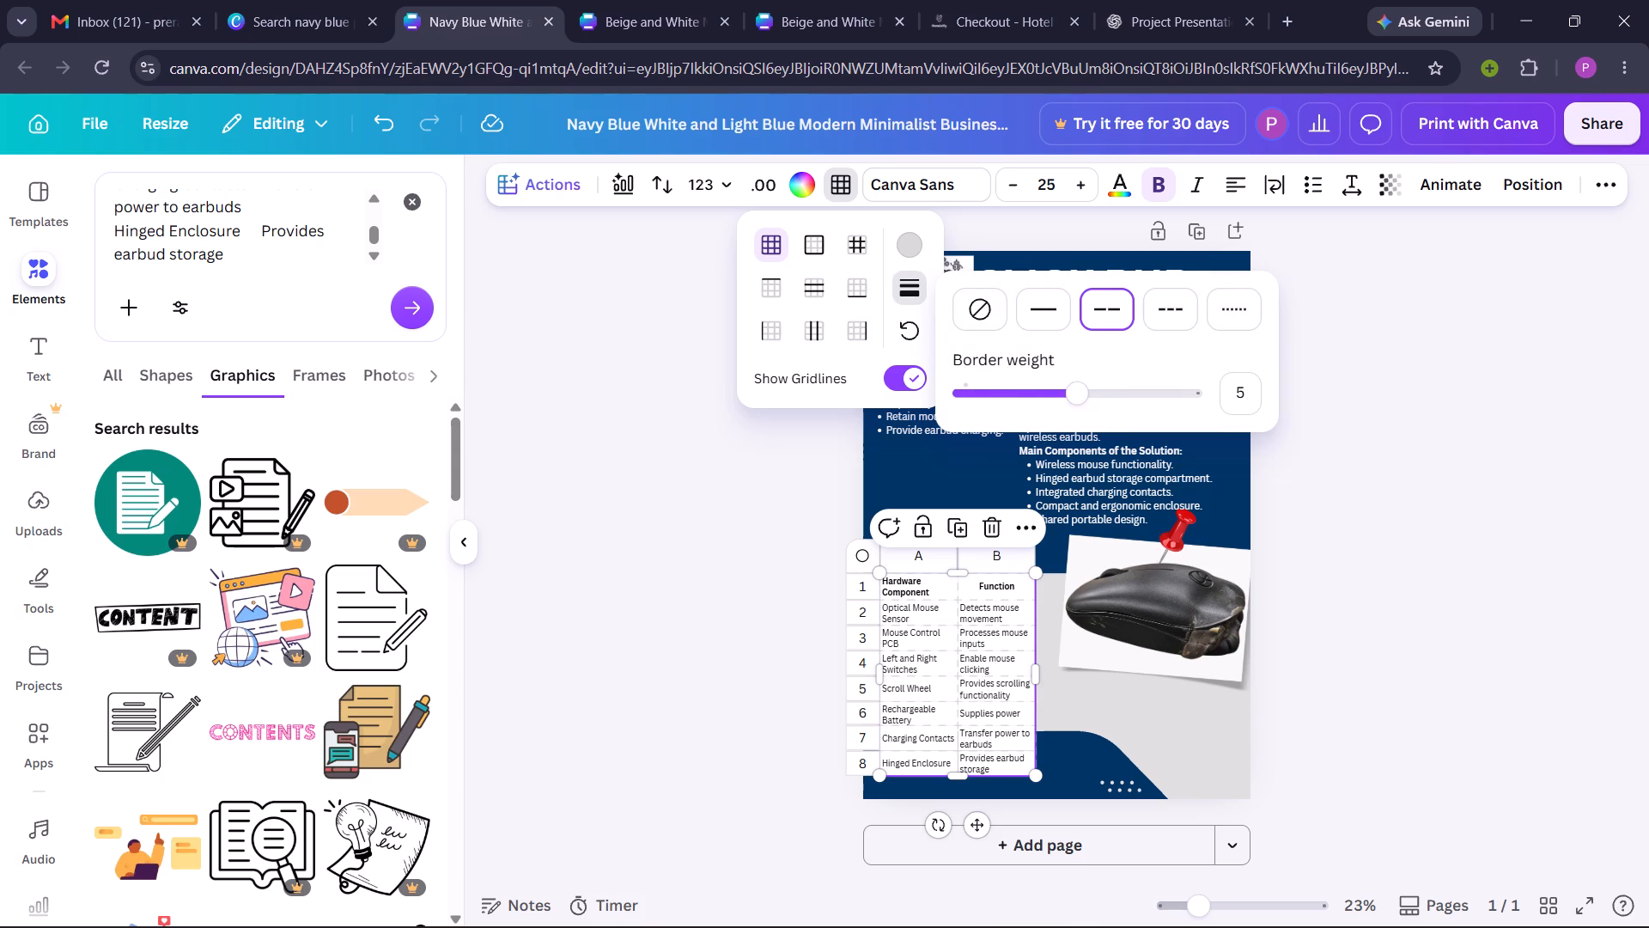
pyautogui.click(1051, 315)
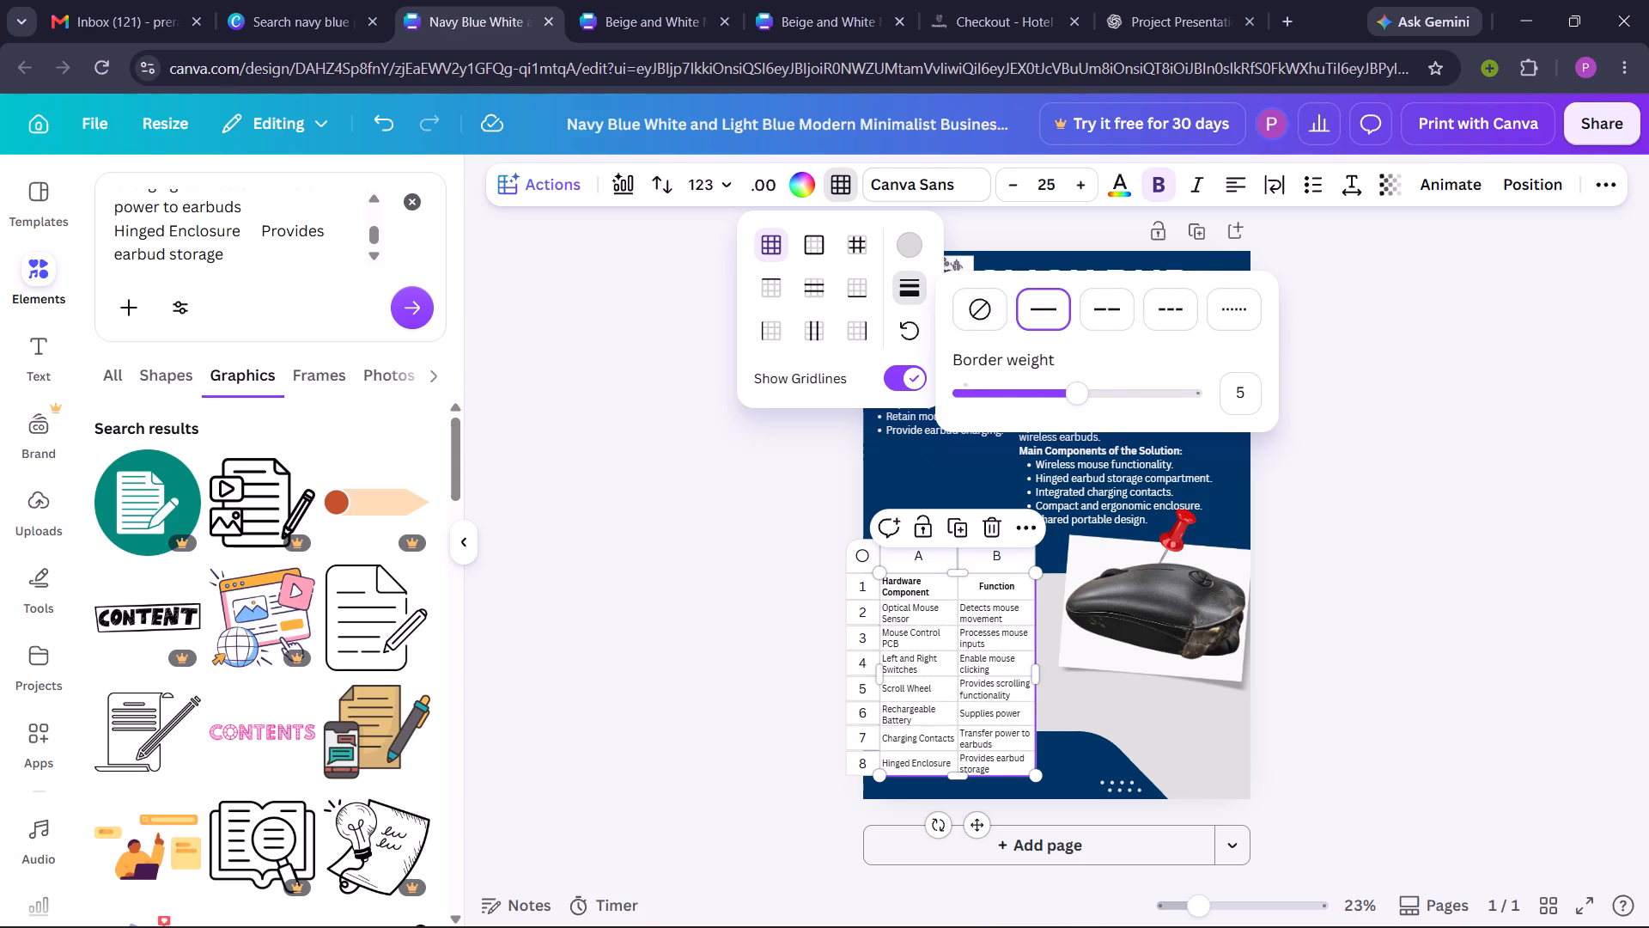
pyautogui.moveTo(1072, 401); pyautogui.dragTo(1263, 385)
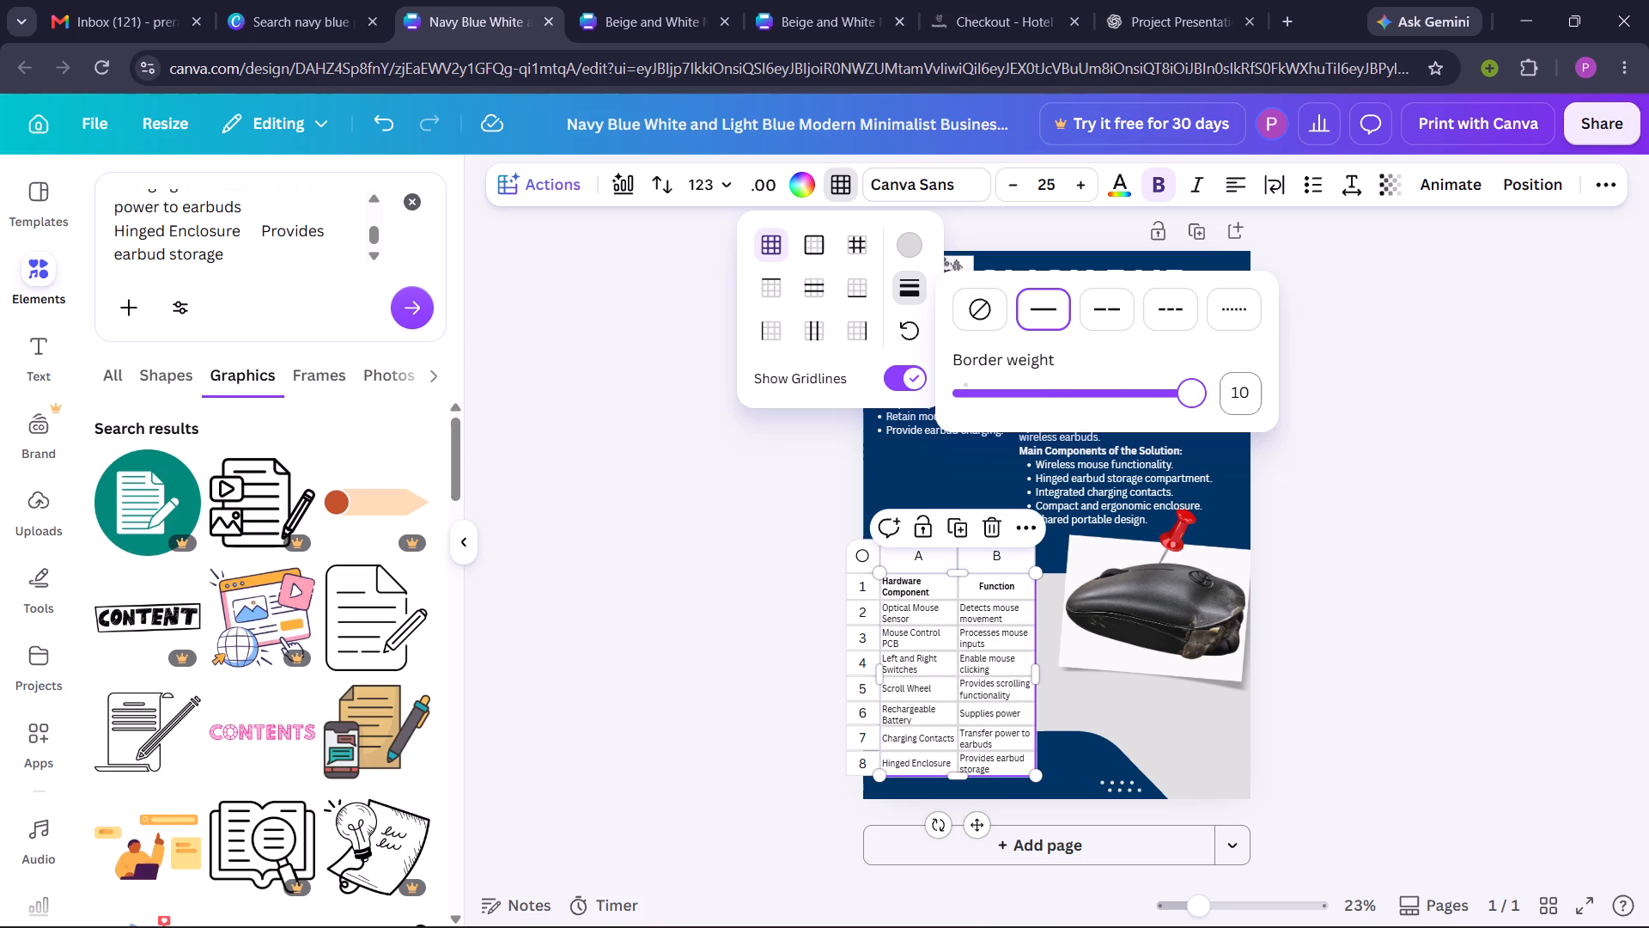
pyautogui.click(783, 235)
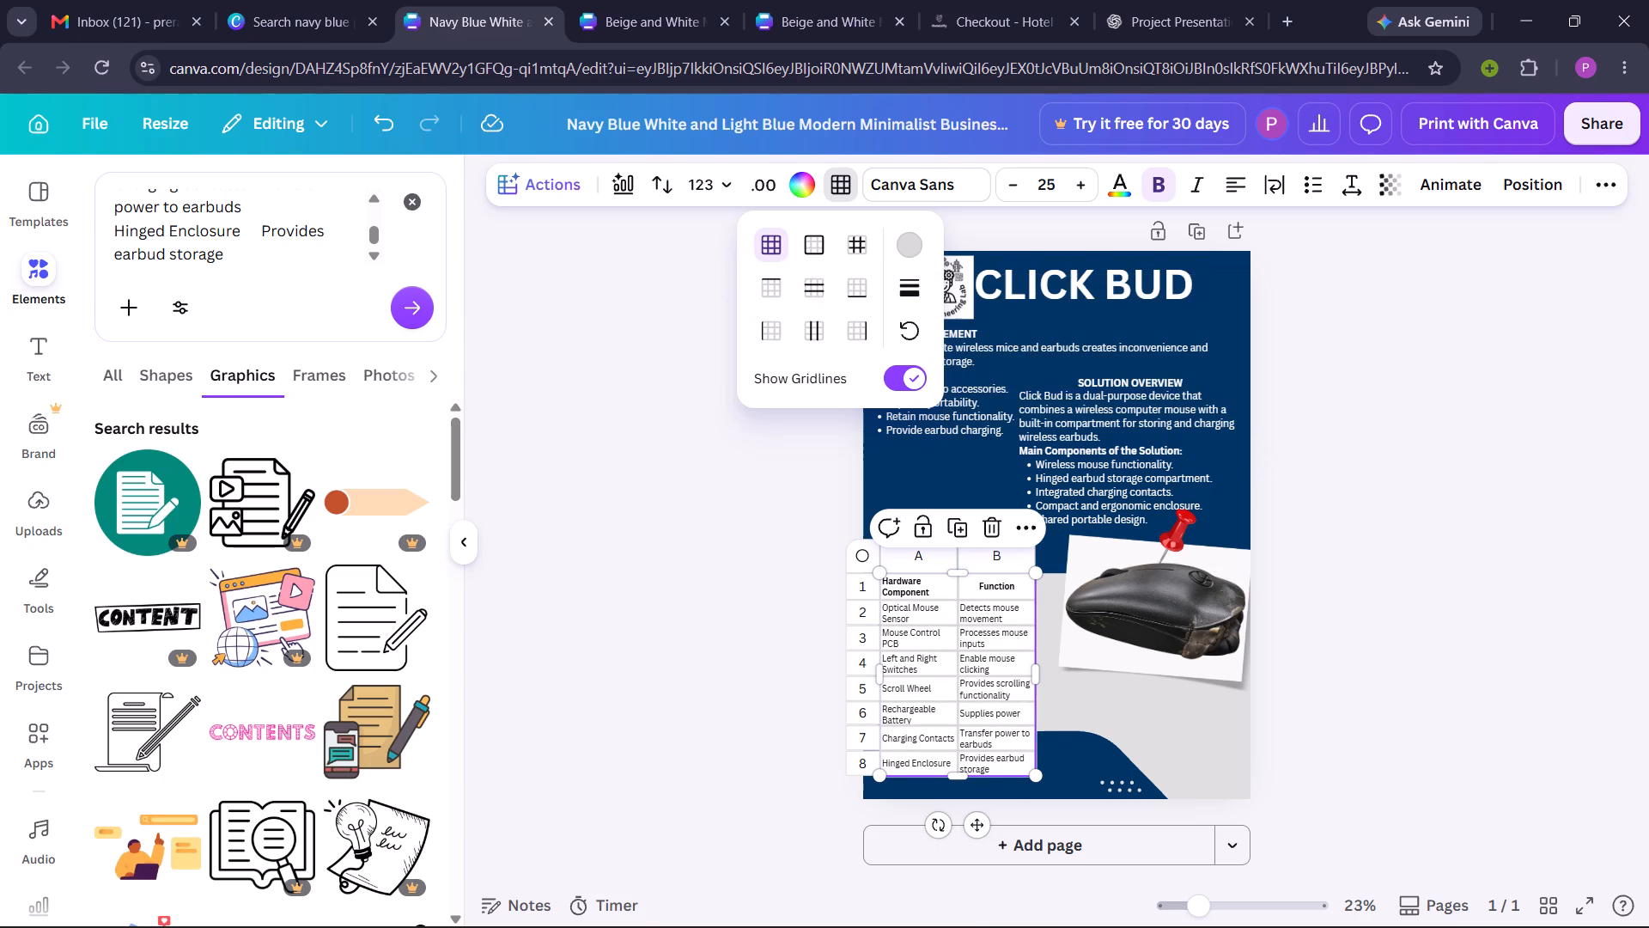
pyautogui.click(819, 246)
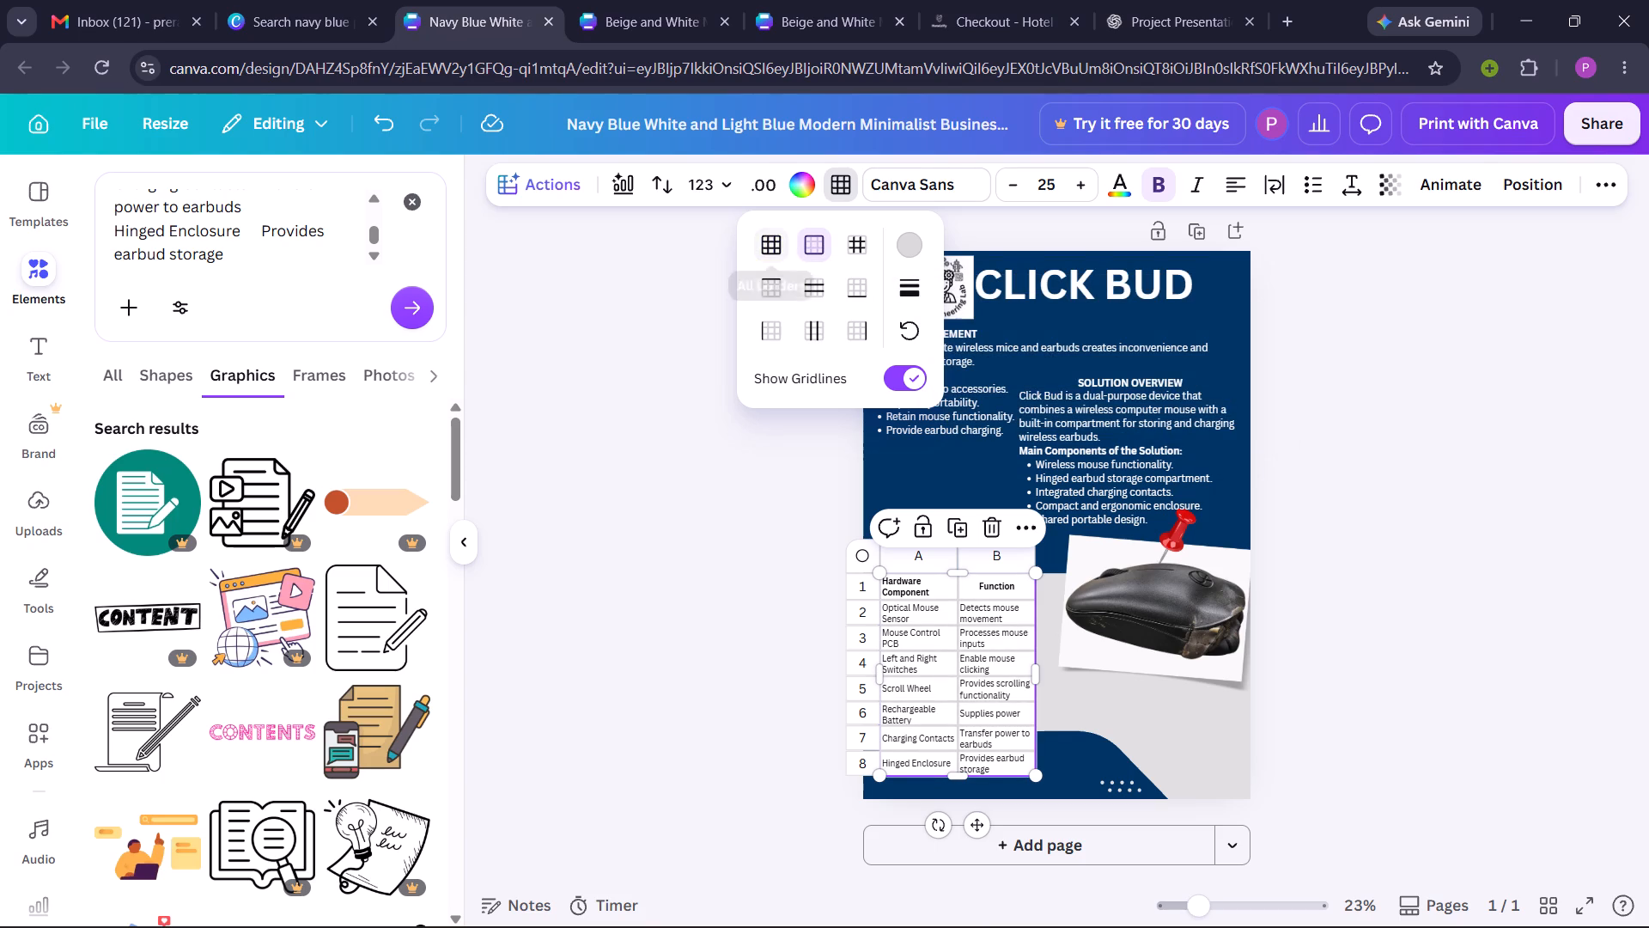
pyautogui.click(758, 241)
pyautogui.click(772, 370)
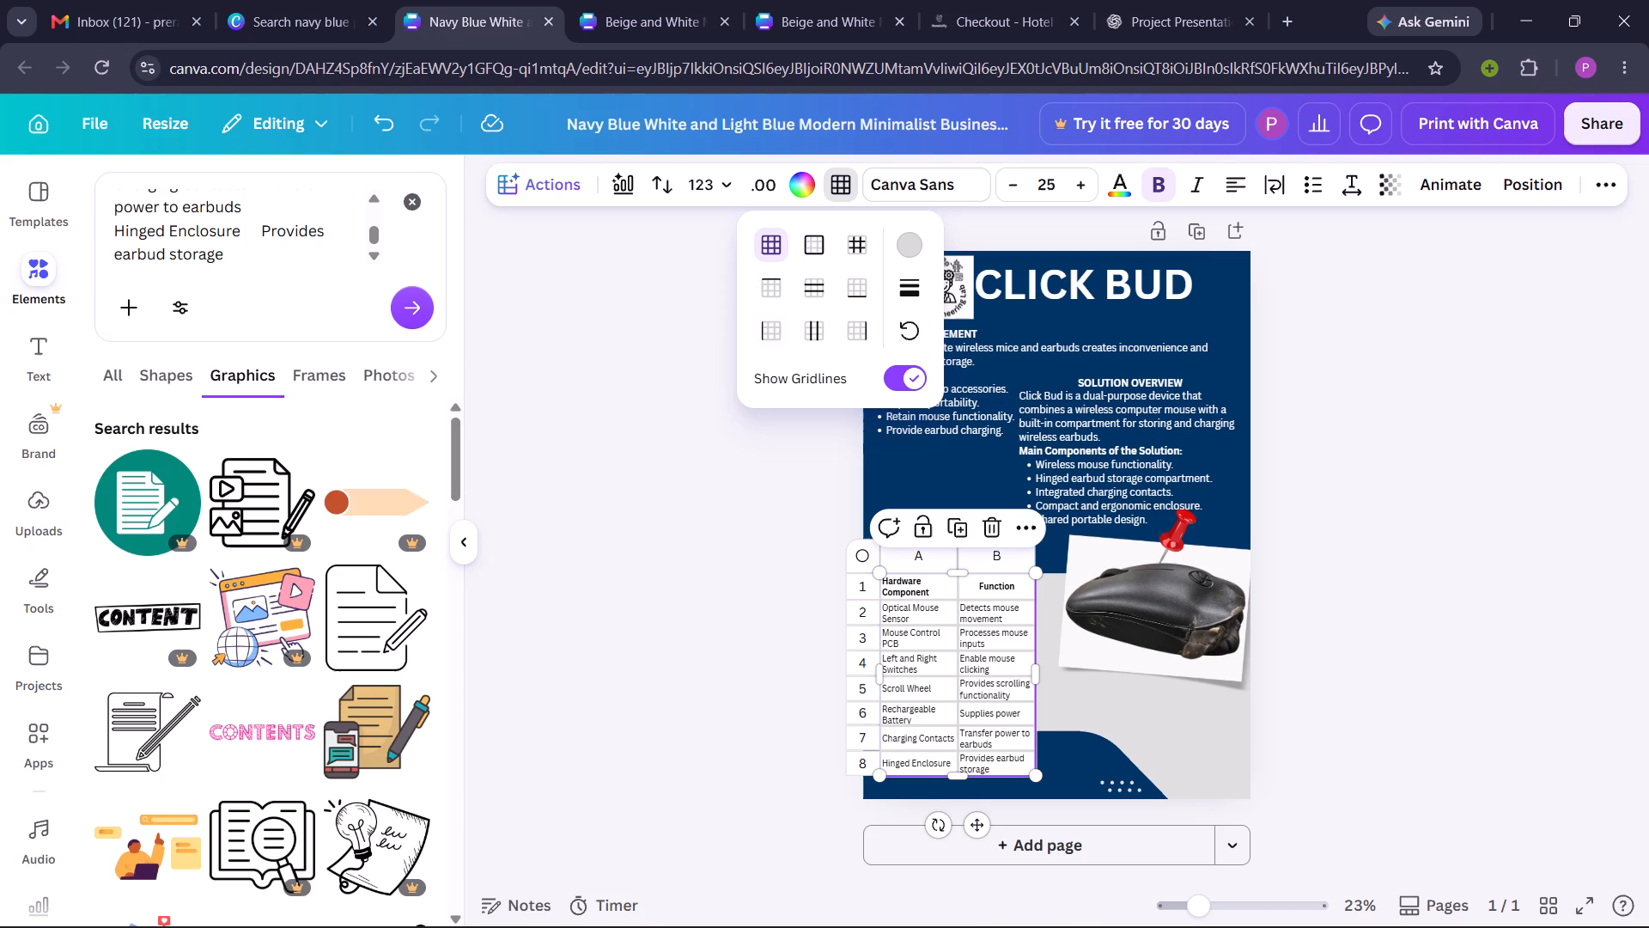
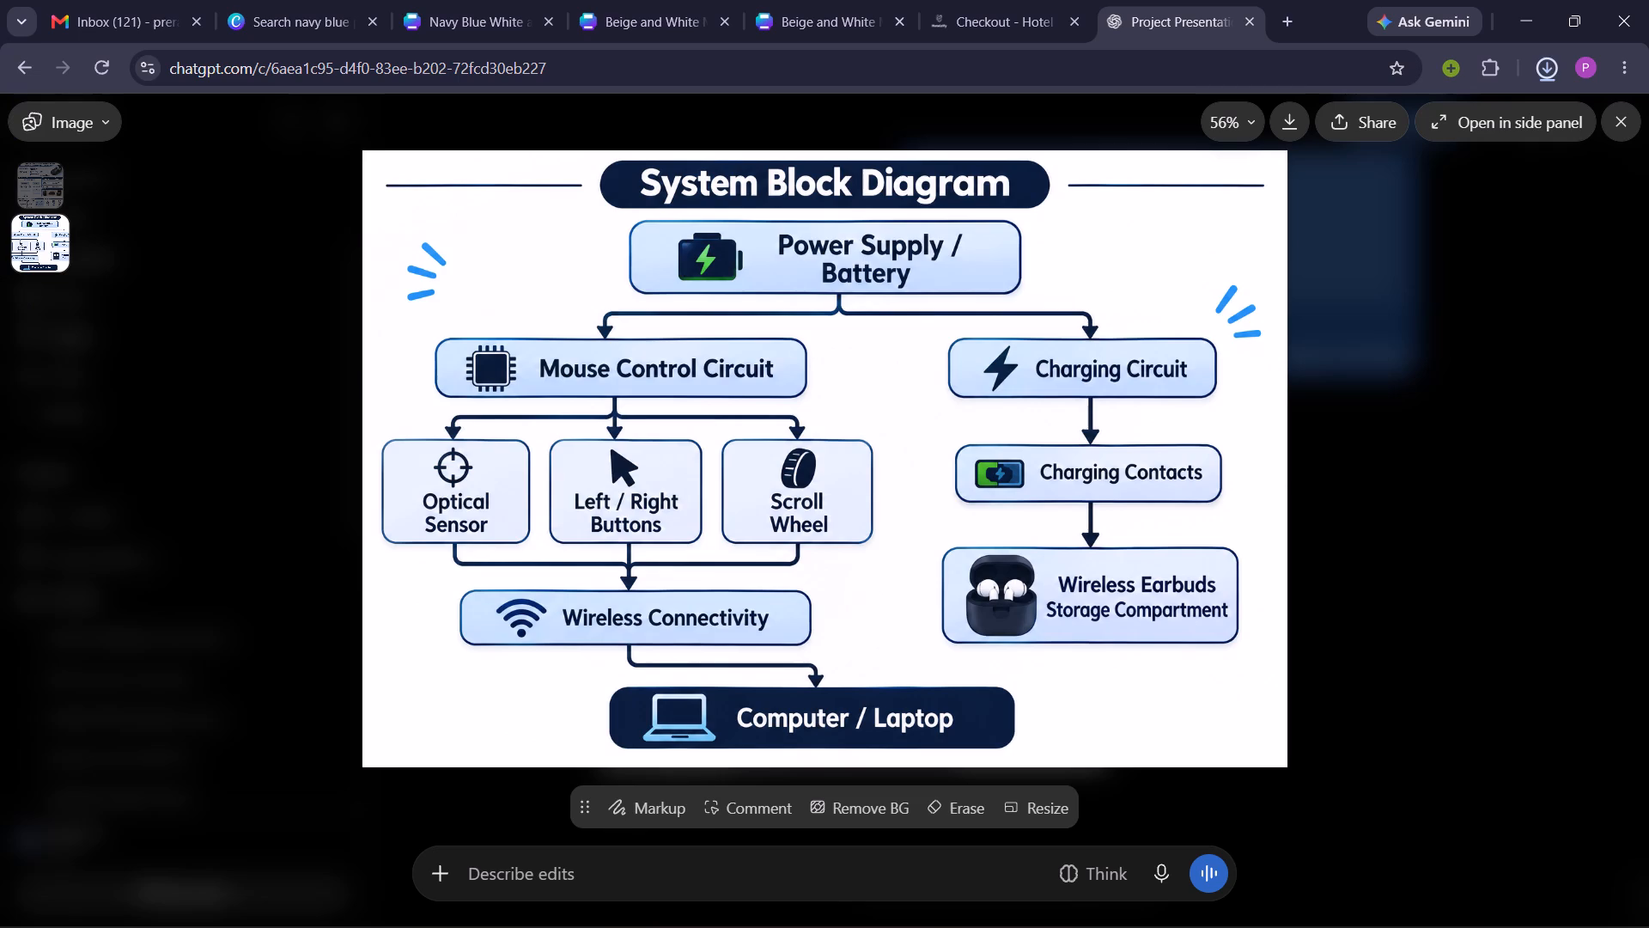
# Switch to the navy blue CLICK BUD poster in Canva, upload Mouse and Earbud System Diagram.png, and clear the "border" search from the uploads.
pyautogui.click(851, 0)
pyautogui.click(633, 0)
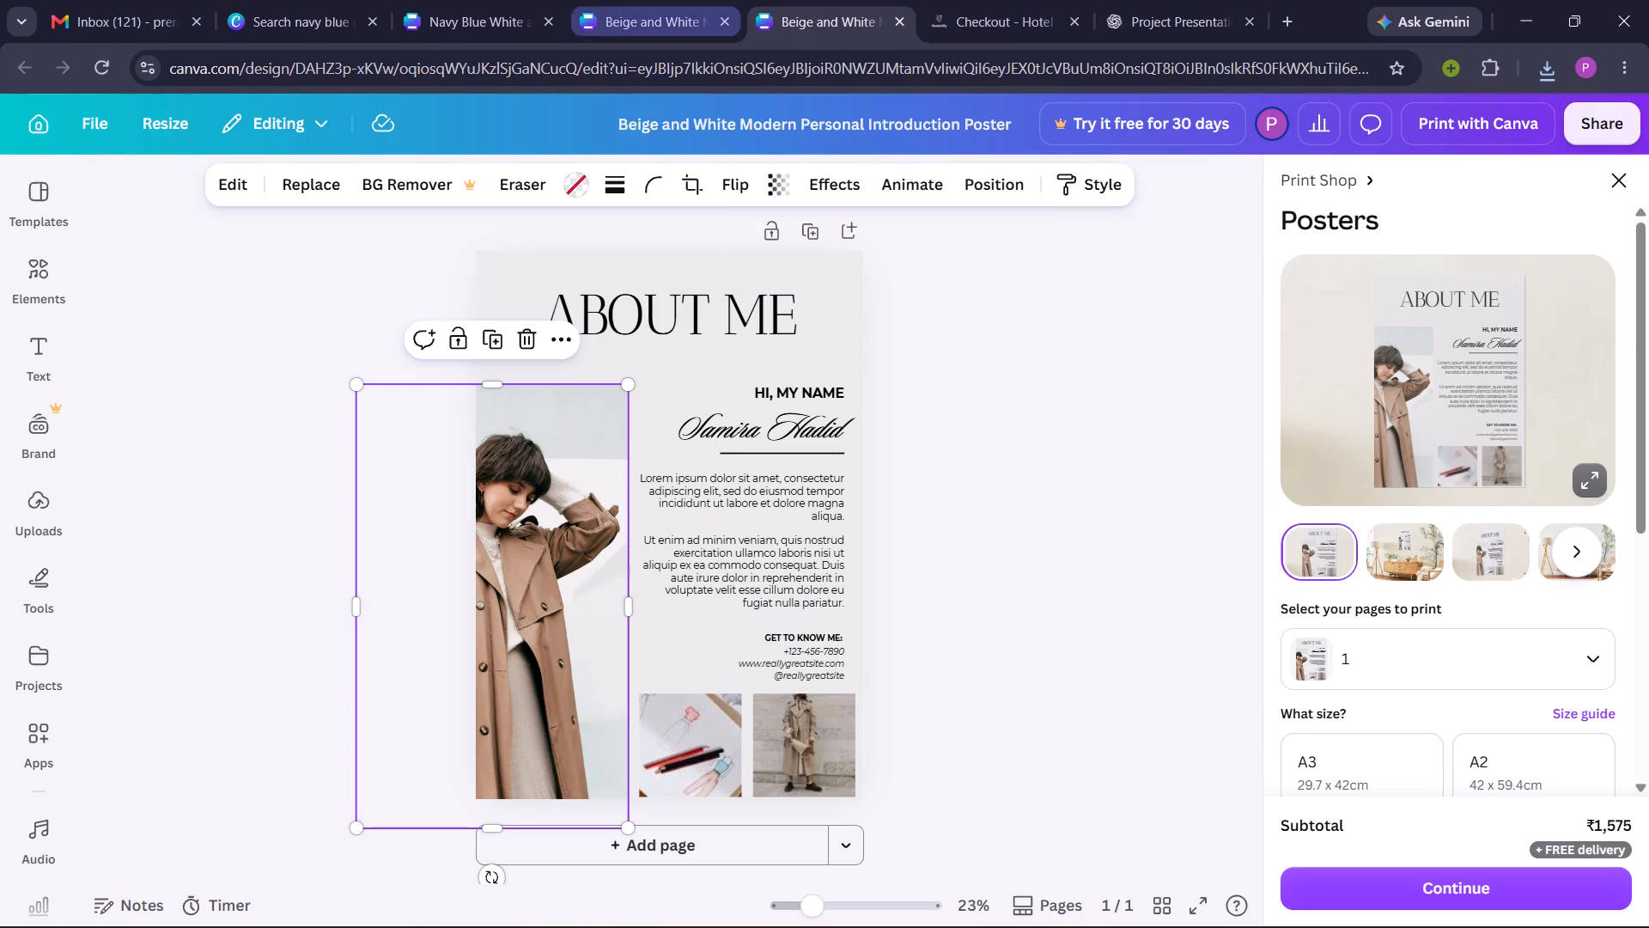
pyautogui.click(478, 0)
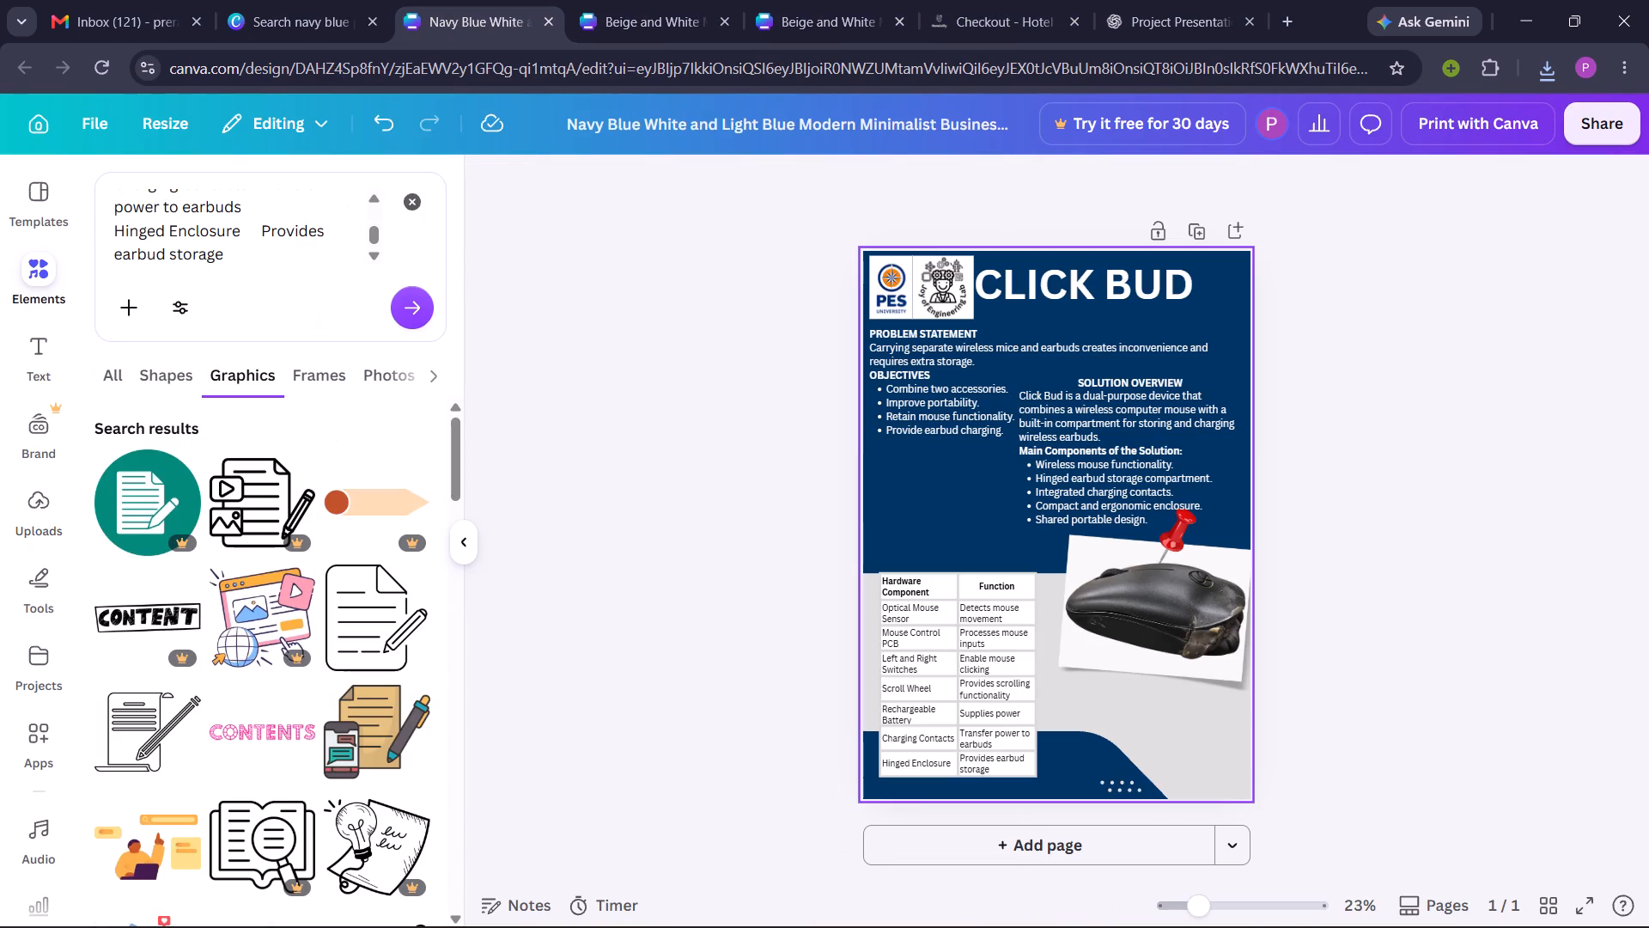
pyautogui.click(914, 514)
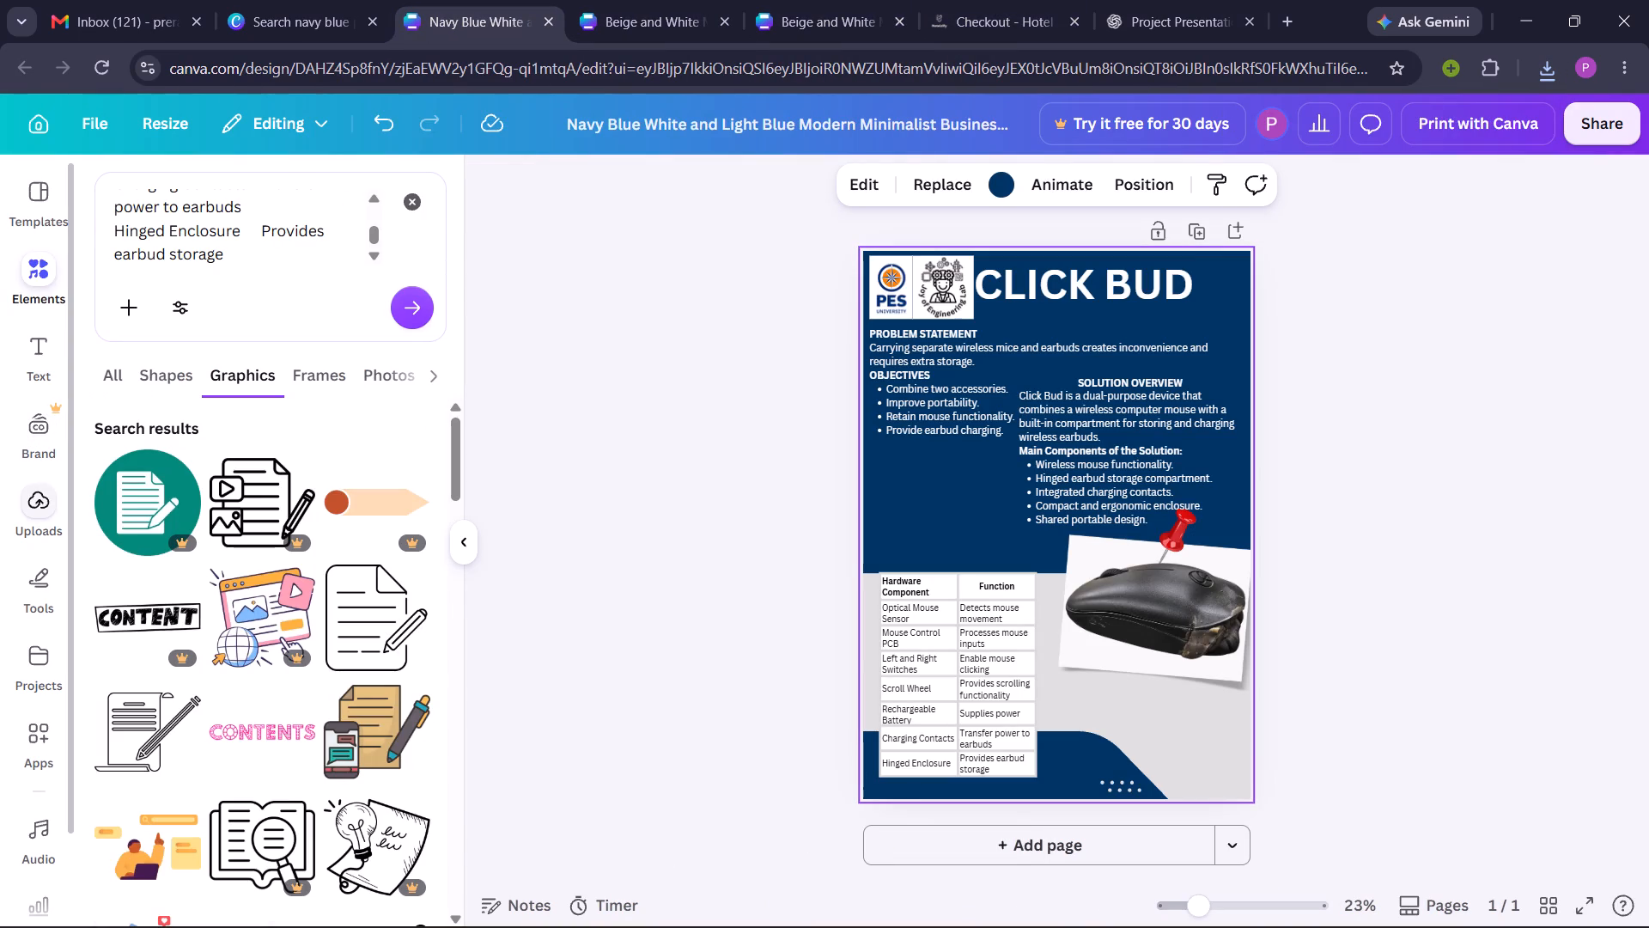
pyautogui.click(33, 515)
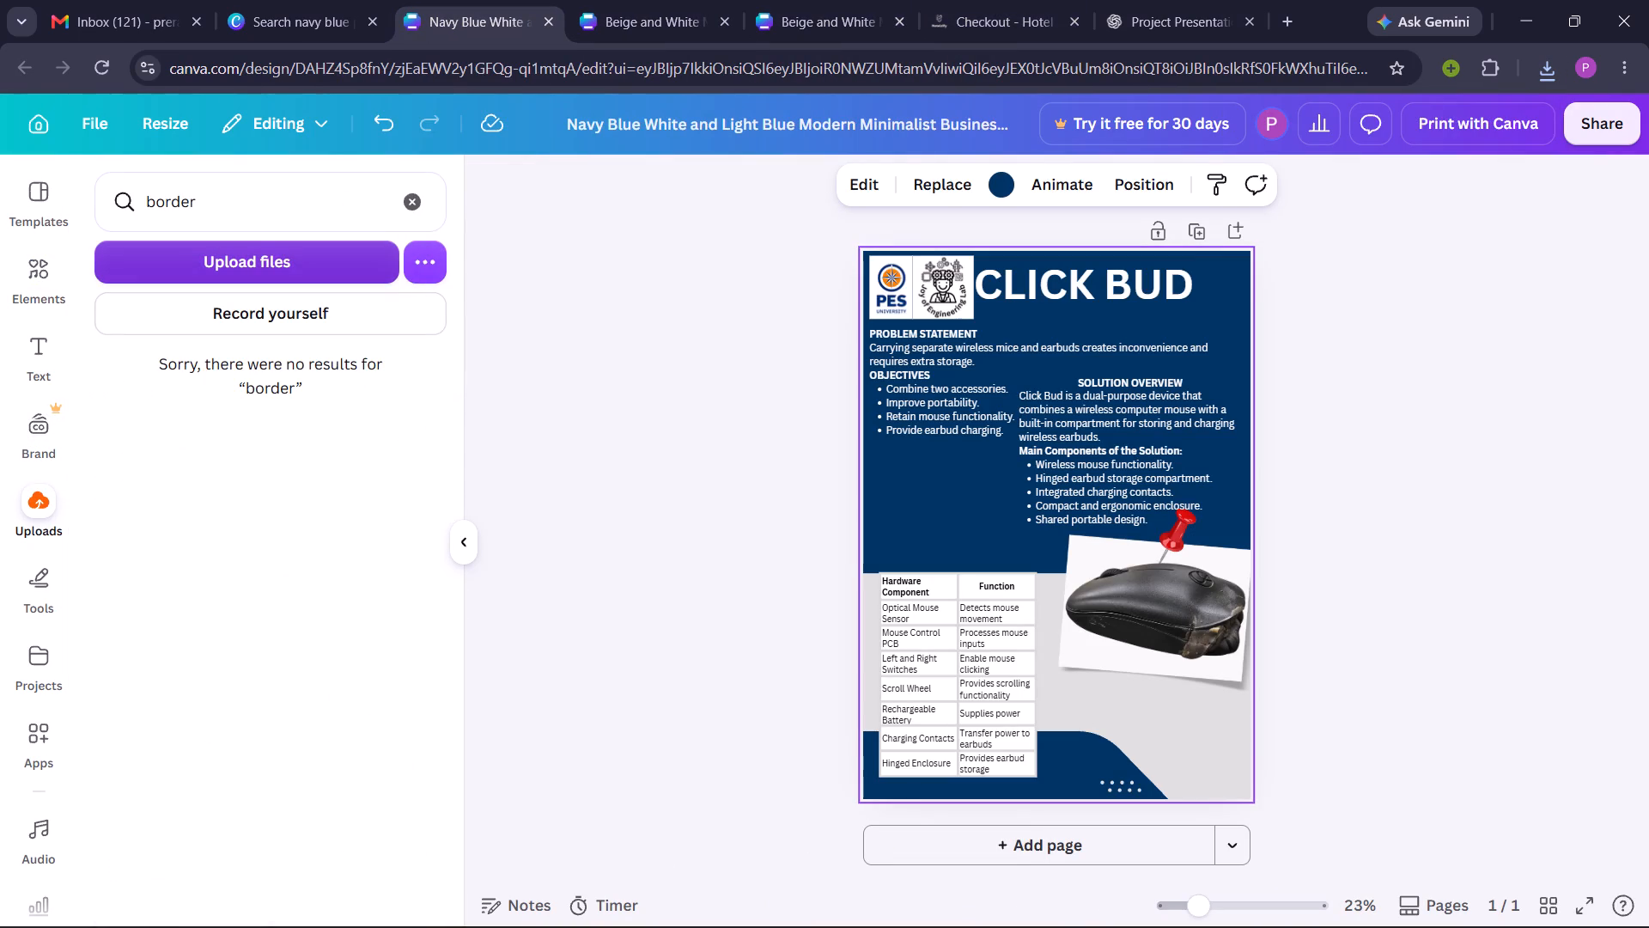
pyautogui.click(260, 256)
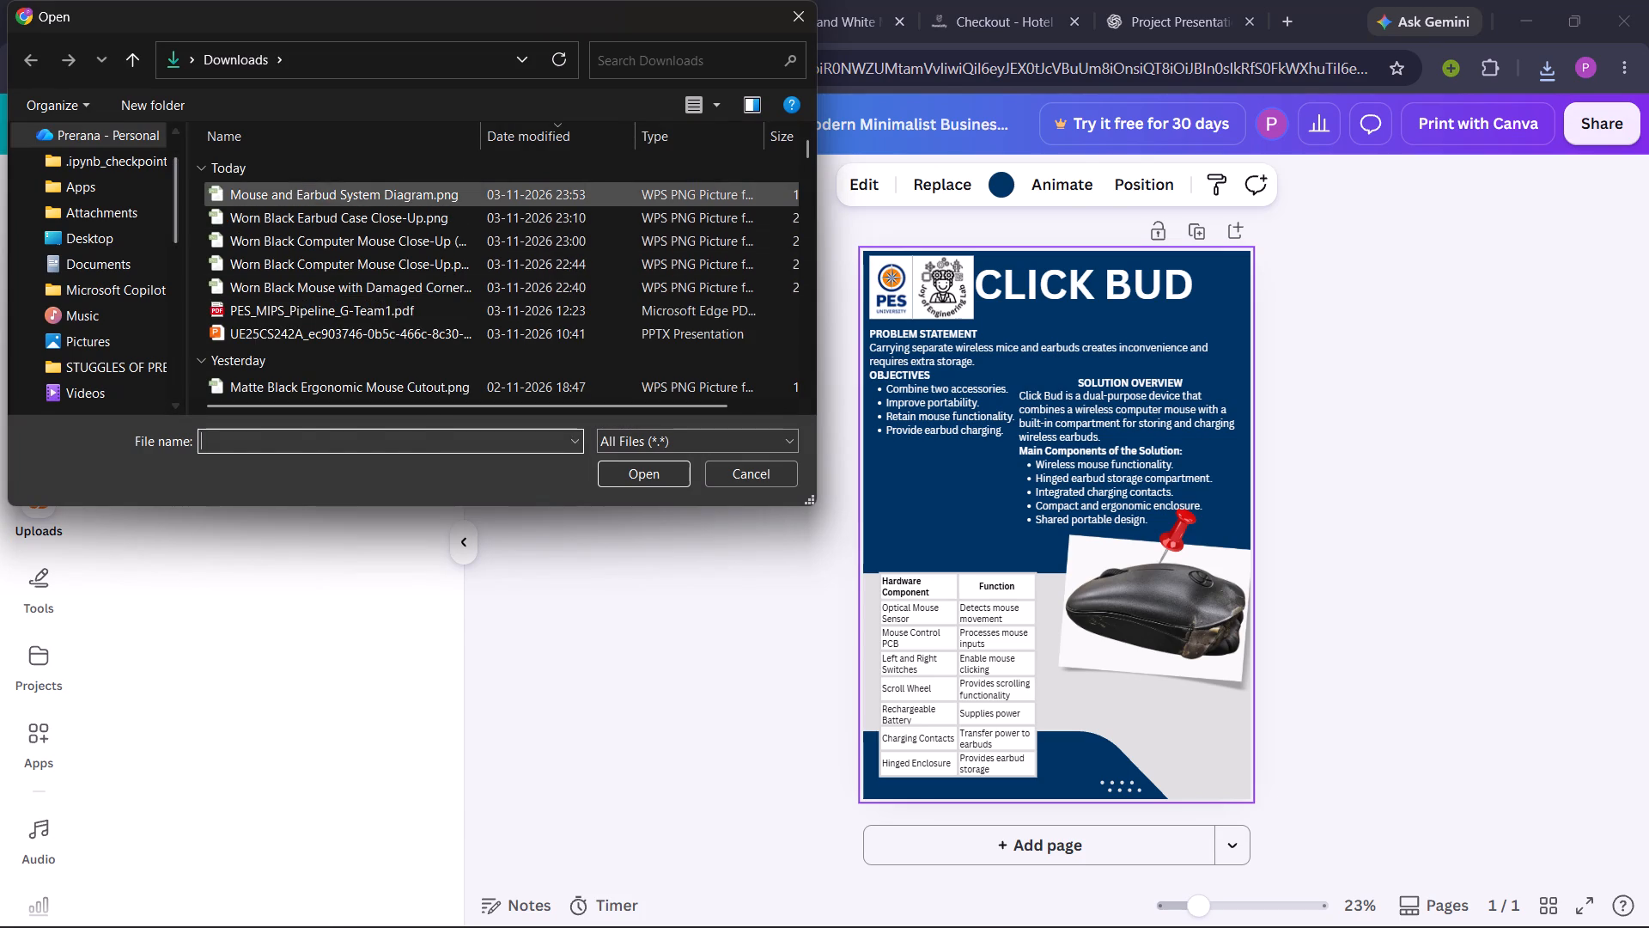
pyautogui.click(254, 197)
pyautogui.click(609, 468)
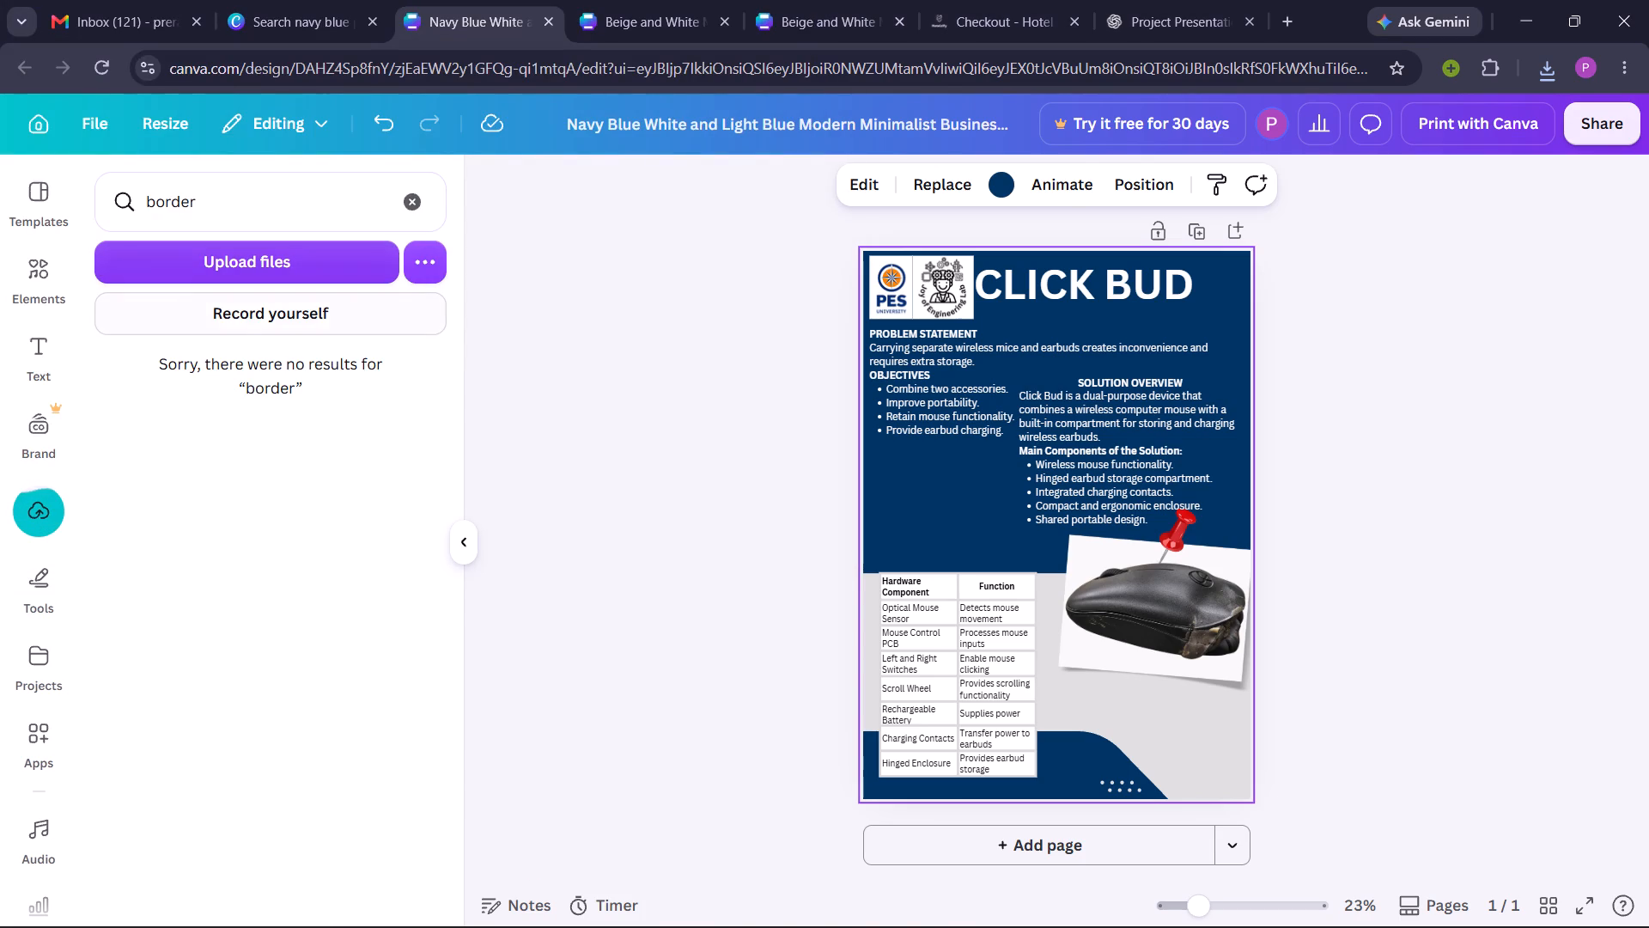
pyautogui.click(419, 200)
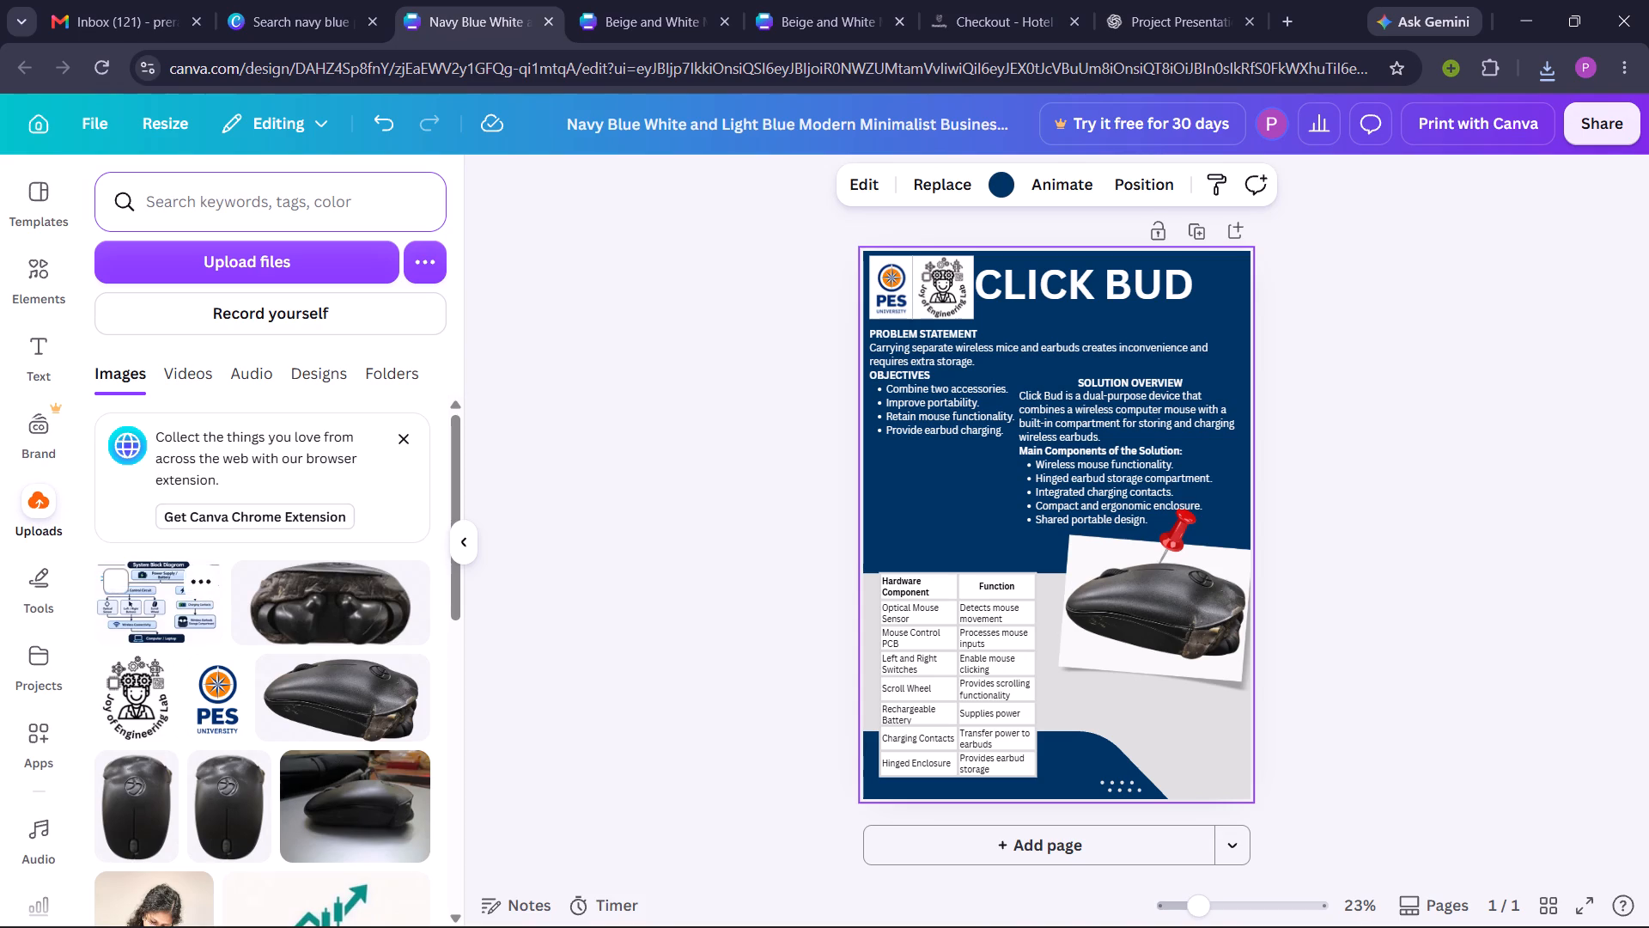
# Add the uploaded system block diagram to the poster, shrink it to about two-thirds size, and place it below the Objectives list.
pyautogui.click(134, 626)
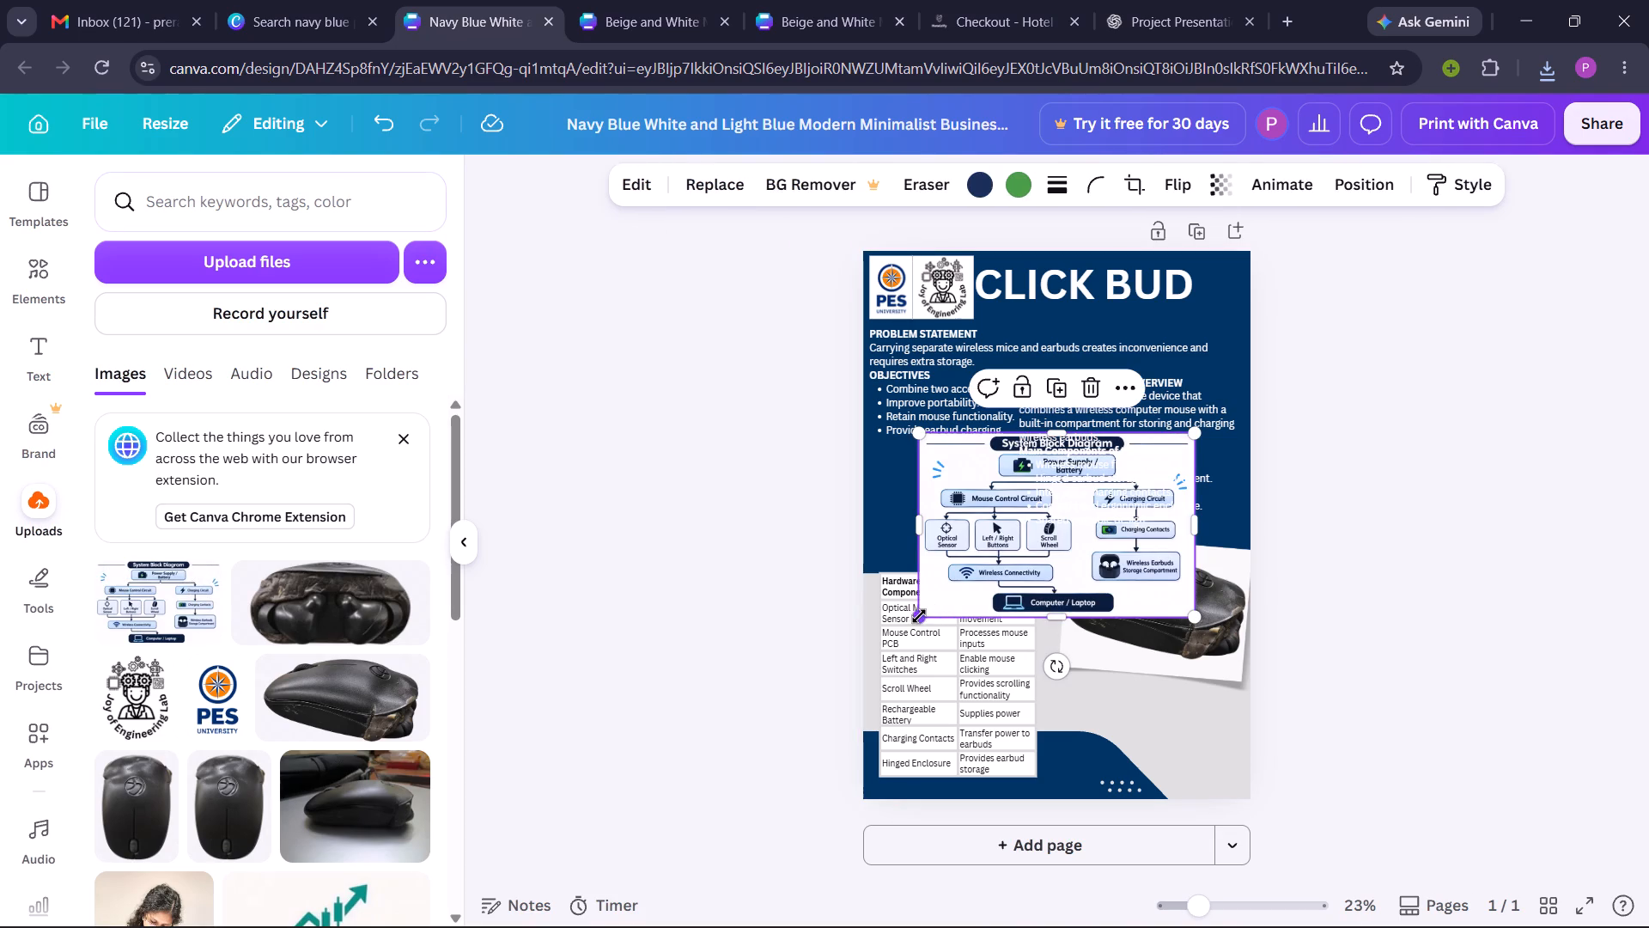
pyautogui.moveTo(918, 617); pyautogui.dragTo(1019, 546)
pyautogui.click(1060, 522)
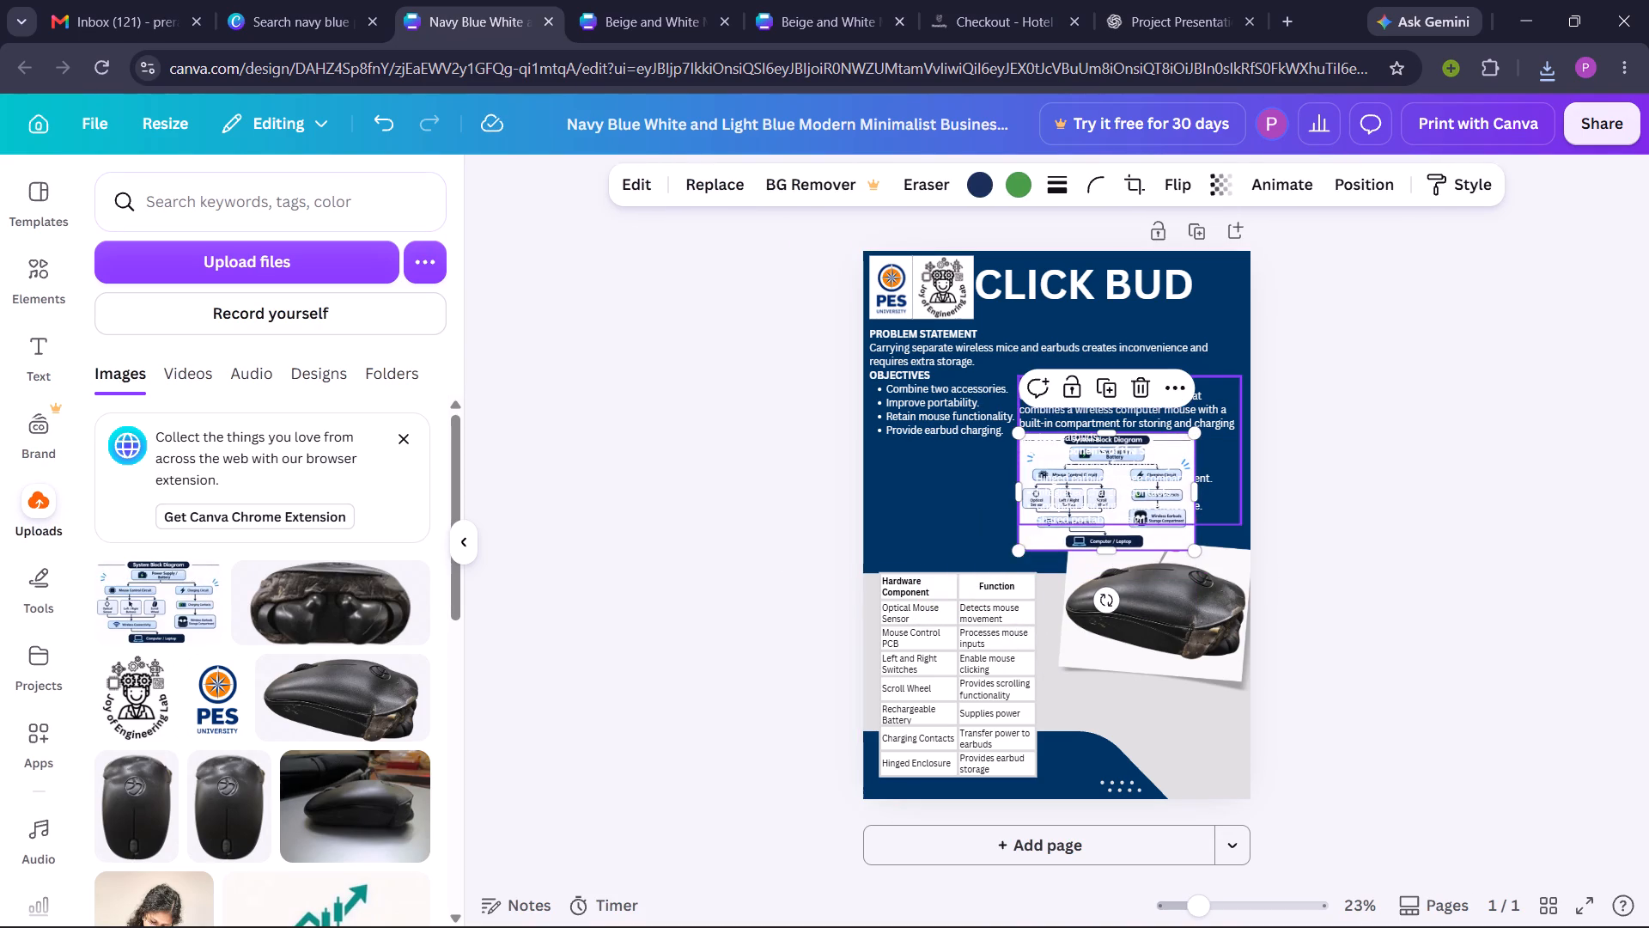
pyautogui.moveTo(1052, 545); pyautogui.dragTo(885, 568)
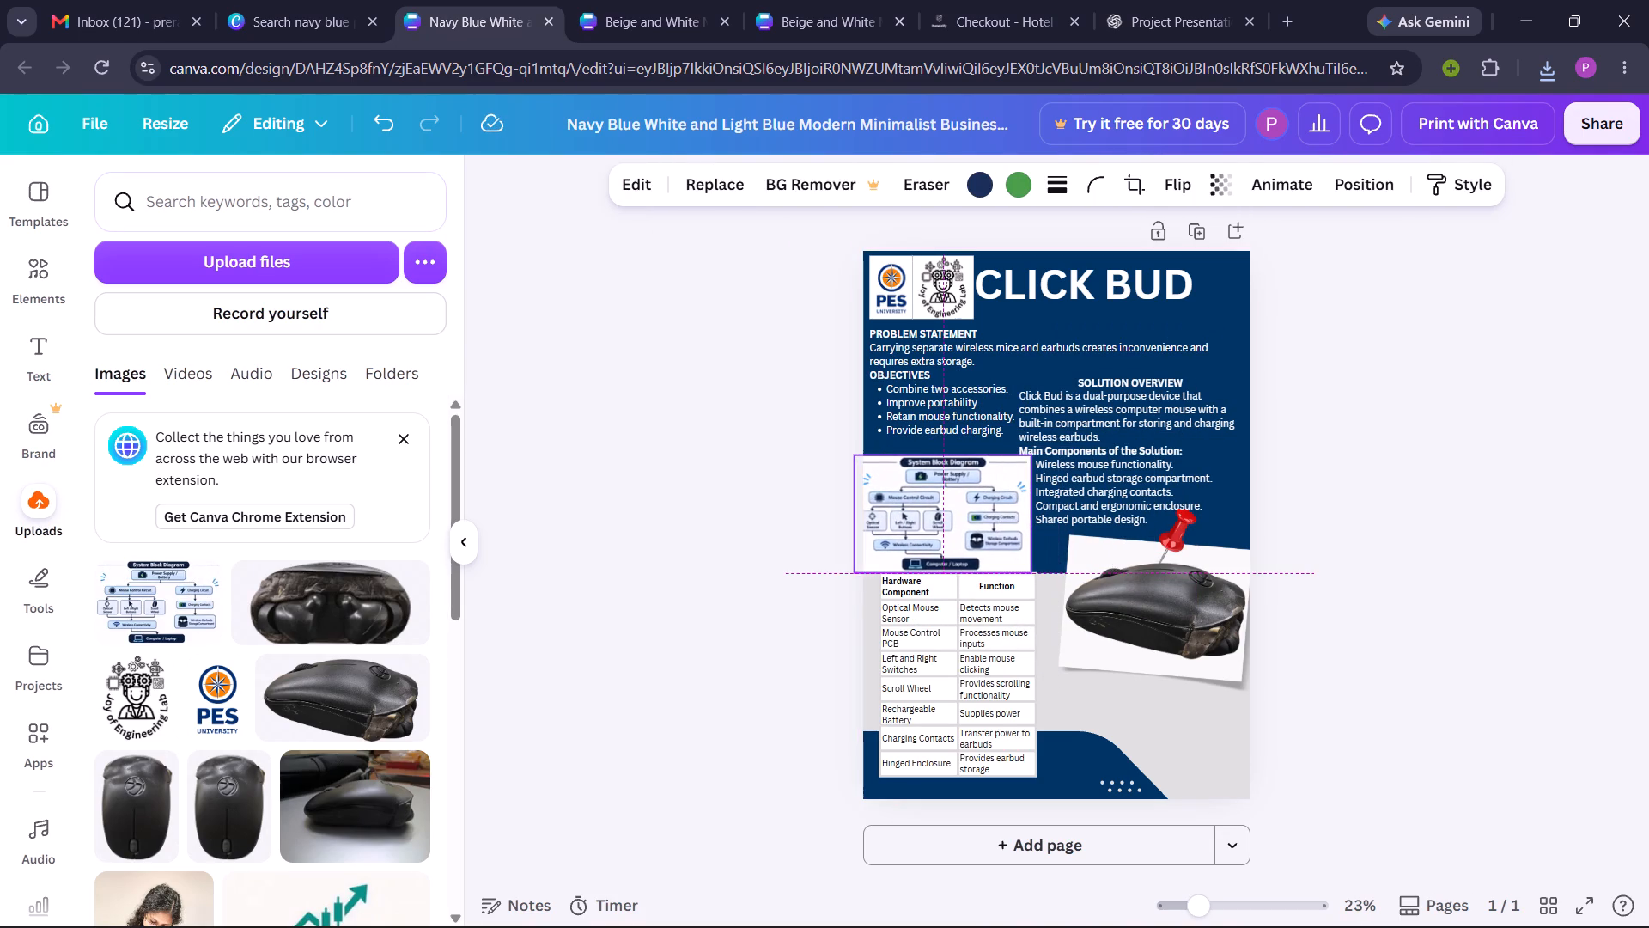
pyautogui.moveTo(885, 568); pyautogui.dragTo(1082, 785)
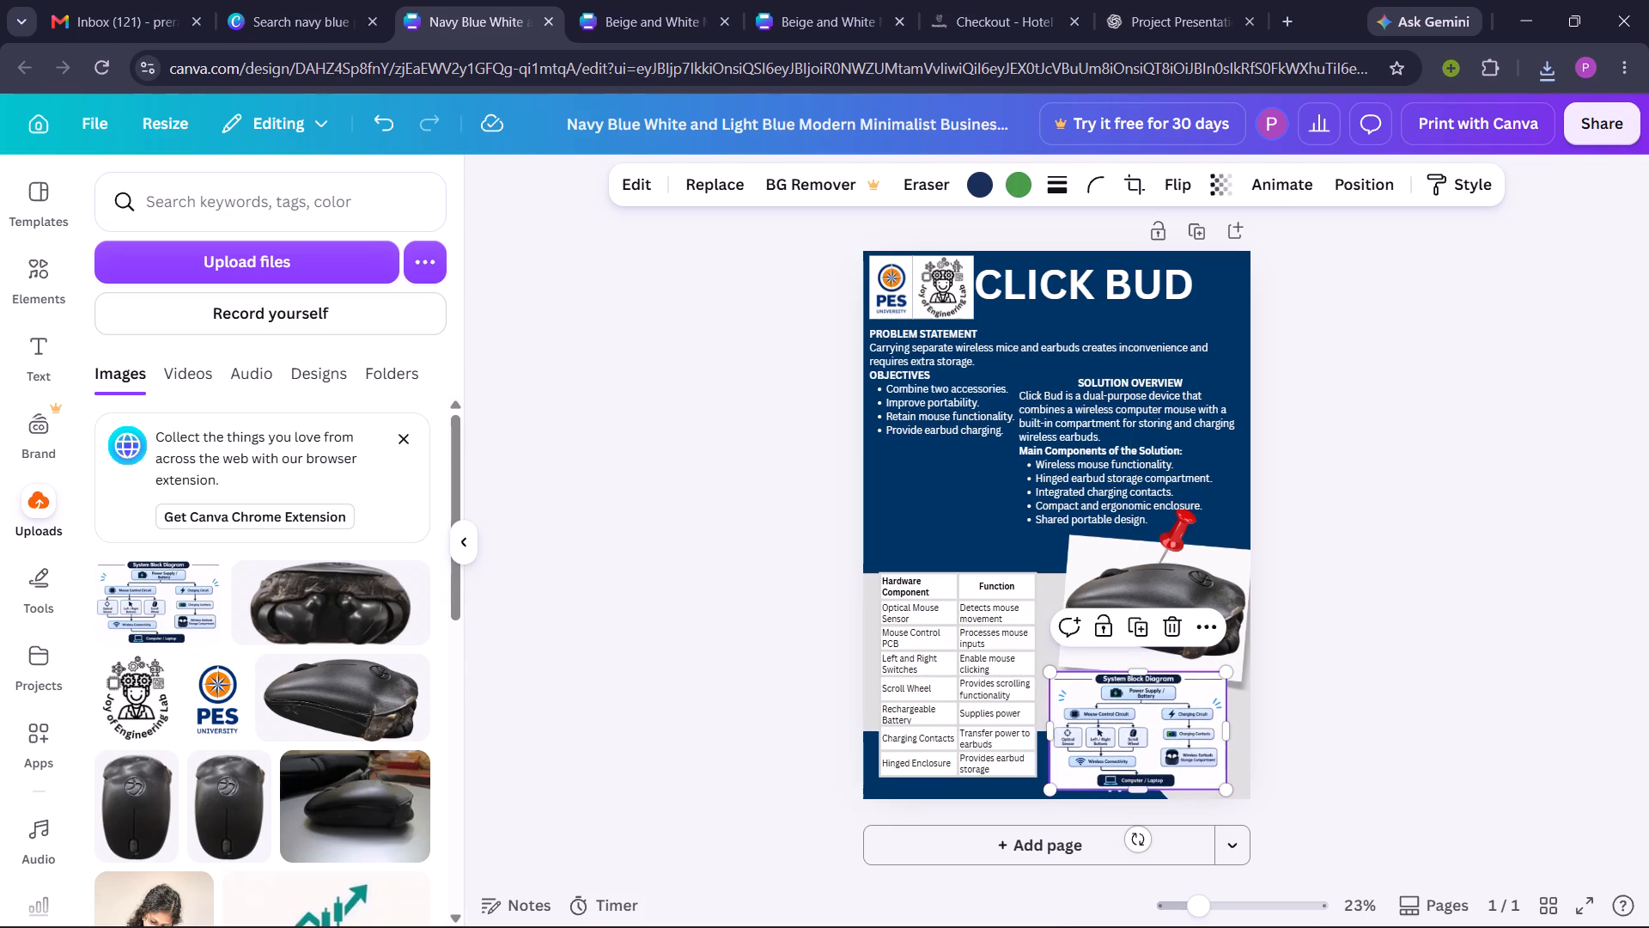
pyautogui.moveTo(1165, 705); pyautogui.dragTo(1066, 586)
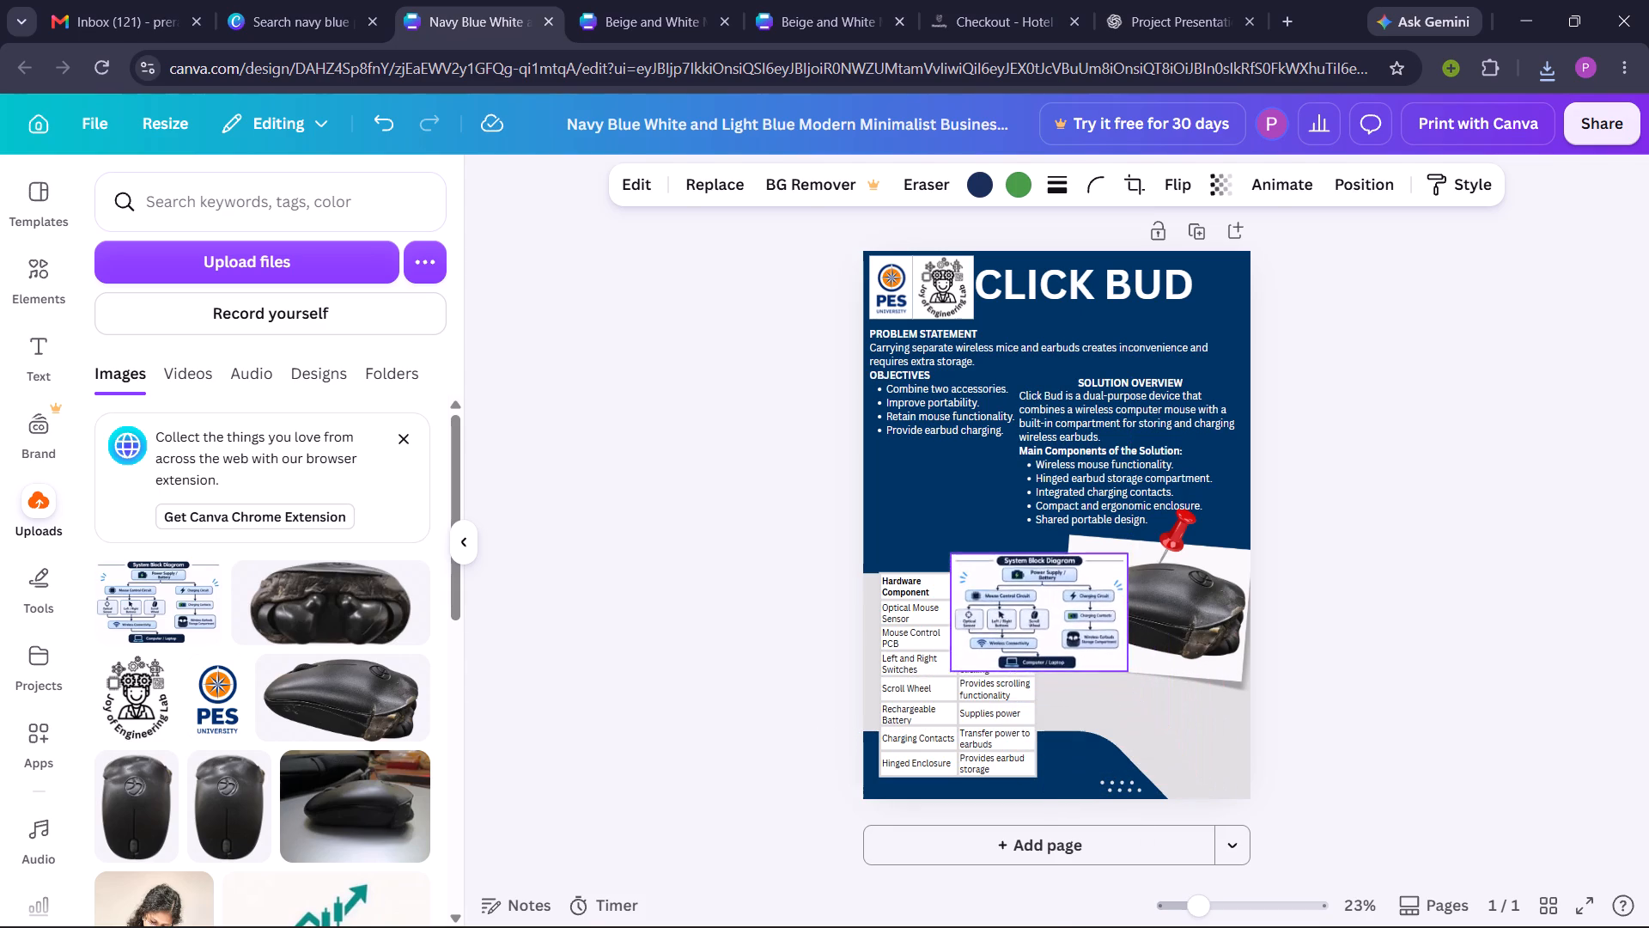
pyautogui.moveTo(1066, 586); pyautogui.dragTo(972, 500)
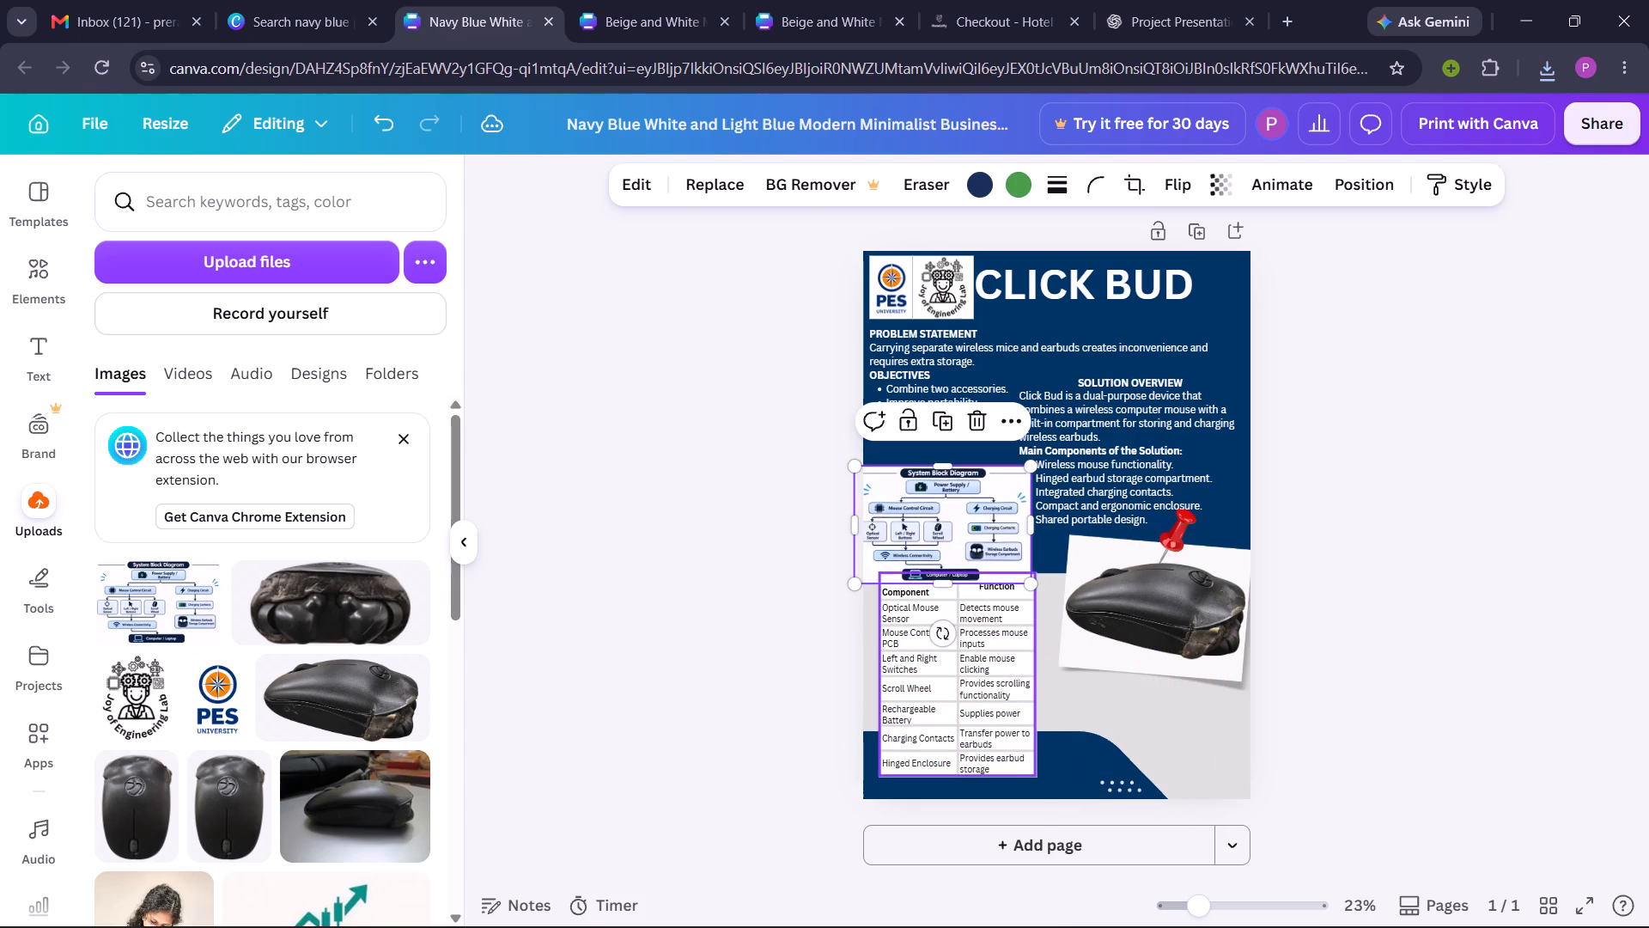
# Resize the hardware components table to be shorter and slightly wider, keeping its bottom edge in place to free space beneath the diagram.
pyautogui.moveTo(1016, 603); pyautogui.dragTo(1019, 619)
pyautogui.moveTo(1037, 577); pyautogui.dragTo(1065, 679)
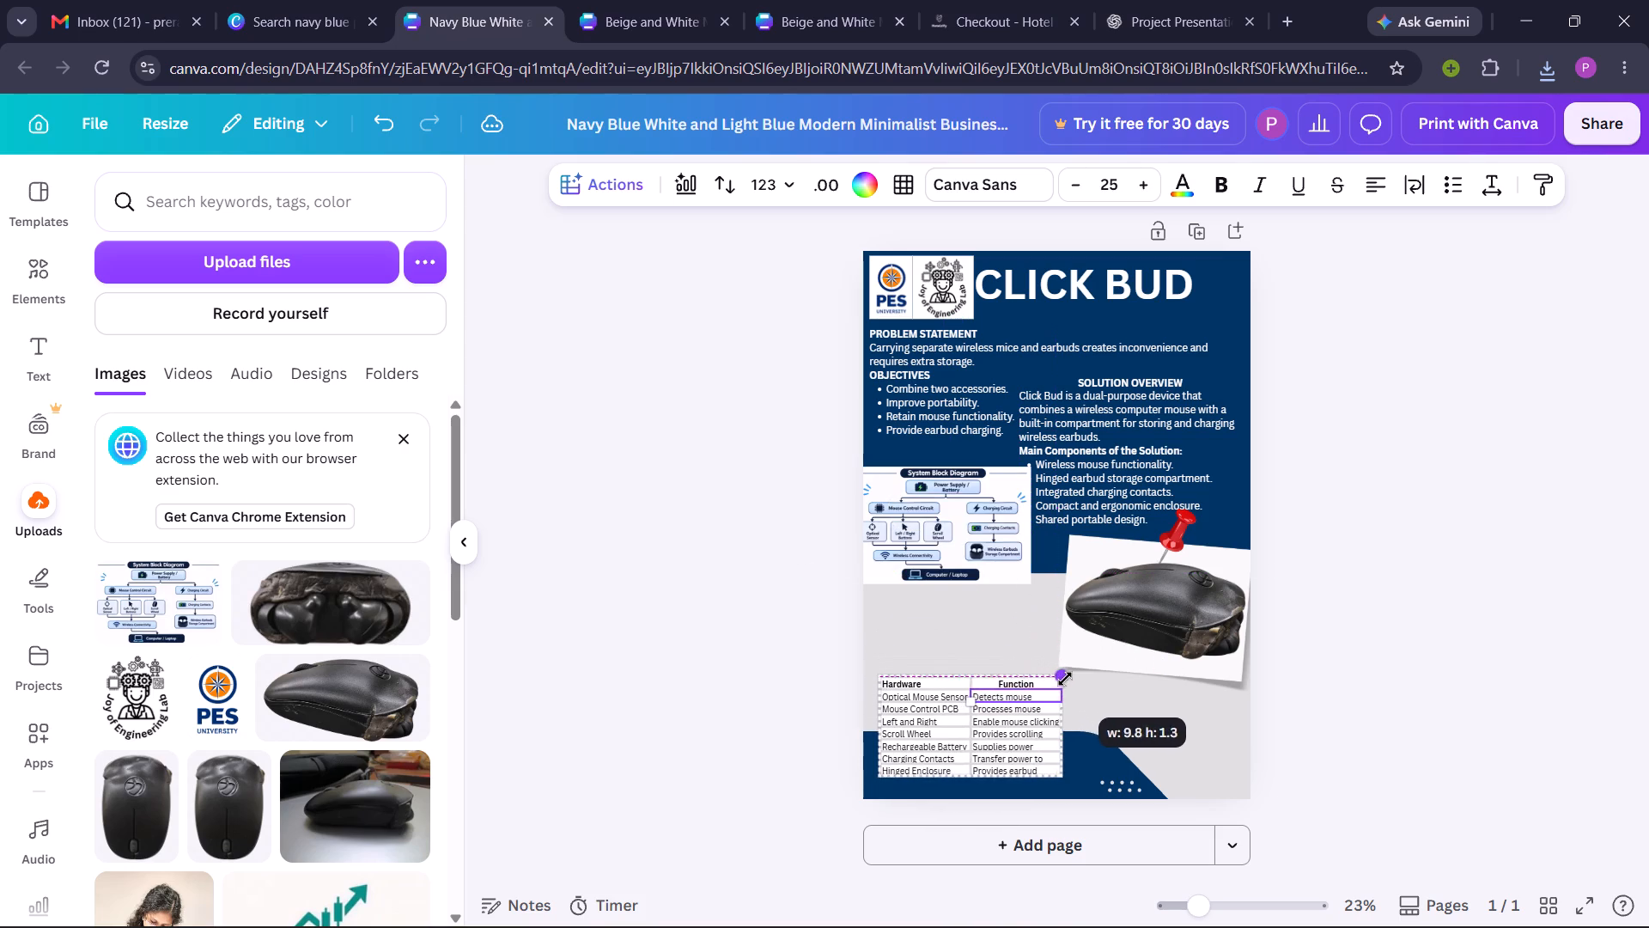
pyautogui.moveTo(1065, 679); pyautogui.dragTo(1066, 680)
pyautogui.click(829, 644)
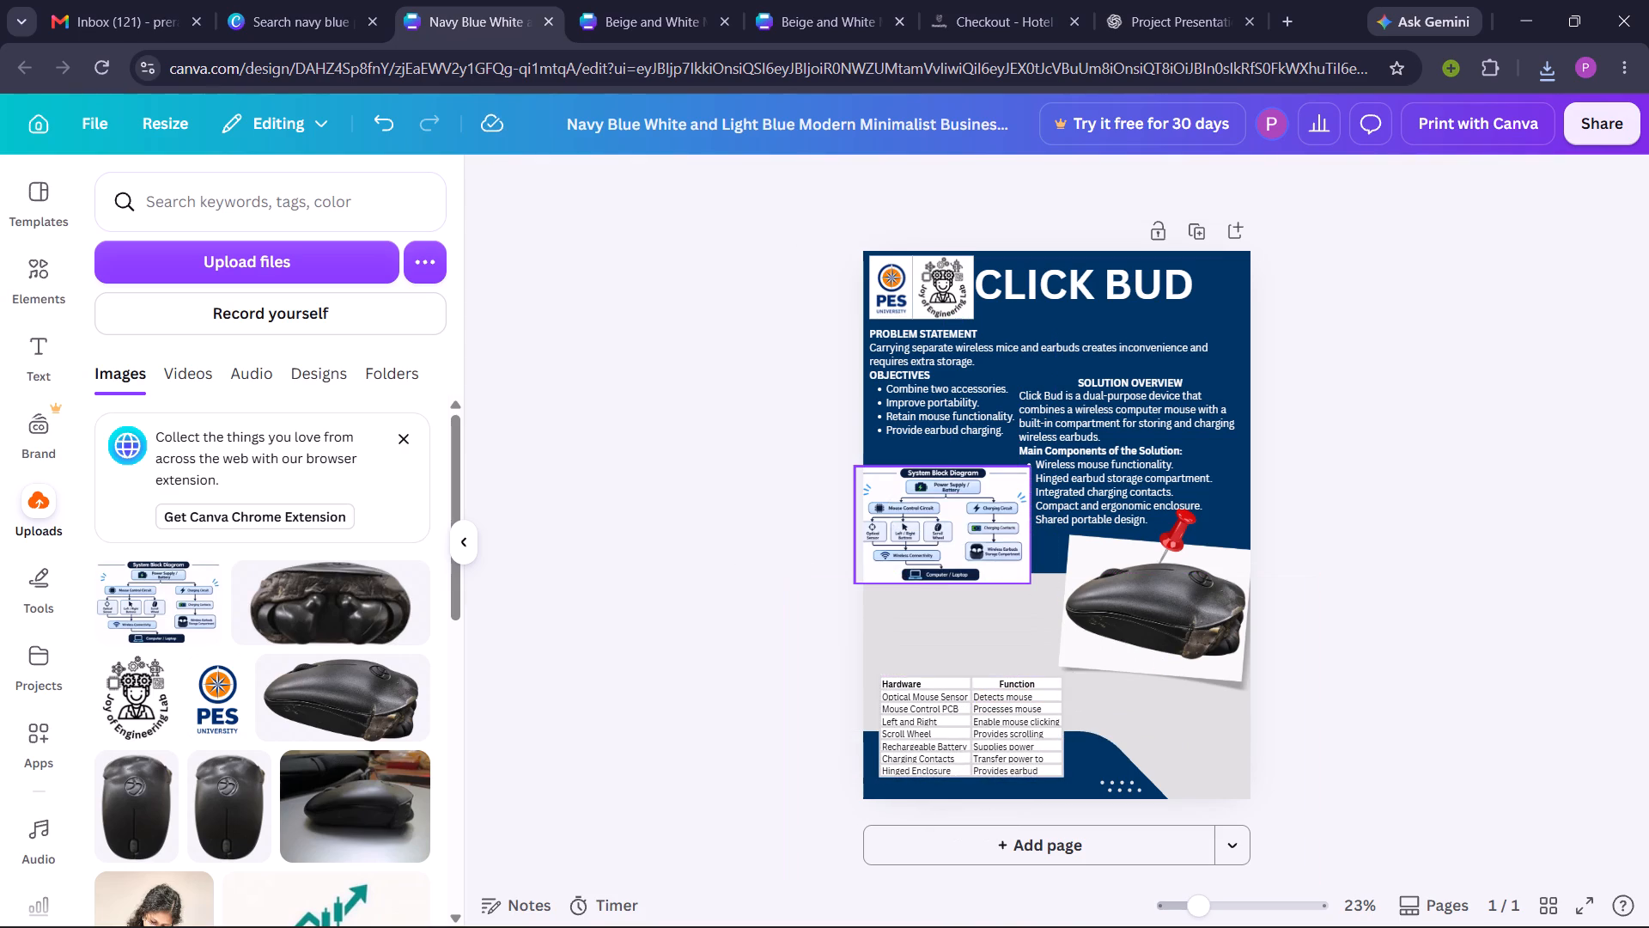
# Move the system block diagram slightly down, closer to the hardware components table.
pyautogui.moveTo(964, 525); pyautogui.dragTo(964, 545)
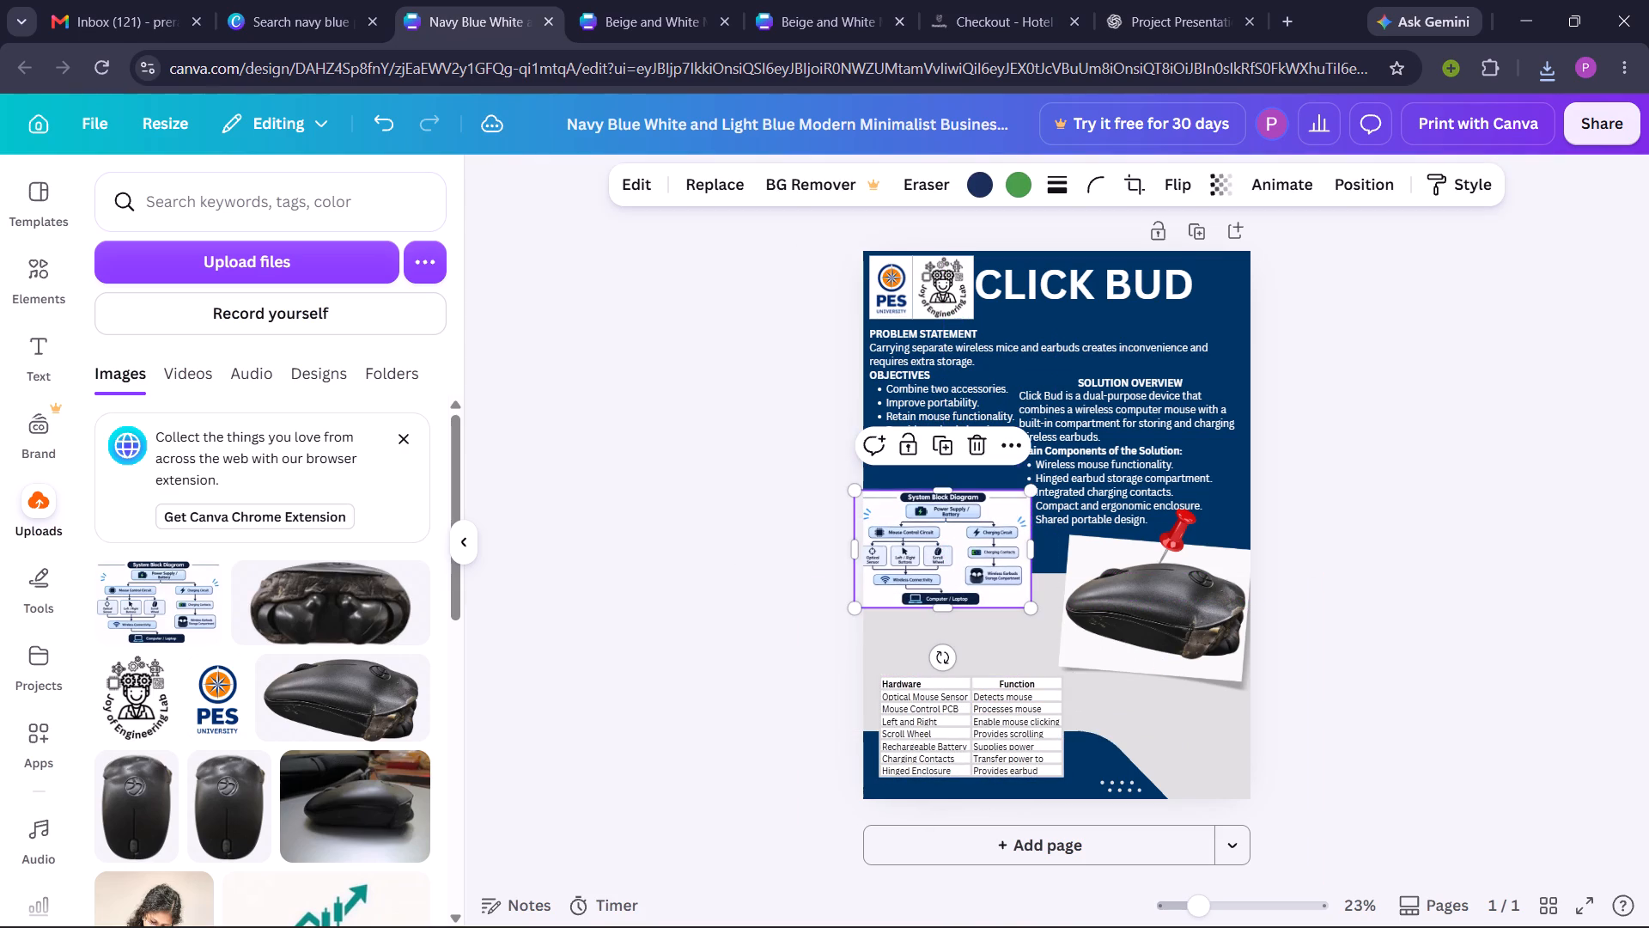
# Move the system block diagram down so it sits just above the hardware table, beside the pinned mouse photo.
pyautogui.click(1079, 458)
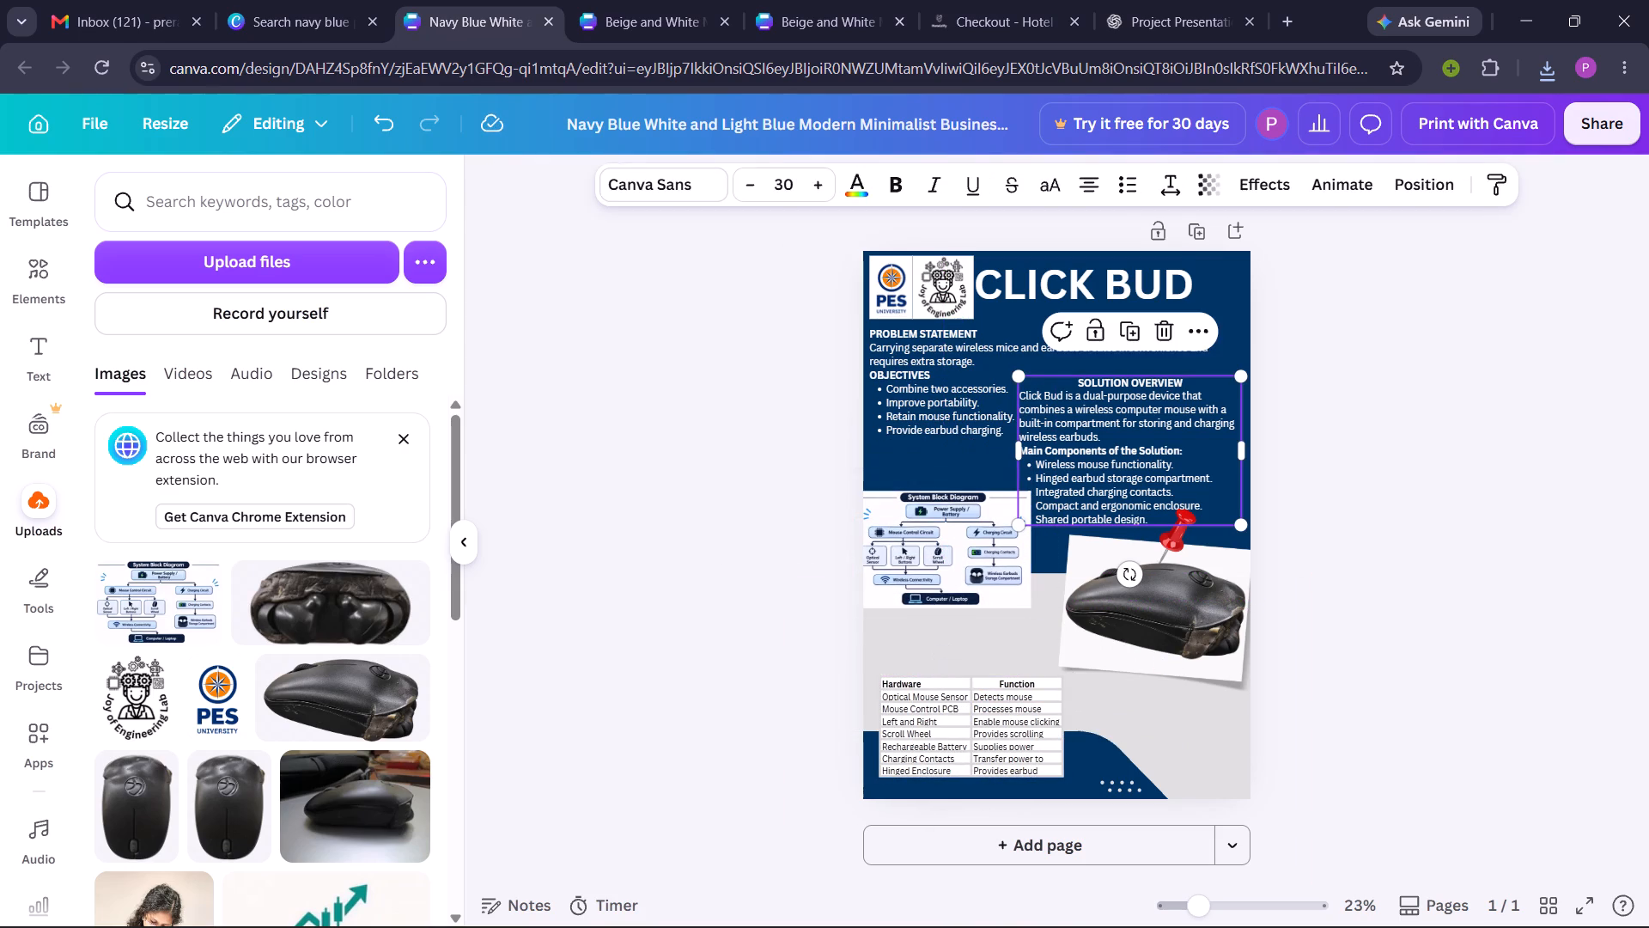
pyautogui.moveTo(946, 558); pyautogui.dragTo(971, 614)
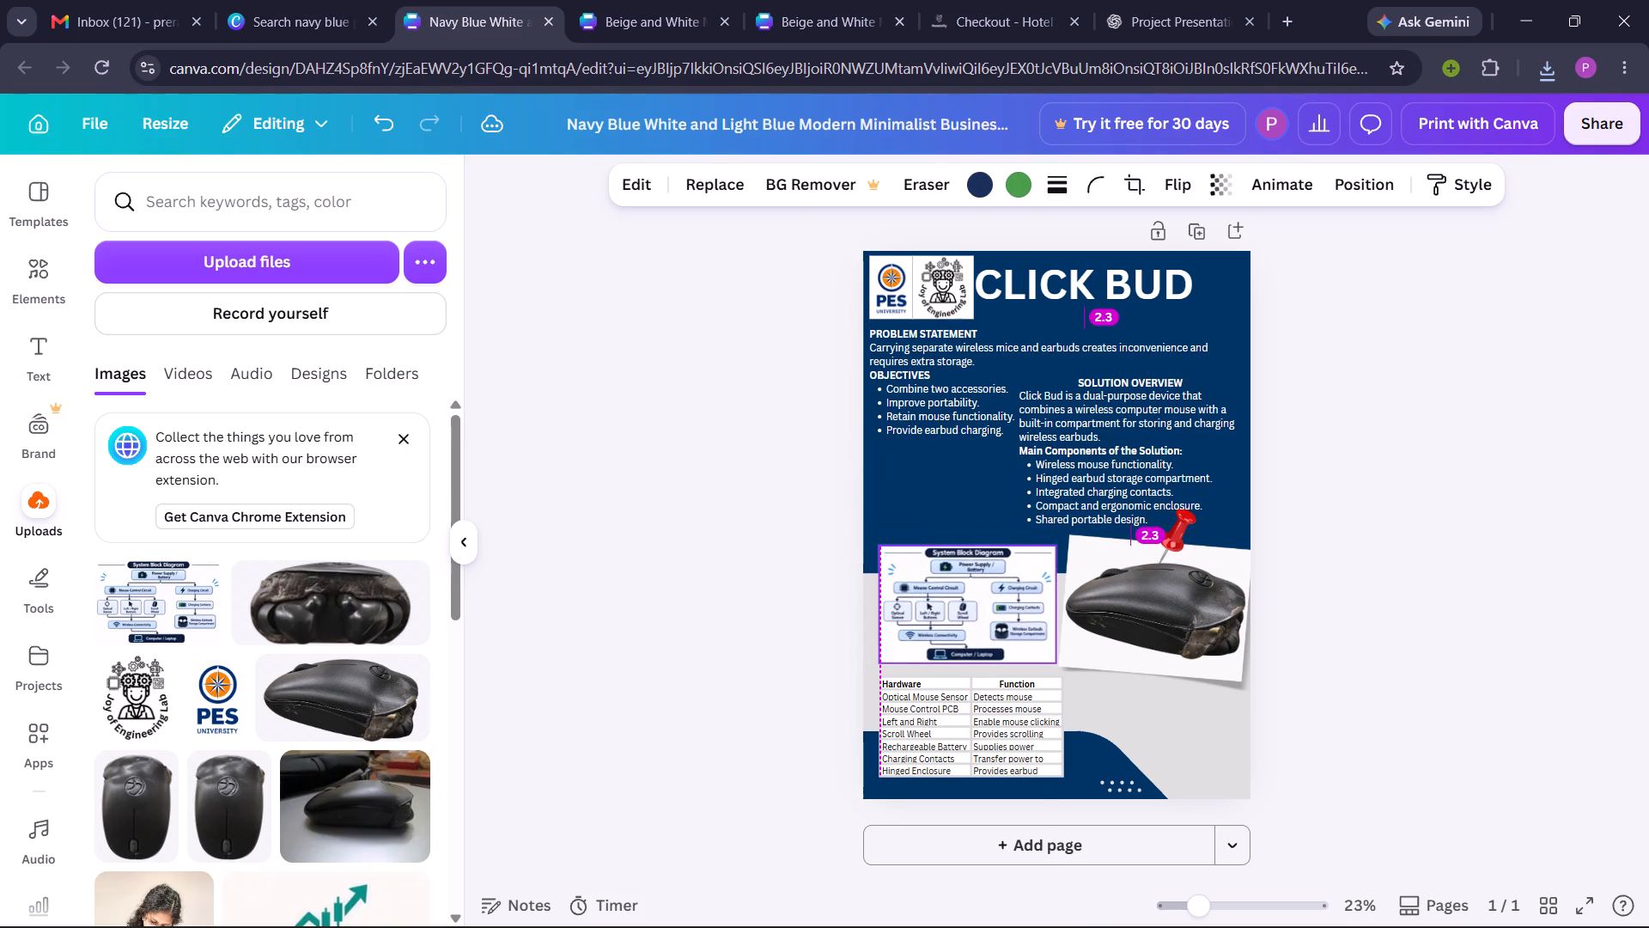
pyautogui.moveTo(971, 614); pyautogui.dragTo(965, 602)
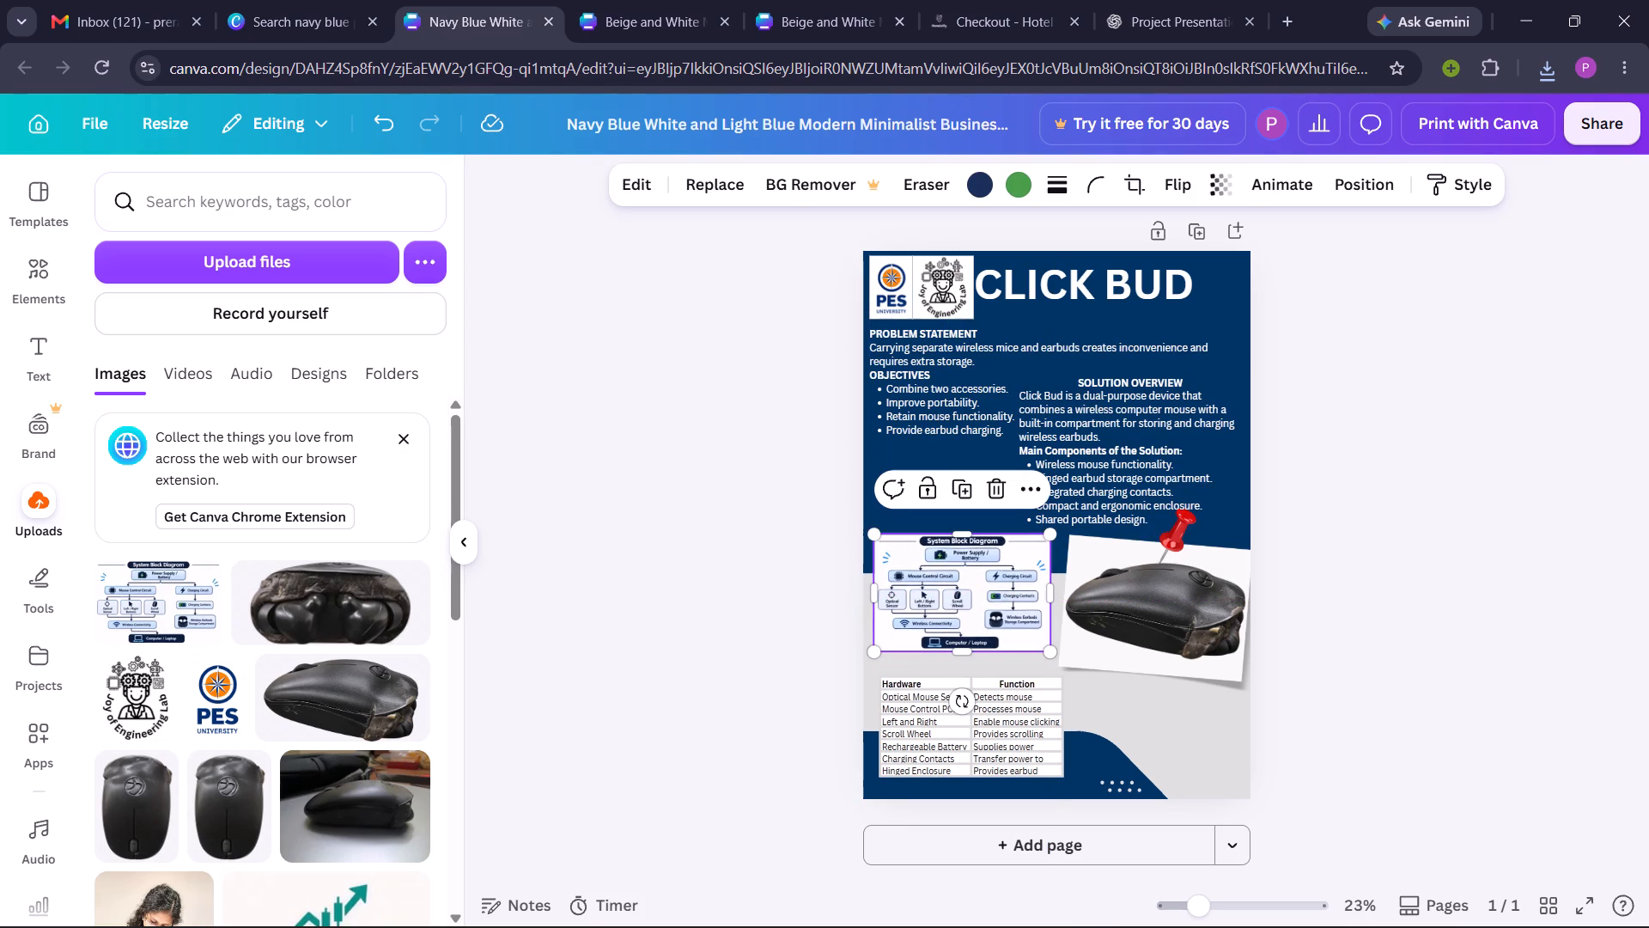
# Make the hardware table taller, extending its top edge up to just below the block diagram and its bottom edge slightly down.
pyautogui.click(990, 676)
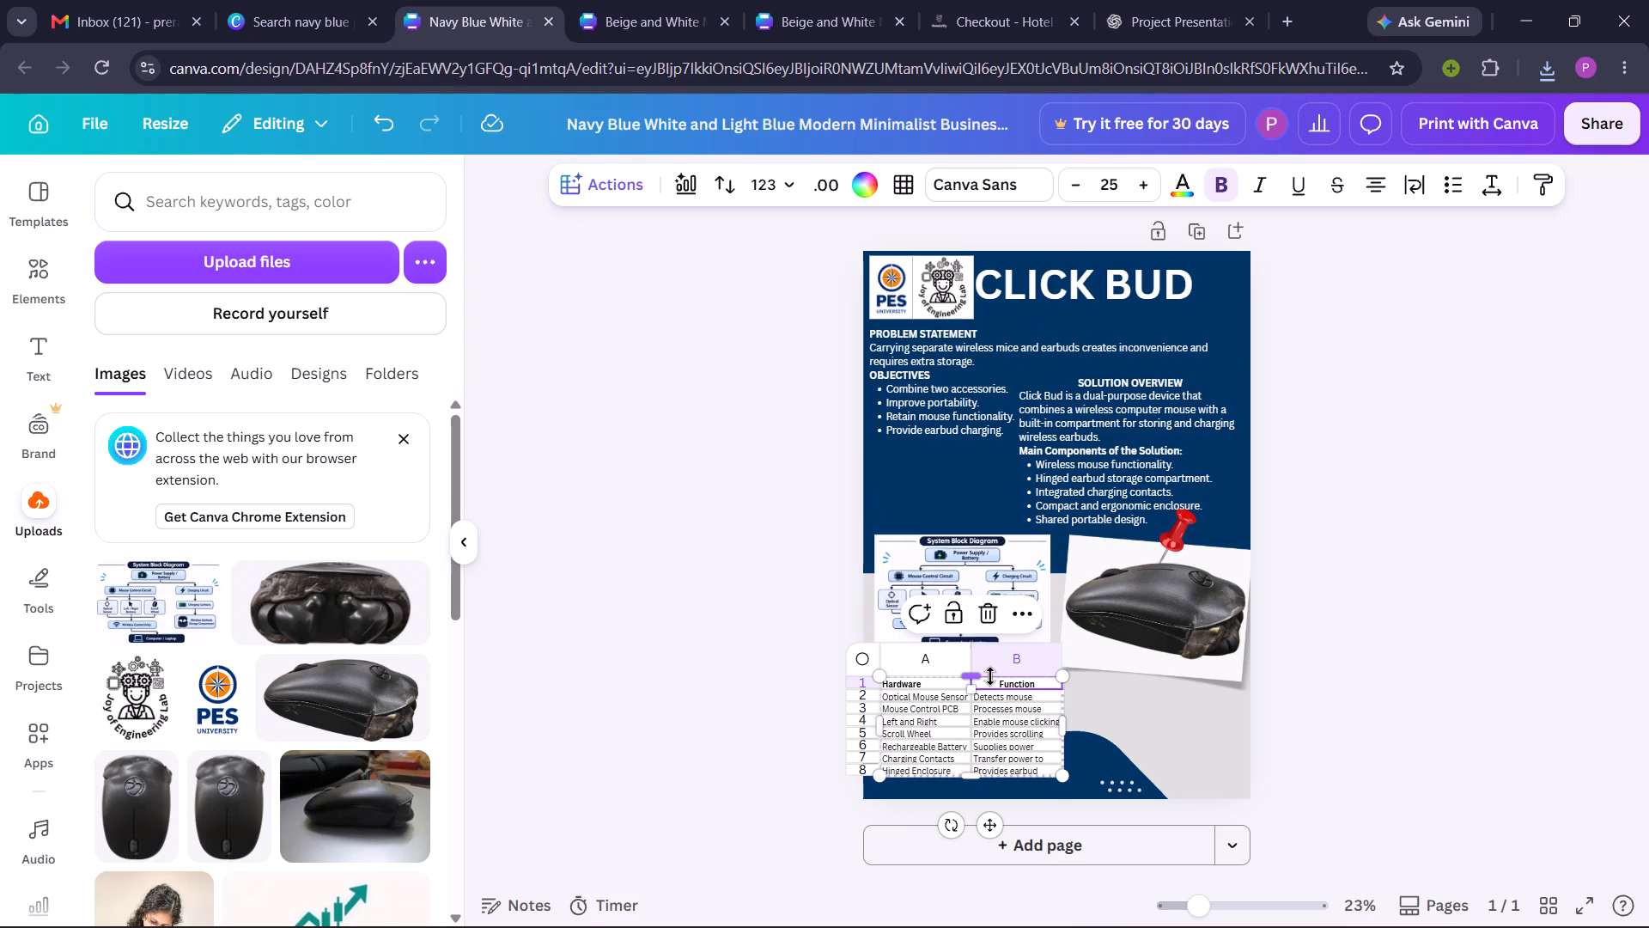
pyautogui.moveTo(975, 672); pyautogui.dragTo(972, 652)
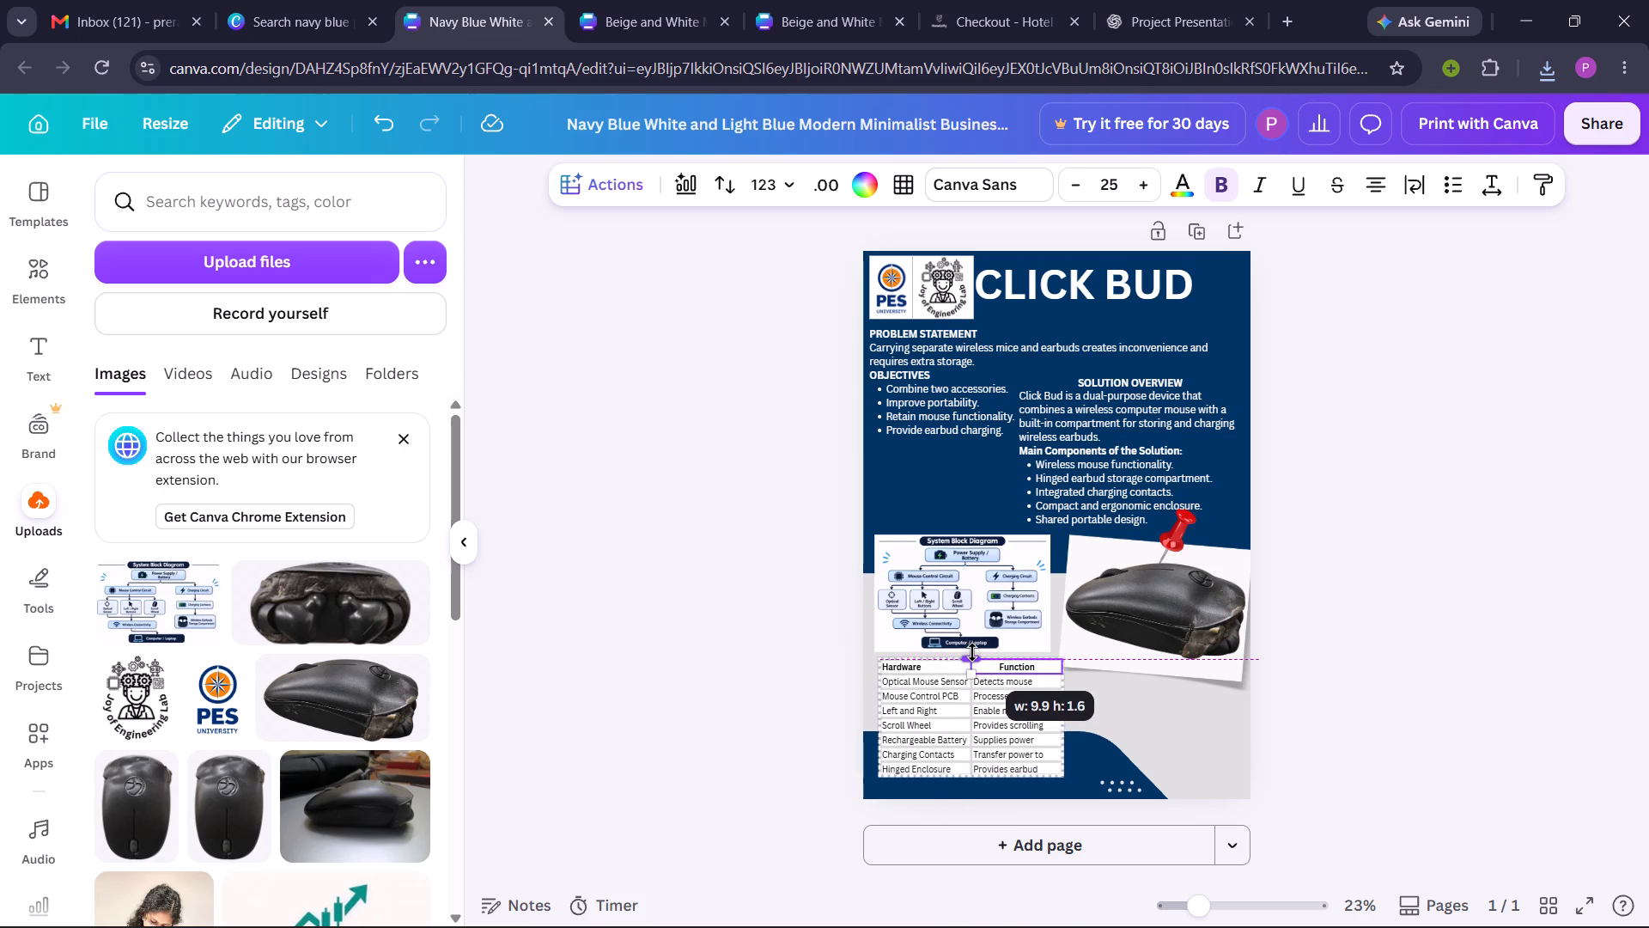
pyautogui.moveTo(972, 652); pyautogui.dragTo(972, 654)
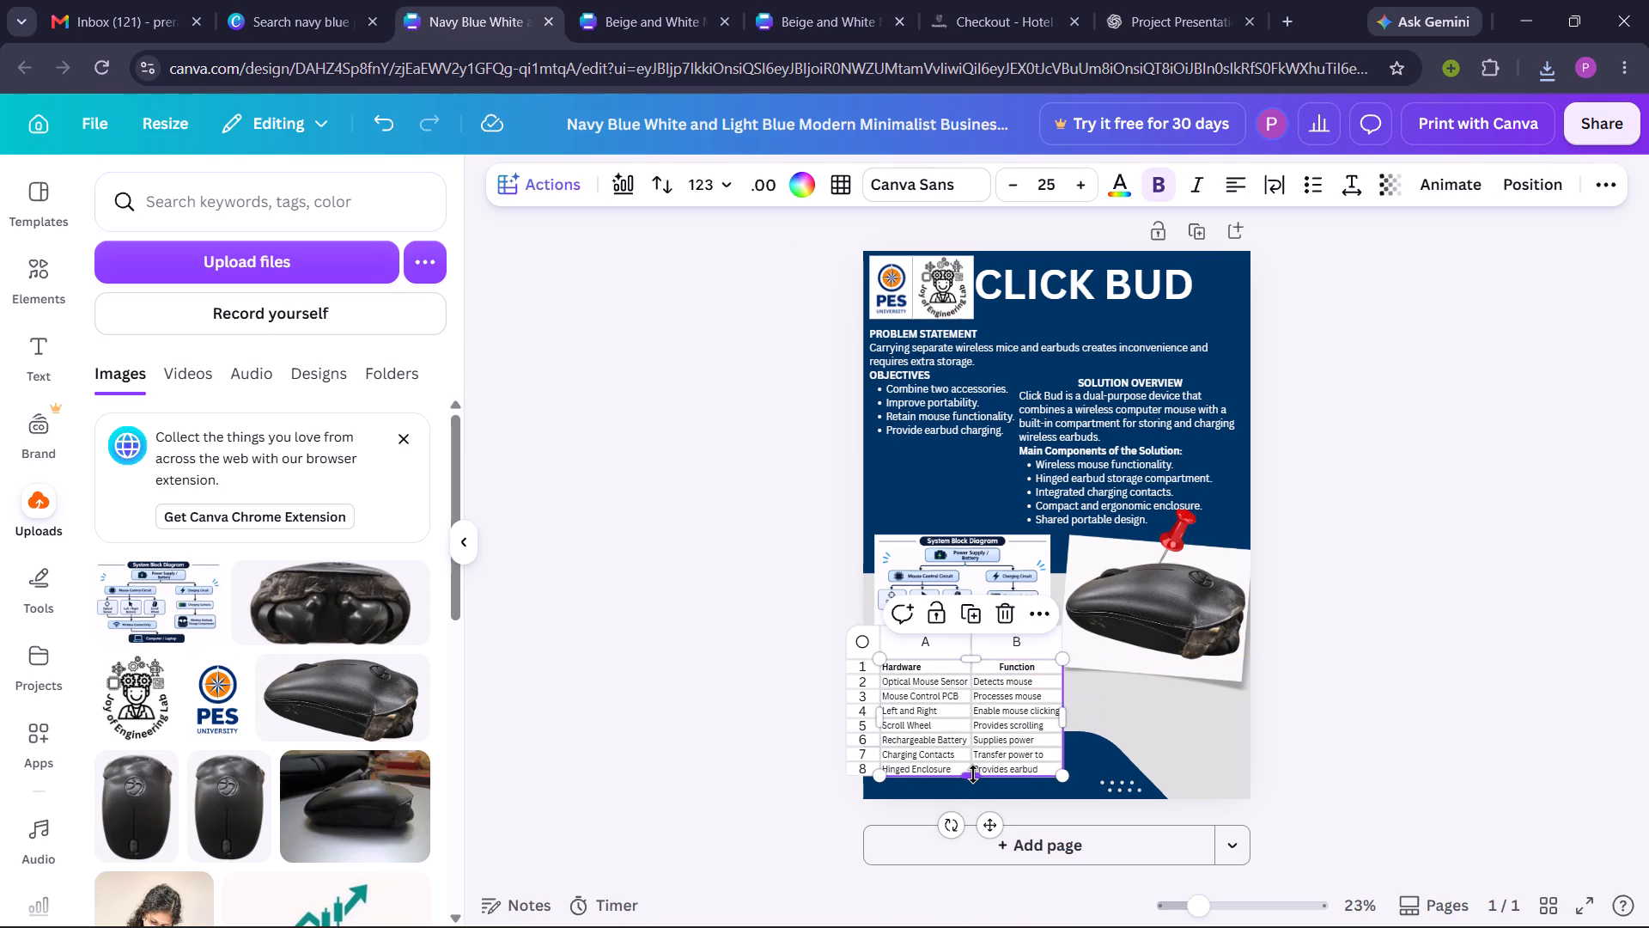
pyautogui.moveTo(973, 774); pyautogui.dragTo(973, 783)
pyautogui.click(752, 733)
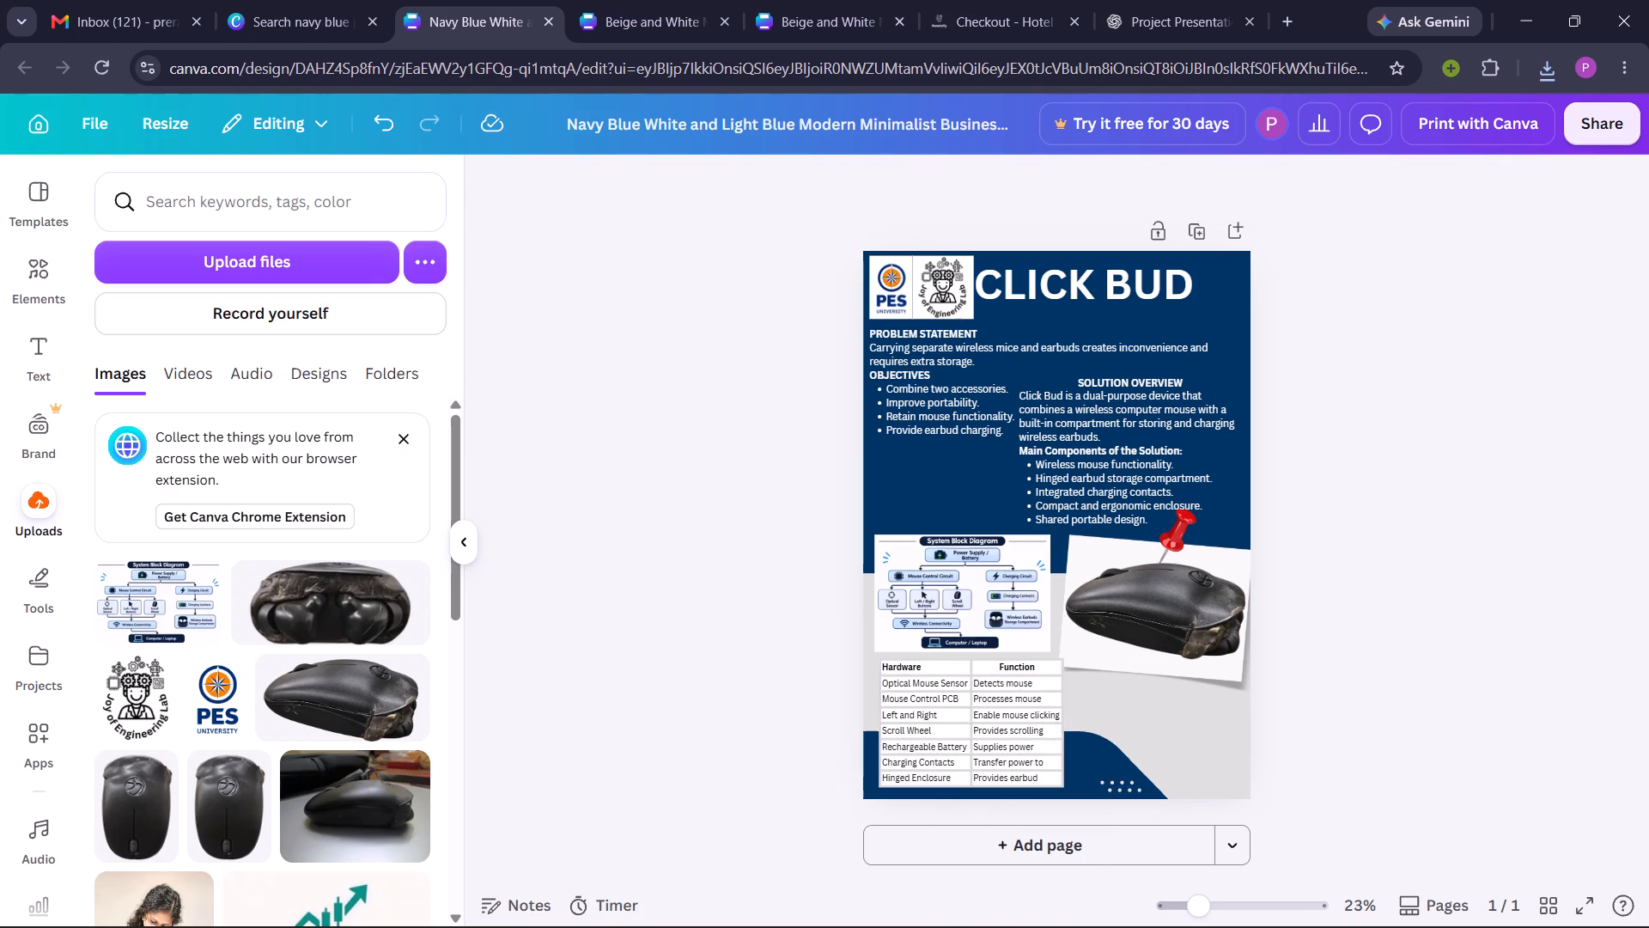
pyautogui.moveTo(958, 672); pyautogui.dragTo(946, 671)
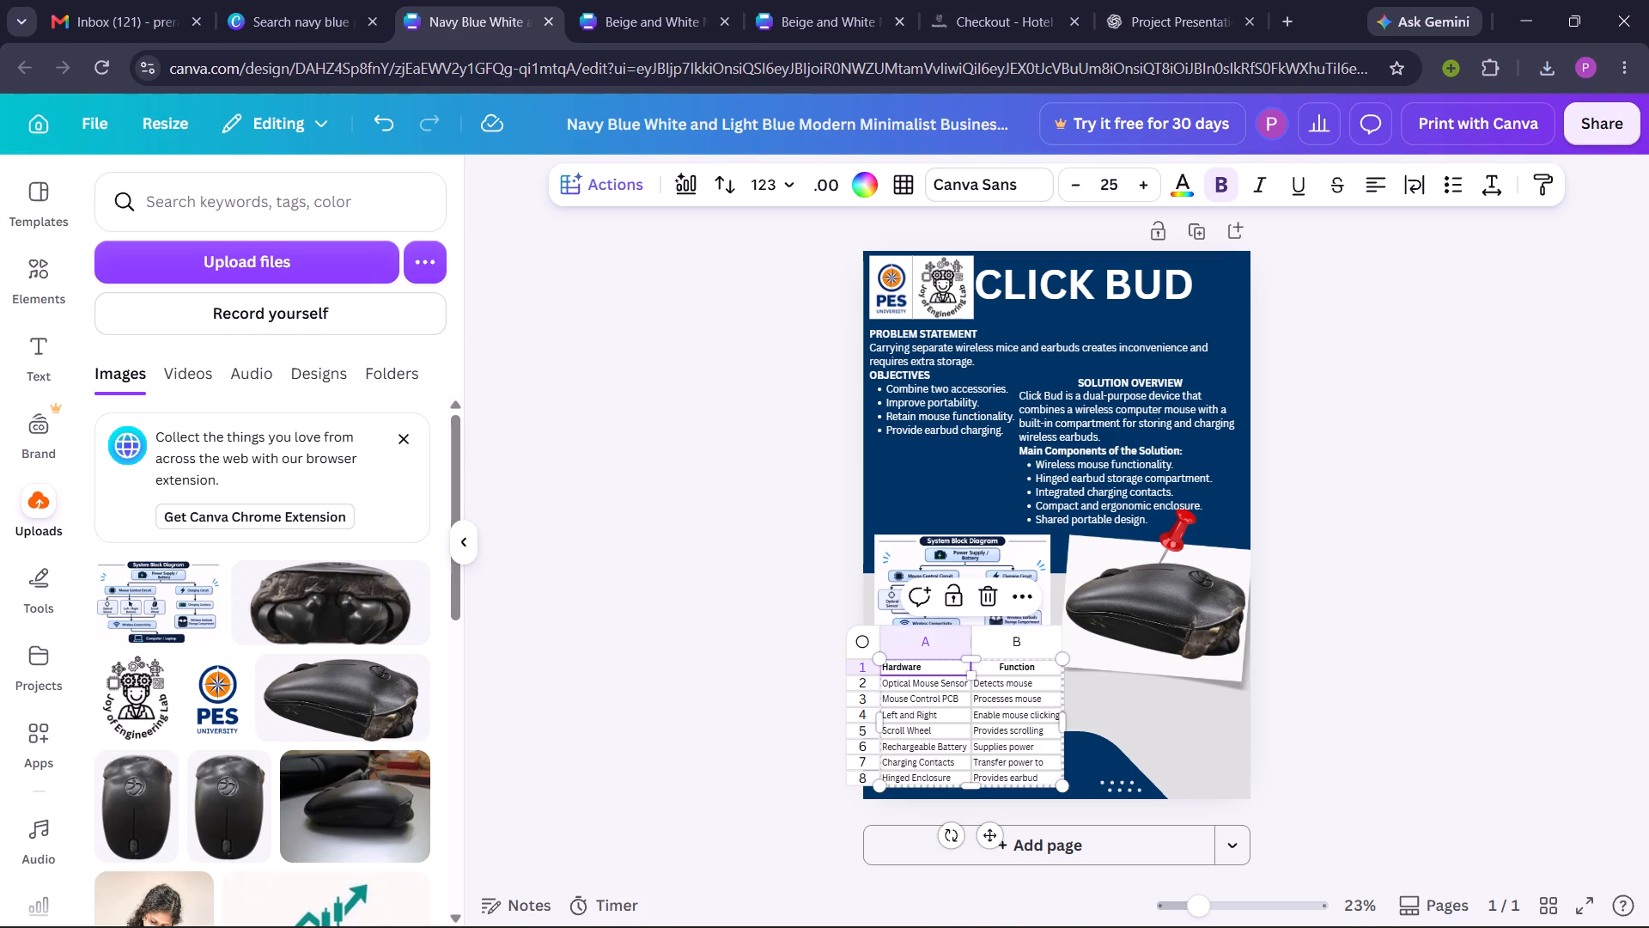
pyautogui.click(751, 661)
# Enlarge the system block diagram slightly at its top and right edges and nudge it down against the table.
pyautogui.click(919, 603)
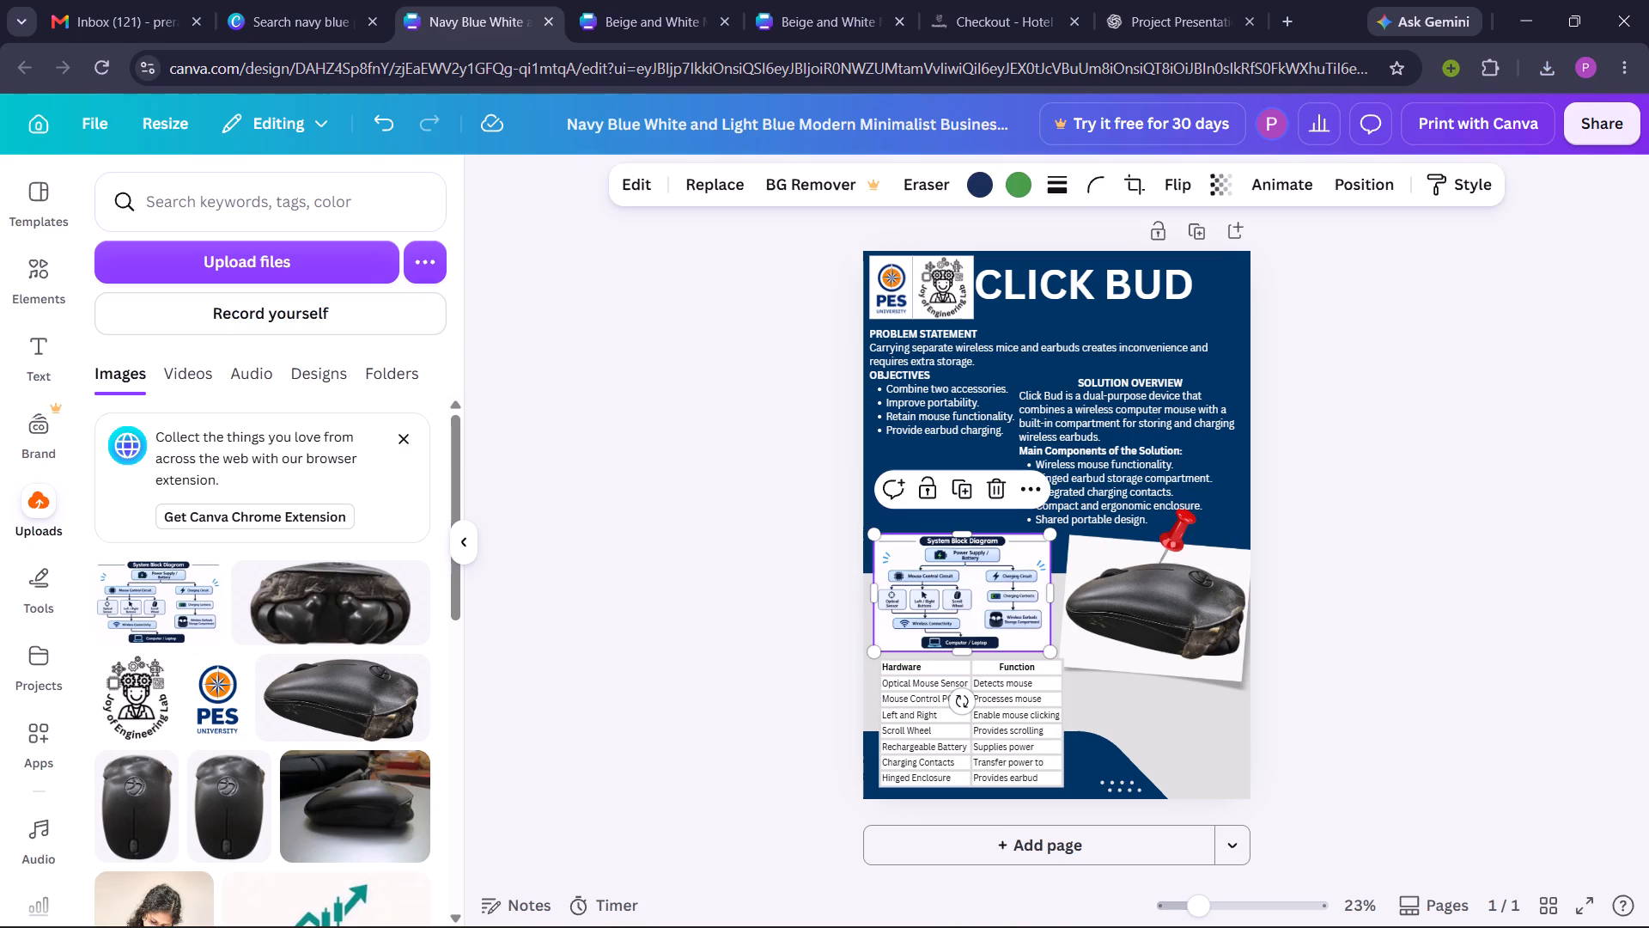
pyautogui.moveTo(960, 529); pyautogui.dragTo(960, 520)
pyautogui.click(773, 632)
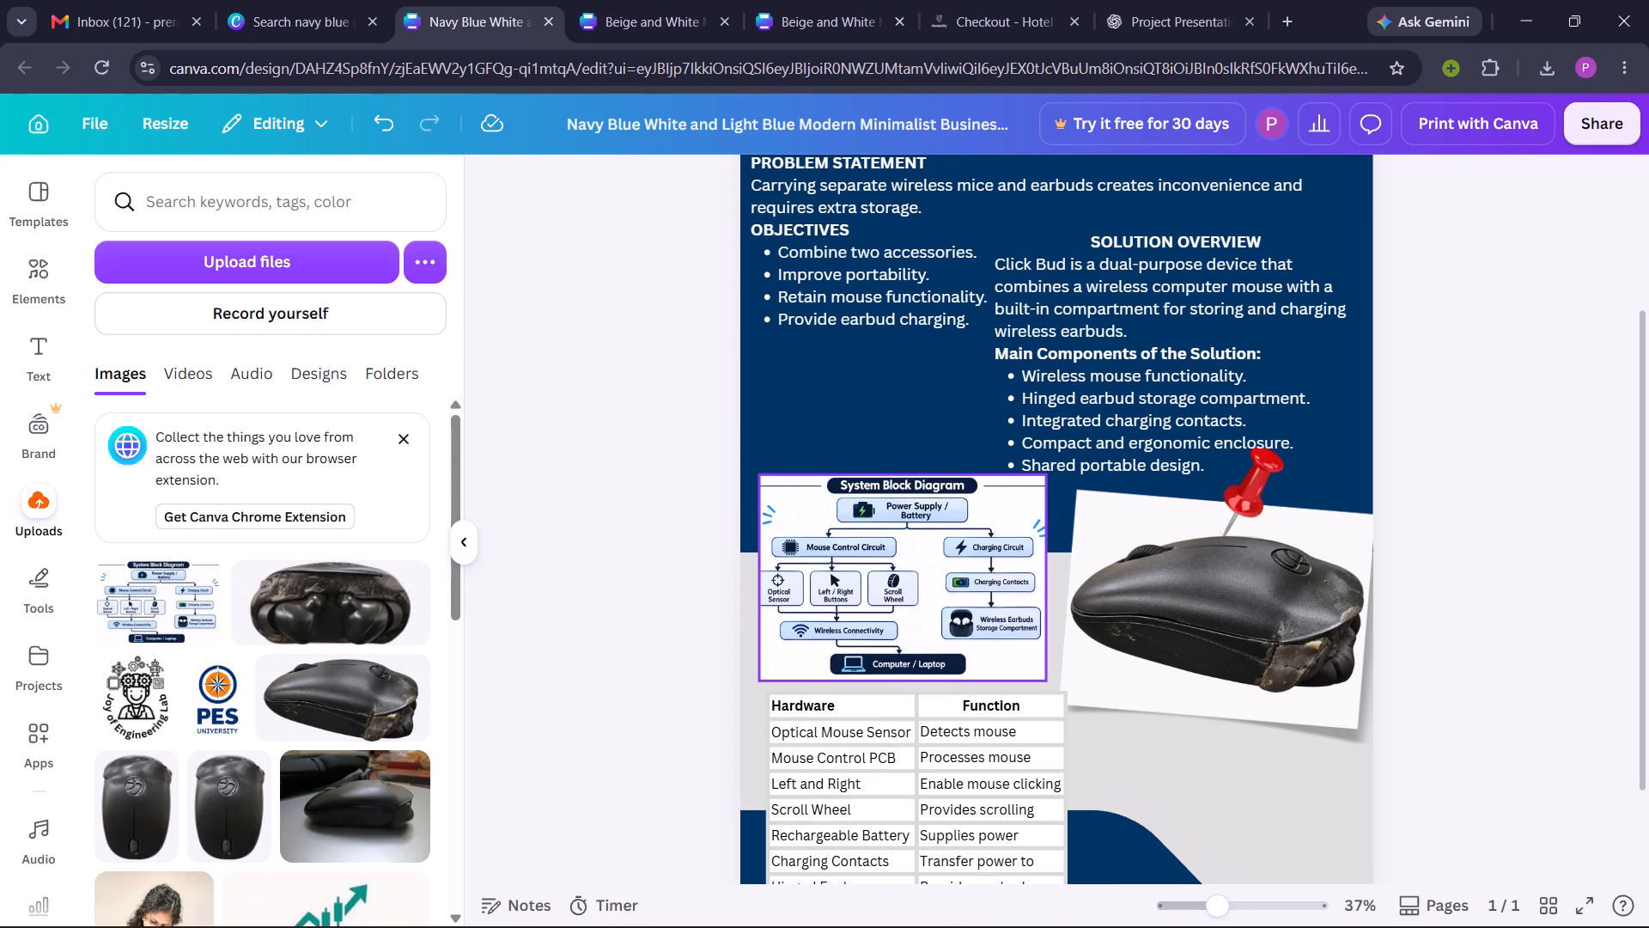
pyautogui.moveTo(995, 609); pyautogui.dragTo(995, 617)
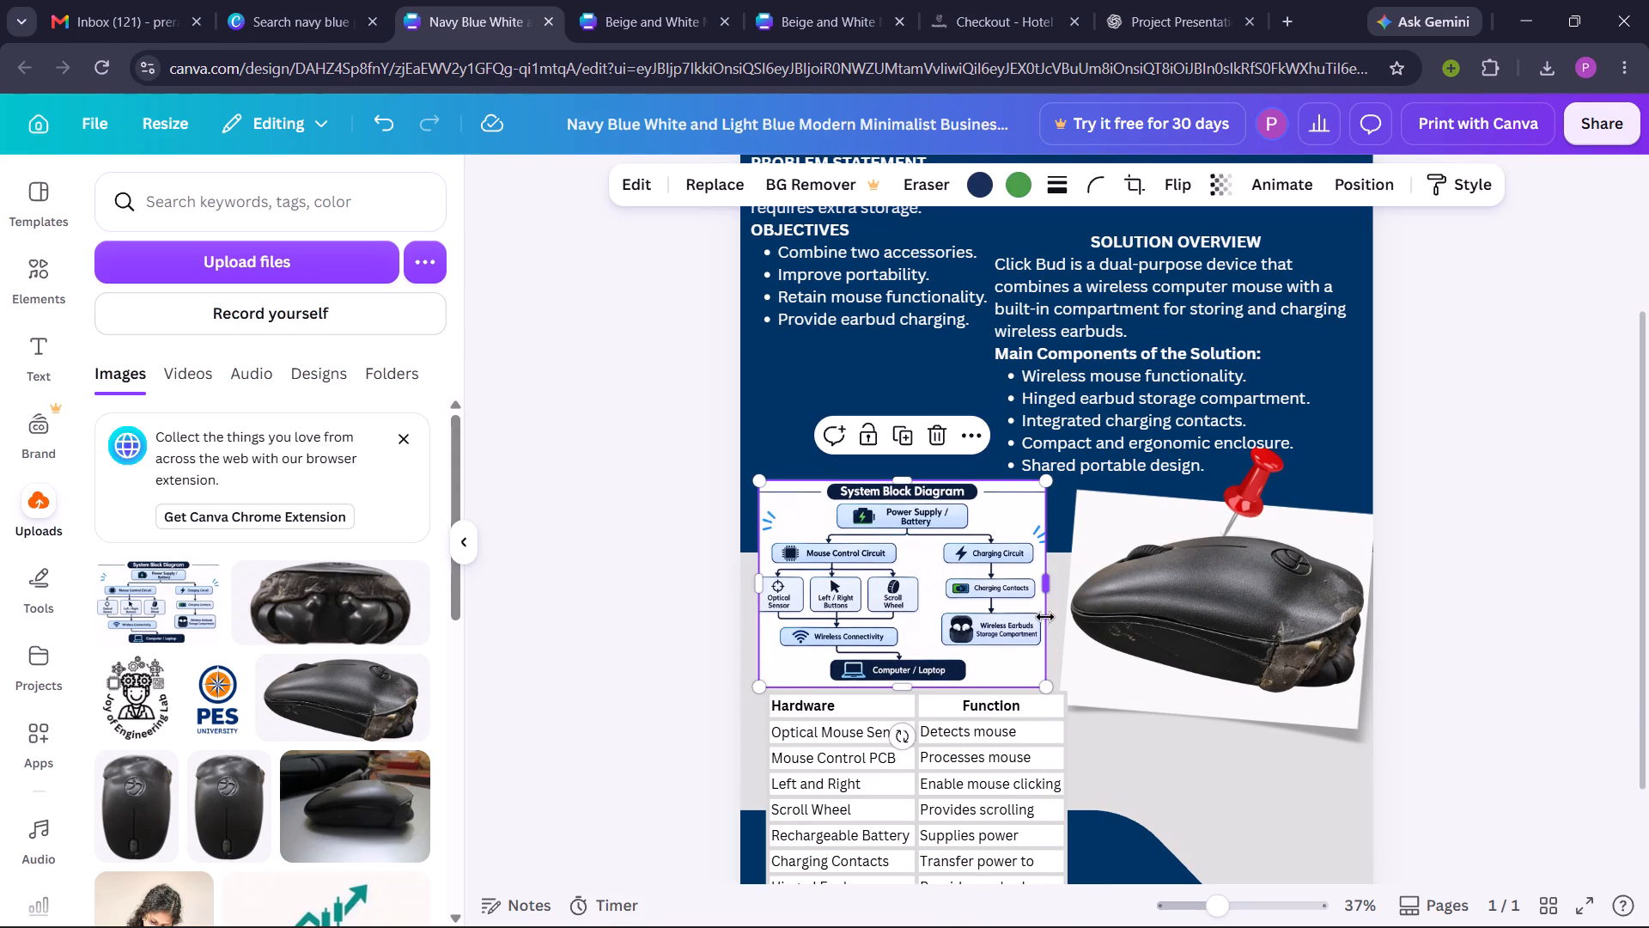
pyautogui.moveTo(1042, 591); pyautogui.dragTo(1056, 590)
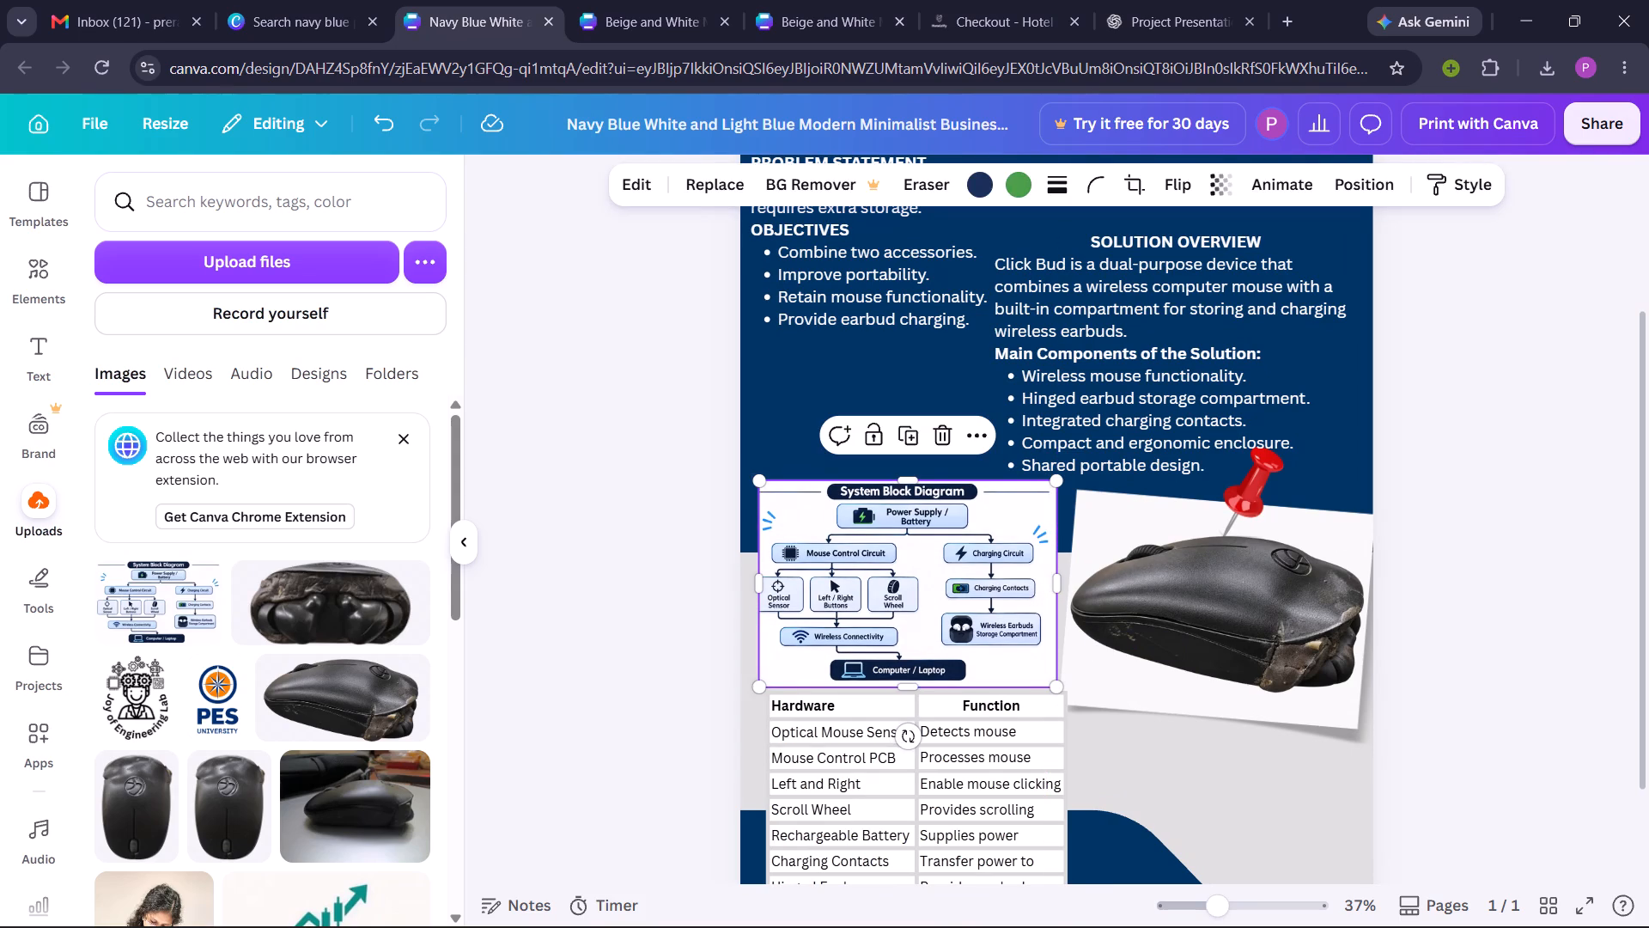
pyautogui.click(693, 591)
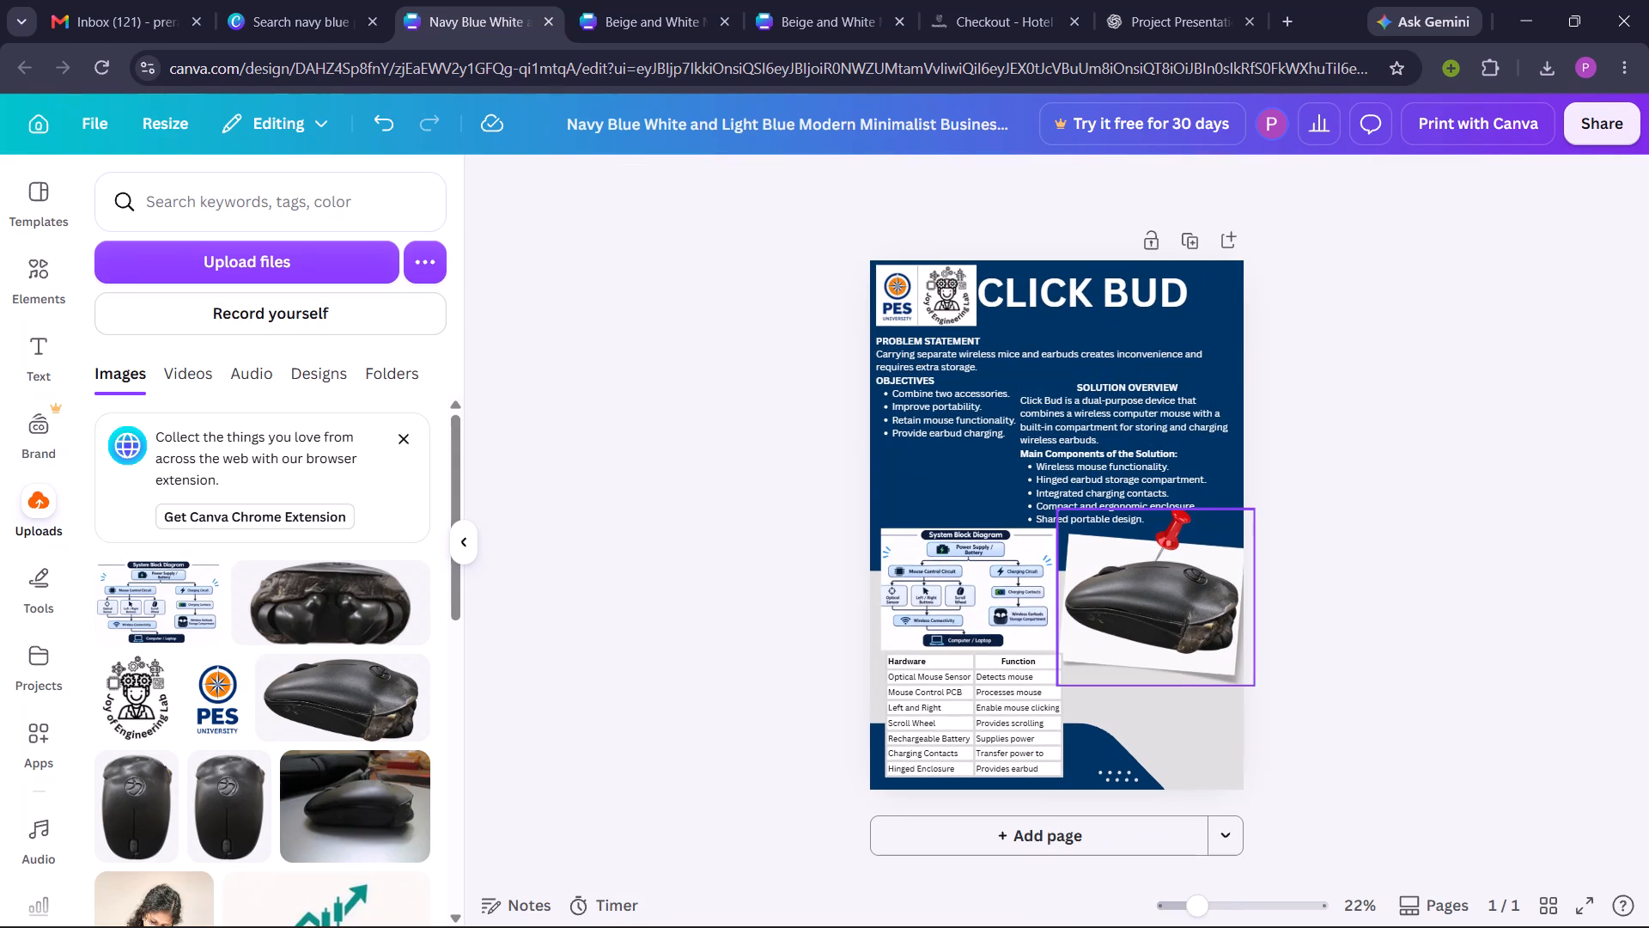
# Remove the white photo frame with the red pushpin from around the mouse by moving it off the poster.
pyautogui.click(1110, 550)
pyautogui.moveTo(1153, 568); pyautogui.dragTo(1323, 730)
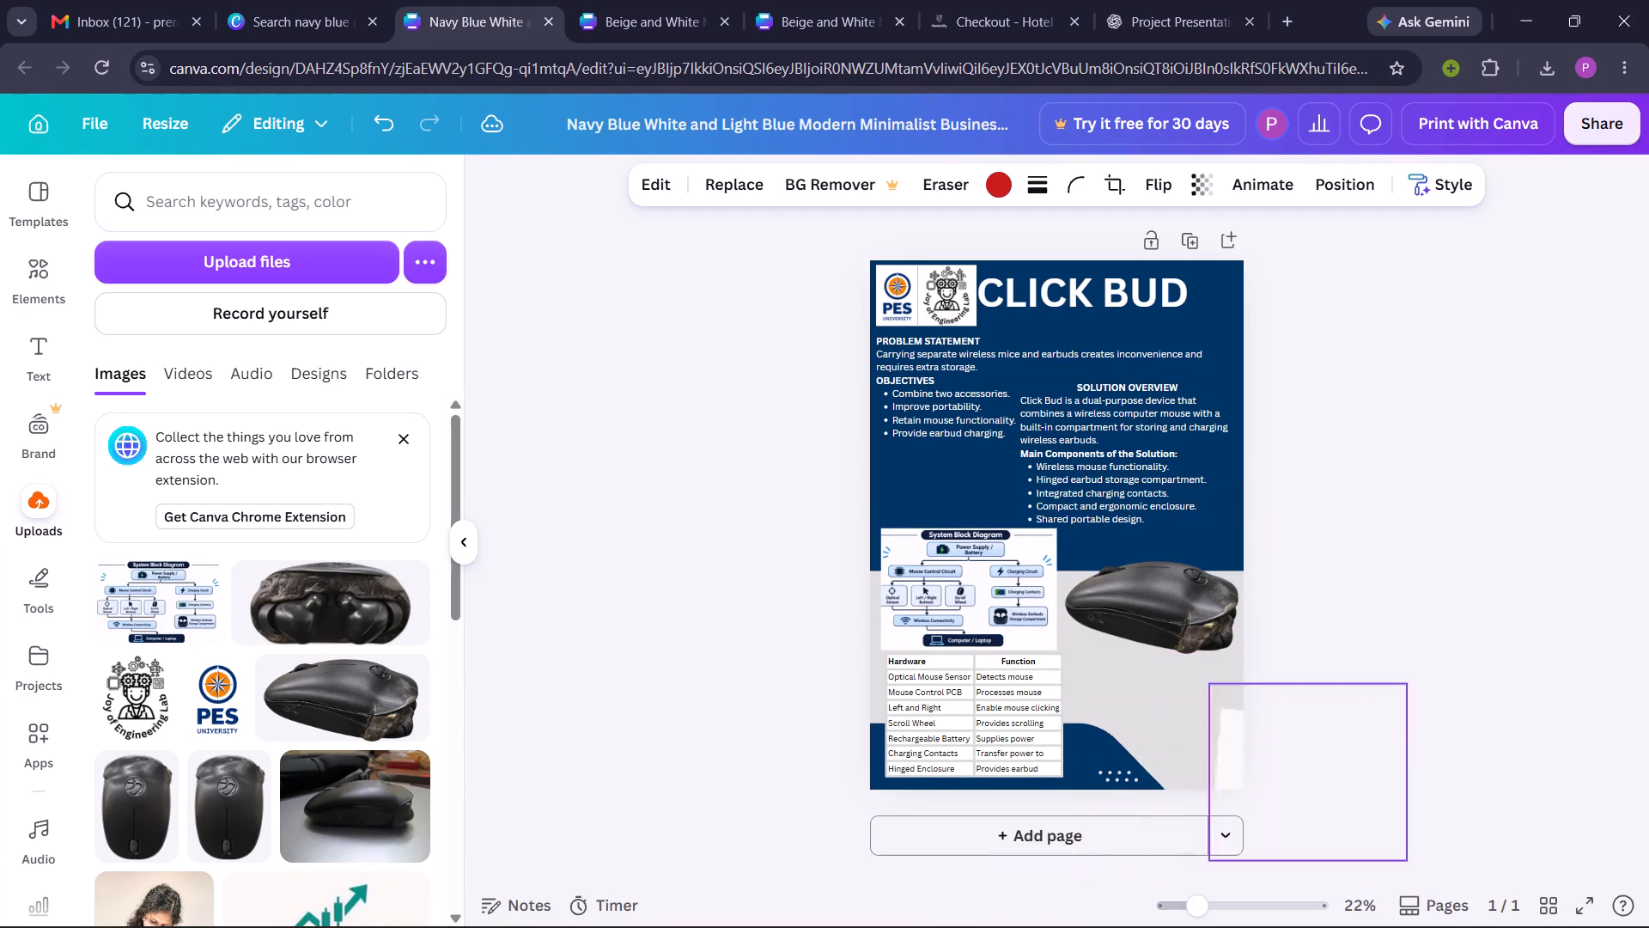
pyautogui.moveTo(1323, 730); pyautogui.dragTo(1411, 595)
# Move the mouse photo slightly down onto the grey area, beside the system block diagram.
pyautogui.moveTo(1162, 596); pyautogui.dragTo(1165, 665)
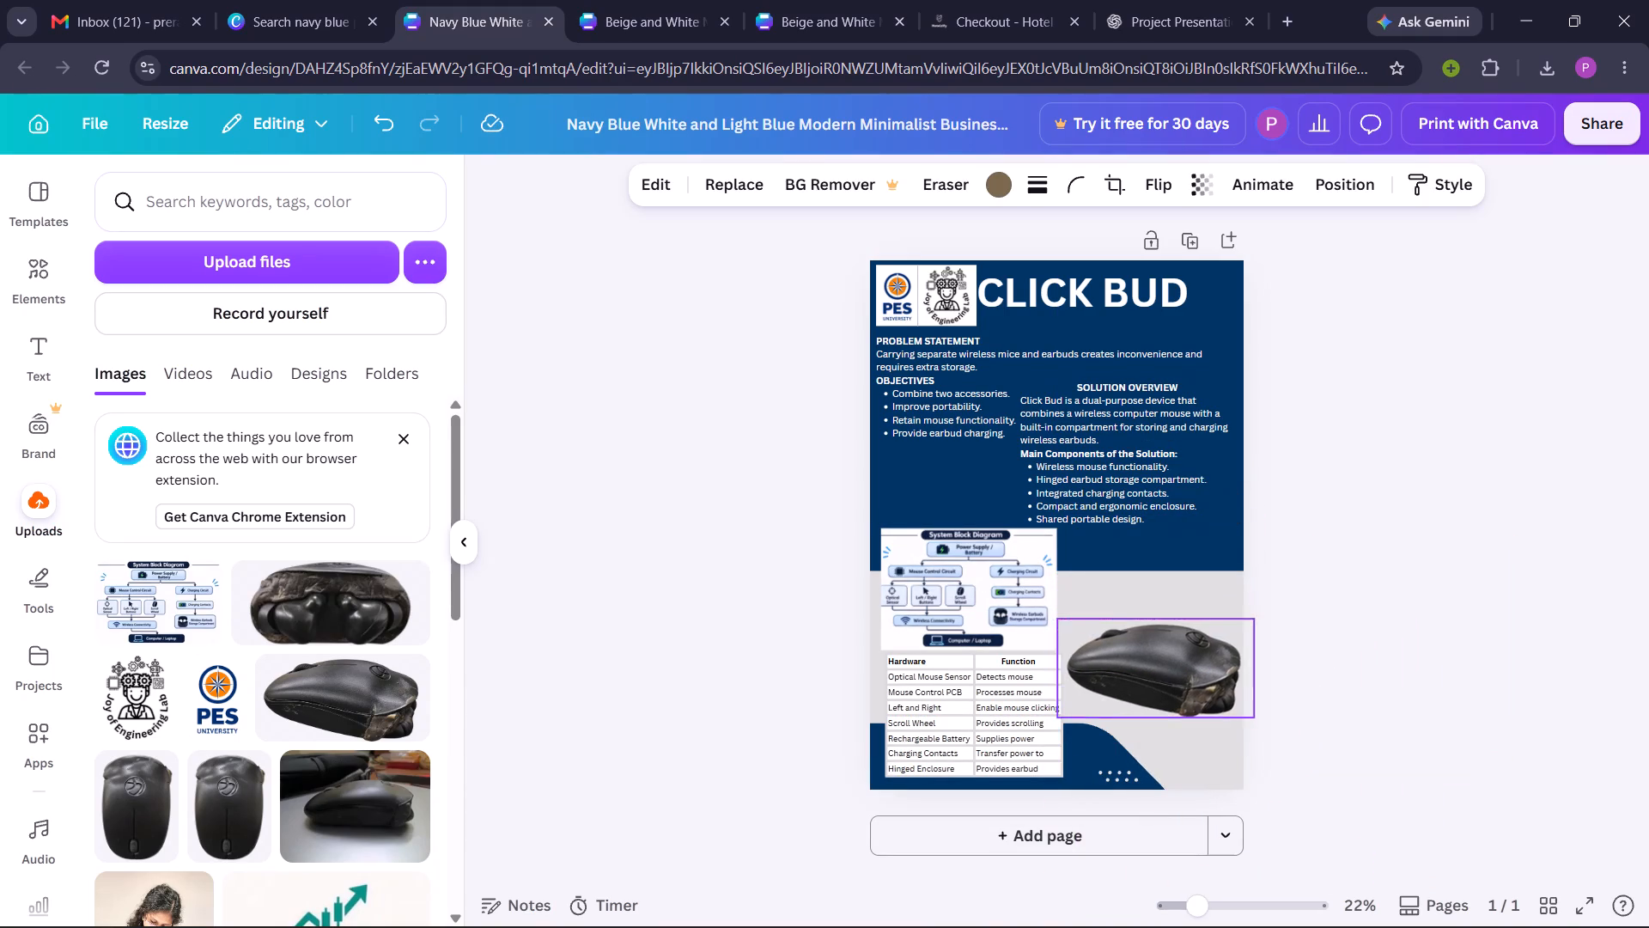
pyautogui.moveTo(1165, 665); pyautogui.dragTo(1158, 620)
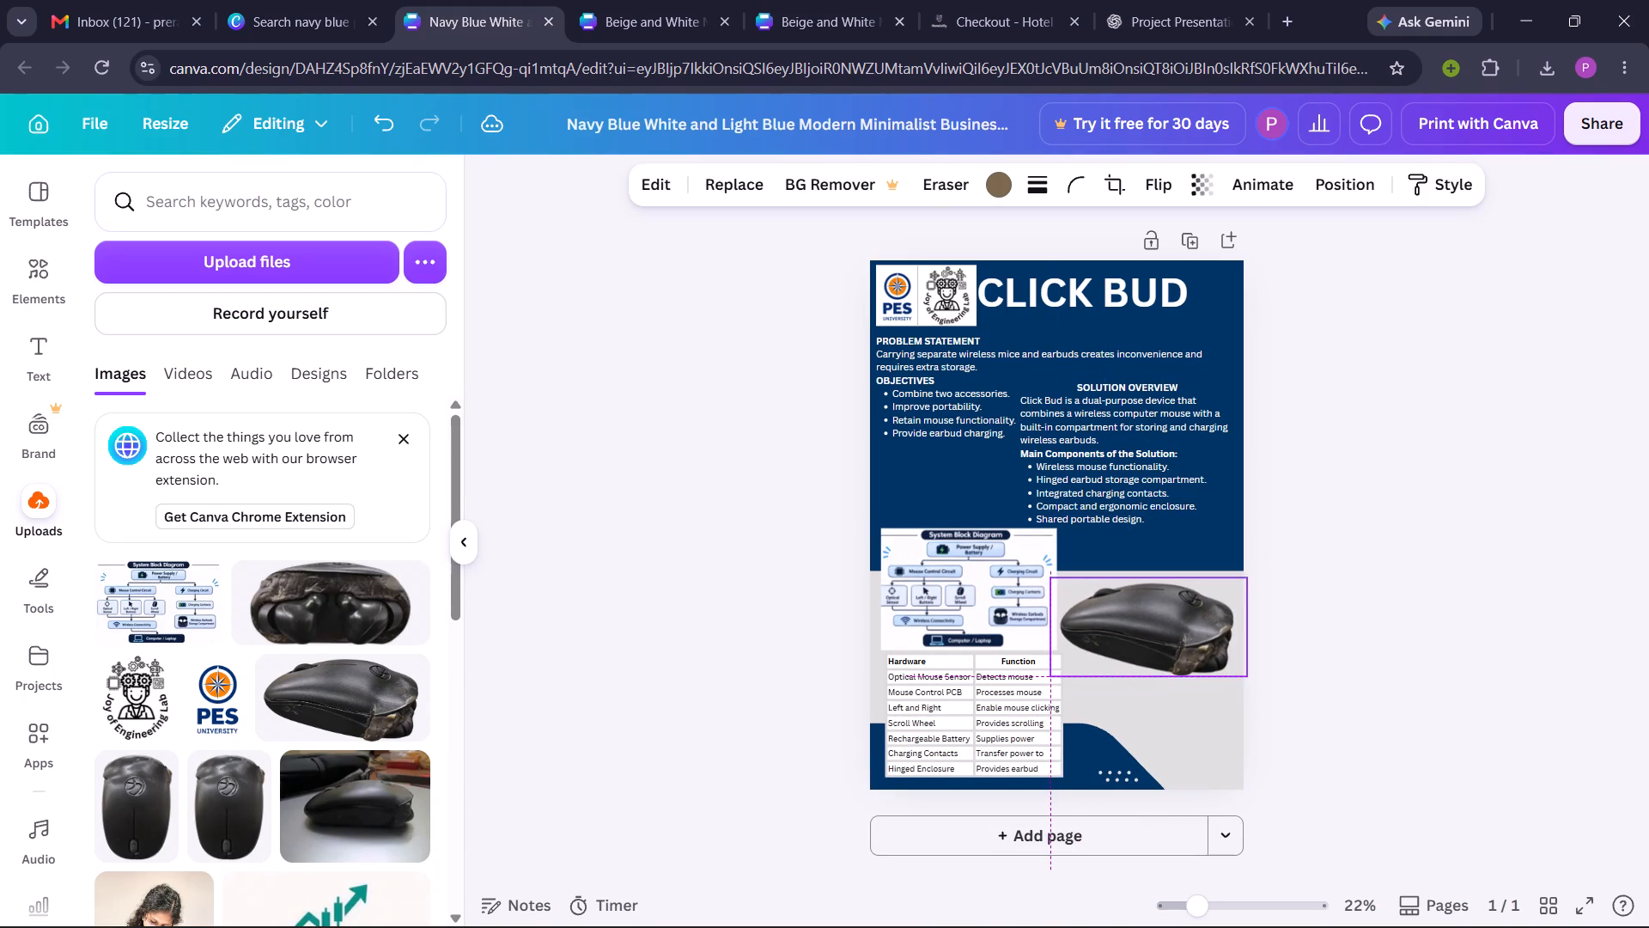
pyautogui.moveTo(1158, 620); pyautogui.dragTo(1163, 620)
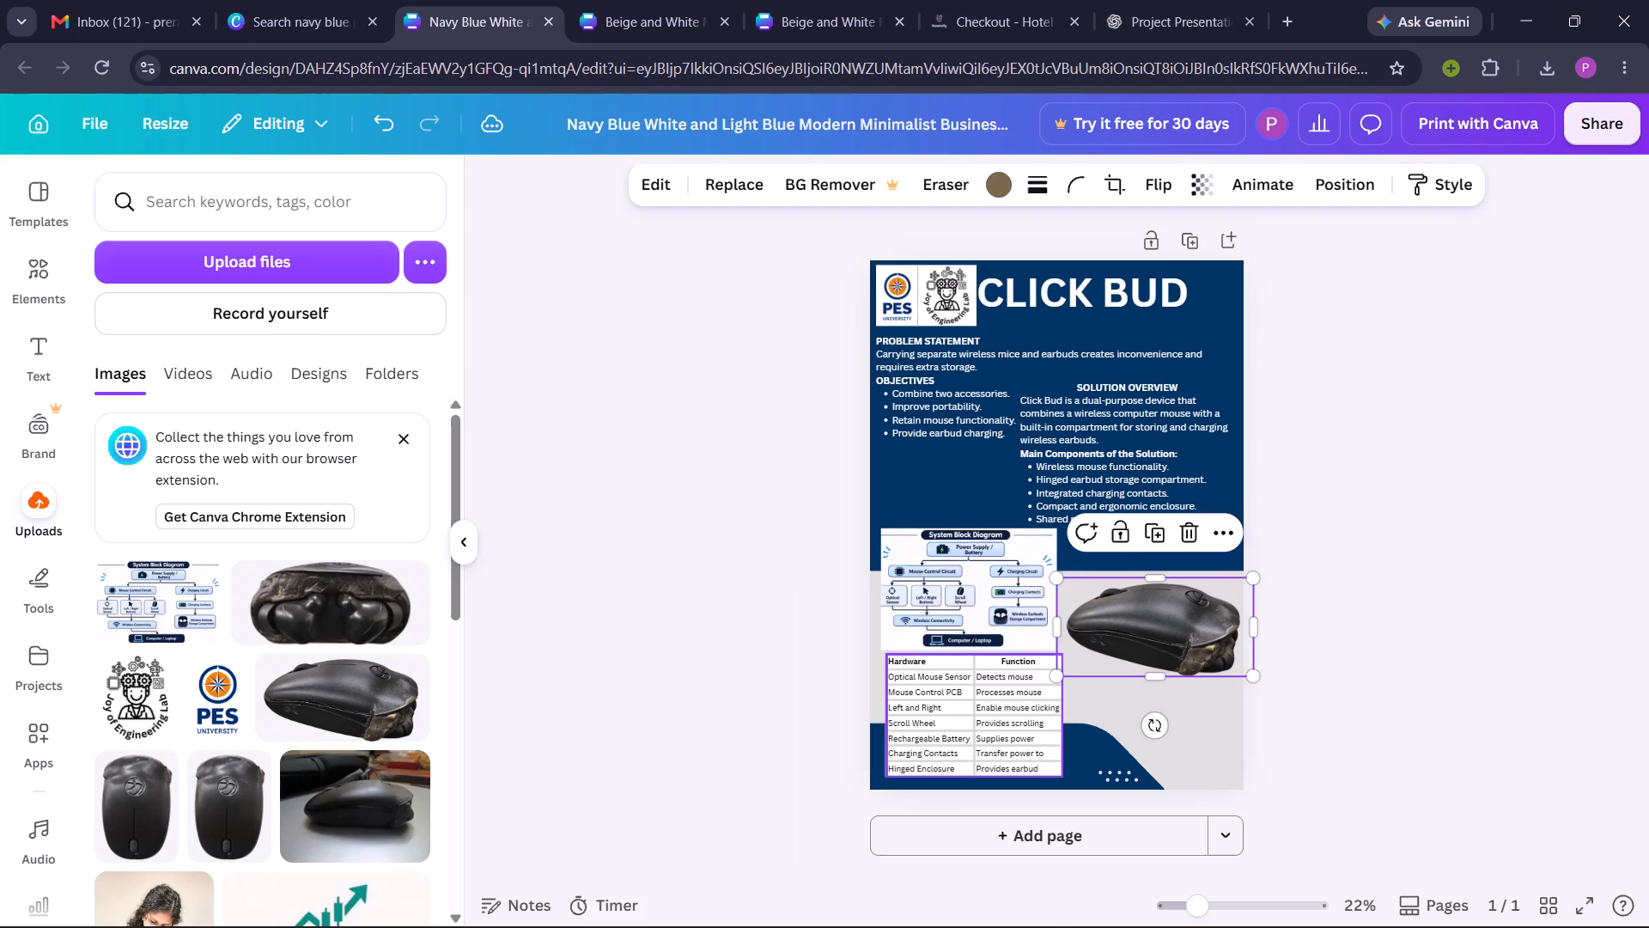
# Widen the hardware table to the right so its text fits, and rescale it from its top-left corner to clear the diagram.
pyautogui.moveTo(1007, 730); pyautogui.dragTo(1040, 735)
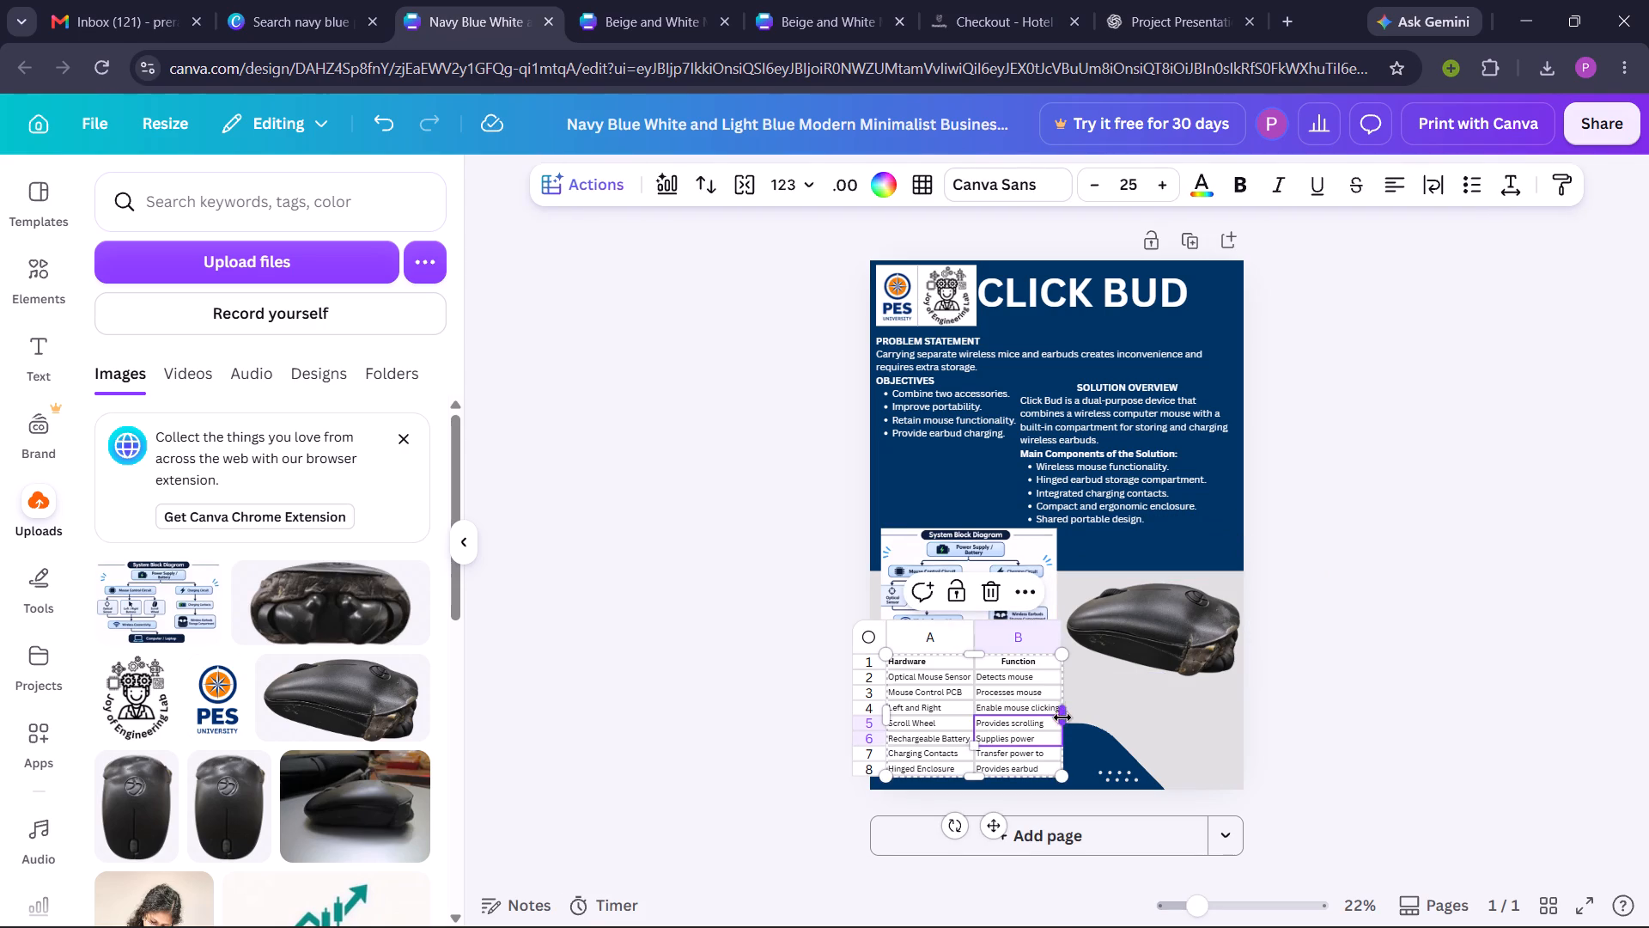
pyautogui.moveTo(1062, 717); pyautogui.dragTo(1128, 723)
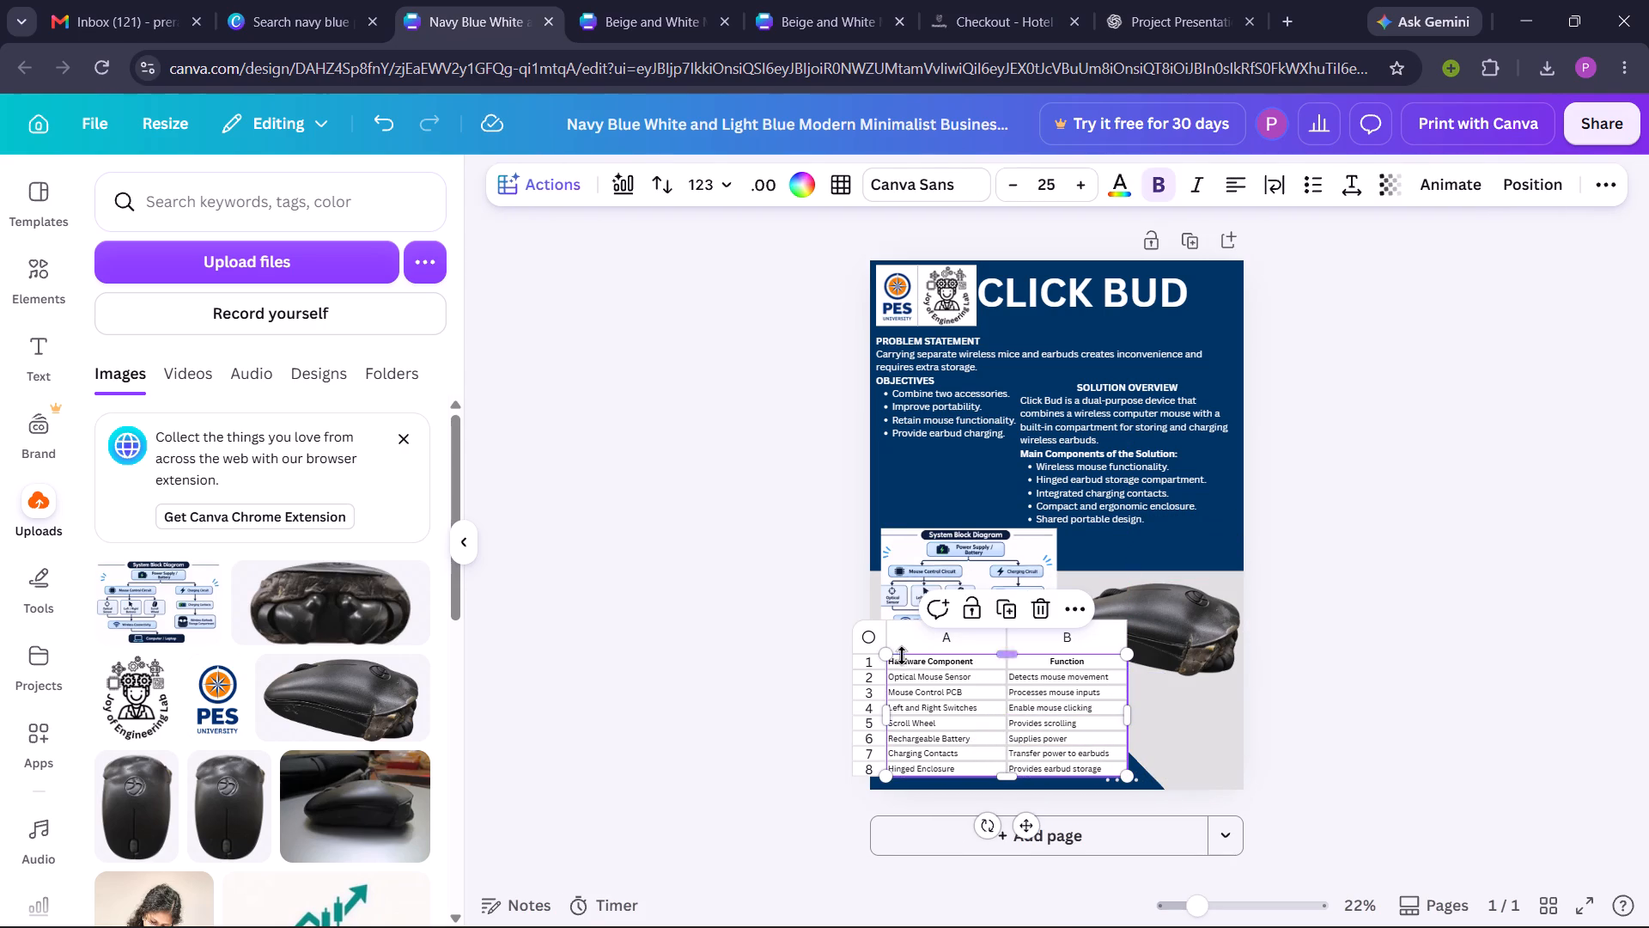
pyautogui.moveTo(883, 652); pyautogui.dragTo(900, 673)
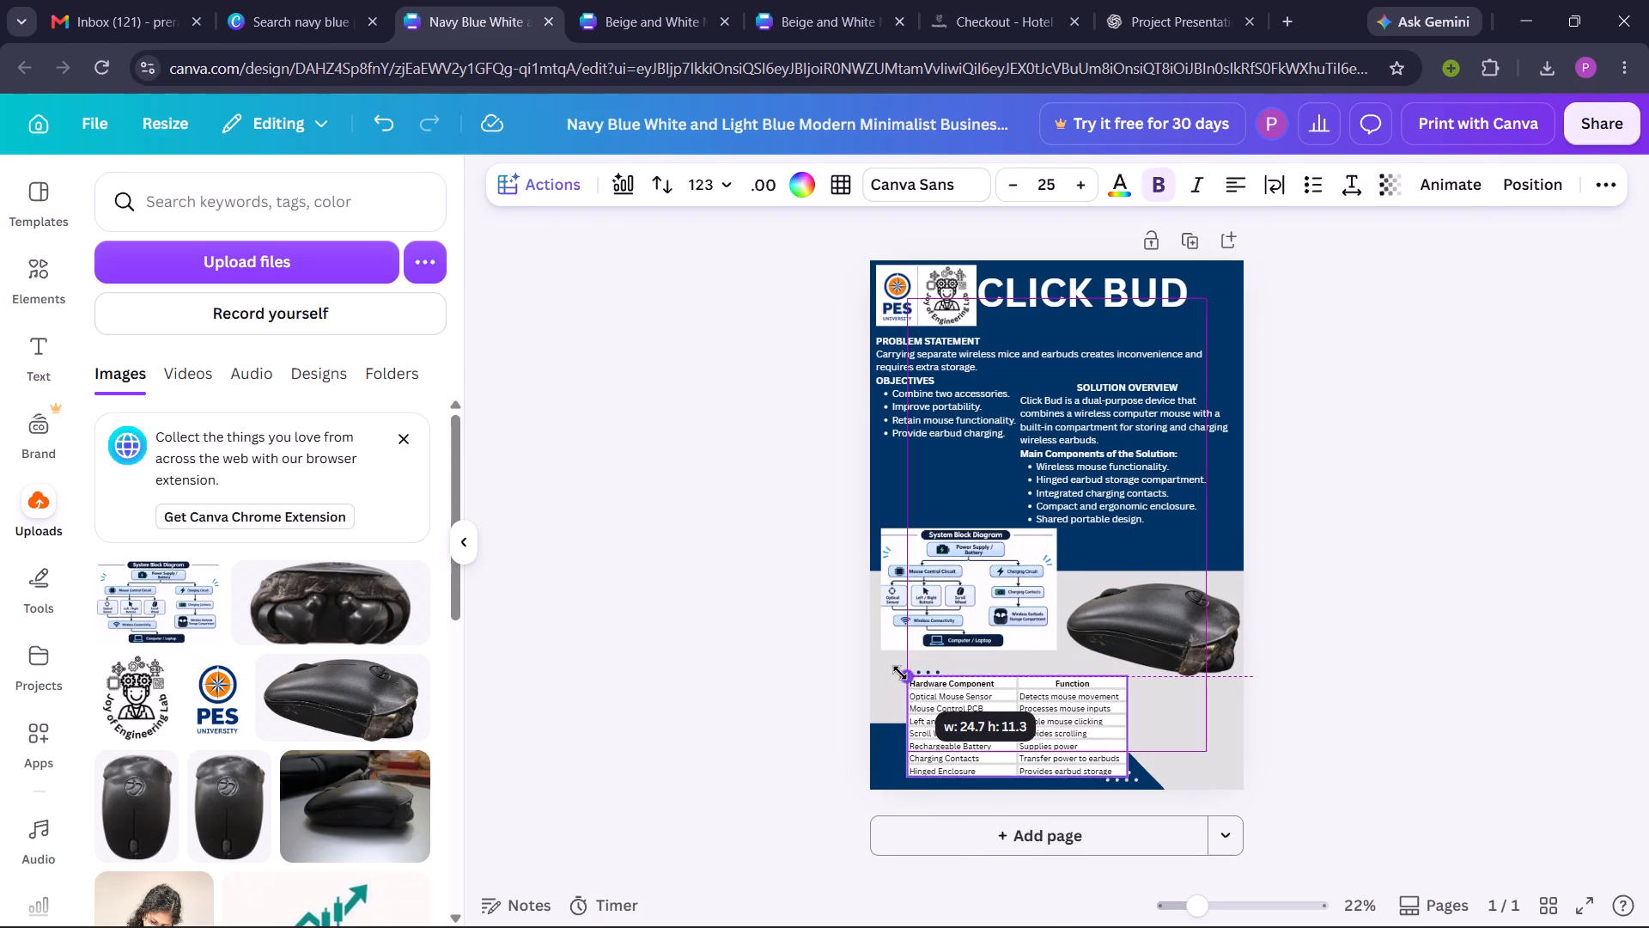
pyautogui.moveTo(900, 673); pyautogui.dragTo(884, 658)
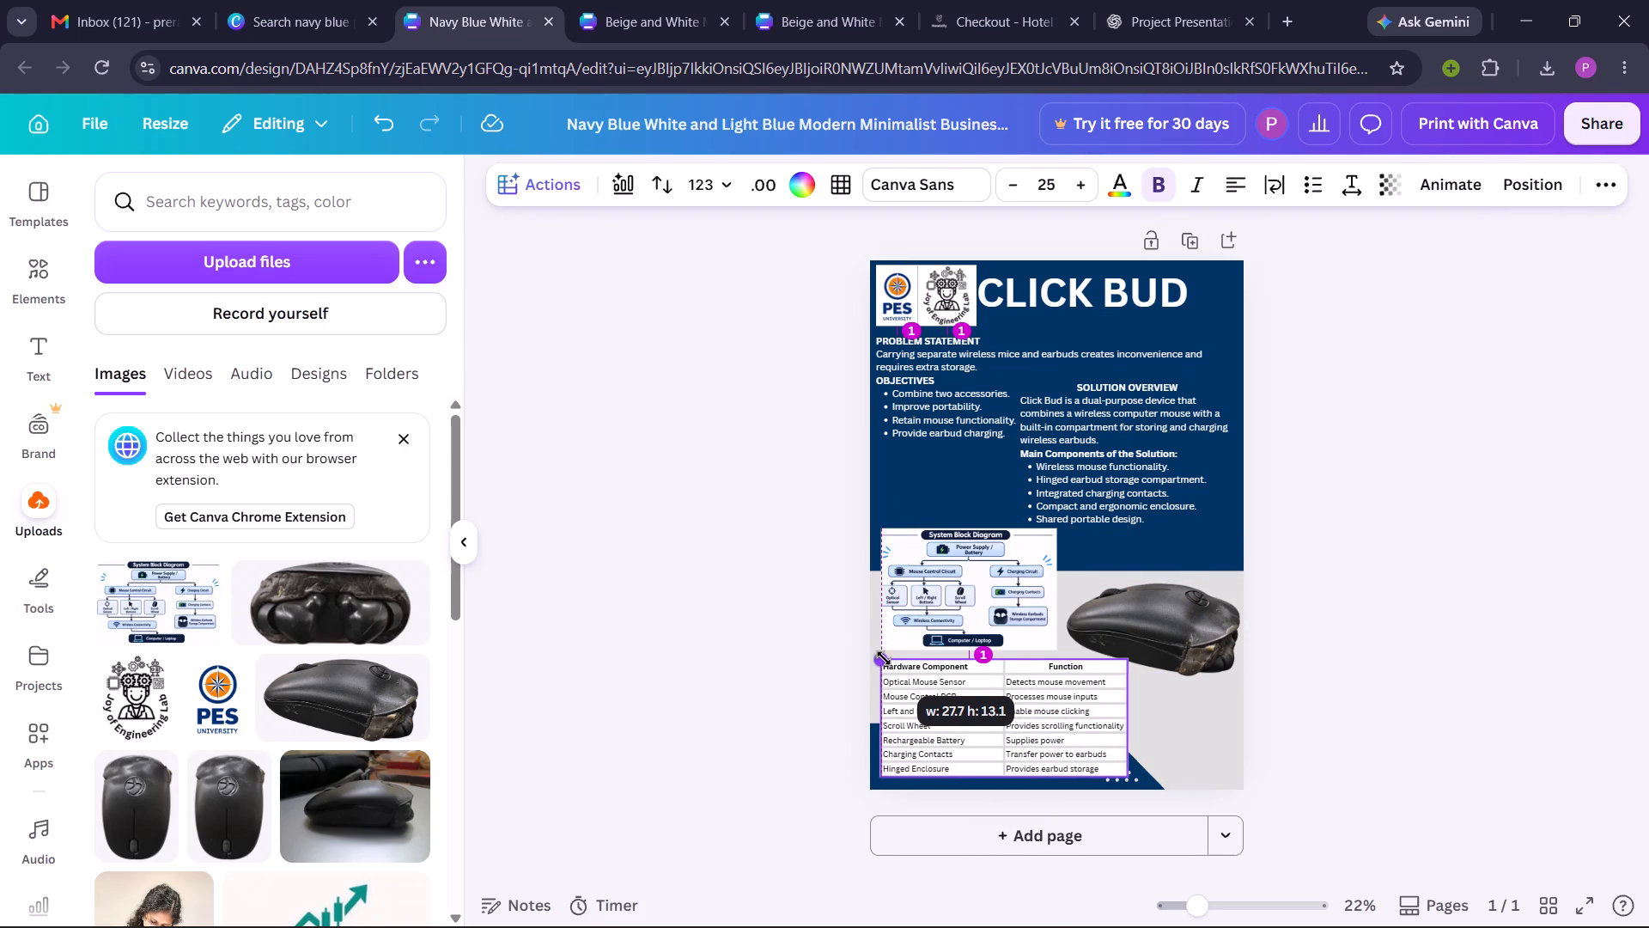
pyautogui.moveTo(884, 658); pyautogui.dragTo(883, 665)
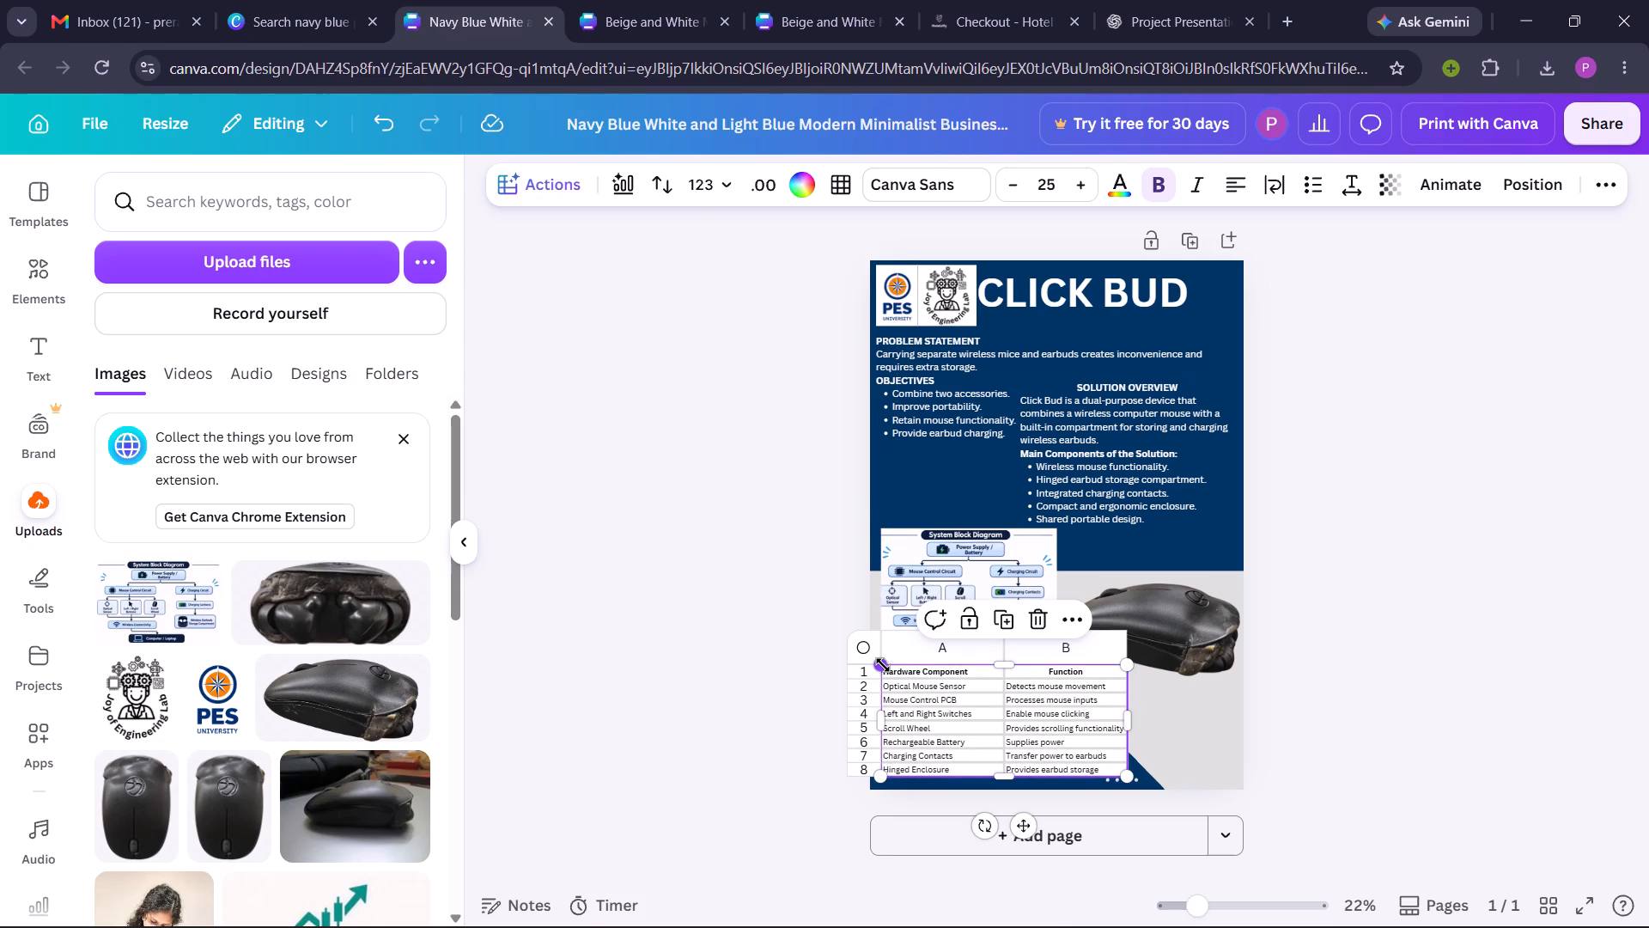
pyautogui.click(808, 630)
pyautogui.click(935, 595)
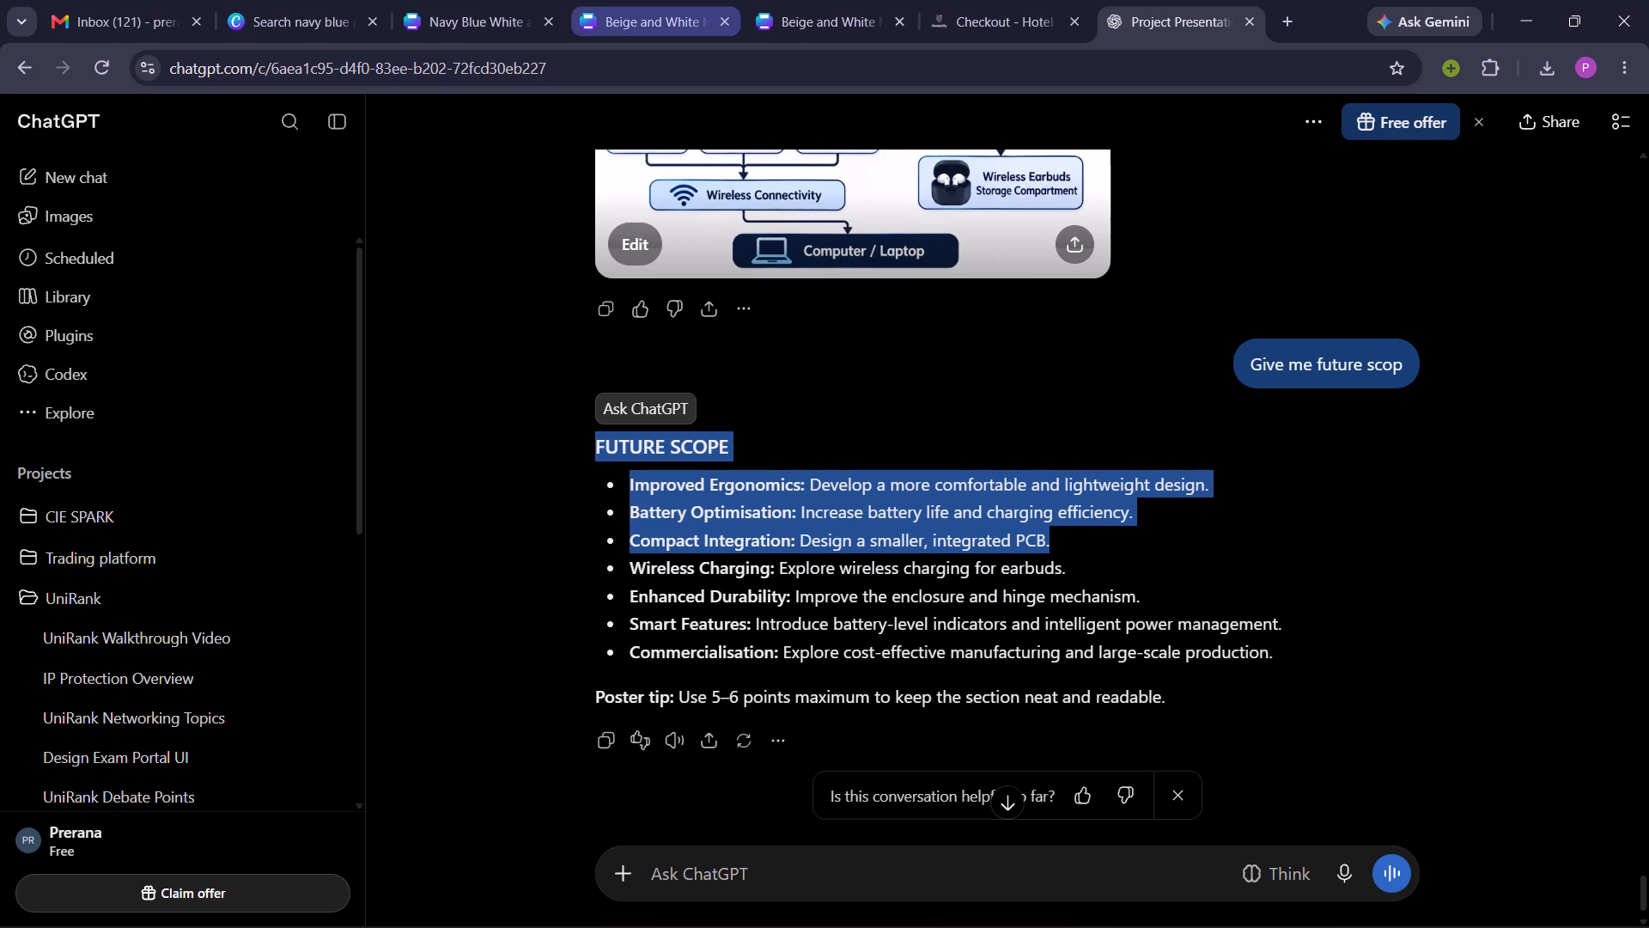
pyautogui.click(509, 0)
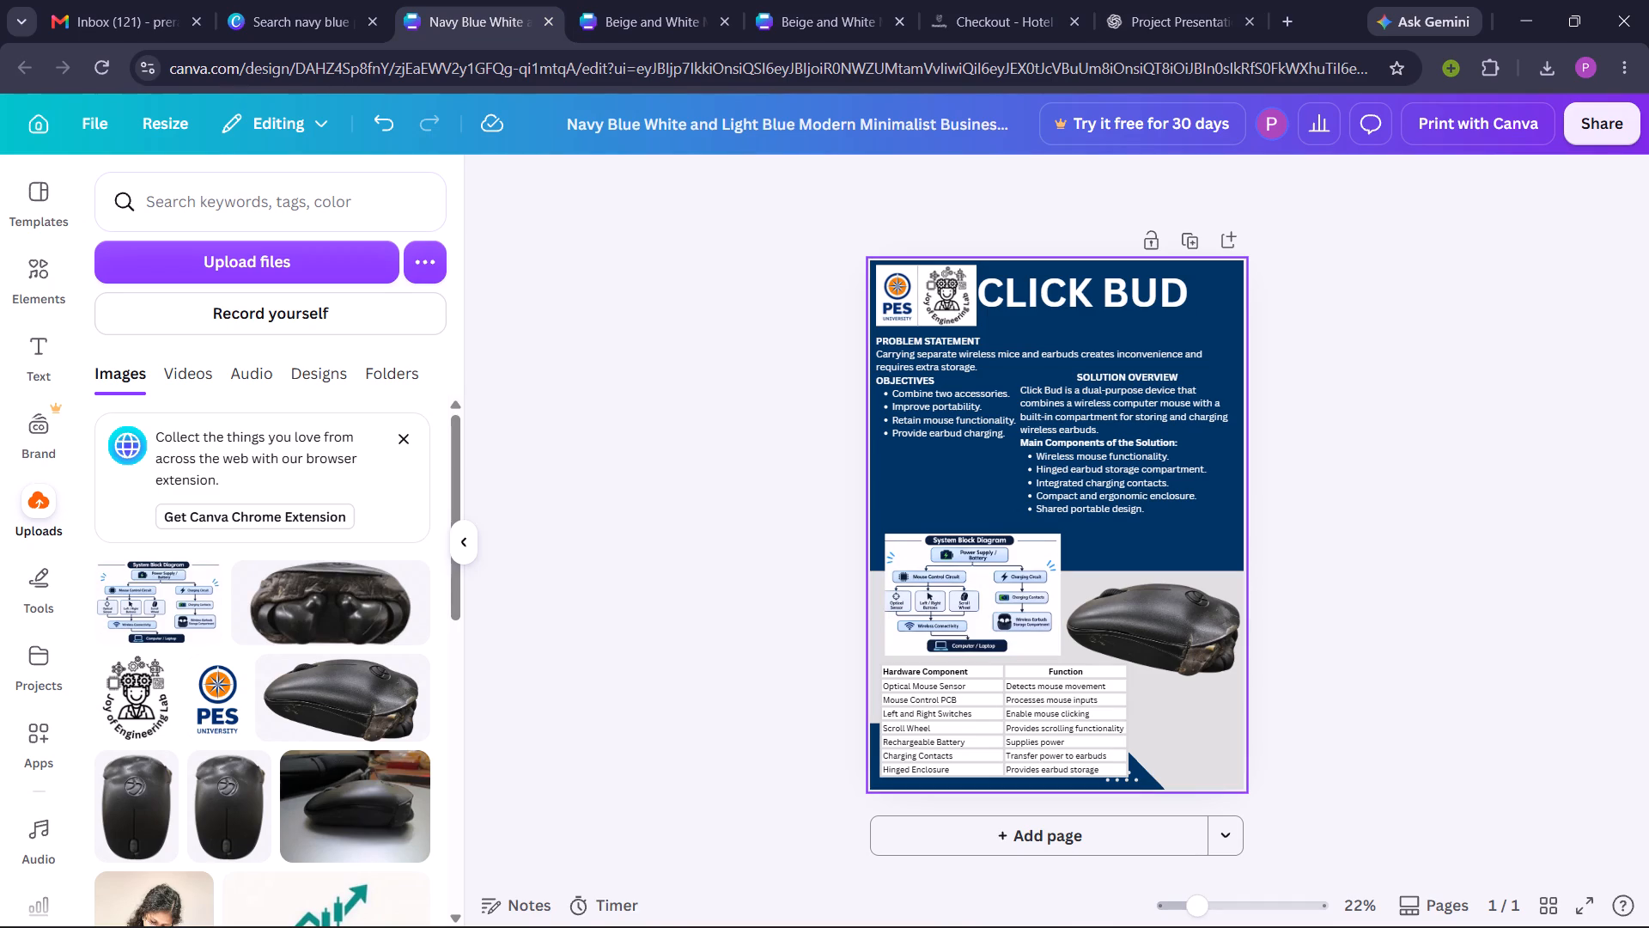
pyautogui.click(918, 491)
pyautogui.hotkey('ctrl', 'v')
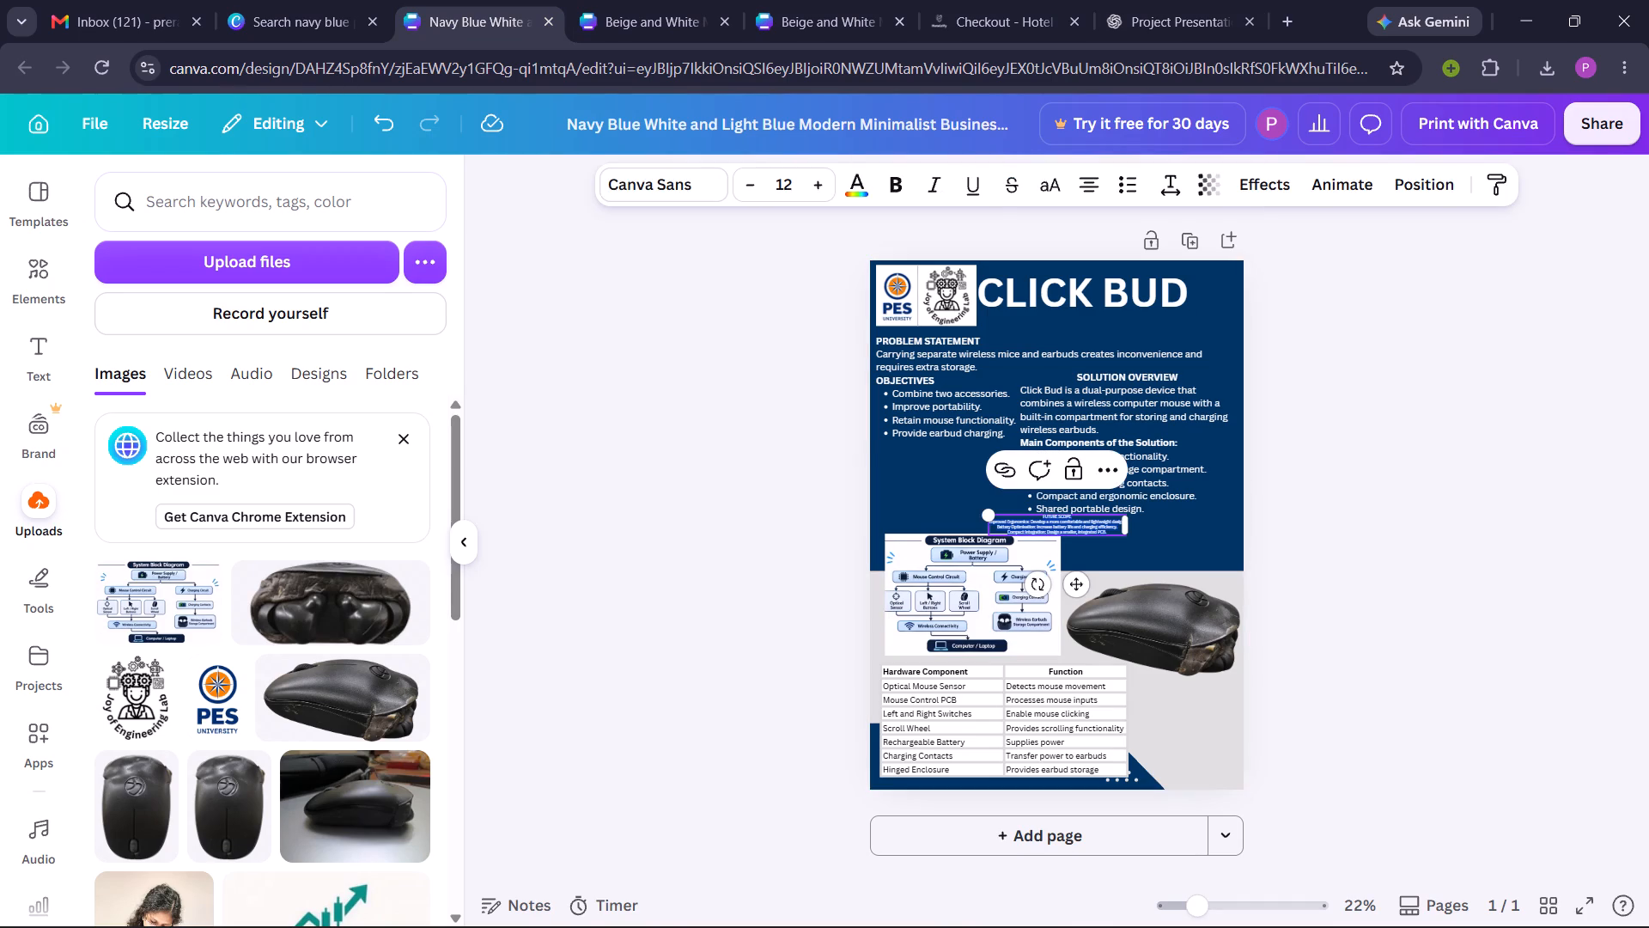
# Set the pasted future scope text to size 30 and make its FUTURE SCOPE heading bold.
pyautogui.click(782, 175)
pyautogui.press('BackSpace')
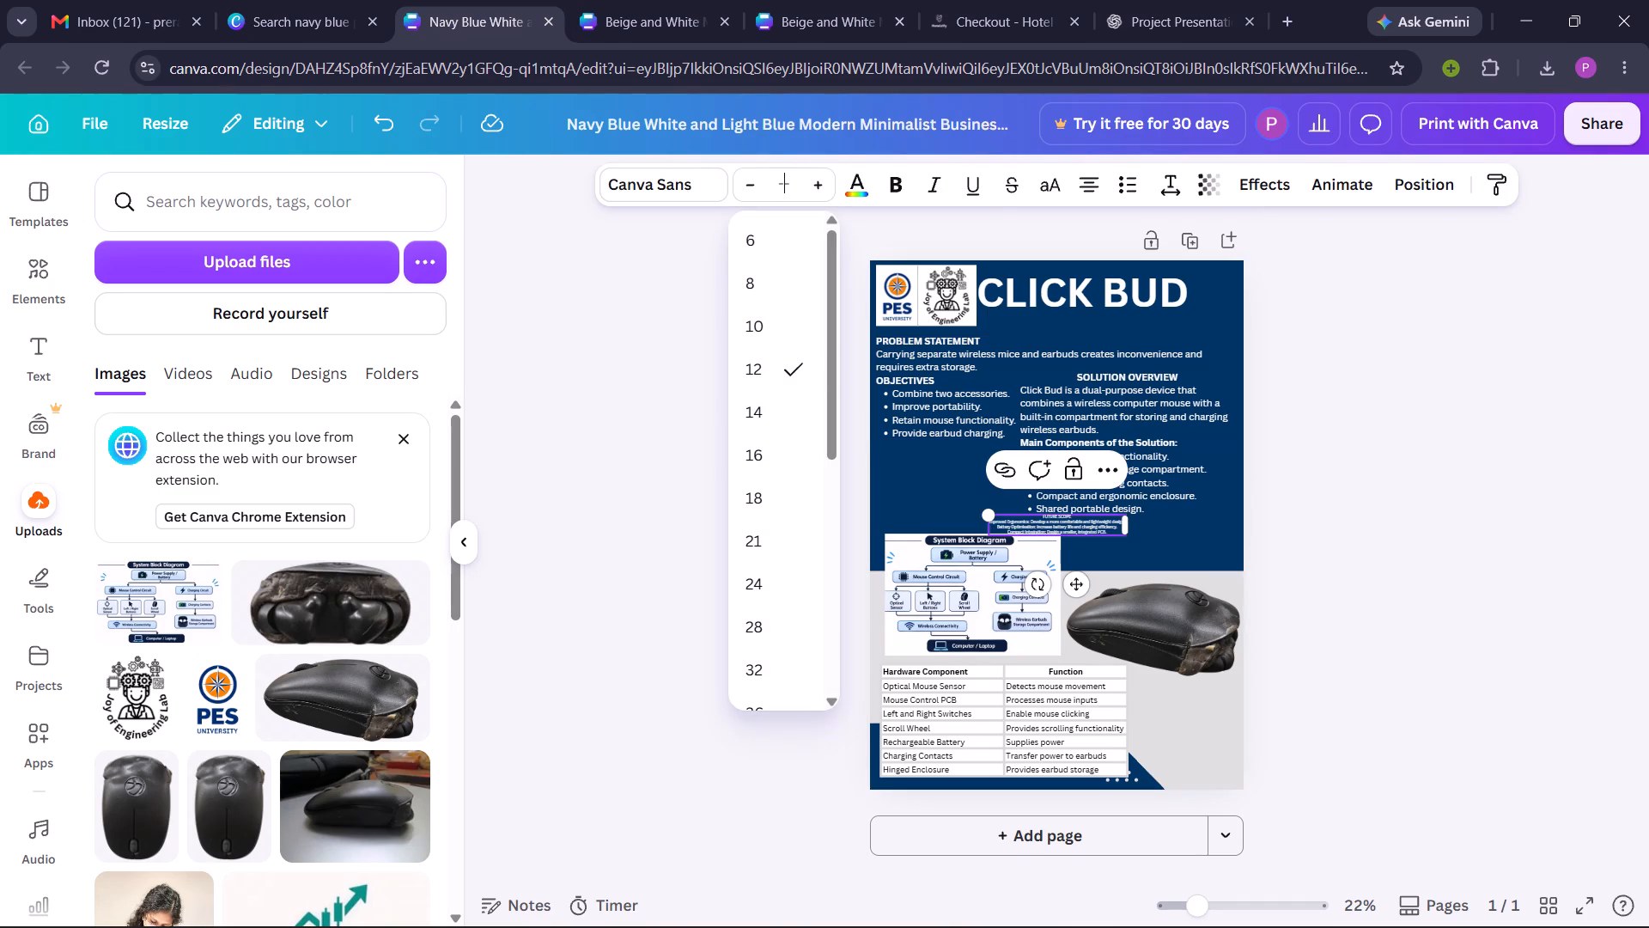
pyautogui.write('30')
pyautogui.press('Return')
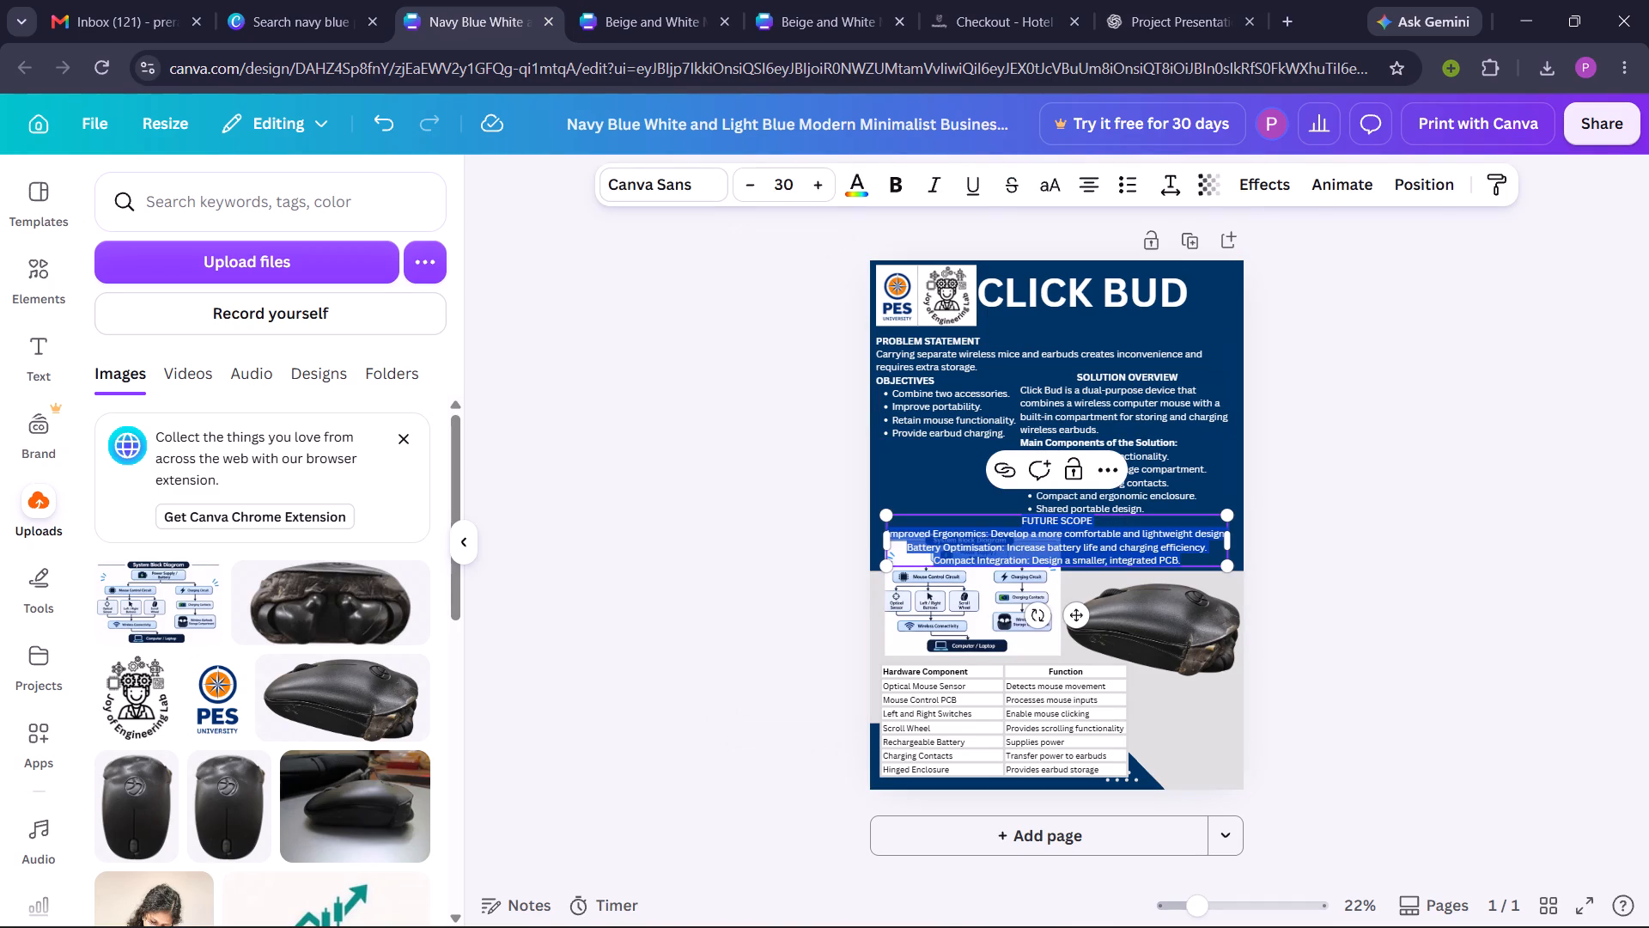
pyautogui.tripleClick(1038, 524)
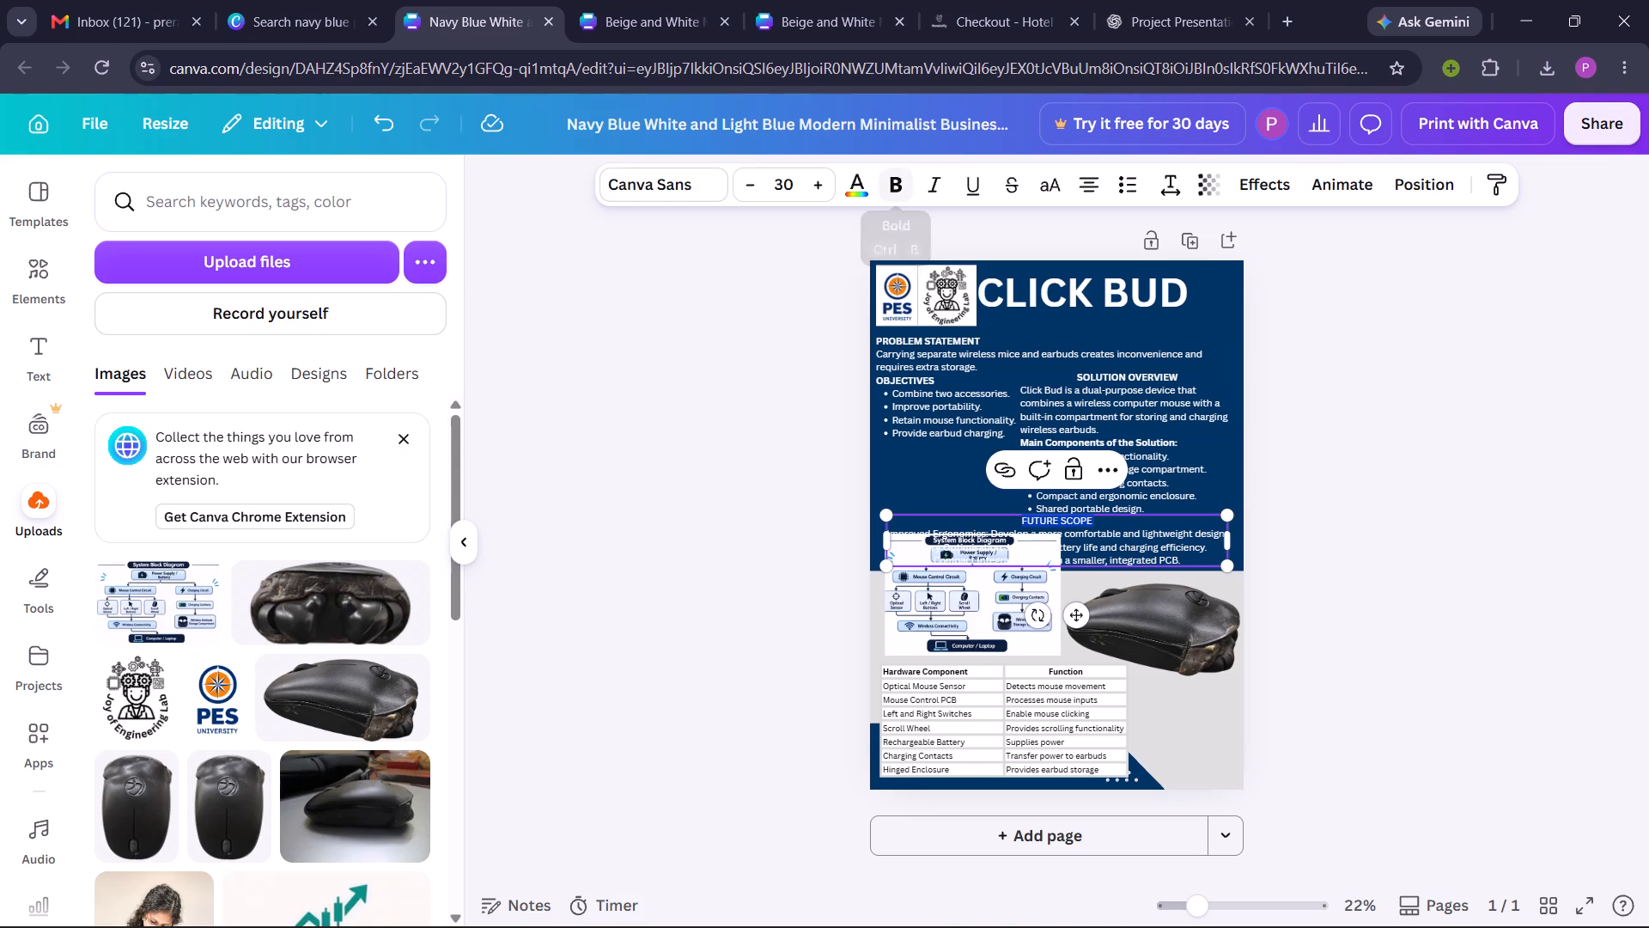
pyautogui.click(908, 184)
pyautogui.click(775, 565)
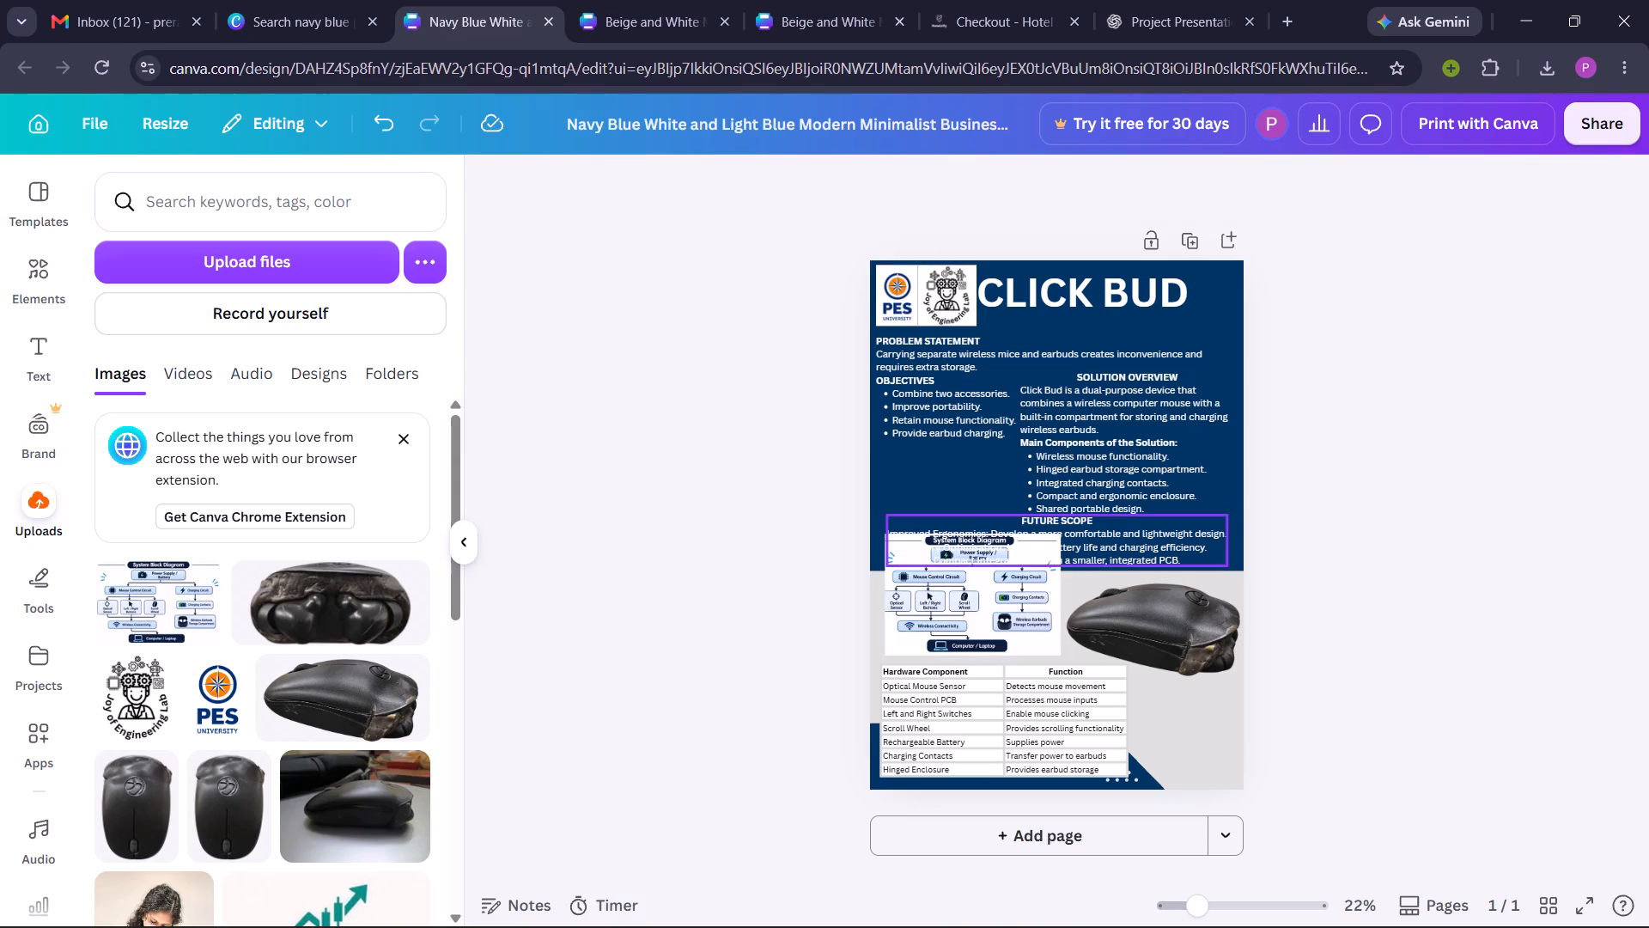
# Scale the future scope text block down to about size 21.4 and move it below the mouse photo, beside the hardware table.
pyautogui.moveTo(974, 534); pyautogui.dragTo(876, 476)
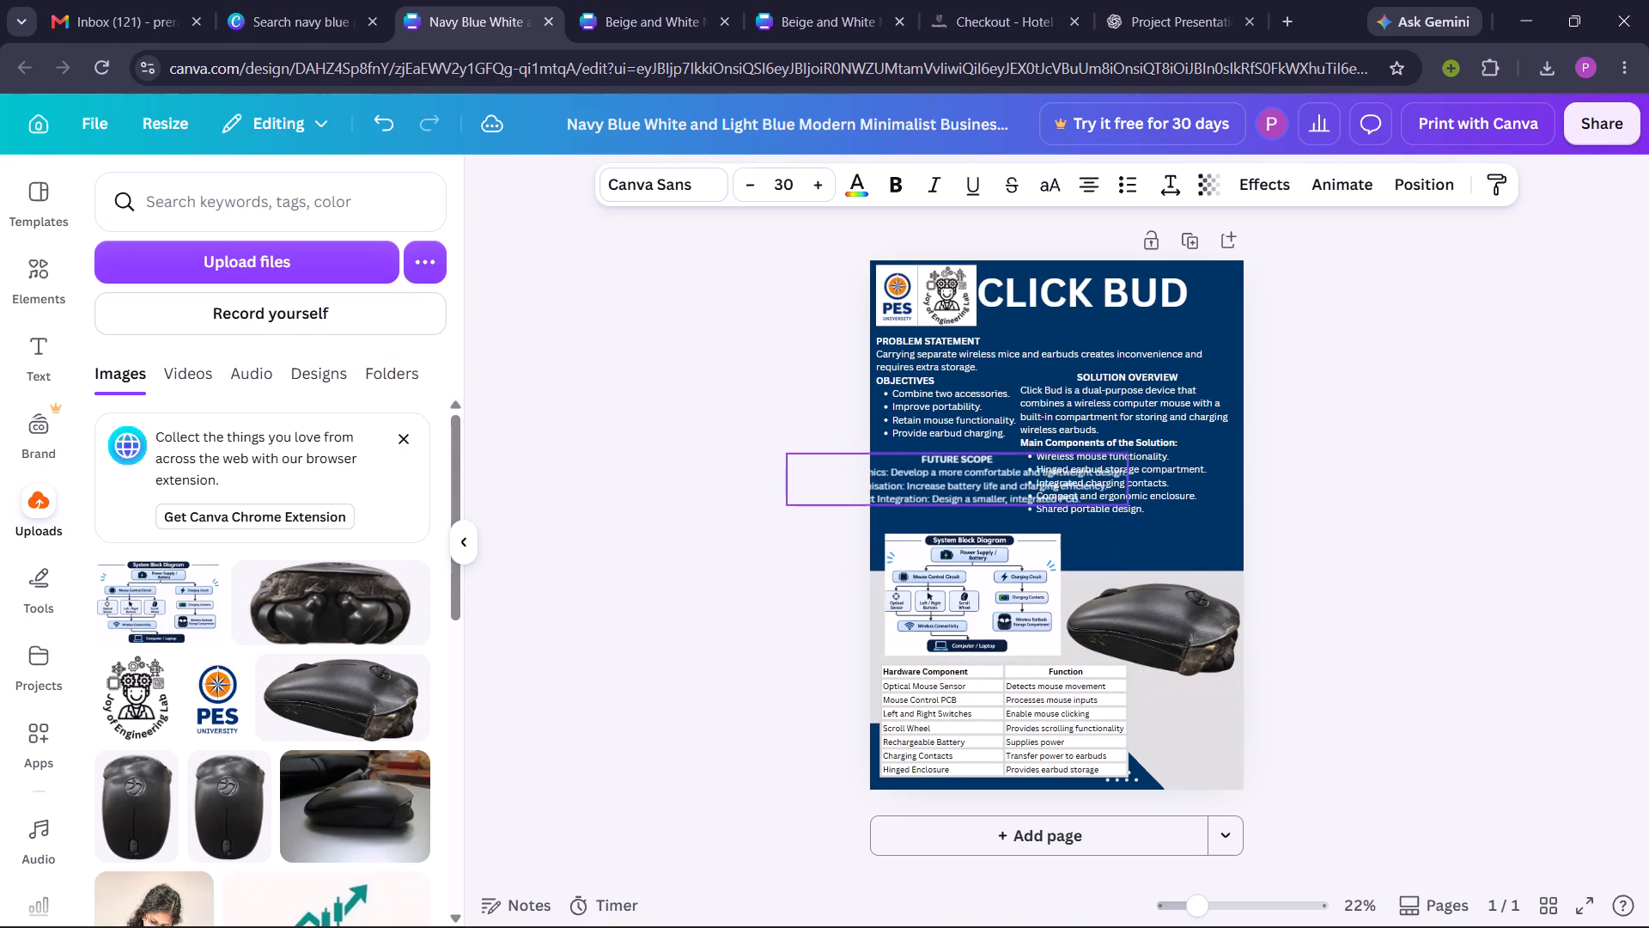
pyautogui.moveTo(876, 476); pyautogui.dragTo(877, 477)
pyautogui.moveTo(786, 511); pyautogui.dragTo(935, 486)
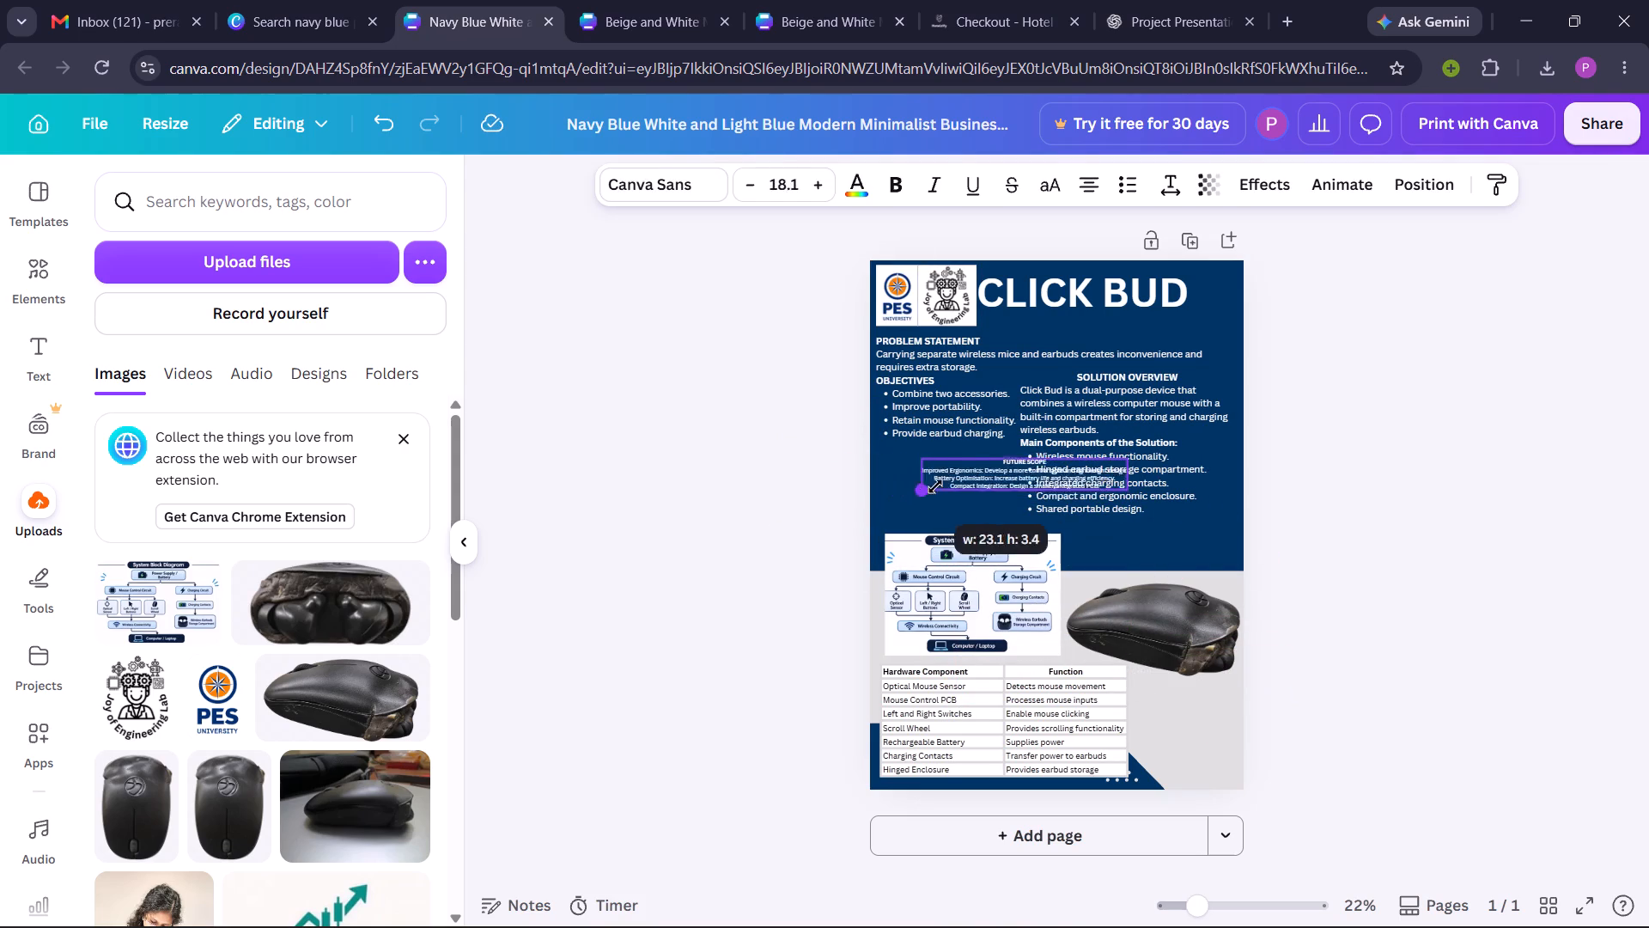
pyautogui.moveTo(935, 486); pyautogui.dragTo(890, 536)
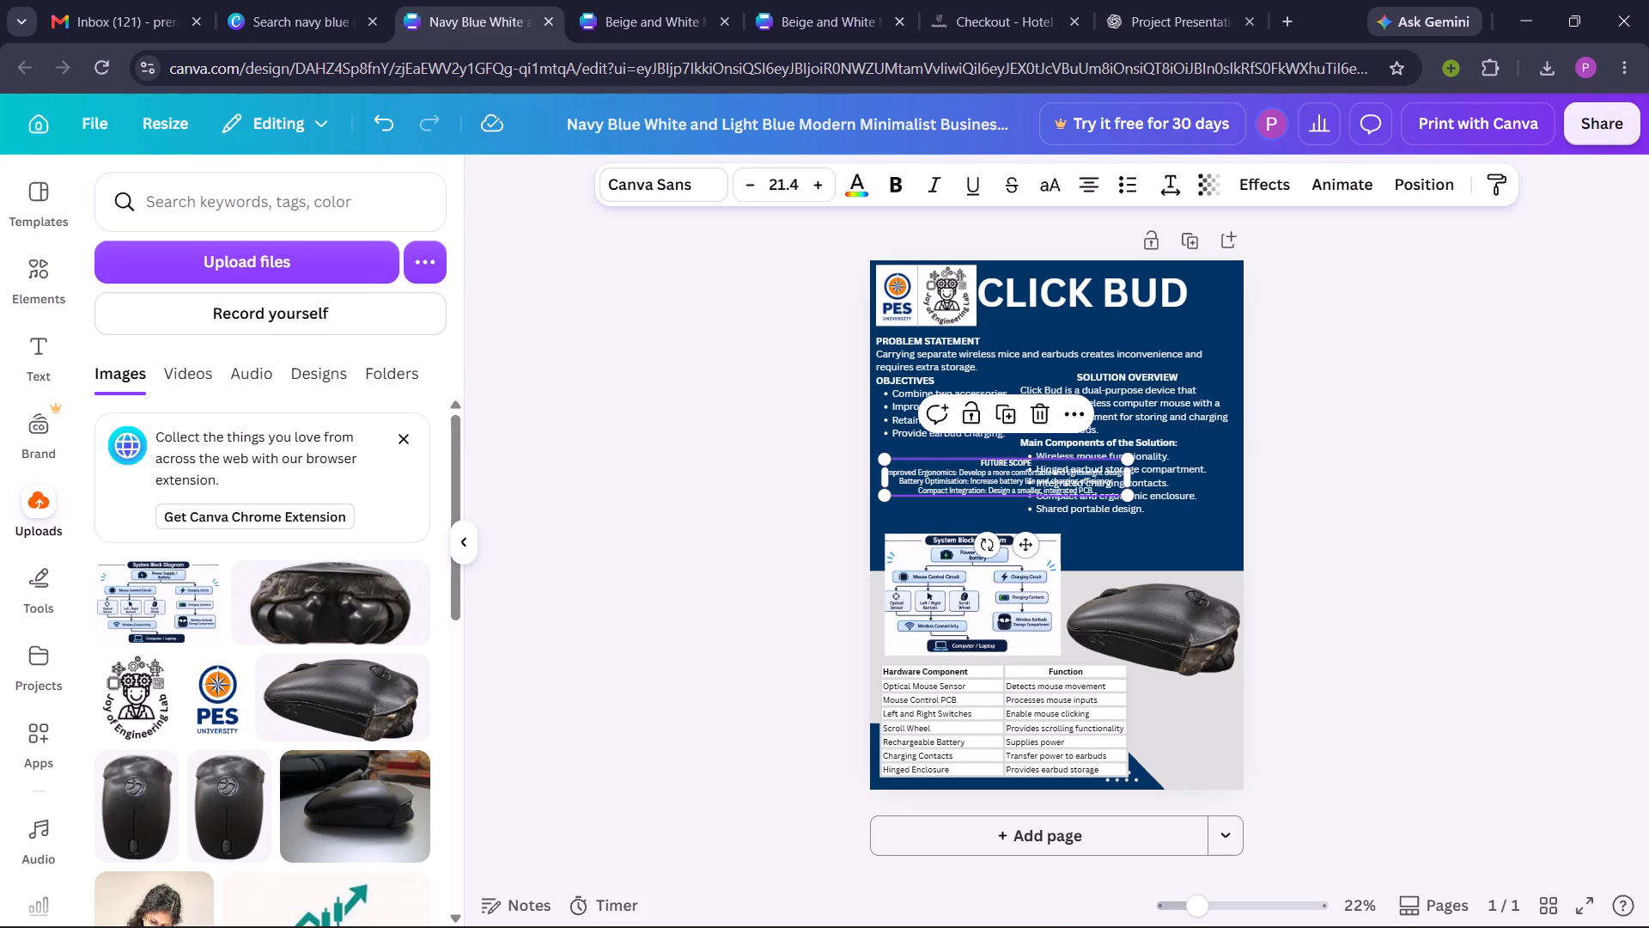
pyautogui.moveTo(993, 483); pyautogui.dragTo(969, 503)
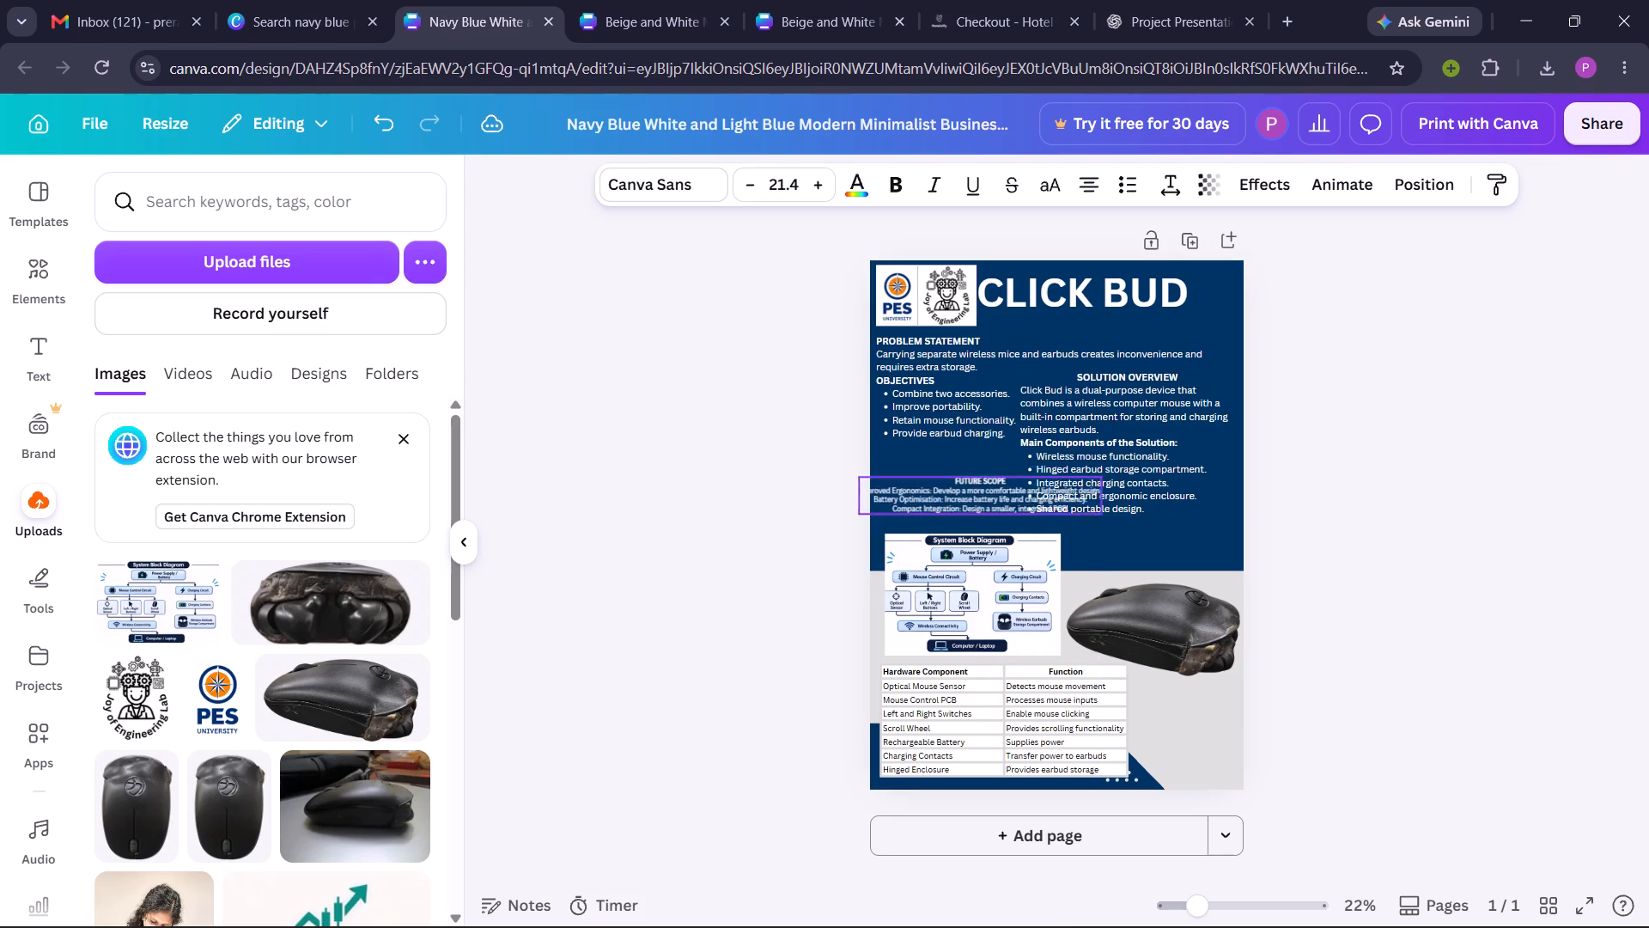
pyautogui.moveTo(969, 503); pyautogui.dragTo(1159, 755)
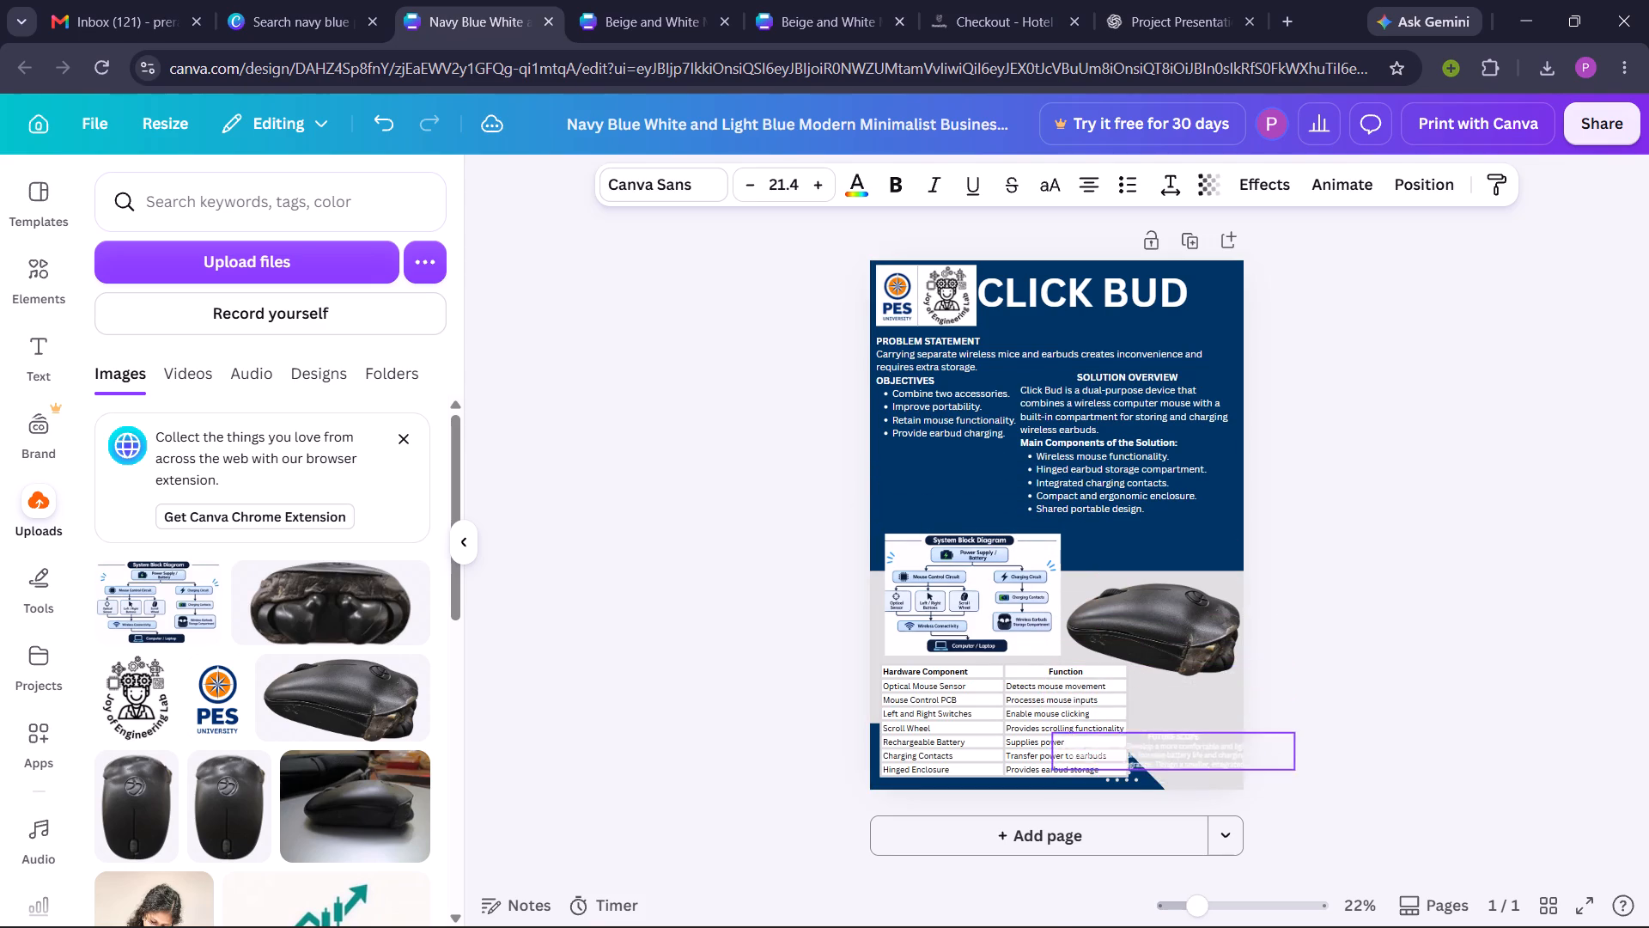
pyautogui.moveTo(1159, 755); pyautogui.dragTo(1159, 734)
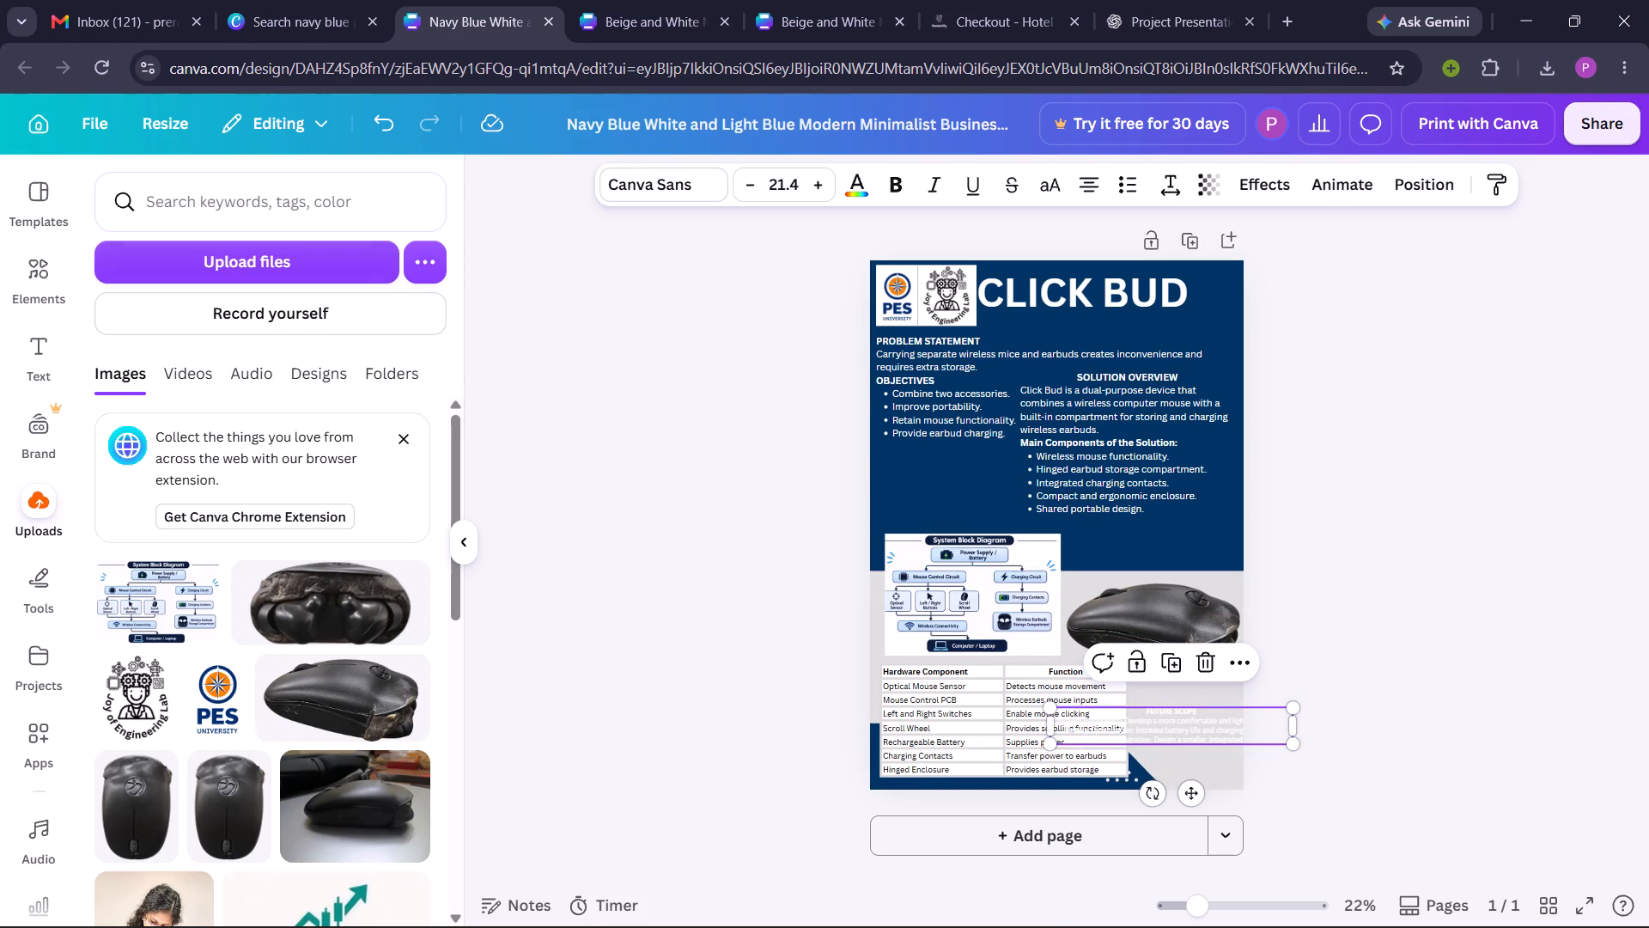
# Search the uploaded files for "yellow note".
pyautogui.click(193, 189)
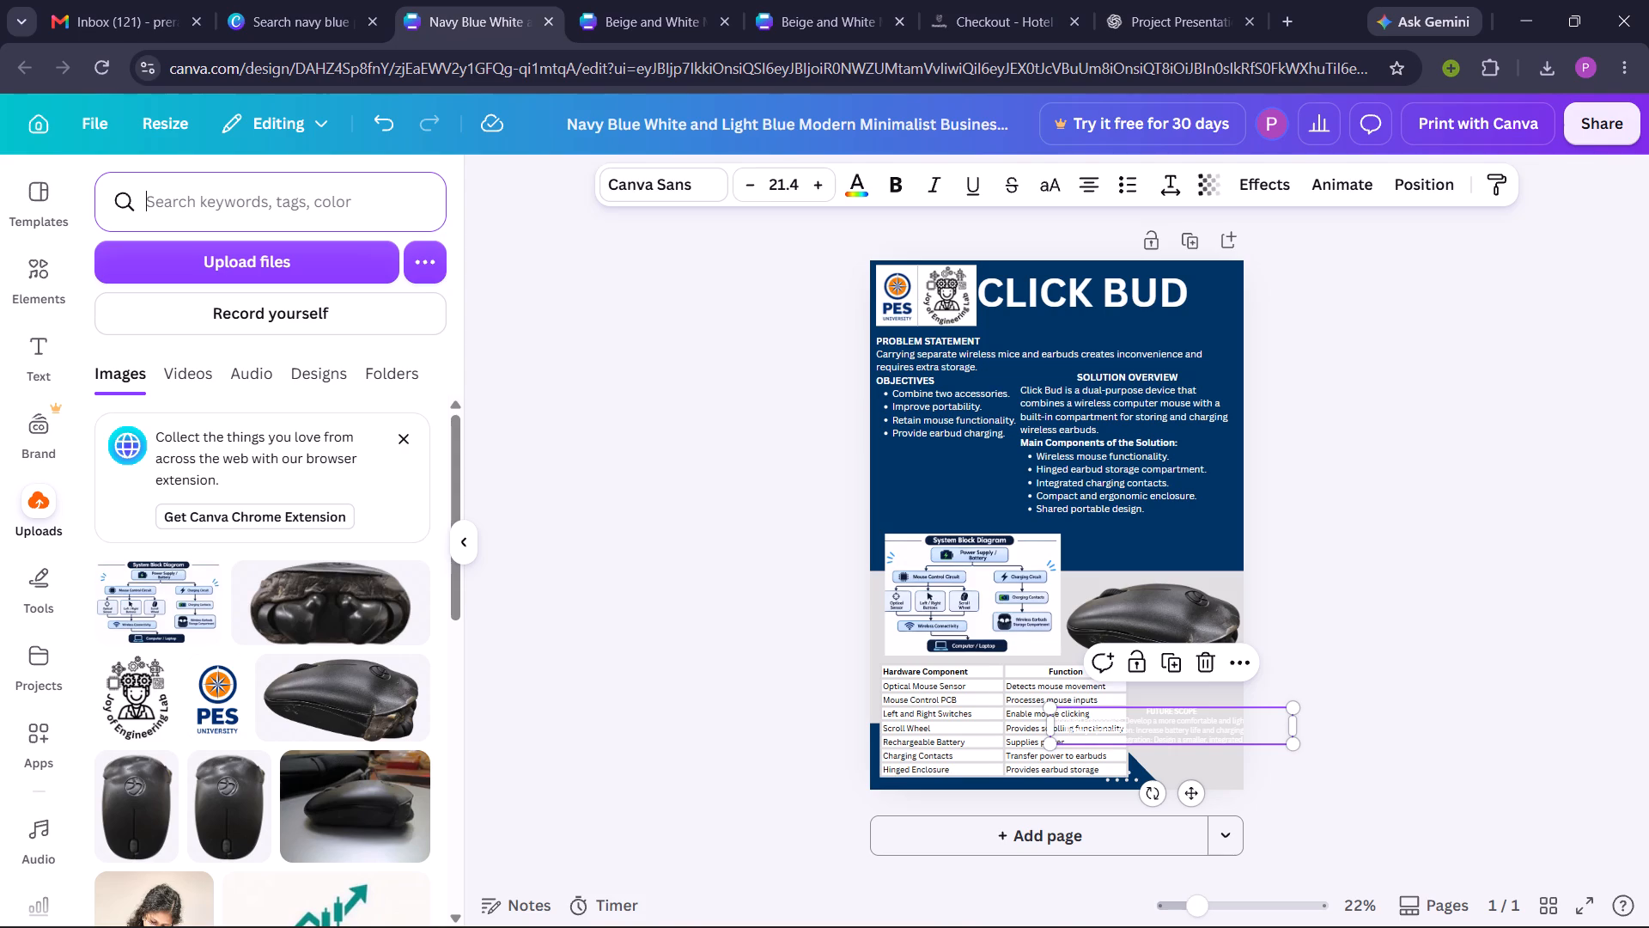
pyautogui.write('yellow note')
pyautogui.press('Return')
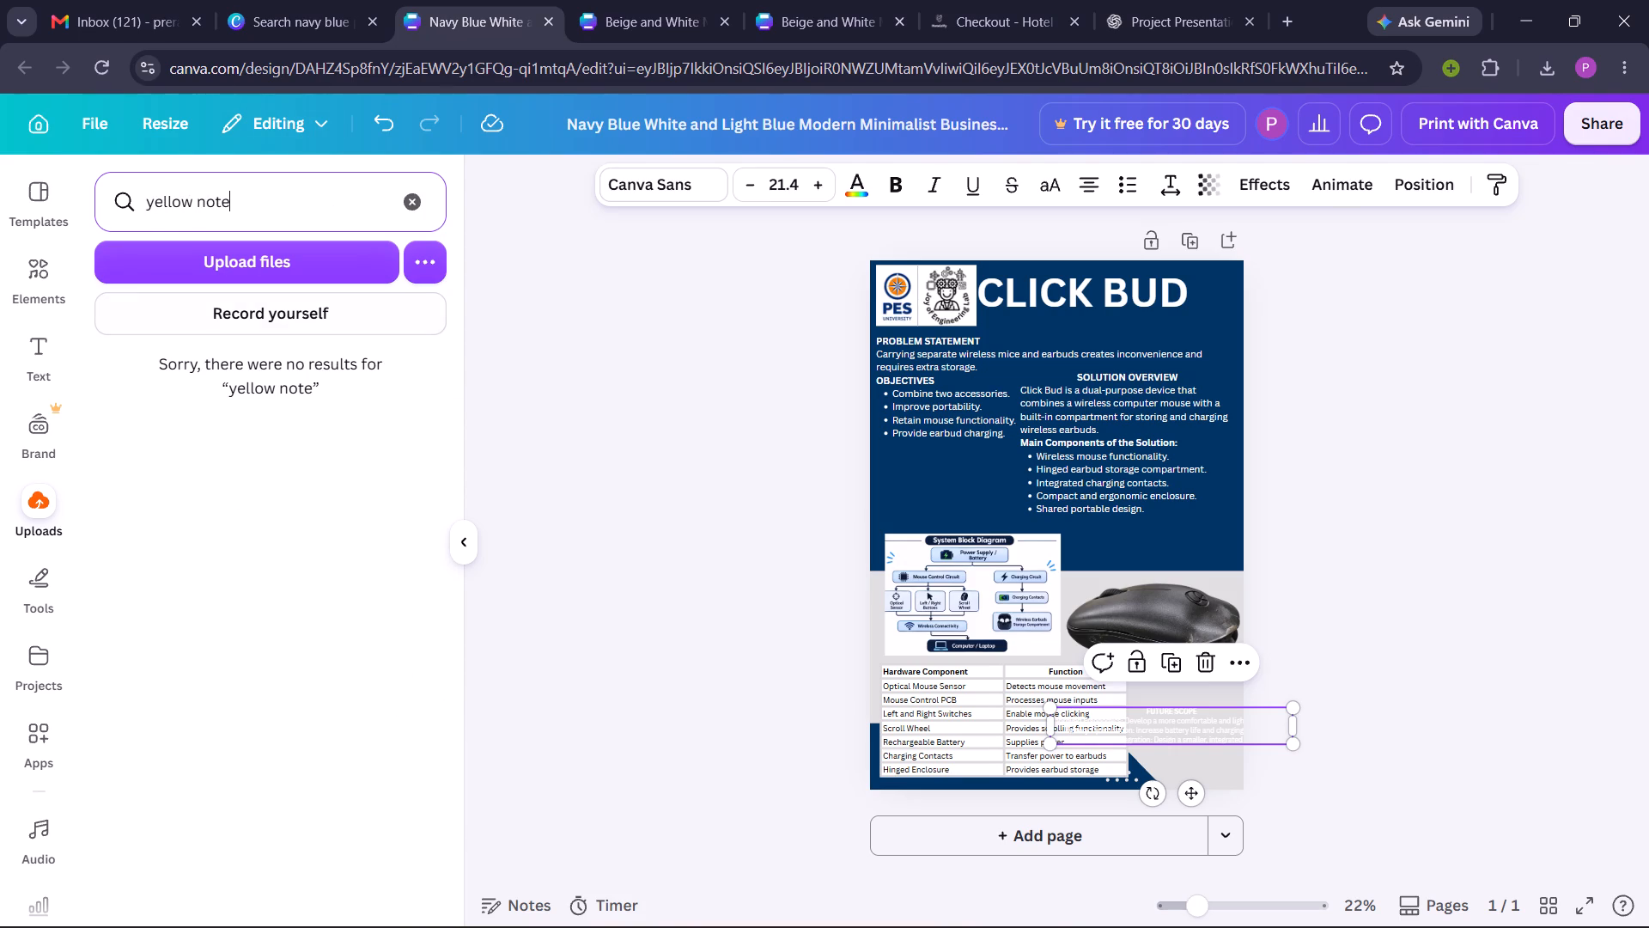
# Clear the old table text from the Elements search and search for "yellow note" instead.
pyautogui.click(40, 301)
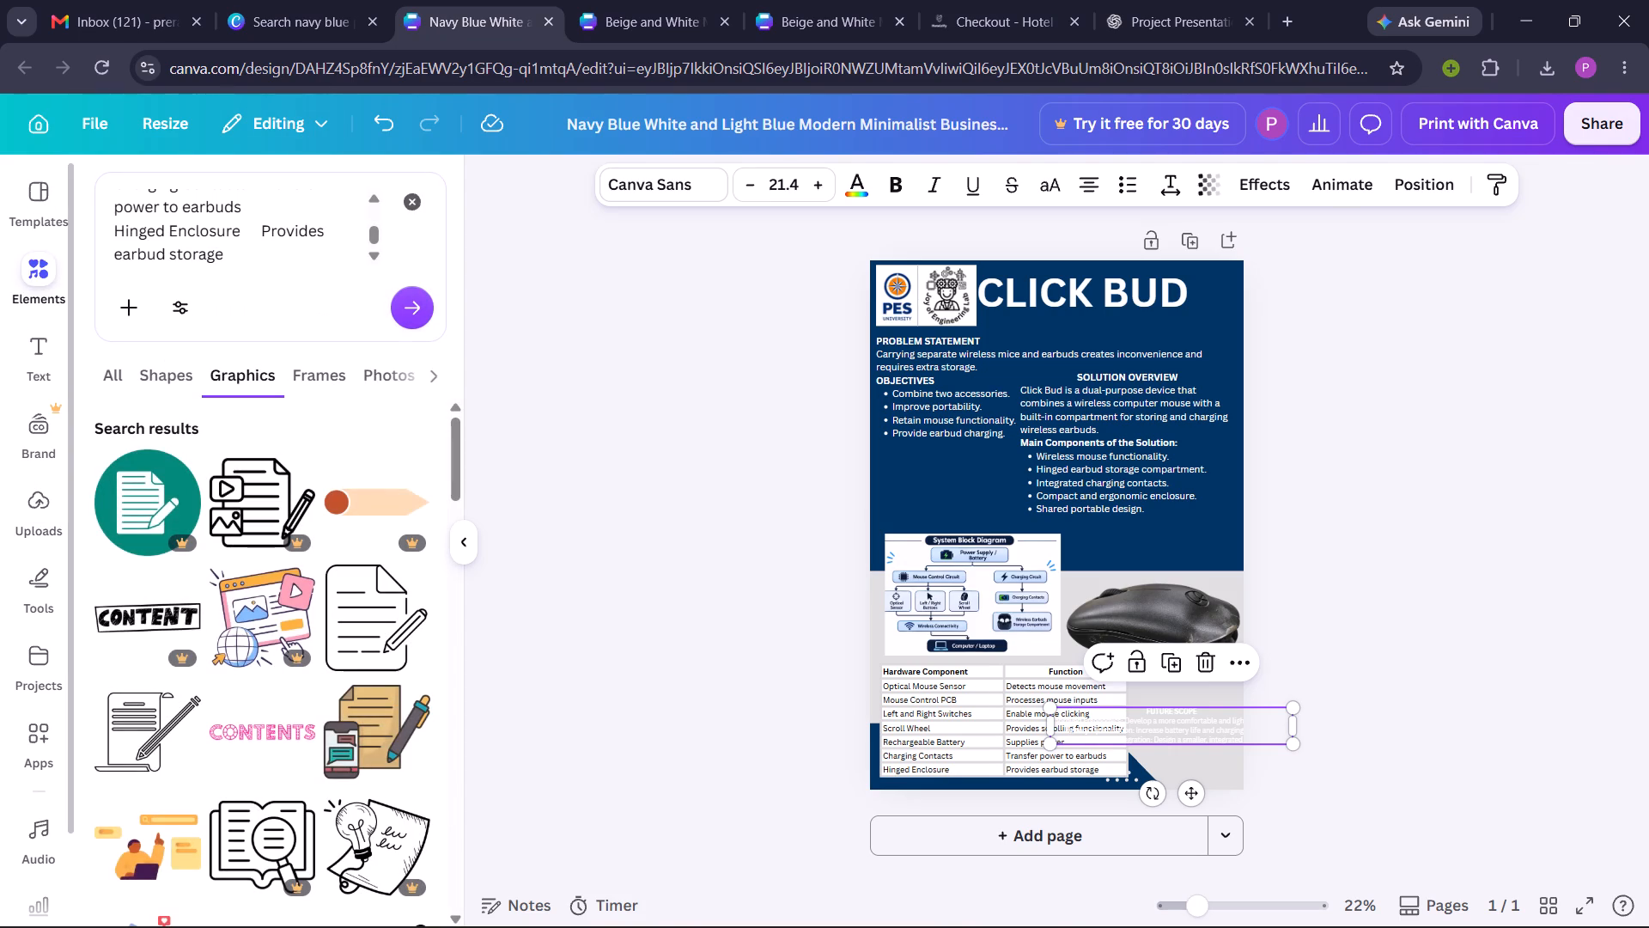
pyautogui.tripleClick(289, 265)
pyautogui.click(289, 265)
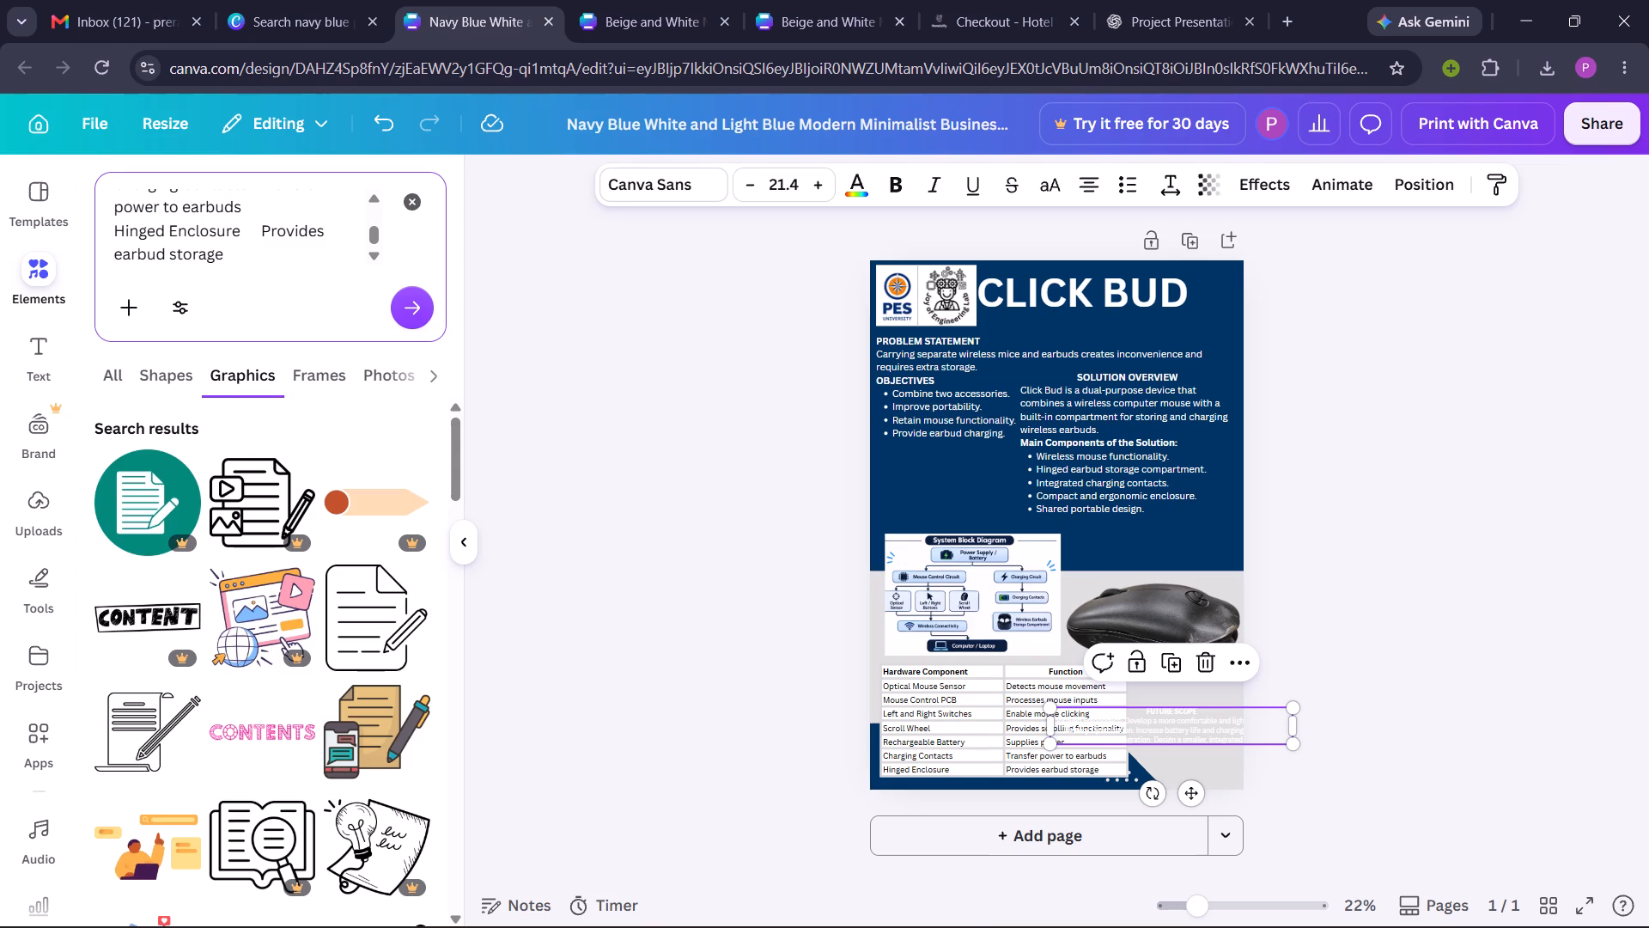
pyautogui.tripleClick(170, 264)
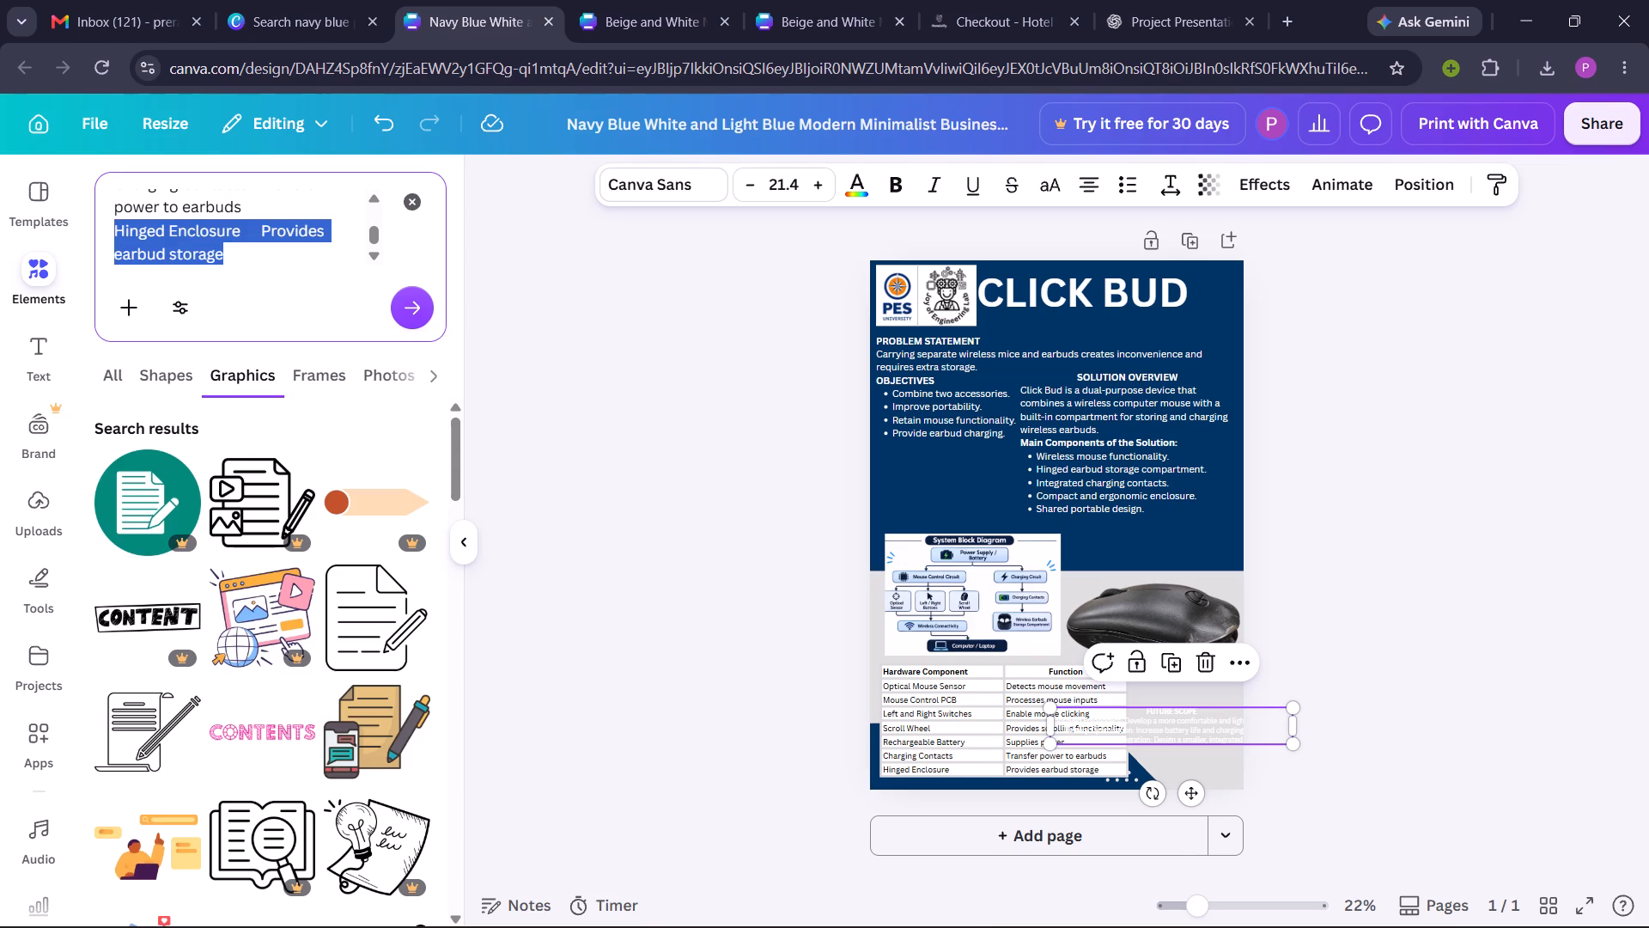
pyautogui.press('BackSpace')
pyautogui.press('BackSpace')
pyautogui.press('BackSpace')
pyautogui.press('BackSpace')
pyautogui.press('BackSpace')
pyautogui.press('BackSpace')
pyautogui.press('BackSpace')
pyautogui.press('BackSpace')
pyautogui.press('BackSpace')
pyautogui.press('BackSpace')
pyautogui.press('BackSpace')
pyautogui.press('BackSpace')
pyautogui.press('BackSpace')
pyautogui.press('BackSpace')
pyautogui.press('BackSpace')
pyautogui.press('BackSpace')
pyautogui.press('BackSpace')
pyautogui.press('BackSpace')
pyautogui.press('BackSpace')
pyautogui.press('BackSpace')
pyautogui.press('BackSpace')
pyautogui.press('BackSpace')
pyautogui.press('BackSpace')
pyautogui.press('BackSpace')
pyautogui.press('BackSpace')
pyautogui.press('BackSpace')
pyautogui.press('BackSpace')
pyautogui.press('BackSpace')
pyautogui.press('BackSpace')
pyautogui.press('BackSpace')
pyautogui.press('BackSpace')
pyautogui.press('BackSpace')
pyautogui.press('BackSpace')
pyautogui.press('BackSpace')
pyautogui.press('BackSpace')
pyautogui.press('BackSpace')
pyautogui.press('BackSpace')
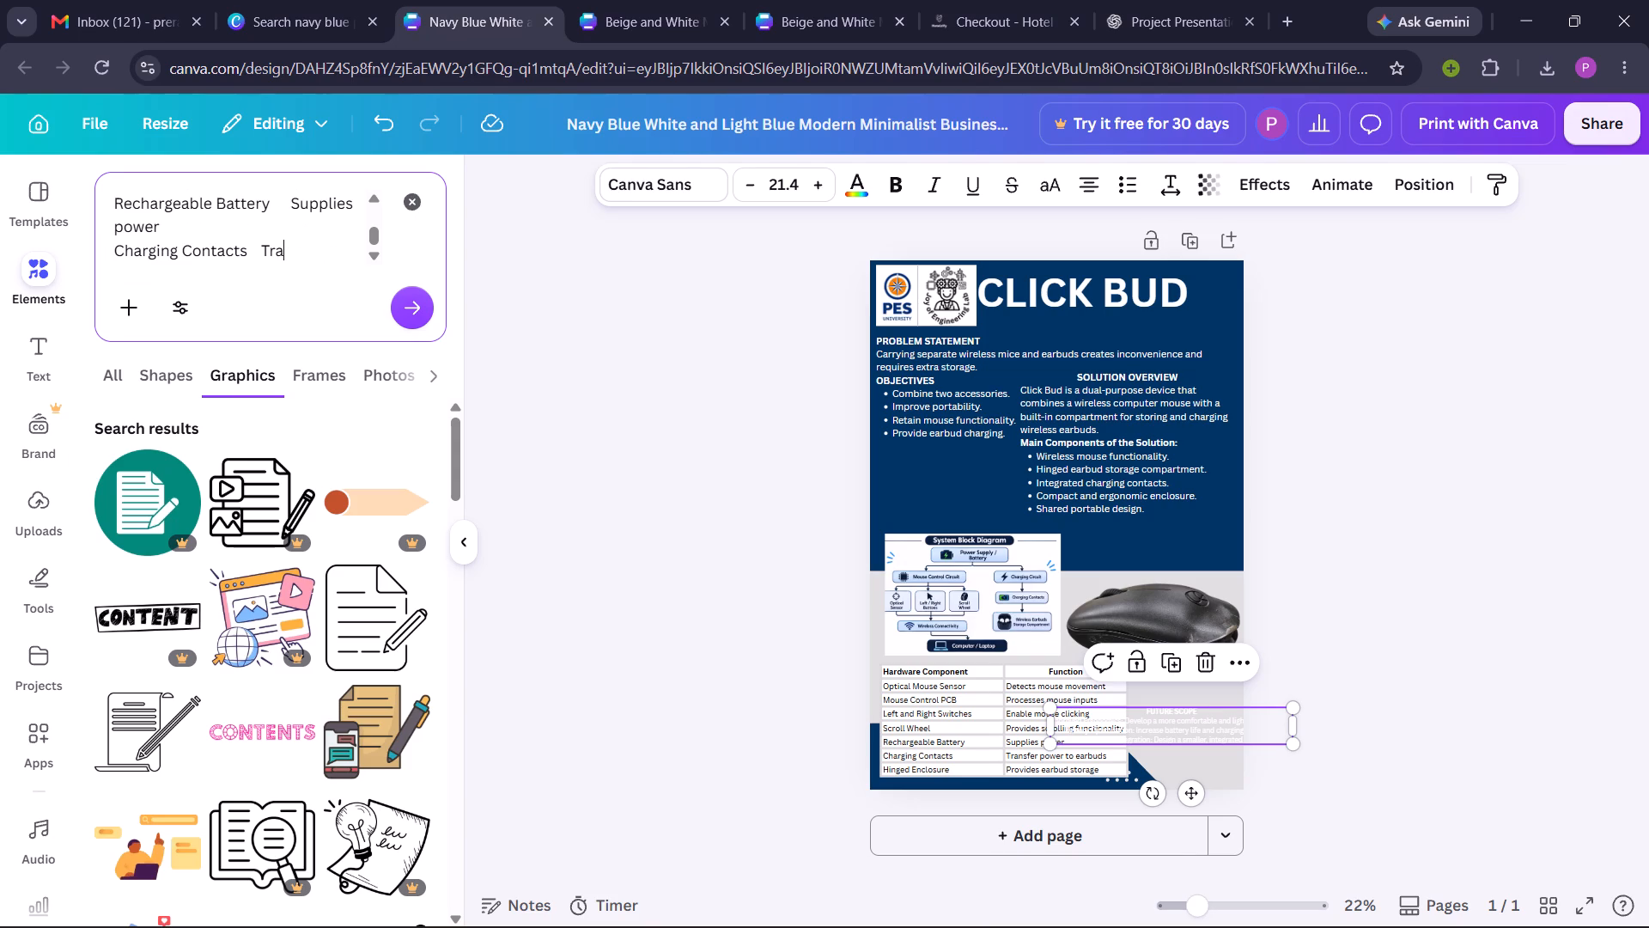
pyautogui.click(411, 206)
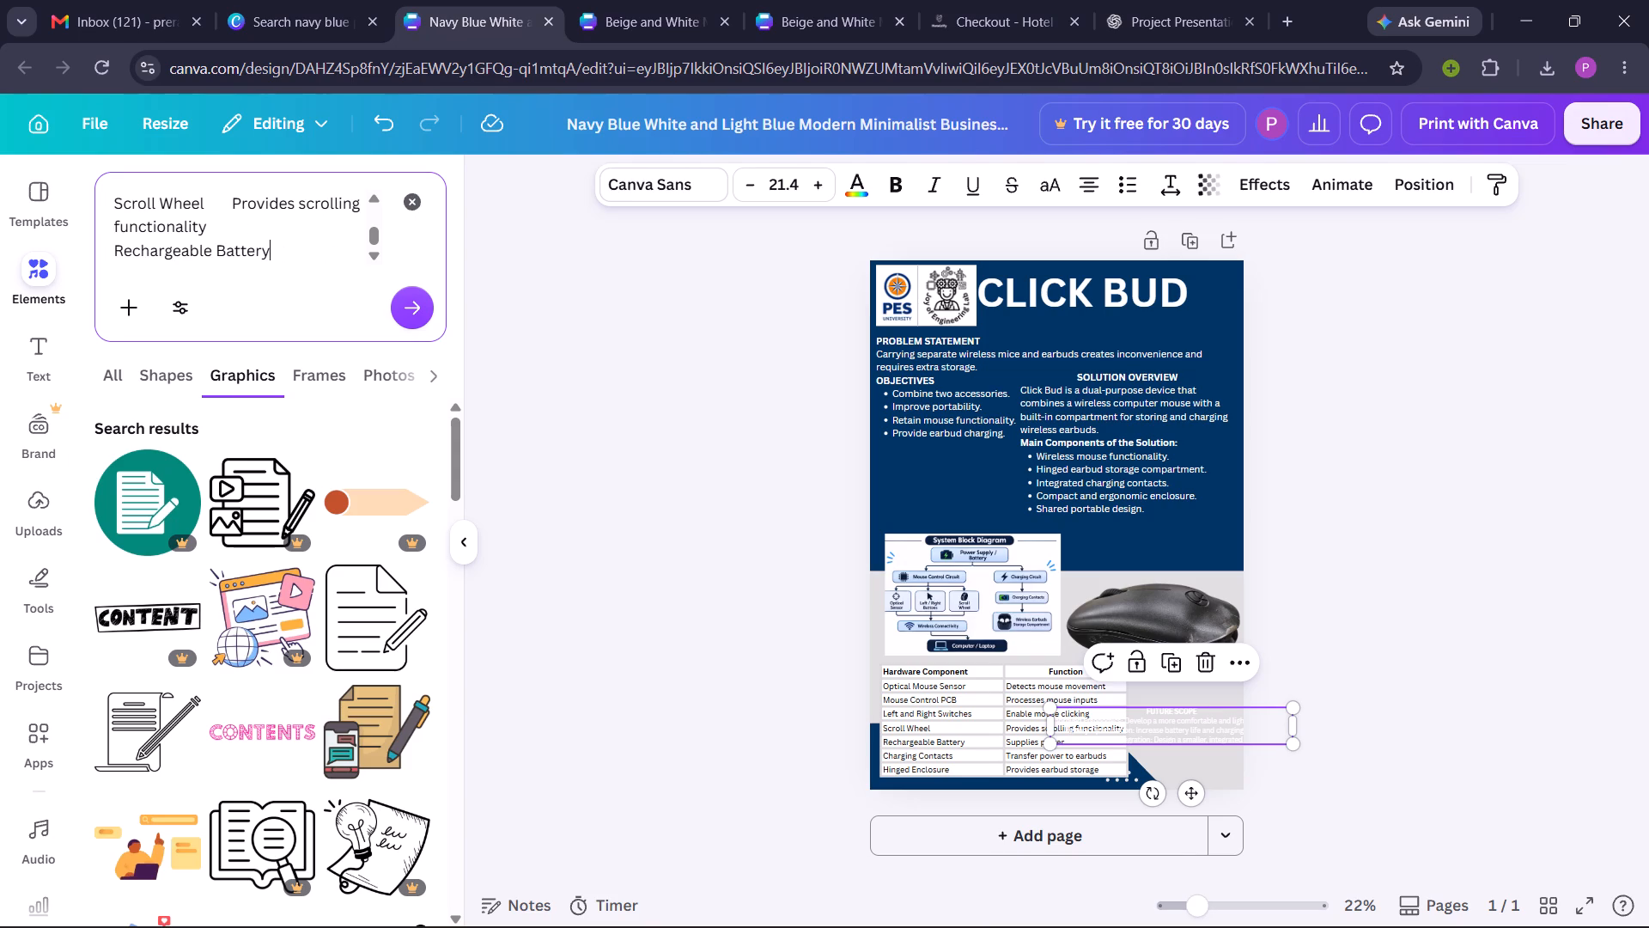
pyautogui.click(412, 203)
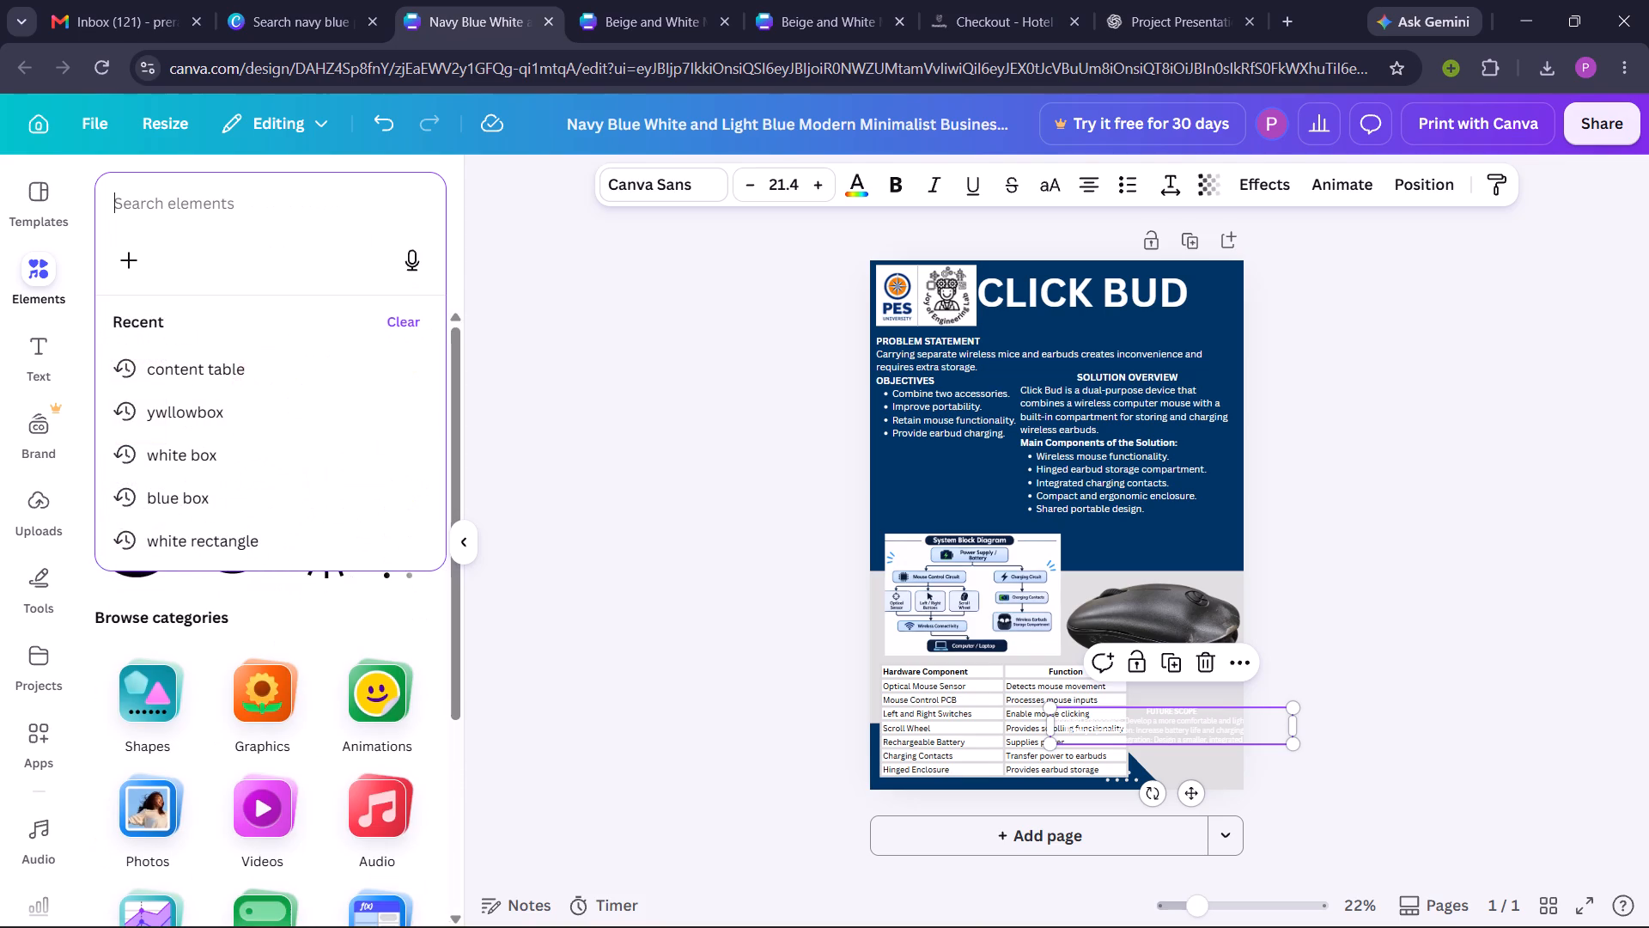
pyautogui.write('yellow note')
pyautogui.press('Return')
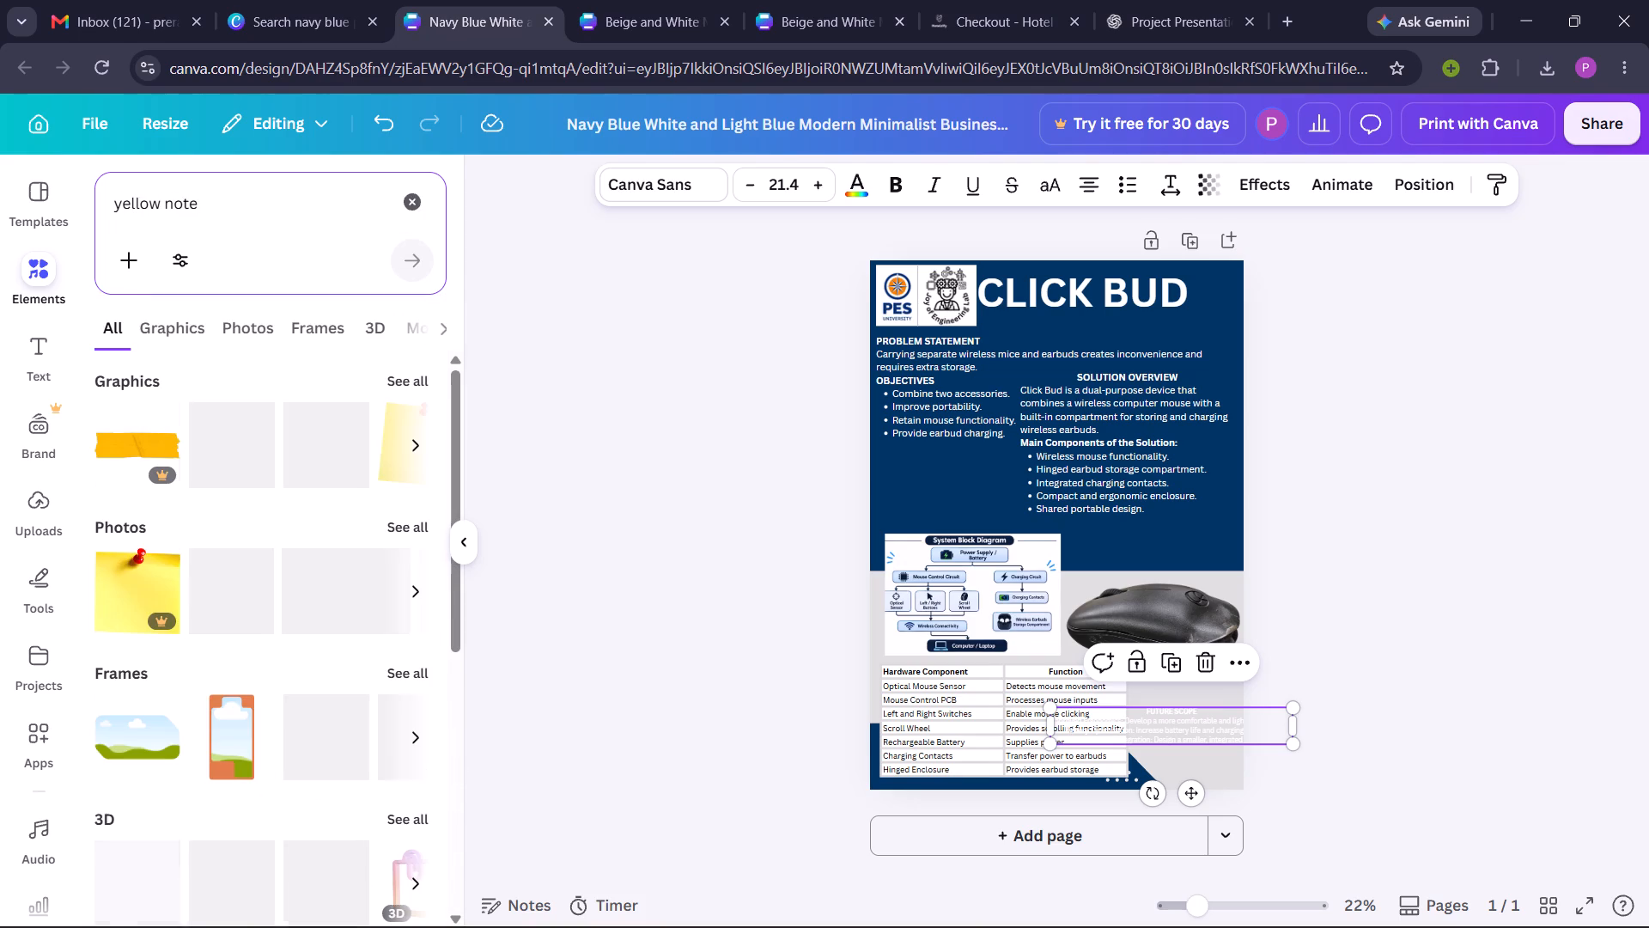
# Browse the yellow note graphics and add the pale yellow paper note with the red pin to the poster.
pyautogui.hscroll(-1, 281, 469)
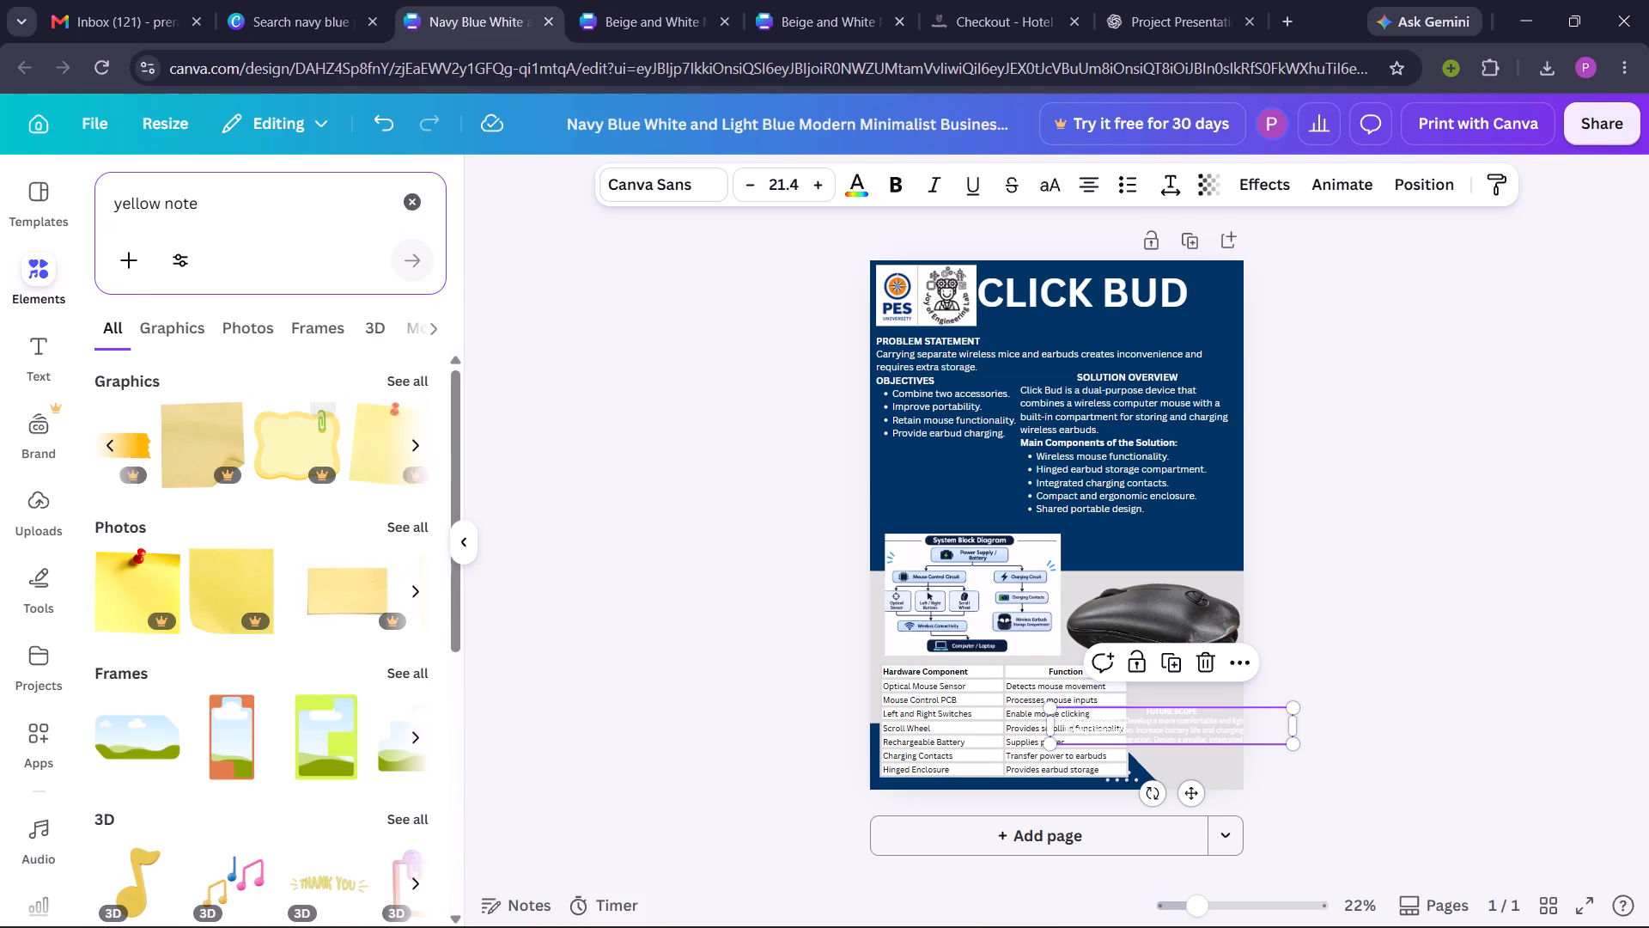
pyautogui.hscroll(-9, 281, 469)
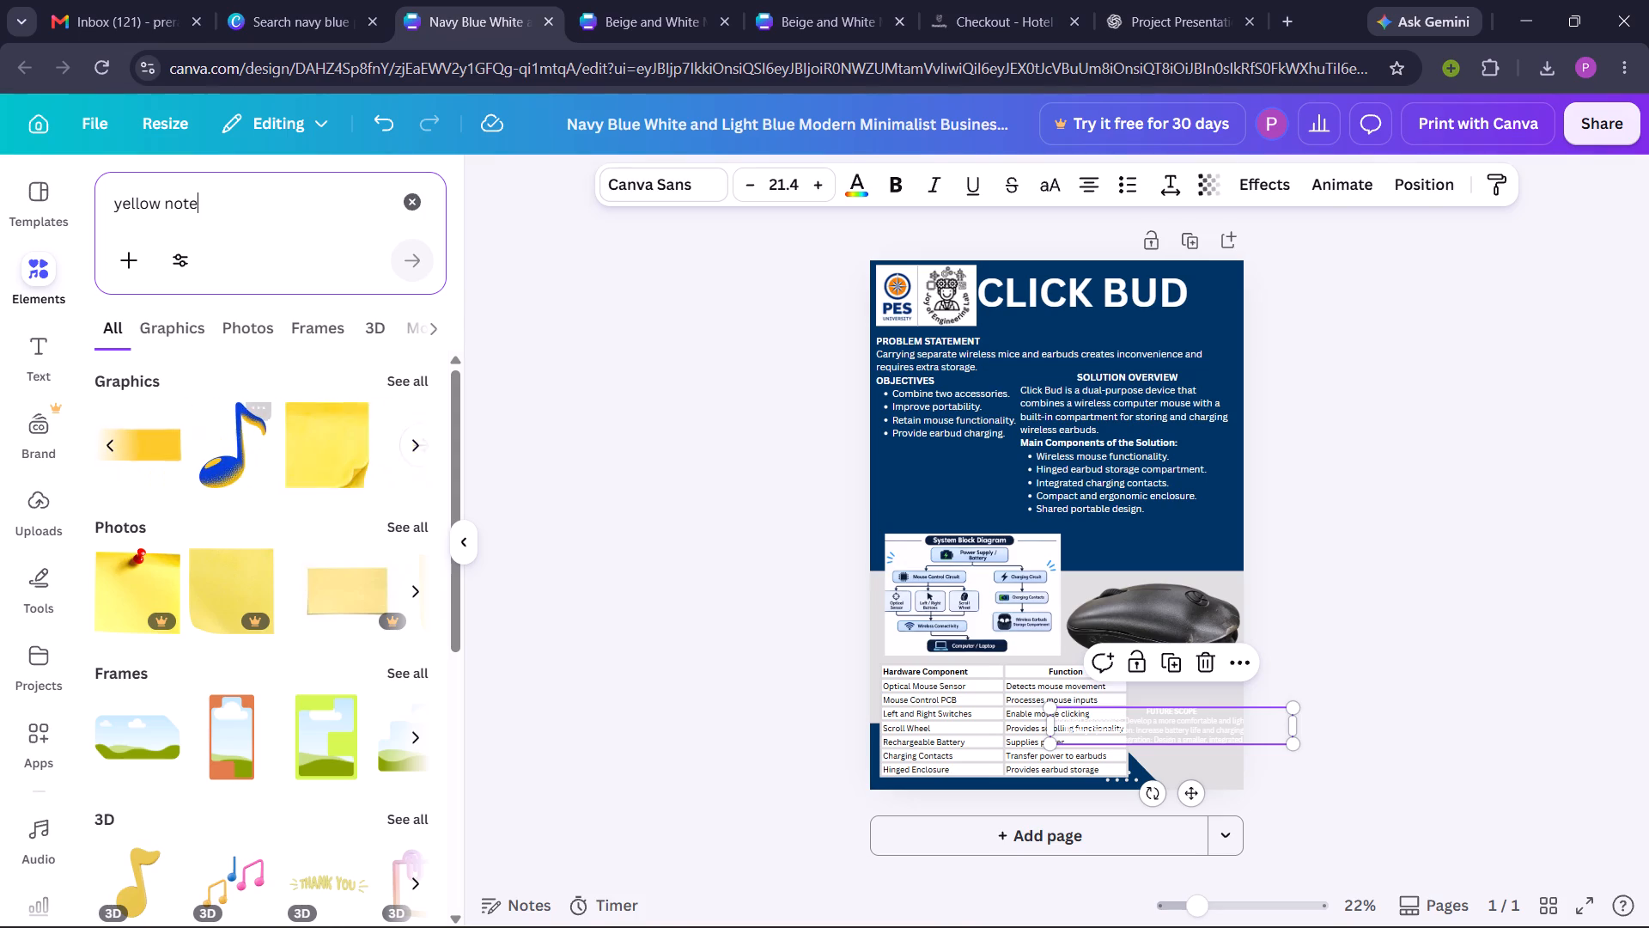
pyautogui.hscroll(-1, 281, 469)
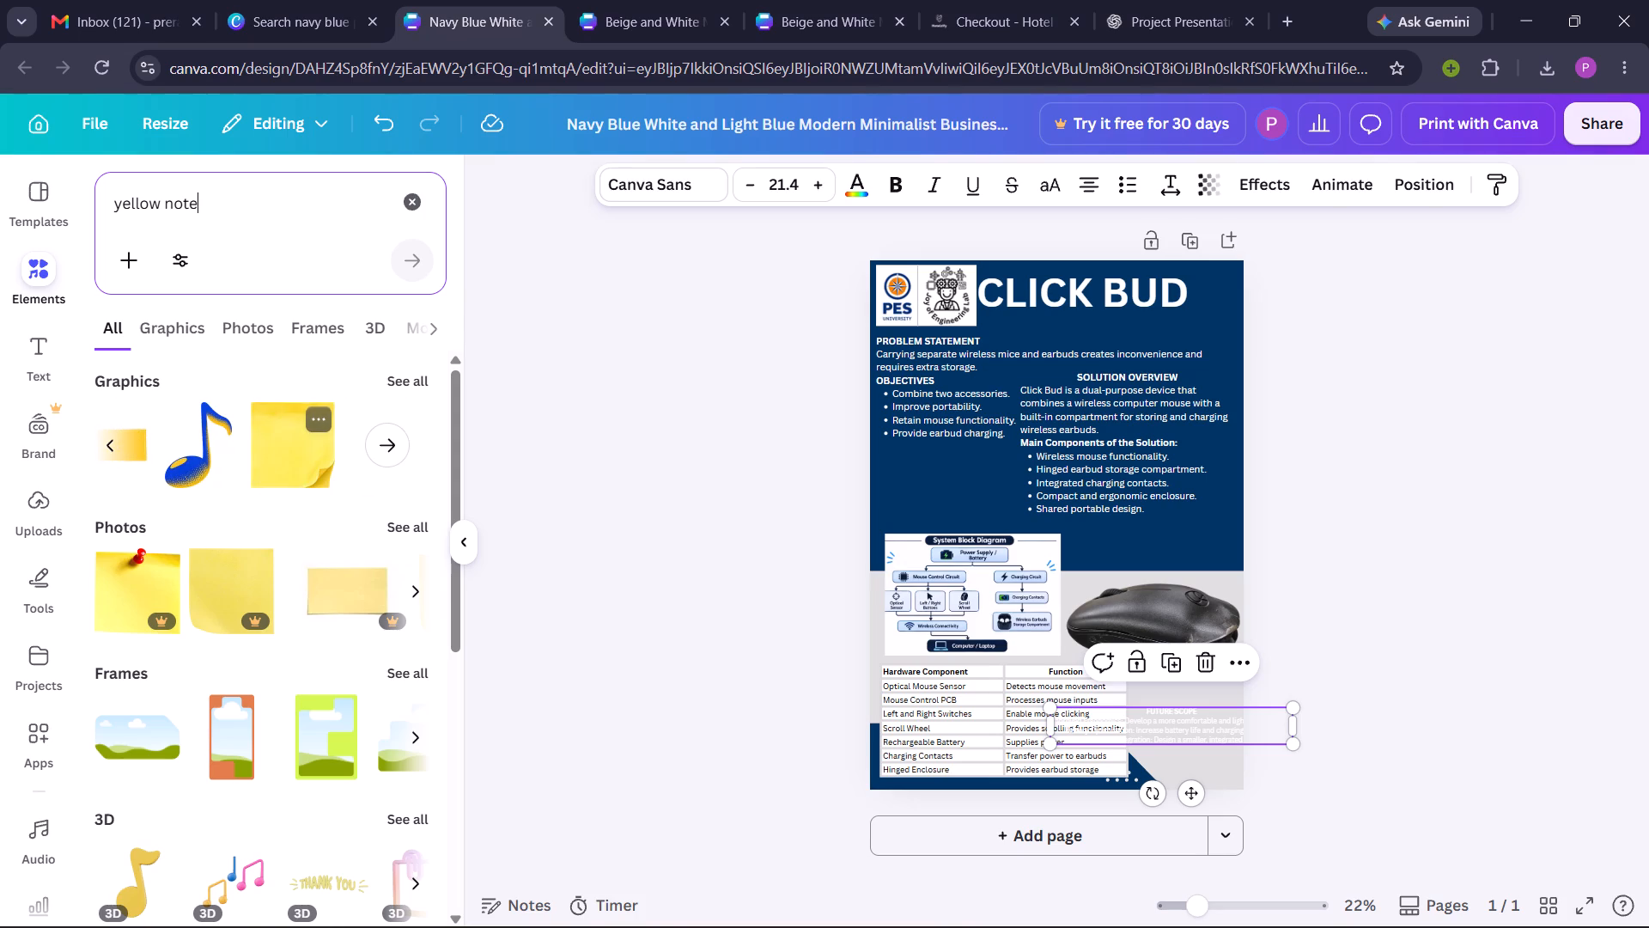
pyautogui.hscroll(5, 281, 469)
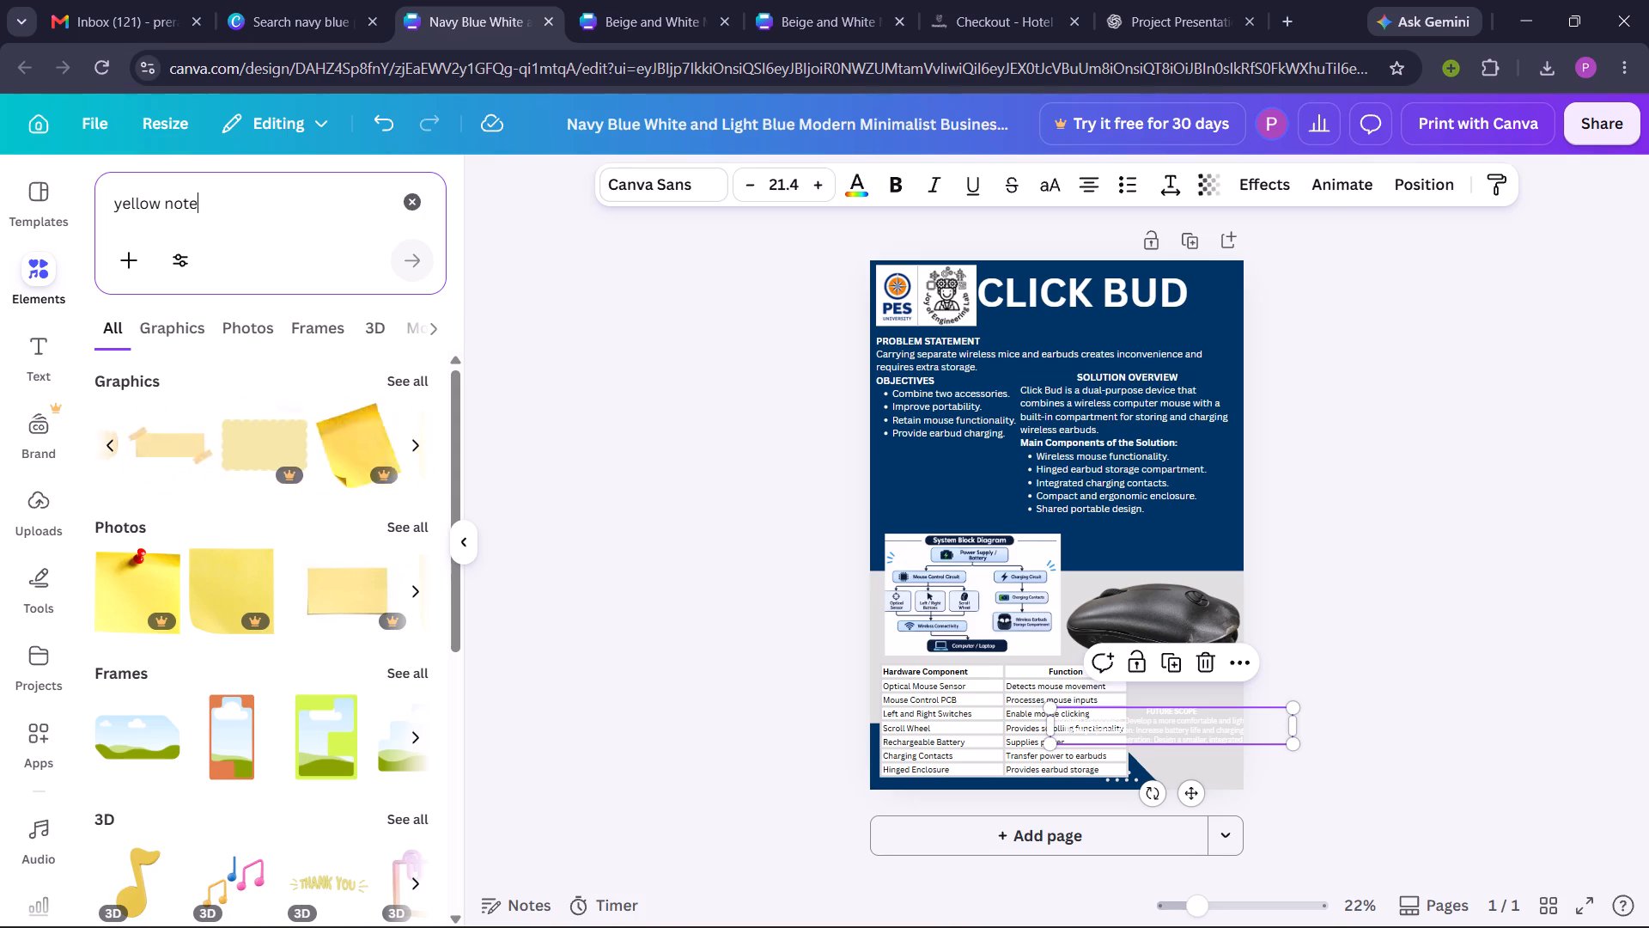
pyautogui.hscroll(2, 281, 469)
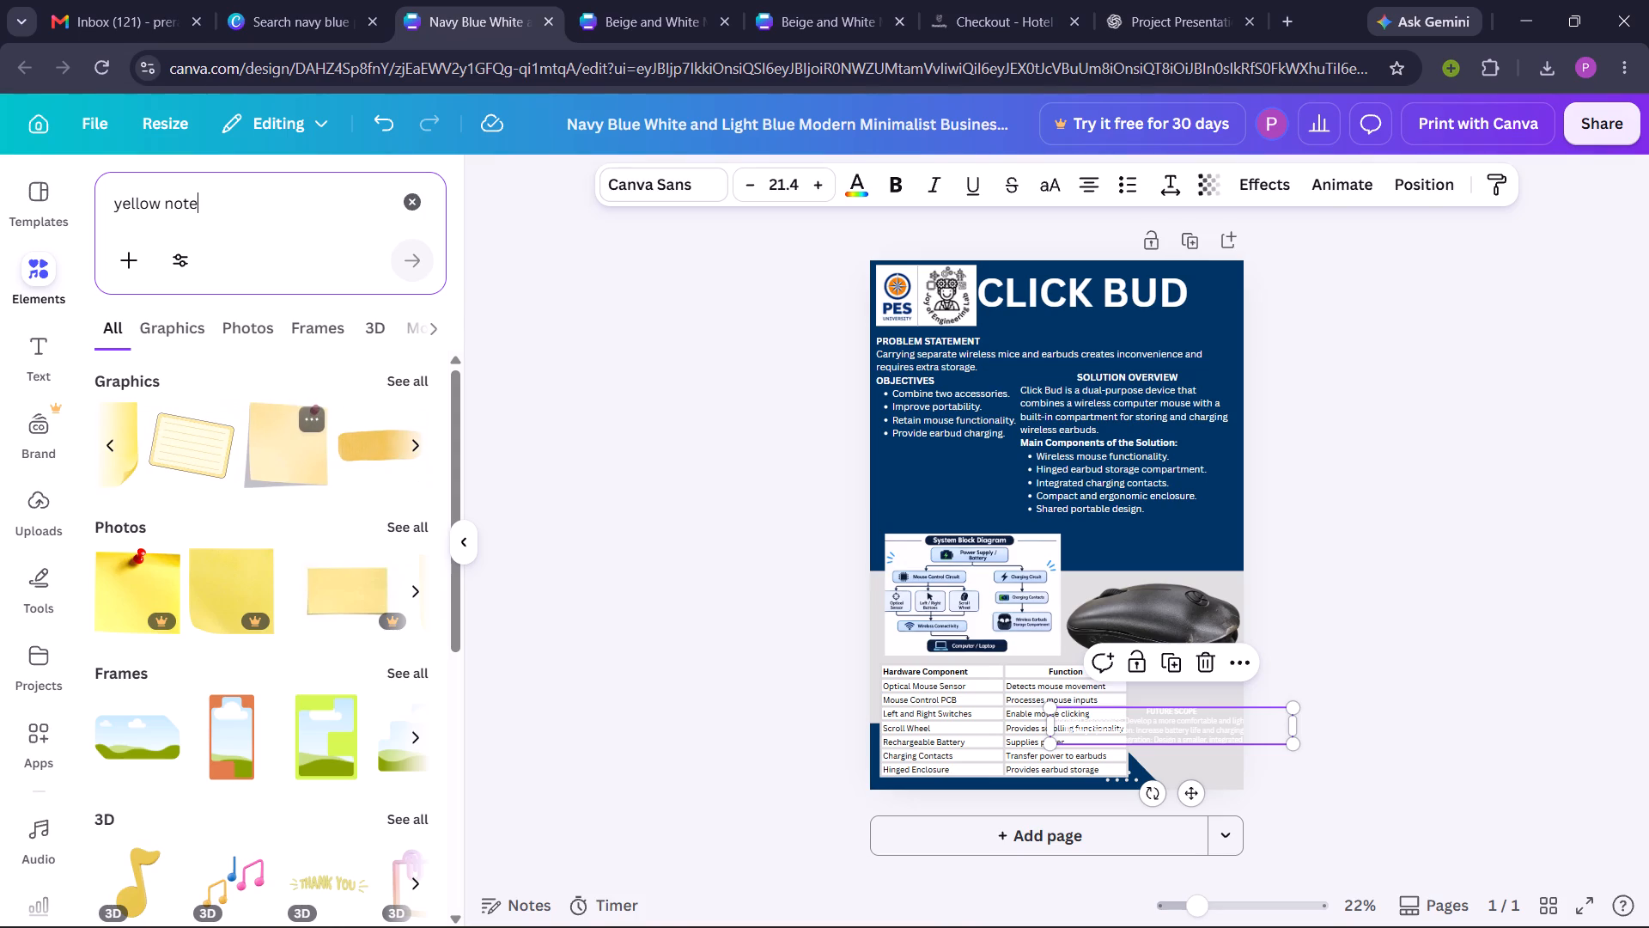
pyautogui.click(287, 462)
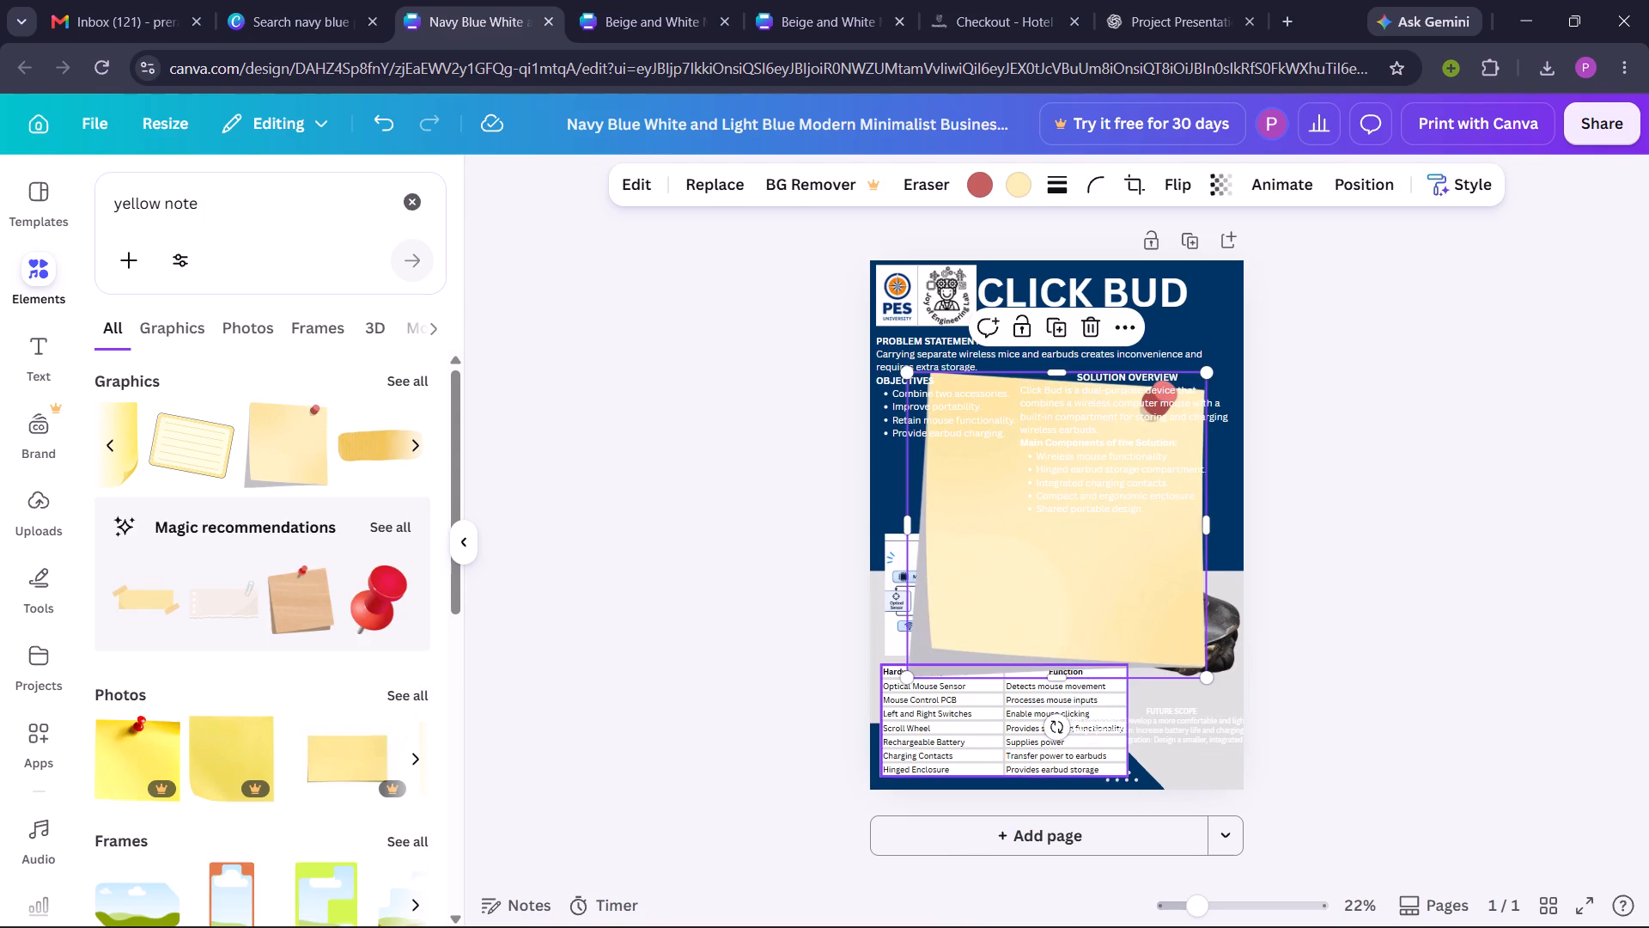
# Scale the pinned yellow note down to roughly two-thirds of its width, keeping its upper corner with the pin in place.
pyautogui.moveTo(908, 681); pyautogui.dragTo(1004, 590)
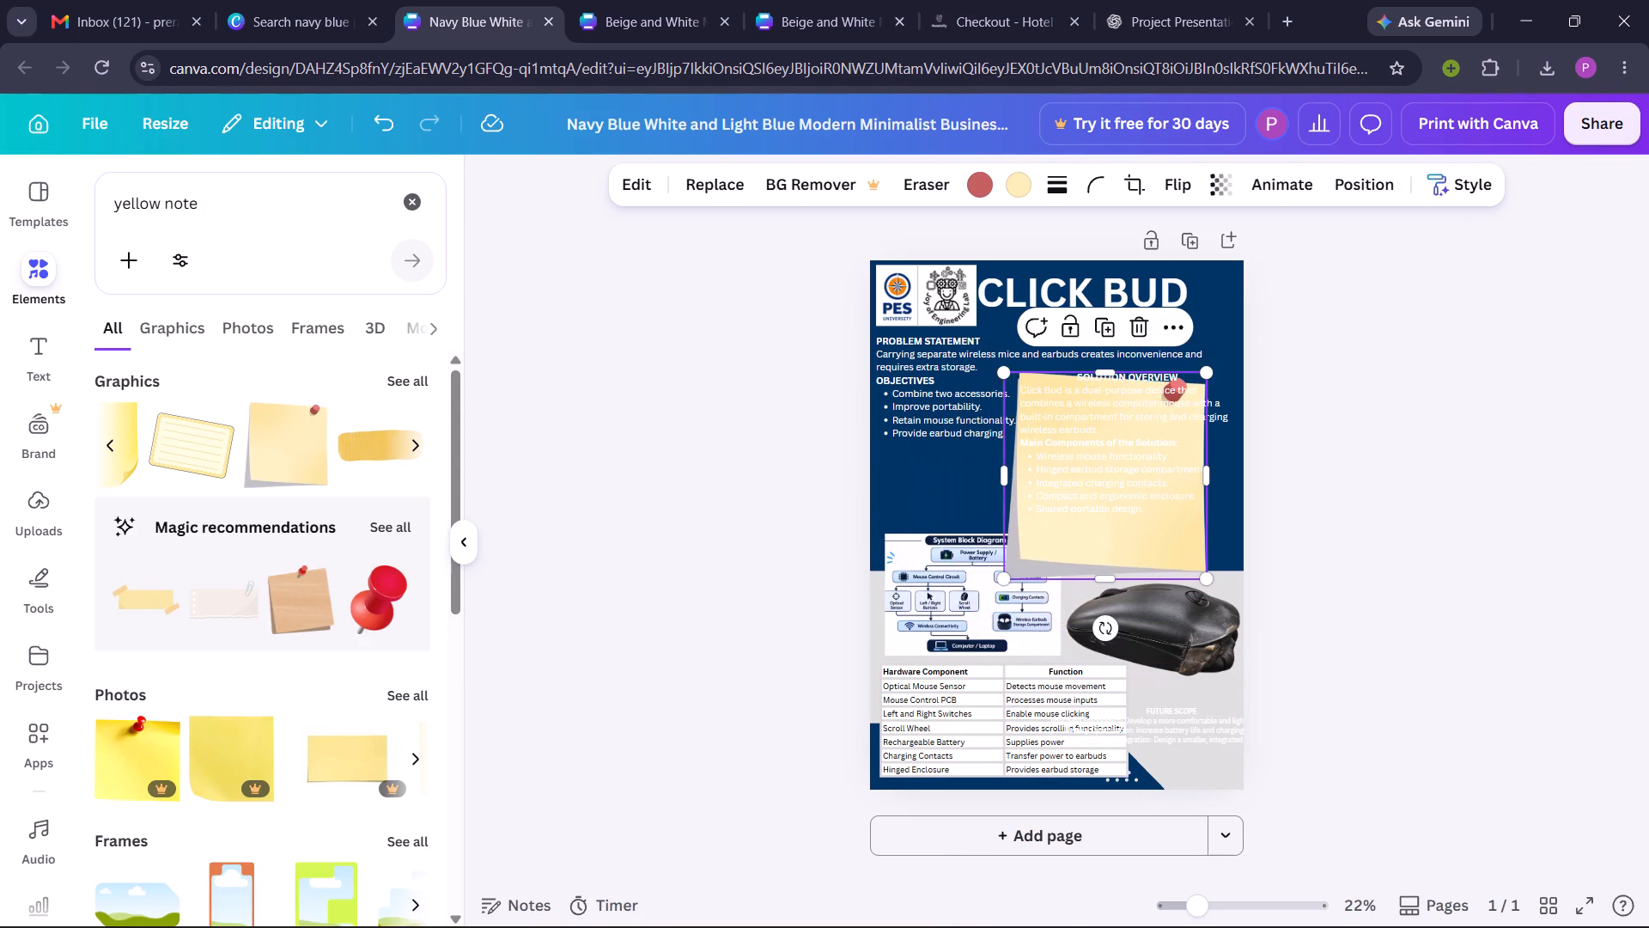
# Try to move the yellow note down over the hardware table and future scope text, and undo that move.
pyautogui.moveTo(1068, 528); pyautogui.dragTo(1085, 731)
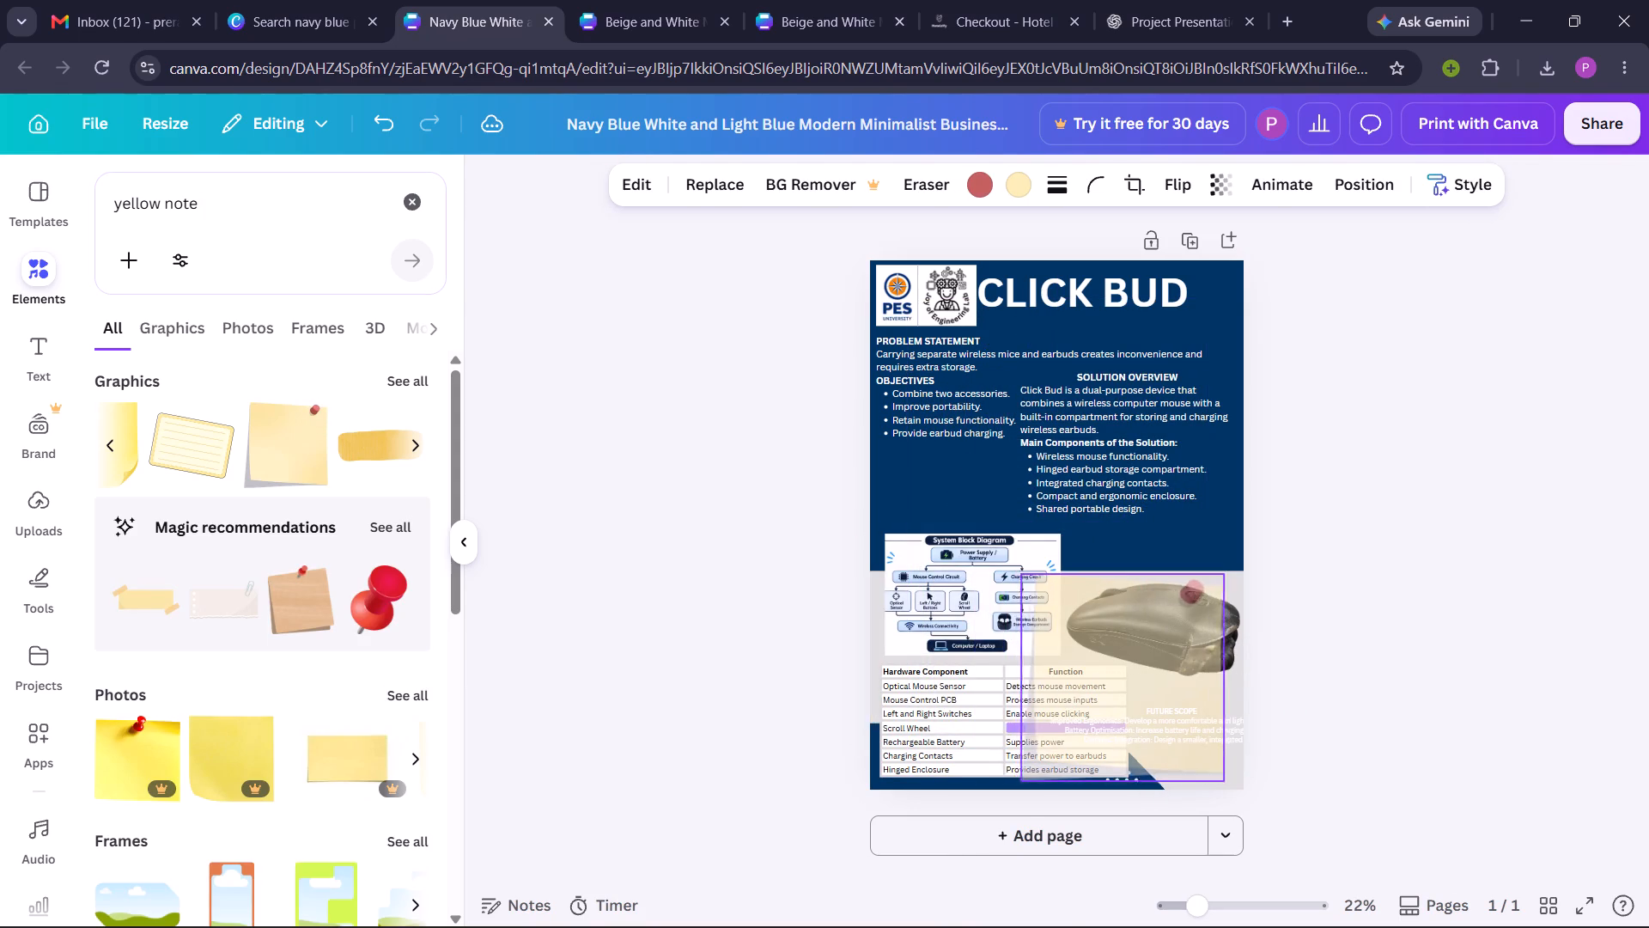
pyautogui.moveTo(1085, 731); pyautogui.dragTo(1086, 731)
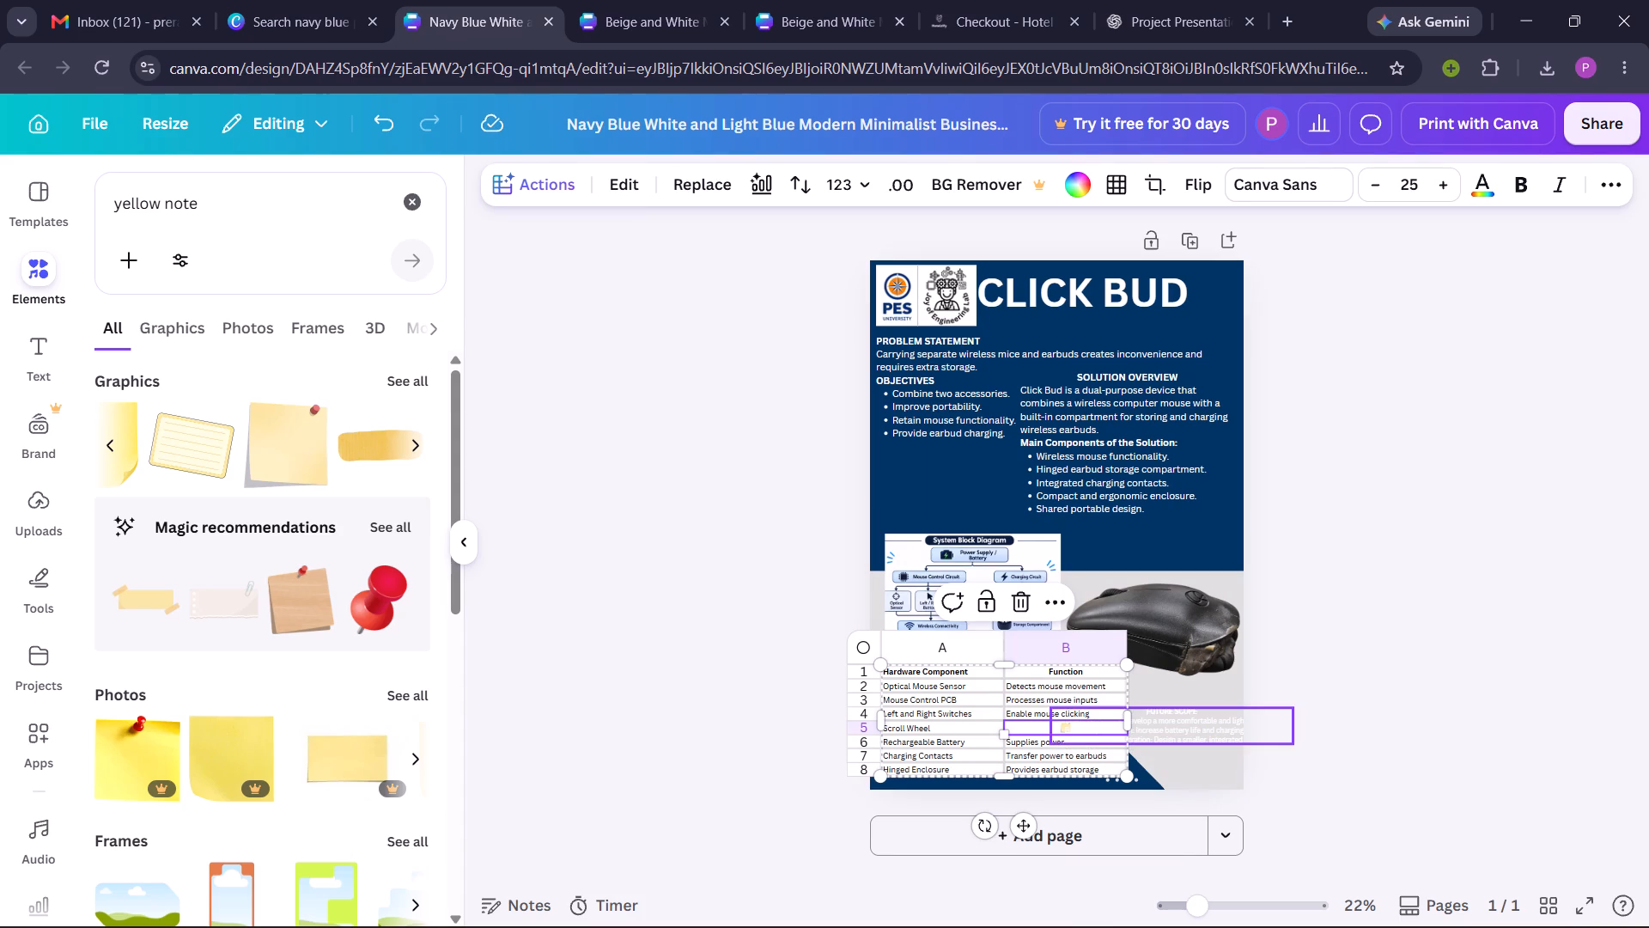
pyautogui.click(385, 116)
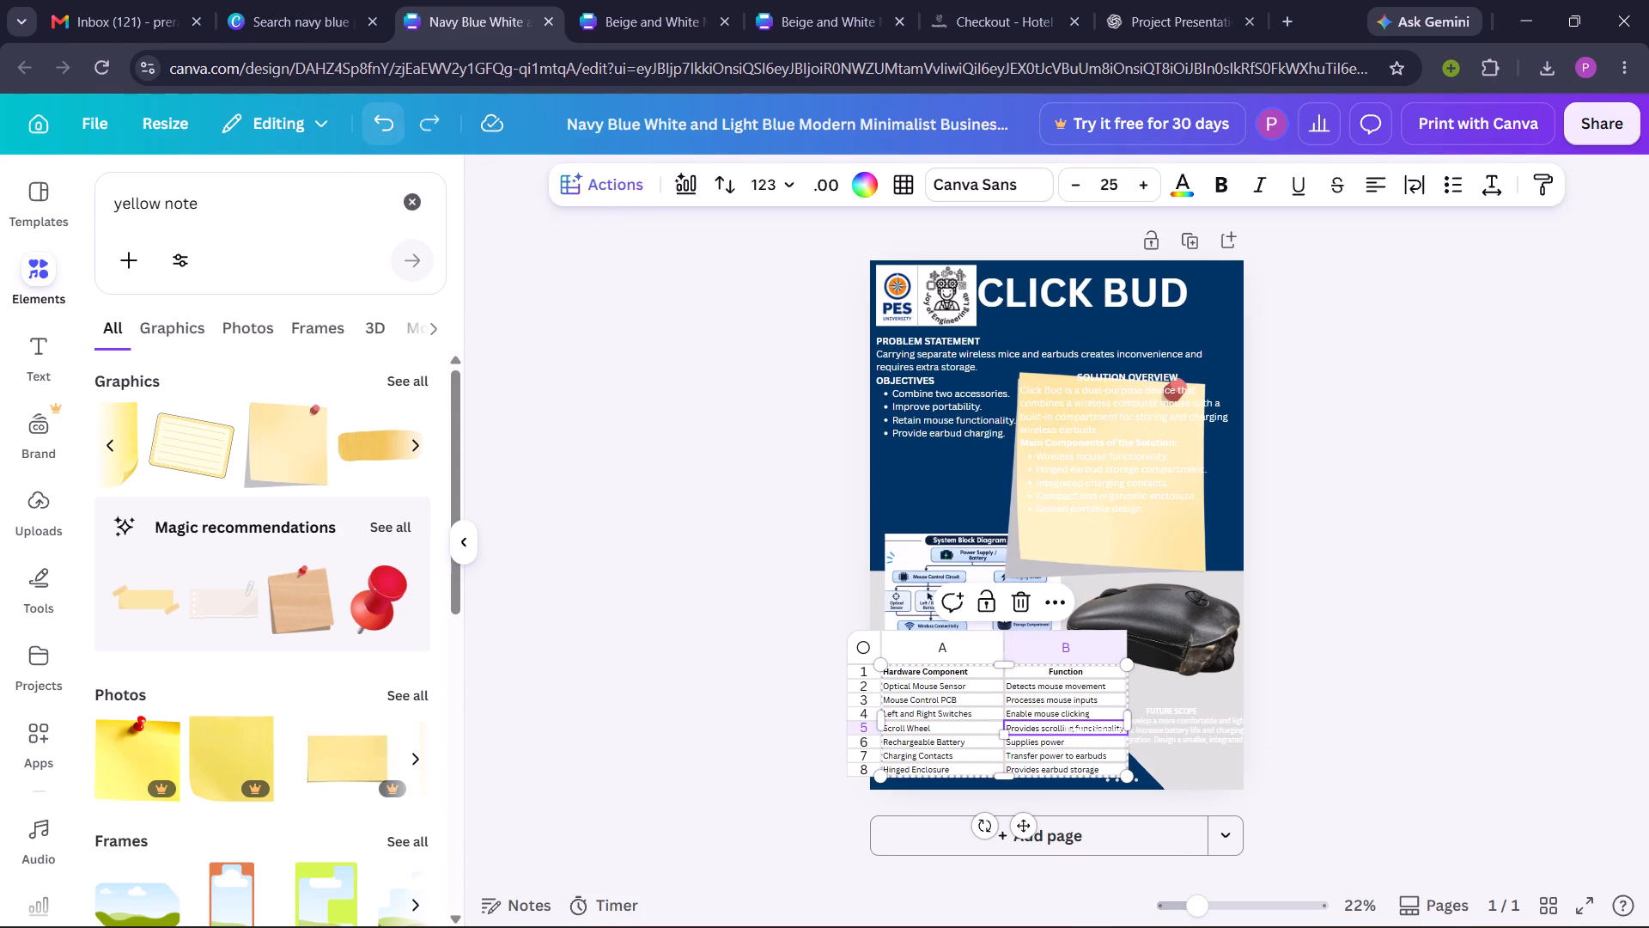
# Shrink the yellow note further and move it beneath the mouse photo, beside the hardware table and behind the future scope text.
pyautogui.click(1049, 509)
pyautogui.click(1043, 560)
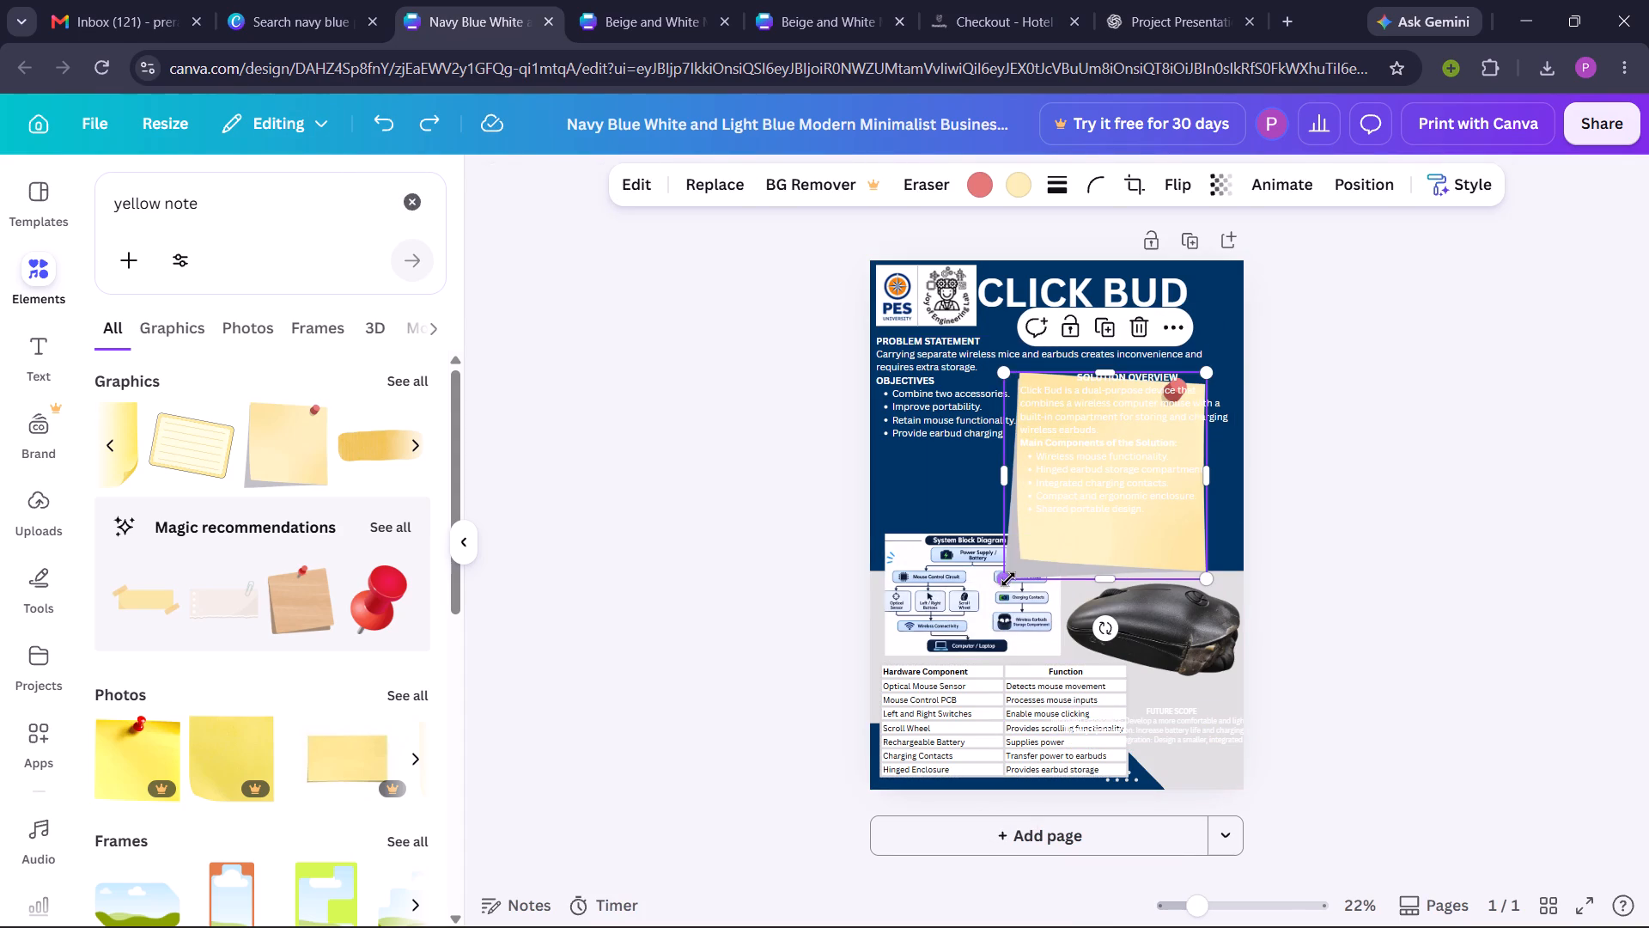
pyautogui.moveTo(1009, 577); pyautogui.dragTo(1104, 506)
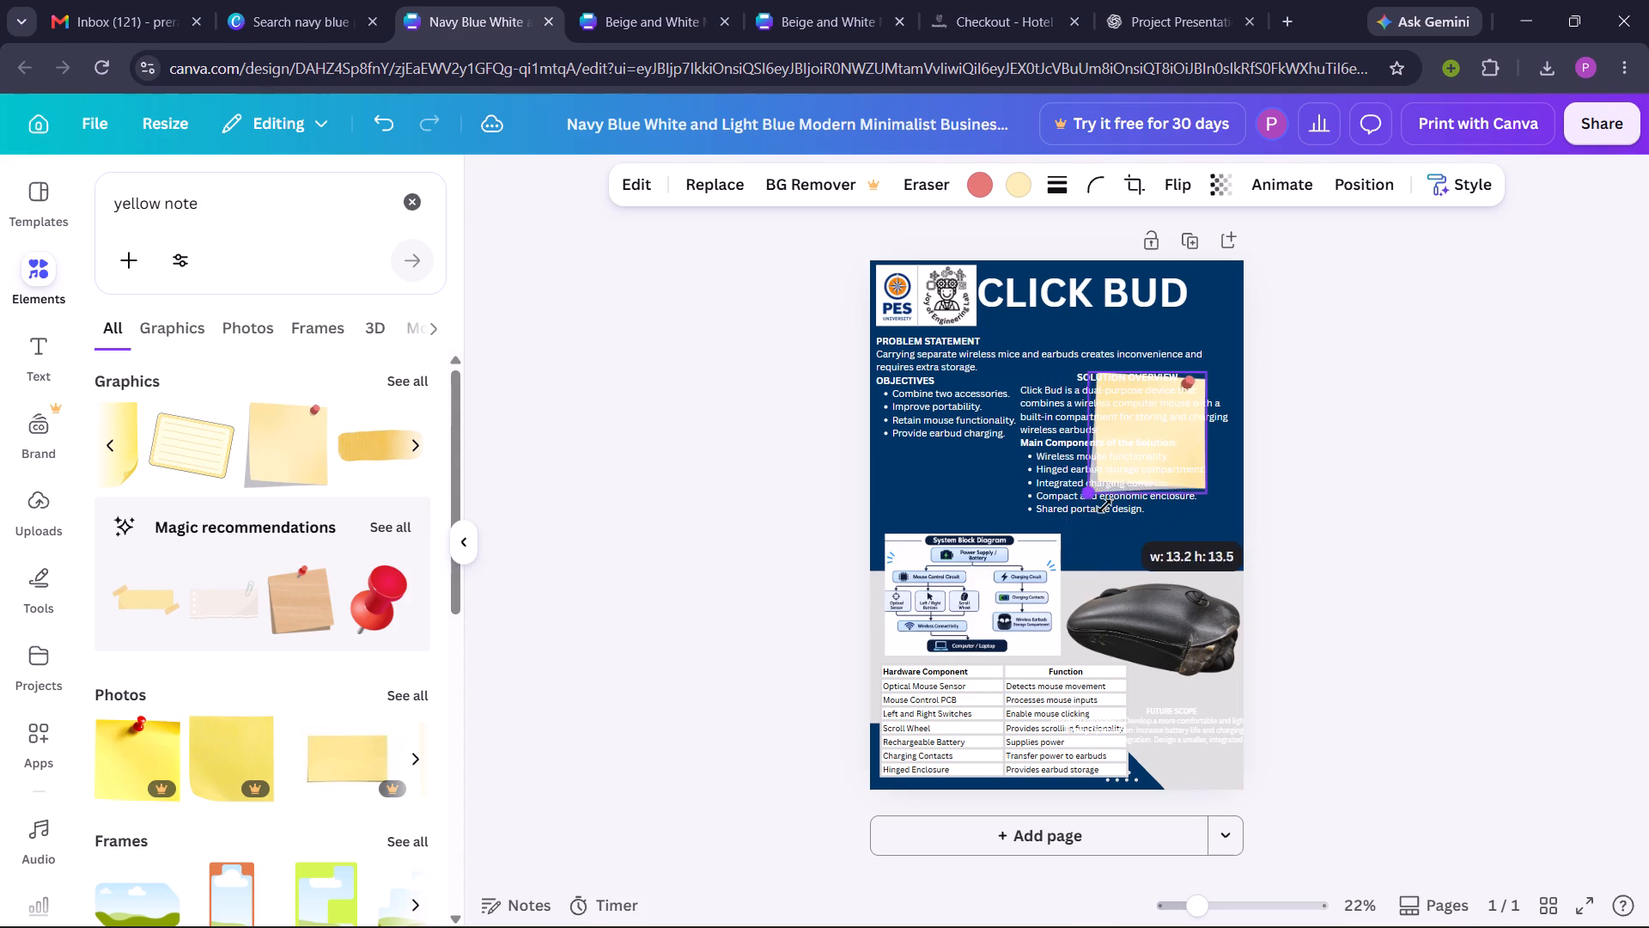
pyautogui.moveTo(1104, 506); pyautogui.dragTo(1095, 529)
pyautogui.moveTo(1127, 467); pyautogui.dragTo(1178, 723)
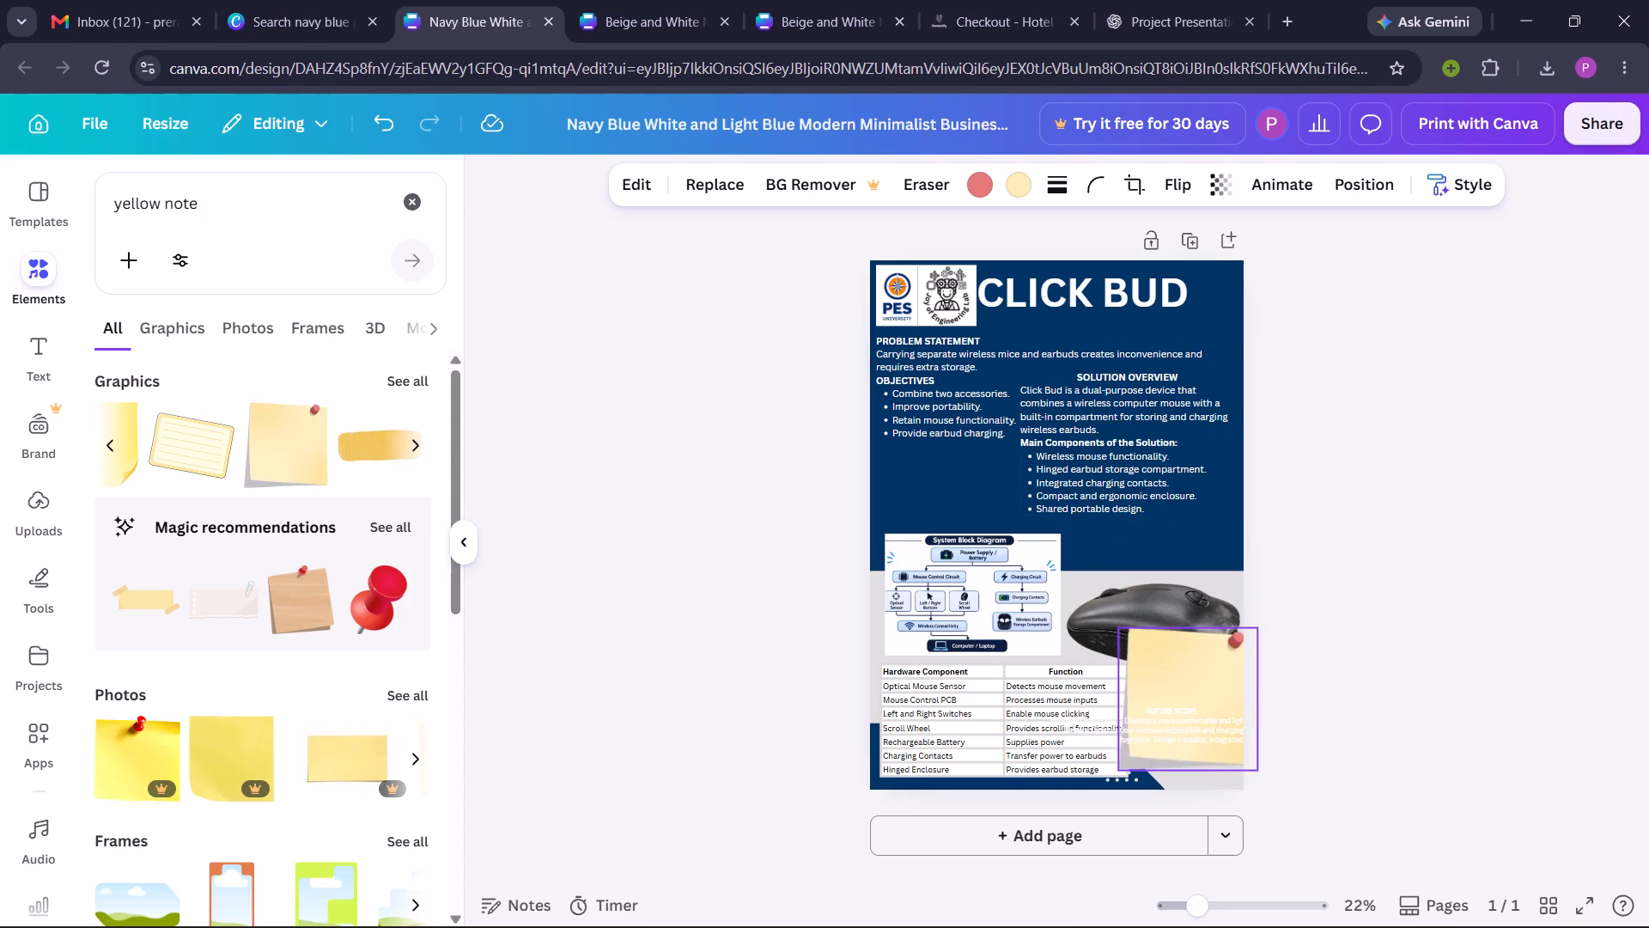
pyautogui.moveTo(1178, 723); pyautogui.dragTo(1174, 748)
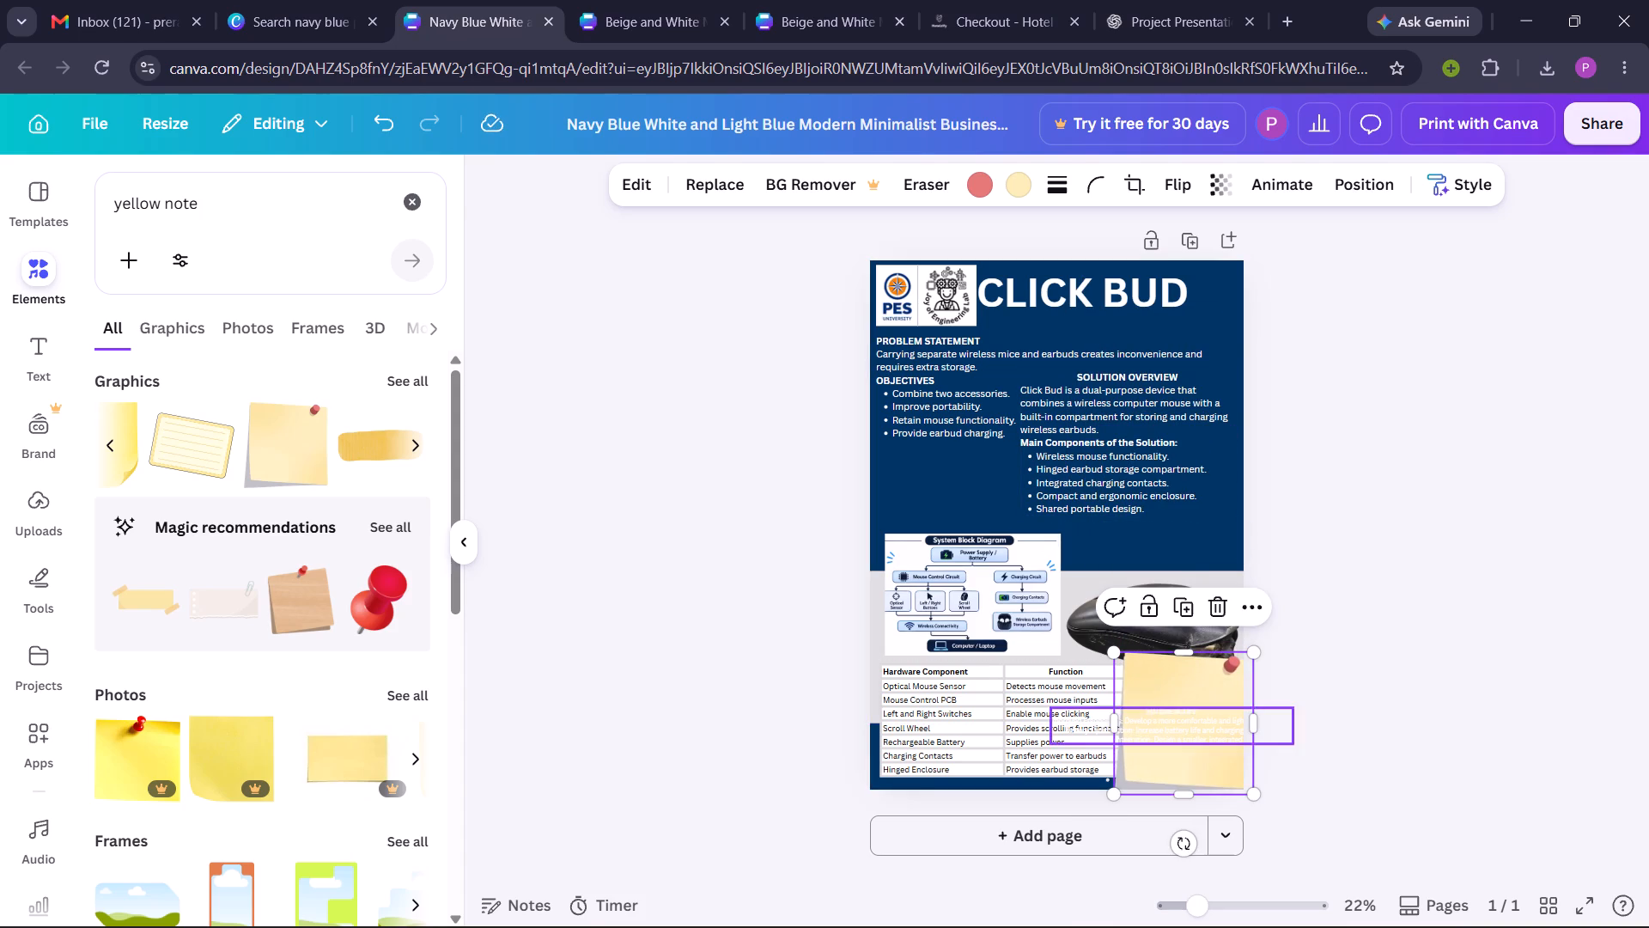
# Change the colour of the whole FUTURE SCOPE text, heading included, to black.
pyautogui.tripleClick(1169, 731)
pyautogui.click(1169, 731)
pyautogui.moveTo(1169, 731); pyautogui.dragTo(1169, 725)
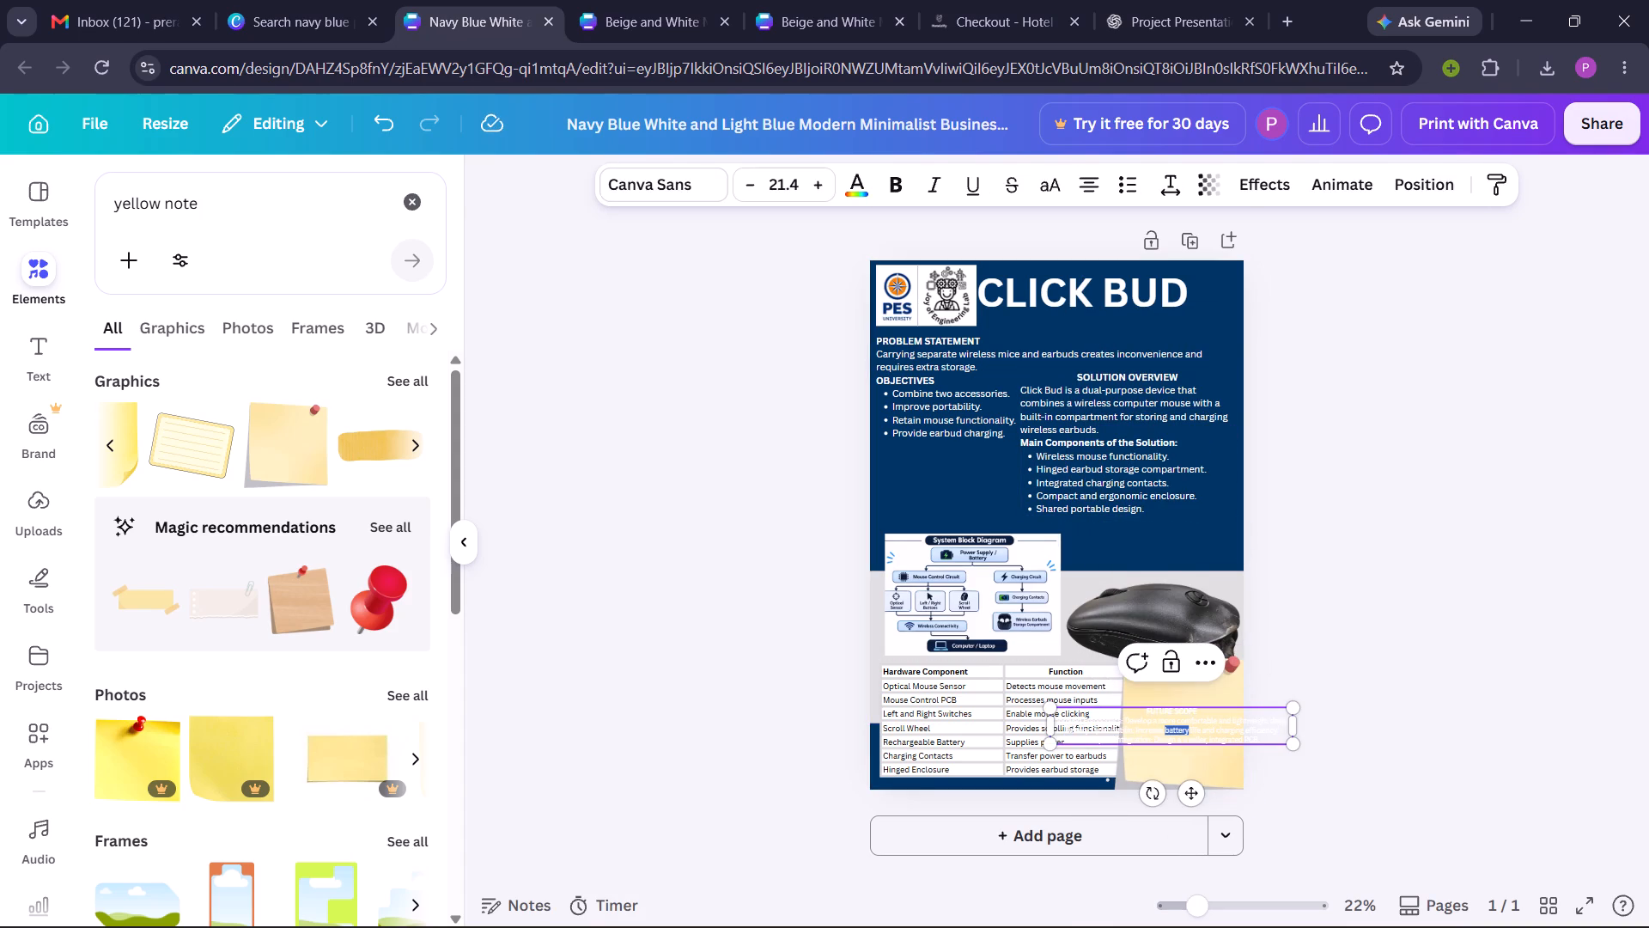
pyautogui.moveTo(1169, 725); pyautogui.dragTo(1168, 721)
pyautogui.click(1168, 721)
pyautogui.moveTo(1145, 712); pyautogui.dragTo(1226, 741)
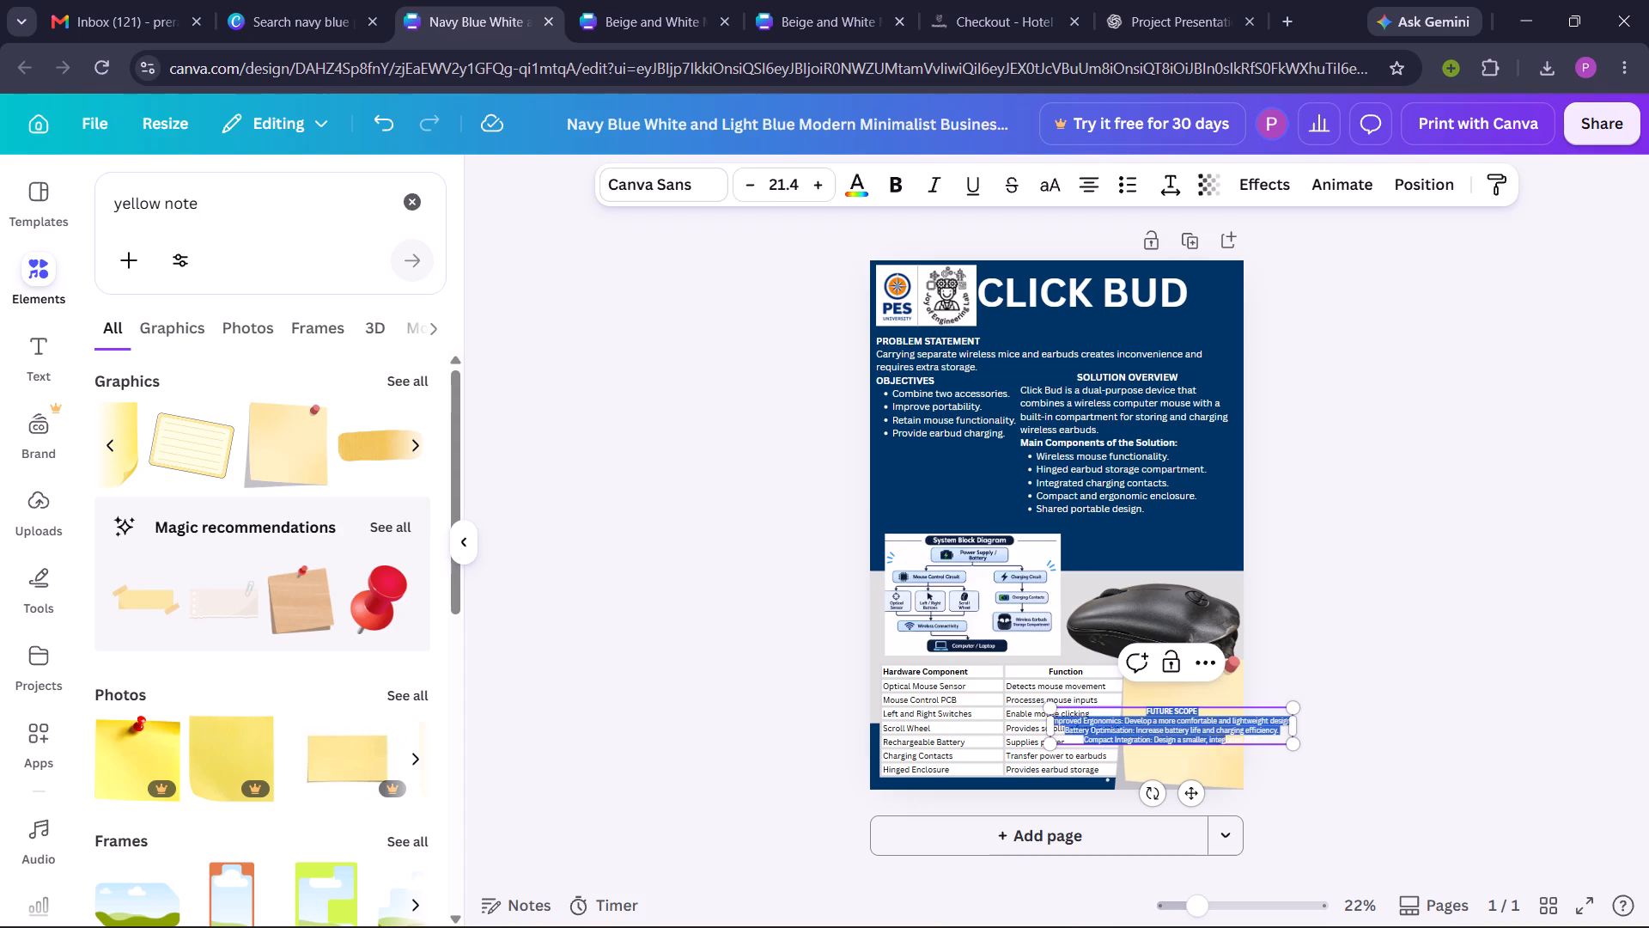
pyautogui.moveTo(1226, 741); pyautogui.dragTo(1238, 740)
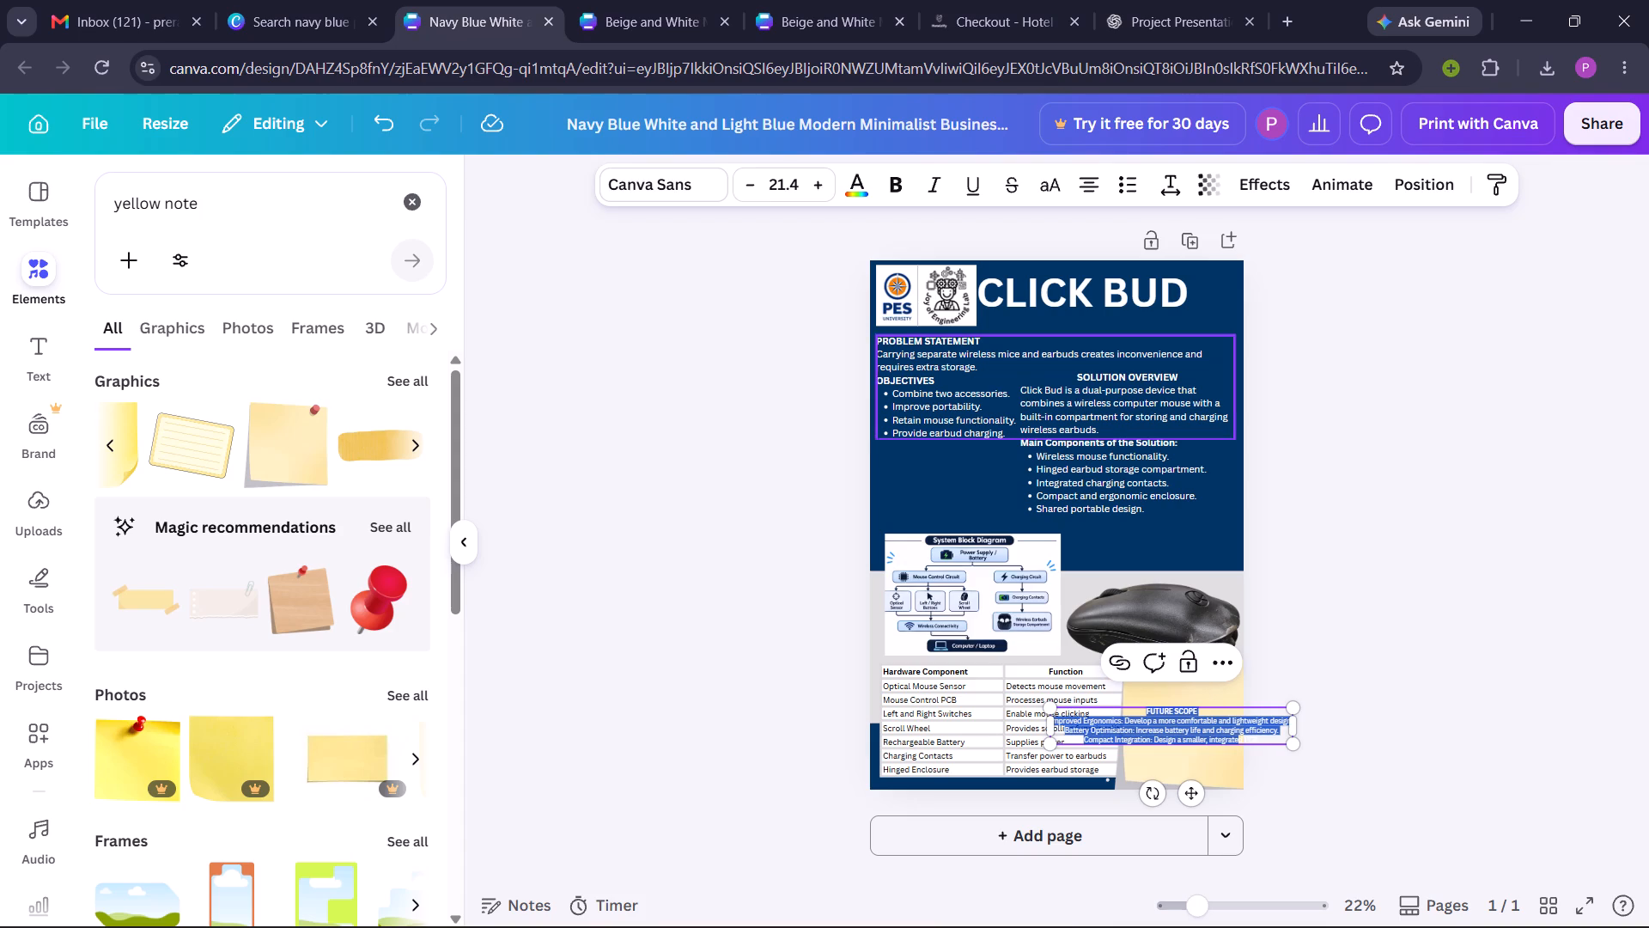
pyautogui.click(856, 189)
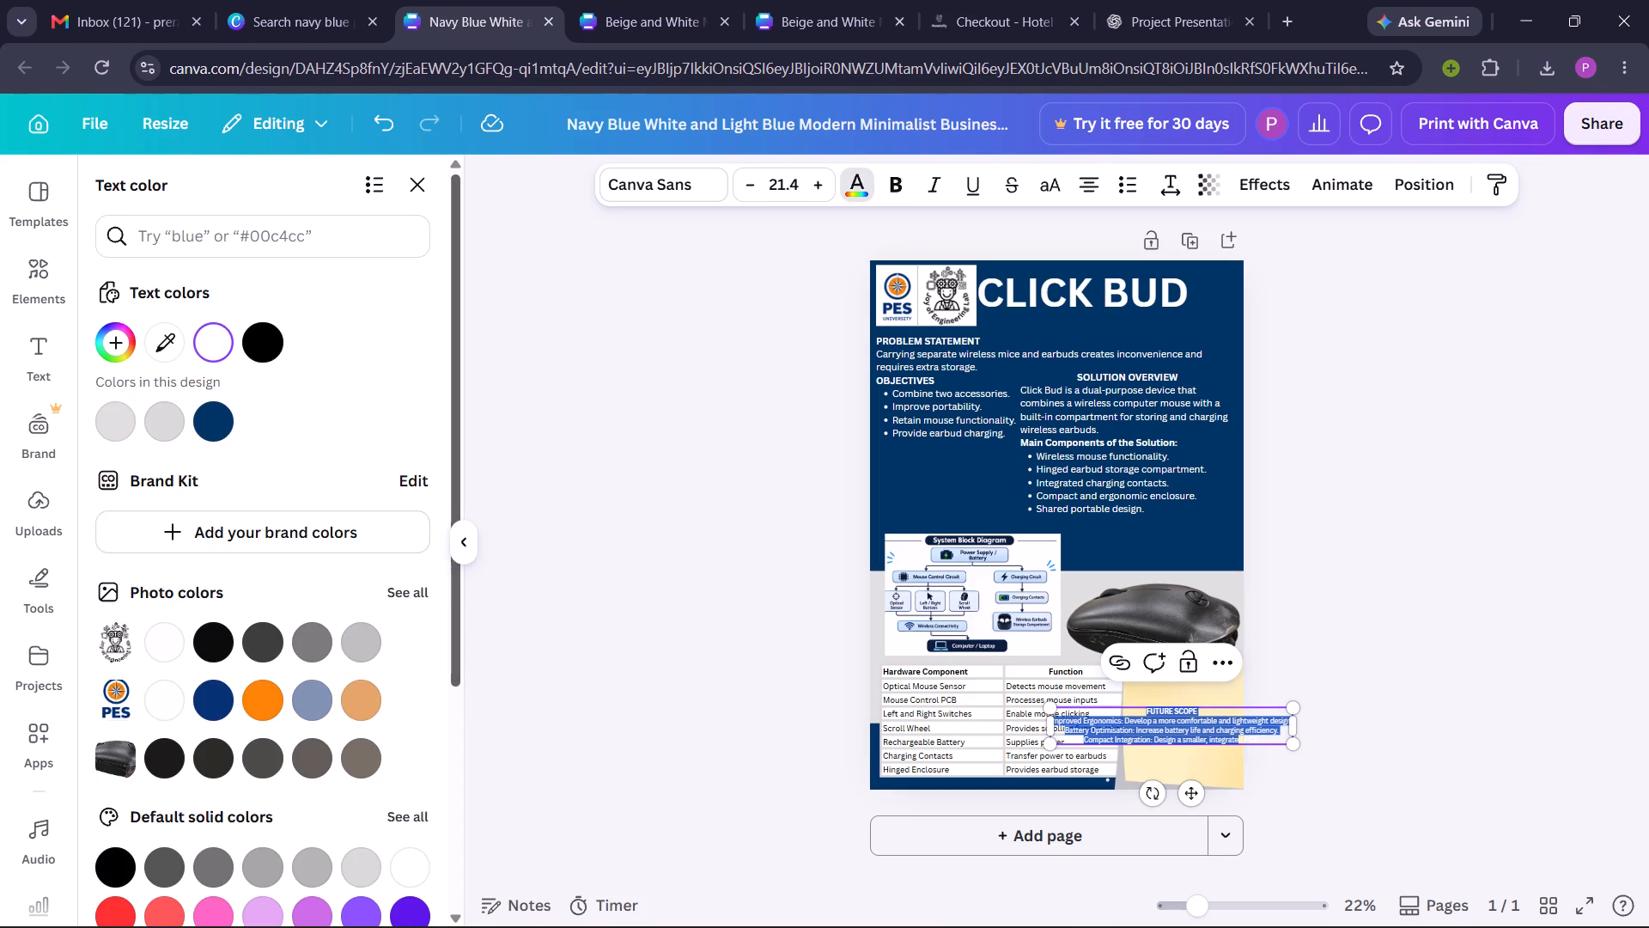
pyautogui.click(277, 332)
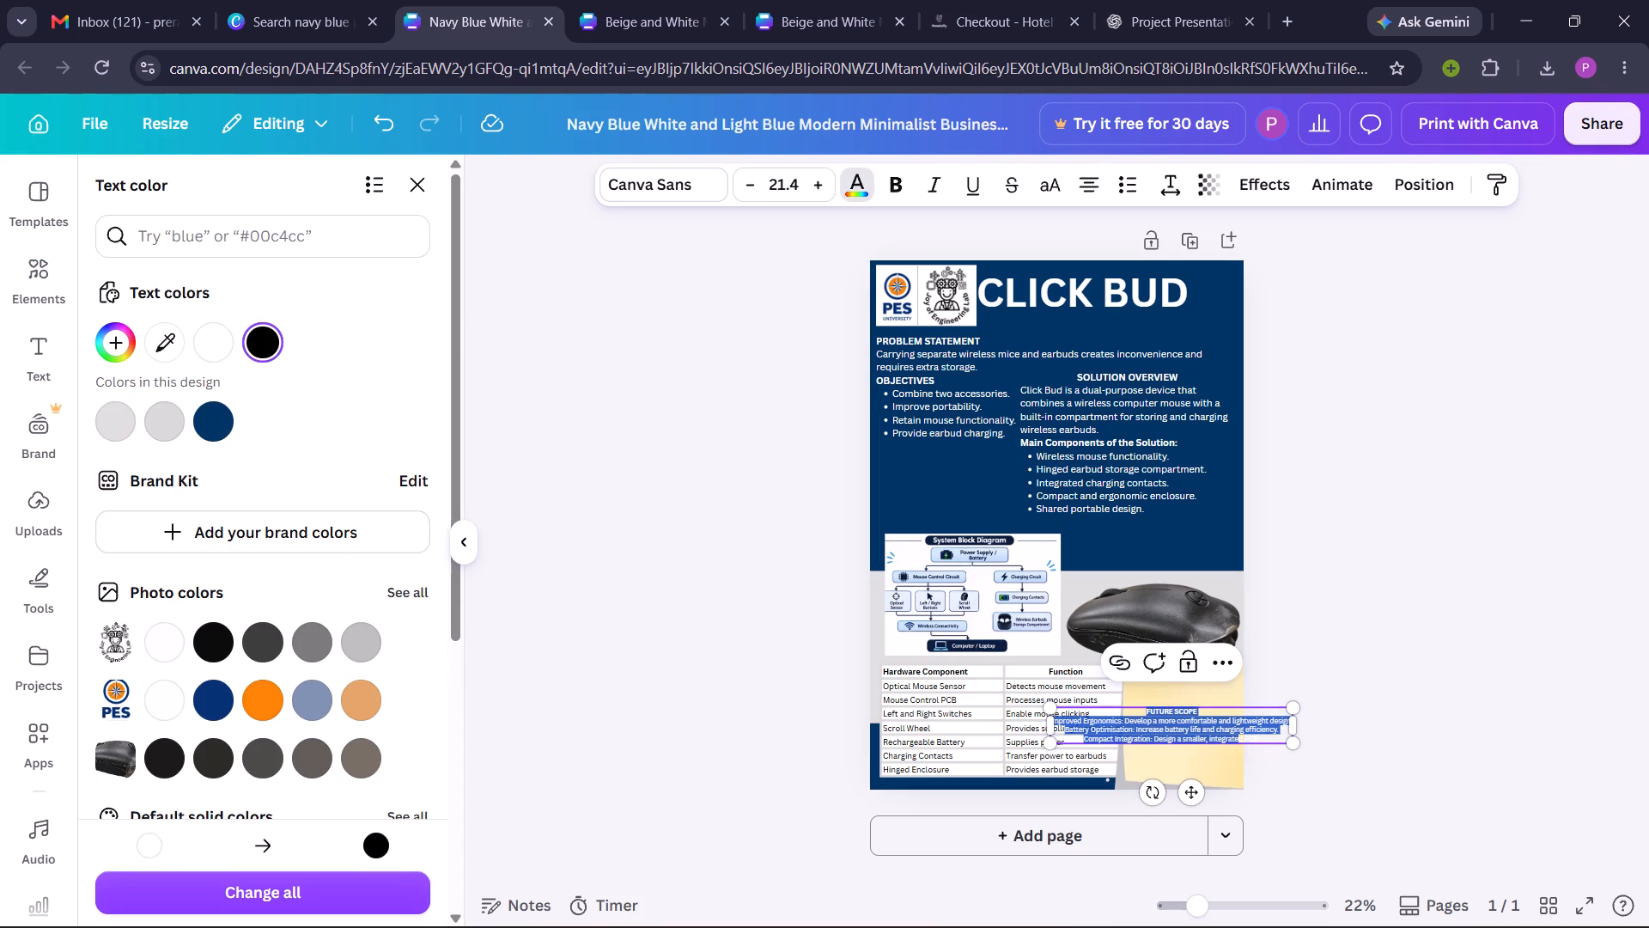
# Narrow the future scope text box to about the note's width and centre it on the upper part of the yellow note.
pyautogui.moveTo(1049, 730); pyautogui.dragTo(1129, 734)
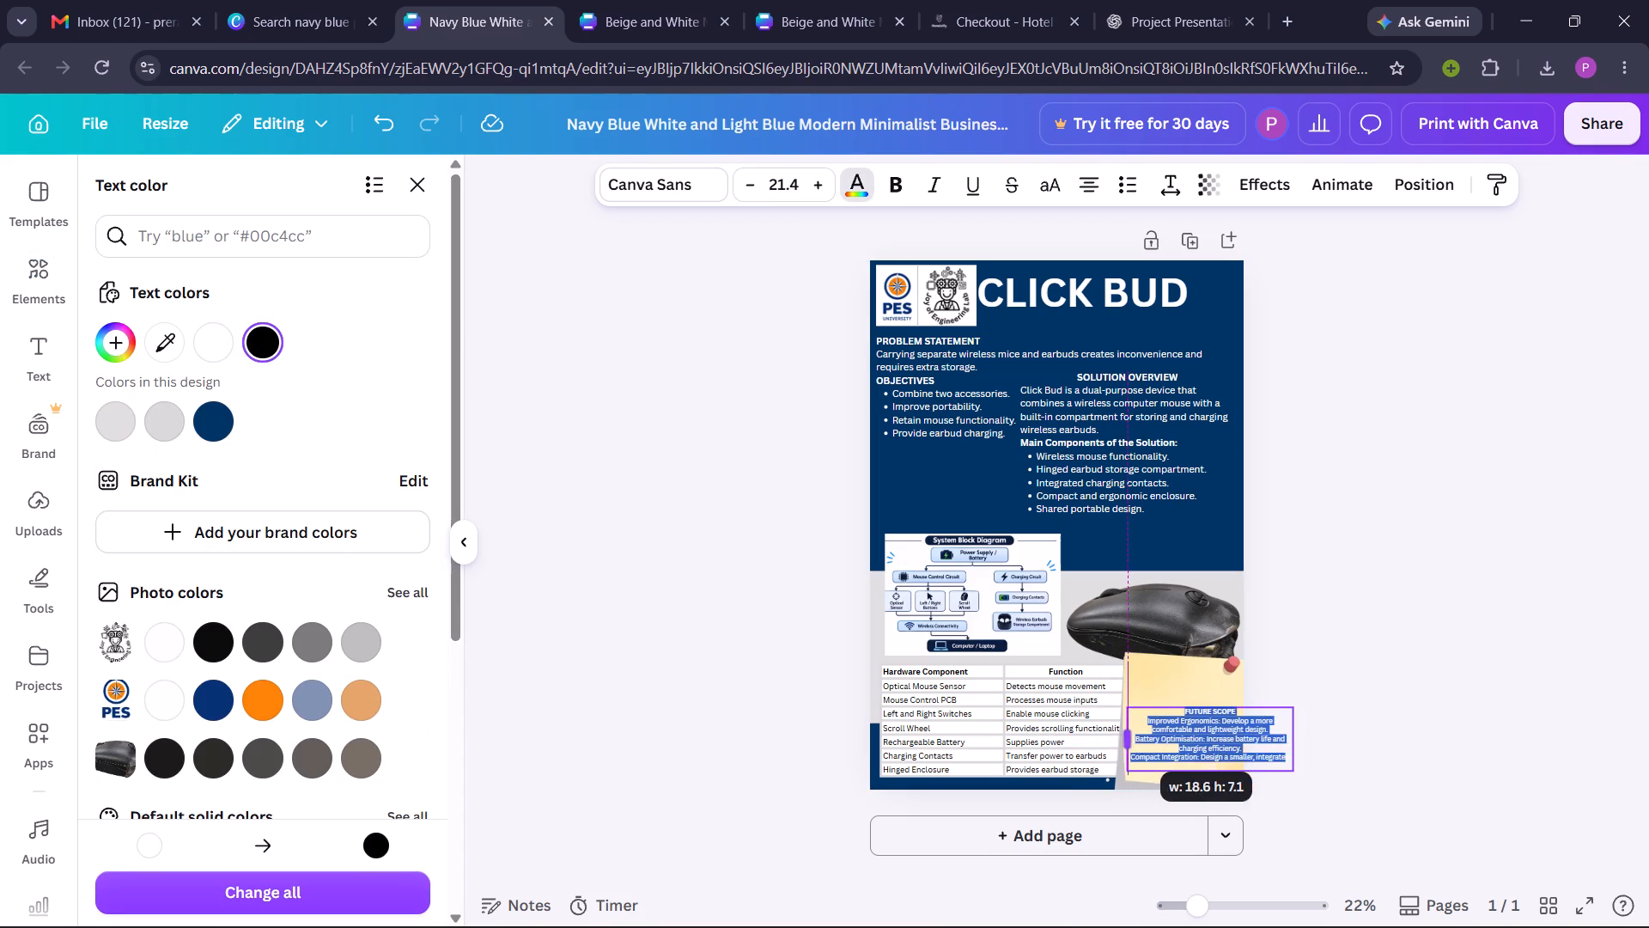
pyautogui.moveTo(1129, 734); pyautogui.dragTo(1167, 750)
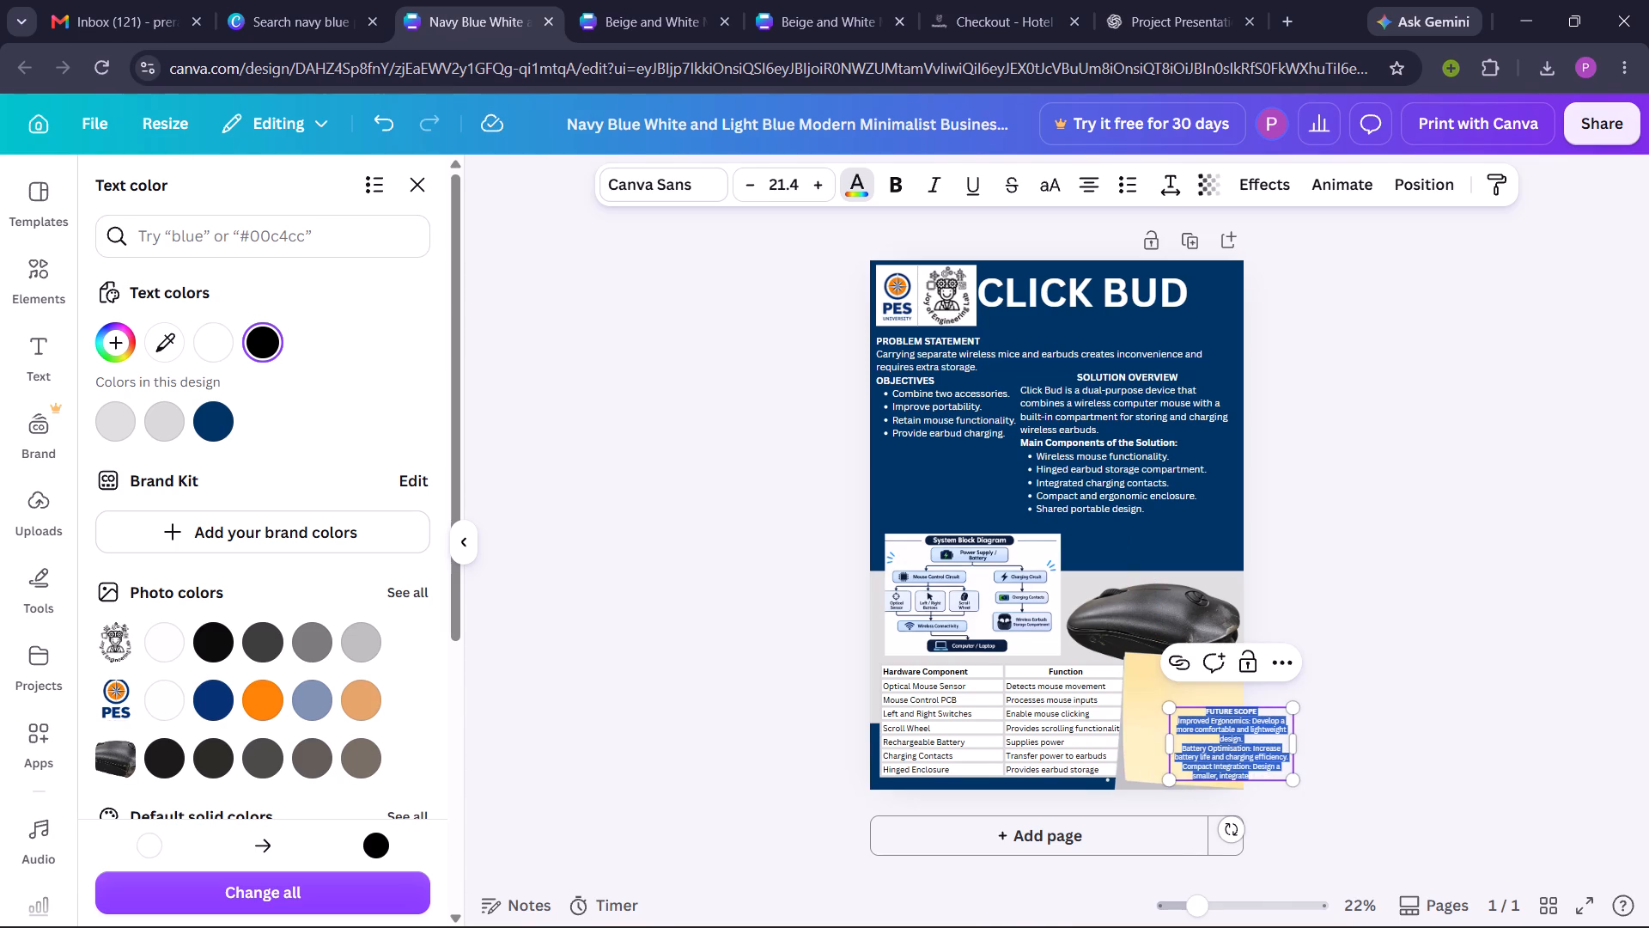
pyautogui.moveTo(1232, 700); pyautogui.dragTo(1186, 668)
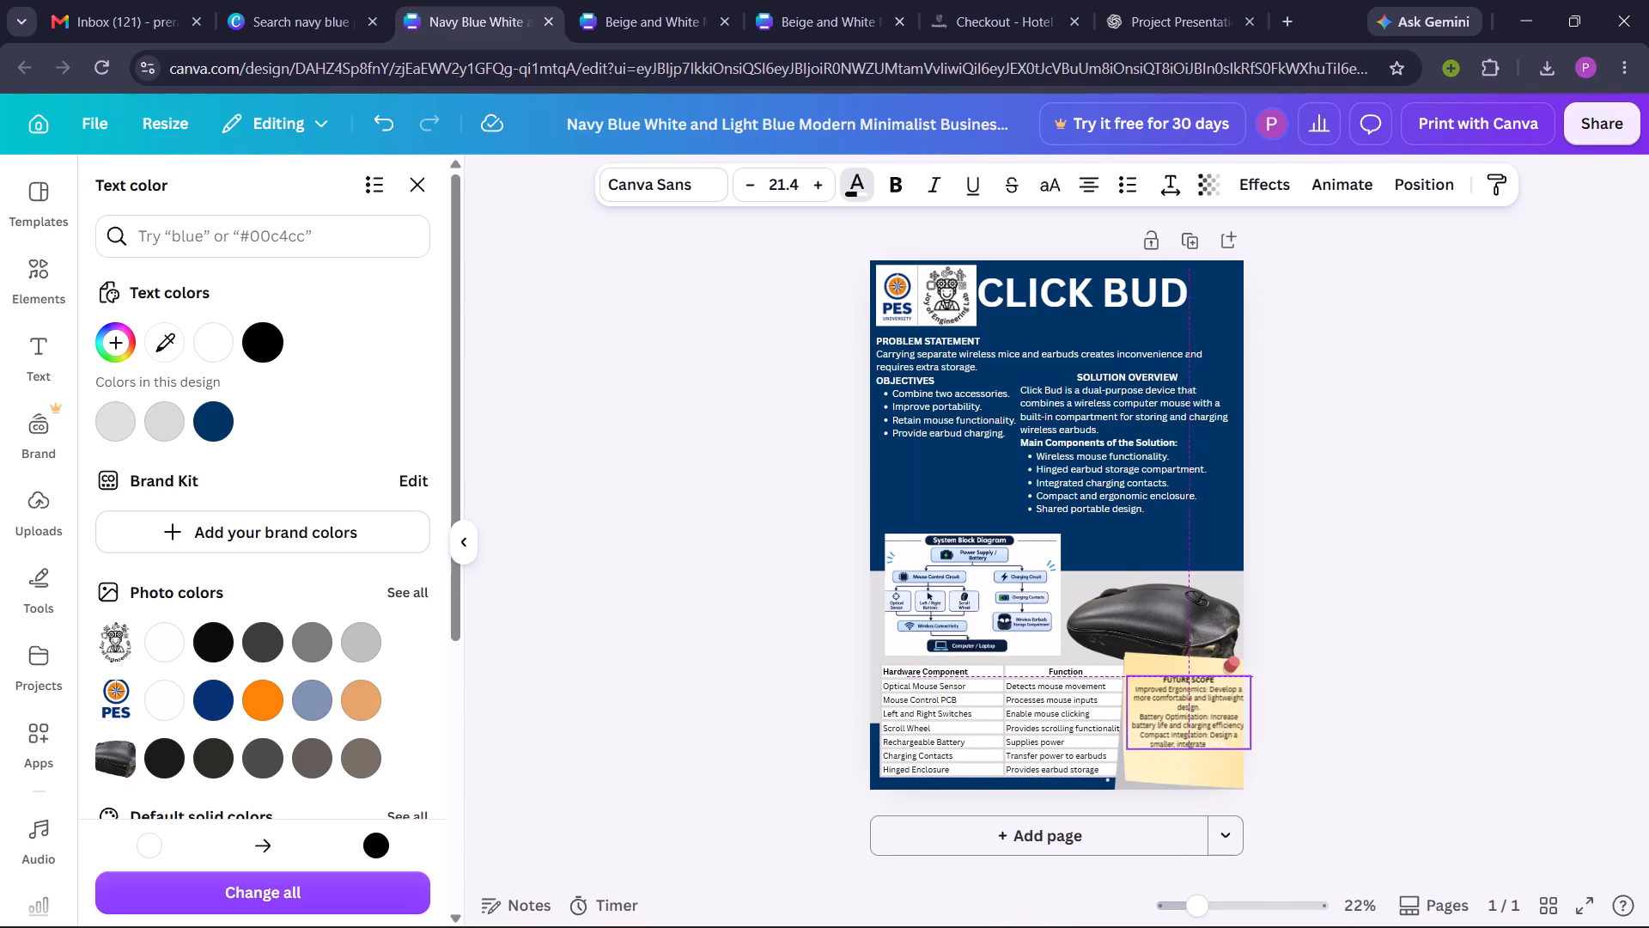
pyautogui.moveTo(1186, 668); pyautogui.dragTo(1186, 667)
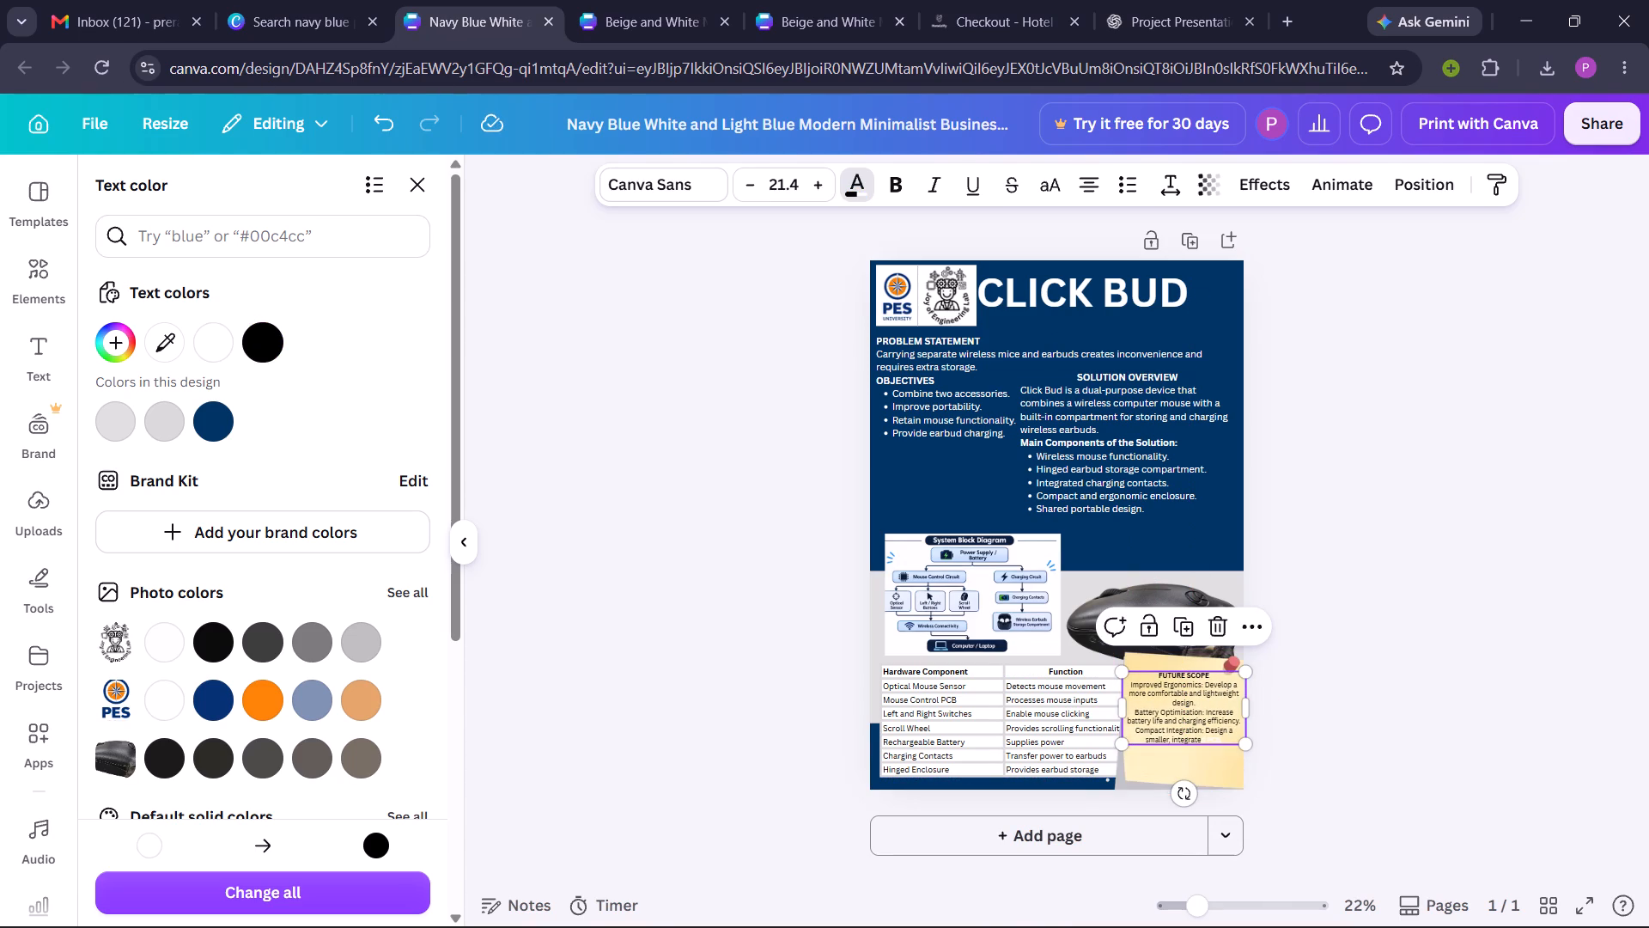
pyautogui.click(1309, 713)
pyautogui.click(1309, 713)
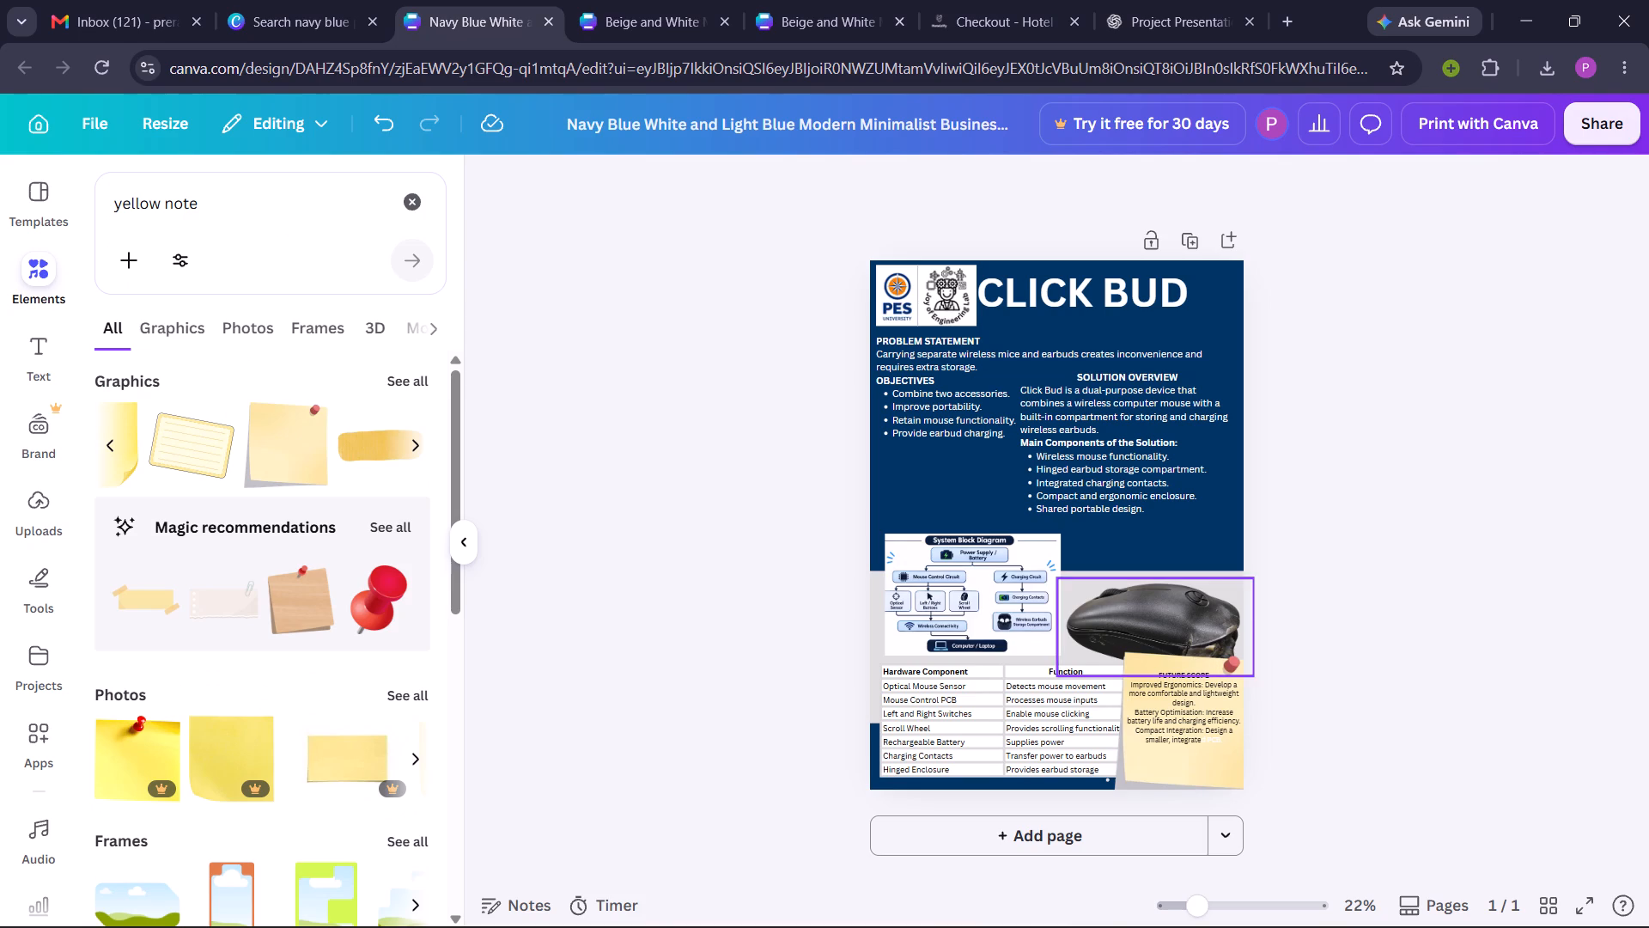
# Move the mouse photo slightly up so it sits clear above the yellow note, beside the system block diagram.
pyautogui.moveTo(1214, 618); pyautogui.dragTo(1212, 596)
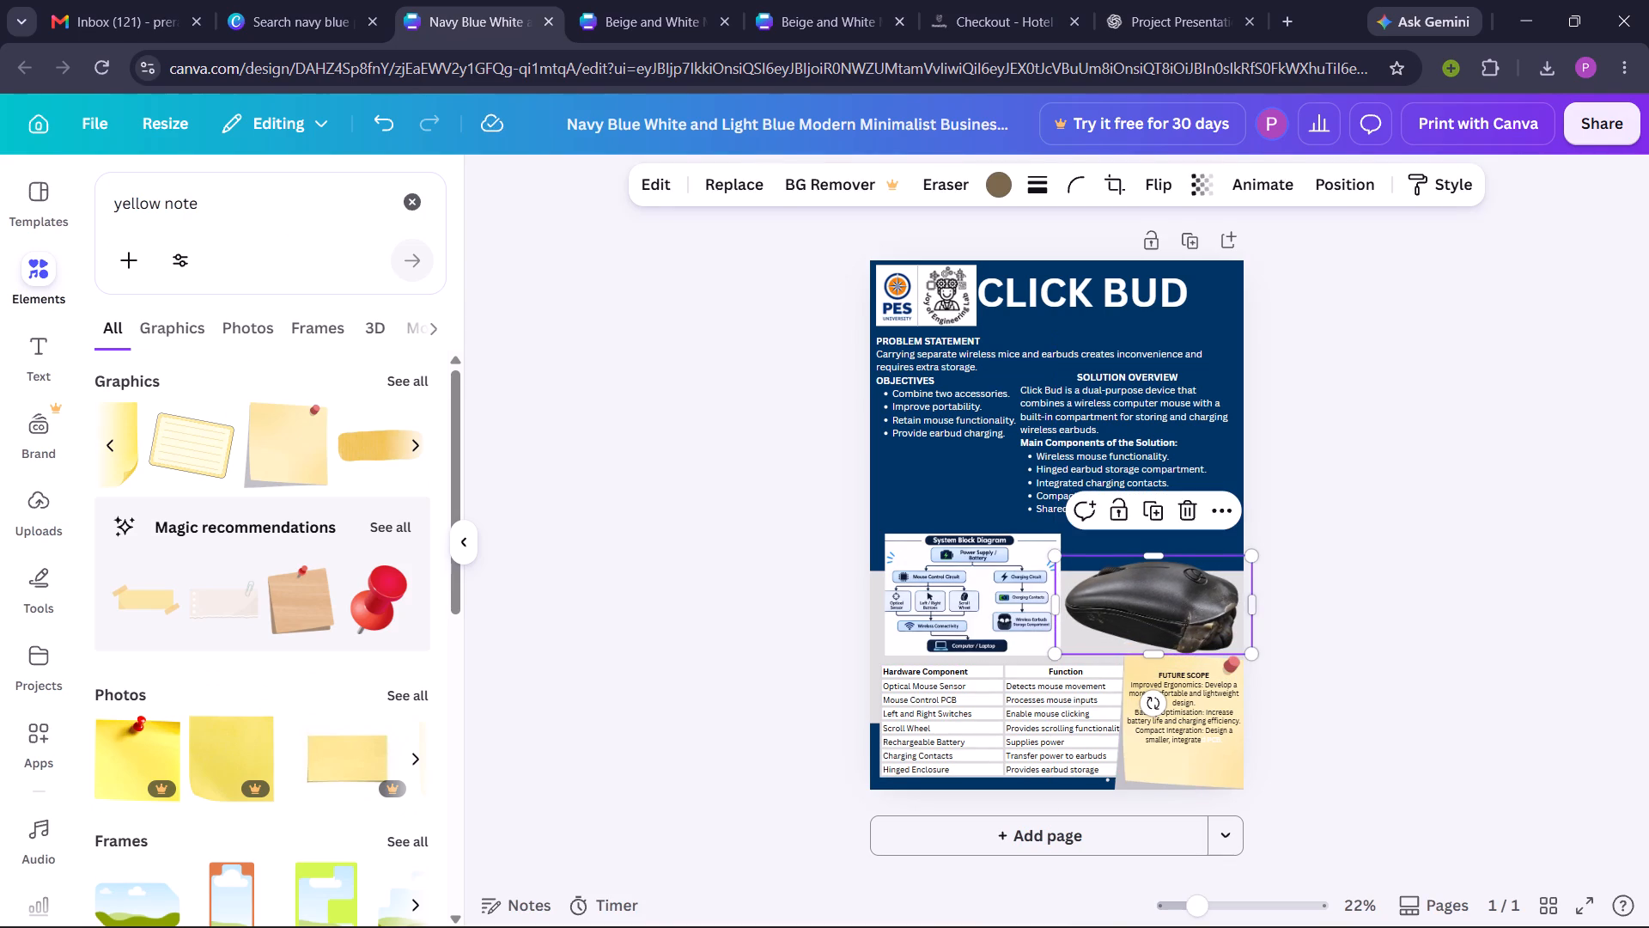
pyautogui.click(1396, 470)
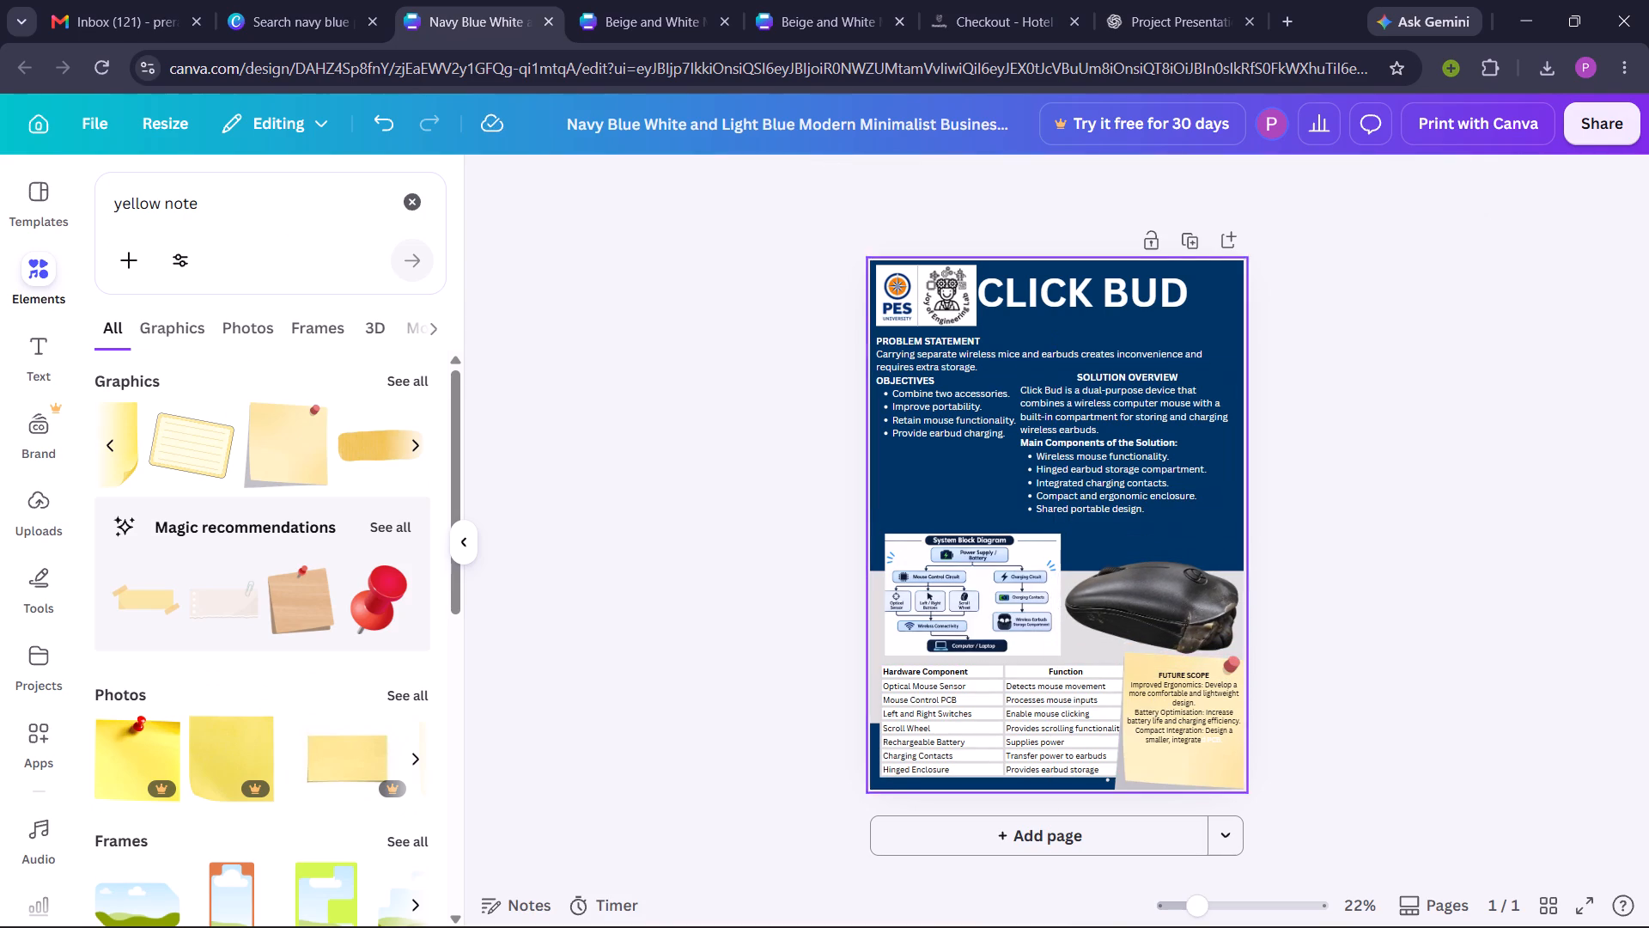
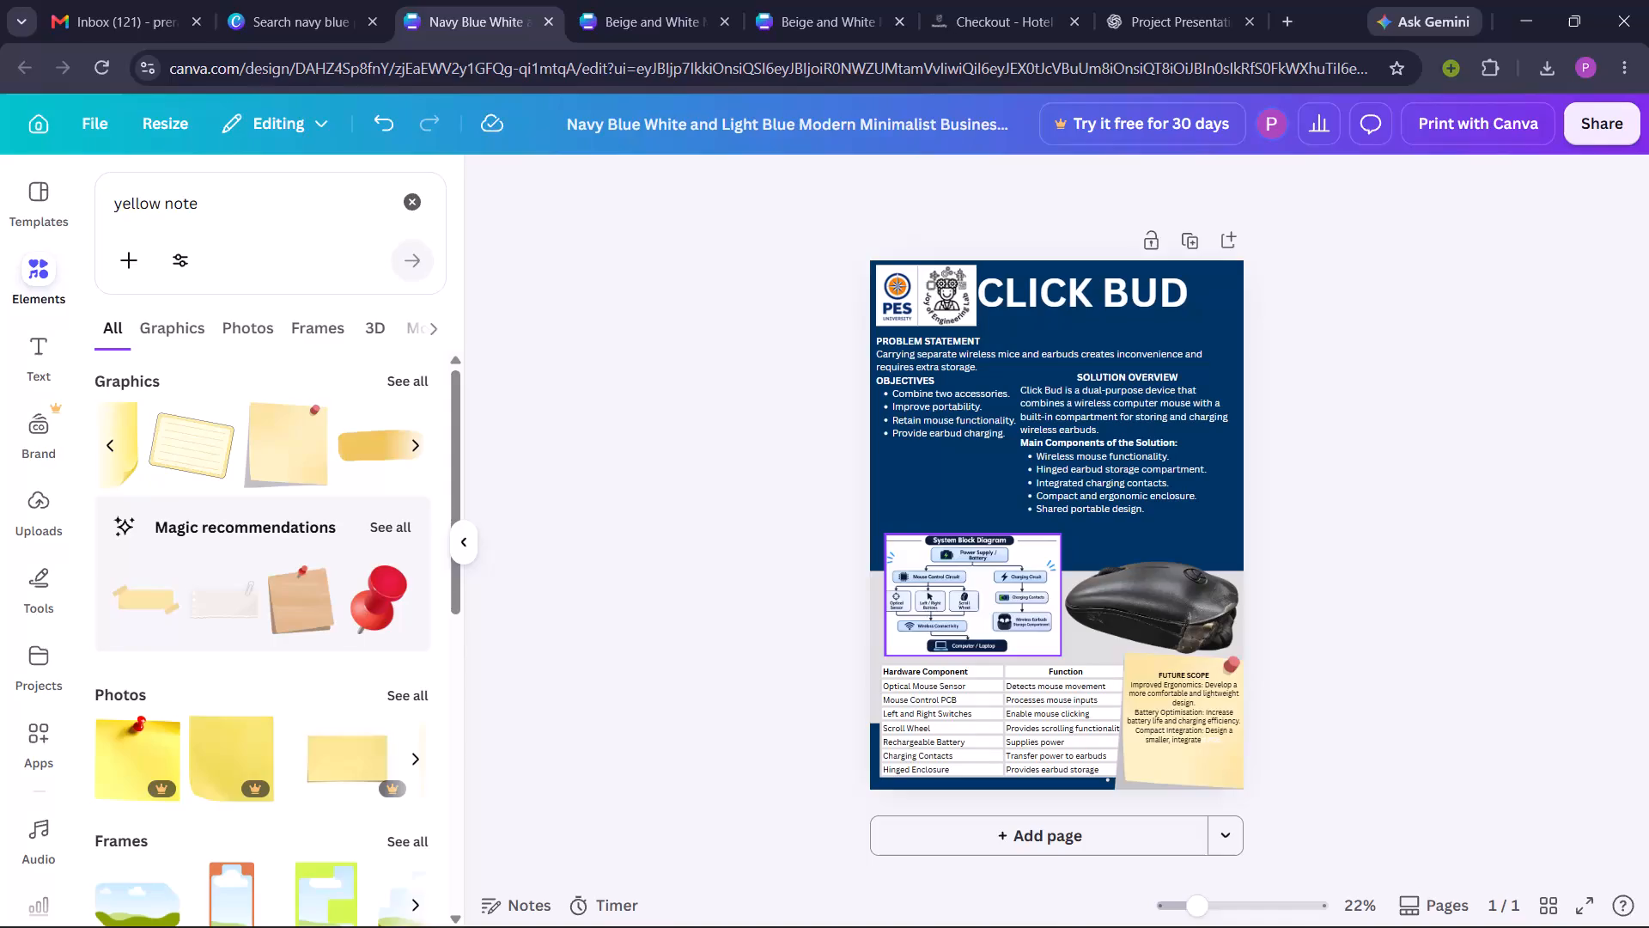
# Browse the full set of photo results for "yellow note" for another note image suited to the poster.
pyautogui.scroll(-1, 254, 696)
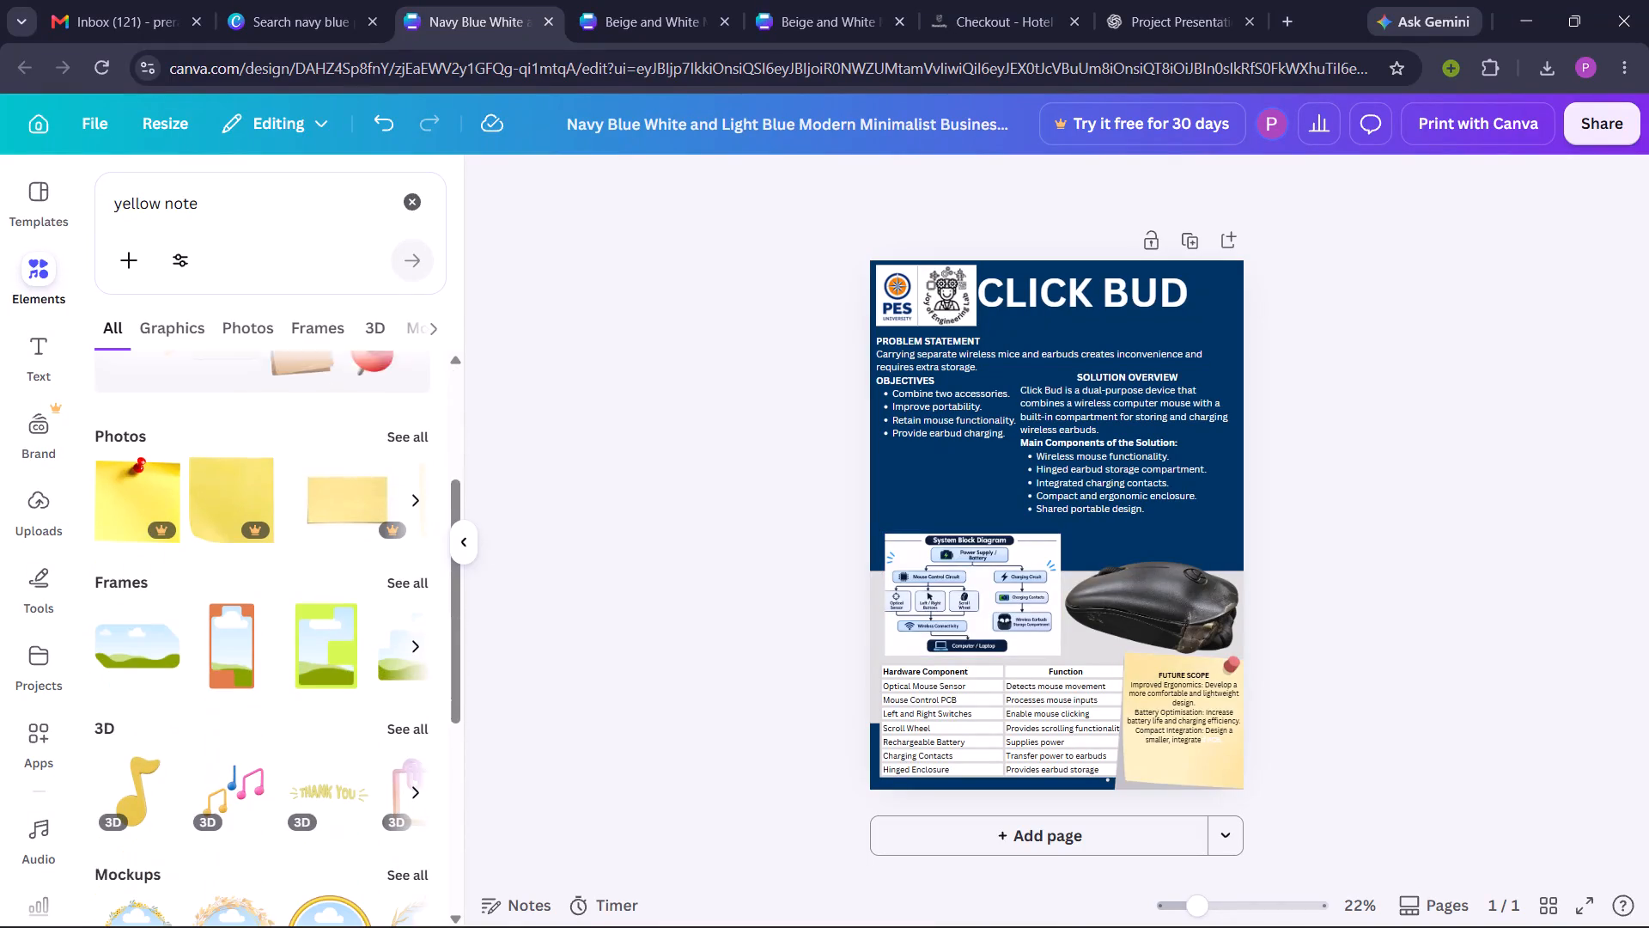
pyautogui.scroll(-1, 254, 696)
pyautogui.click(411, 395)
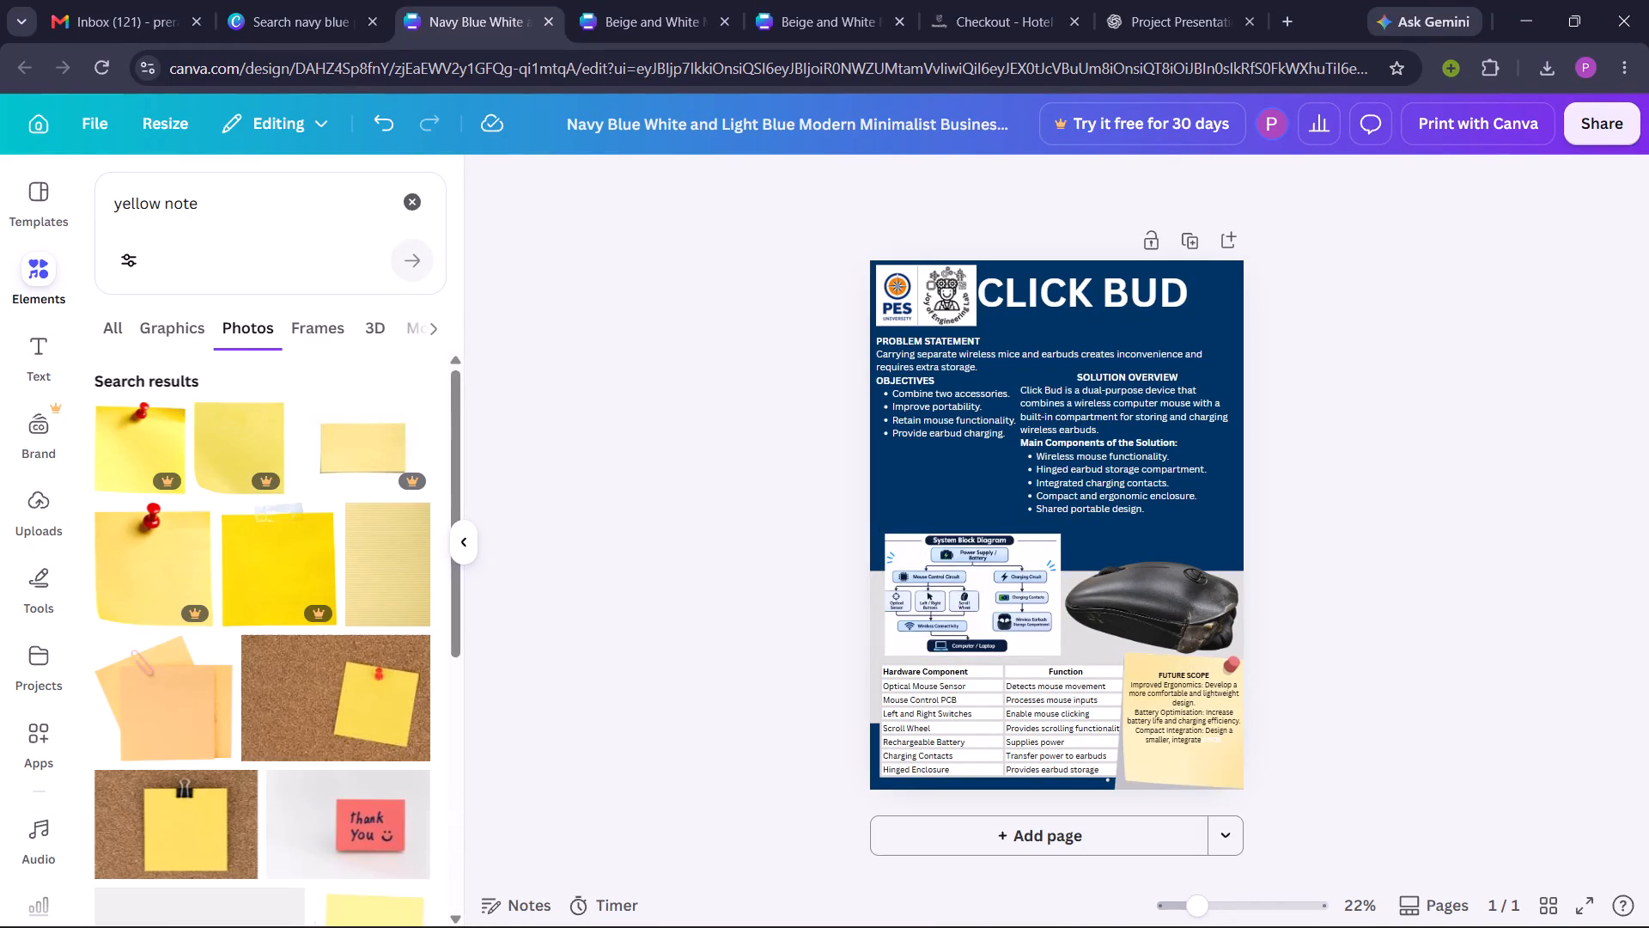
pyautogui.scroll(-3, 259, 869)
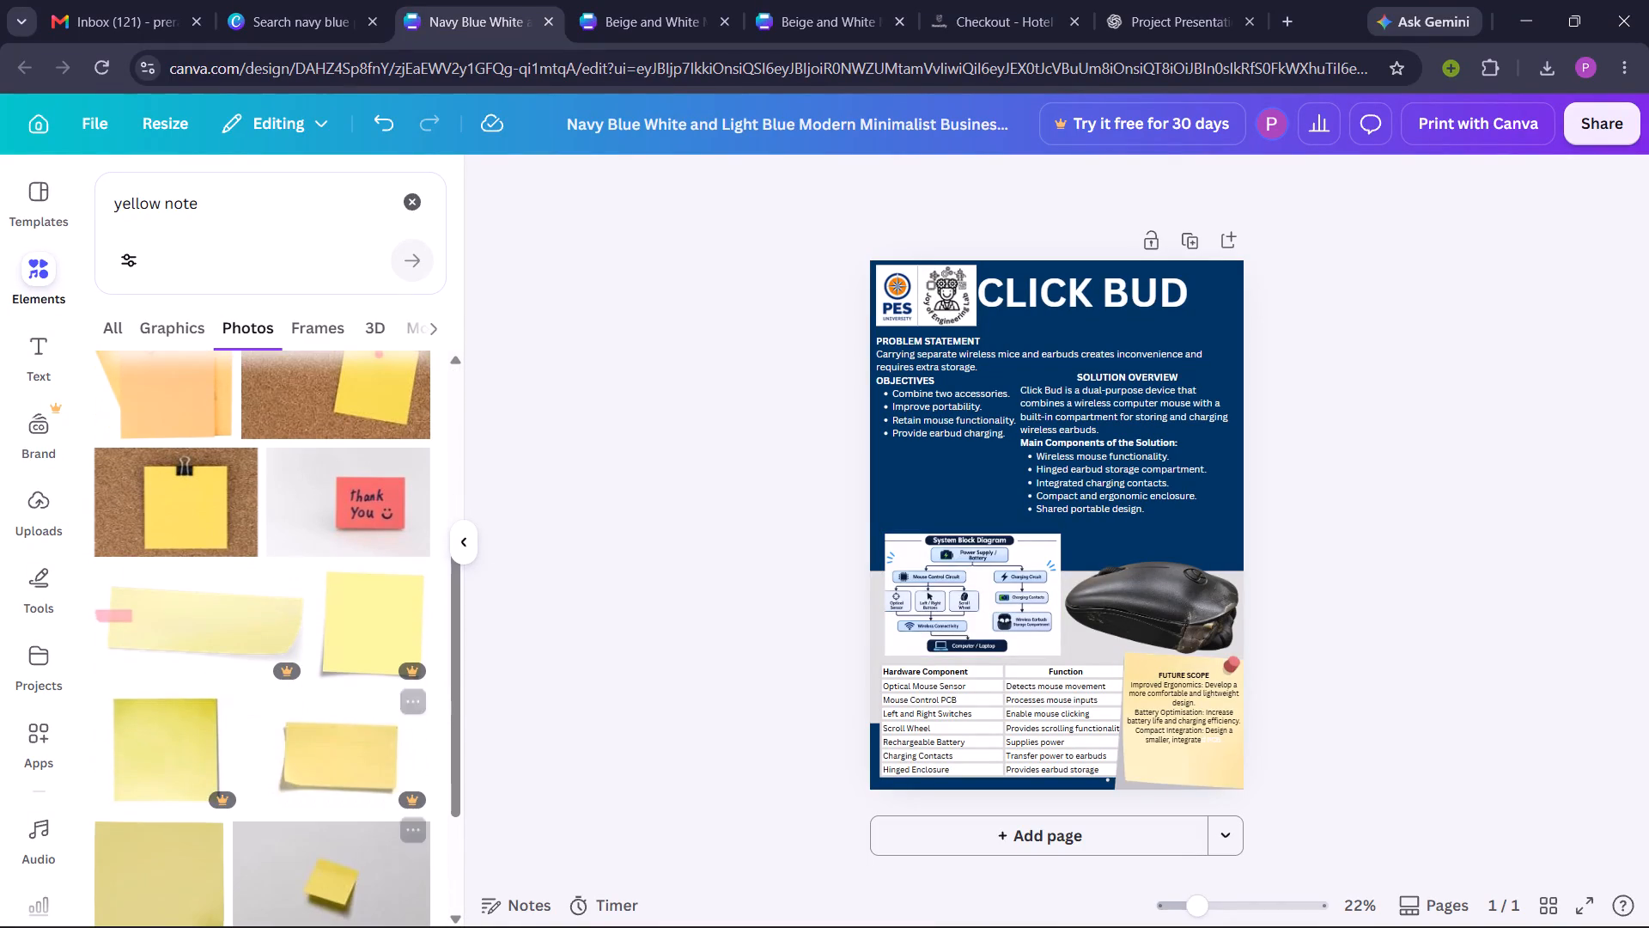
pyautogui.scroll(-3, 259, 869)
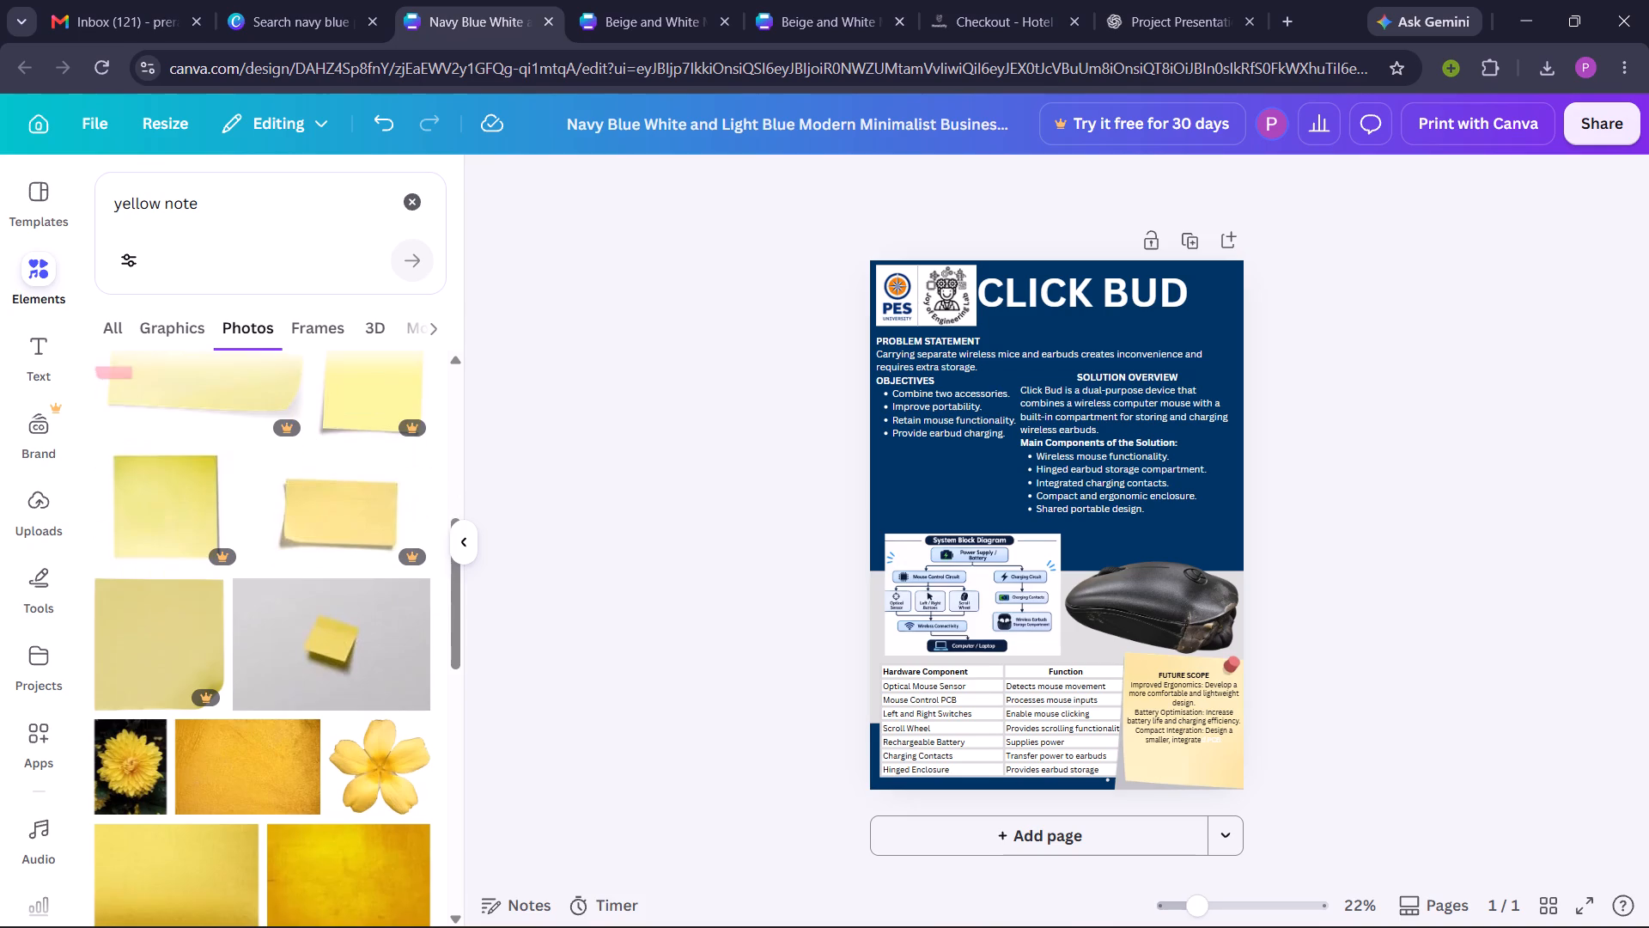
pyautogui.scroll(-2, 259, 869)
pyautogui.scroll(2, 259, 869)
pyautogui.scroll(-1, 259, 869)
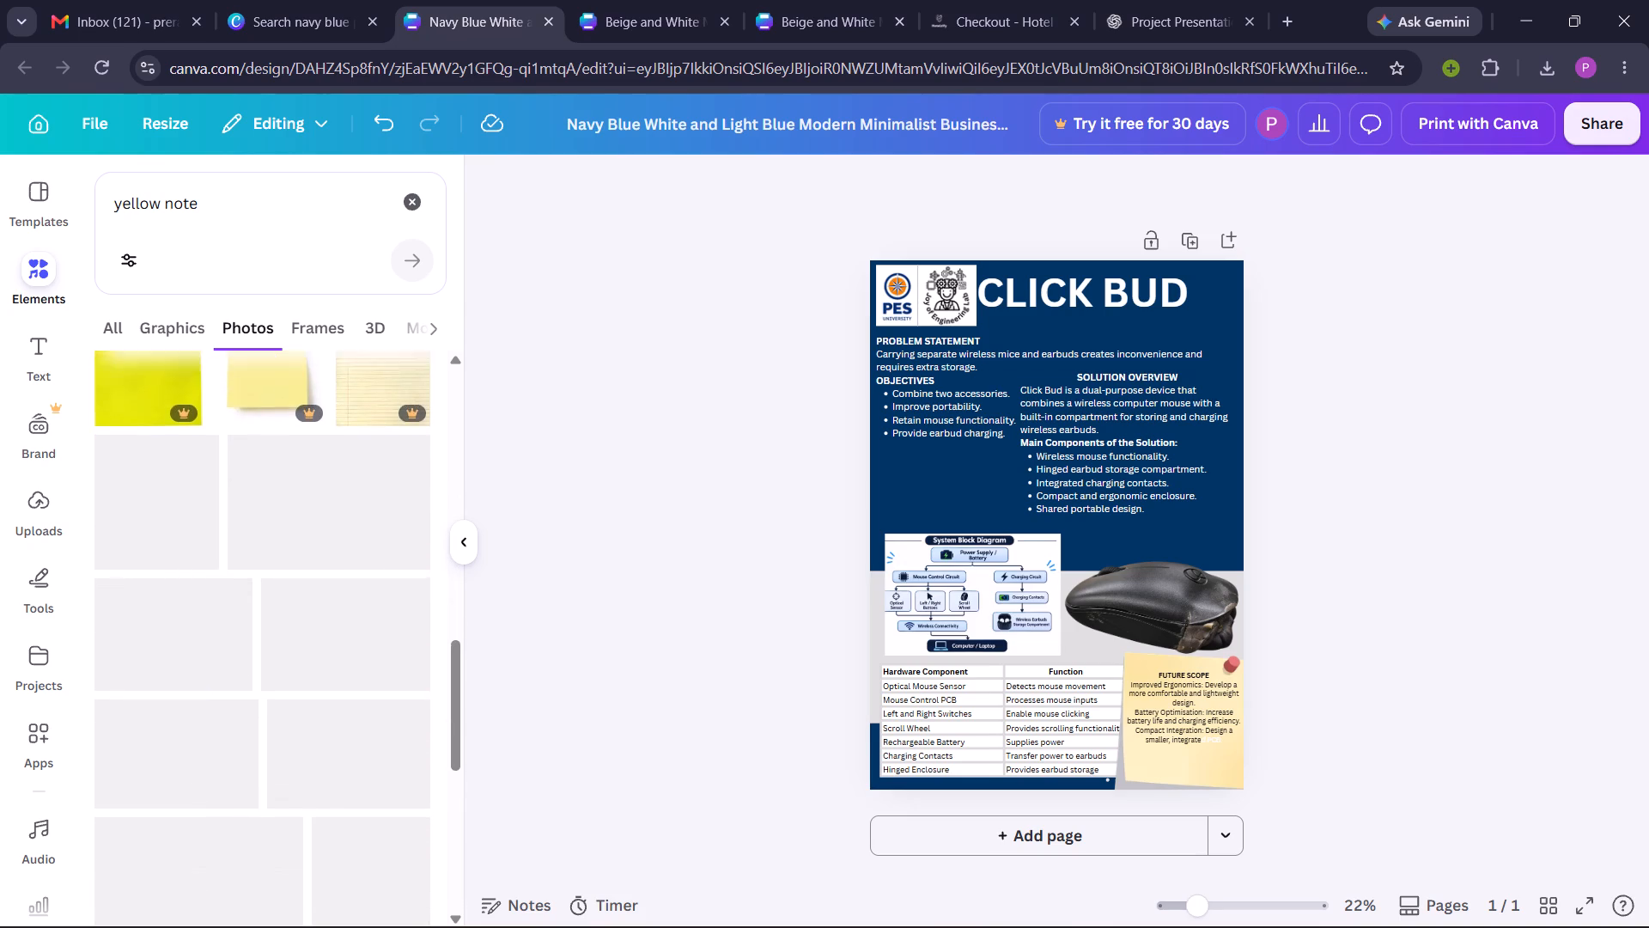
pyautogui.scroll(-5, 259, 869)
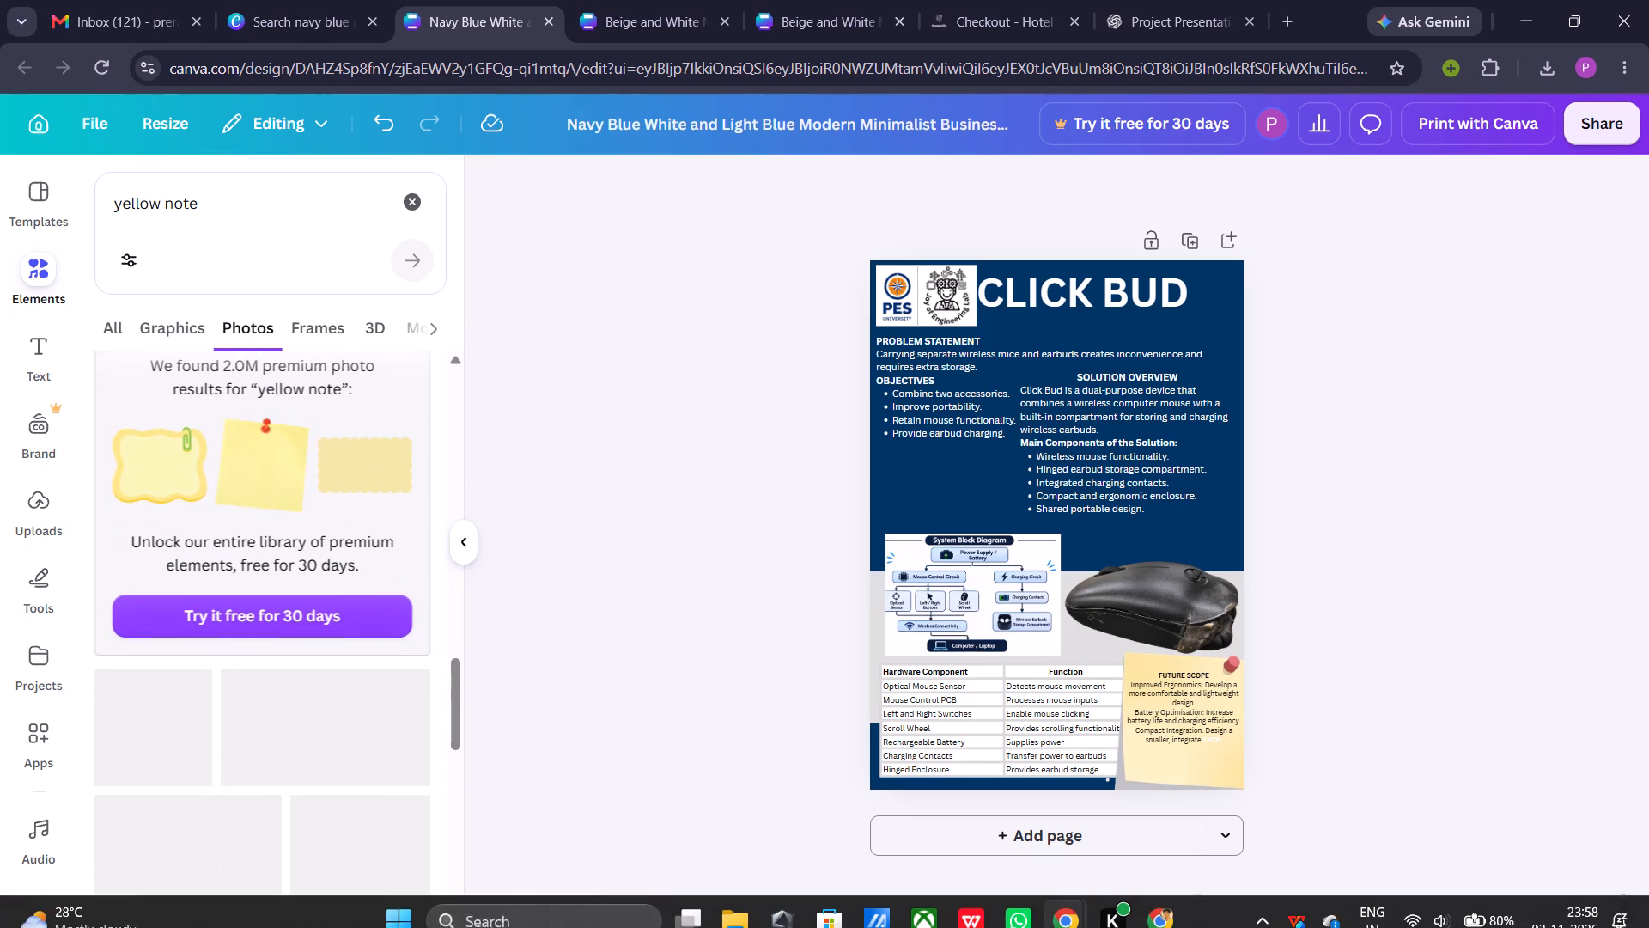
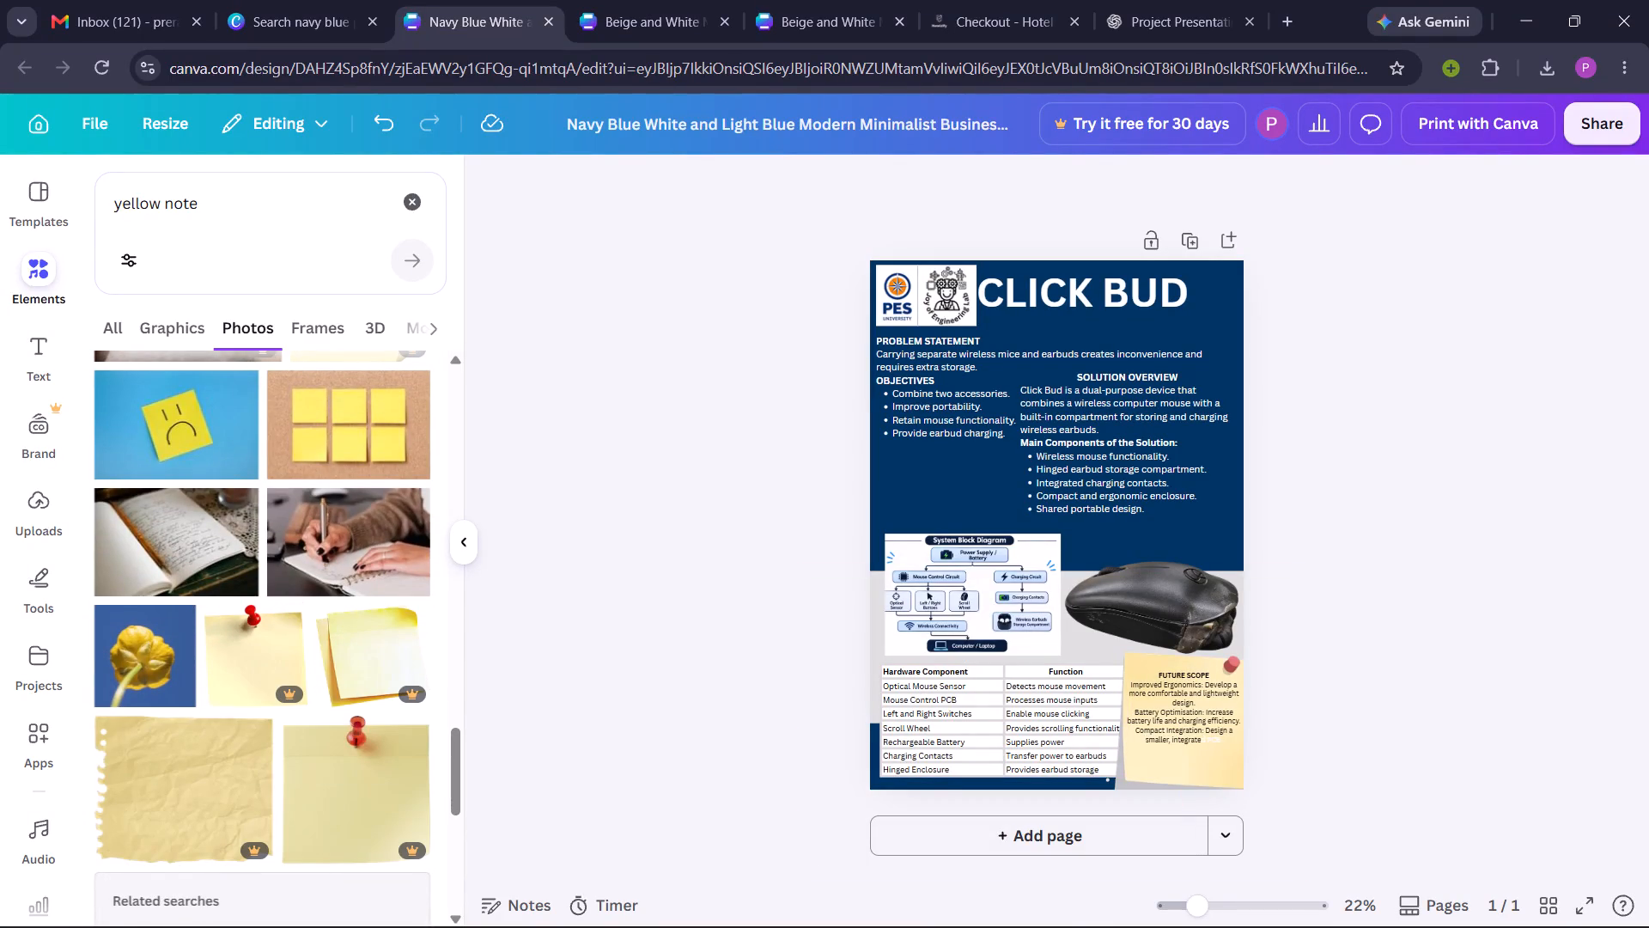
# Format the three future scope points below the FUTURE SCOPE heading on the yellow note as a bulleted list.
pyautogui.click(1130, 715)
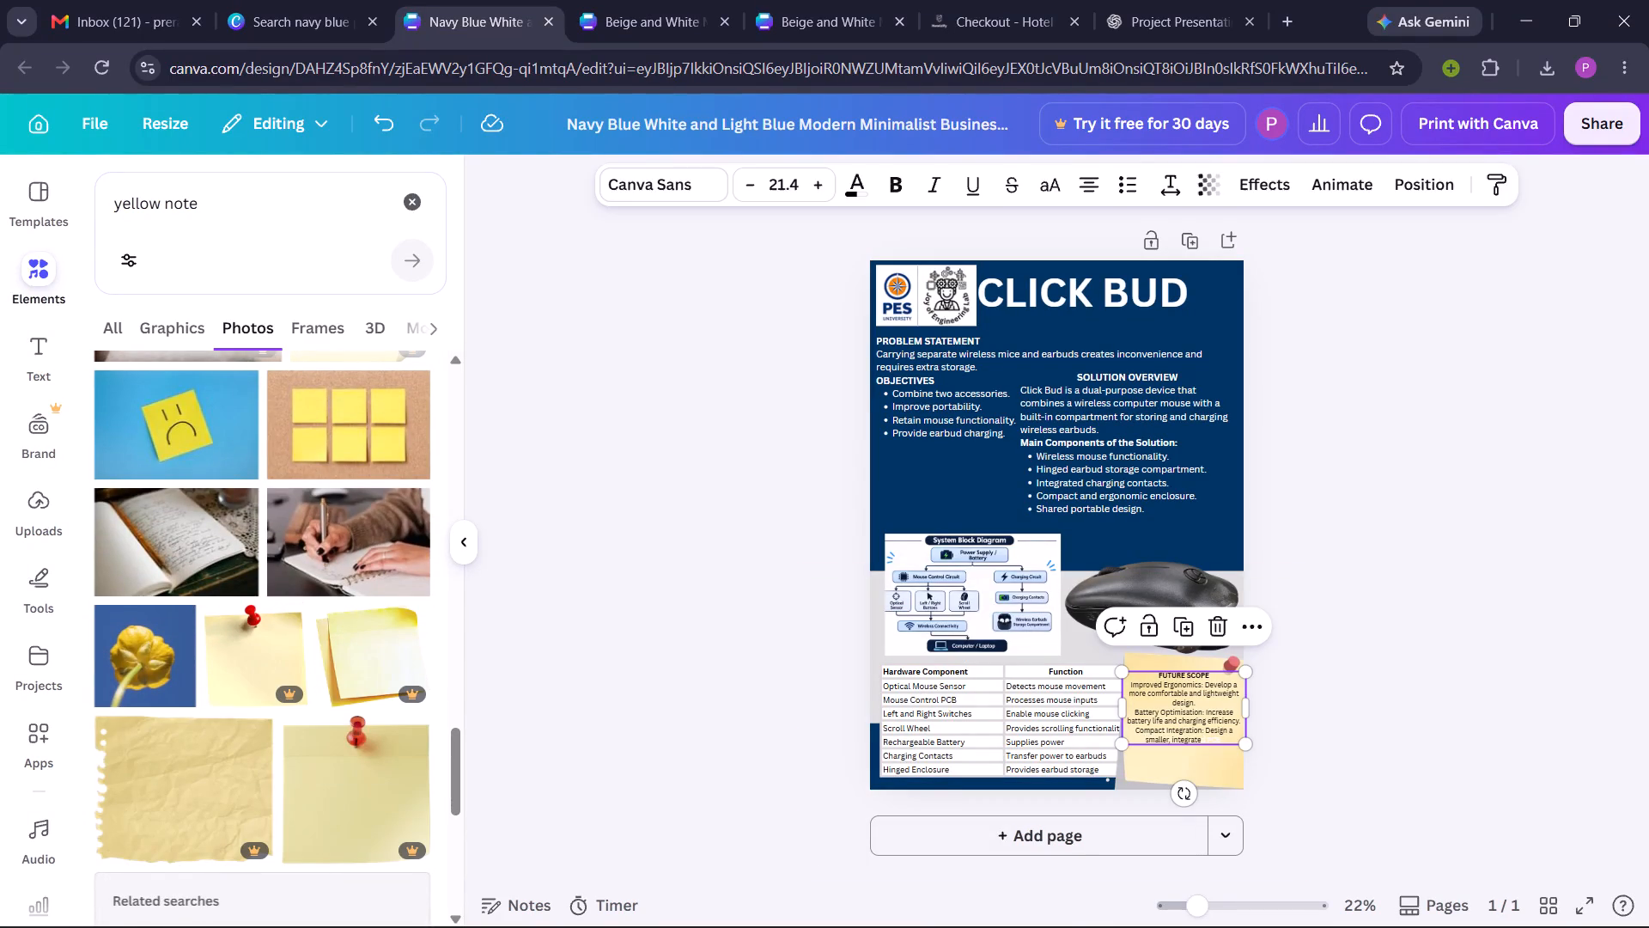
pyautogui.click(1127, 683)
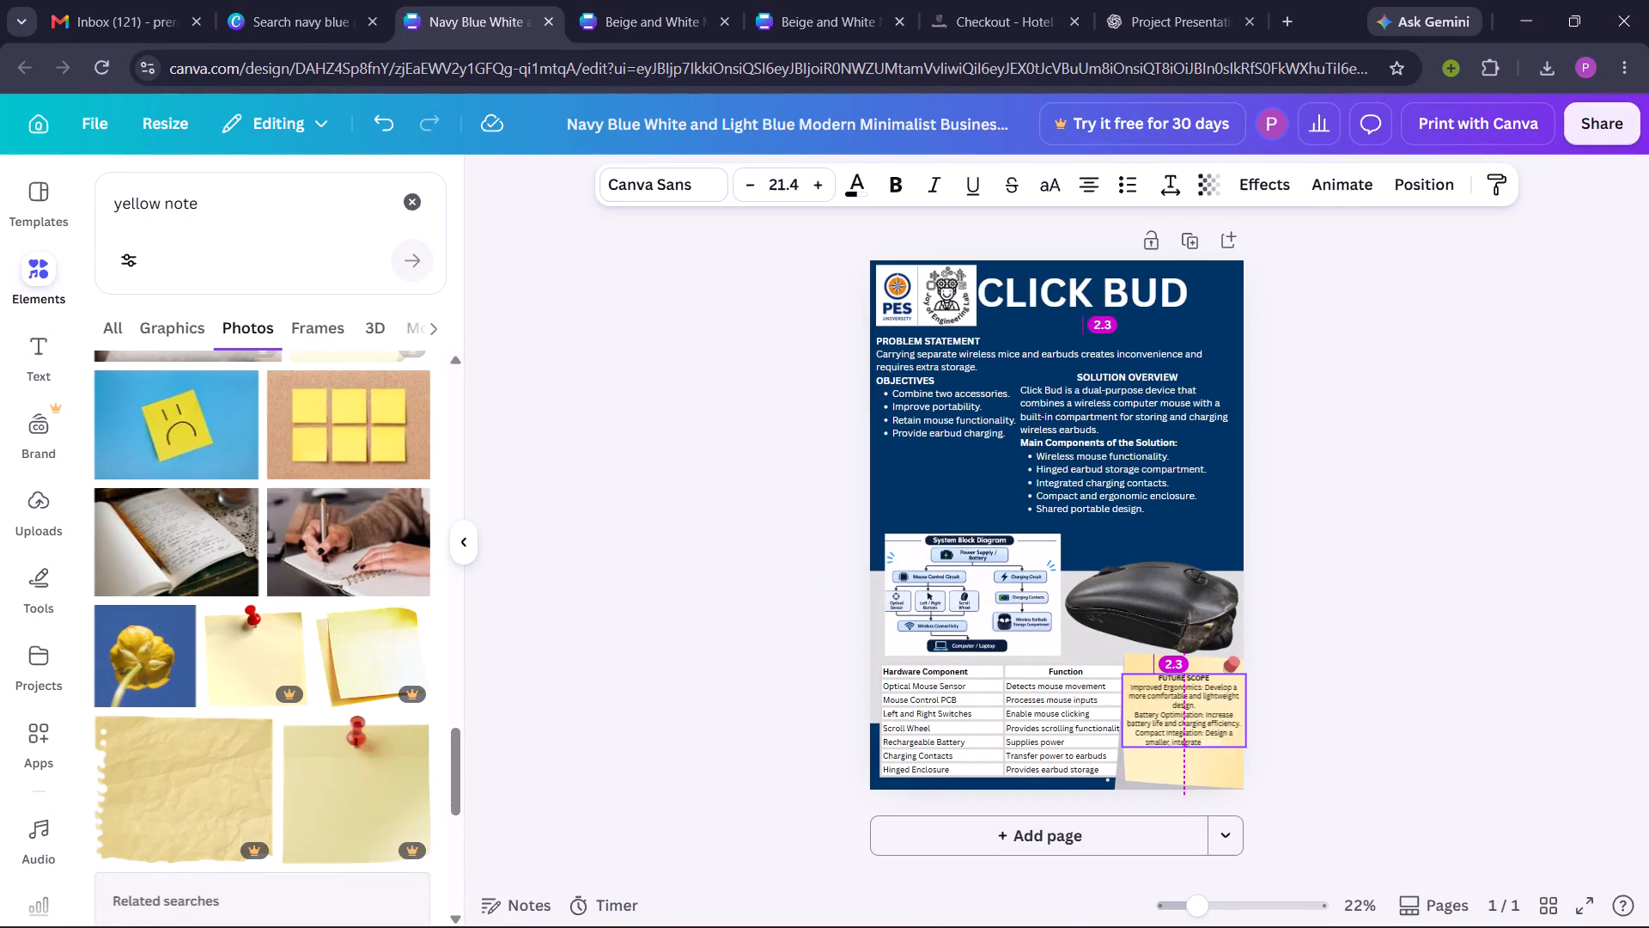
pyautogui.click(1128, 684)
pyautogui.moveTo(1128, 684); pyautogui.dragTo(1132, 687)
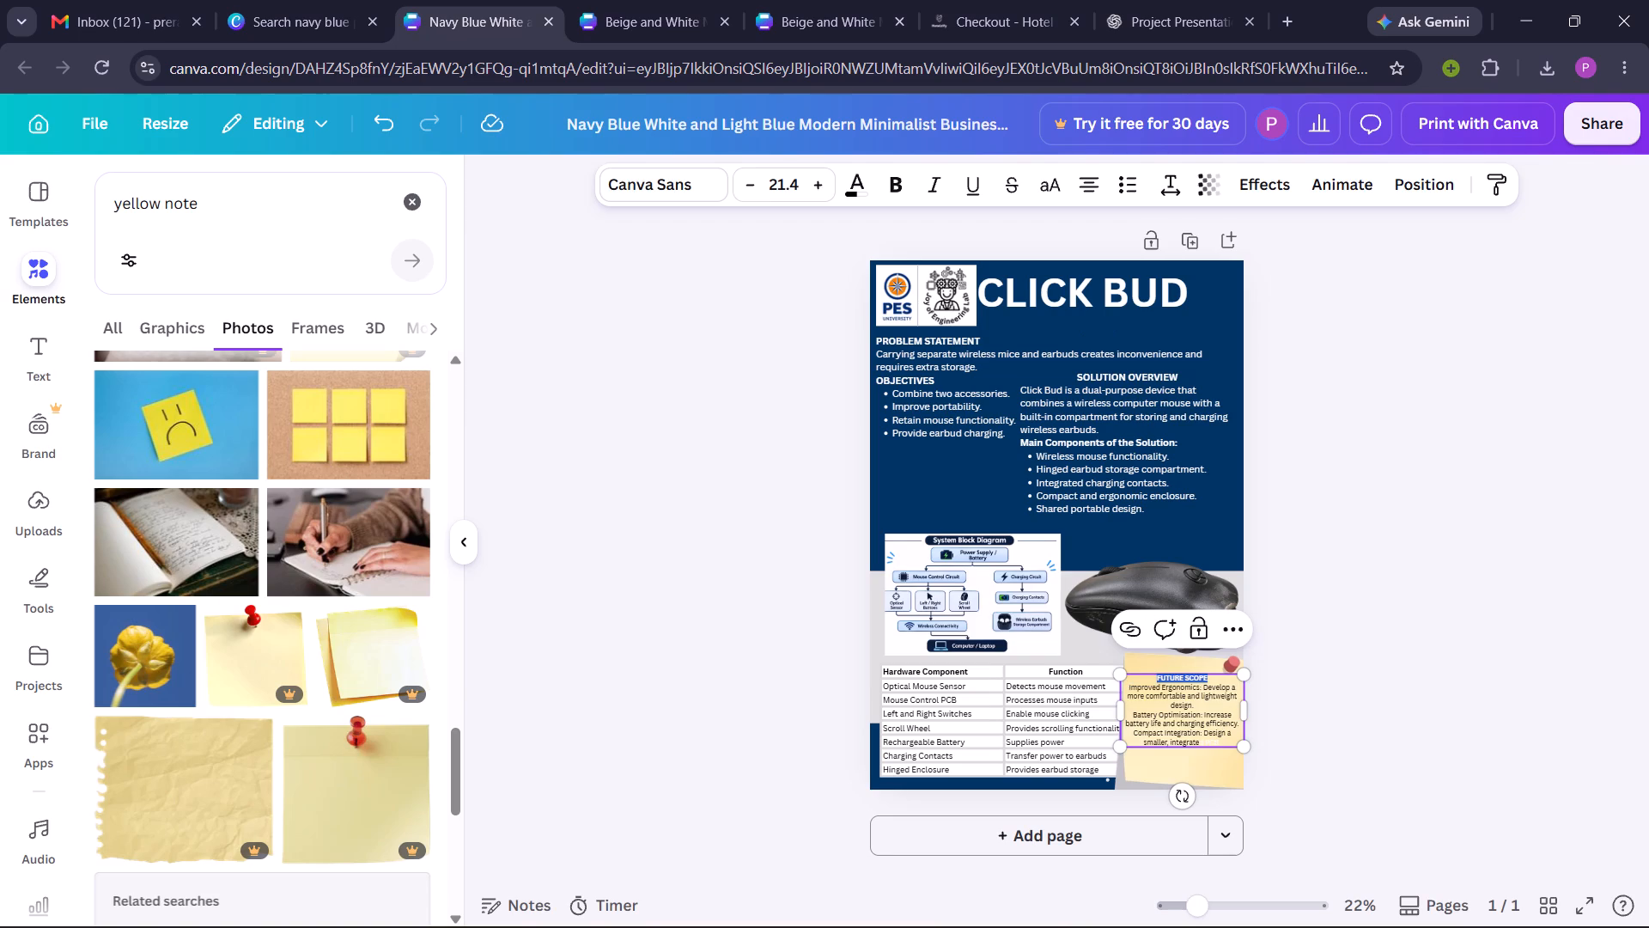
pyautogui.moveTo(1132, 687); pyautogui.dragTo(1135, 689)
pyautogui.doubleClick(1135, 689)
pyautogui.moveTo(1135, 689); pyautogui.dragTo(1173, 738)
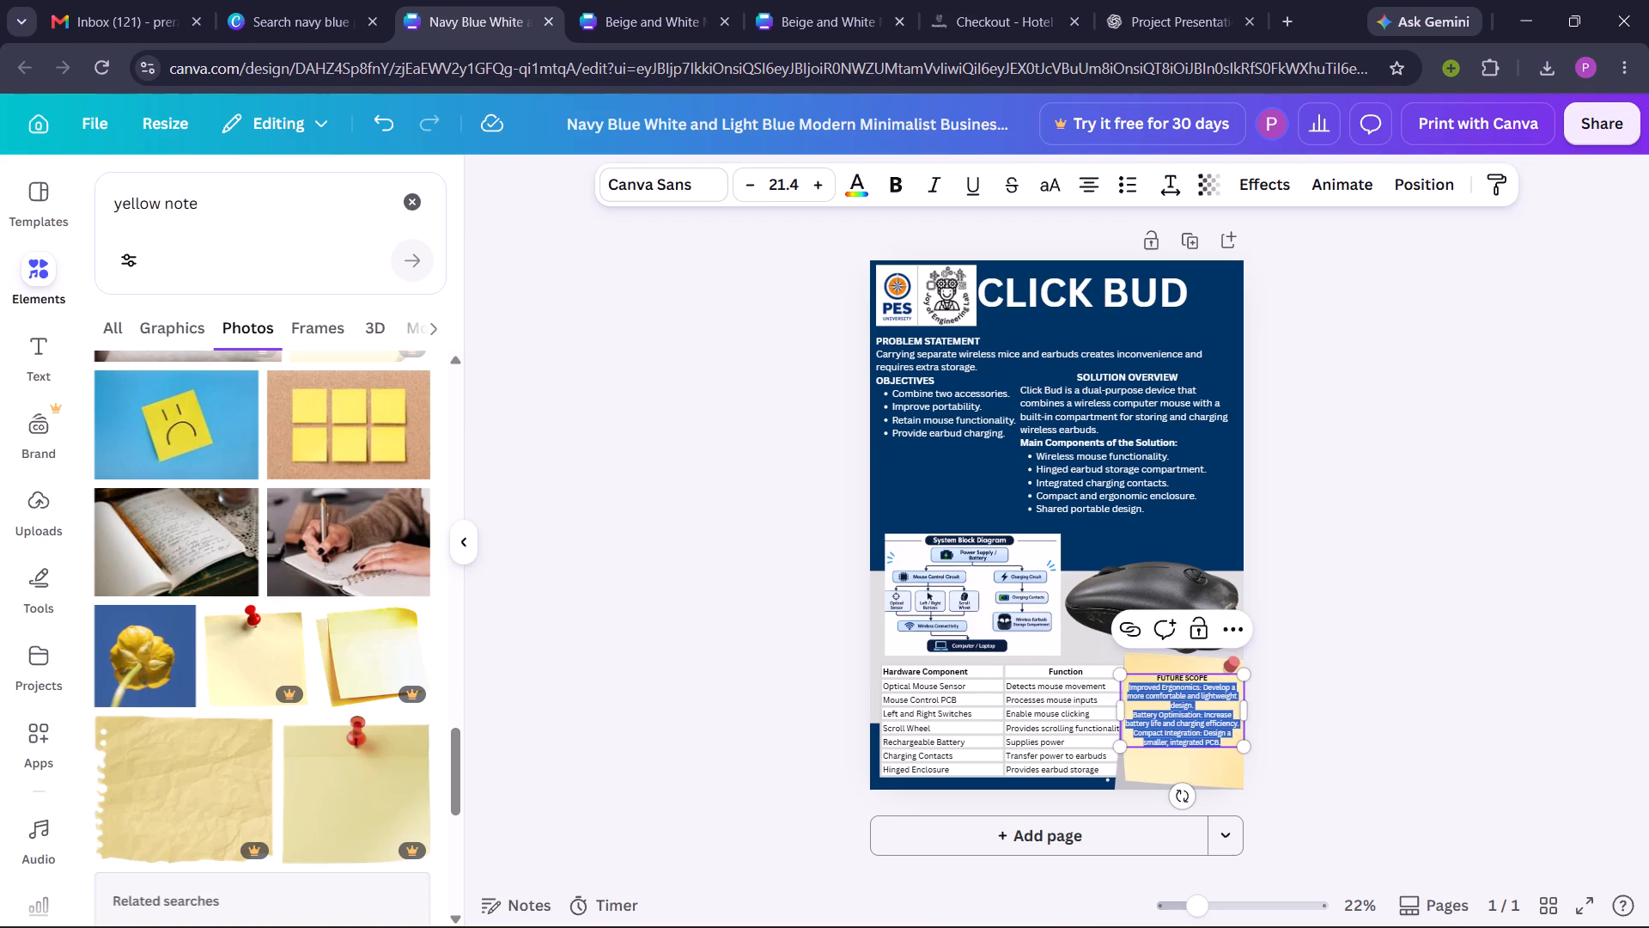
pyautogui.moveTo(1173, 738); pyautogui.dragTo(1176, 741)
pyautogui.click(1115, 193)
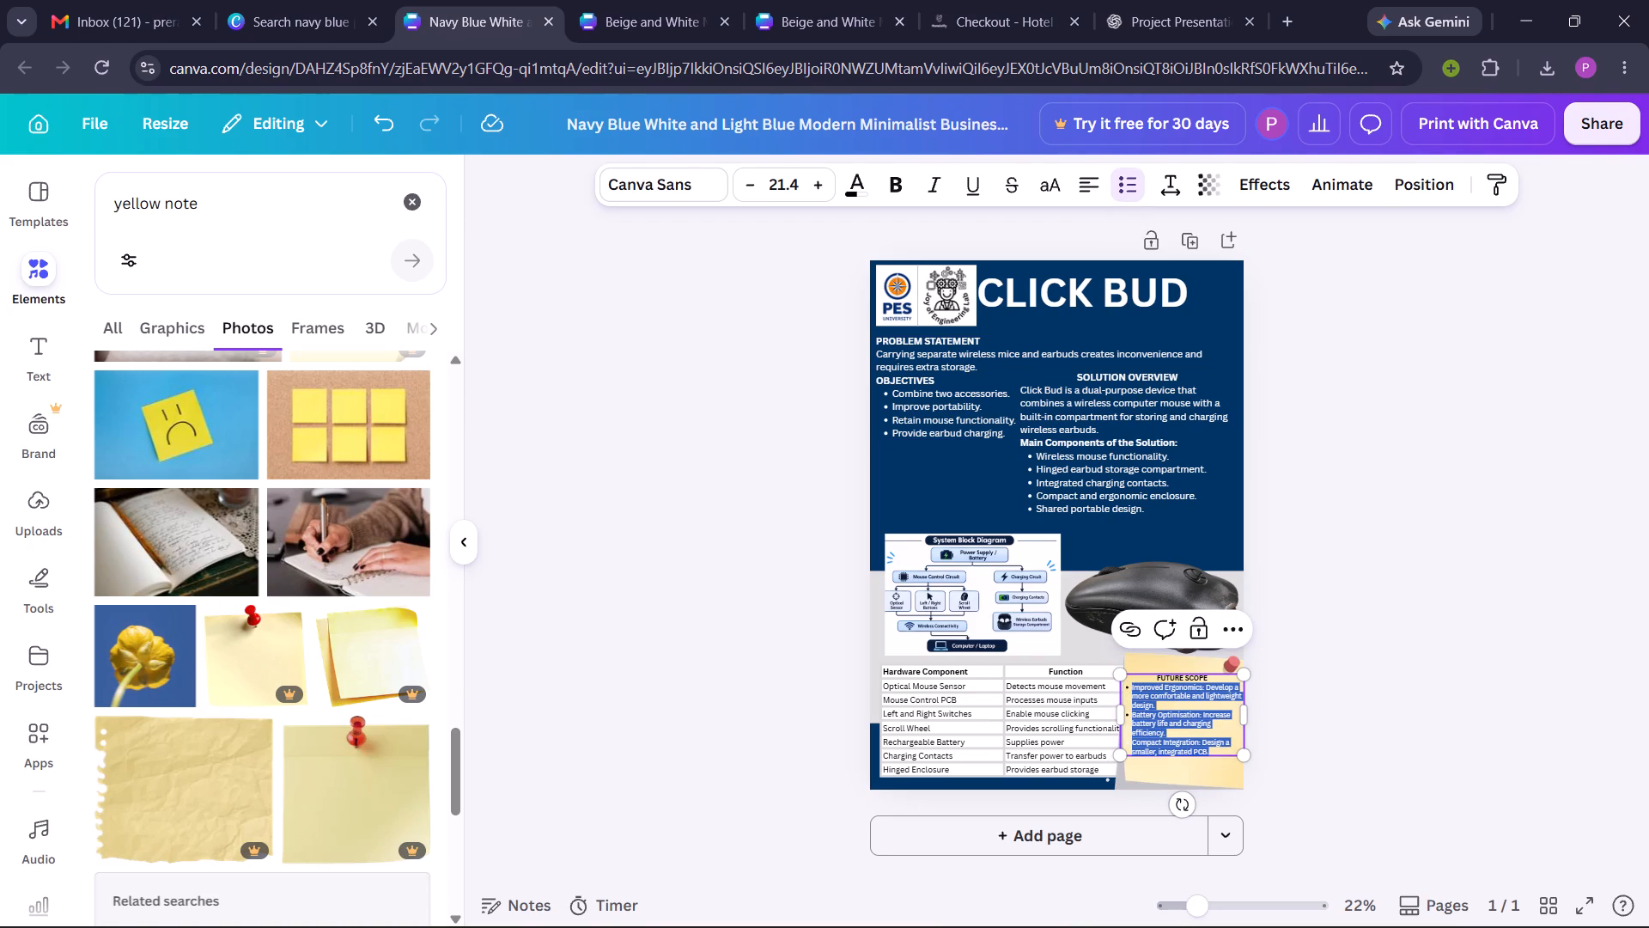
pyautogui.click(1378, 558)
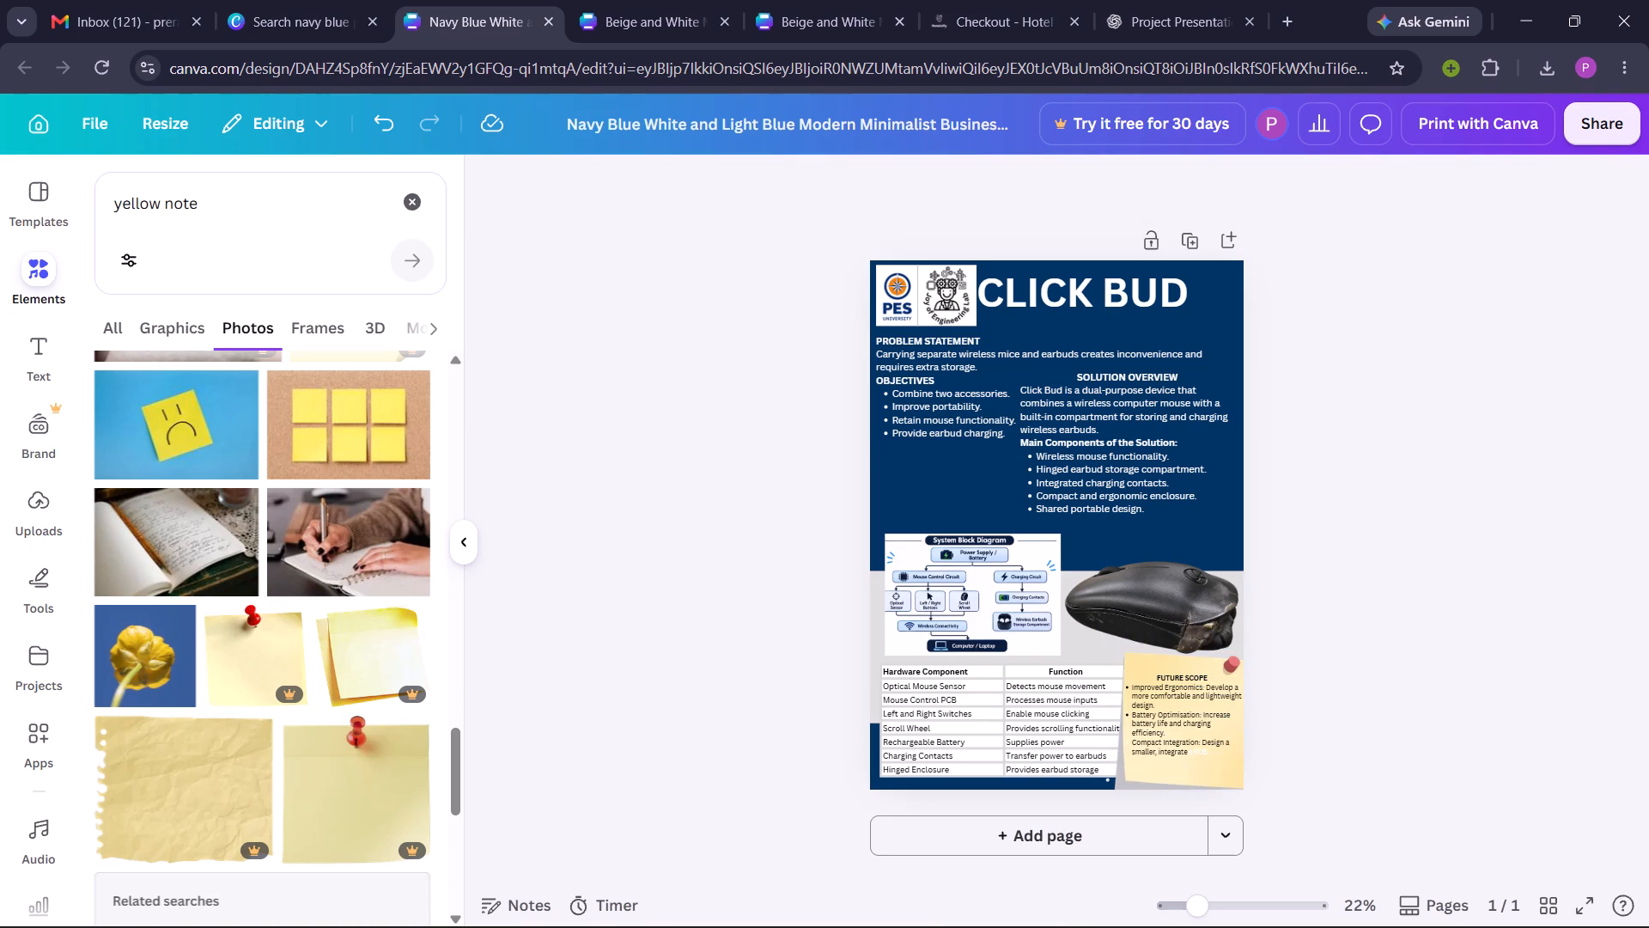
# Set the font size of the future scope points below the heading to 30.
pyautogui.tripleClick(1200, 739)
pyautogui.click(1200, 739)
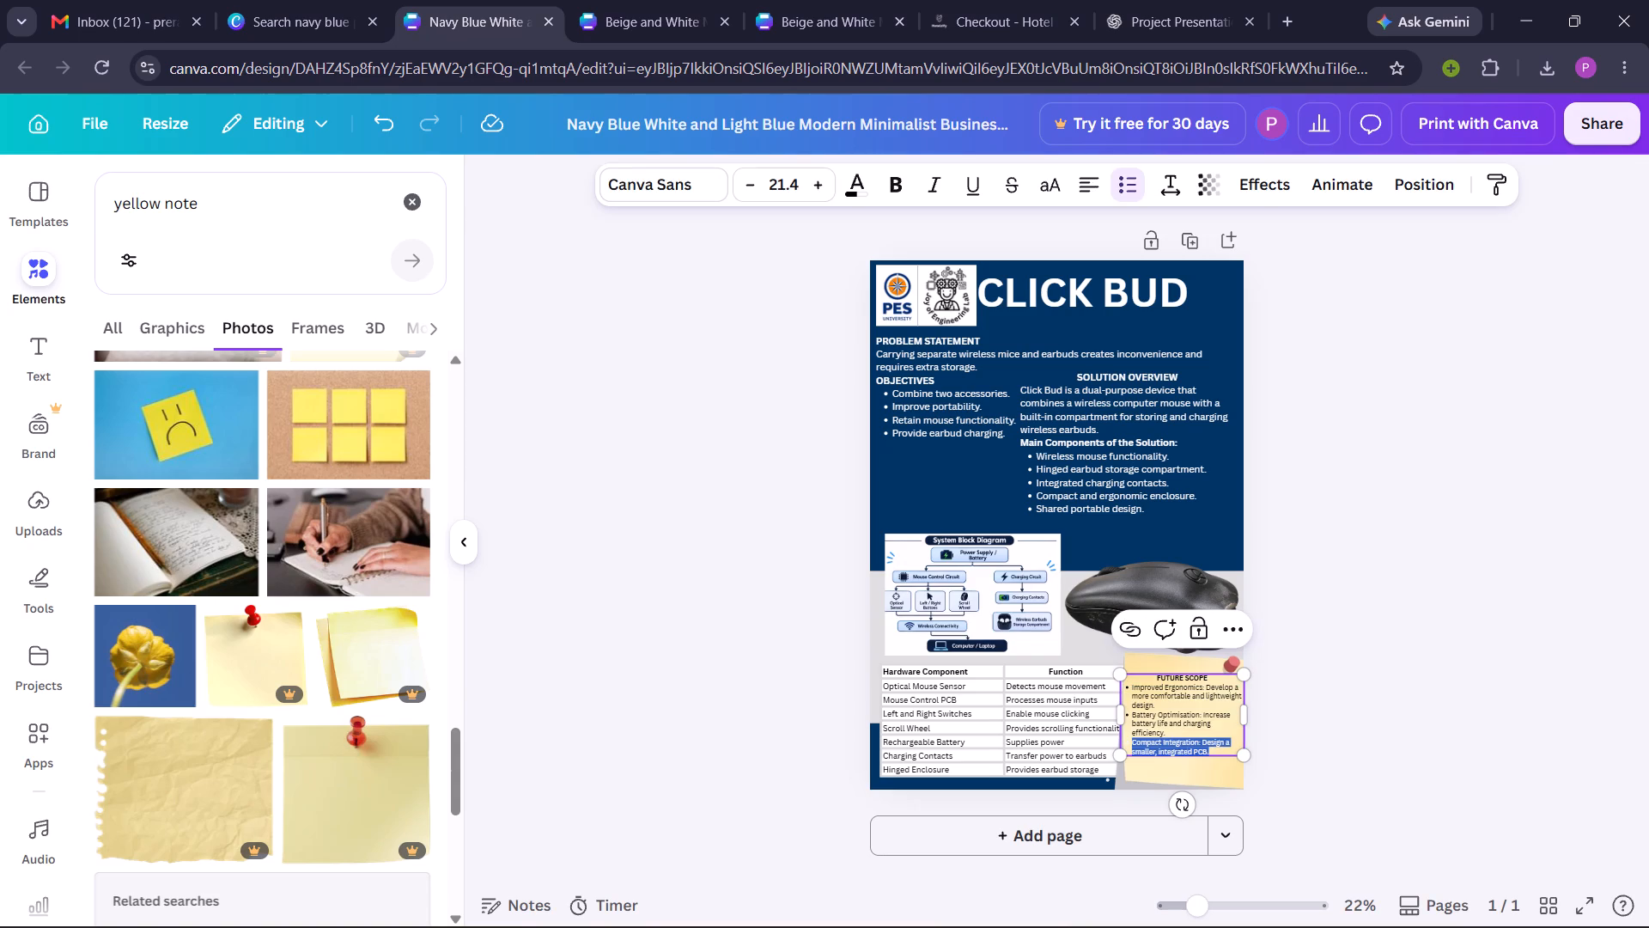
pyautogui.tripleClick(1200, 739)
pyautogui.click(1200, 739)
pyautogui.moveTo(1135, 691); pyautogui.dragTo(1201, 755)
pyautogui.click(1201, 755)
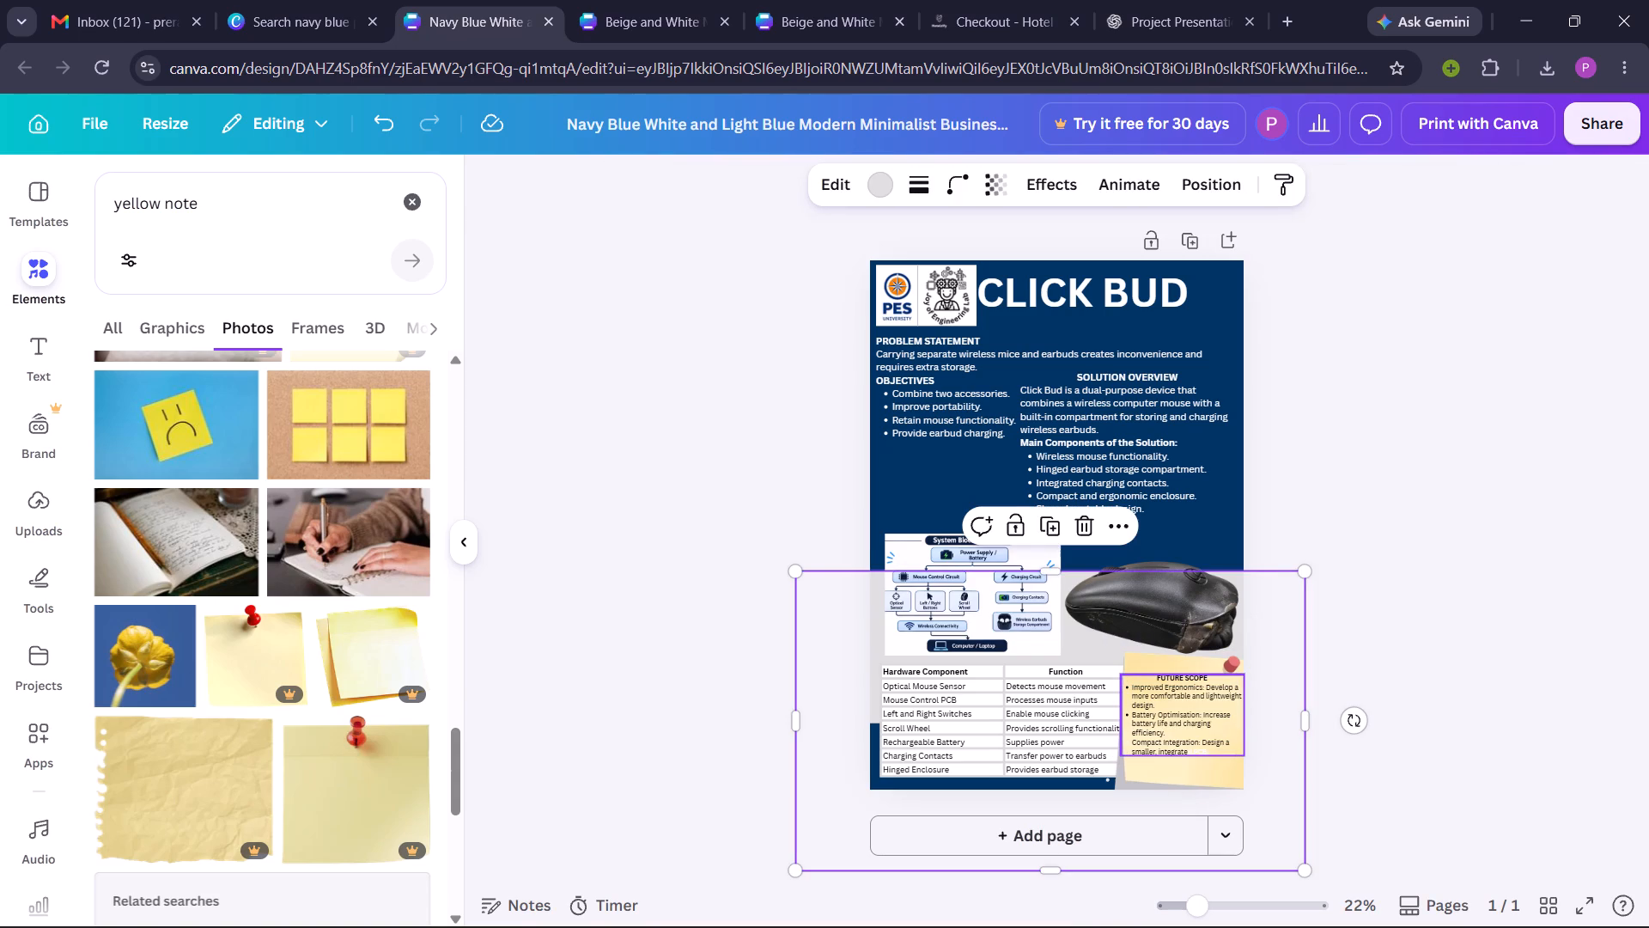
pyautogui.click(1130, 685)
pyautogui.click(1130, 685)
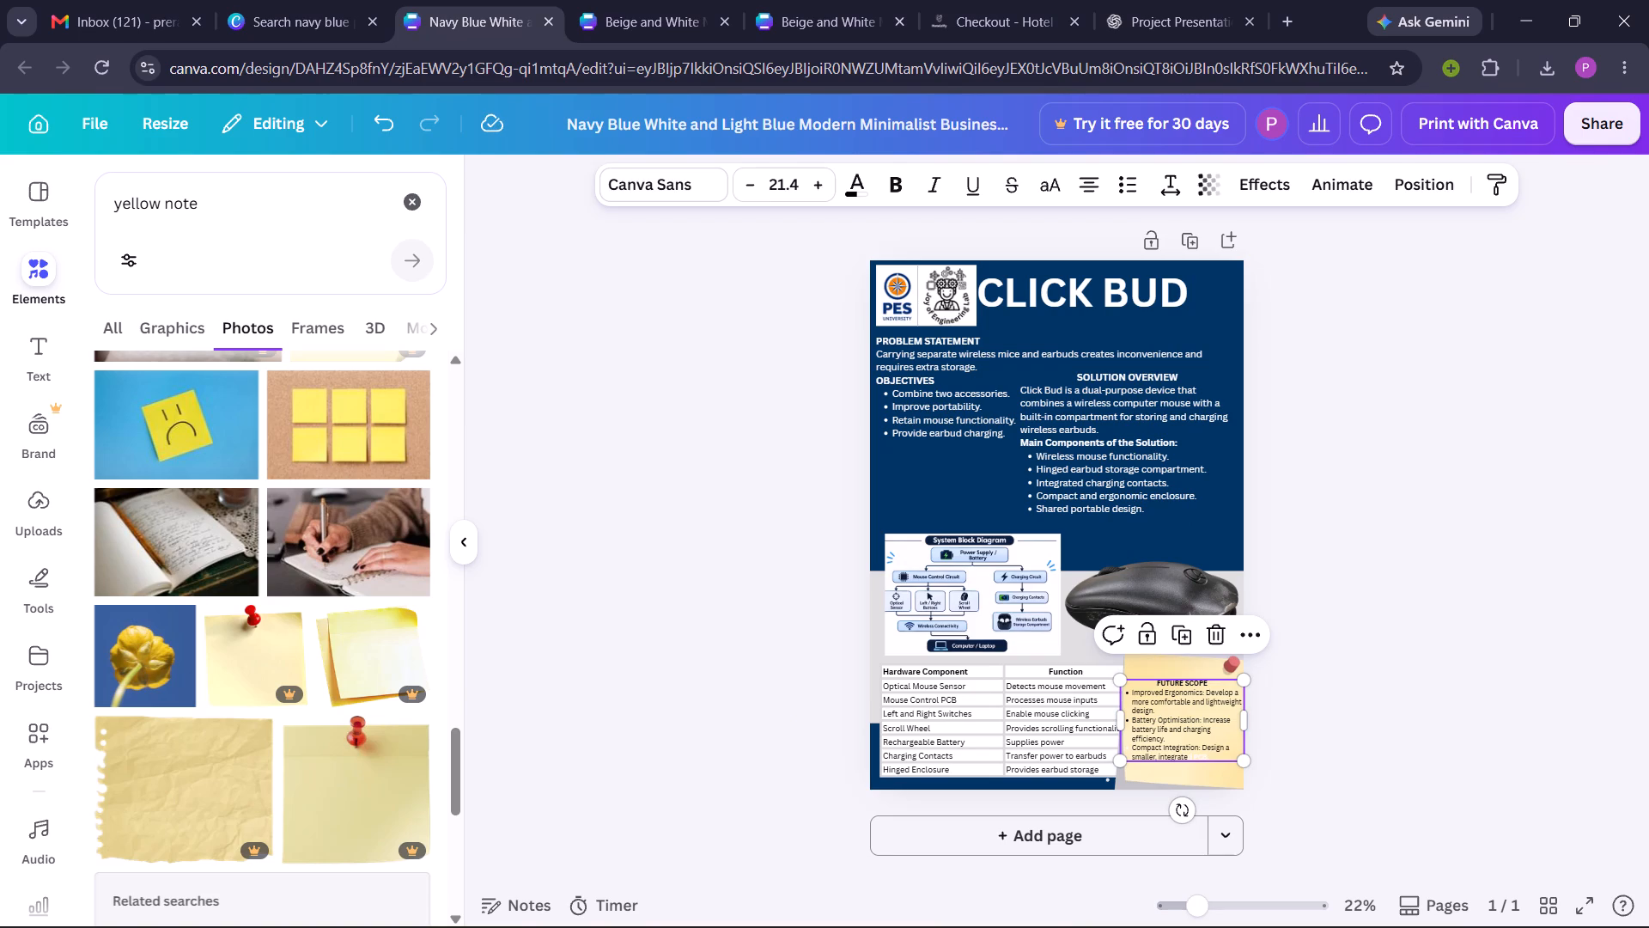
pyautogui.tripleClick(1133, 690)
pyautogui.tripleClick(1133, 690)
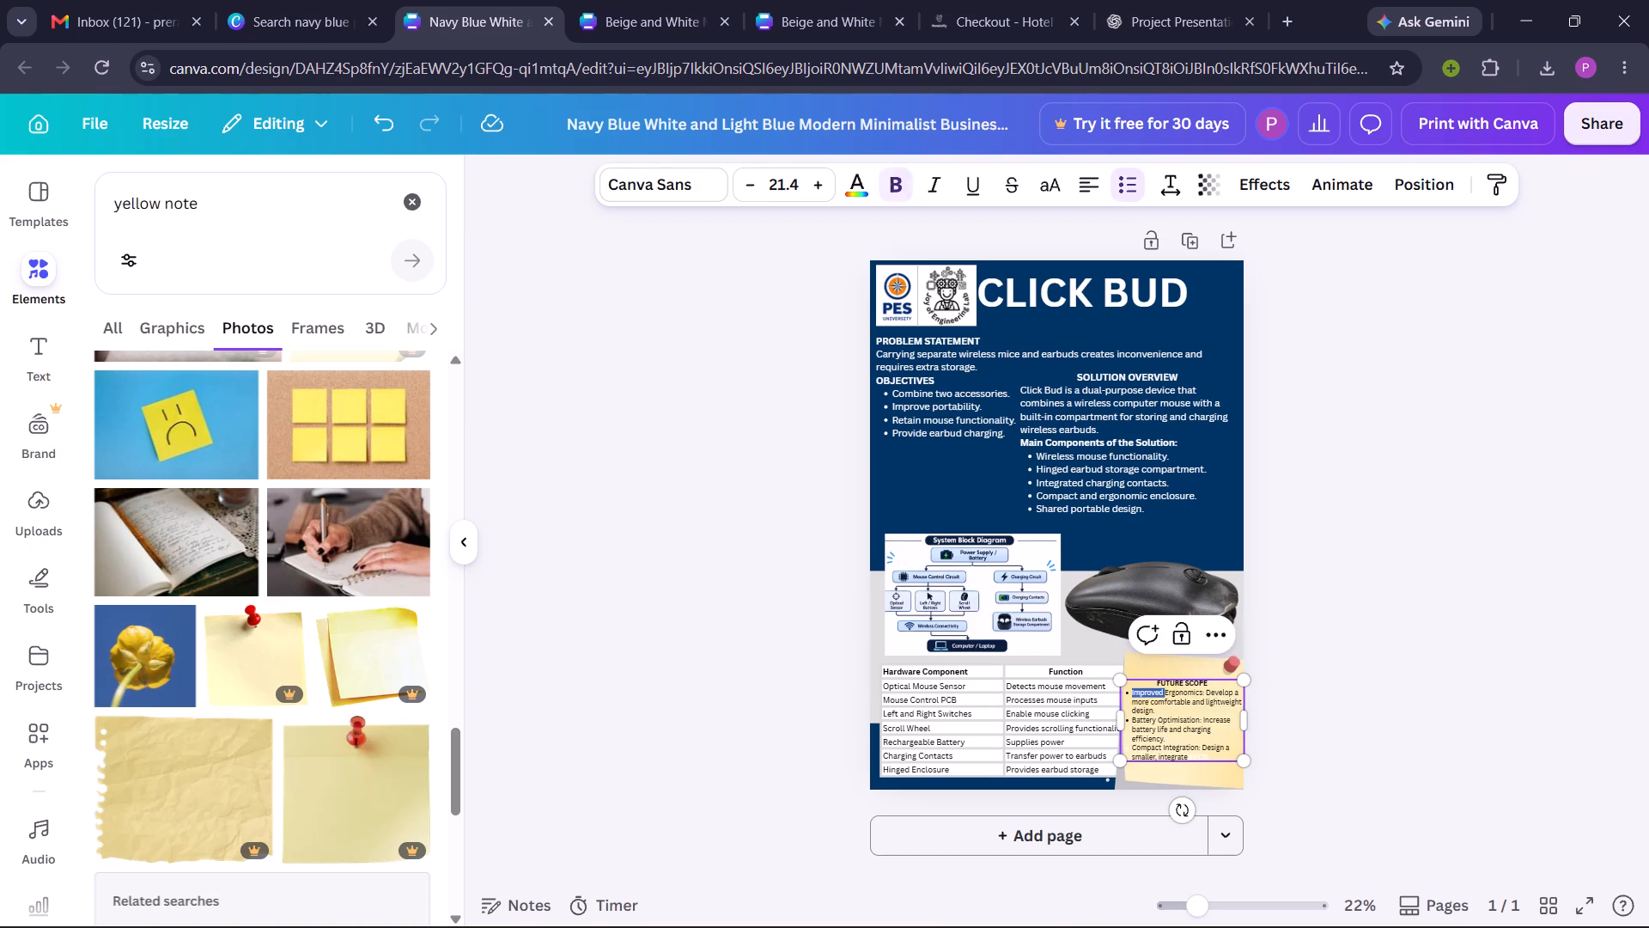
pyautogui.doubleClick(1133, 690)
pyautogui.moveTo(1133, 690); pyautogui.dragTo(1199, 754)
pyautogui.click(788, 185)
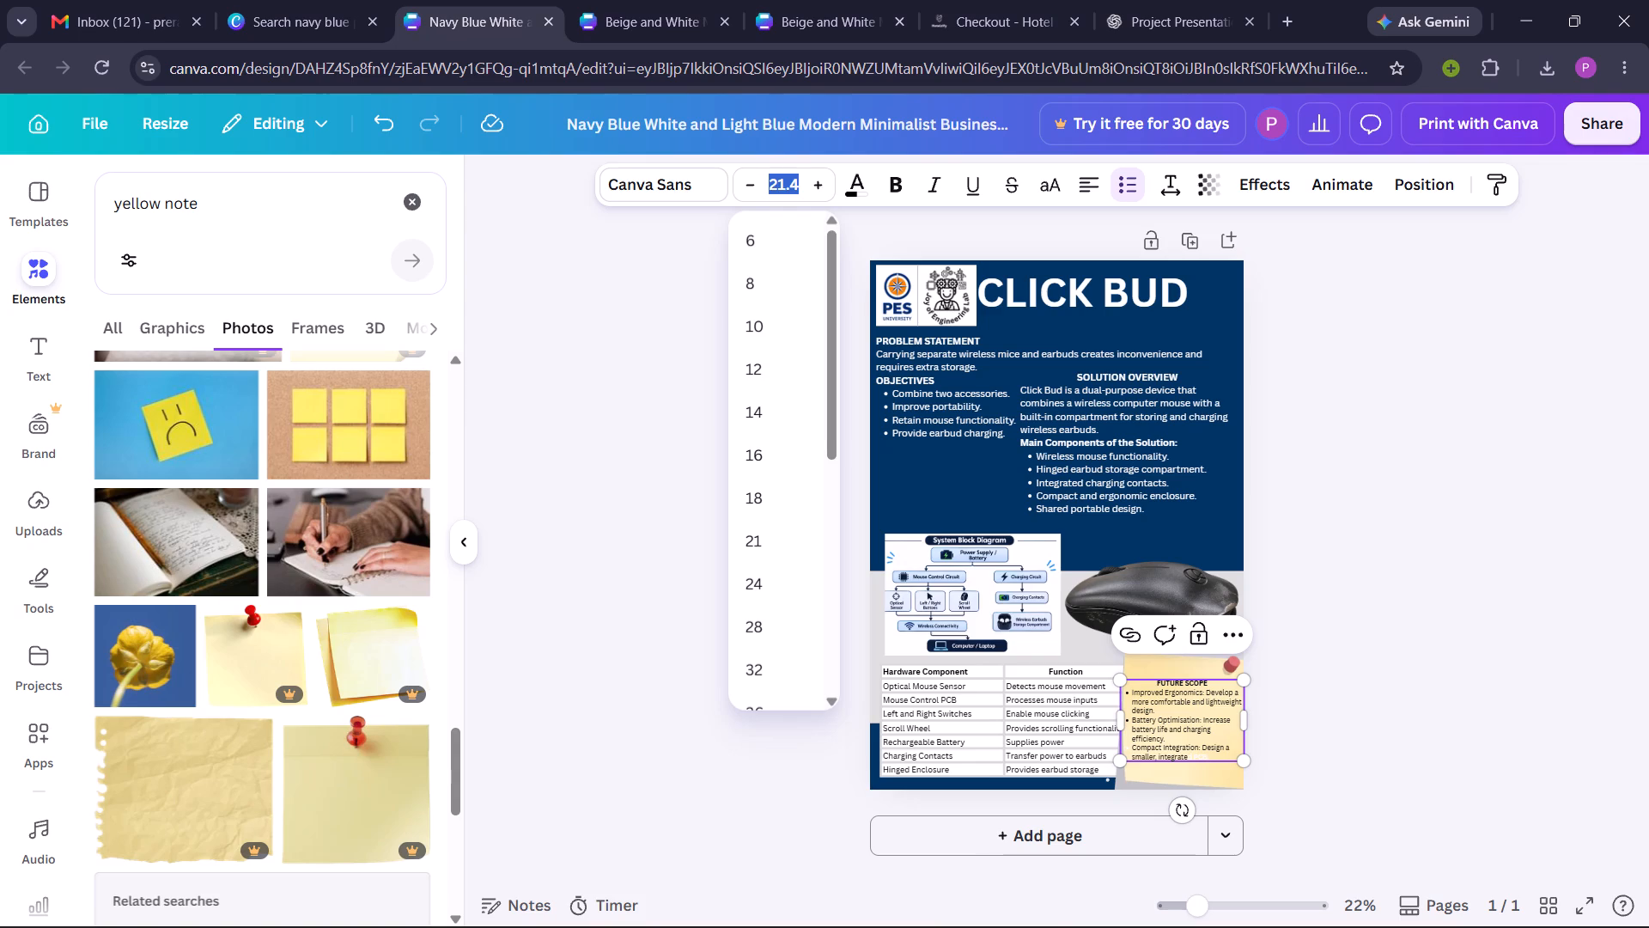
pyautogui.press('BackSpace')
pyautogui.write('30')
pyautogui.press('Return')
pyautogui.click(1348, 656)
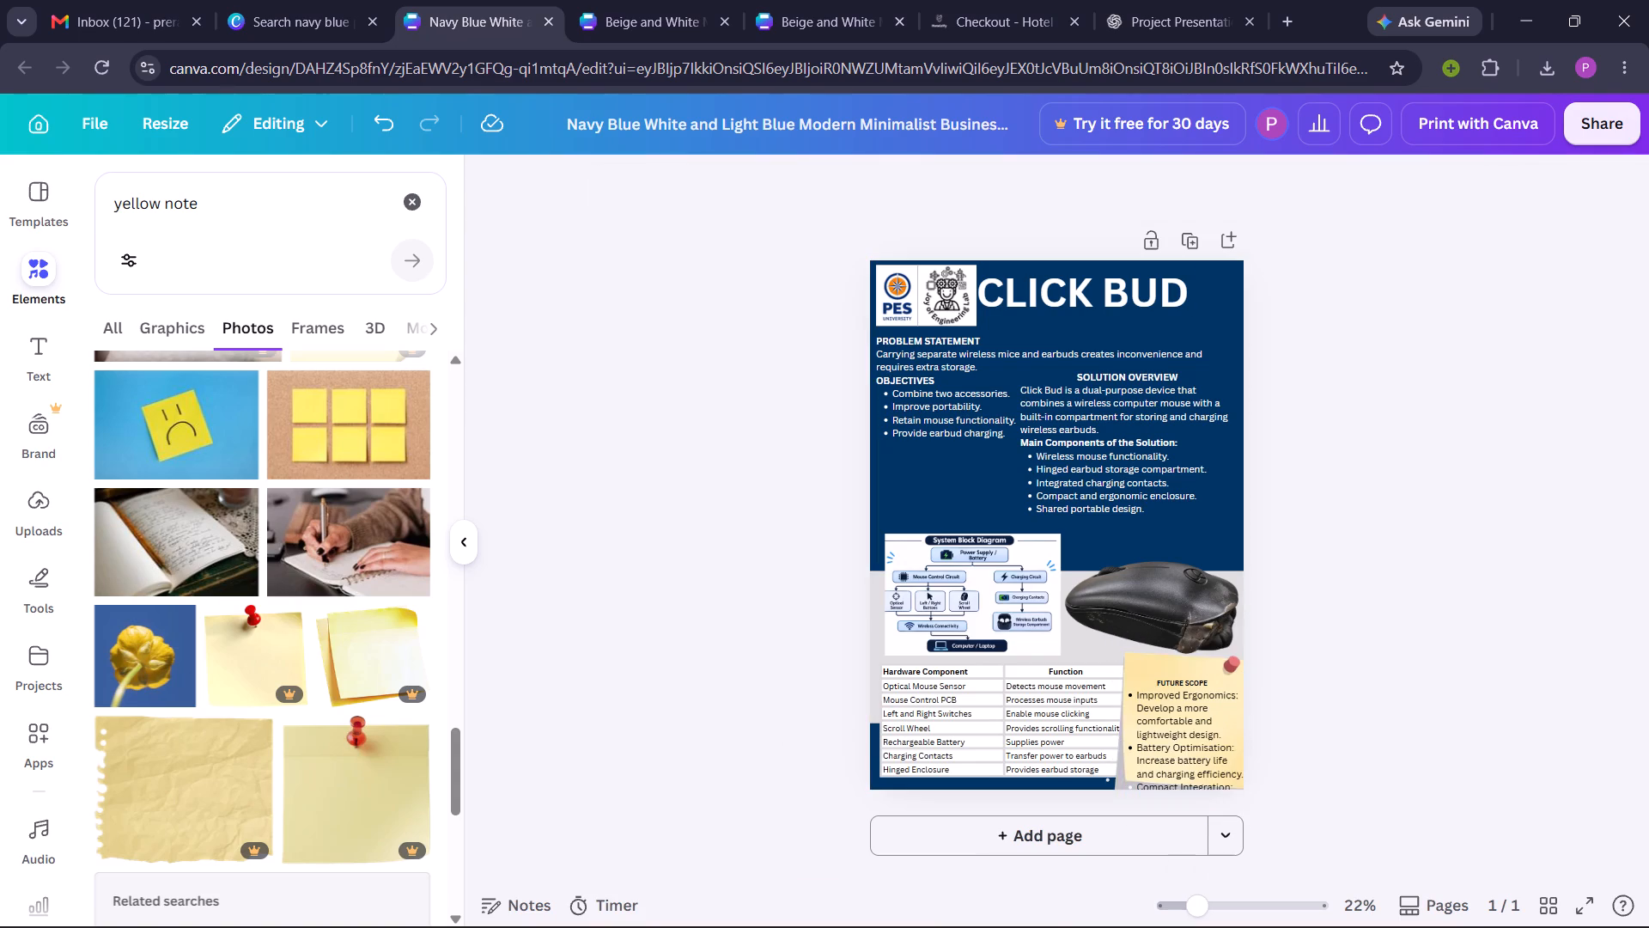
# Move the future scope text box up to the top edge of the yellow note.
pyautogui.moveTo(1185, 678); pyautogui.dragTo(1185, 662)
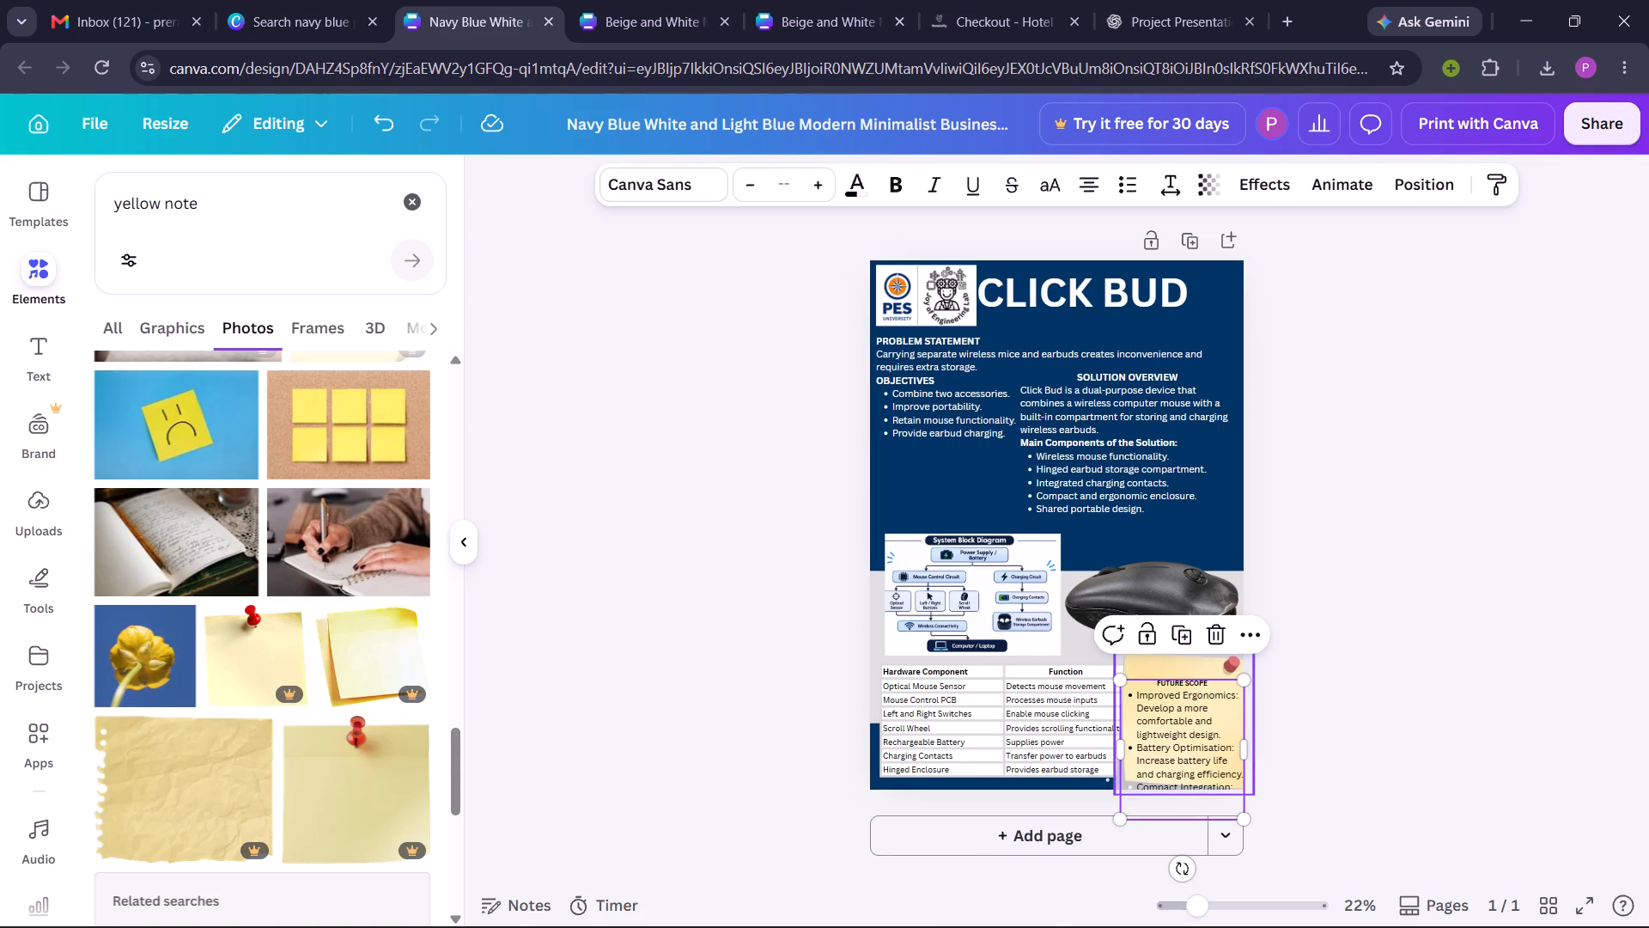
pyautogui.moveTo(1185, 662); pyautogui.dragTo(1184, 656)
pyautogui.moveTo(1193, 702); pyautogui.dragTo(1192, 680)
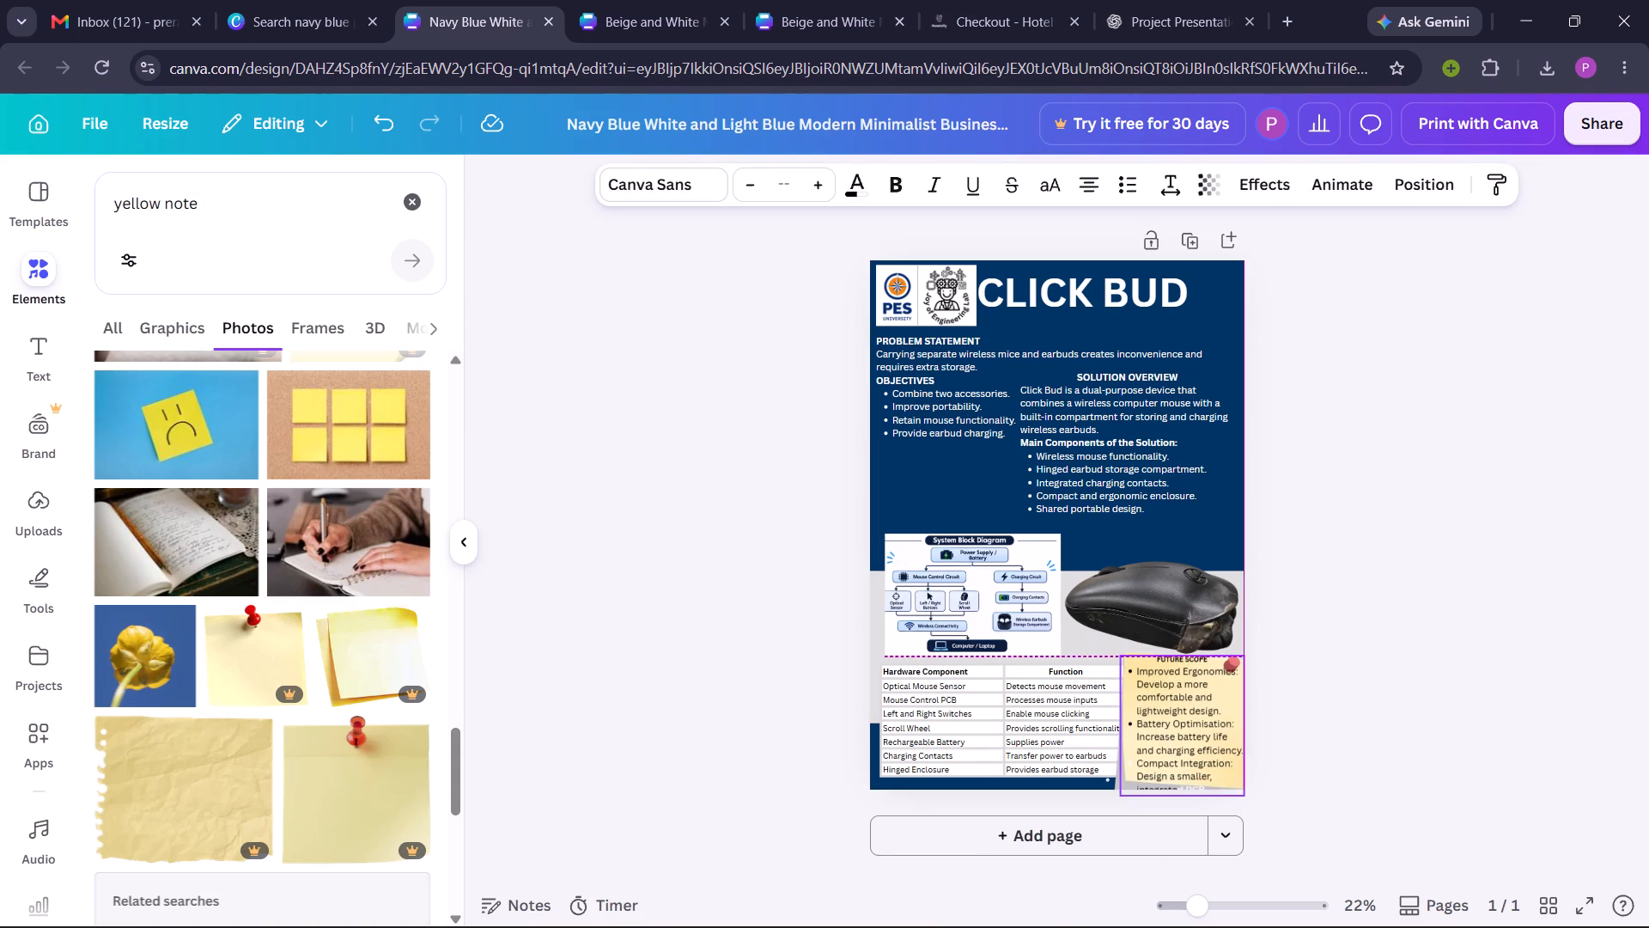
pyautogui.moveTo(1192, 680); pyautogui.dragTo(1192, 679)
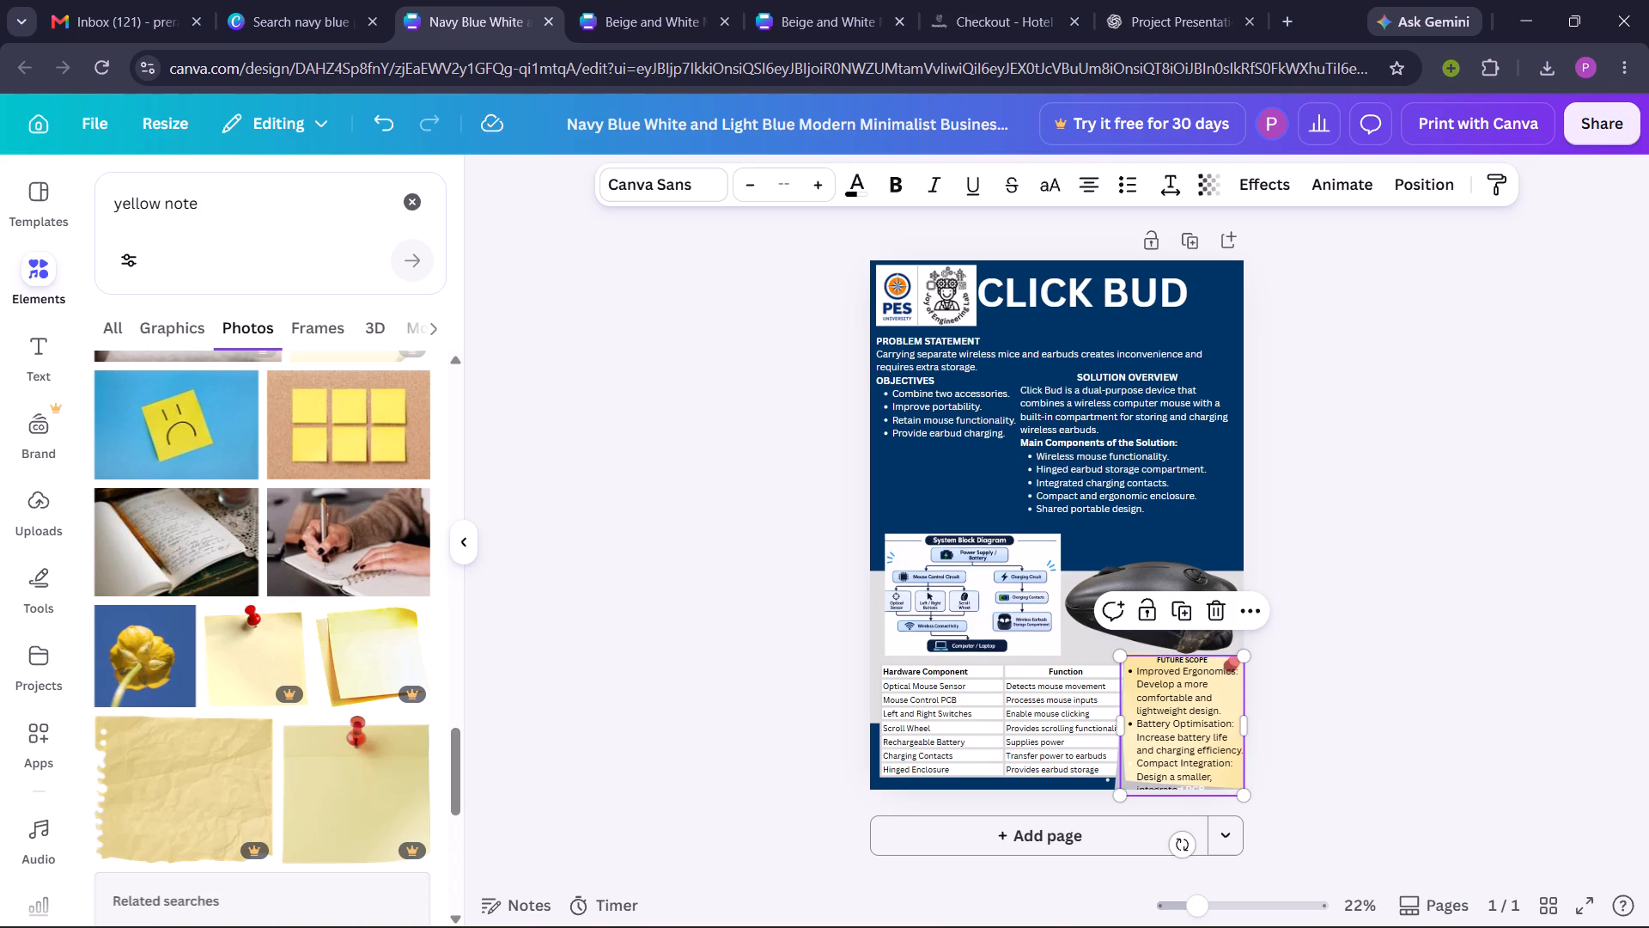
# Set the font size of the FUTURE SCOPE heading to 30.
pyautogui.tripleClick(1179, 656)
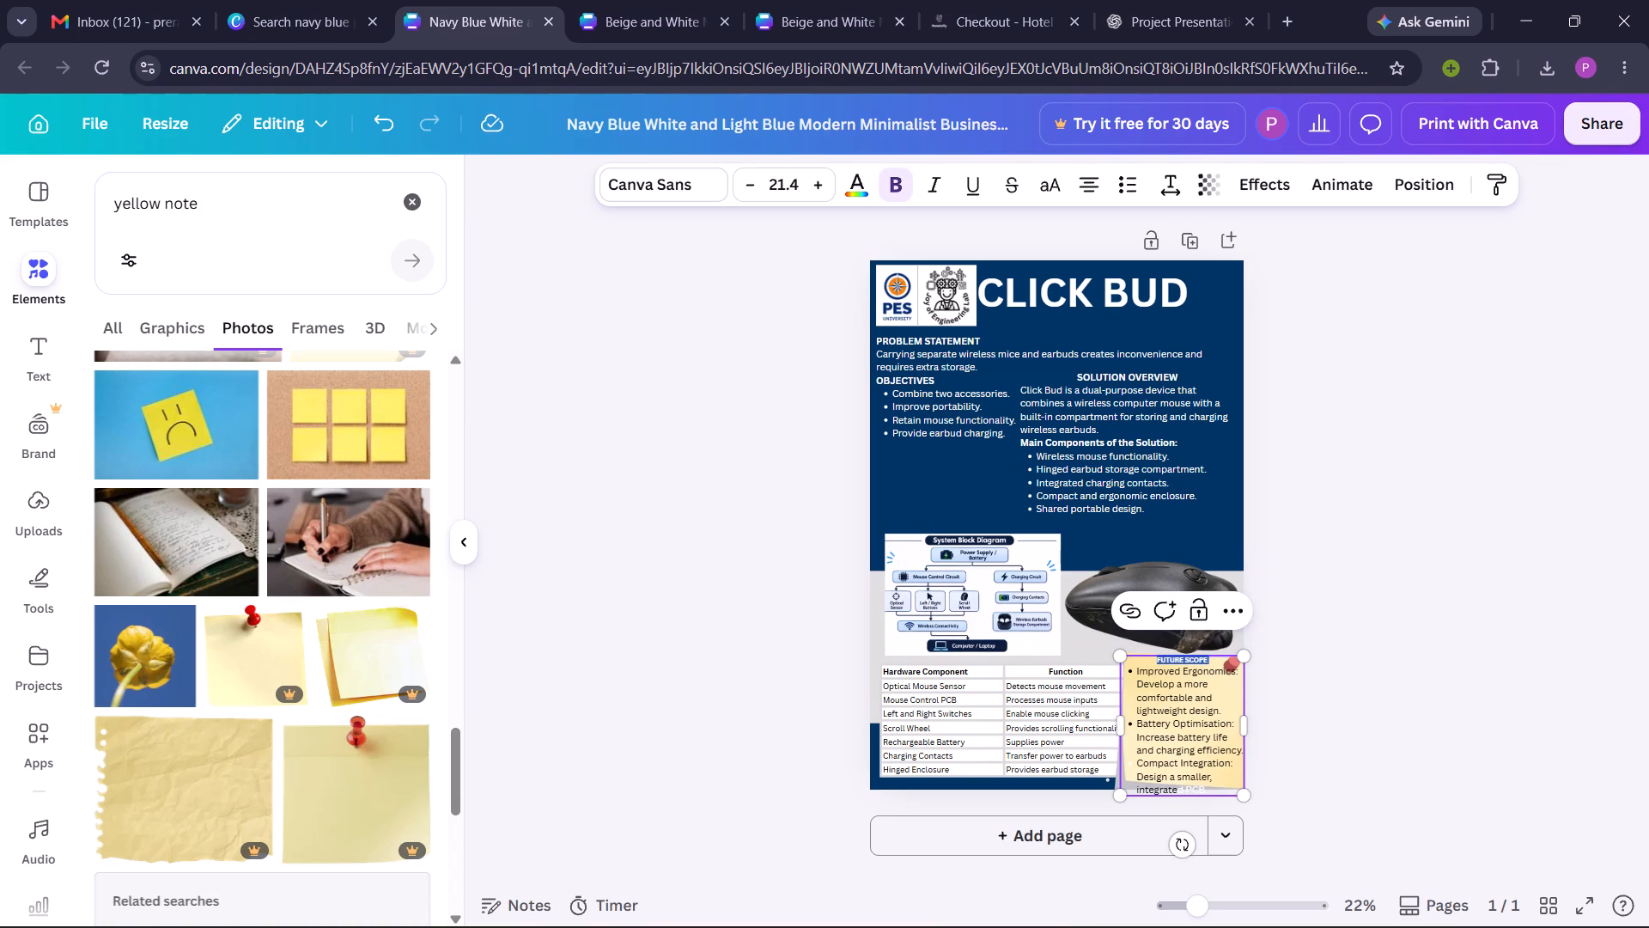
pyautogui.click(790, 191)
pyautogui.press('BackSpace')
pyautogui.write('30')
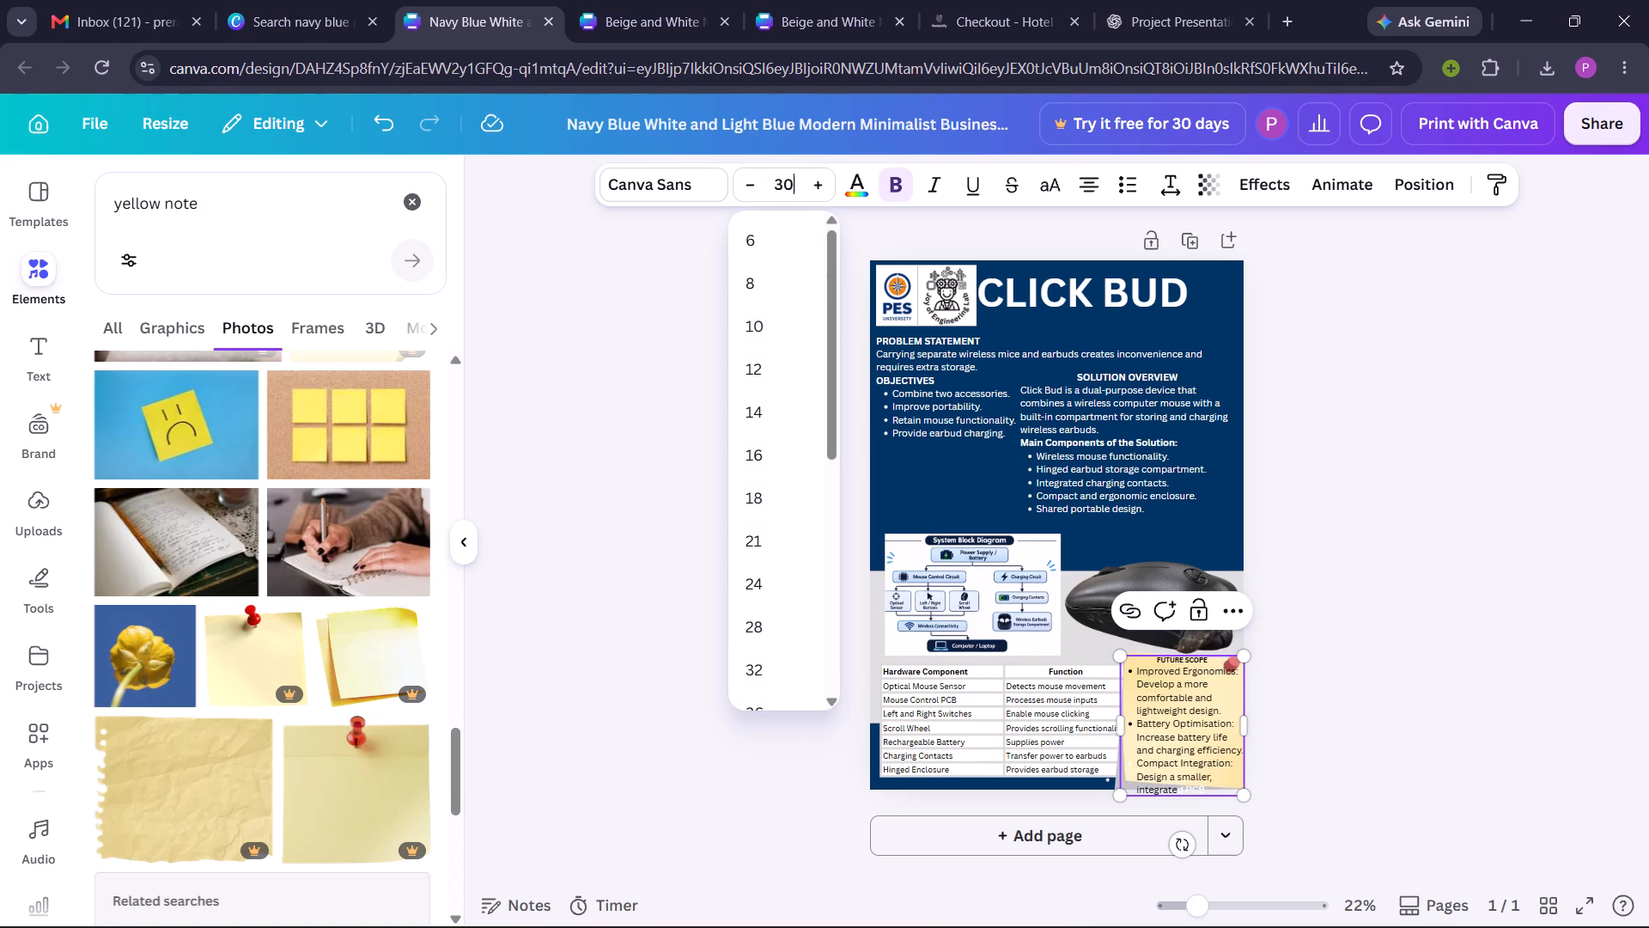
pyautogui.press('Return')
pyautogui.click(1498, 783)
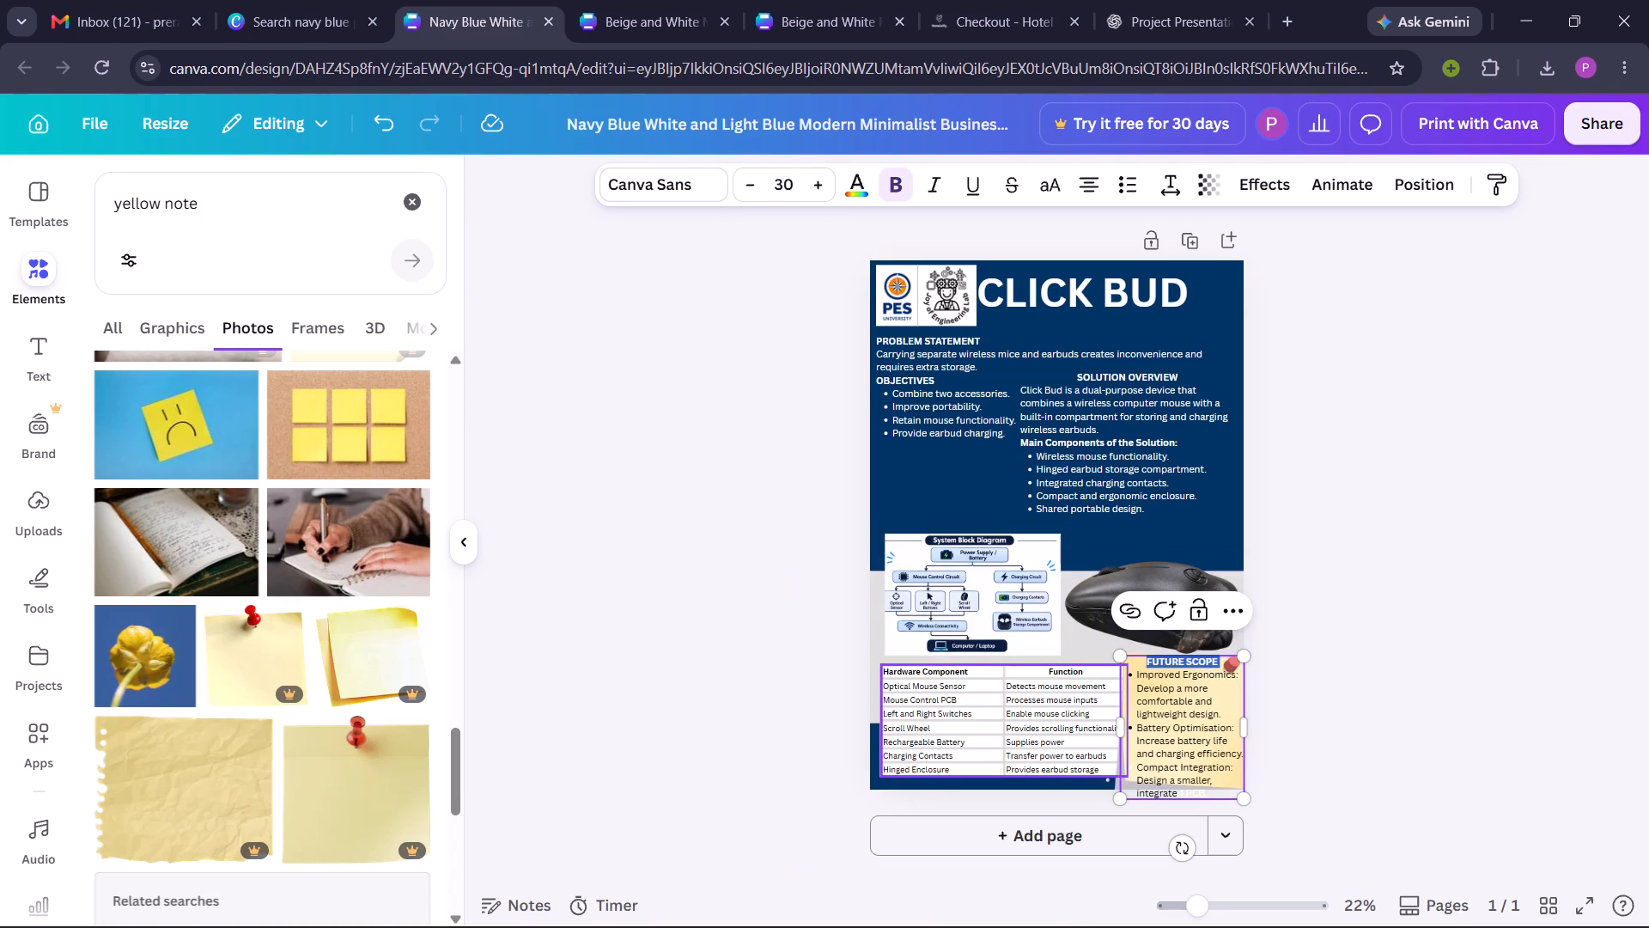
# Delete the lead-in "Improved Ergonomics:" from the first future scope point so it starts with "Develop a more".
pyautogui.click(1183, 762)
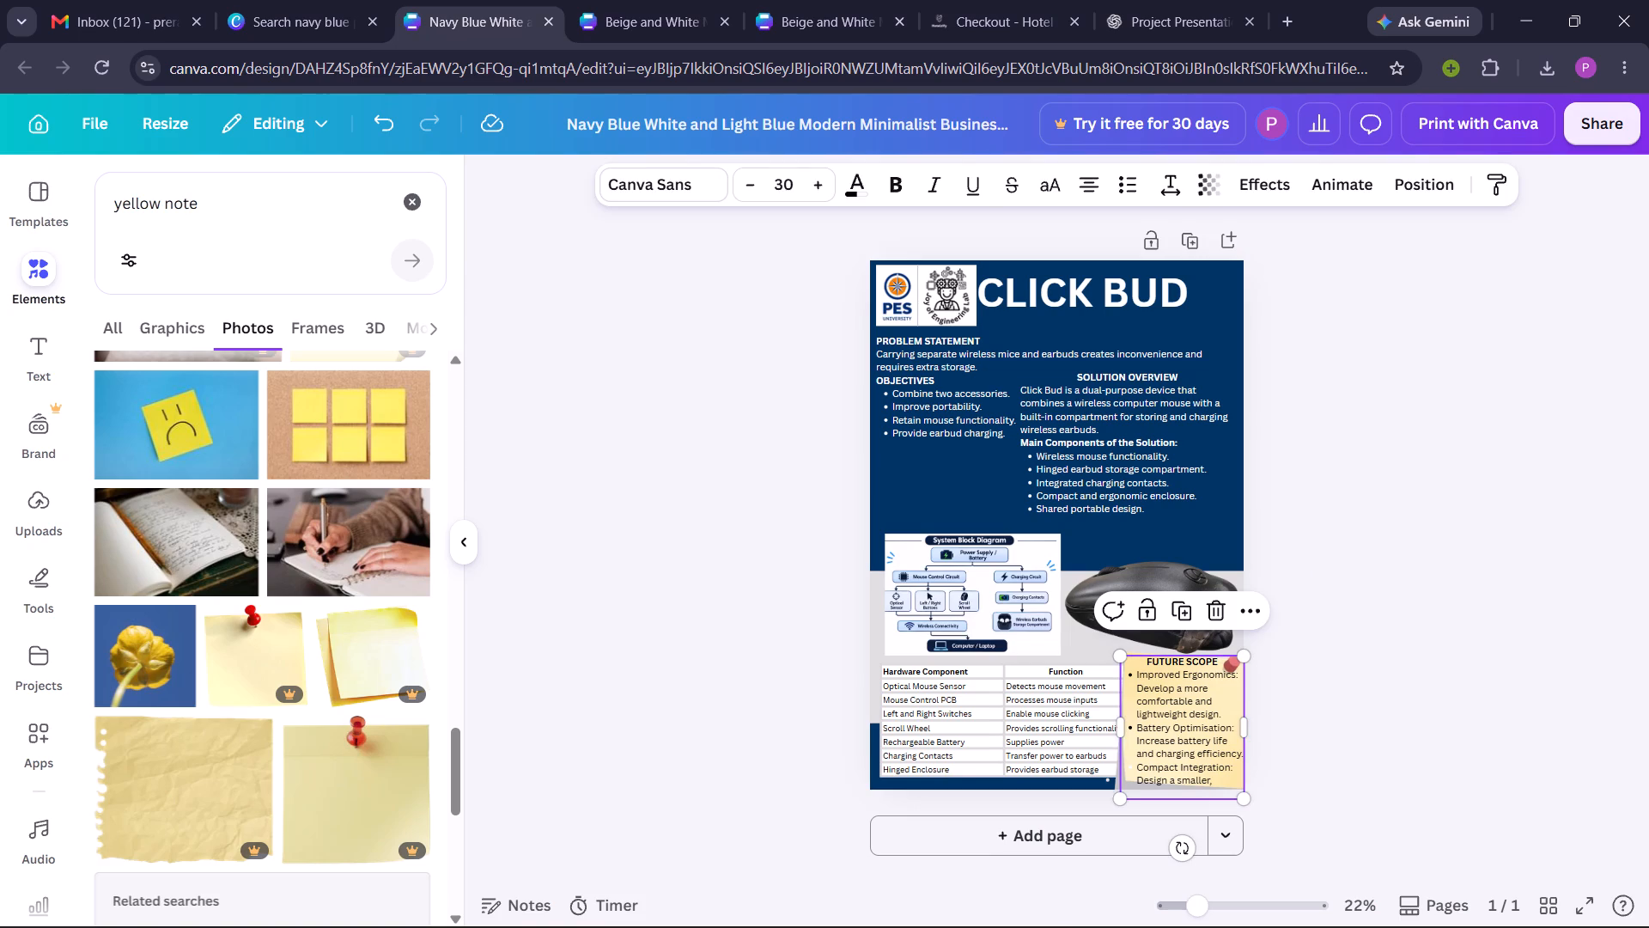
pyautogui.click(1220, 708)
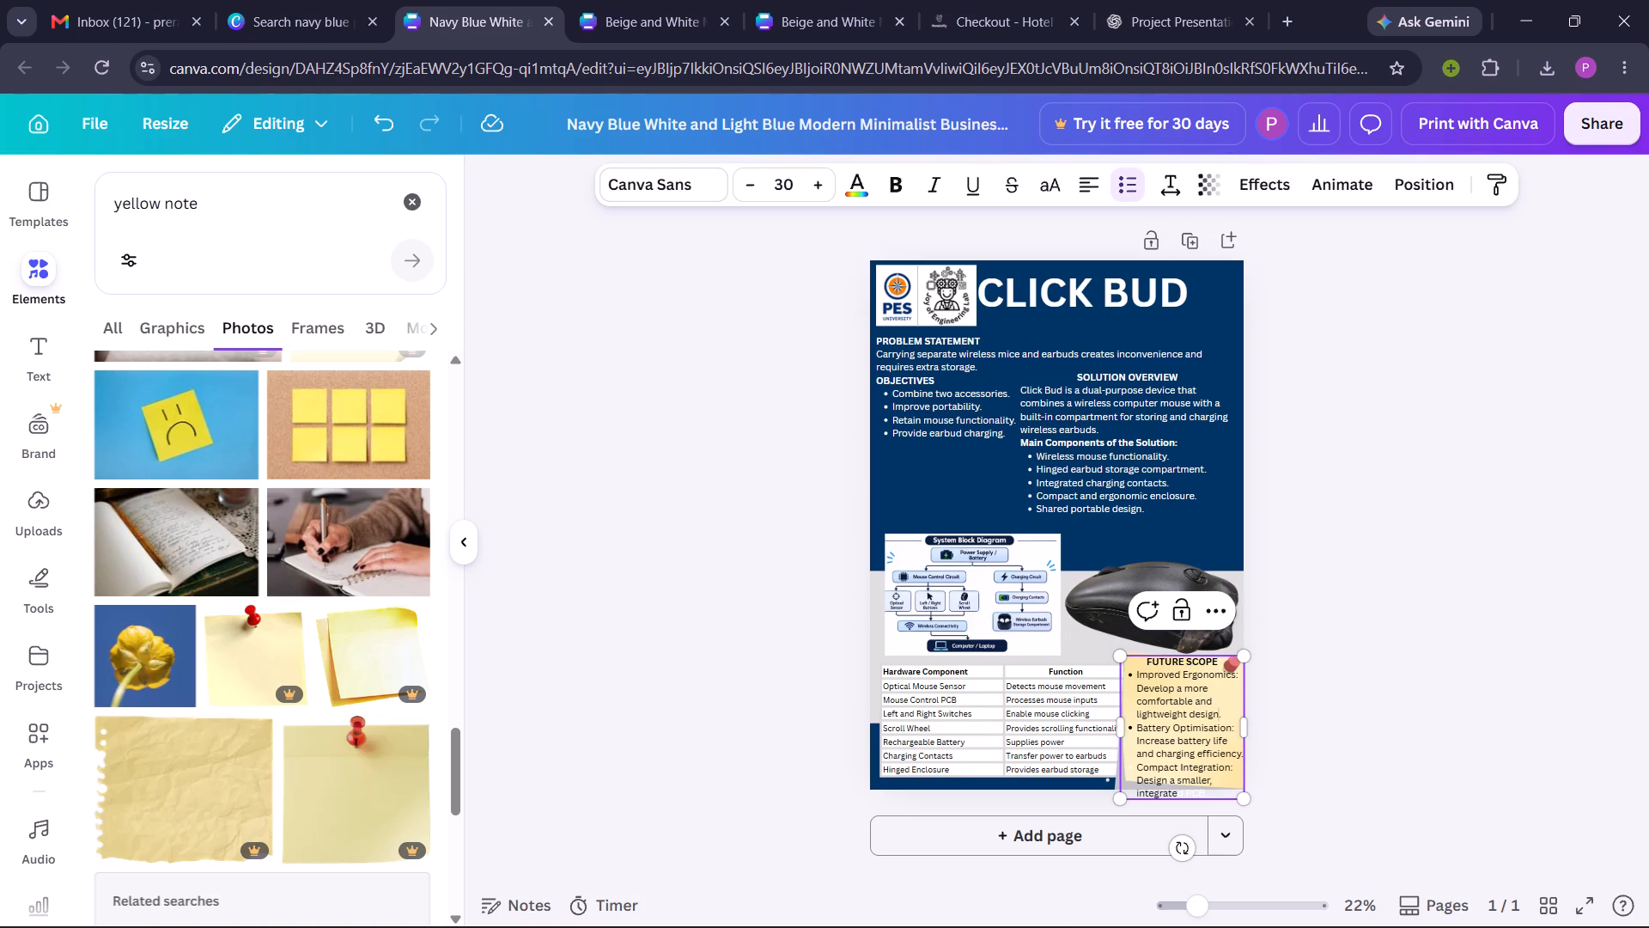
pyautogui.click(1237, 674)
pyautogui.press('BackSpace')
pyautogui.press('BackSpace')
pyautogui.press('BackSpace')
pyautogui.press('BackSpace')
pyautogui.press('BackSpace')
pyautogui.press('BackSpace')
pyautogui.press('BackSpace')
pyautogui.press('BackSpace')
pyautogui.press('BackSpace')
pyautogui.press('BackSpace')
pyautogui.press('BackSpace')
pyautogui.press('BackSpace')
pyautogui.press('BackSpace')
pyautogui.press('BackSpace')
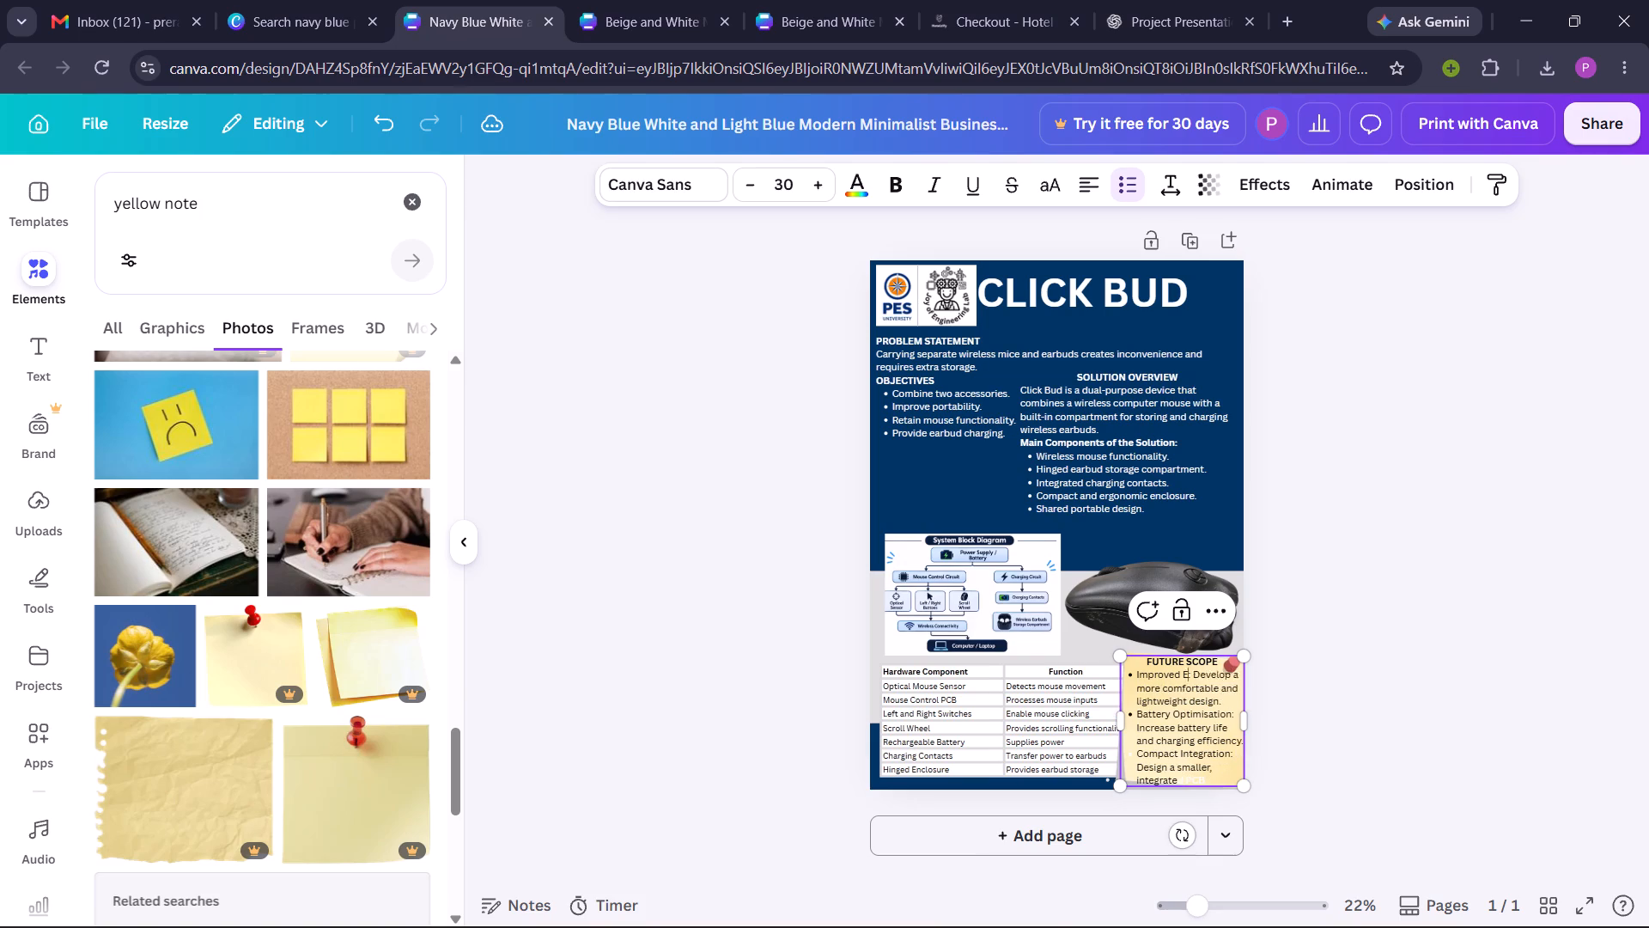
pyautogui.press('BackSpace')
pyautogui.press('BackSpace')
pyautogui.press('BackSpace')
pyautogui.press('BackSpace')
pyautogui.press('BackSpace')
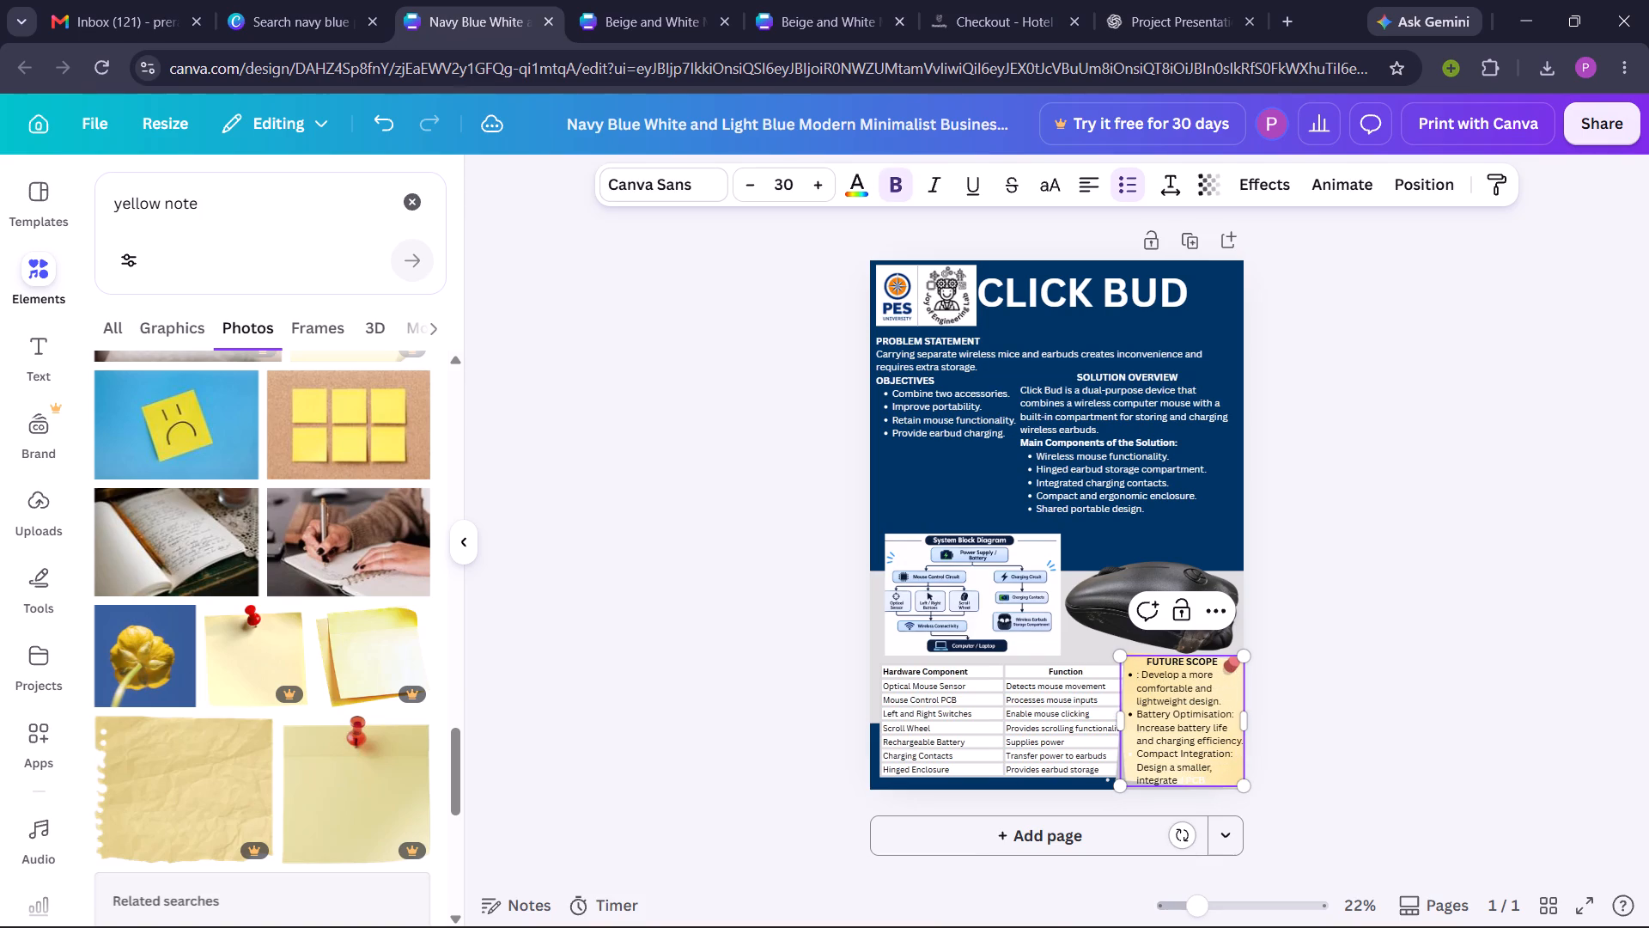
pyautogui.press('Right')
pyautogui.press('Right')
pyautogui.press('BackSpace')
pyautogui.press('BackSpace')
# Reset the line "Develop a more comfortable and lightweight design." and format it as a bullet point again.
pyautogui.press('BackSpace')
pyautogui.press('Return')
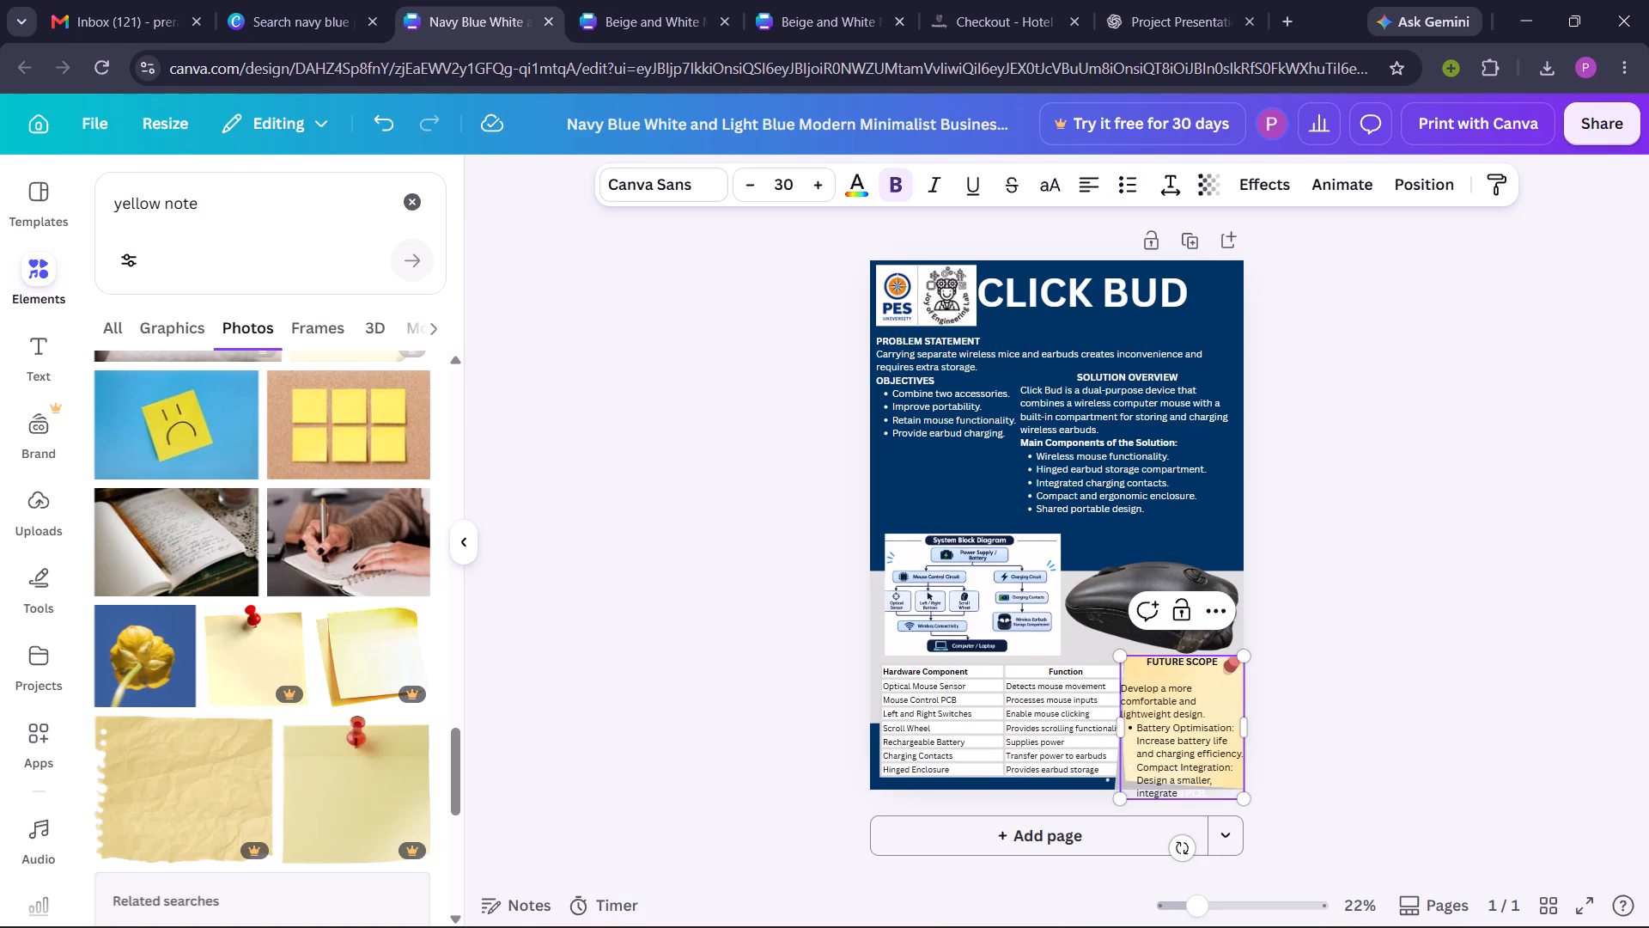
pyautogui.press('BackSpace')
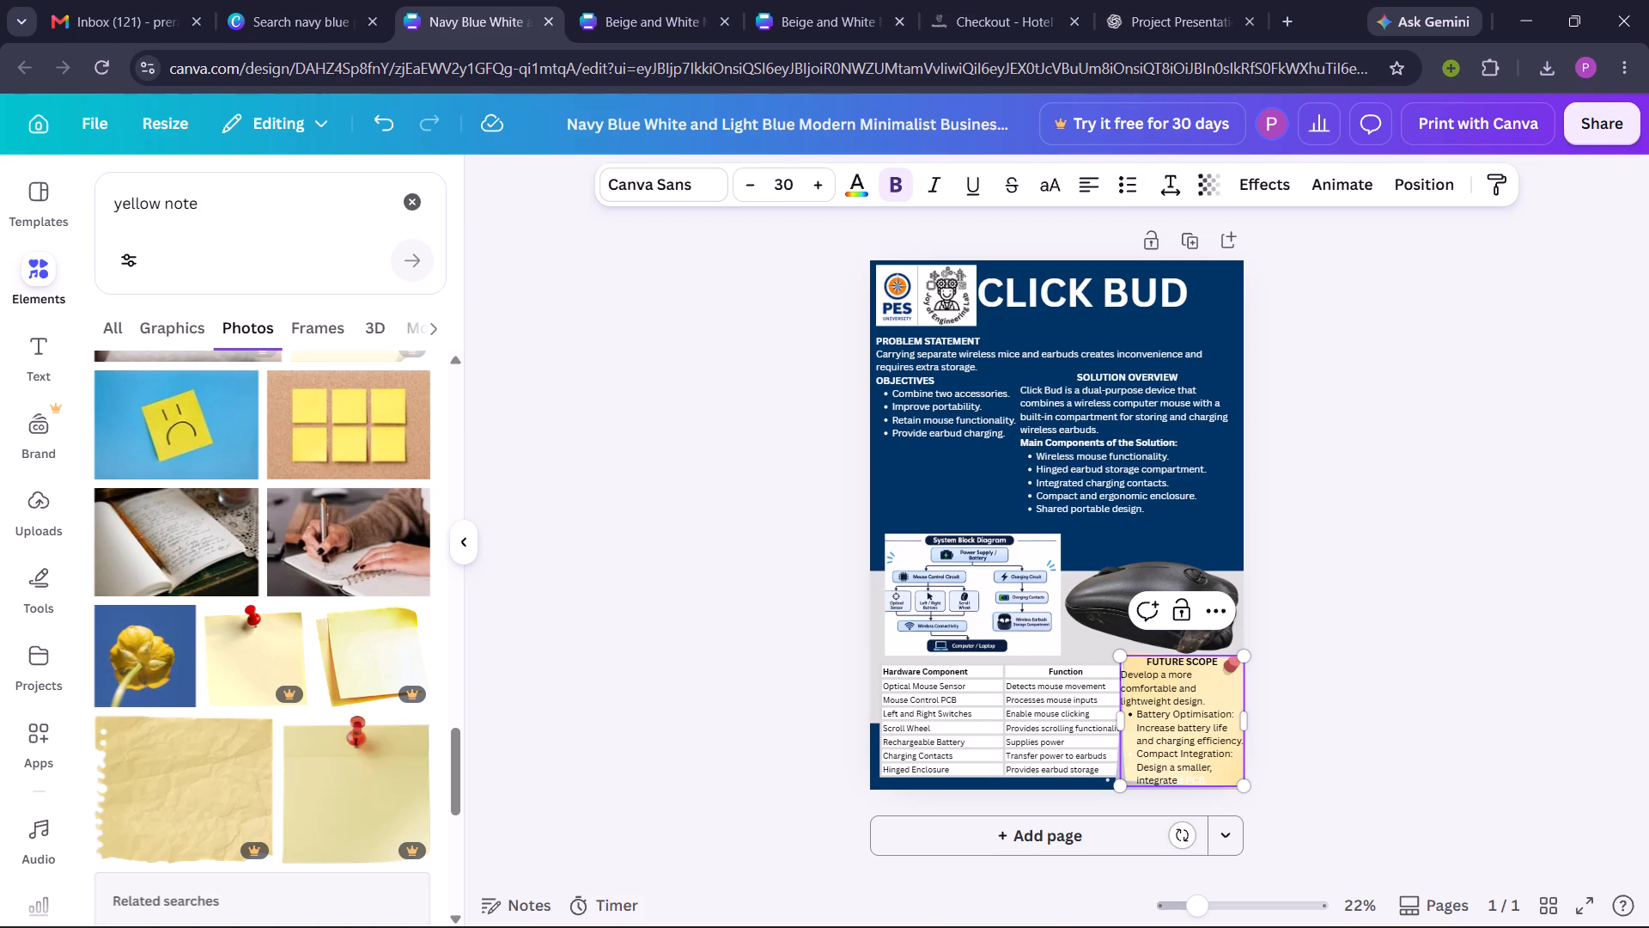
pyautogui.press('space')
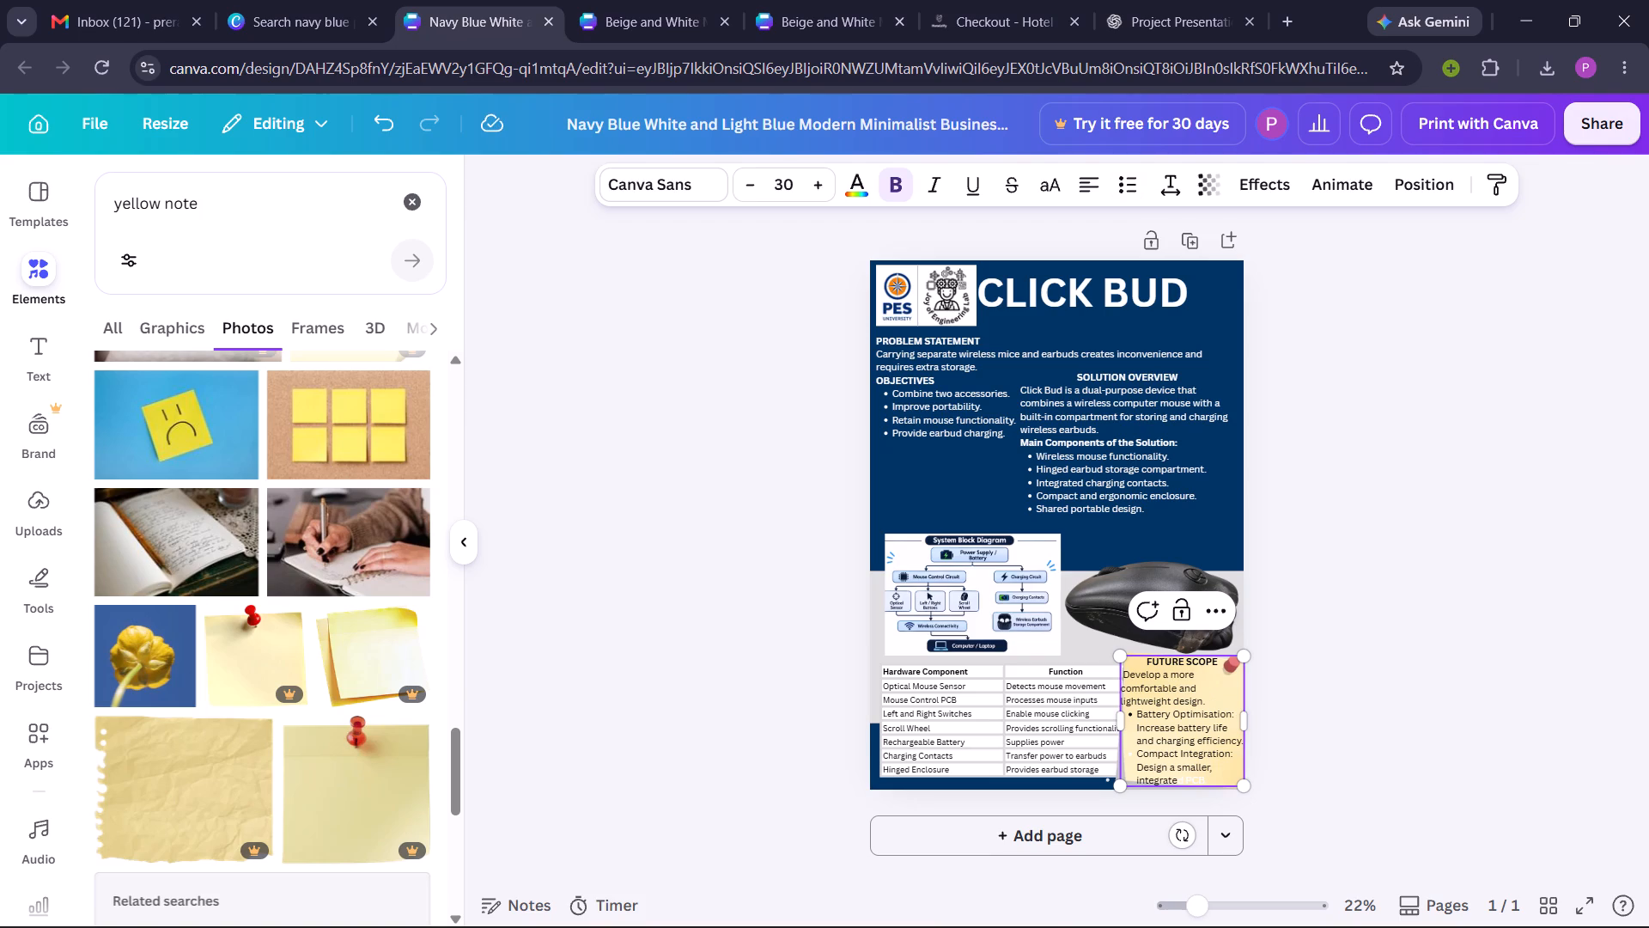
pyautogui.click(1237, 674)
pyautogui.tripleClick(1202, 683)
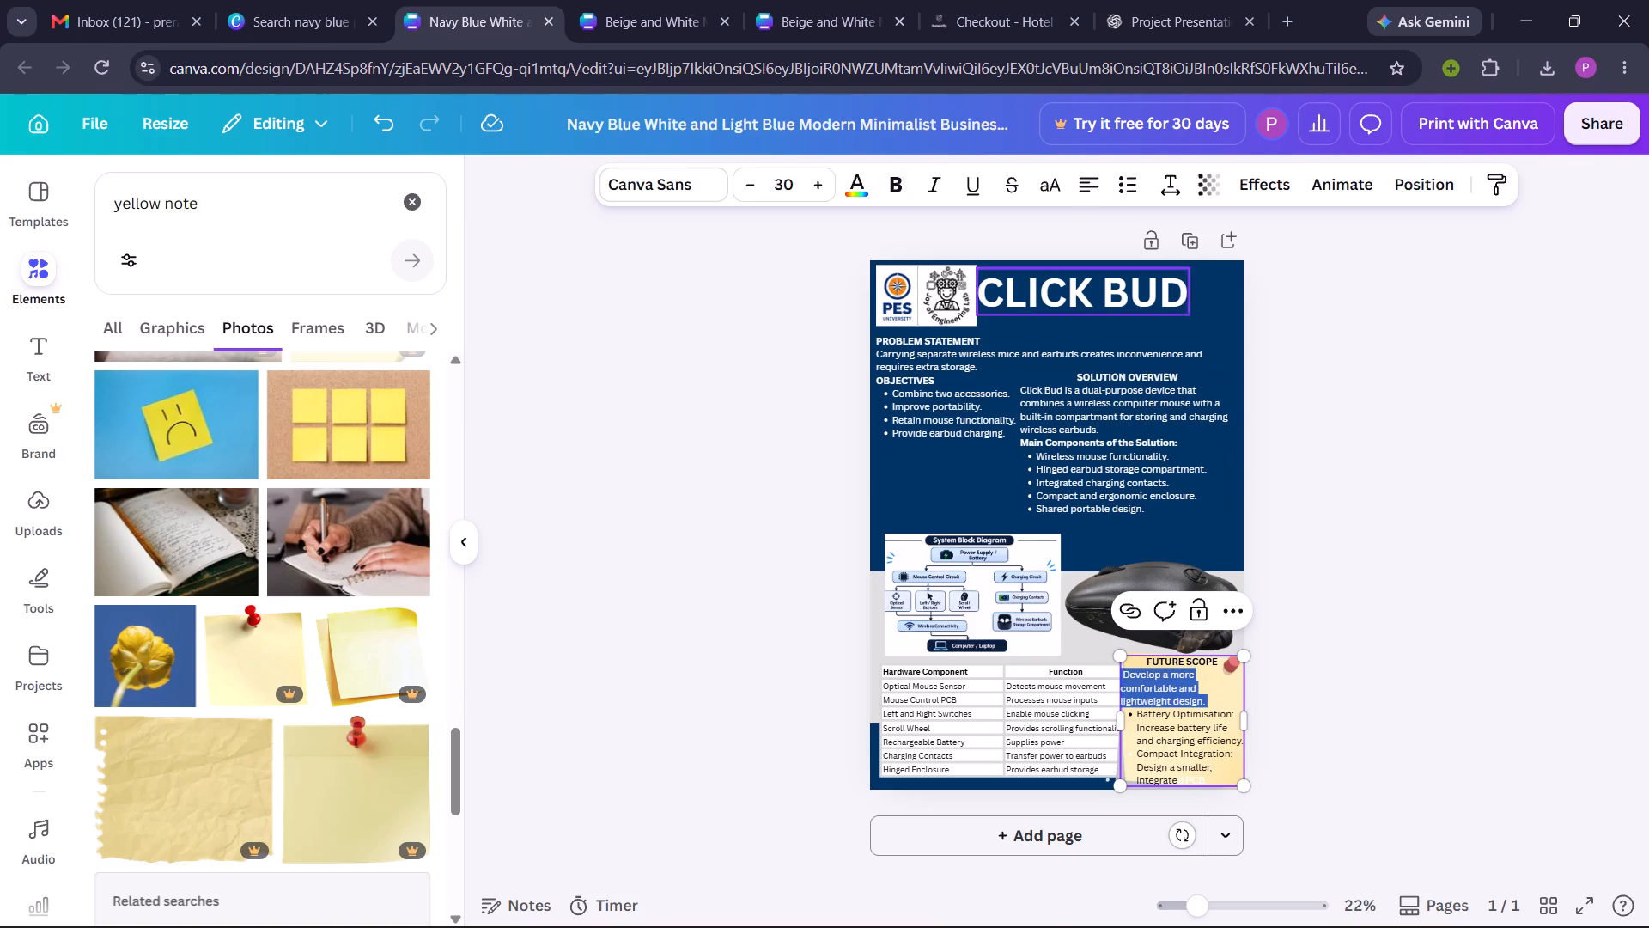
pyautogui.click(1132, 182)
pyautogui.click(1355, 532)
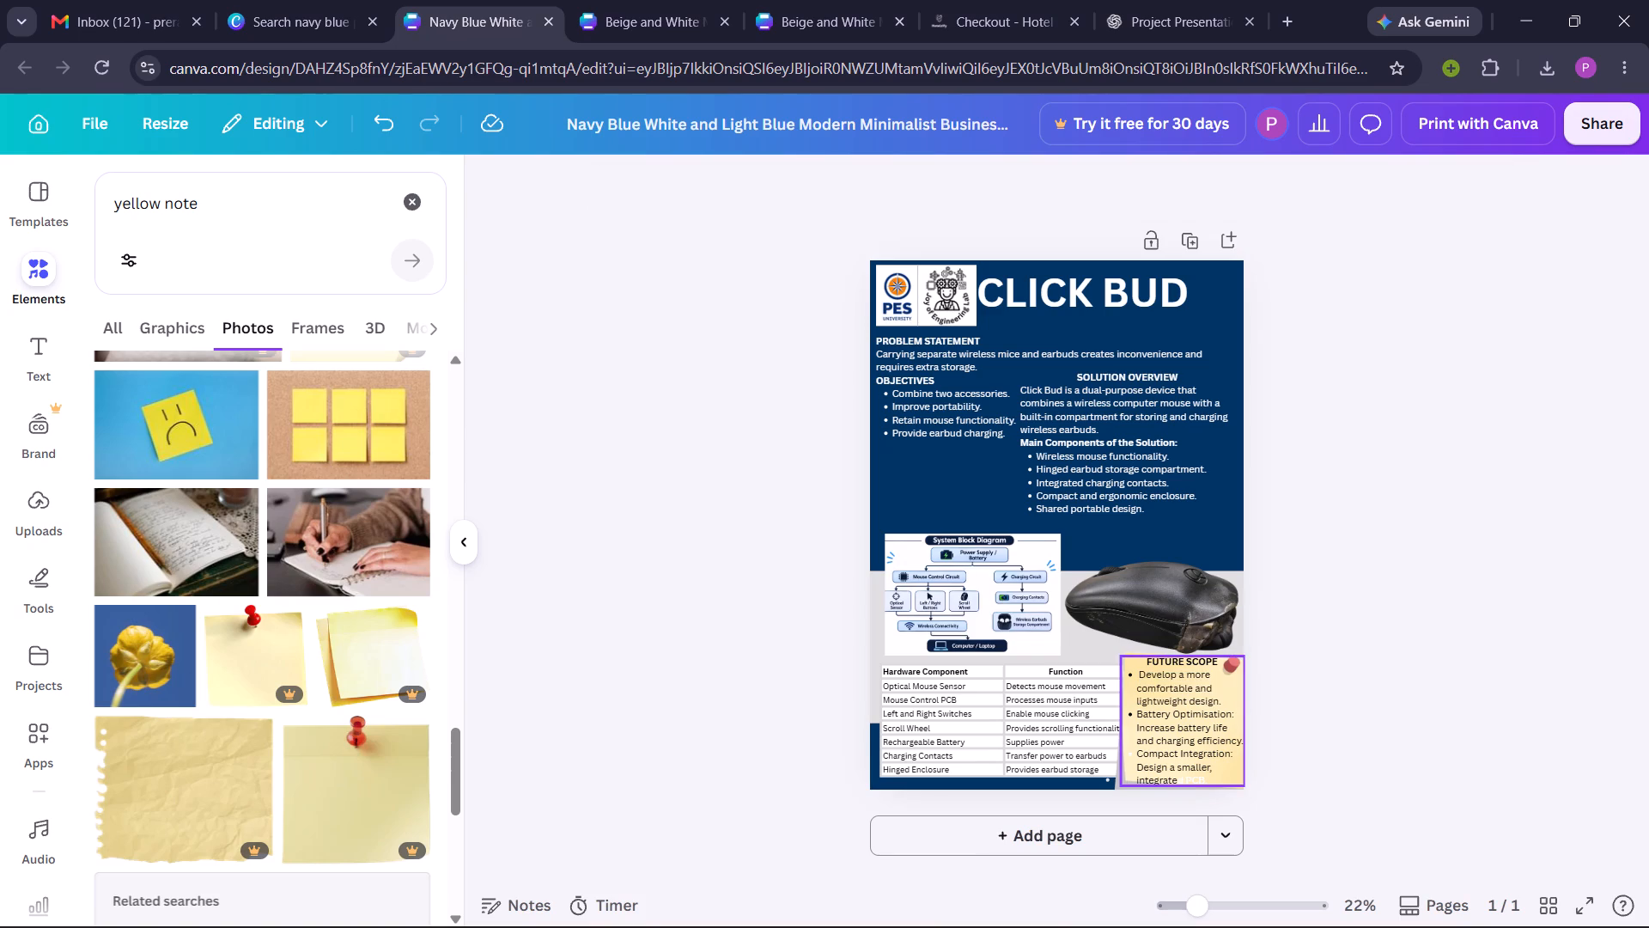
# Scale the future scope text box down to a font size of about 25.7 and centre it on the yellow note.
pyautogui.click(1132, 742)
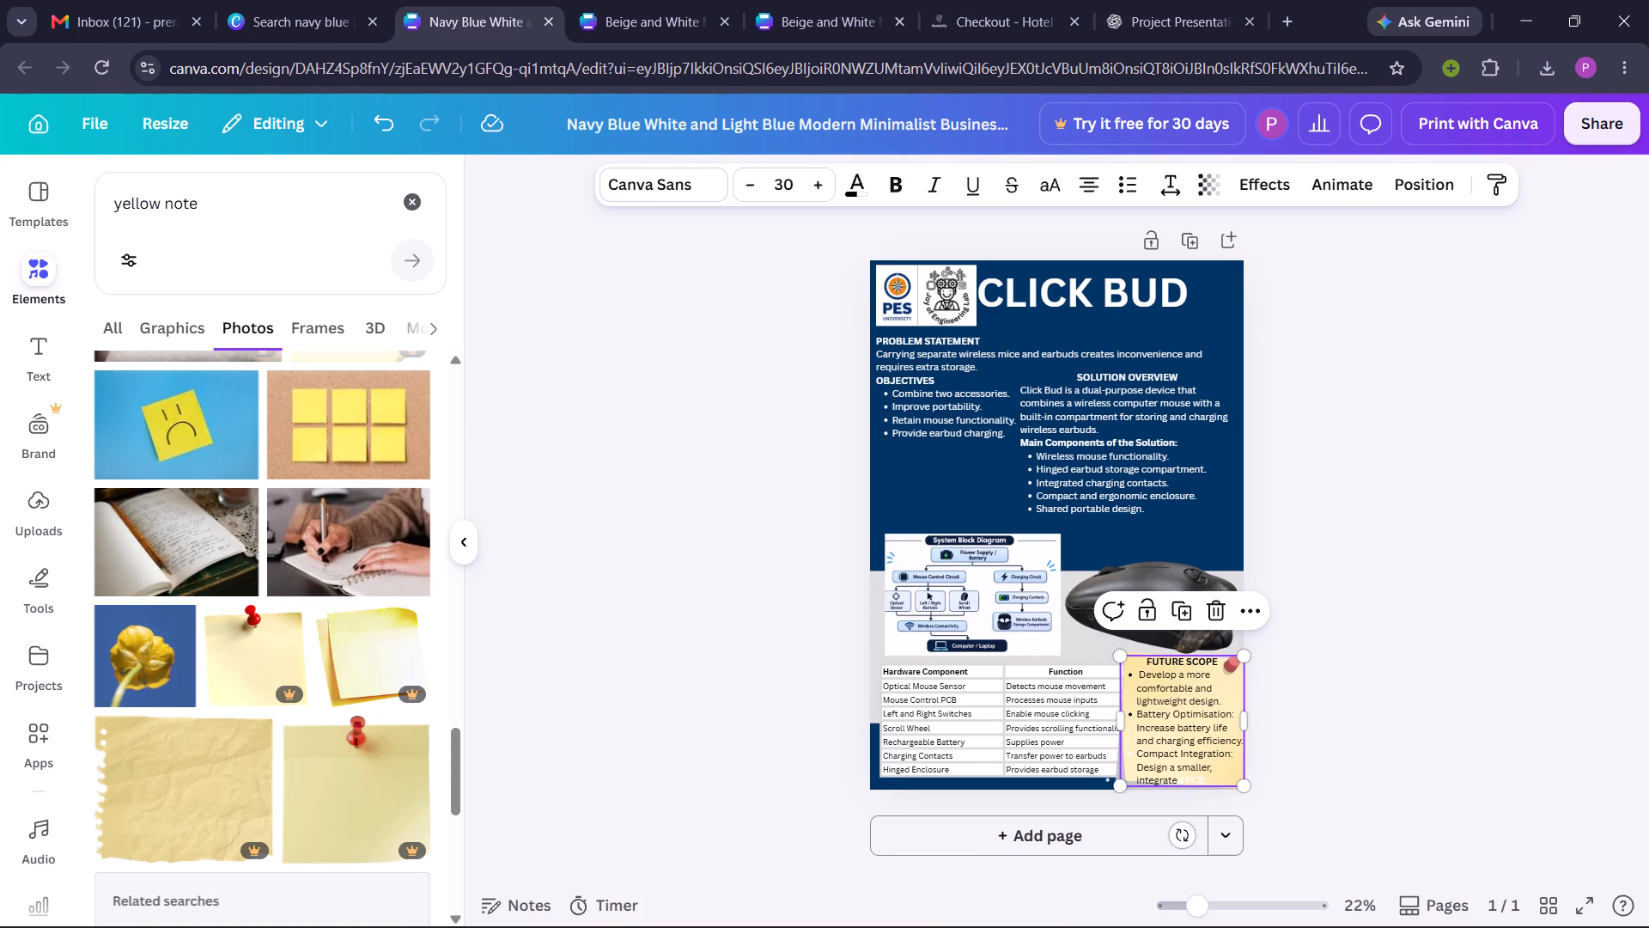
pyautogui.moveTo(1123, 785); pyautogui.dragTo(1080, 852)
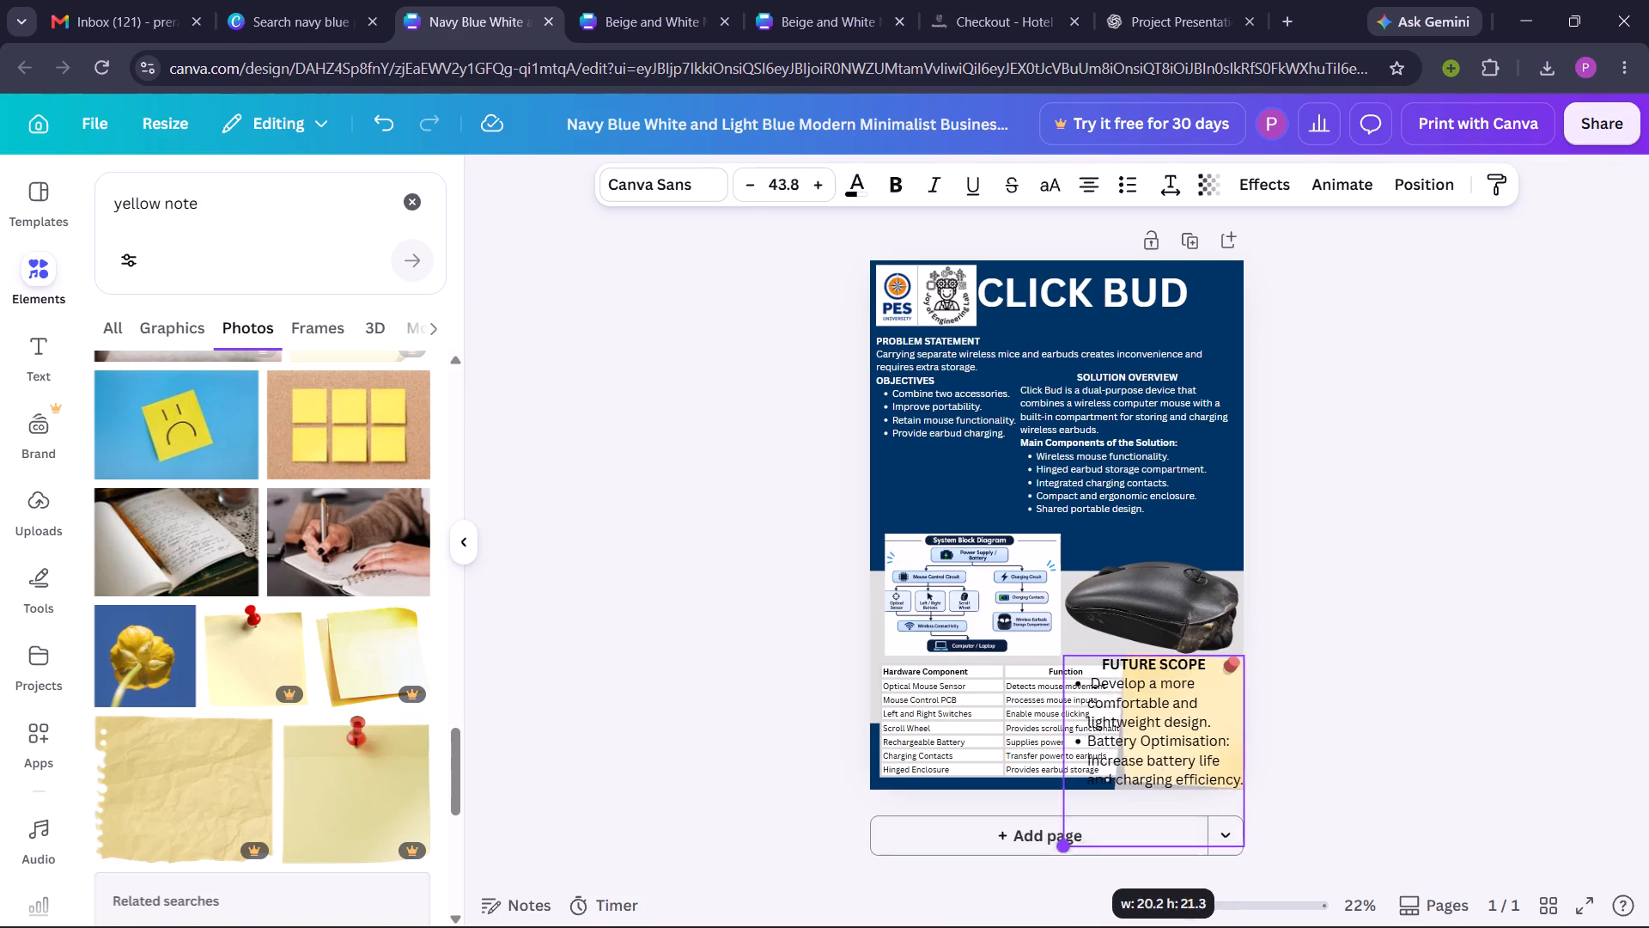
pyautogui.moveTo(1080, 852); pyautogui.dragTo(1126, 754)
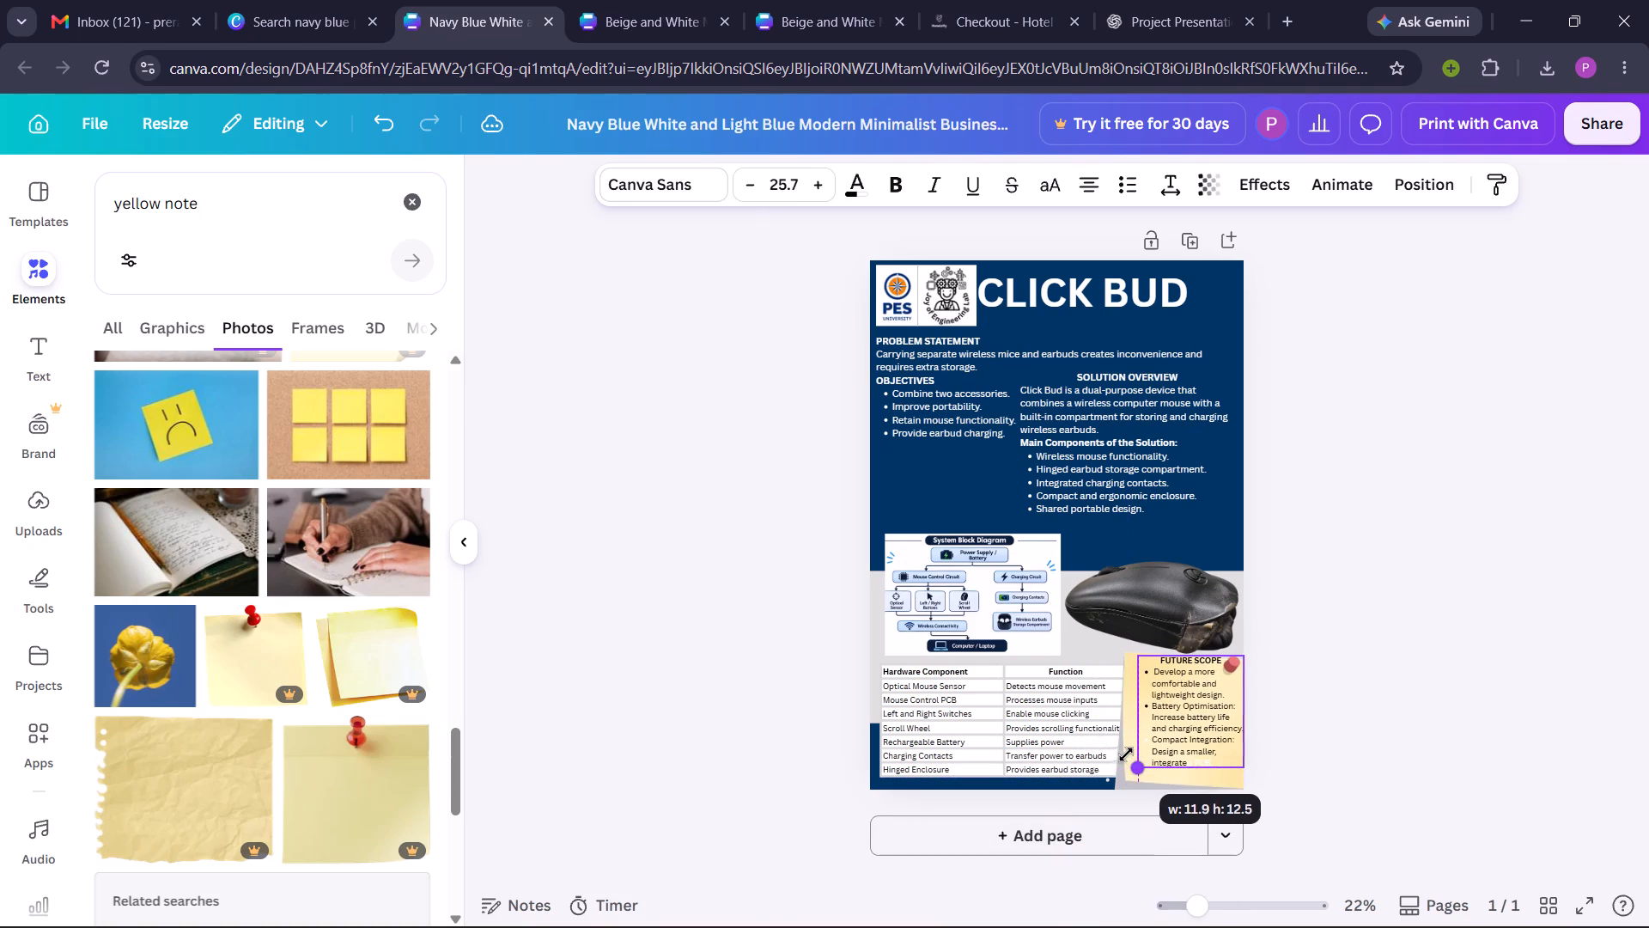
pyautogui.moveTo(1126, 754); pyautogui.dragTo(1125, 754)
pyautogui.click(1197, 754)
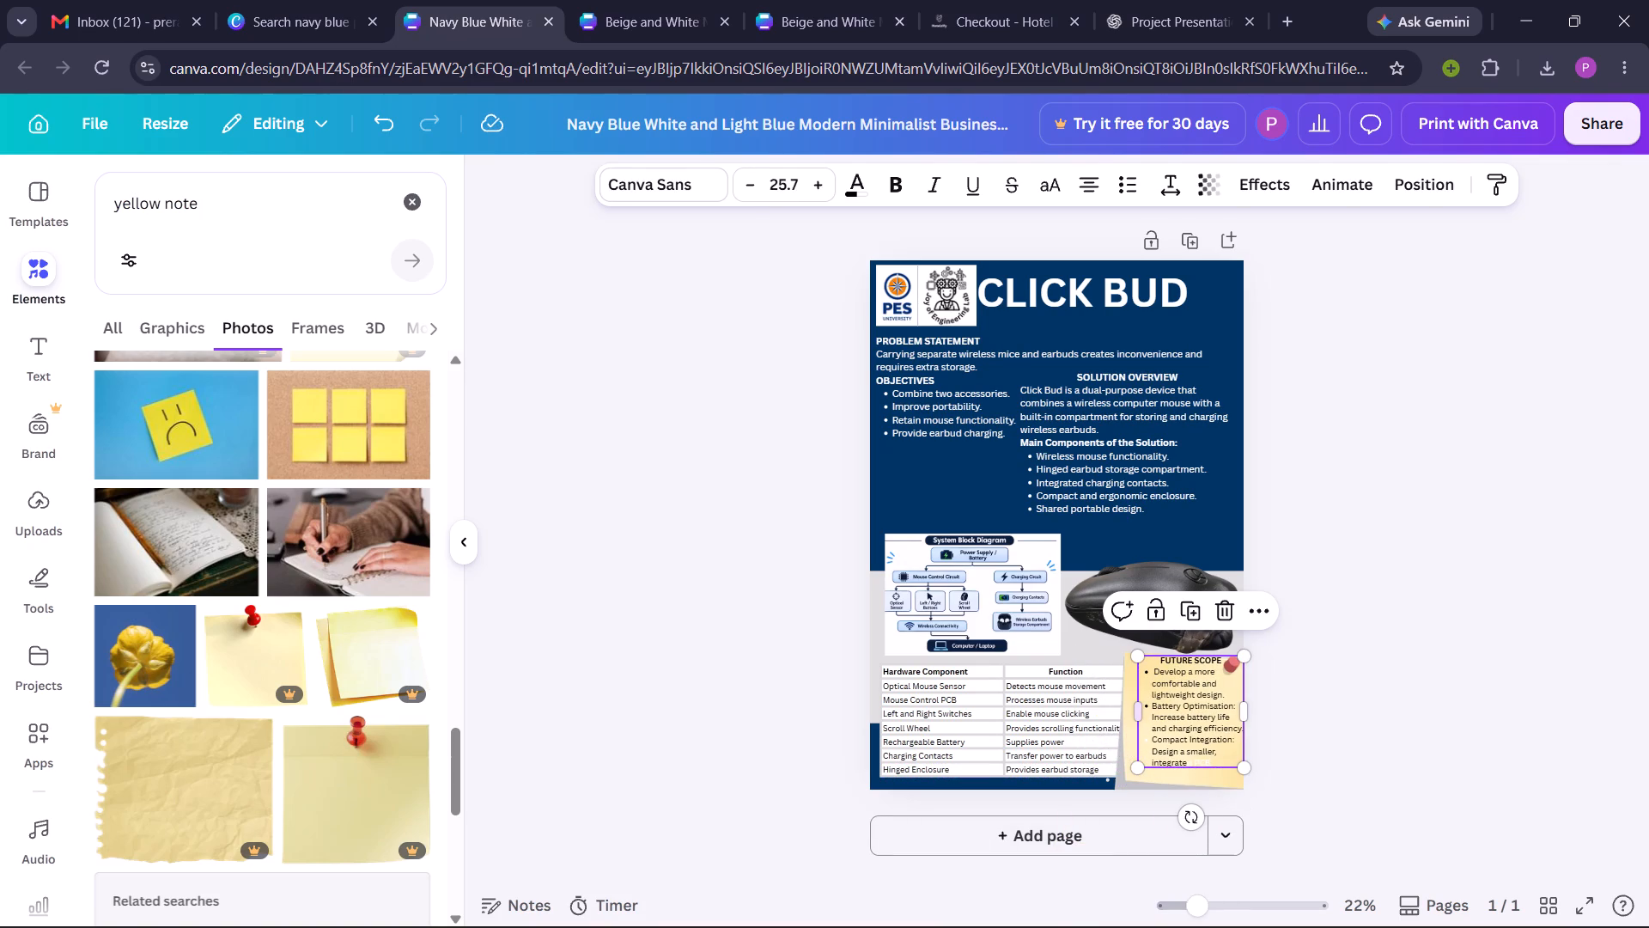
# Format the "Compact Integration: Design a smaller, integrated PCB." line on the yellow note as a bullet point.
pyautogui.tripleClick(1145, 742)
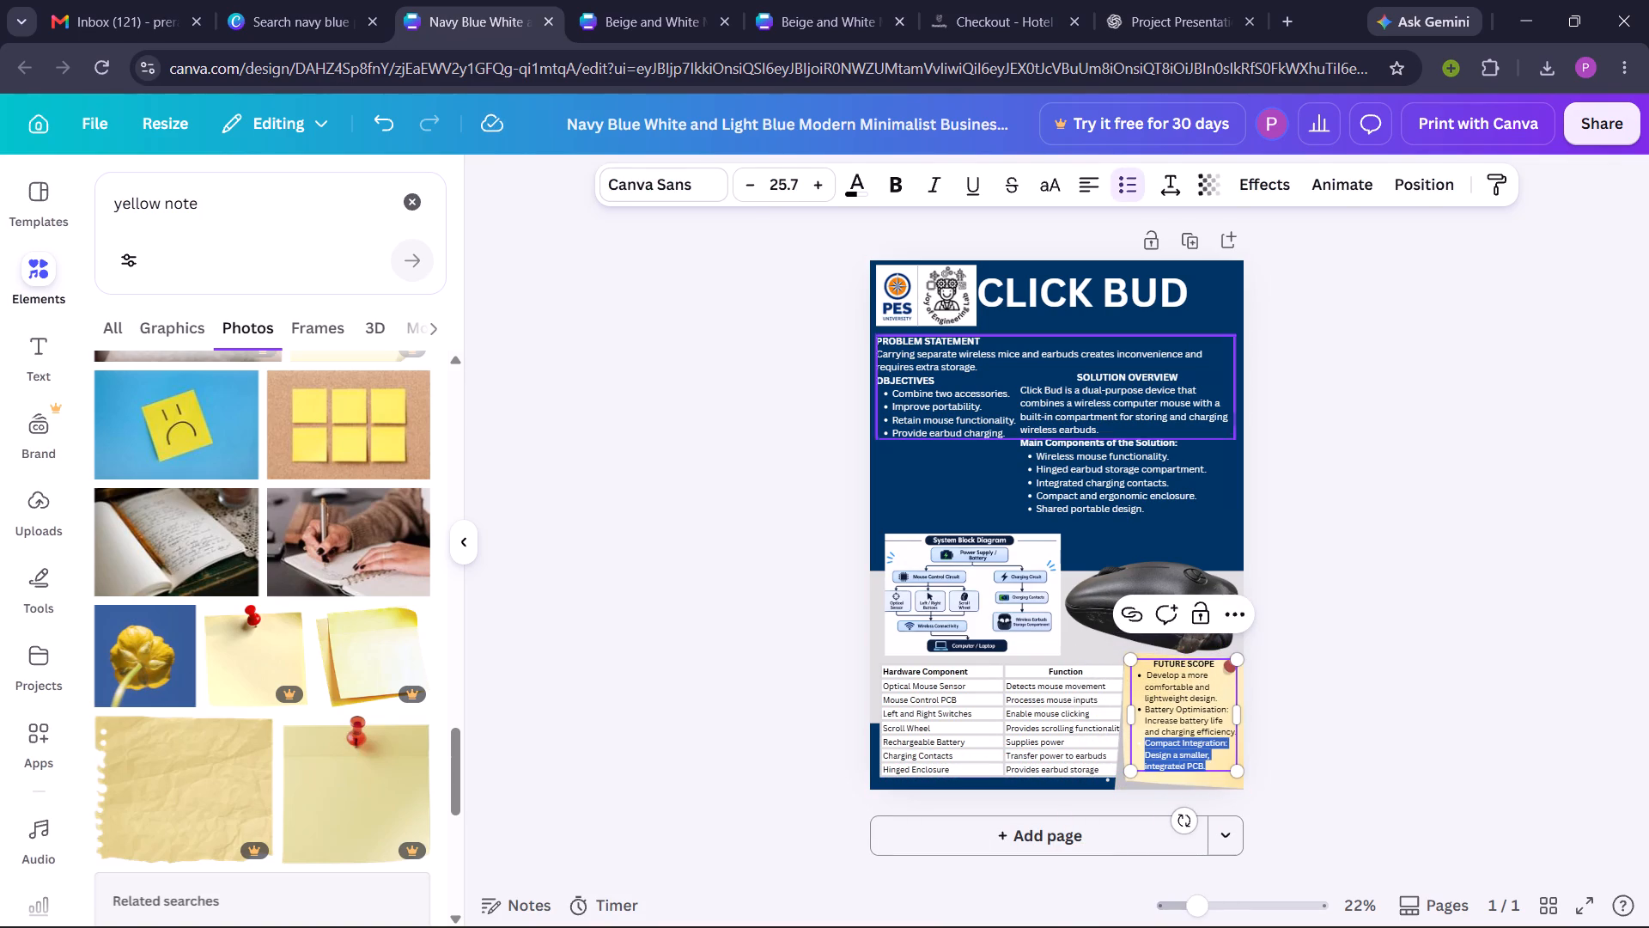
pyautogui.click(1135, 178)
pyautogui.click(1135, 178)
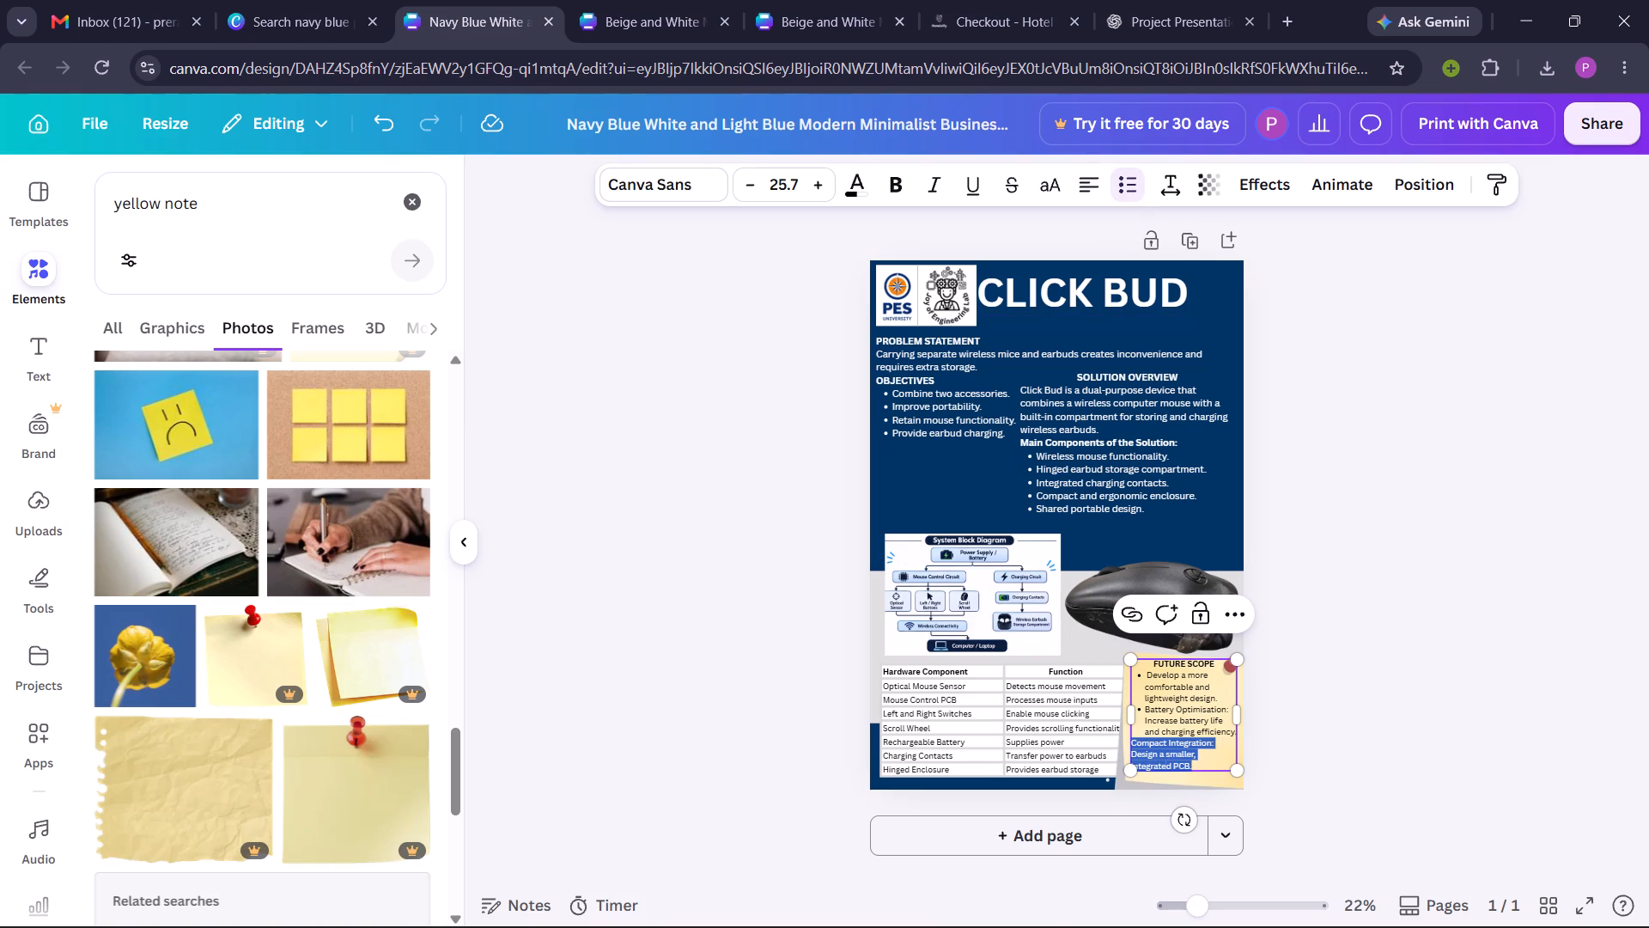
pyautogui.click(1135, 178)
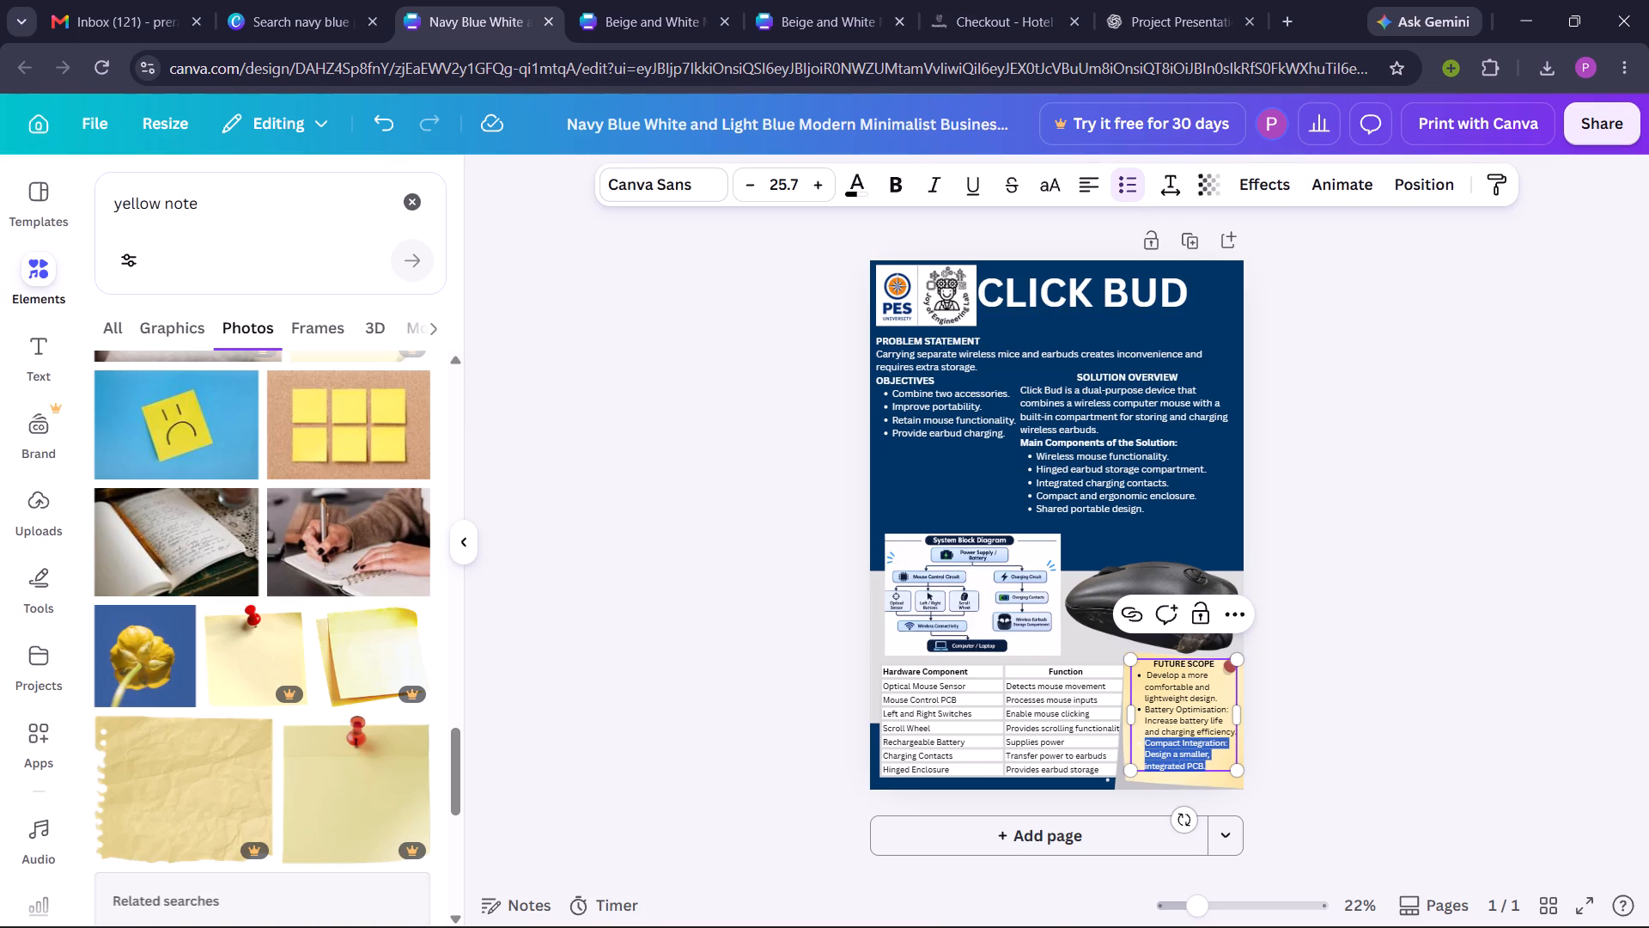
# Set the colour of the Compact Integration point, including its bullet, to black (#000000).
pyautogui.tripleClick(1143, 744)
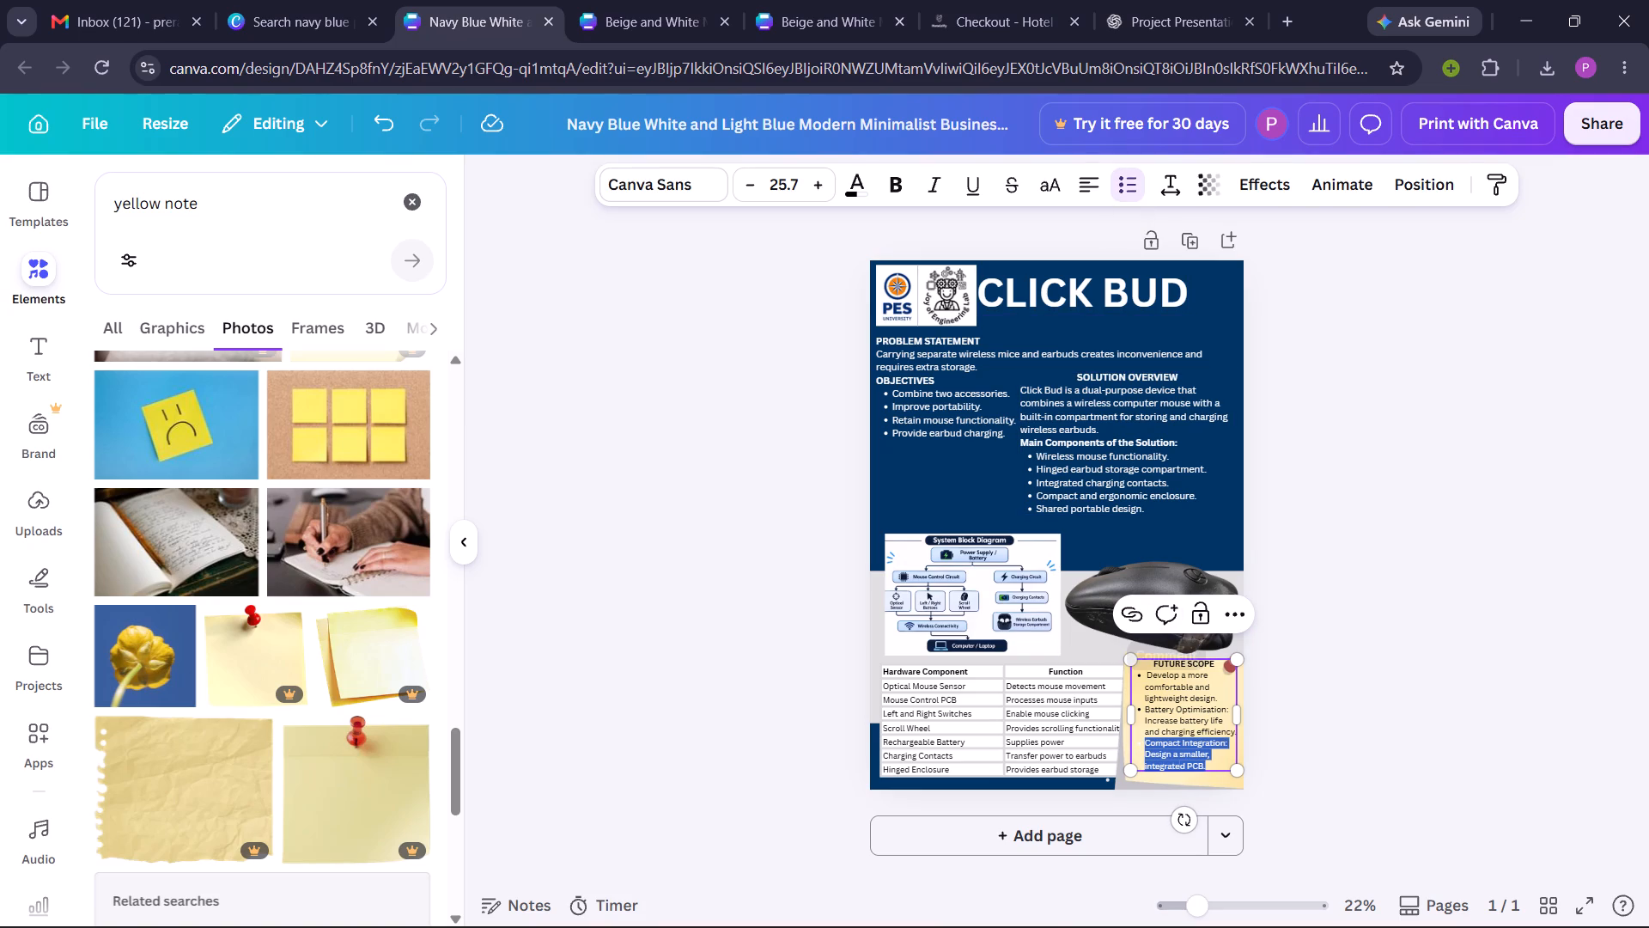
pyautogui.tripleClick(1139, 744)
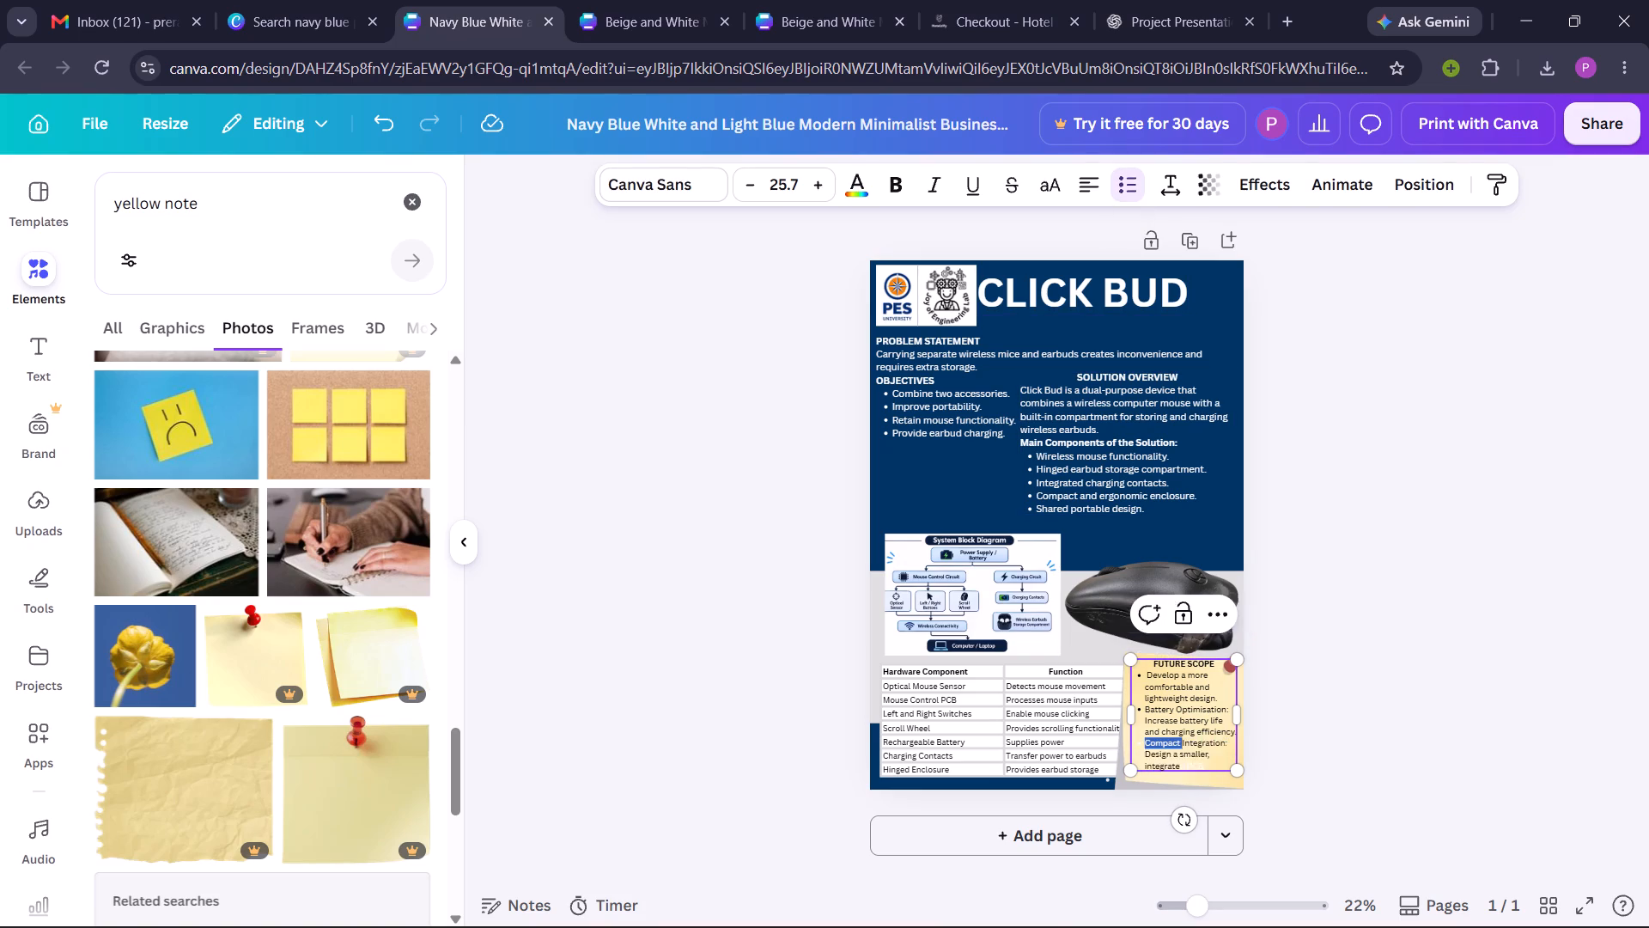
pyautogui.click(855, 179)
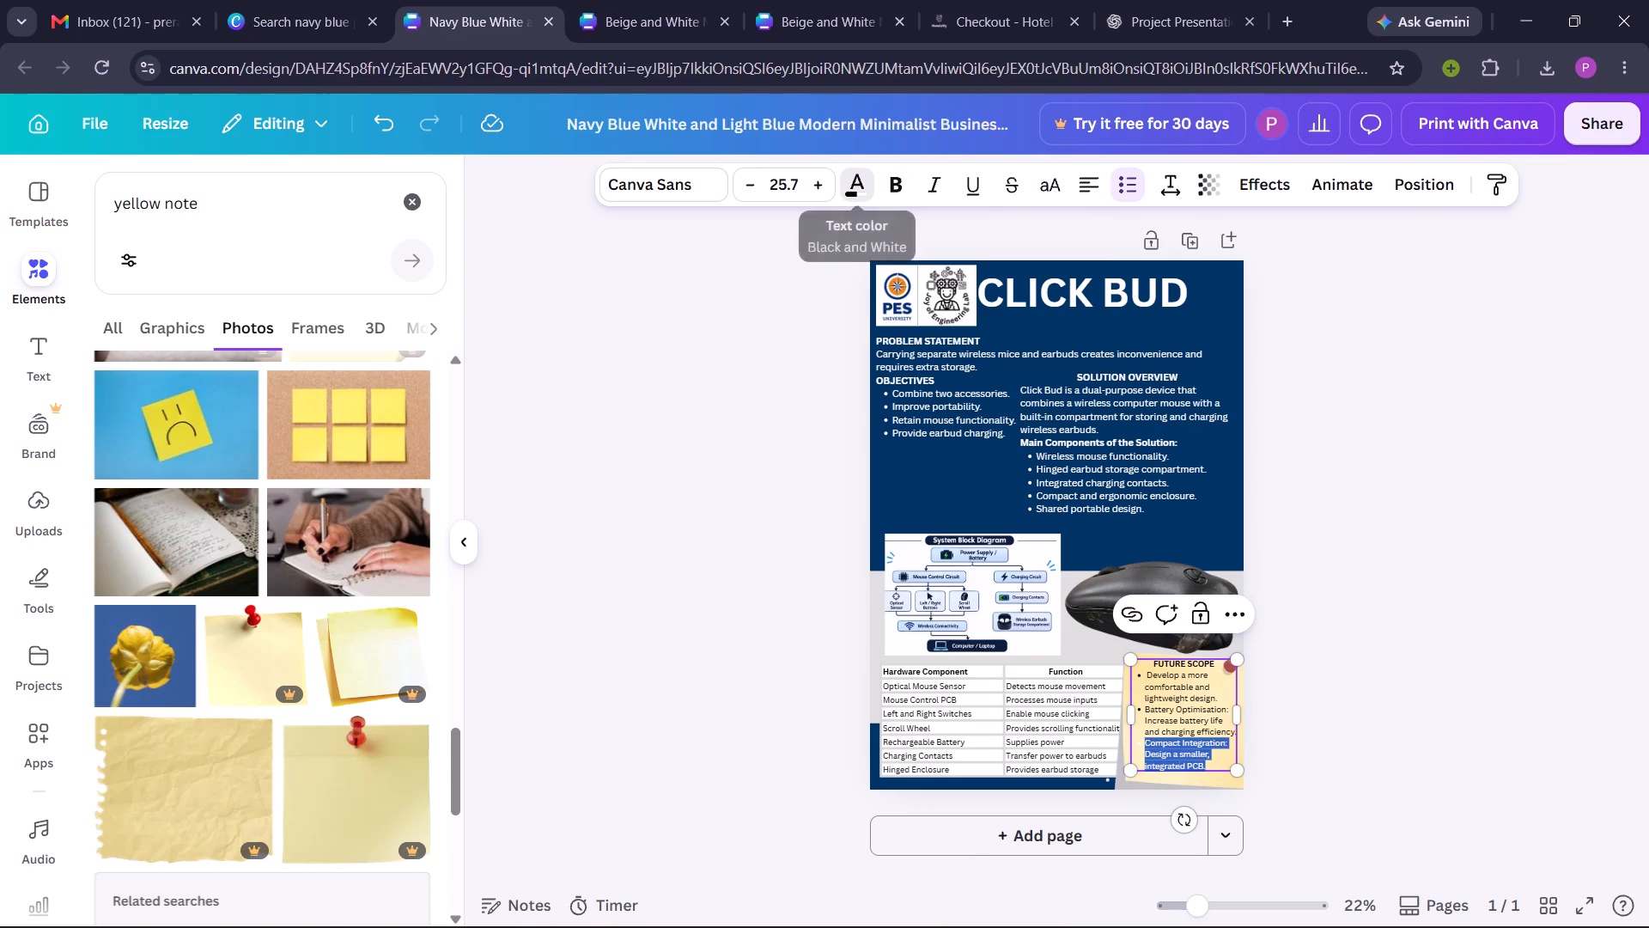
pyautogui.click(282, 345)
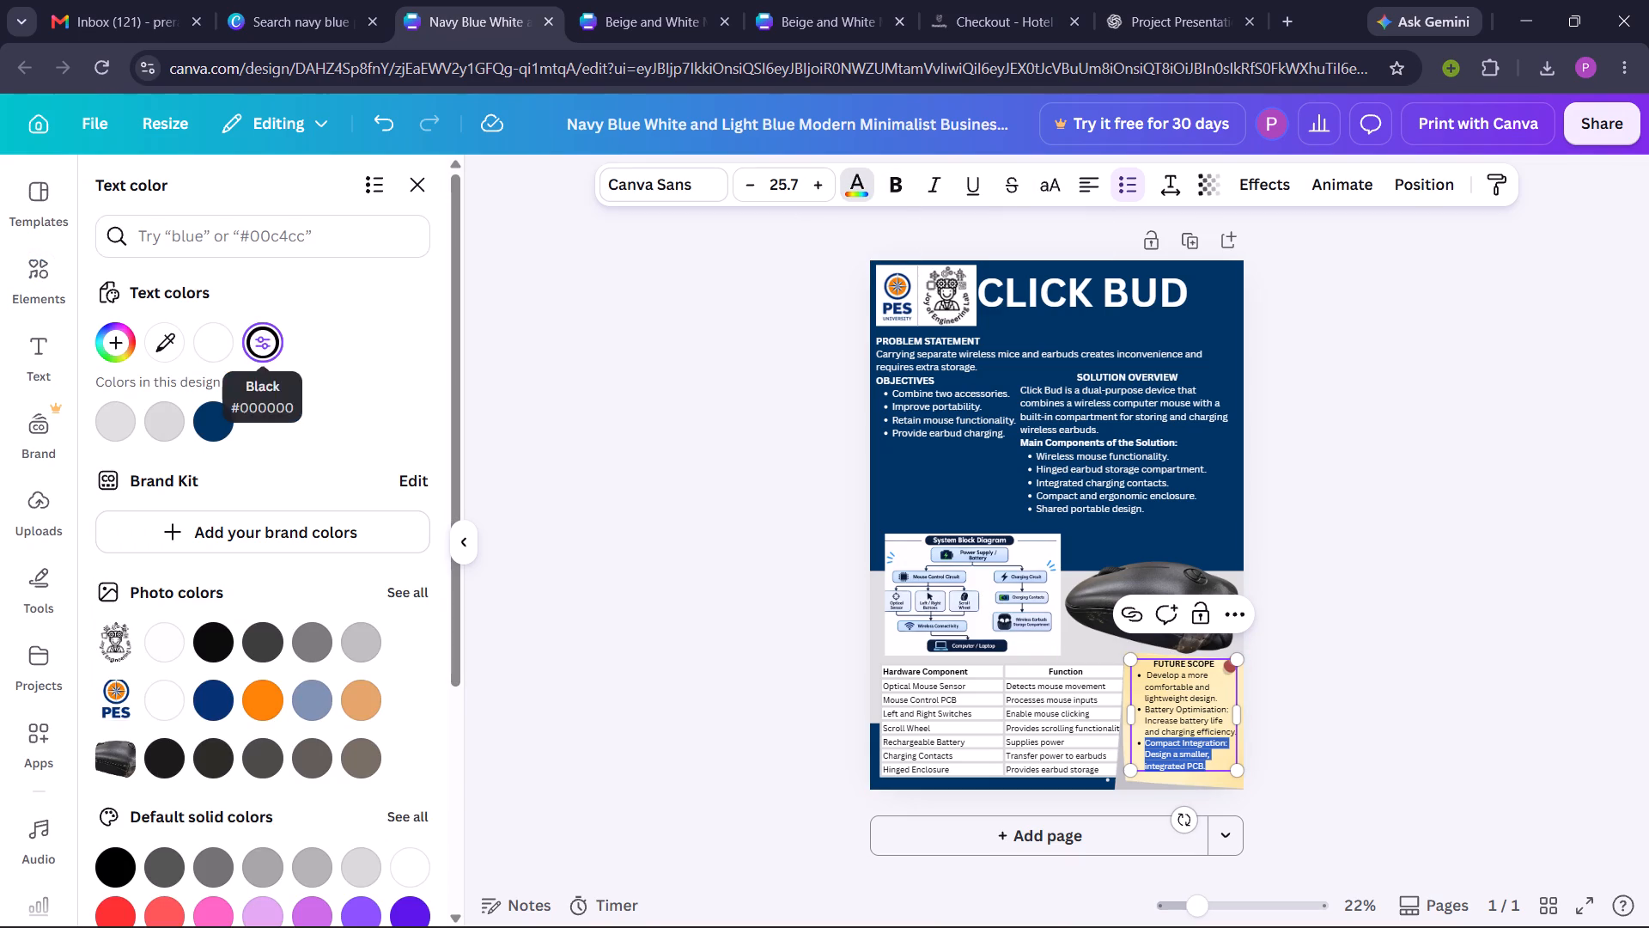
pyautogui.click(1298, 663)
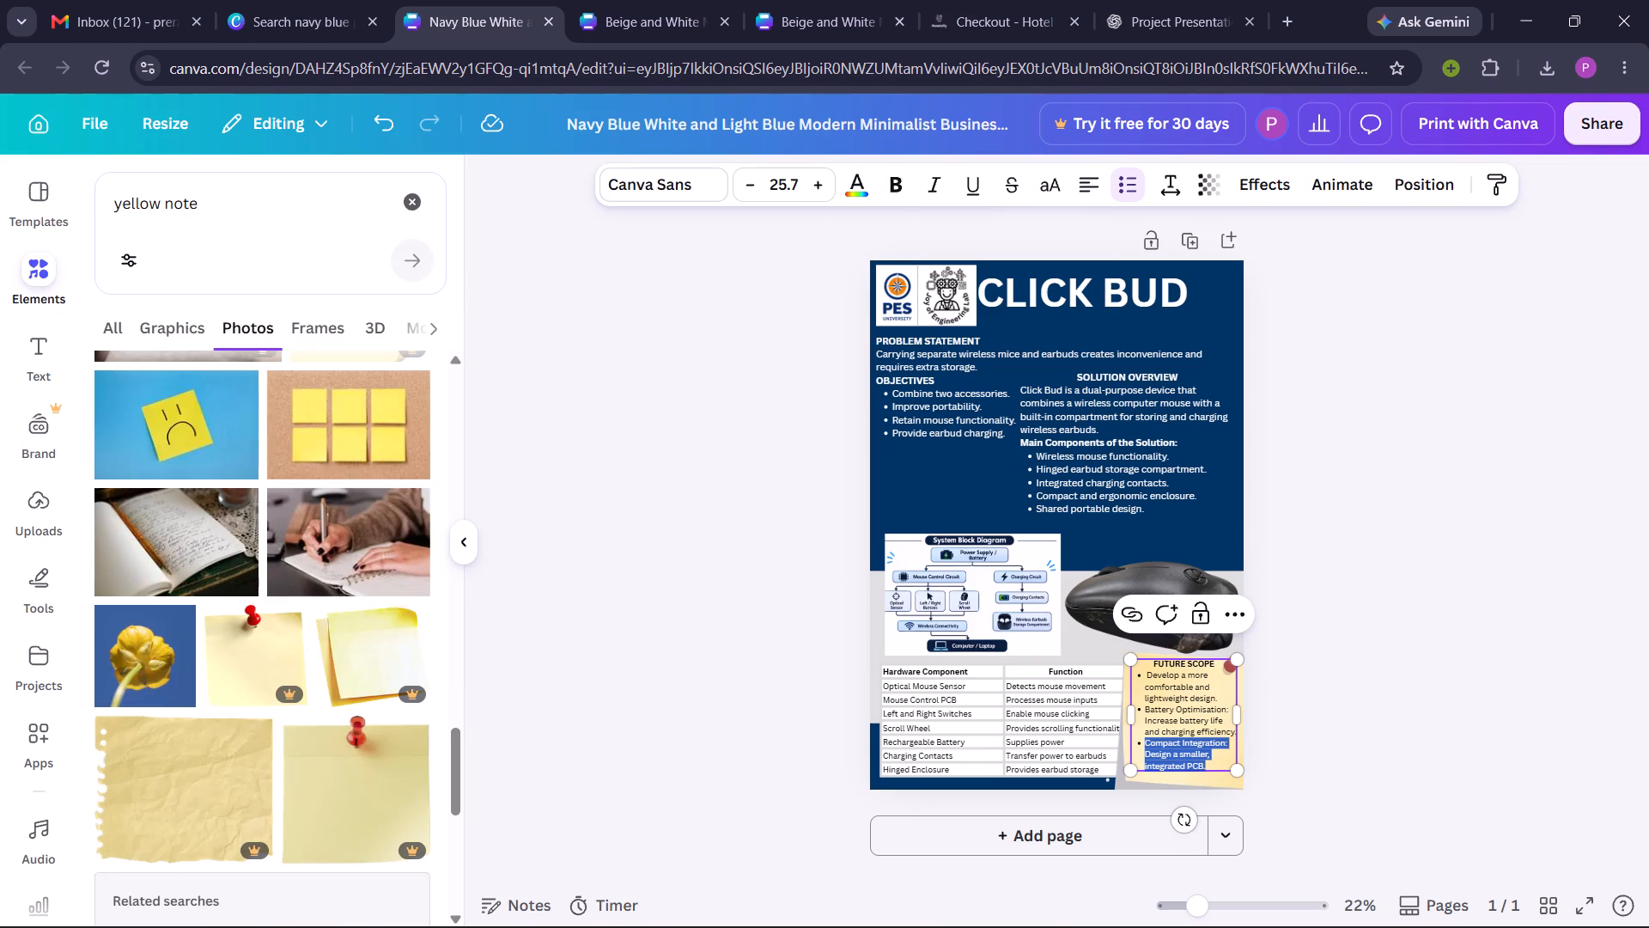
# Scale the future scope text box up to a font size of about 28.3.
pyautogui.click(1167, 687)
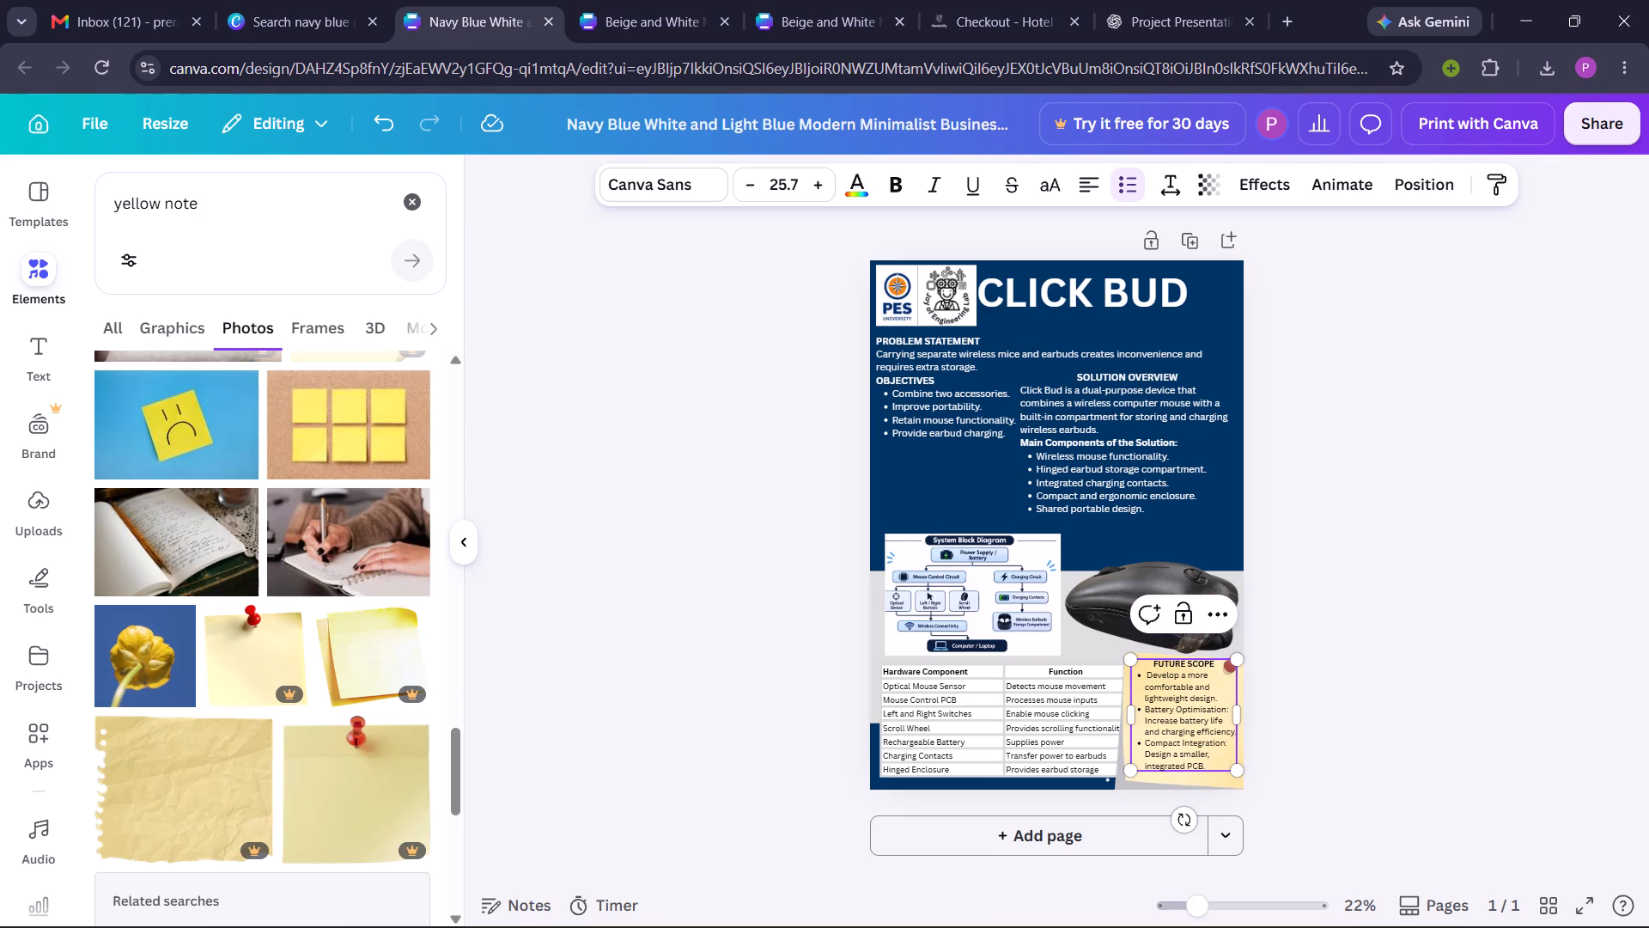
pyautogui.moveTo(1232, 769); pyautogui.dragTo(1229, 777)
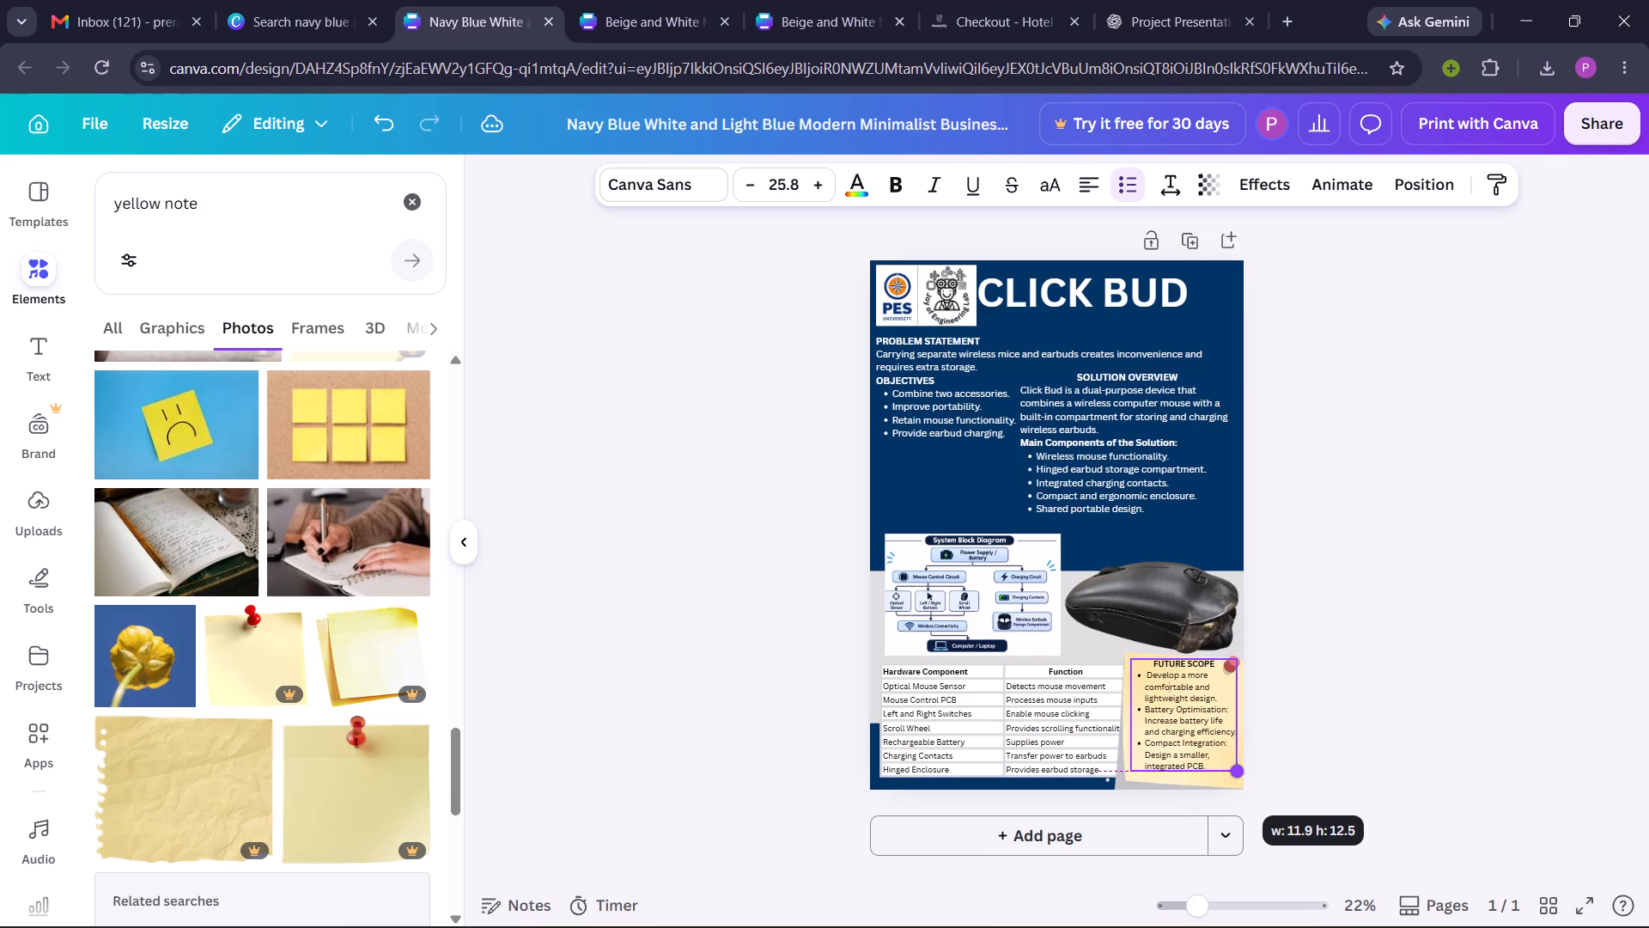
pyautogui.moveTo(1229, 777); pyautogui.dragTo(1233, 788)
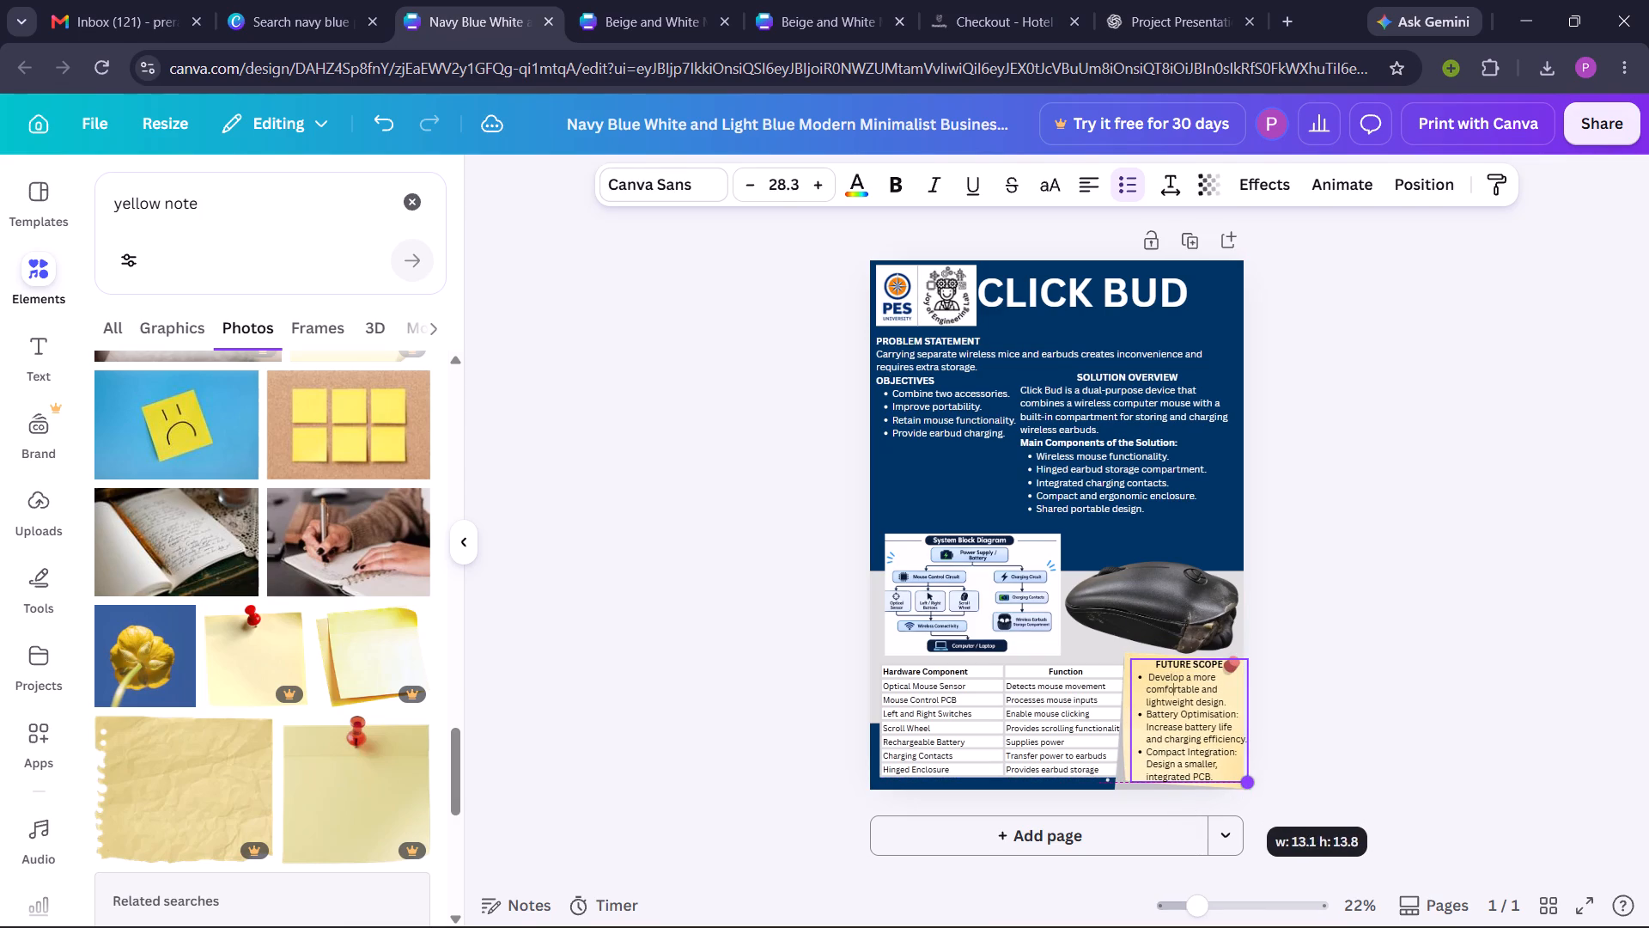
pyautogui.moveTo(1233, 788); pyautogui.dragTo(1234, 789)
pyautogui.click(1310, 697)
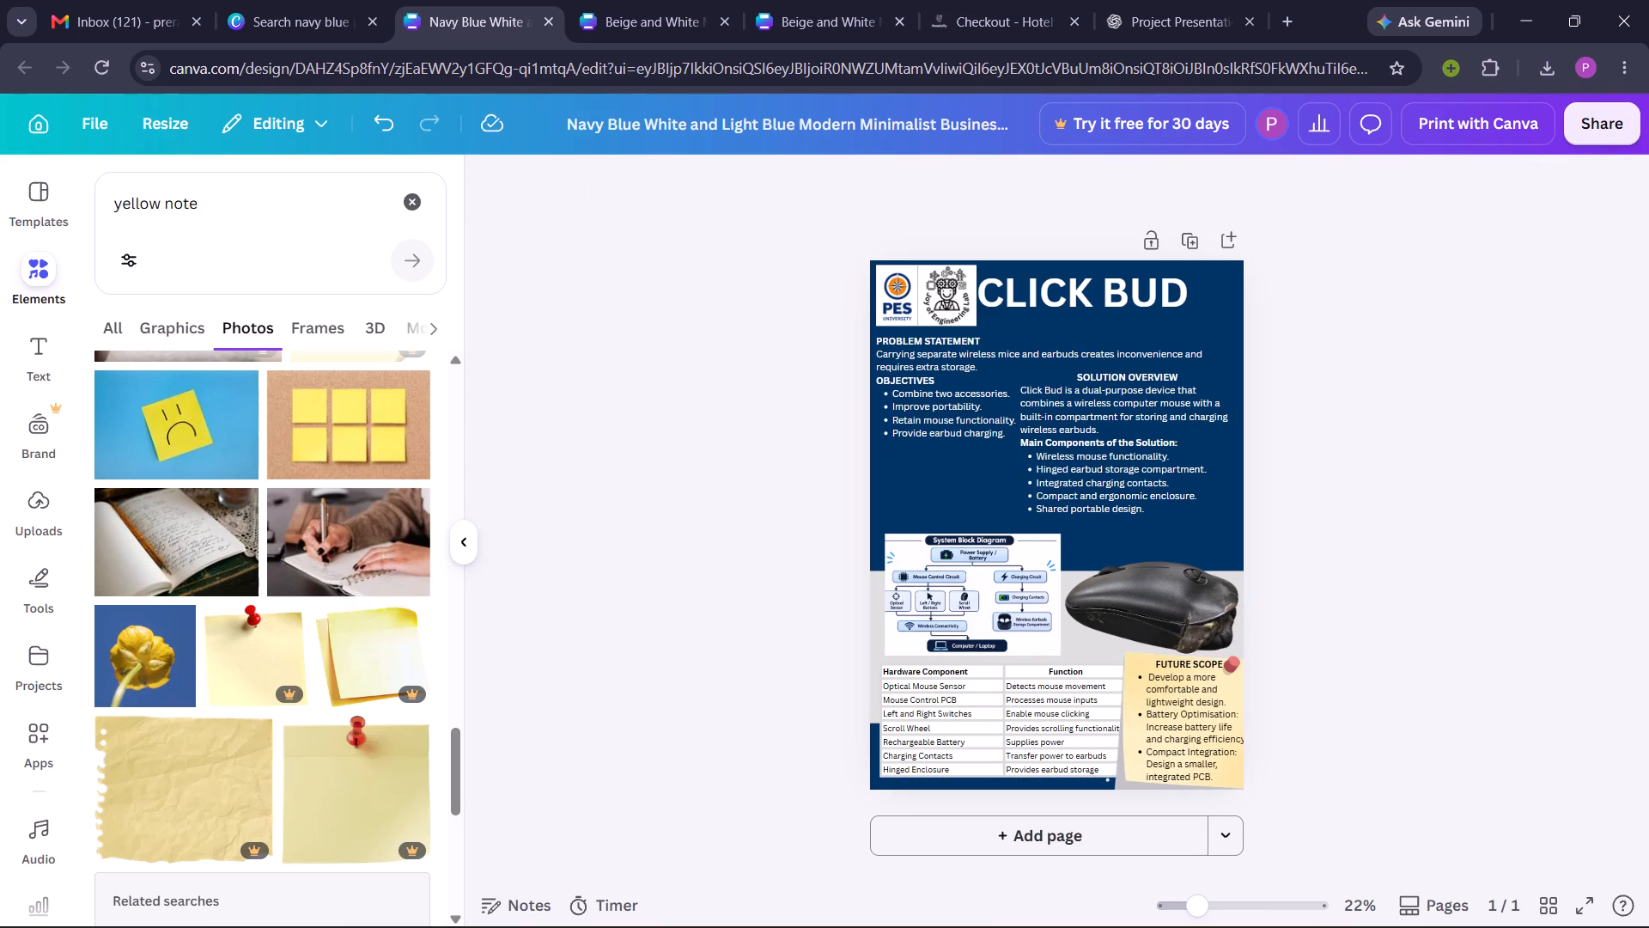
# Reposition the enlarged future scope text so all its lines sit centred within the yellow note.
pyautogui.click(1185, 712)
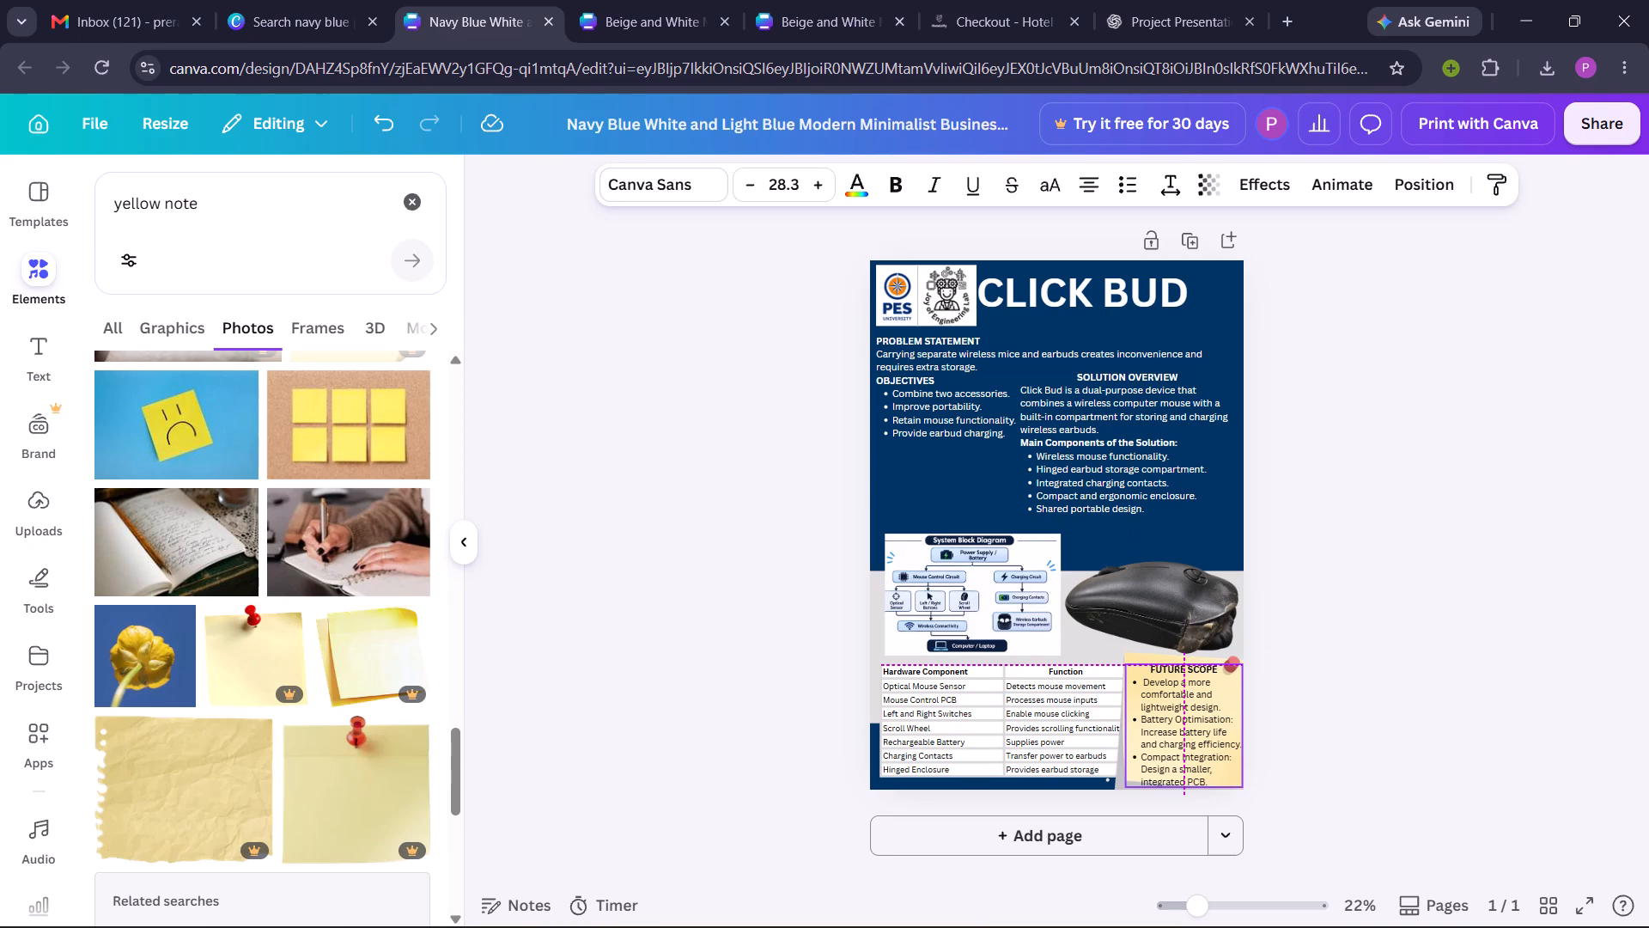
pyautogui.click(1317, 656)
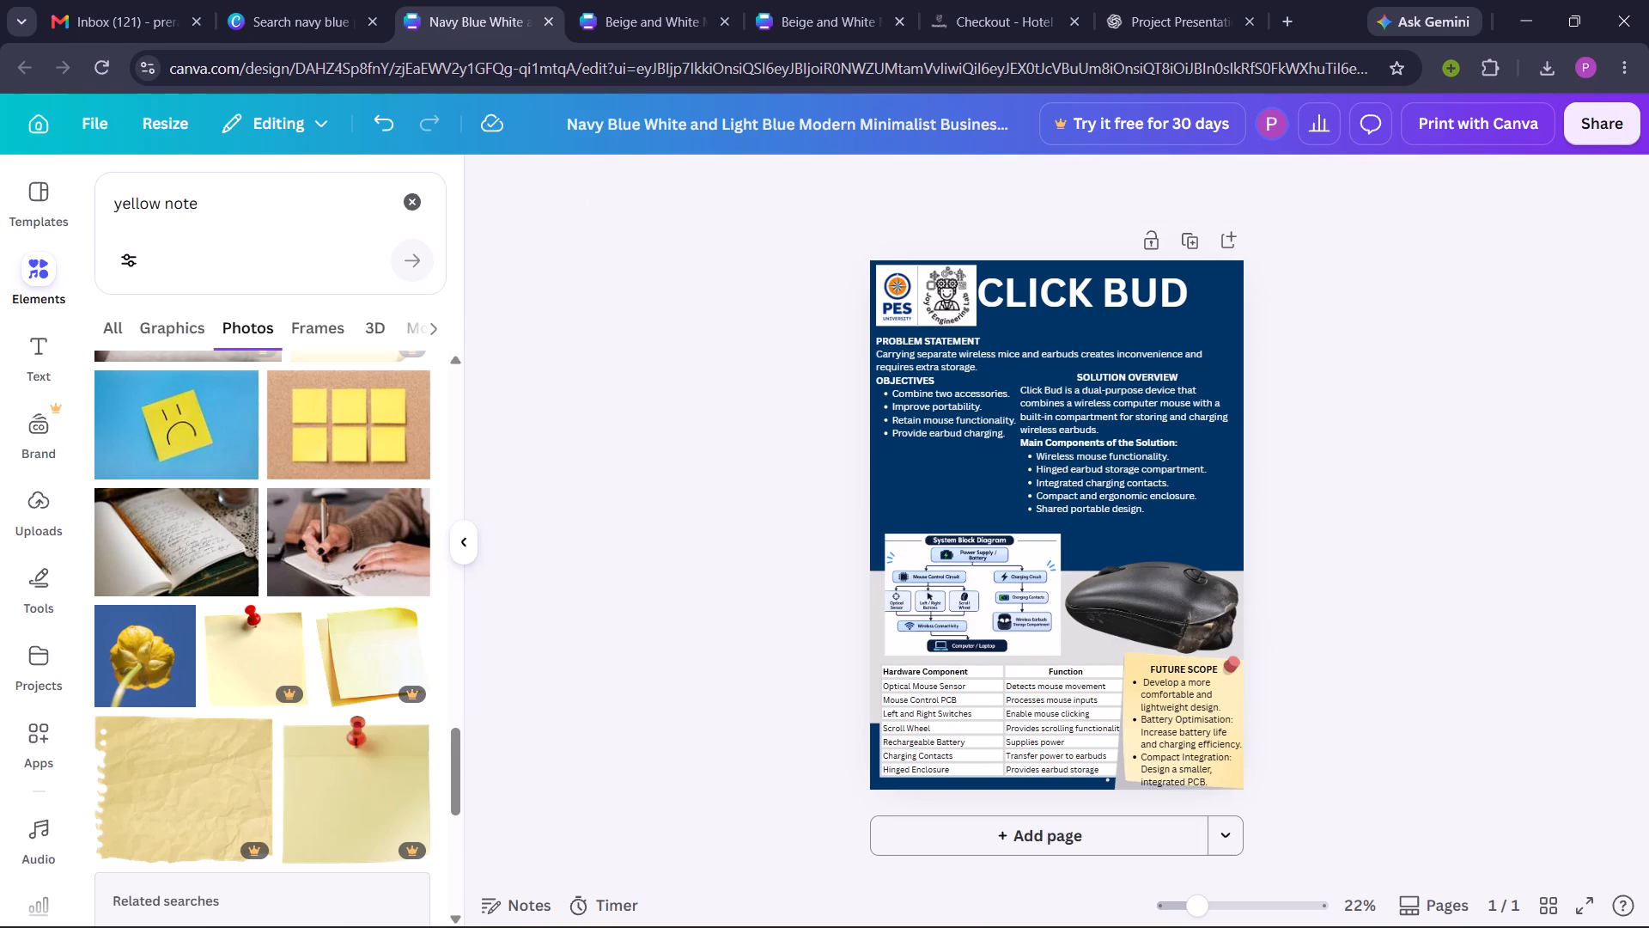
pyautogui.moveTo(1185, 727); pyautogui.dragTo(1185, 719)
pyautogui.click(1303, 671)
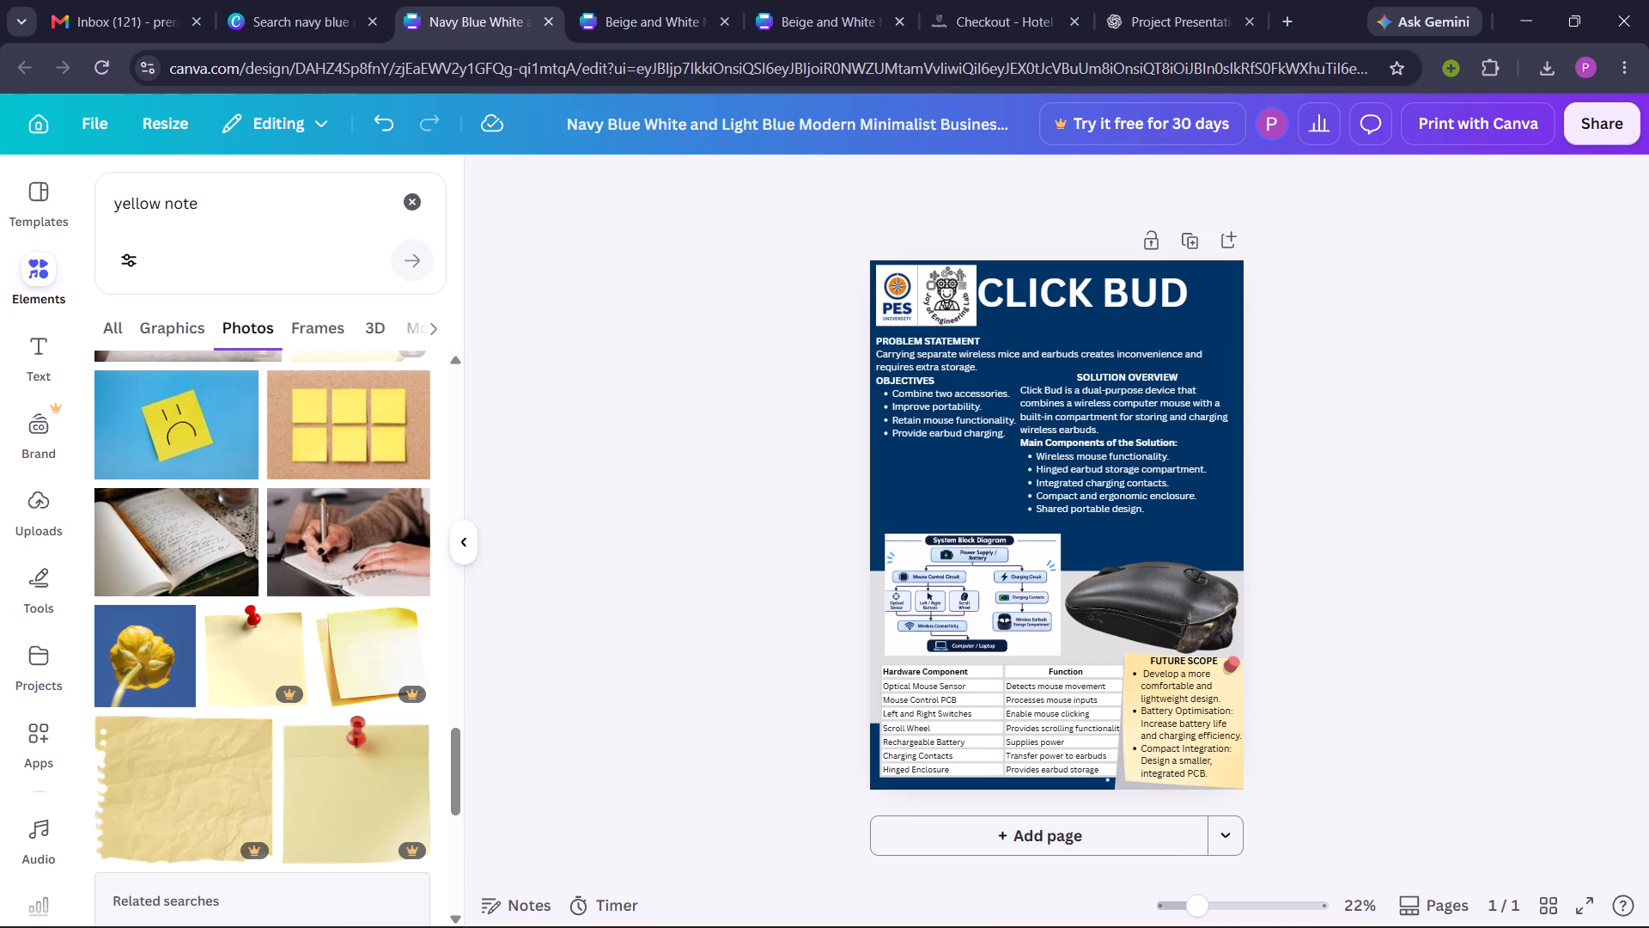
# Clear the "yellow note" search and add the uploaded photo showing the mouse's two earbud compartments to the poster.
pyautogui.click(411, 204)
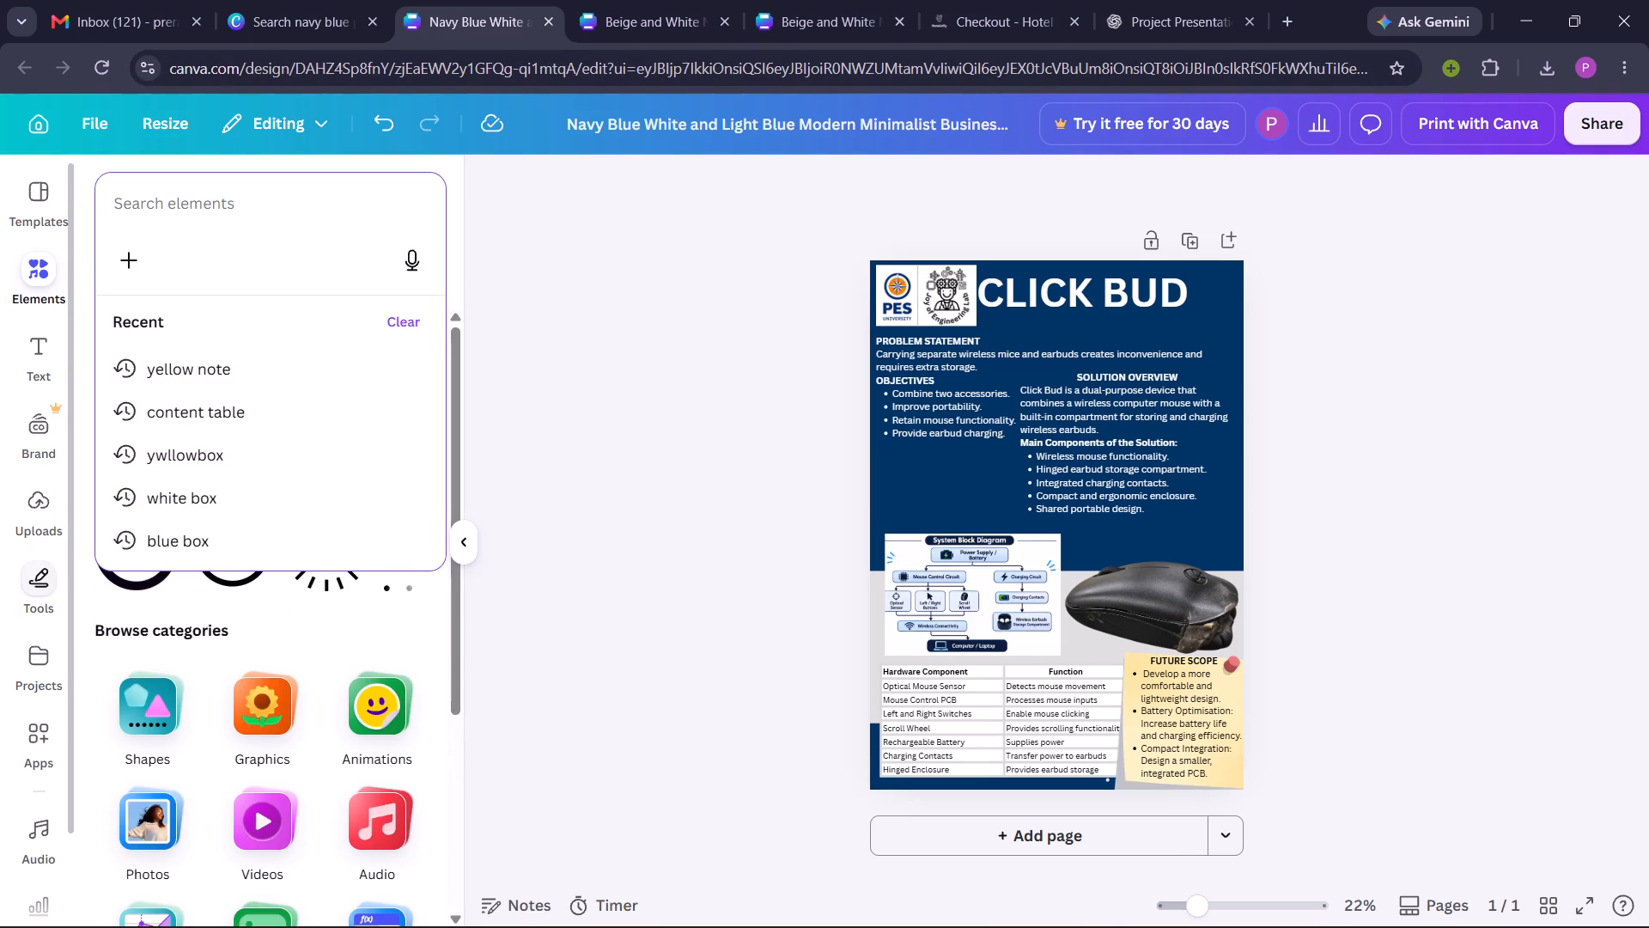
pyautogui.click(34, 518)
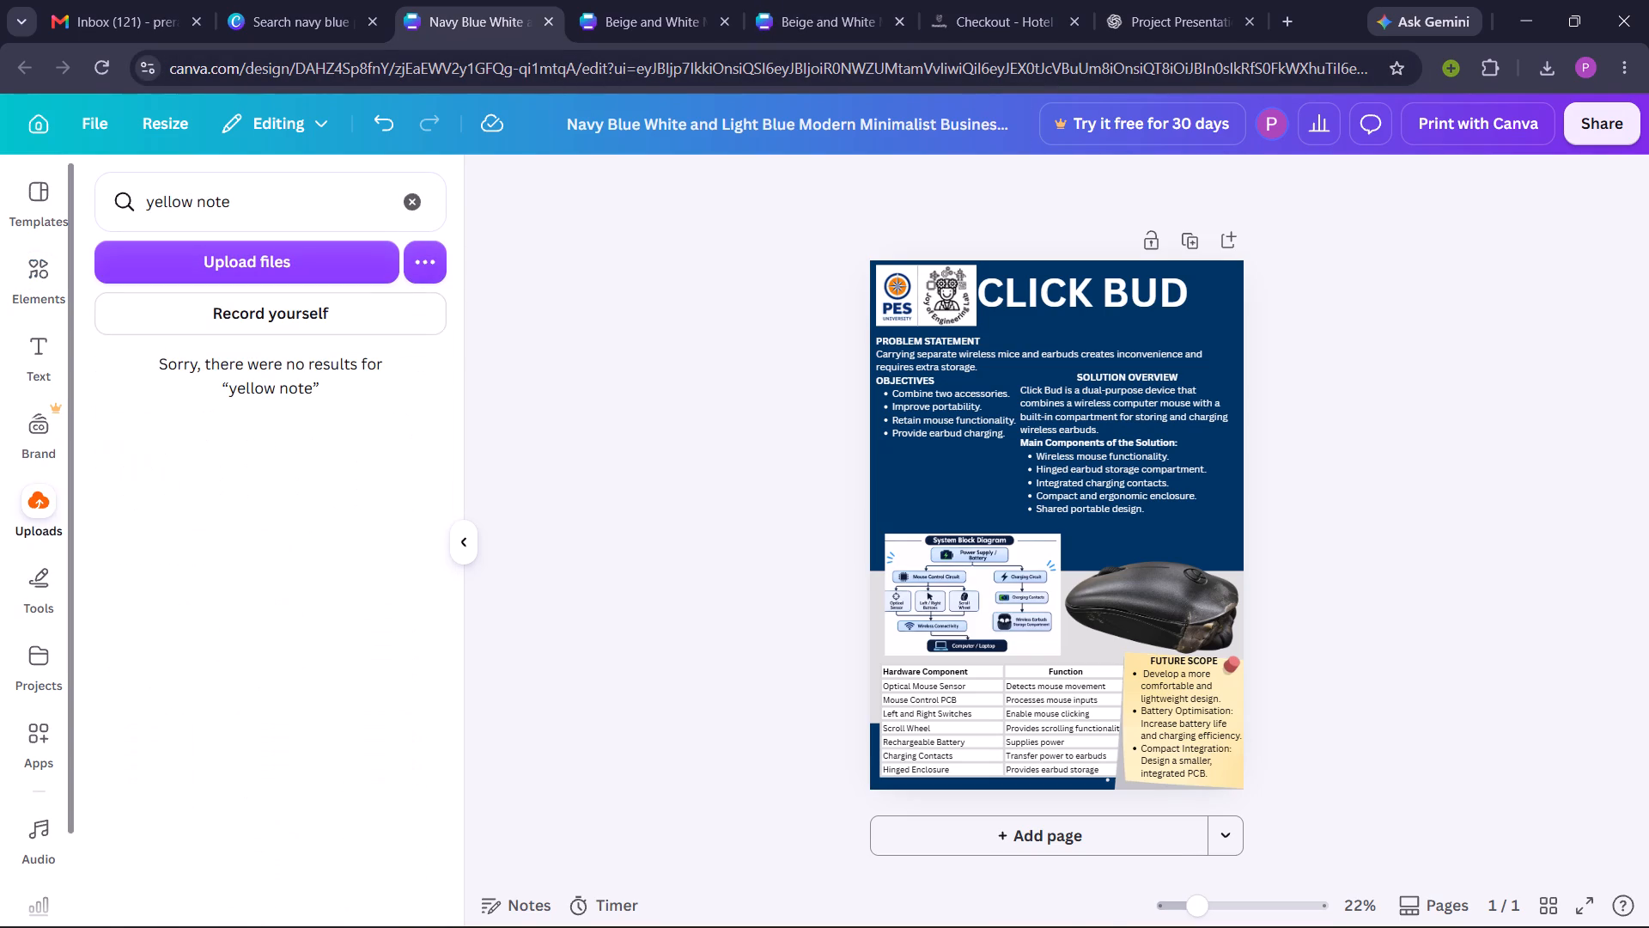
pyautogui.click(411, 196)
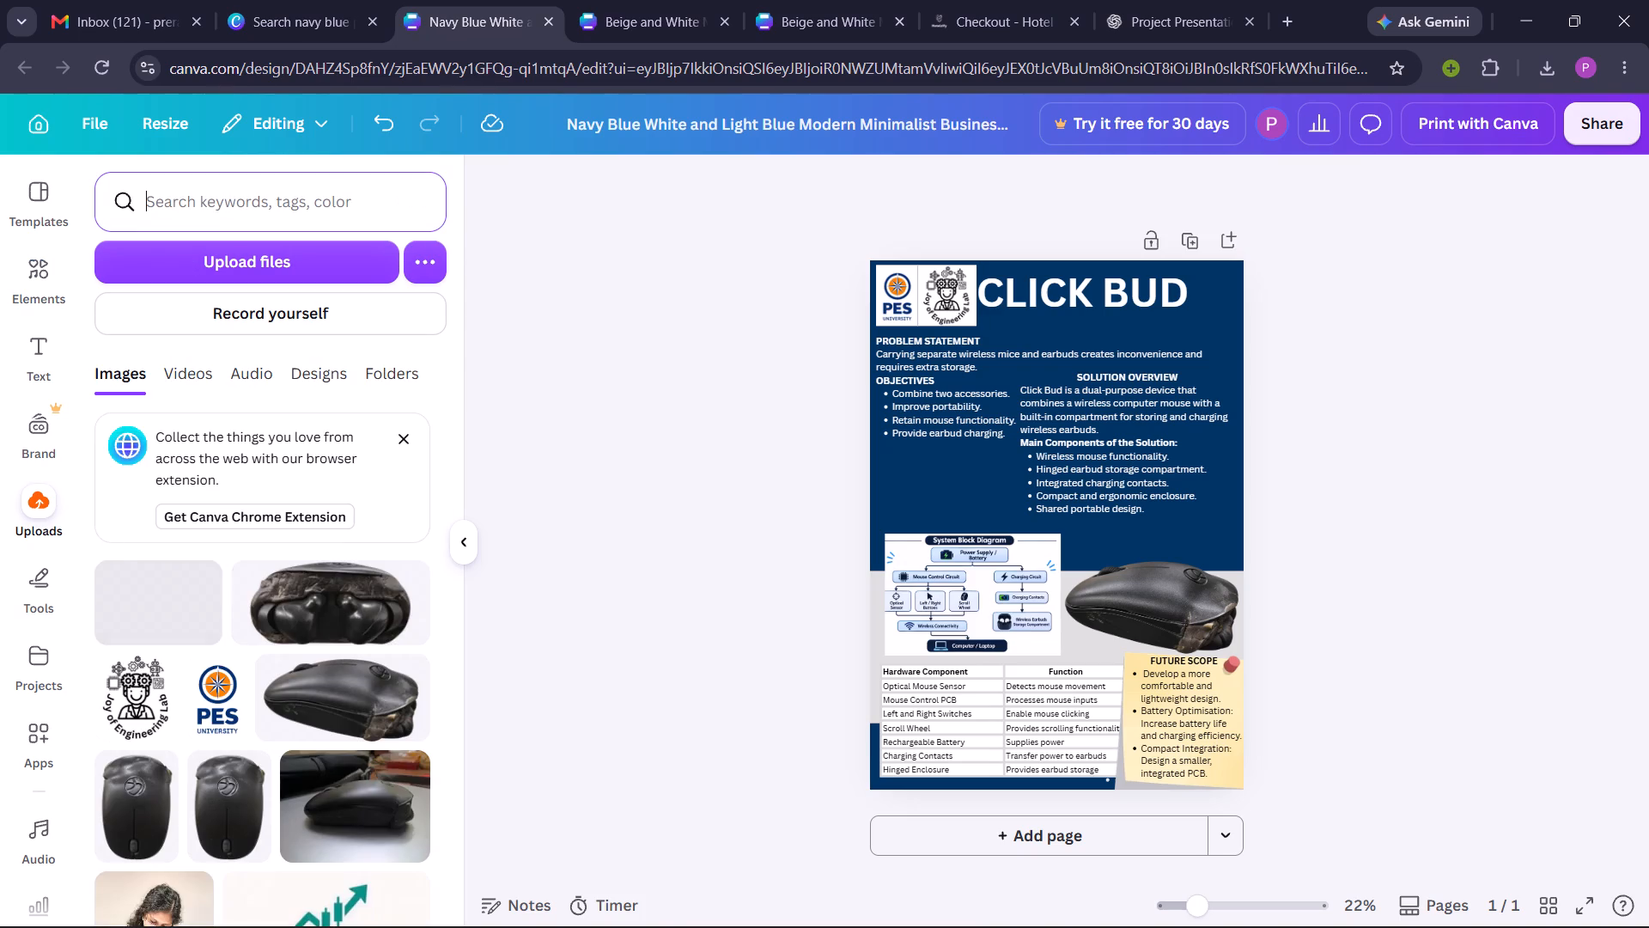
pyautogui.click(344, 604)
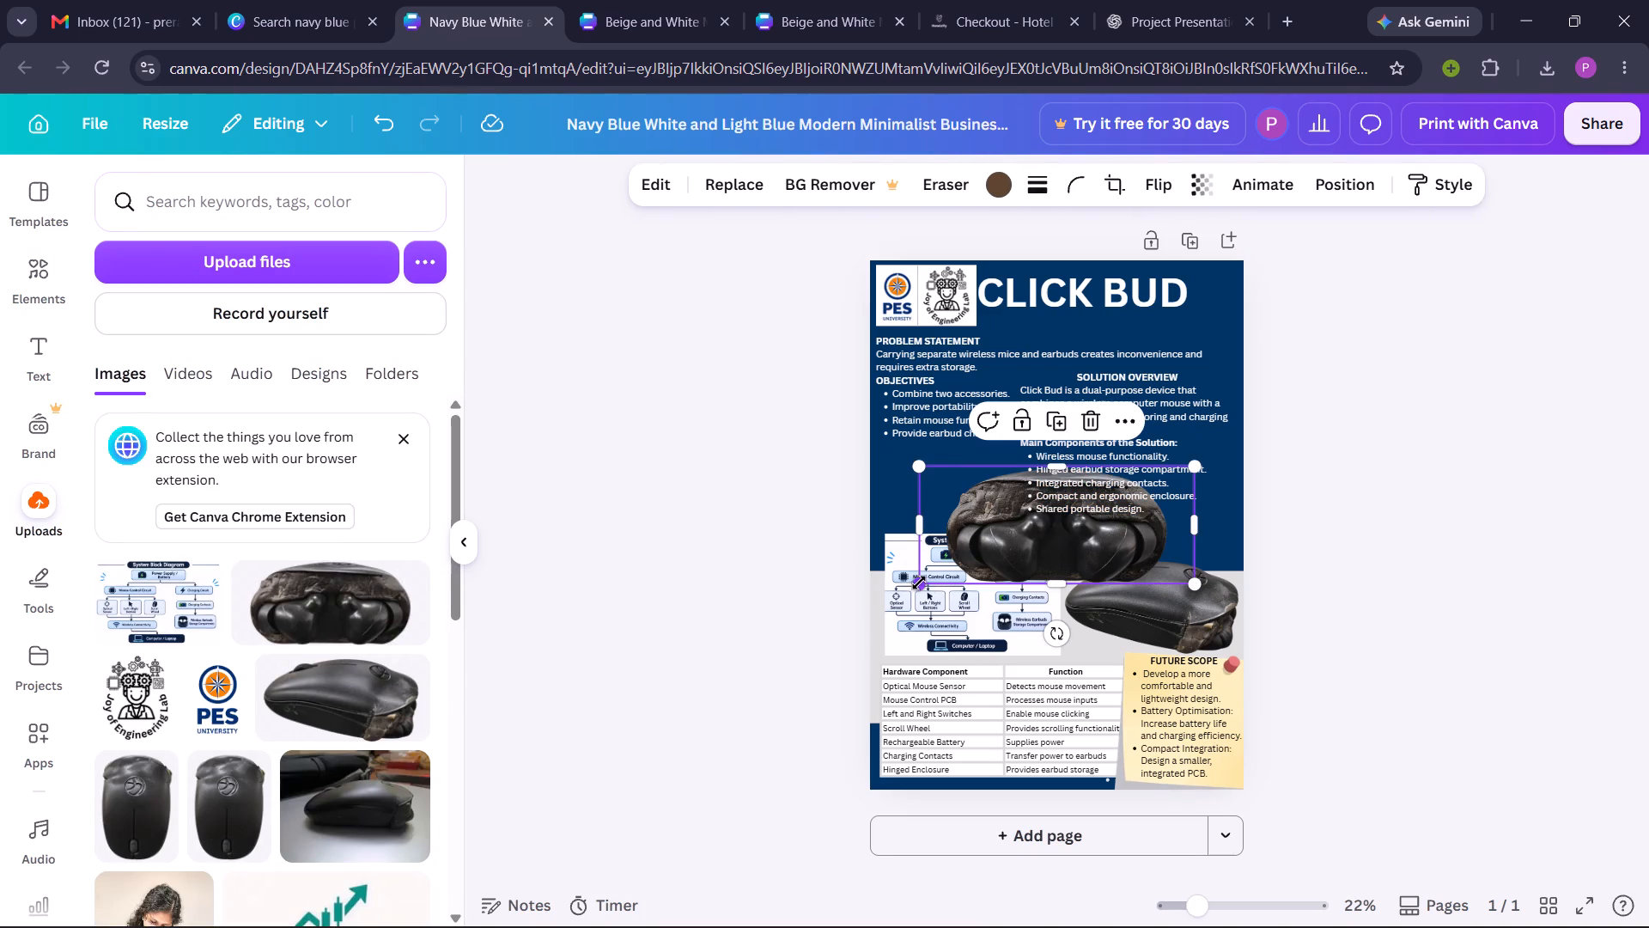
# Shrink the earbud compartment photo and place it between the OBJECTIVES list and the System Block Diagram.
pyautogui.moveTo(919, 583); pyautogui.dragTo(969, 553)
pyautogui.moveTo(1039, 528); pyautogui.dragTo(904, 505)
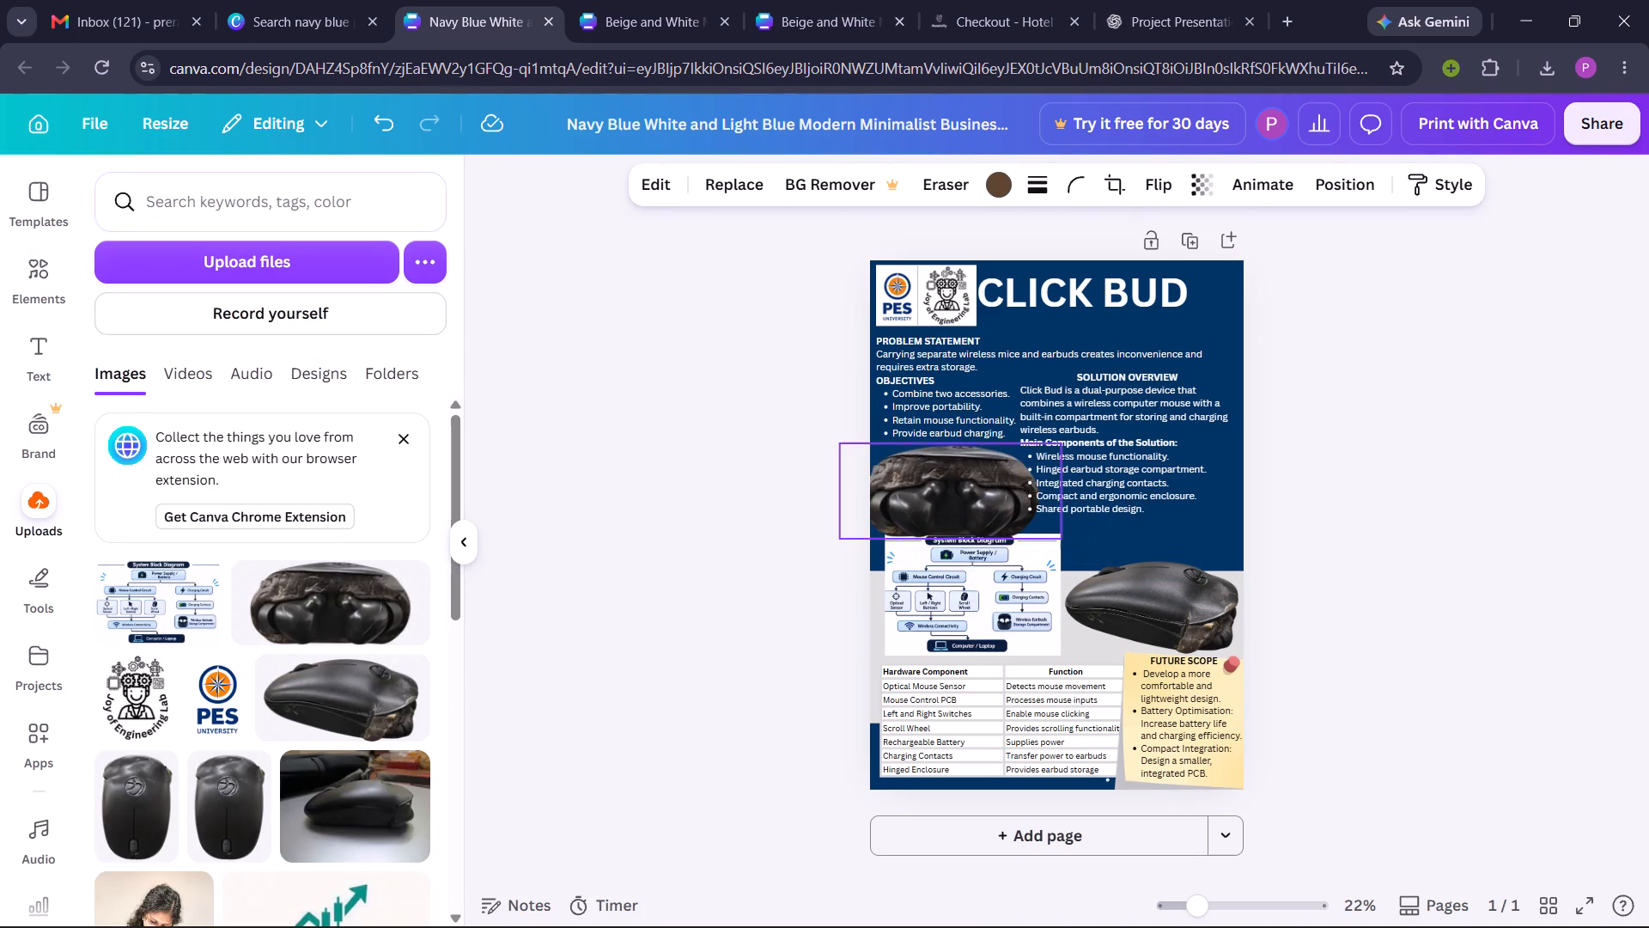
pyautogui.moveTo(904, 505); pyautogui.dragTo(906, 506)
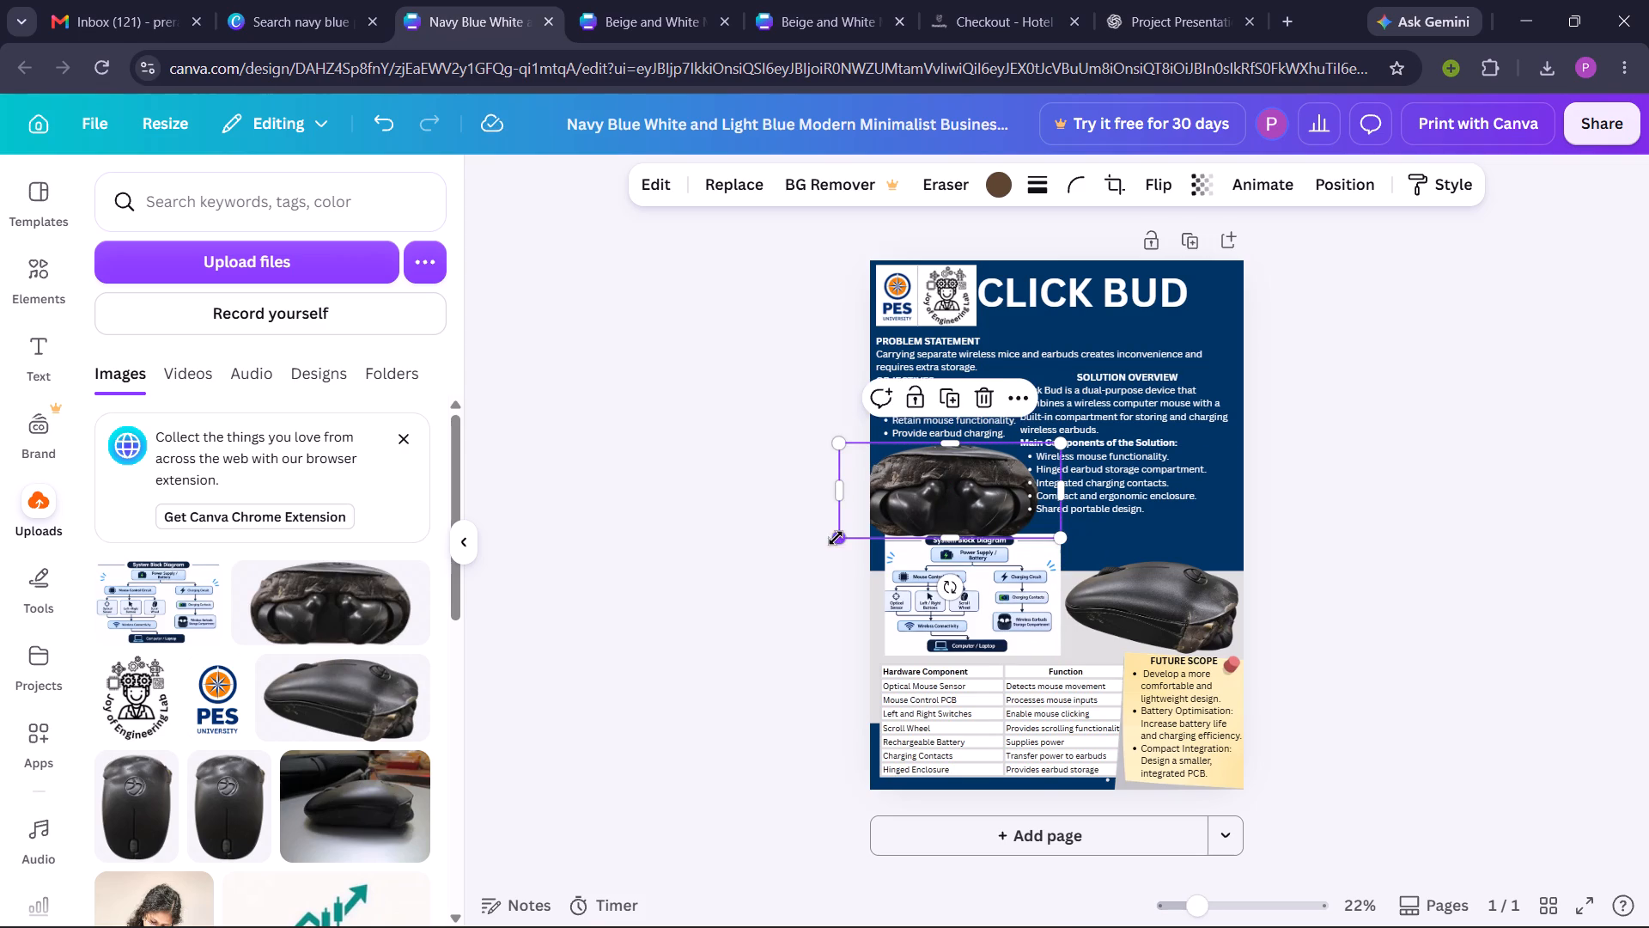
pyautogui.moveTo(836, 538); pyautogui.dragTo(884, 512)
pyautogui.moveTo(959, 474); pyautogui.dragTo(947, 482)
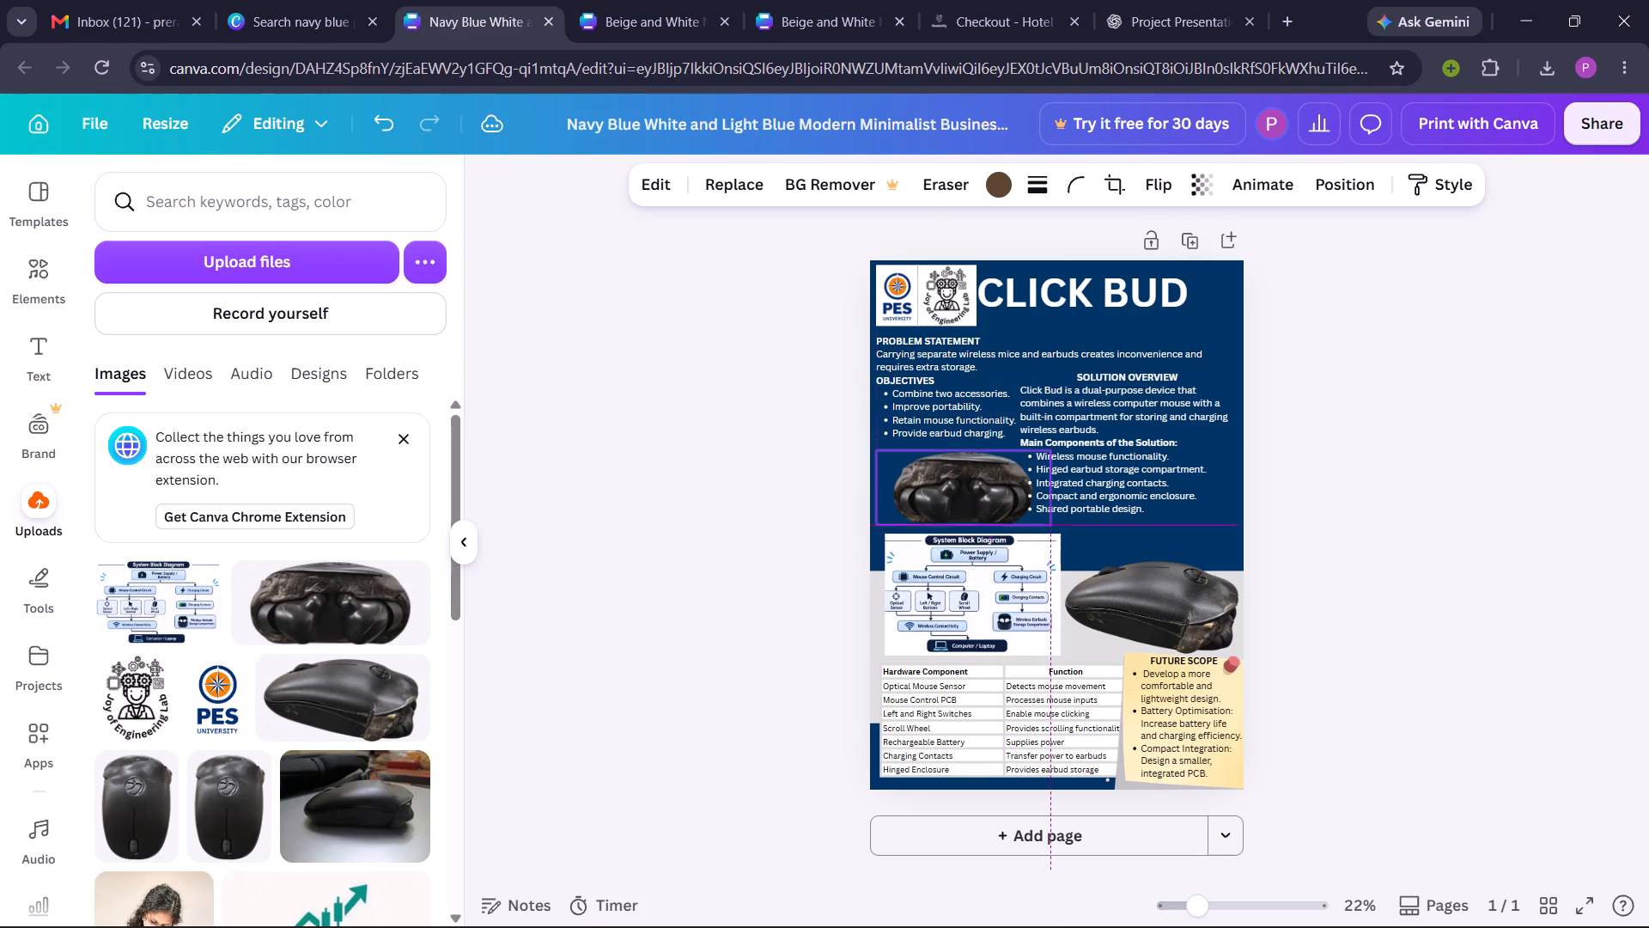
pyautogui.moveTo(947, 482); pyautogui.dragTo(933, 478)
pyautogui.click(770, 607)
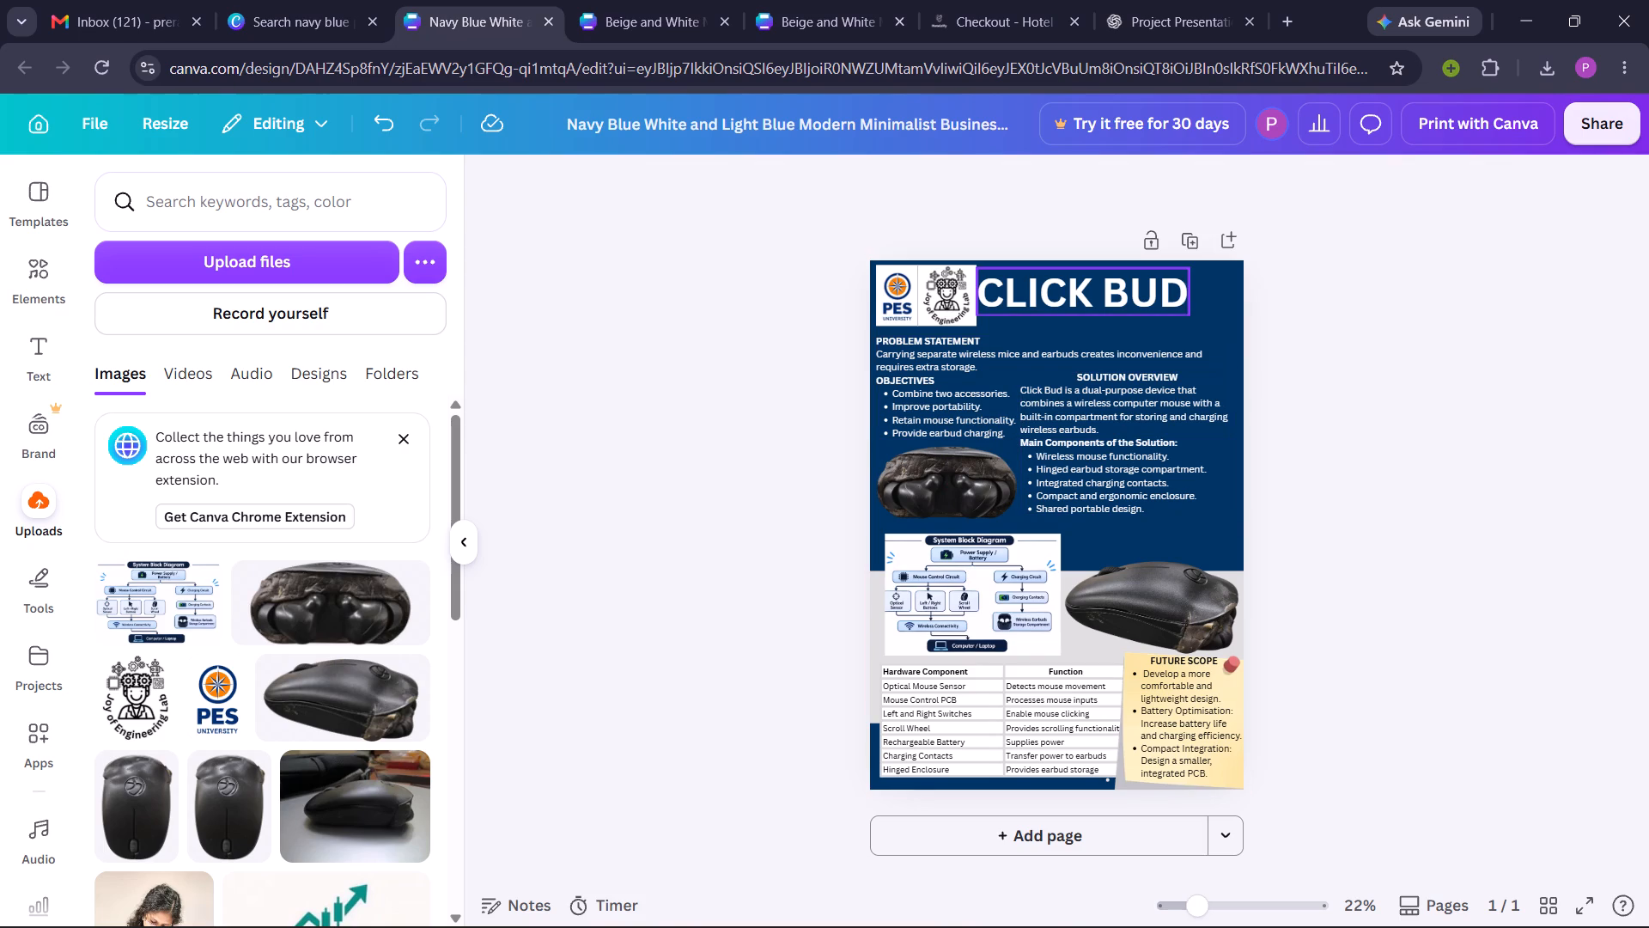
# Move the CLICK BUD title slightly away from the logos, towards the middle of the header space.
pyautogui.moveTo(1062, 299); pyautogui.dragTo(1082, 306)
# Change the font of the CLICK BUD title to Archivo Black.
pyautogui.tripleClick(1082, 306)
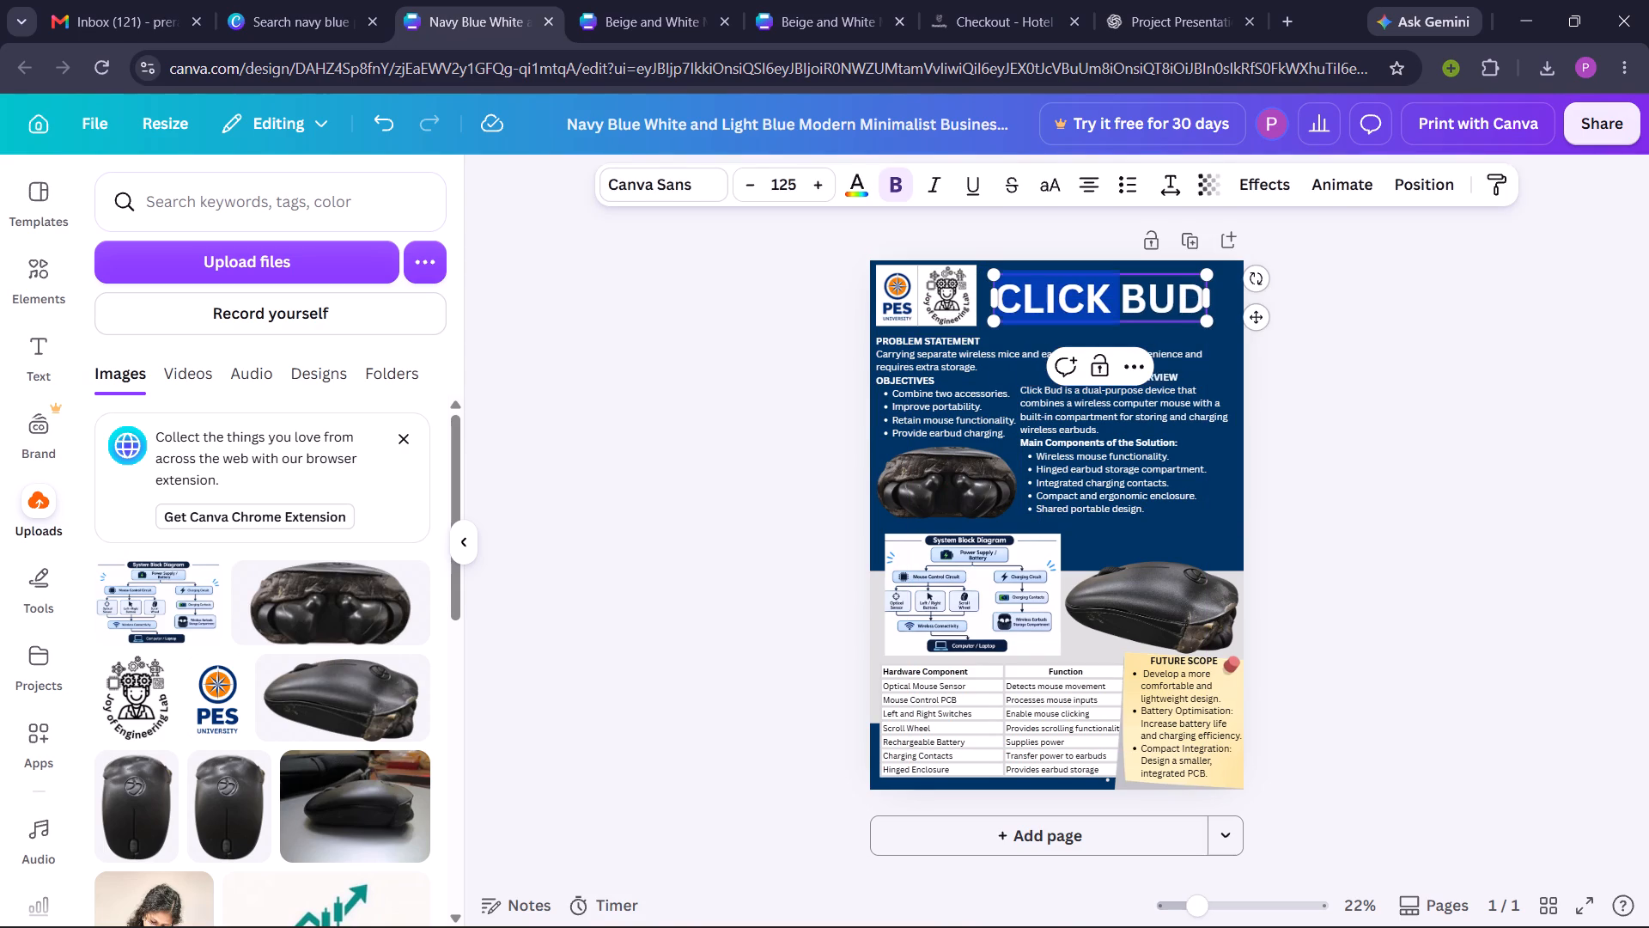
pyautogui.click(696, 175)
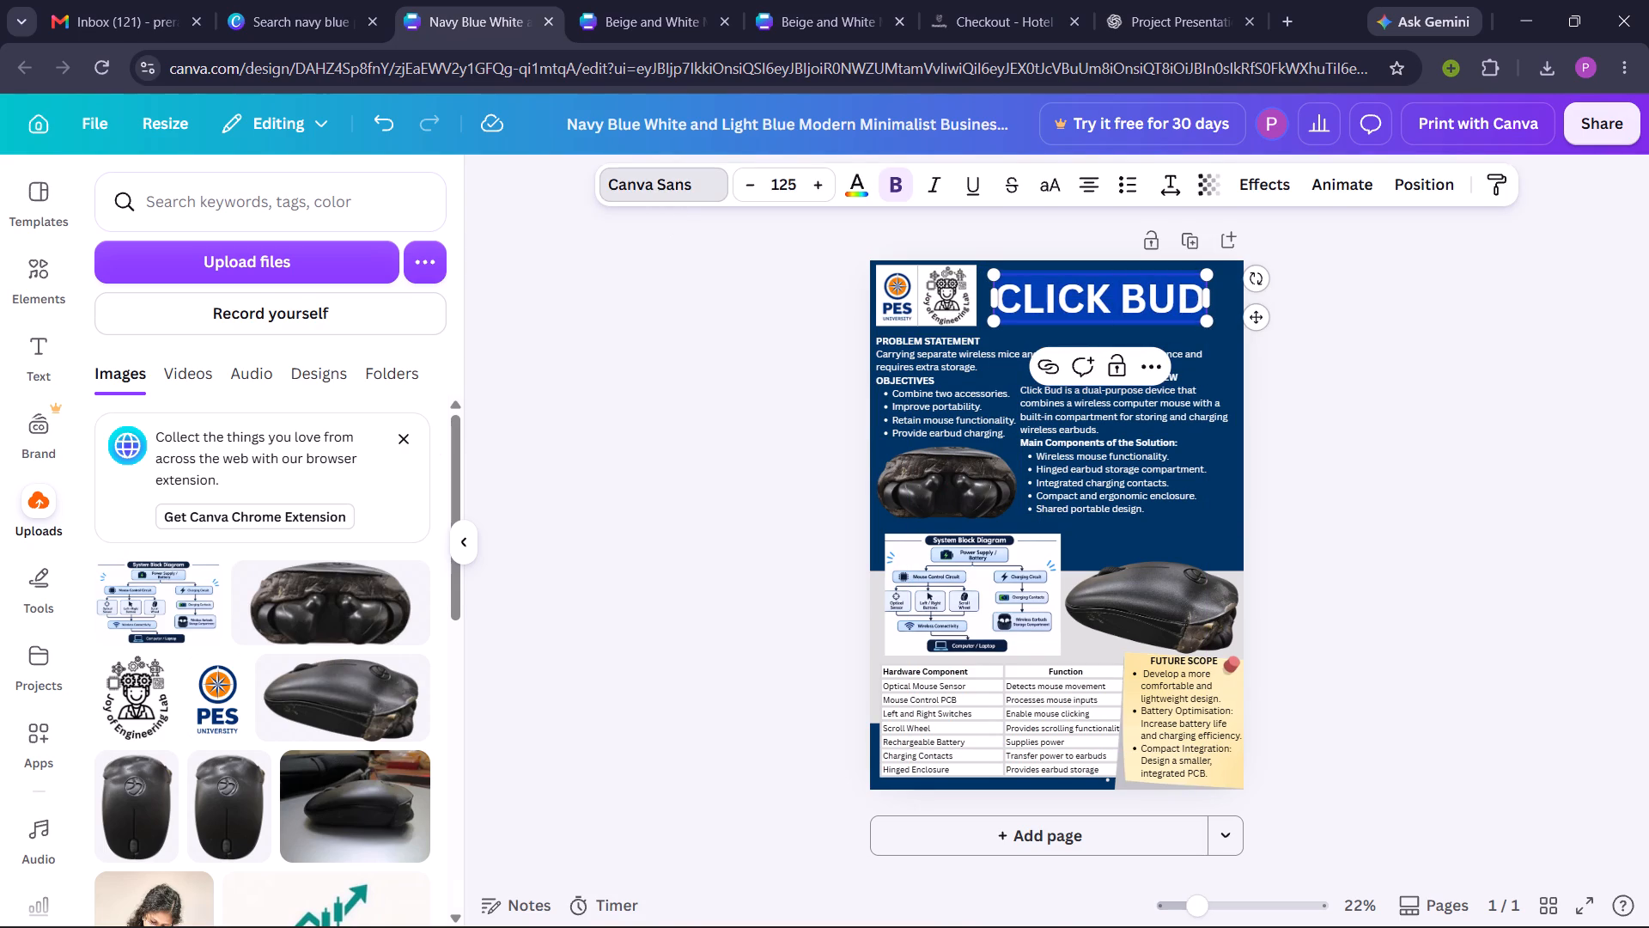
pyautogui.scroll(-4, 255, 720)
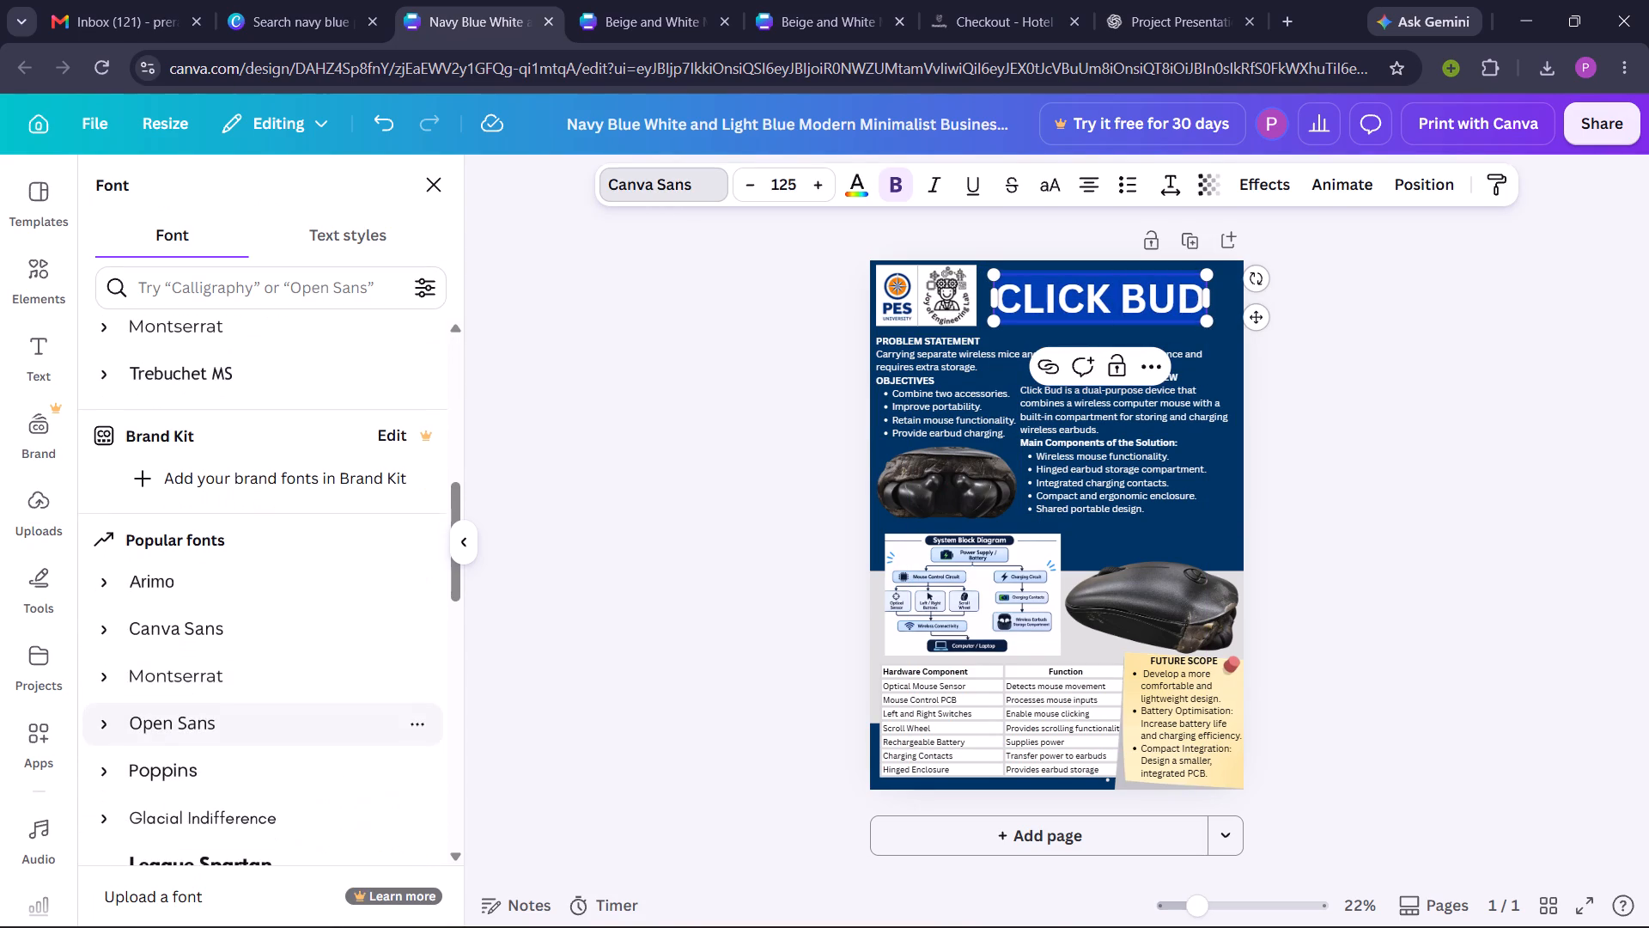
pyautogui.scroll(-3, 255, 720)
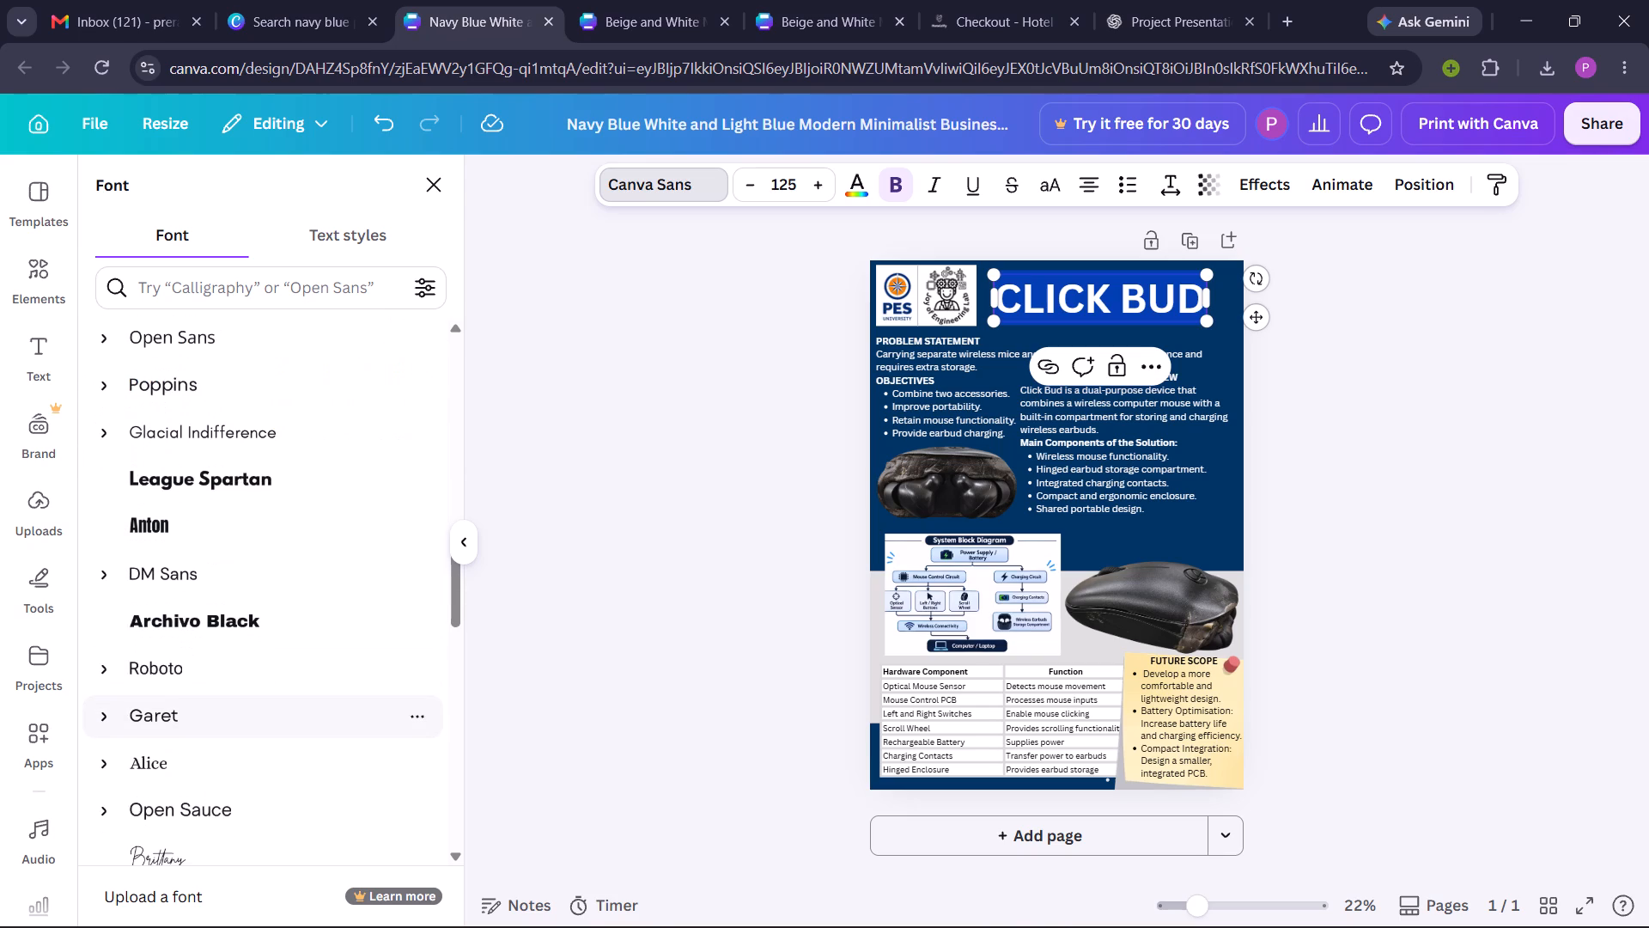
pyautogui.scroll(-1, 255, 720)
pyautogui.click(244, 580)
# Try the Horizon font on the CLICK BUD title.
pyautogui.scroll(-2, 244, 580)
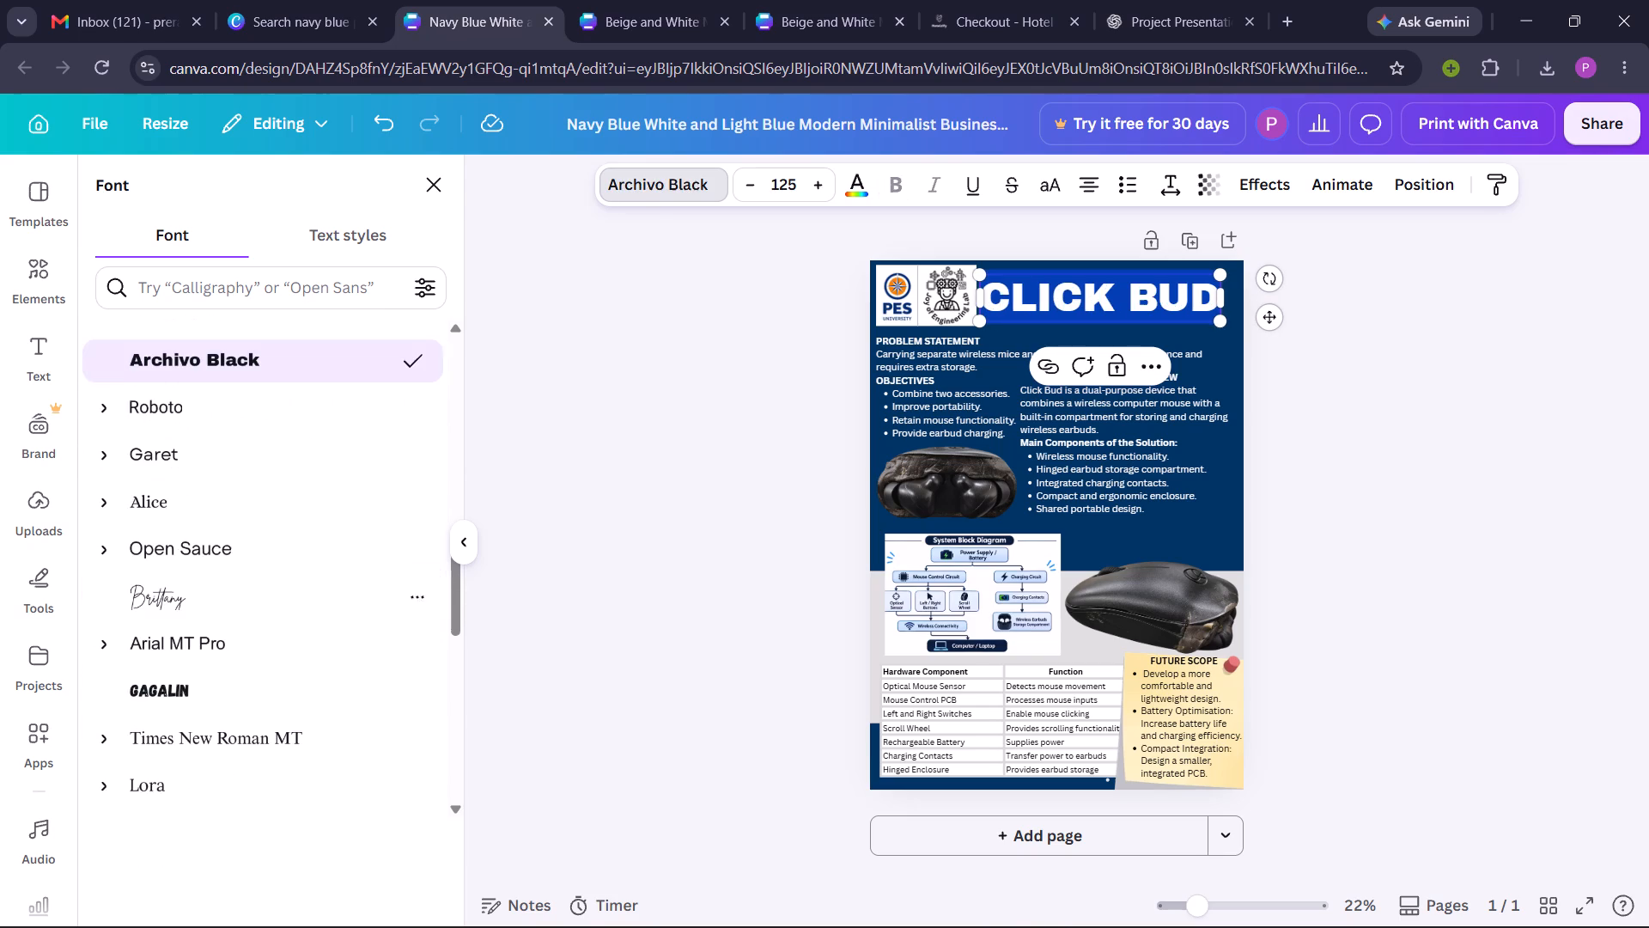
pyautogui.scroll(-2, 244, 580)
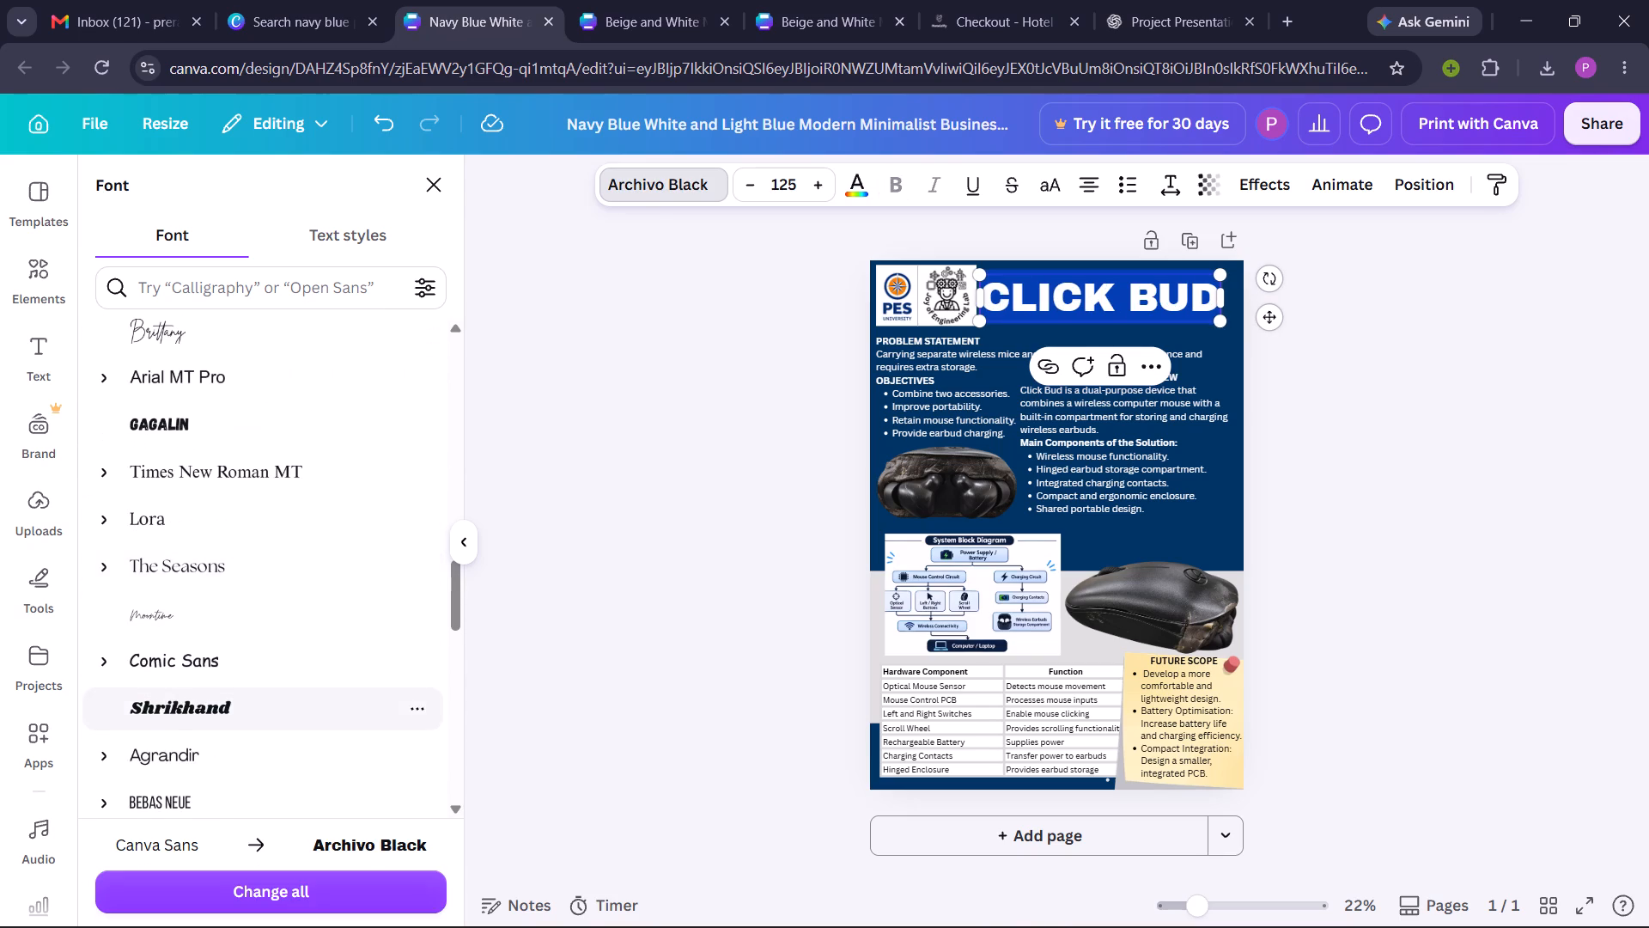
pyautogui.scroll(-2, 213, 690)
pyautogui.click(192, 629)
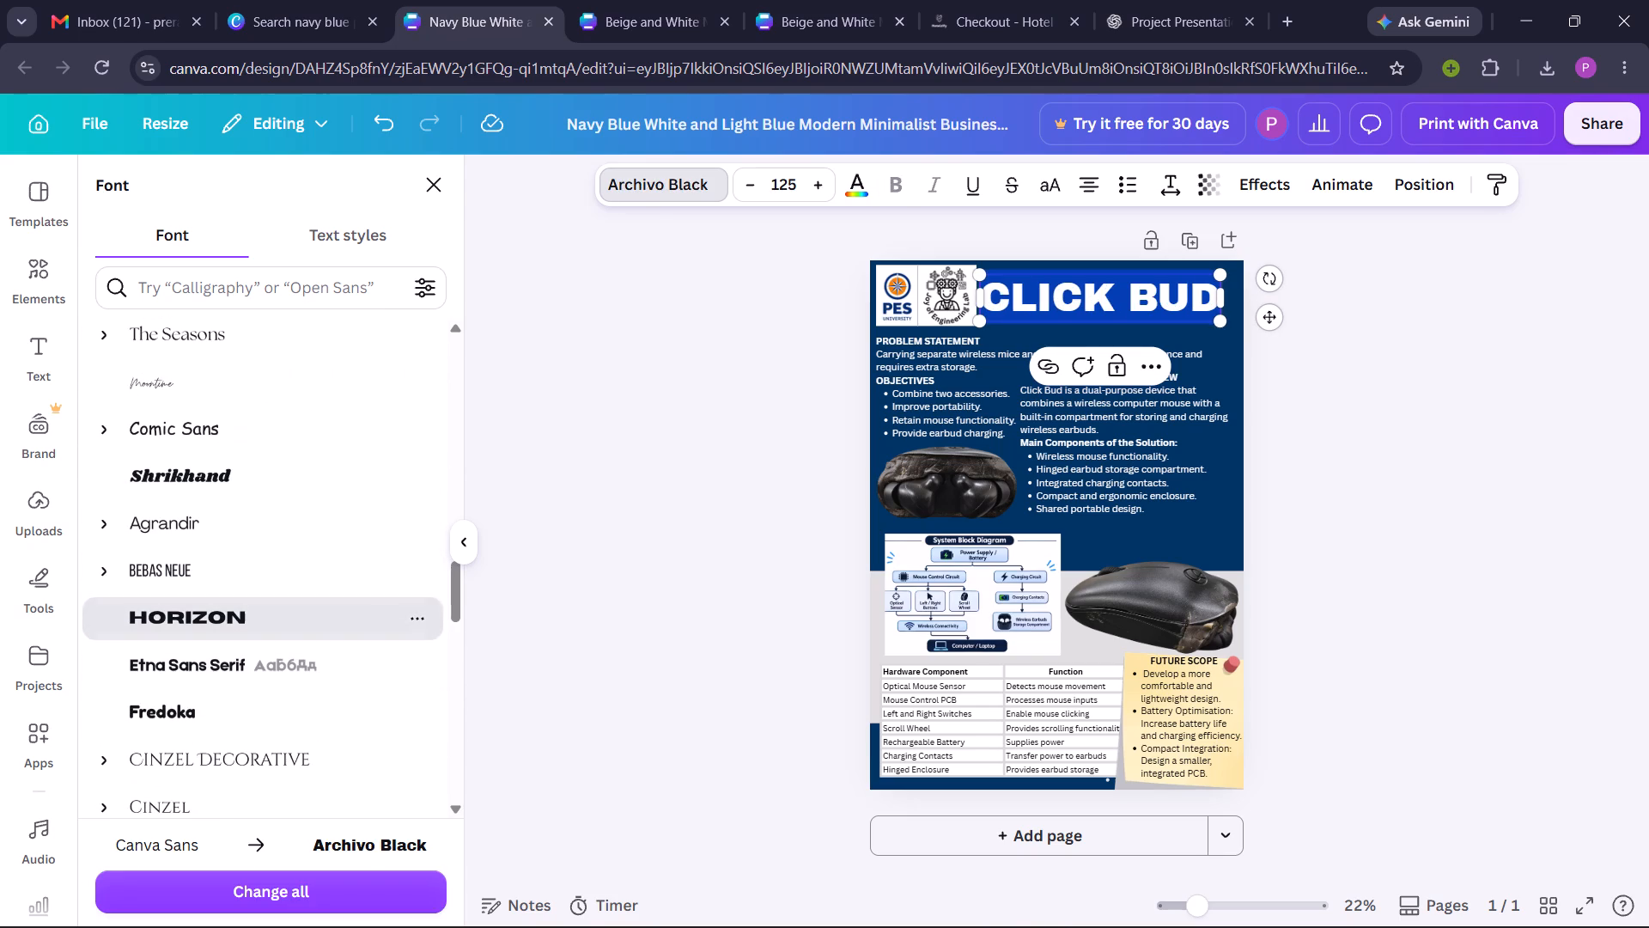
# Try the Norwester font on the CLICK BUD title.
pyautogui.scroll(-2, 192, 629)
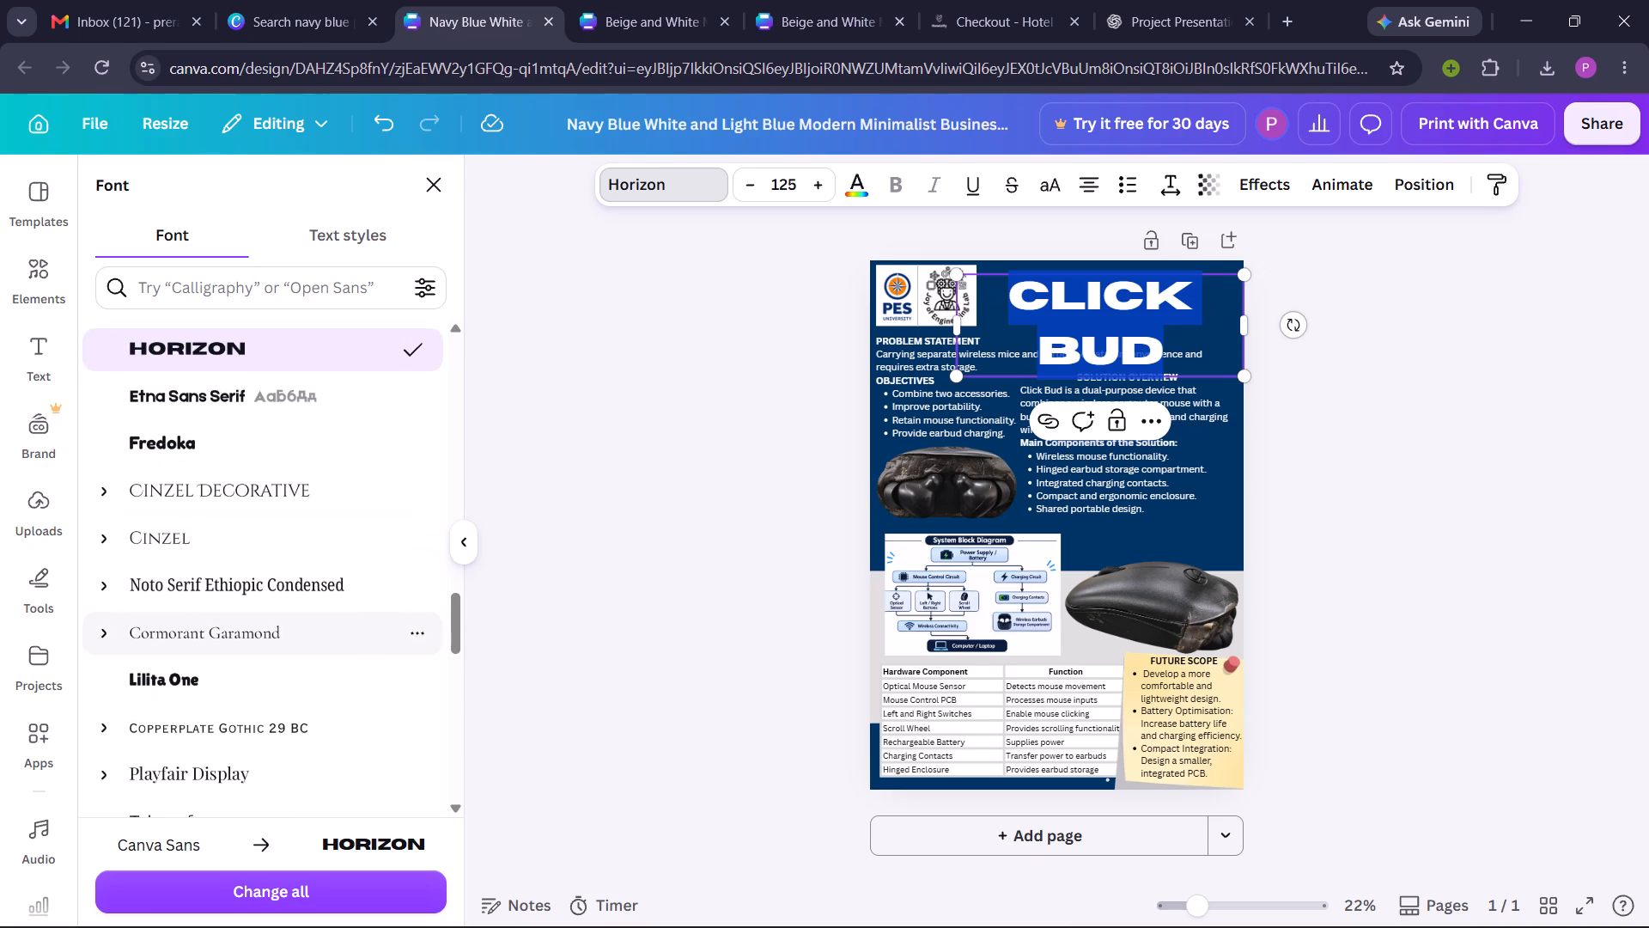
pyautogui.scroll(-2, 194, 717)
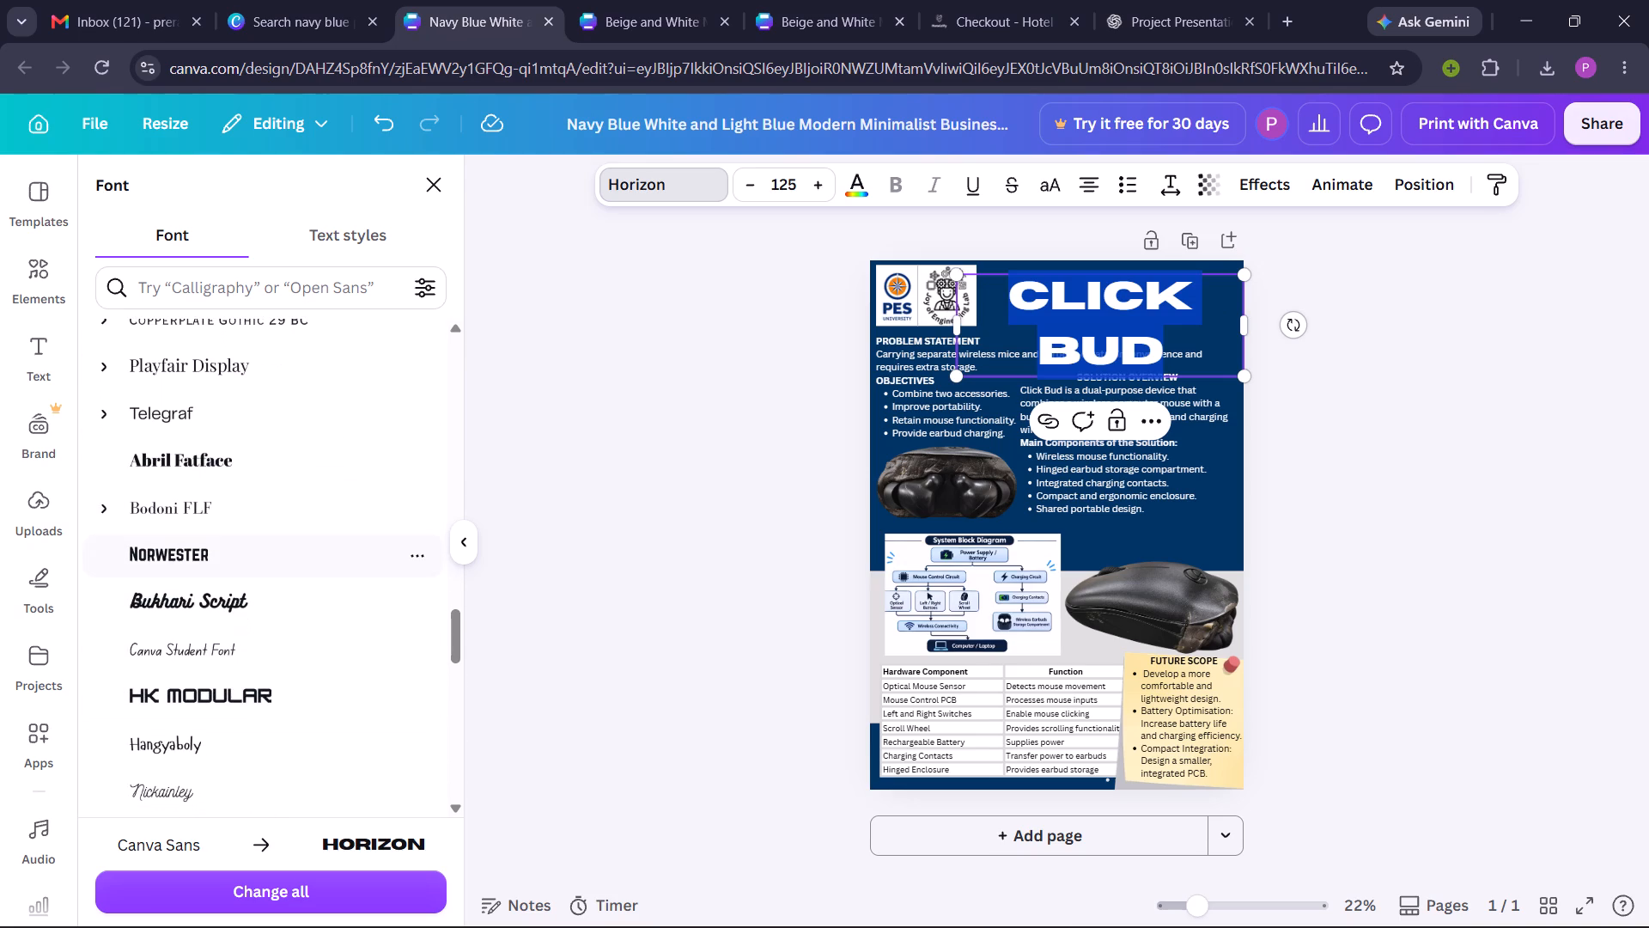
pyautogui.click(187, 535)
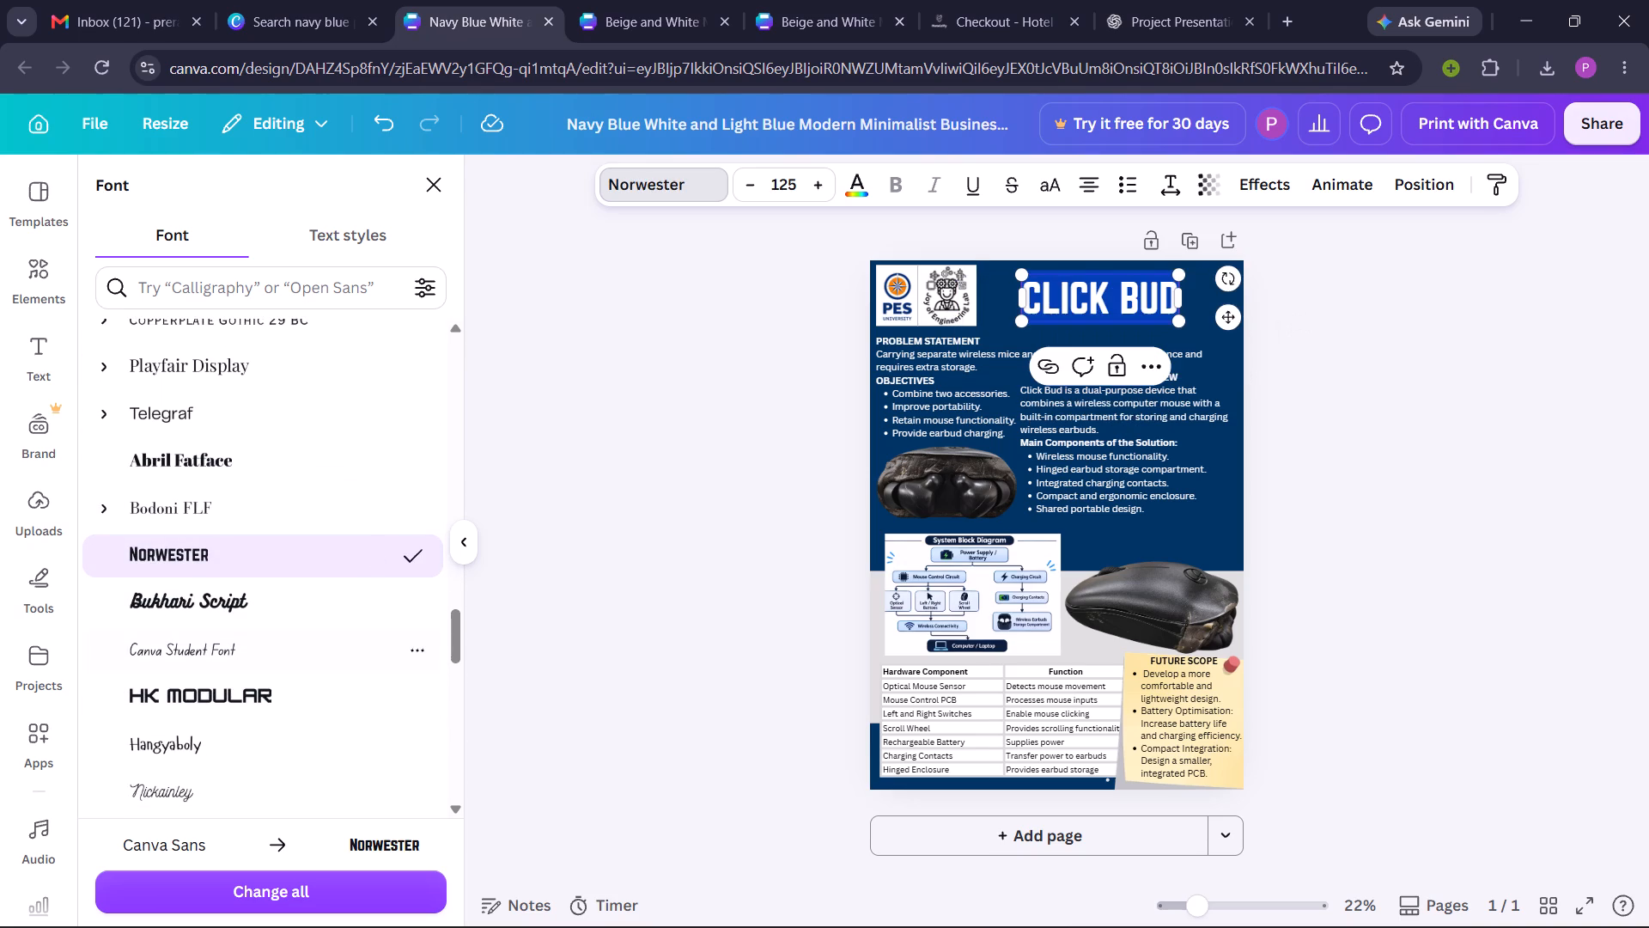
# Change the font of the CLICK BUD title to HK Modular.
pyautogui.click(200, 709)
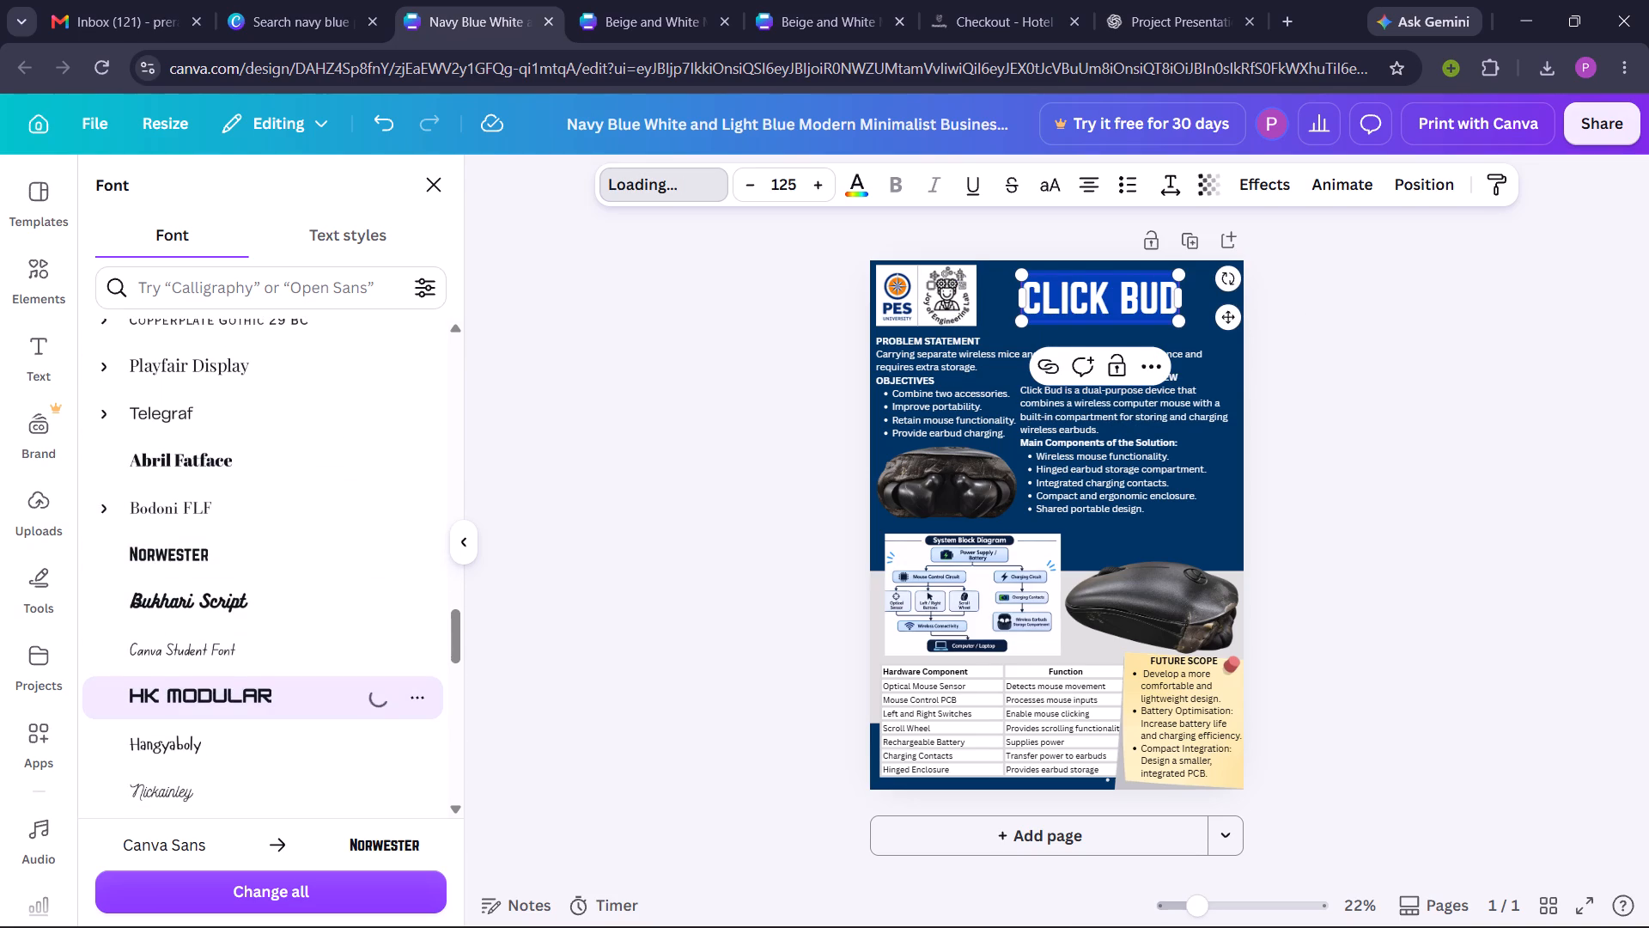
# Change the font of the CLICK BUD title to Brick Sans.
pyautogui.scroll(-4, 200, 709)
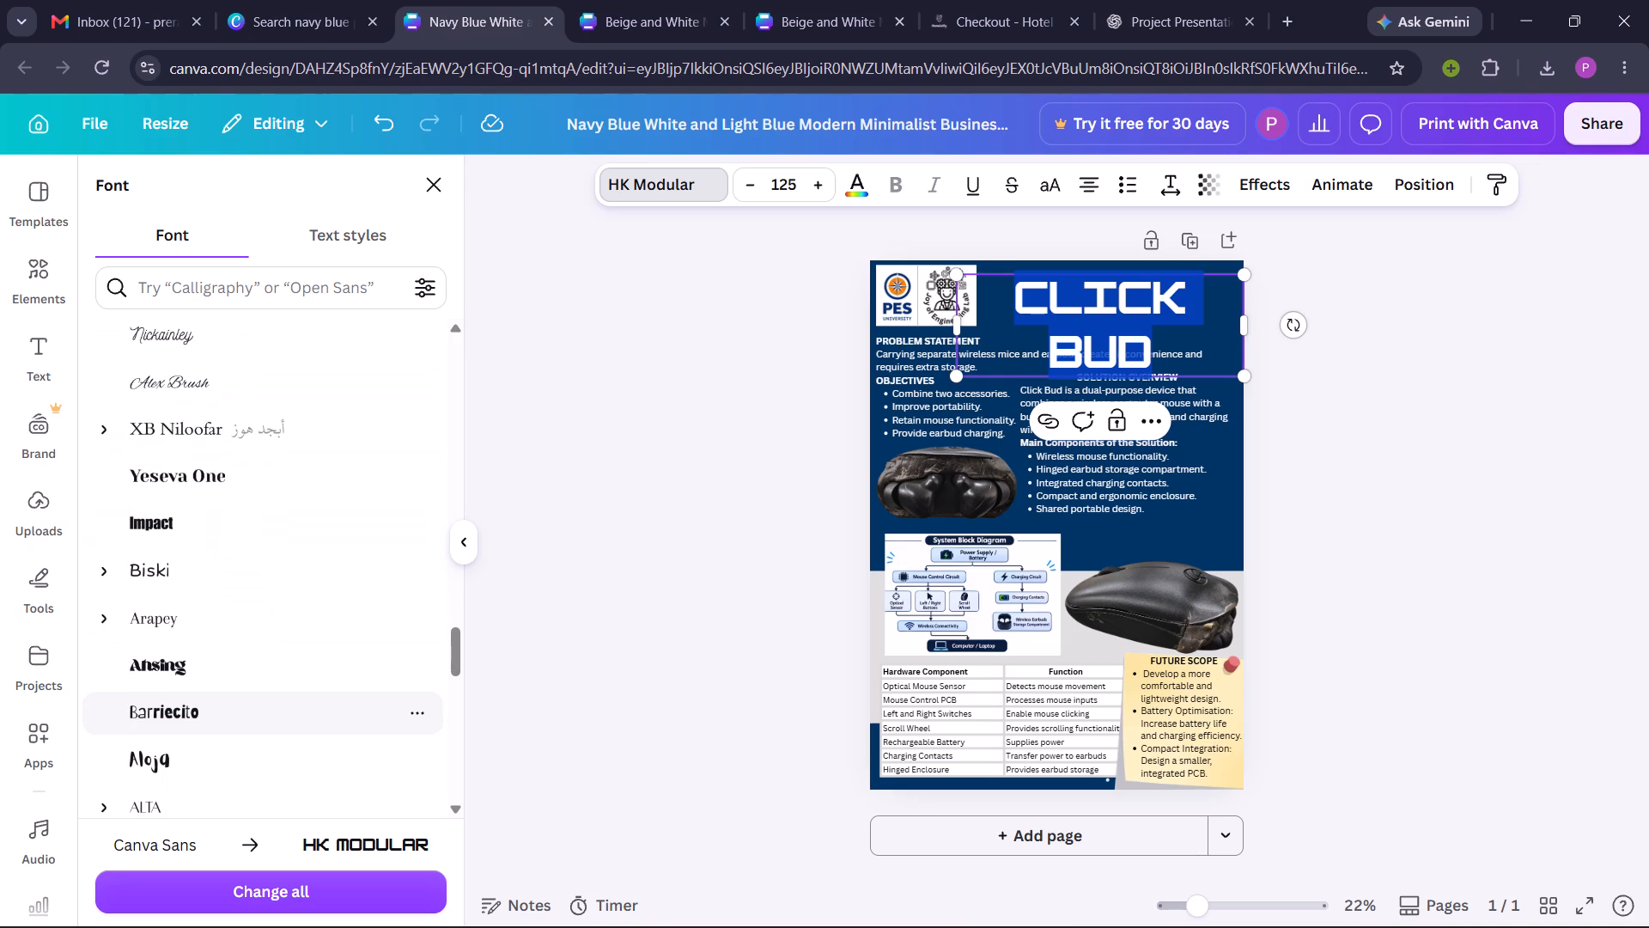
pyautogui.scroll(-2, 200, 709)
pyautogui.click(200, 709)
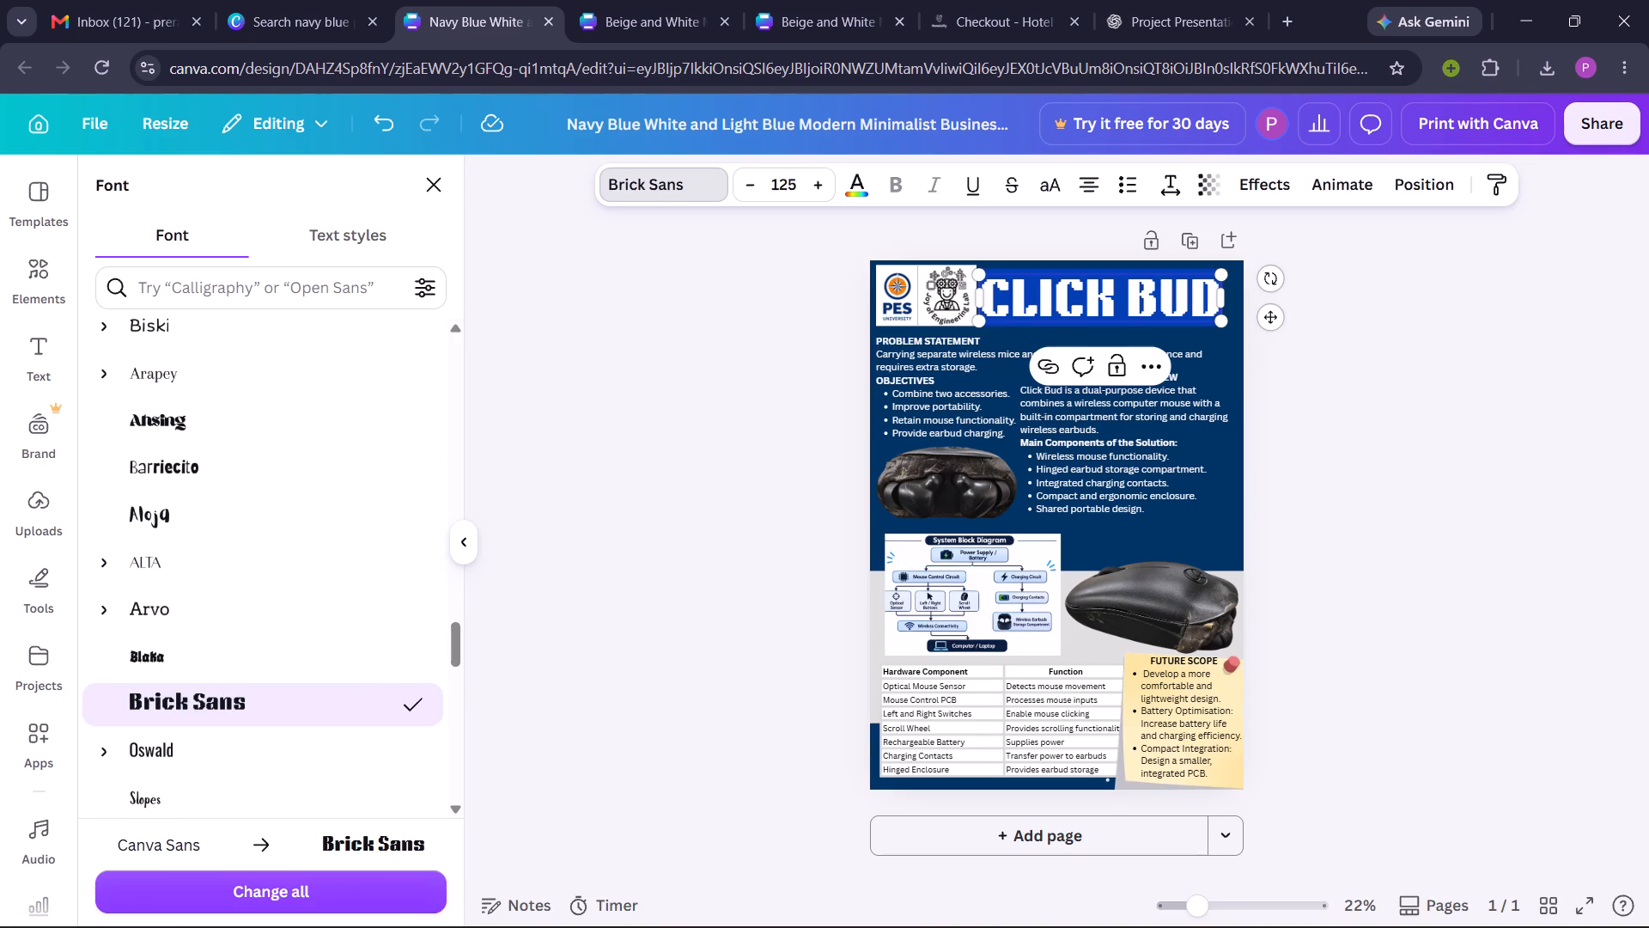
pyautogui.click(620, 600)
pyautogui.click(795, 455)
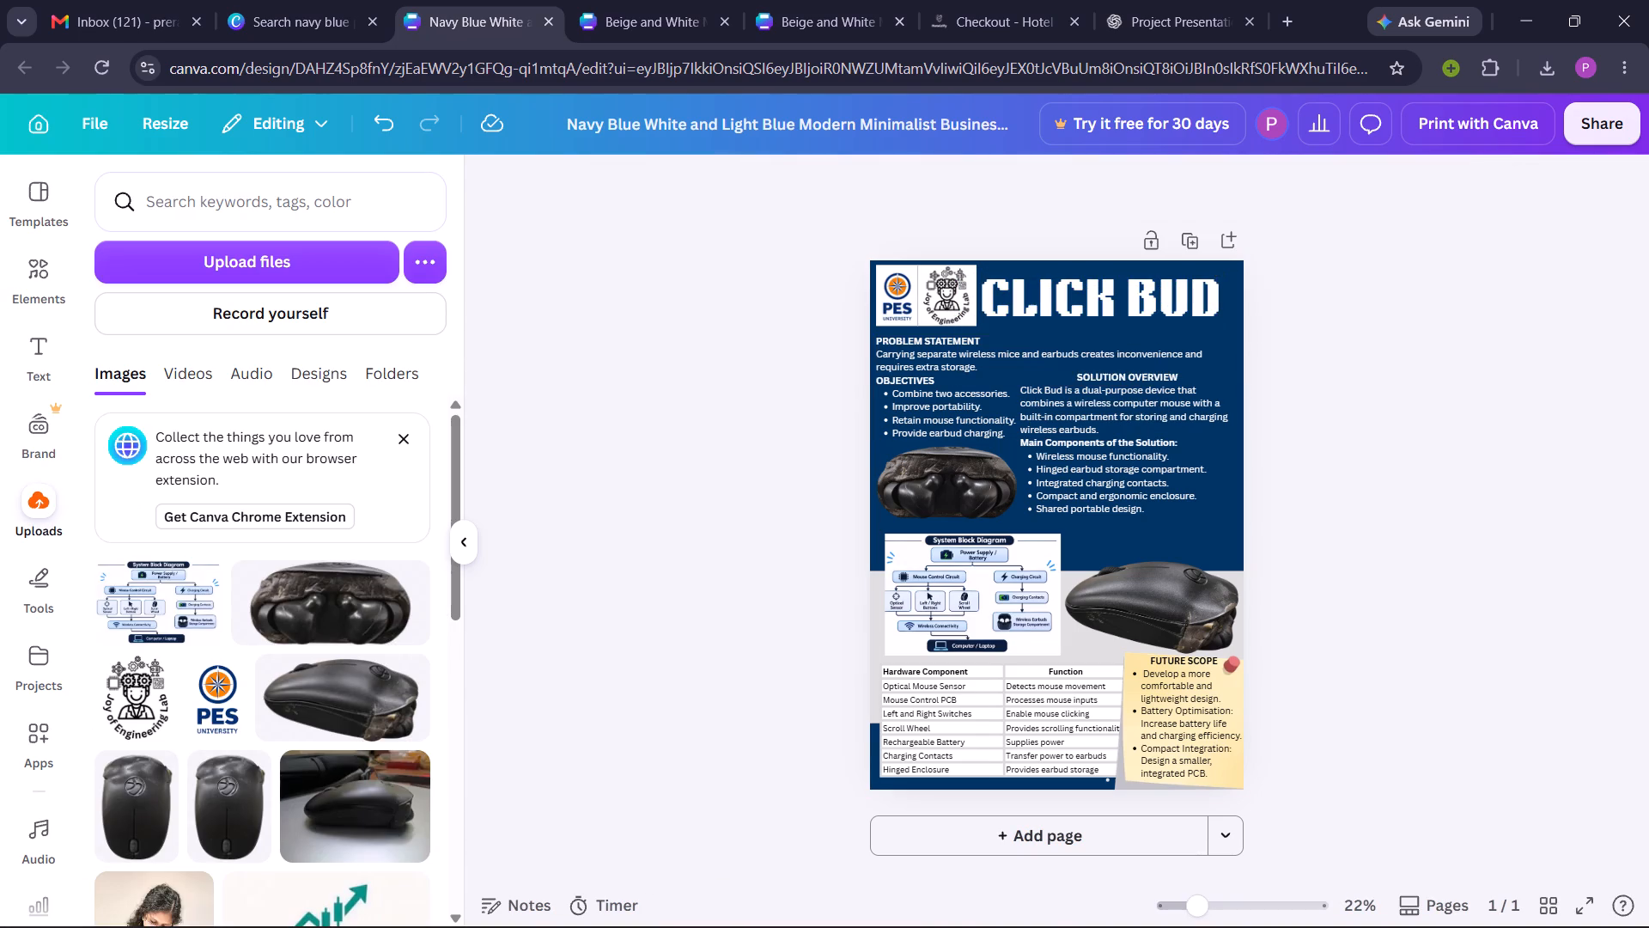
# Reposition the CLICK BUD title in the poster header, centred in the space beside the two logos.
pyautogui.moveTo(1022, 290); pyautogui.dragTo(1035, 294)
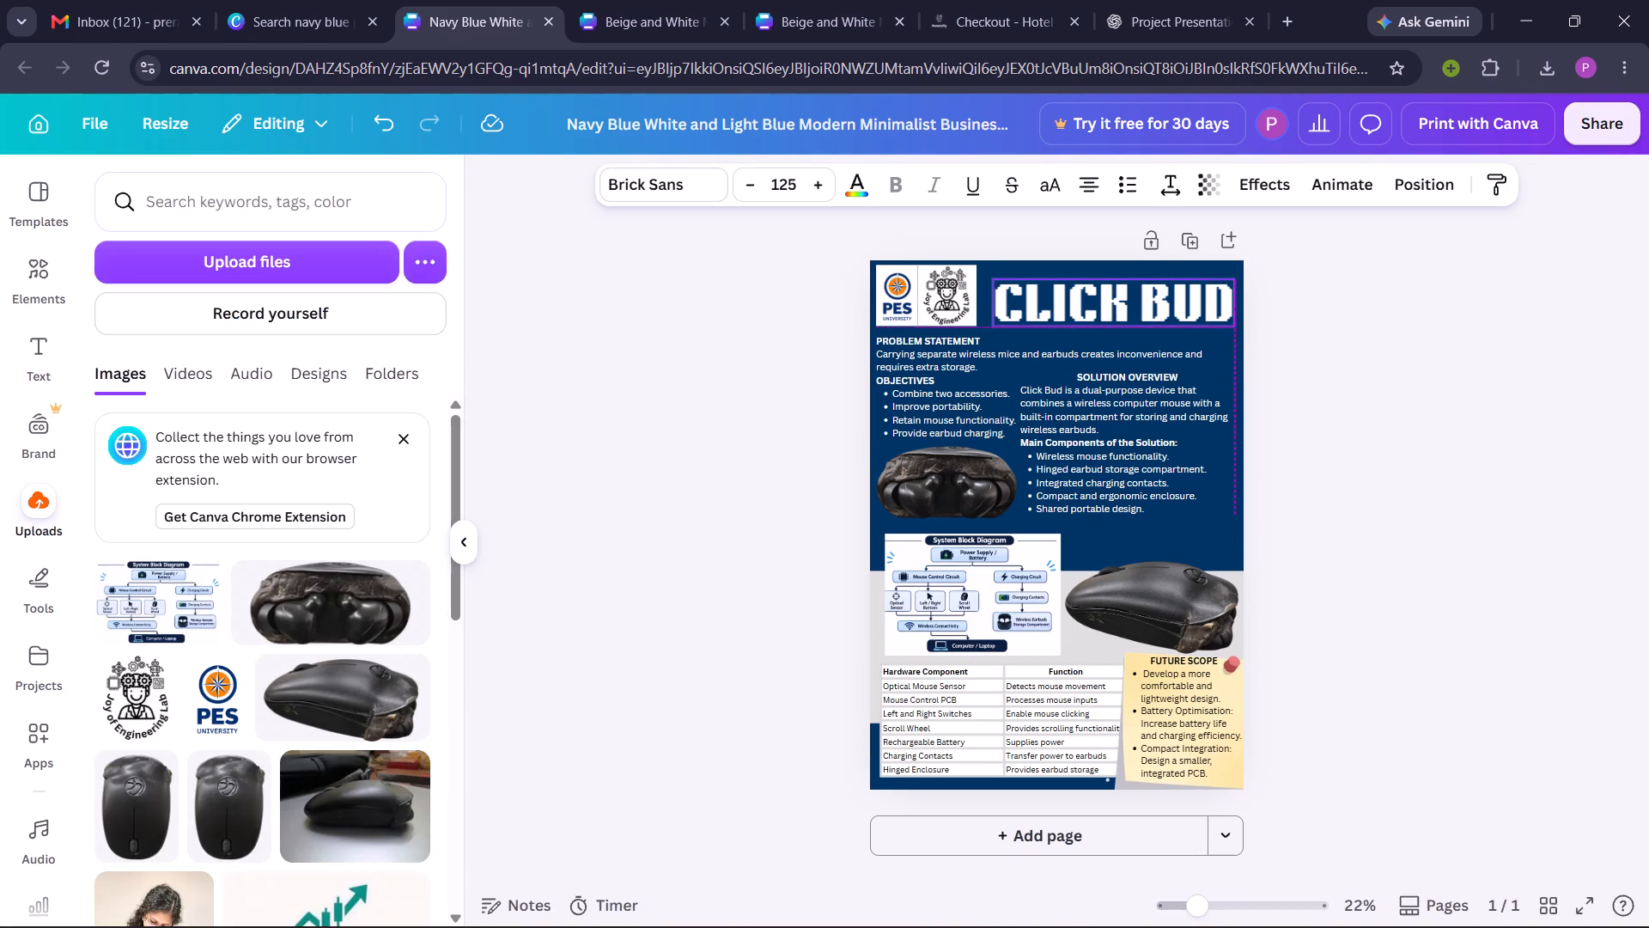
pyautogui.moveTo(1035, 294); pyautogui.dragTo(1031, 294)
pyautogui.click(758, 358)
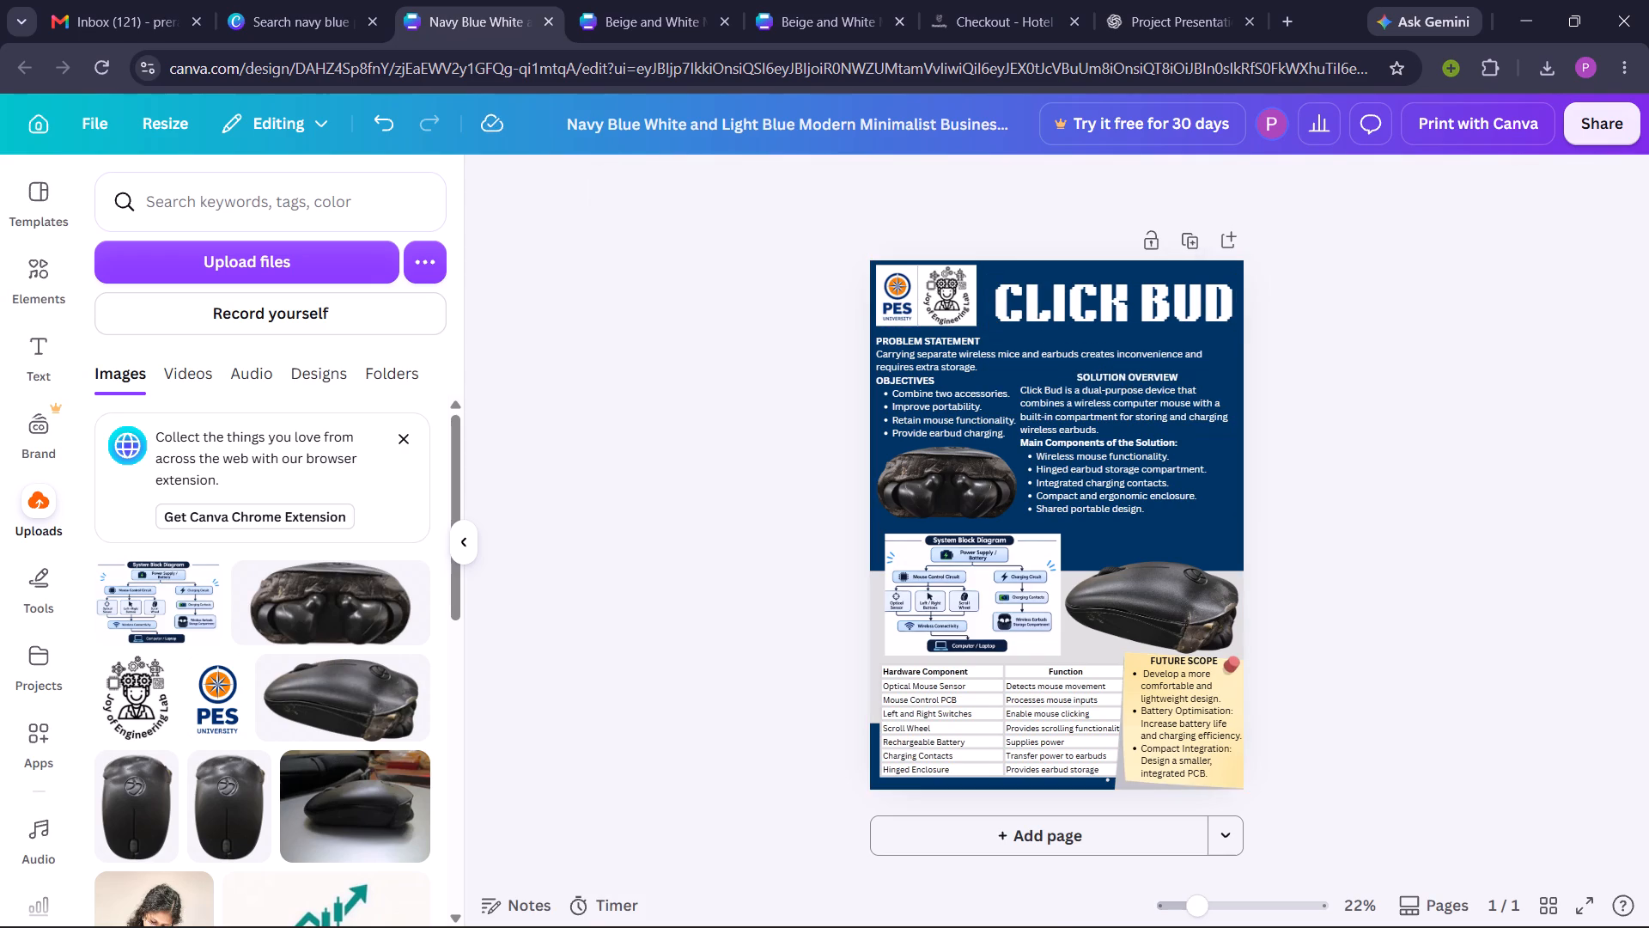
pyautogui.click(1097, 285)
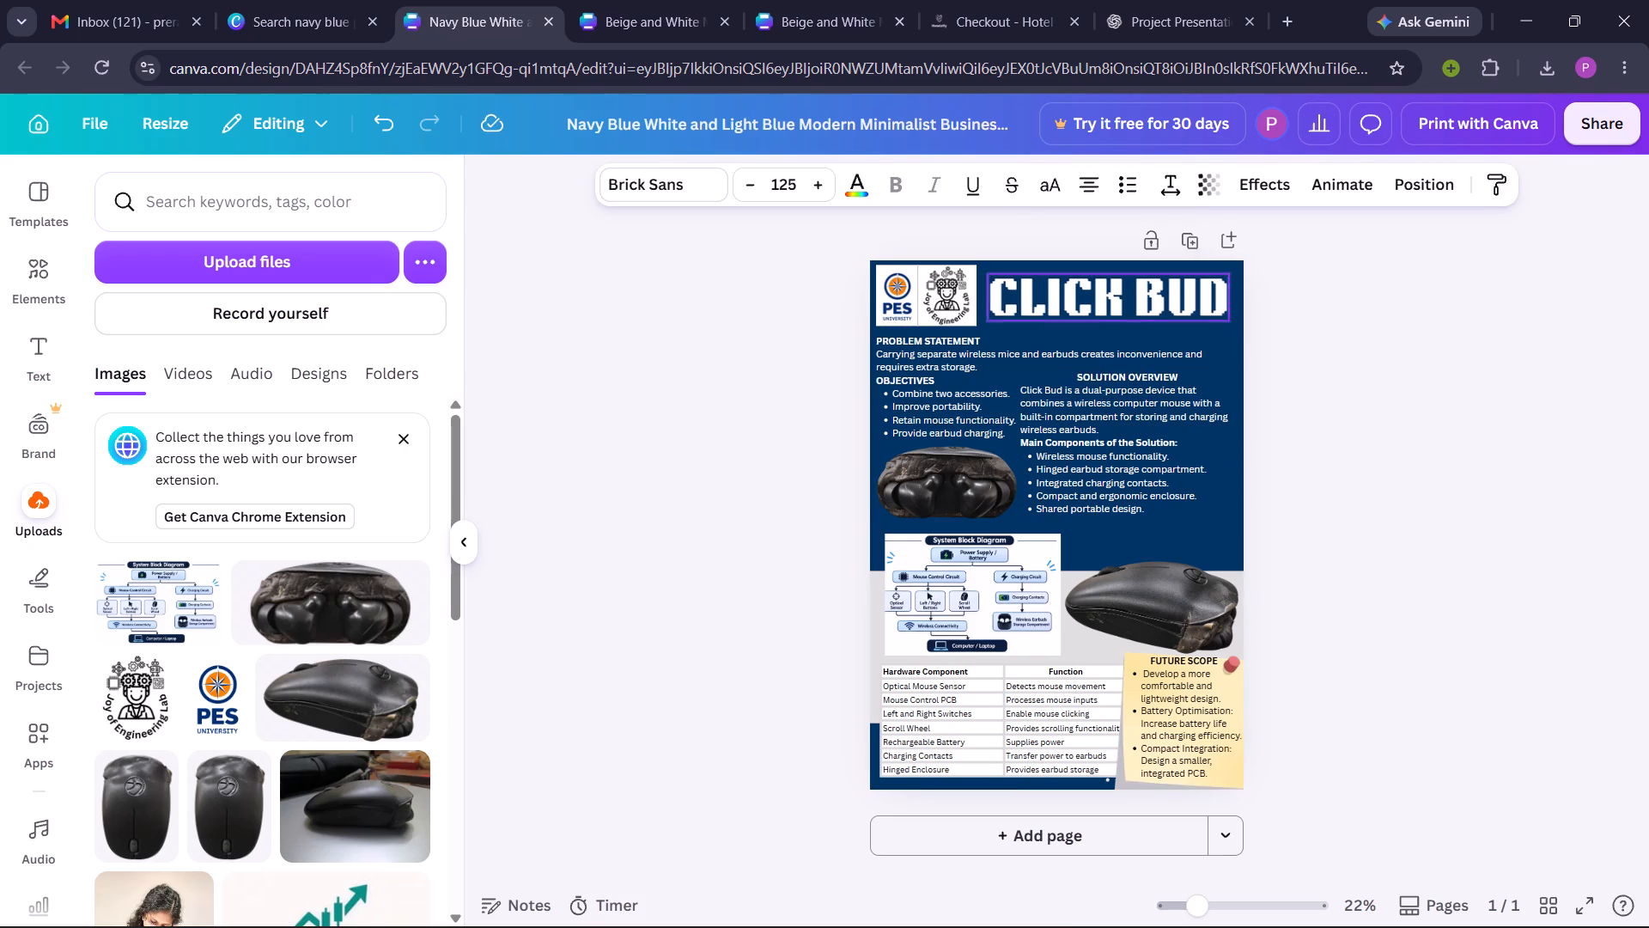
pyautogui.click(789, 485)
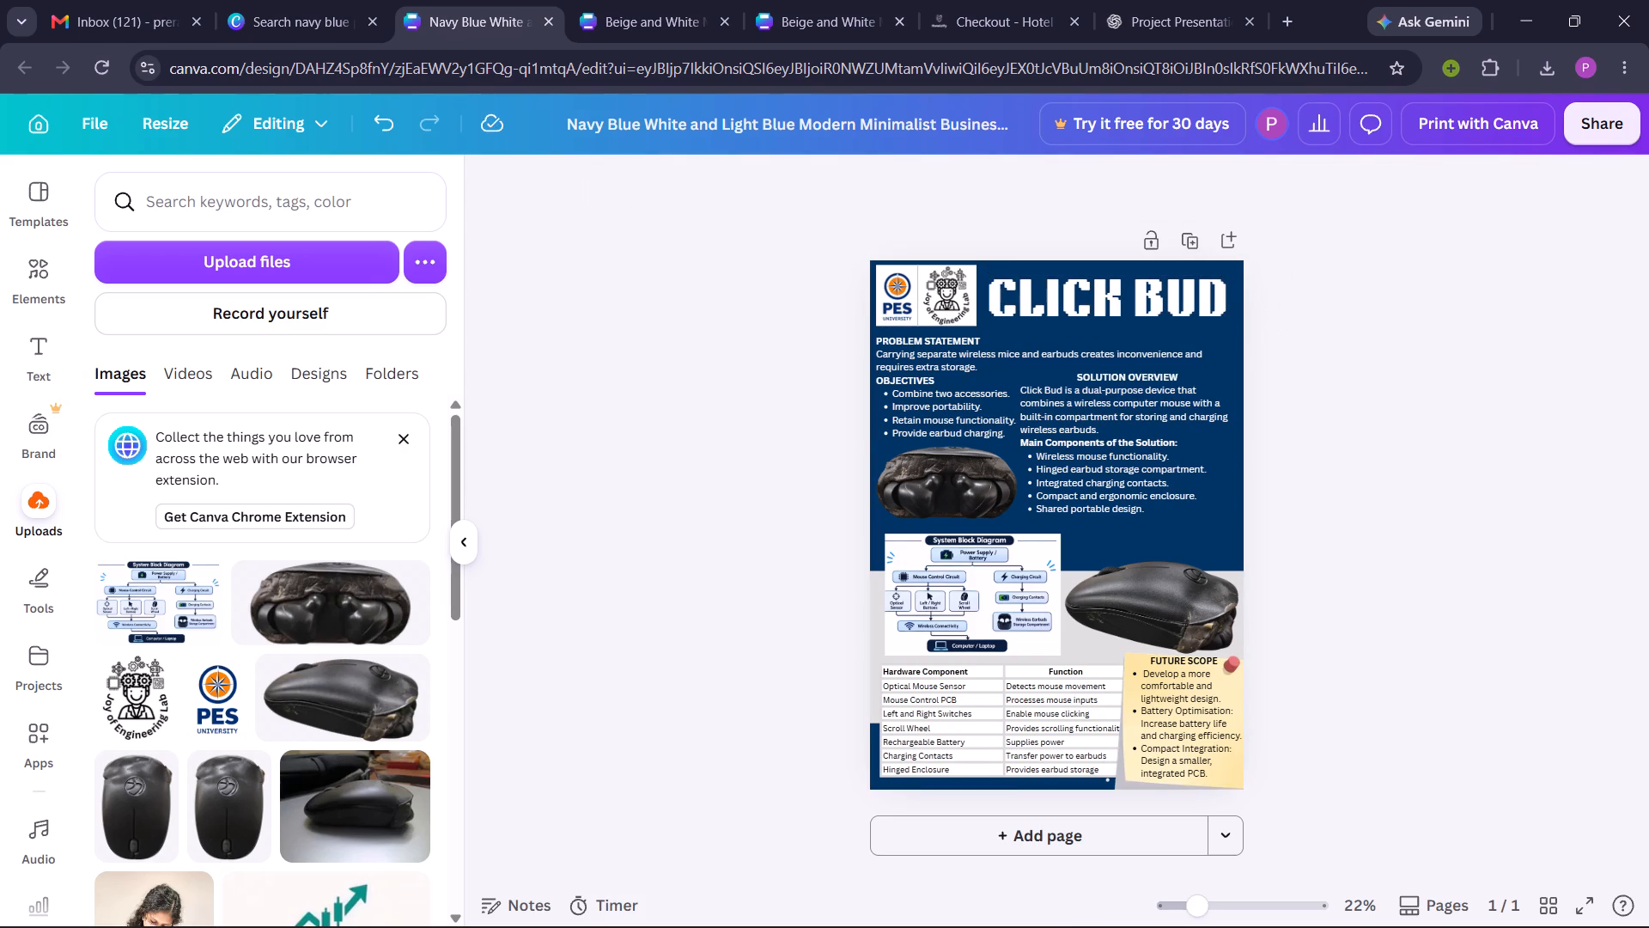
# Change the font of the whole Problem Statement and Objectives text to Georgia Pro.
pyautogui.tripleClick(925, 348)
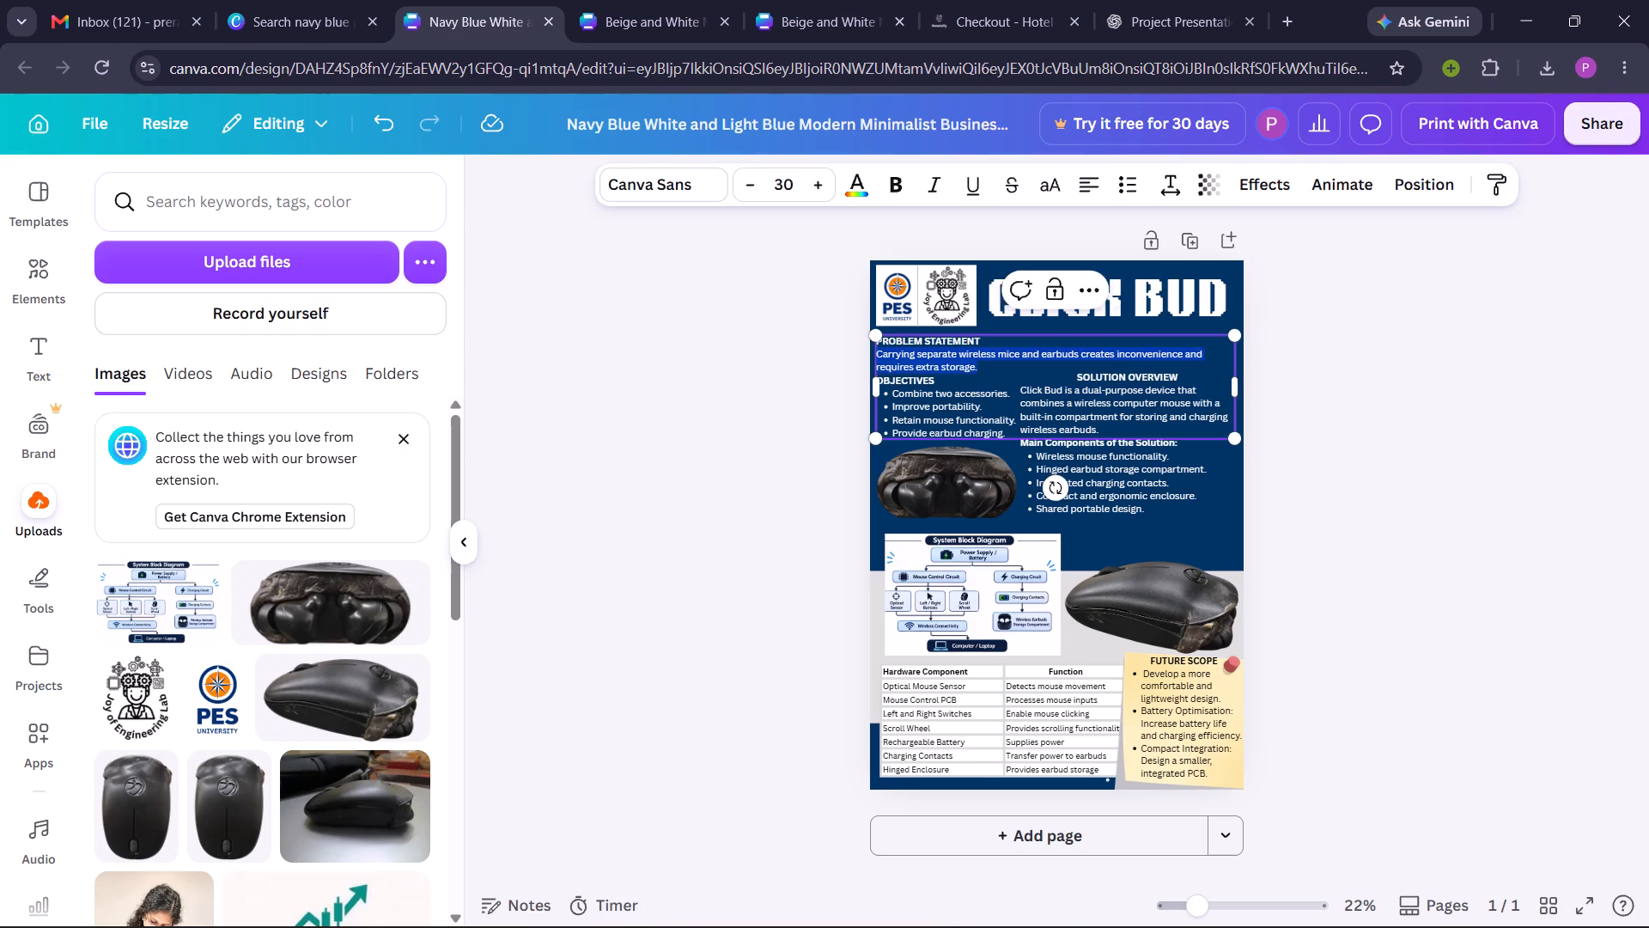
pyautogui.click(925, 348)
pyautogui.click(893, 345)
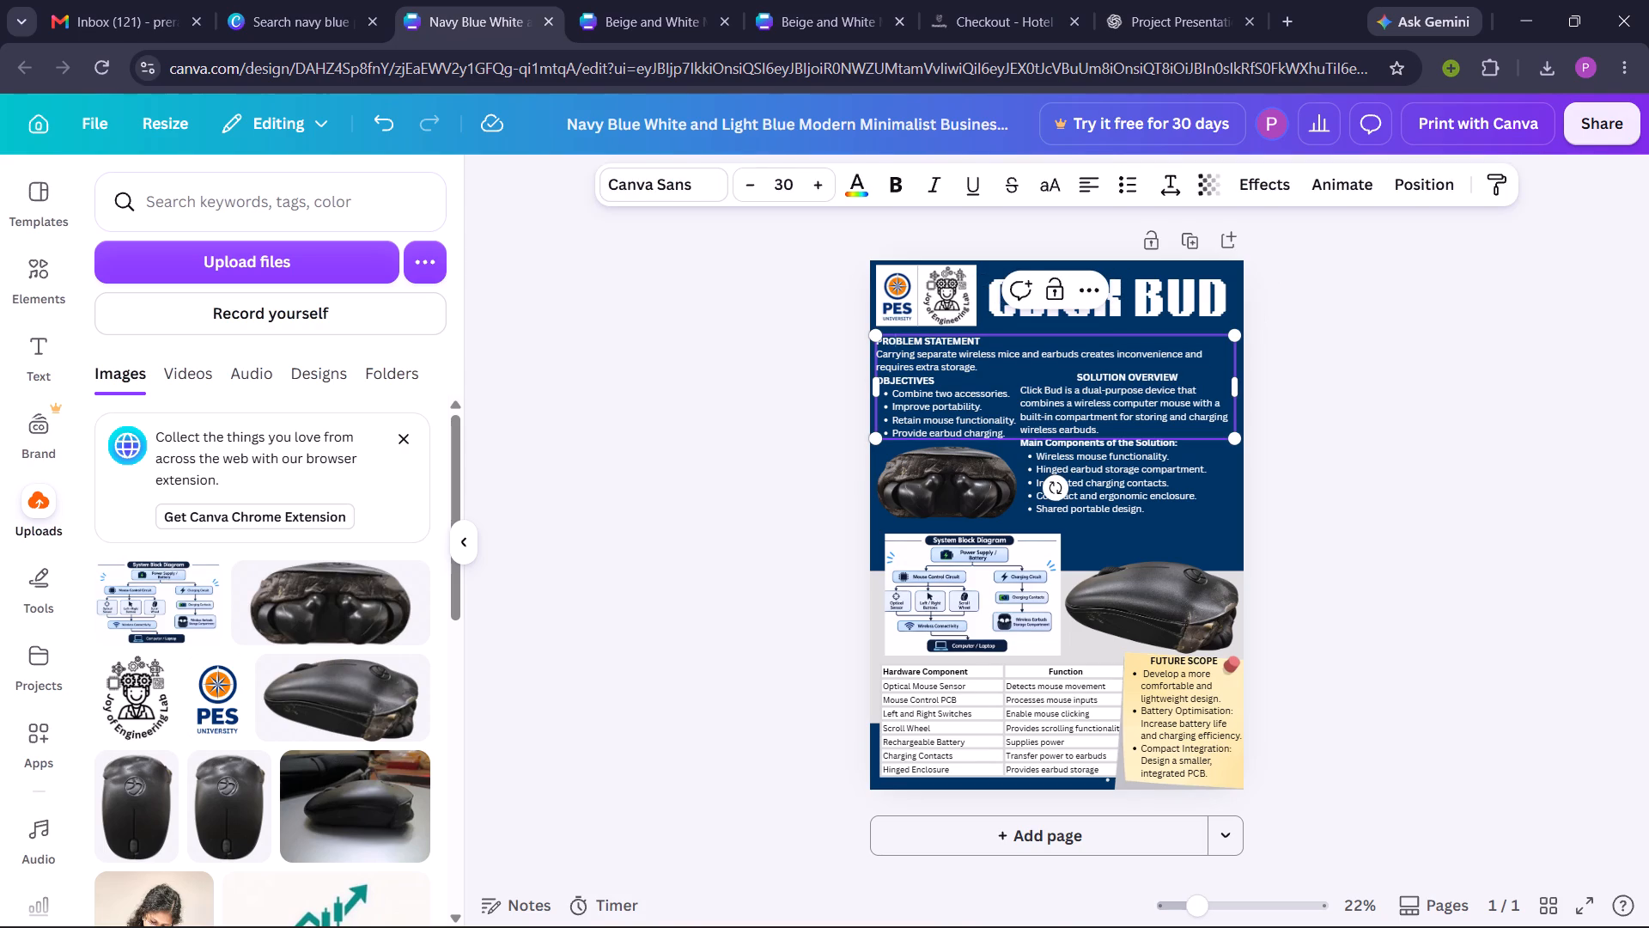
pyautogui.moveTo(893, 345); pyautogui.dragTo(1033, 430)
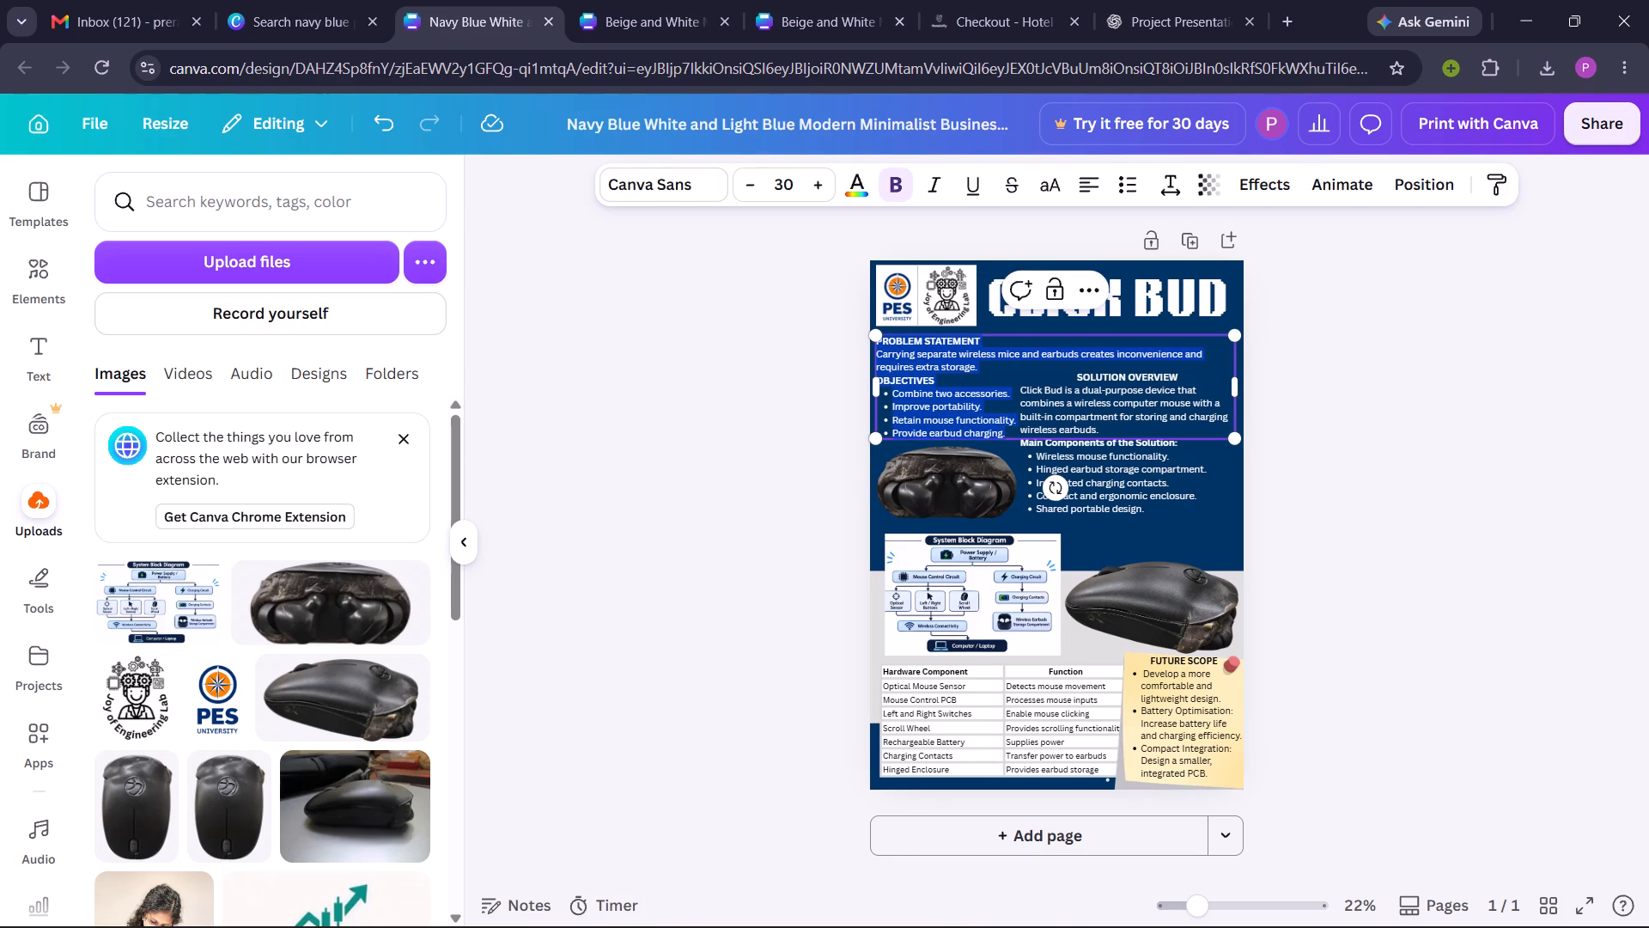
pyautogui.moveTo(1033, 430); pyautogui.dragTo(1003, 432)
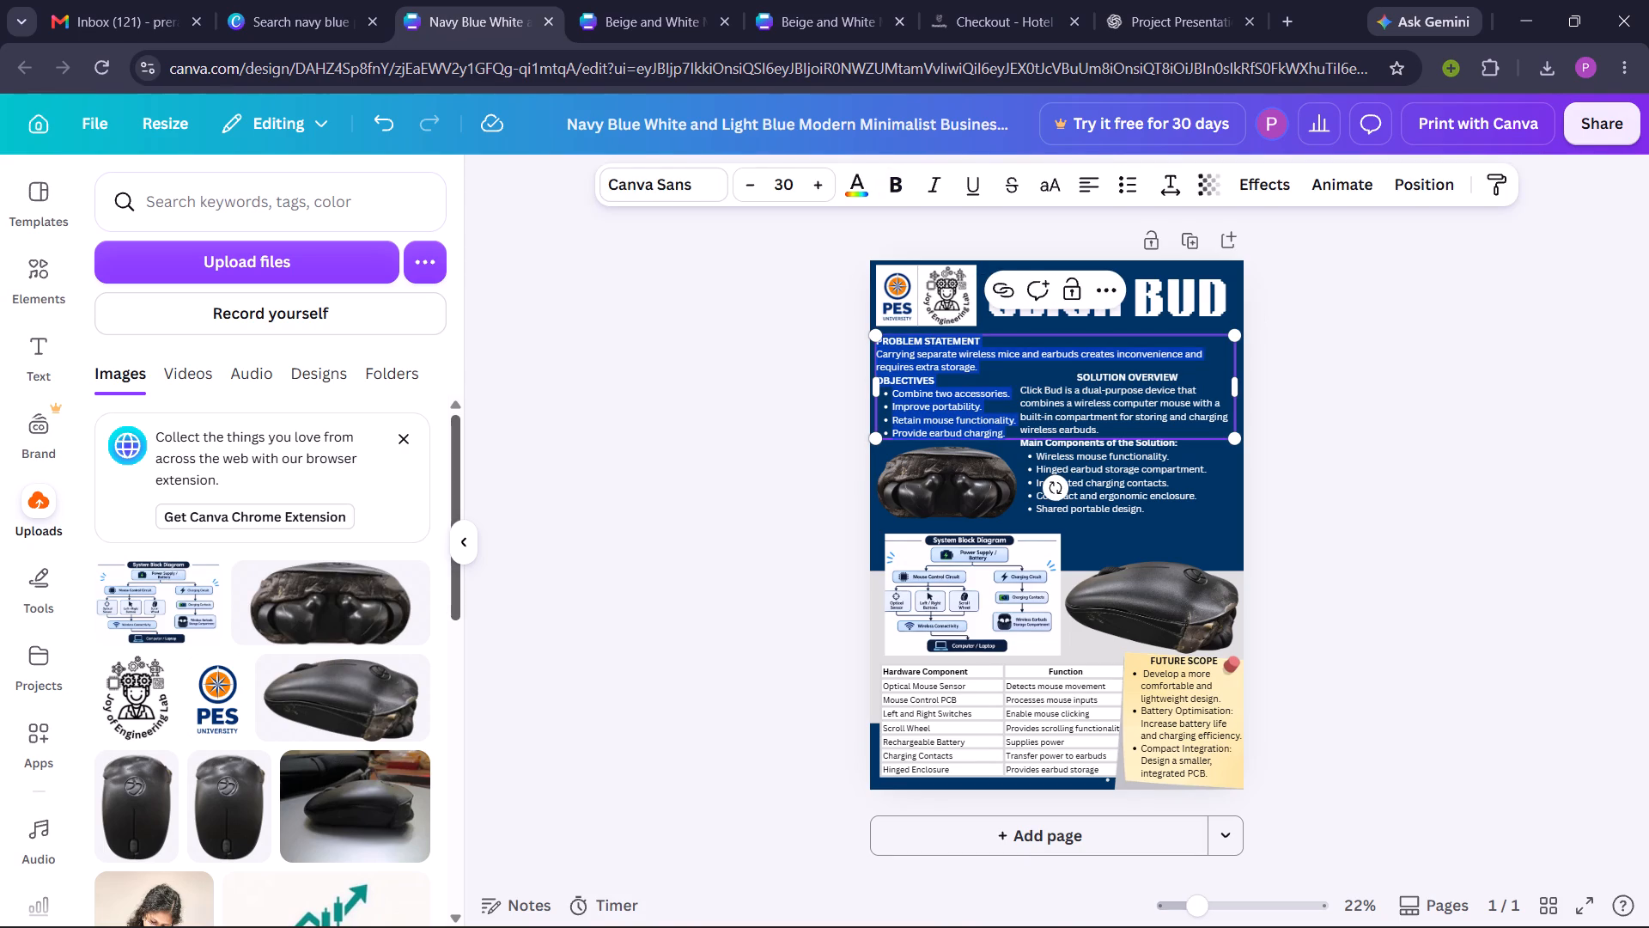
pyautogui.click(710, 181)
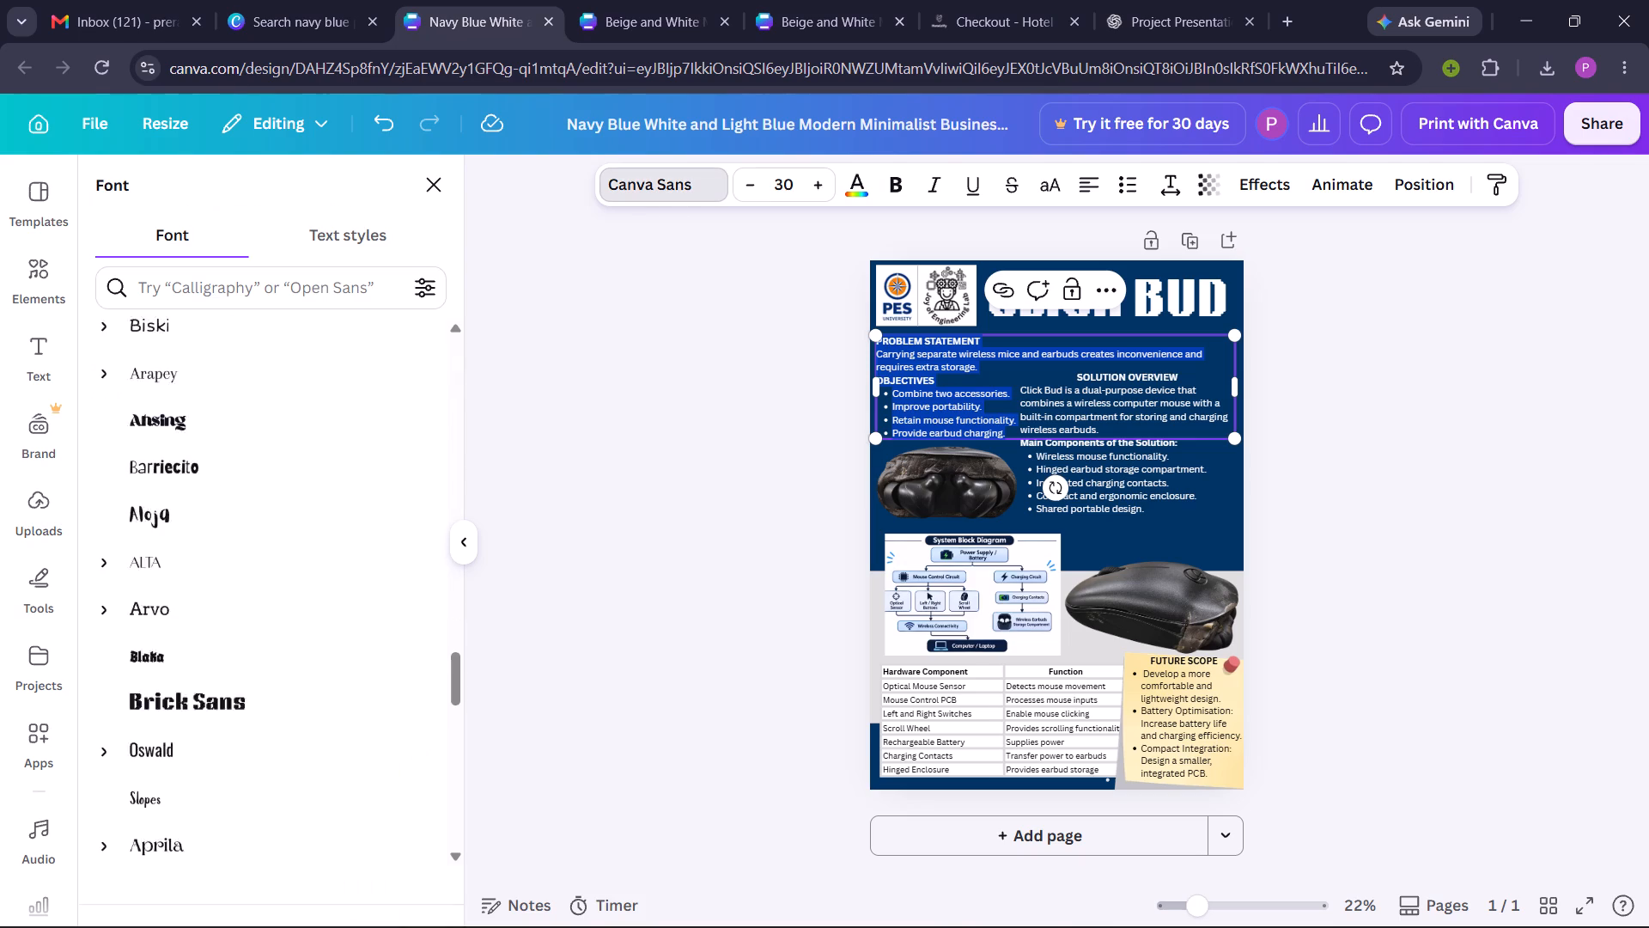
pyautogui.scroll(-4, 301, 606)
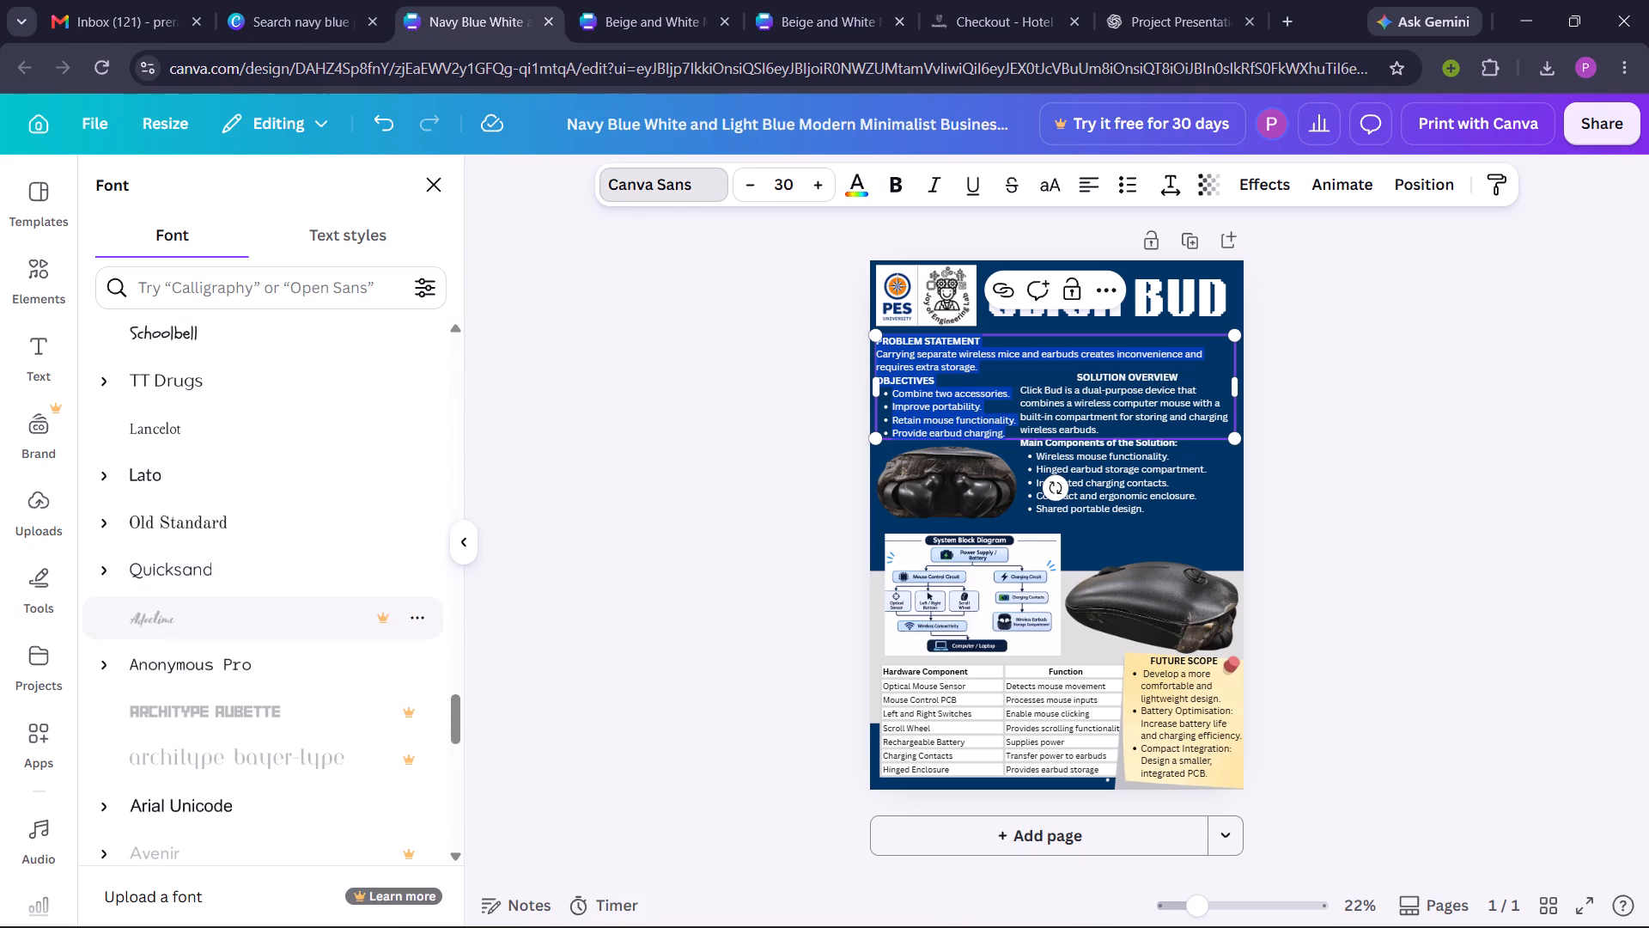
pyautogui.scroll(-6, 301, 606)
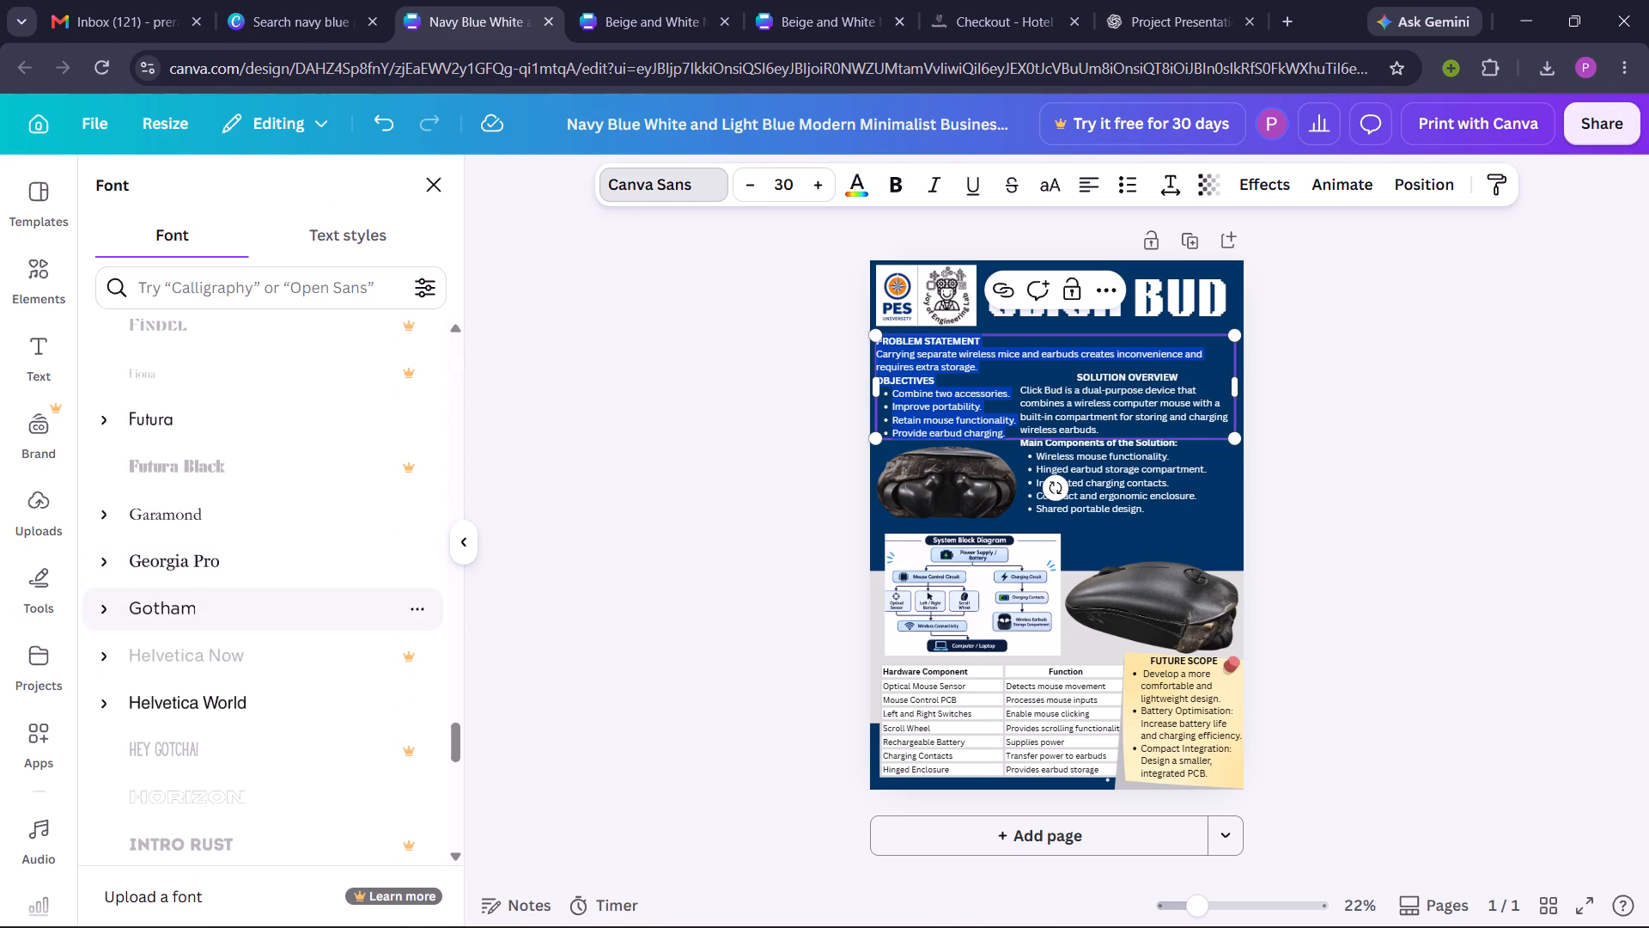
pyautogui.click(241, 567)
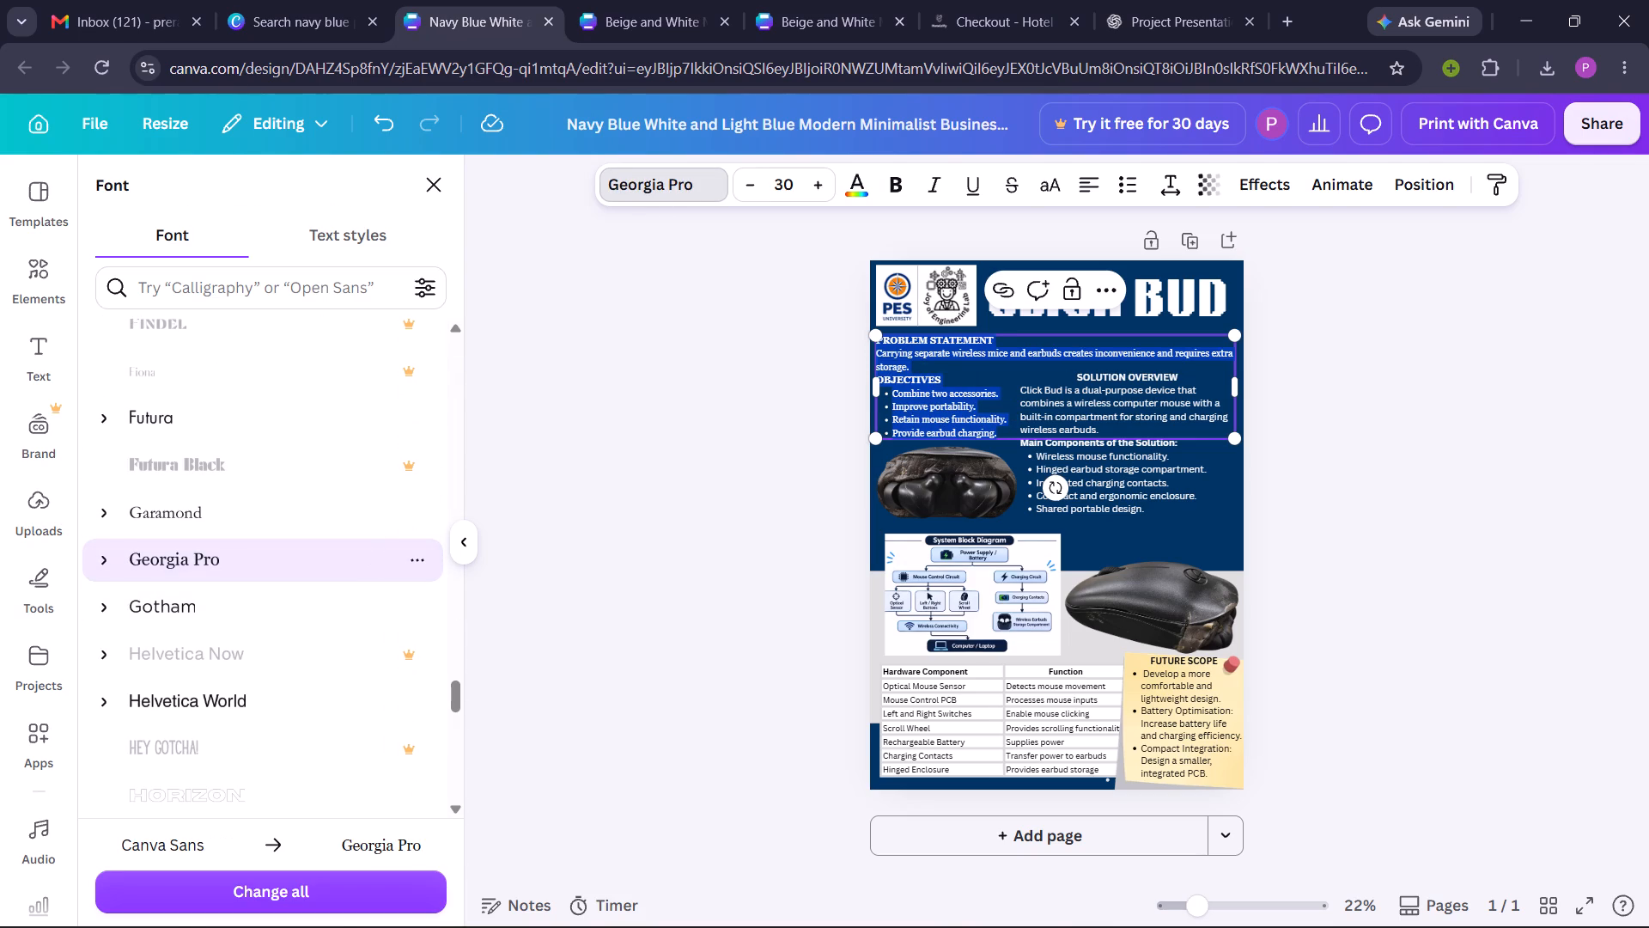
pyautogui.click(534, 486)
pyautogui.click(697, 475)
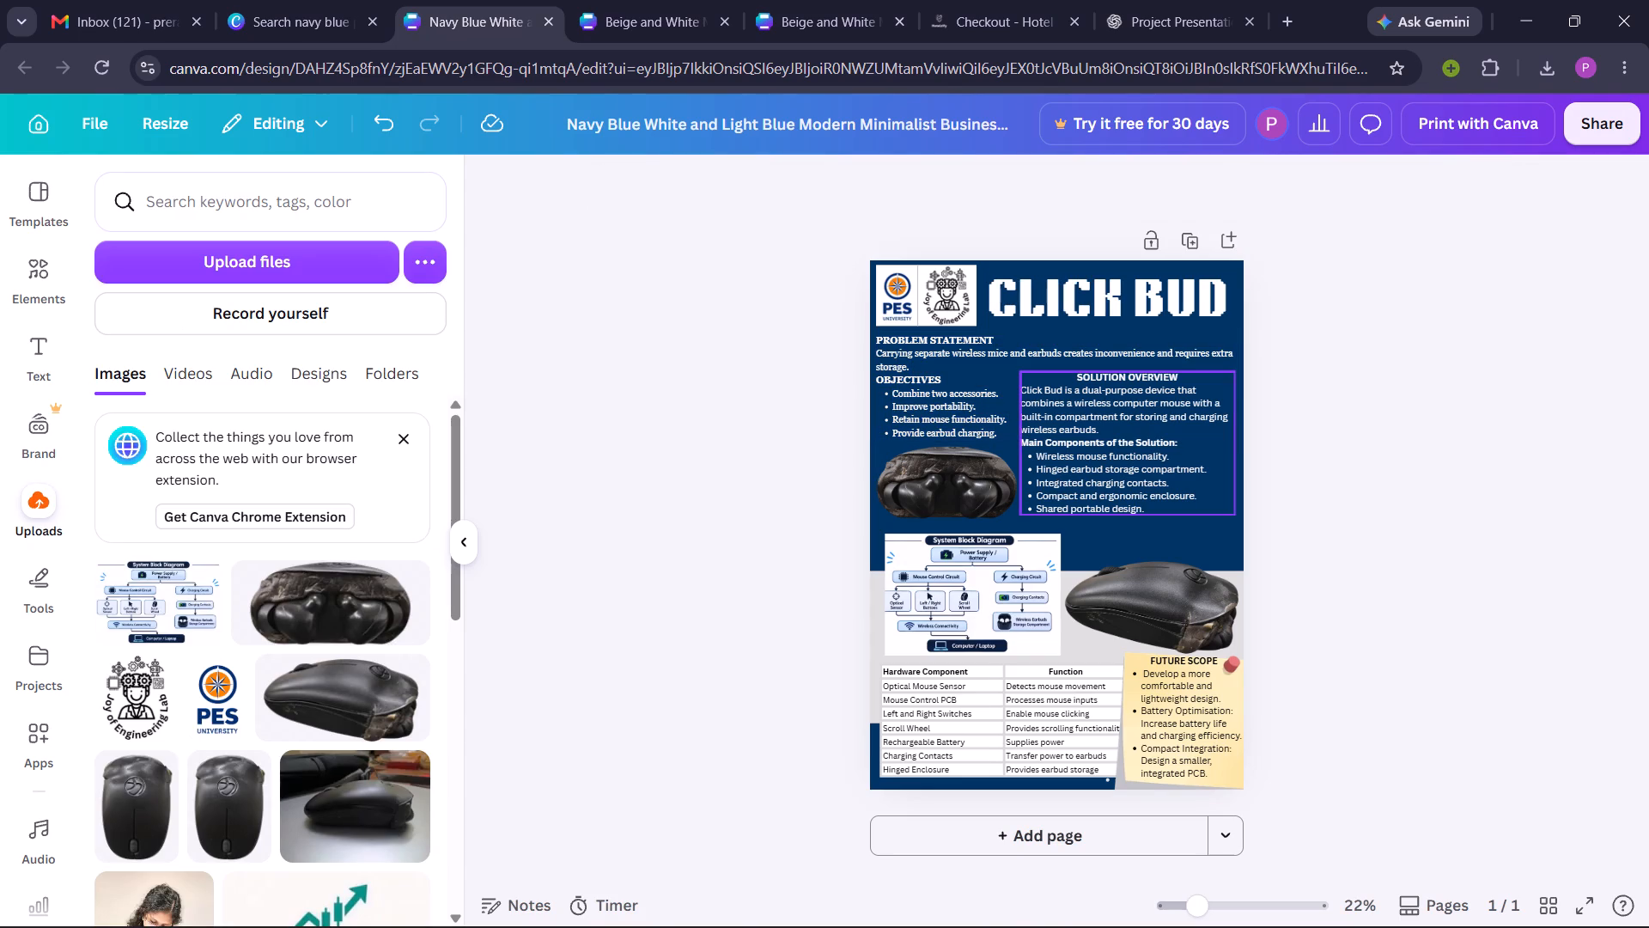
# Change the font of the whole Solution Overview text, including the main components list, to Georgia Pro.
pyautogui.doubleClick(1042, 401)
pyautogui.click(1078, 382)
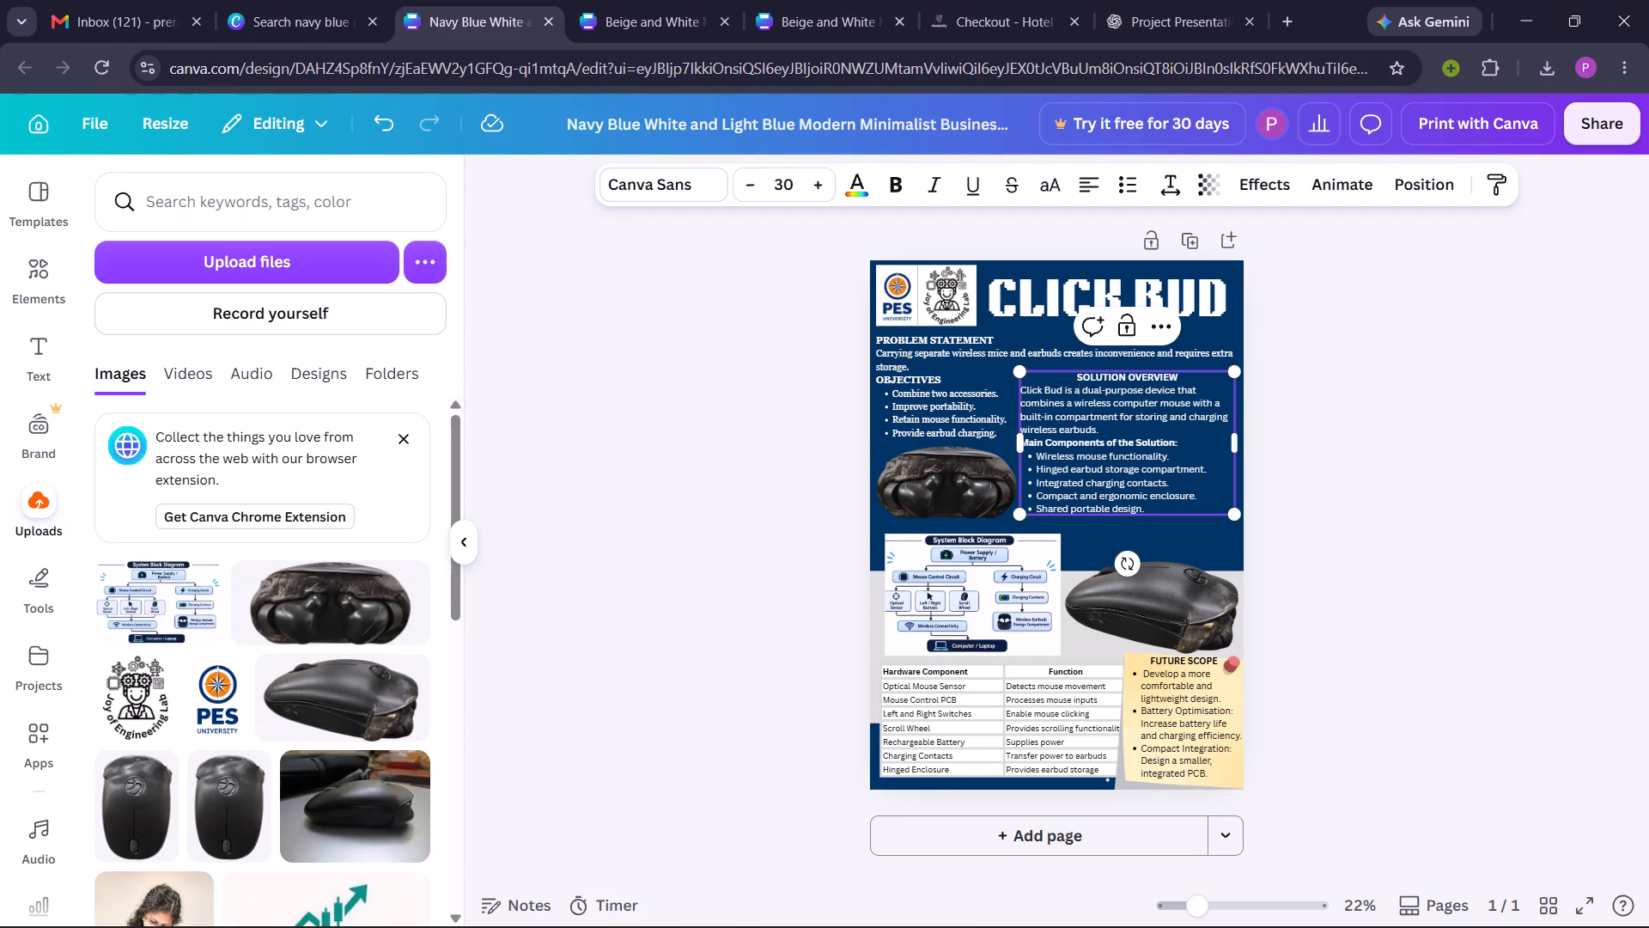
pyautogui.click(1076, 378)
pyautogui.moveTo(1076, 378); pyautogui.dragTo(1135, 512)
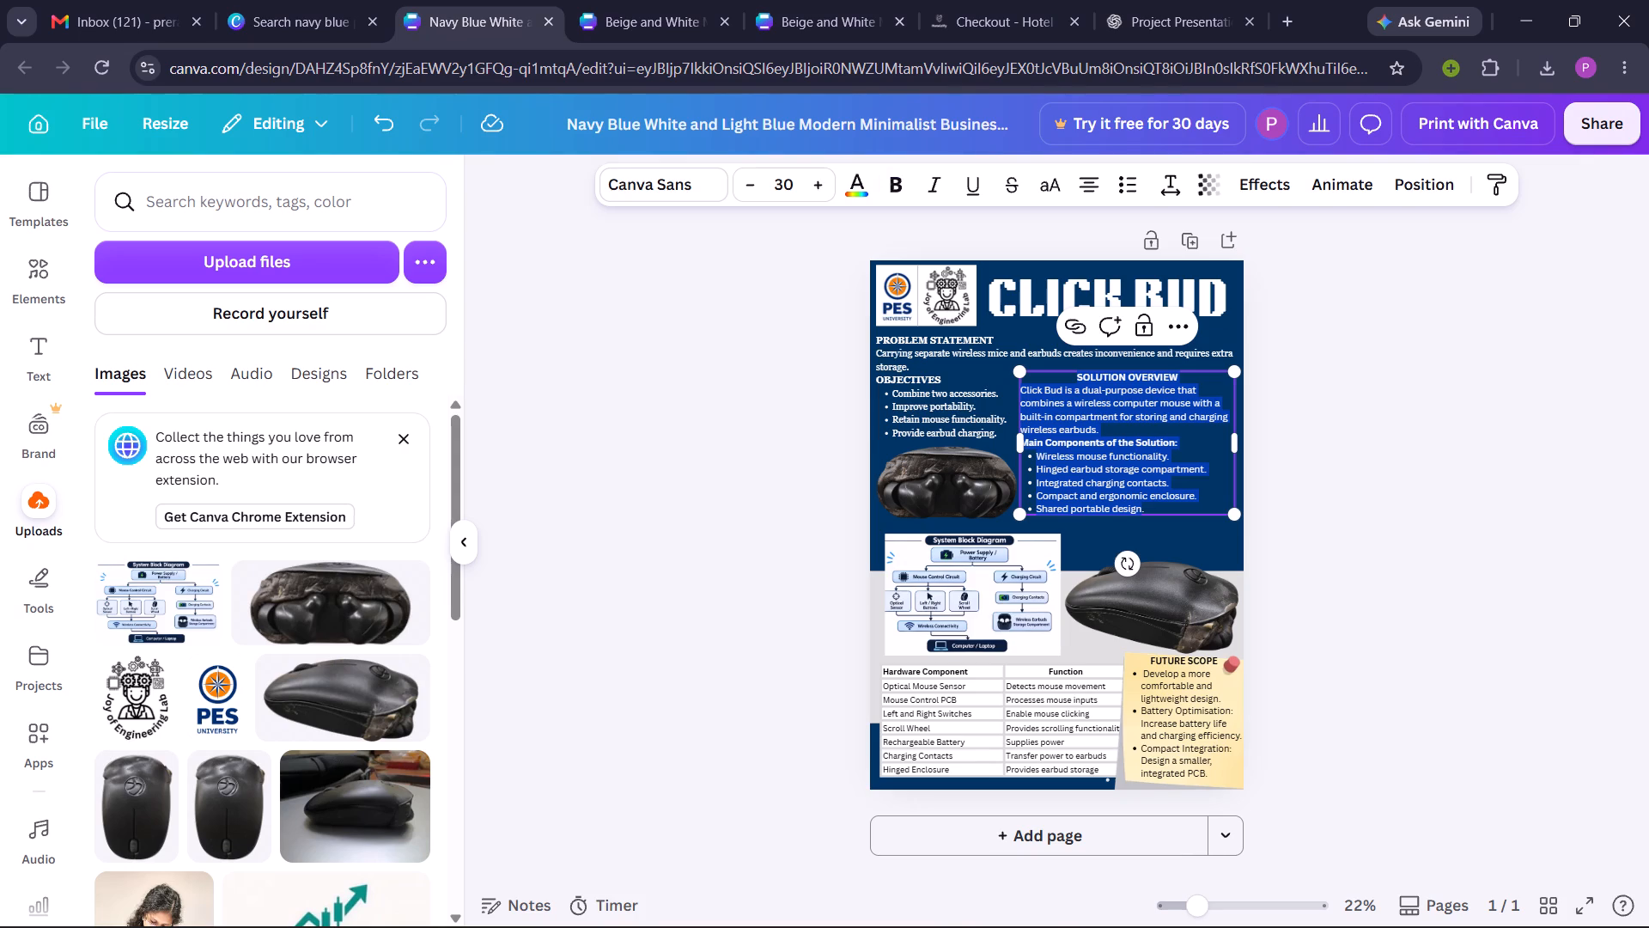
pyautogui.click(649, 184)
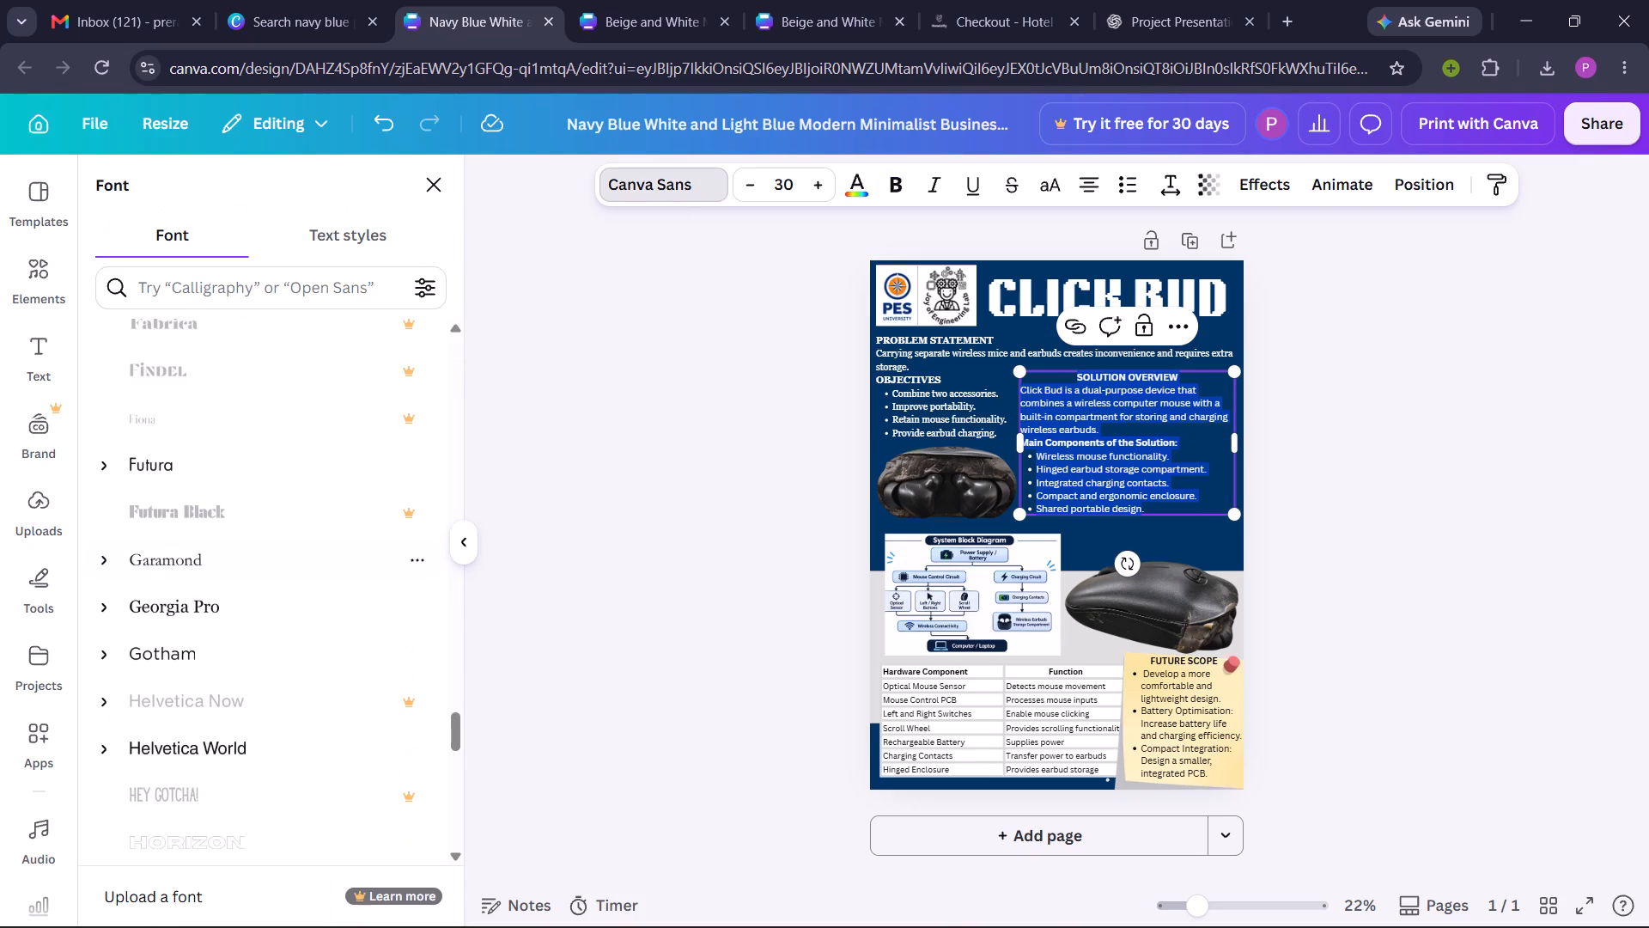
pyautogui.click(254, 610)
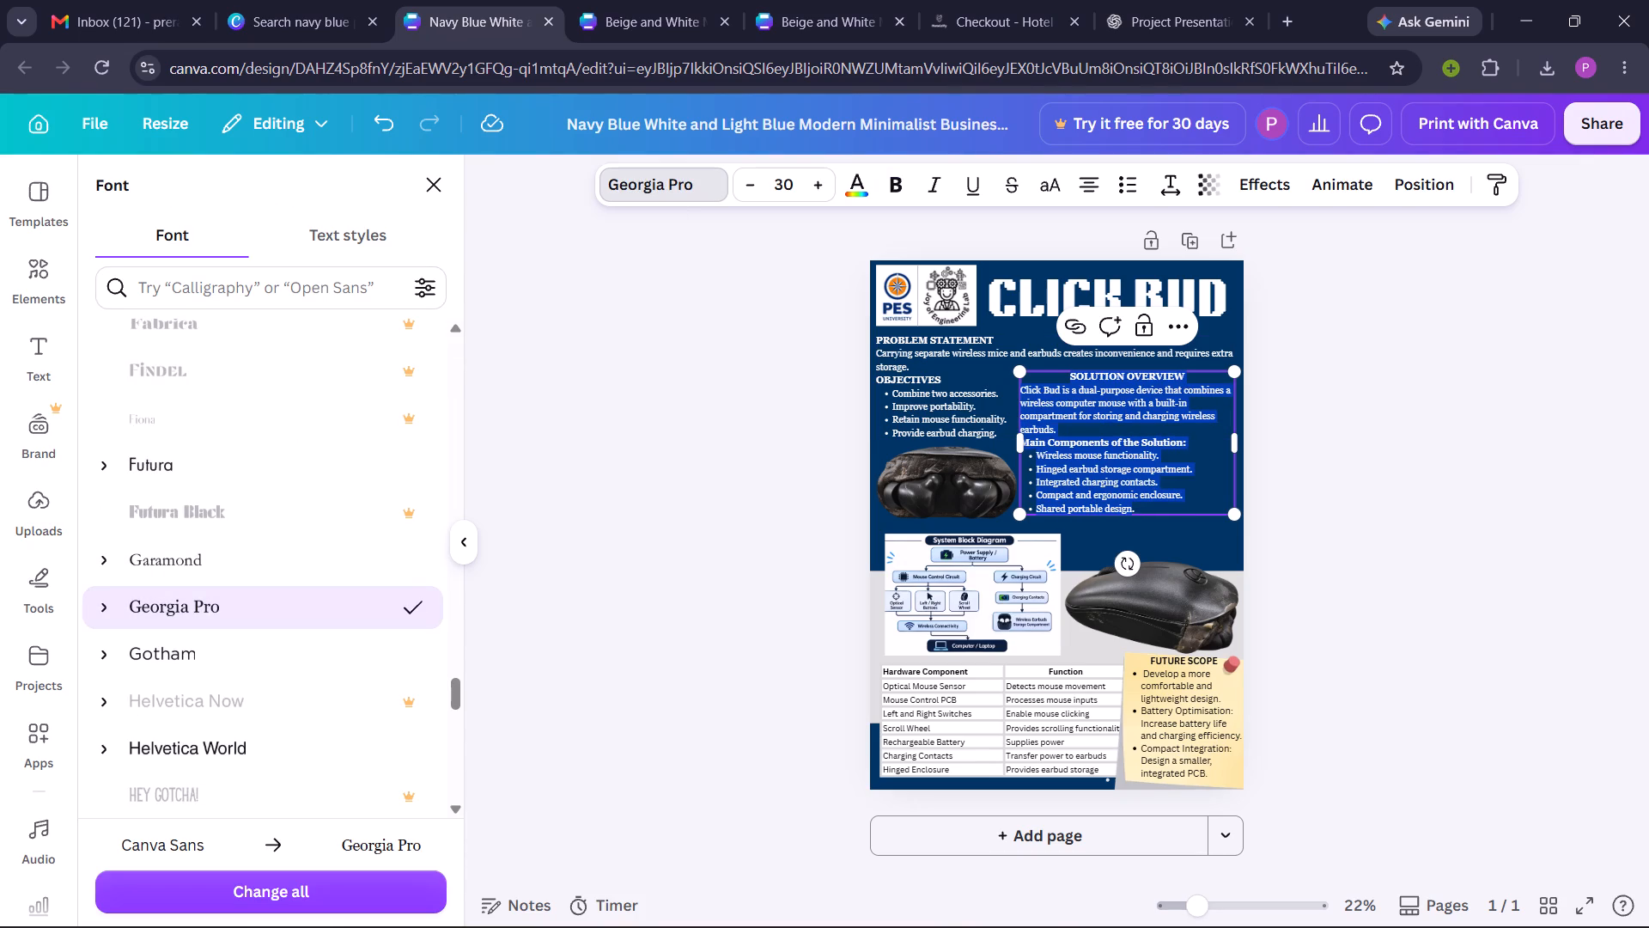
pyautogui.click(711, 566)
# Change the font of the Future Scope note text to Georgia Pro.
pyautogui.tripleClick(1192, 733)
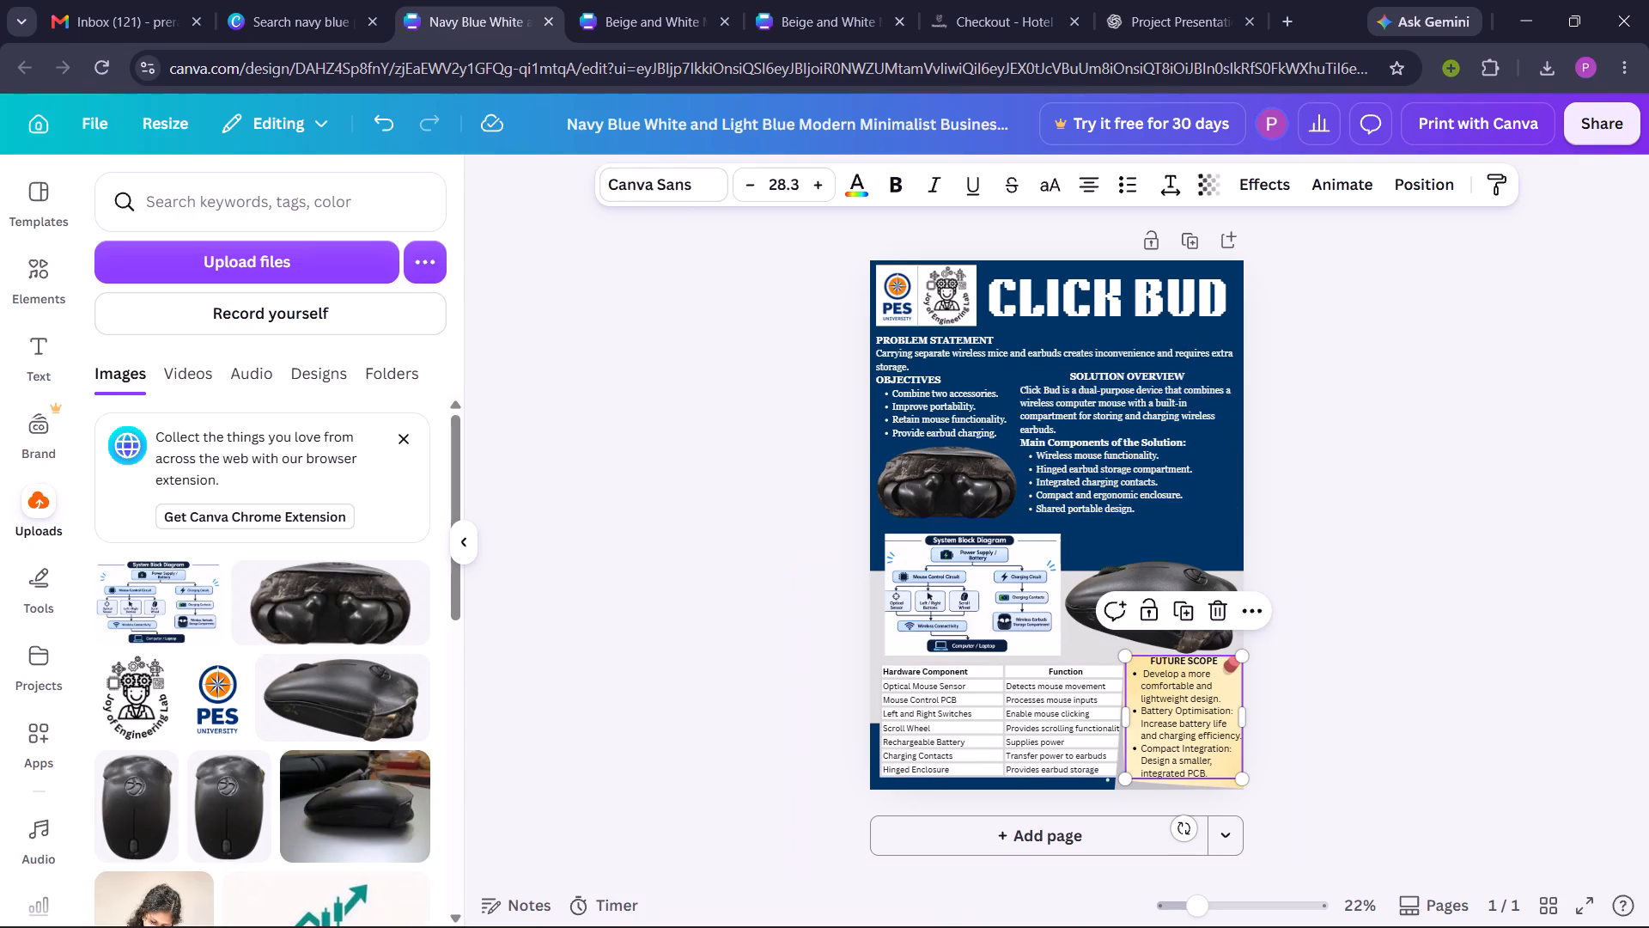
pyautogui.click(1192, 733)
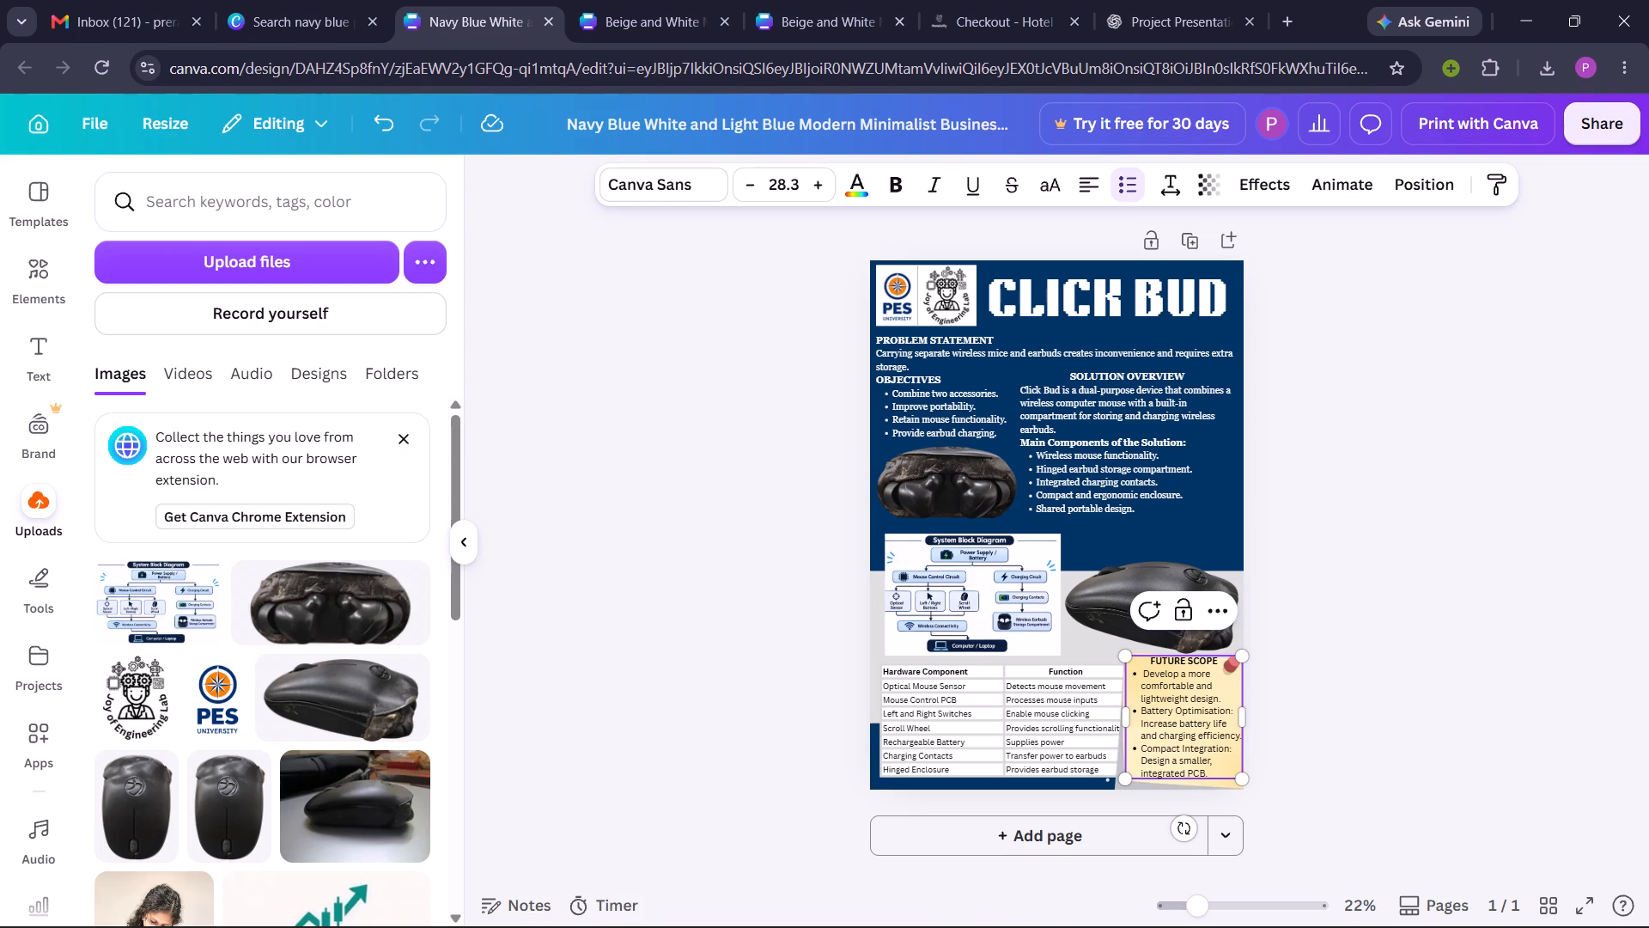
pyautogui.click(1222, 776)
pyautogui.moveTo(1222, 776); pyautogui.dragTo(1145, 553)
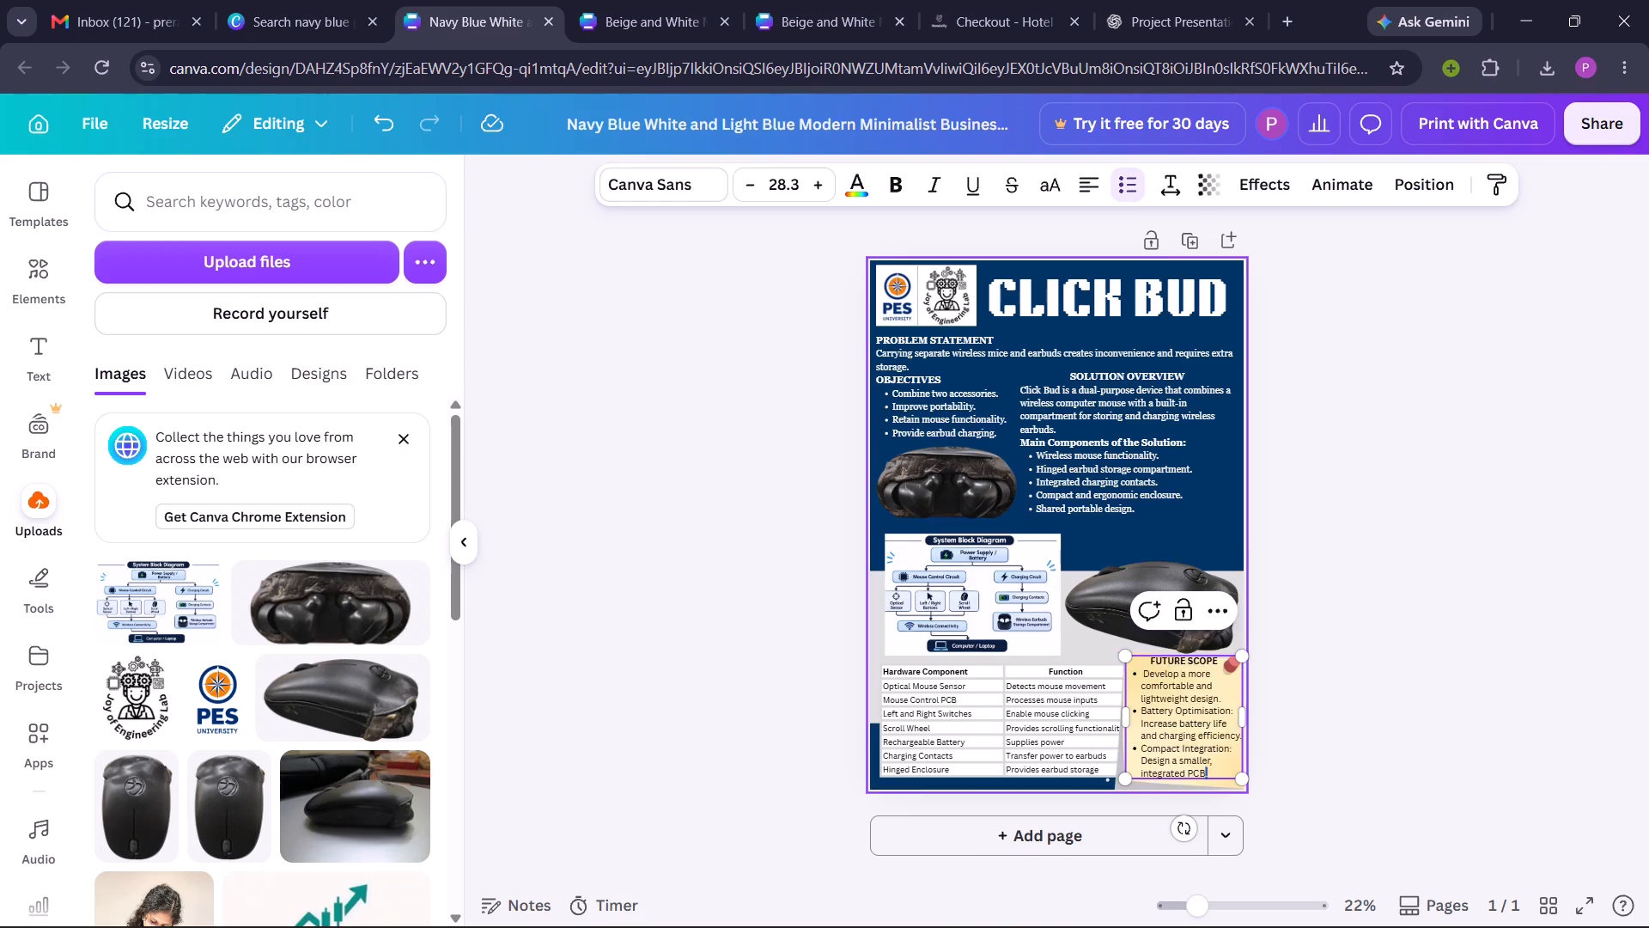
pyautogui.moveTo(1145, 553); pyautogui.dragTo(1148, 605)
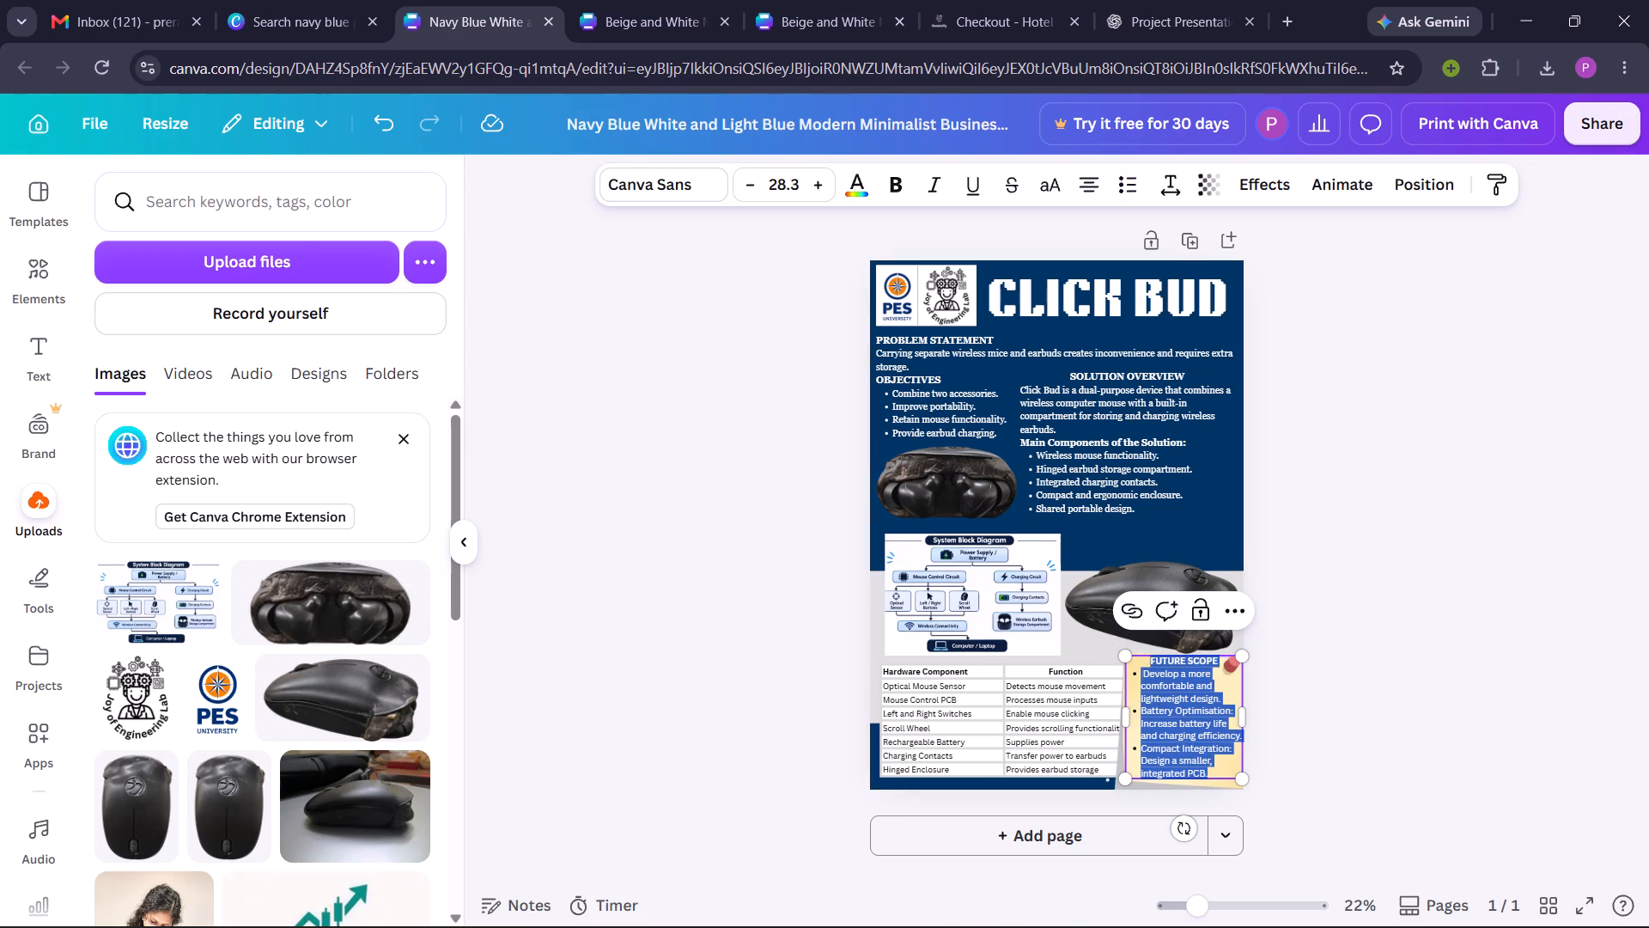
pyautogui.click(696, 192)
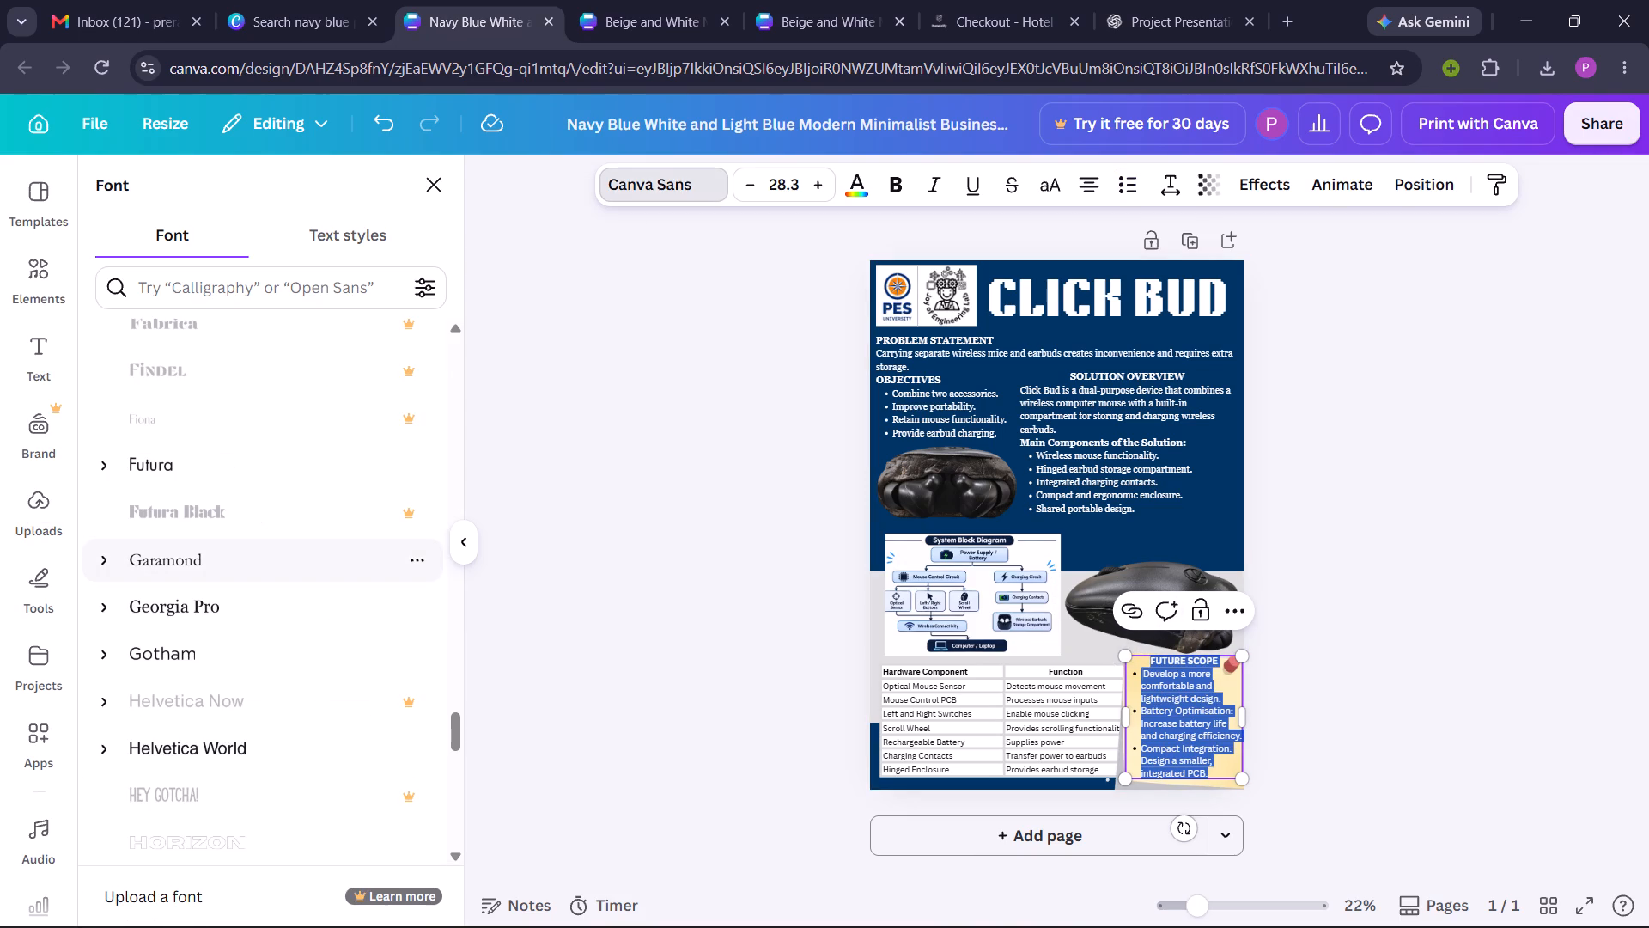
pyautogui.click(236, 597)
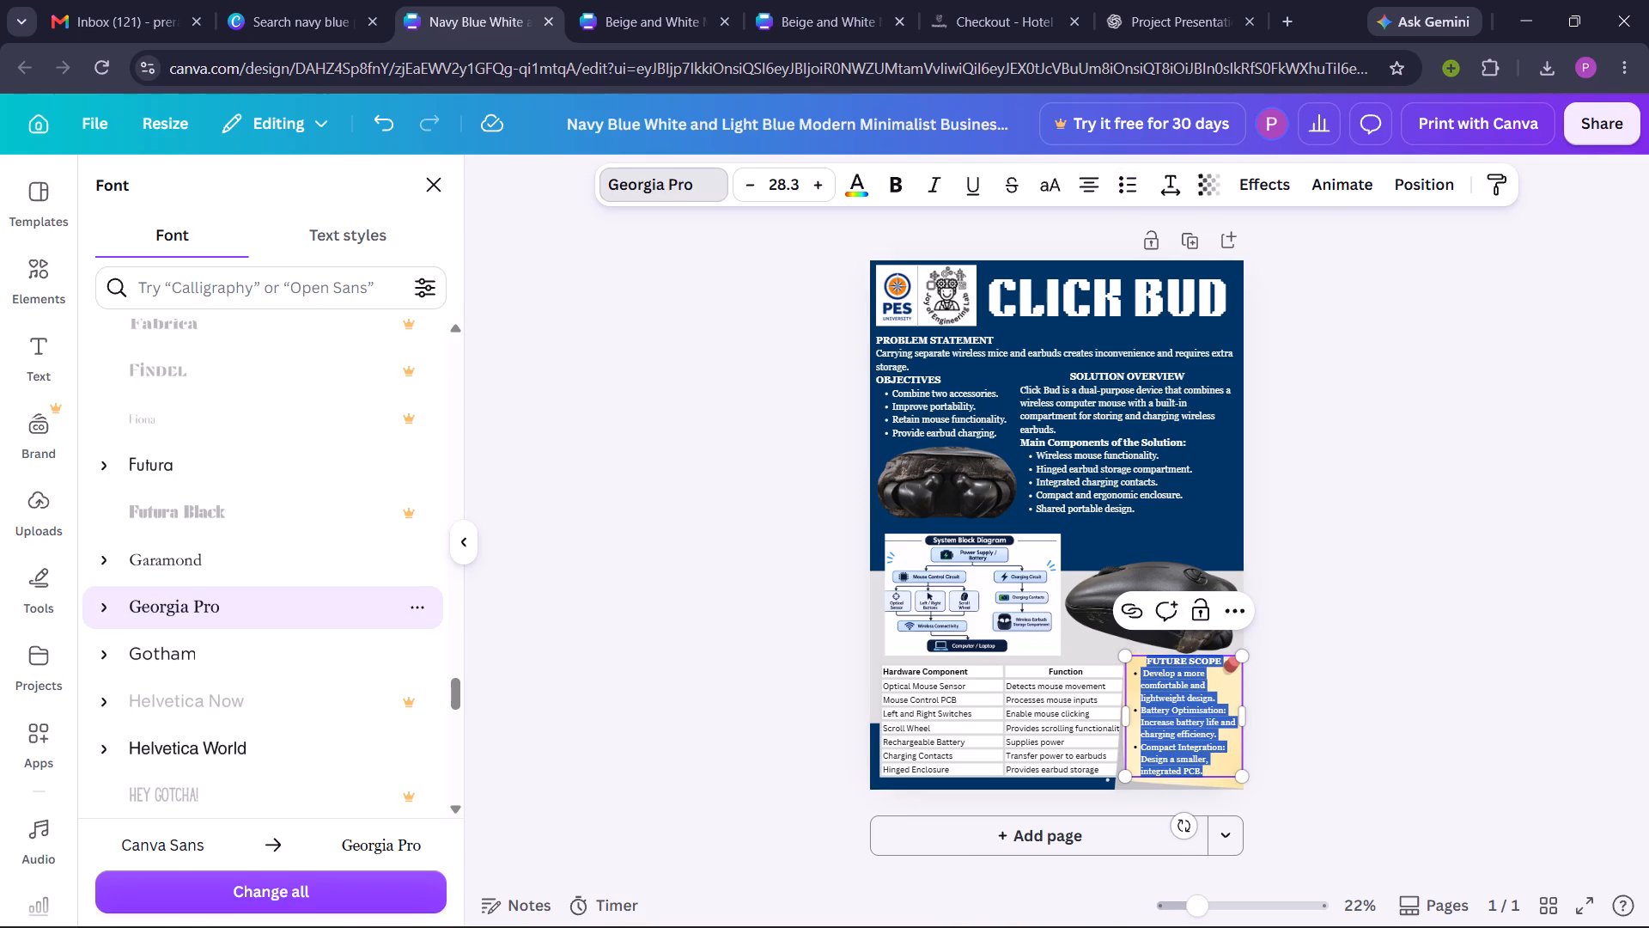
pyautogui.click(625, 601)
pyautogui.click(806, 606)
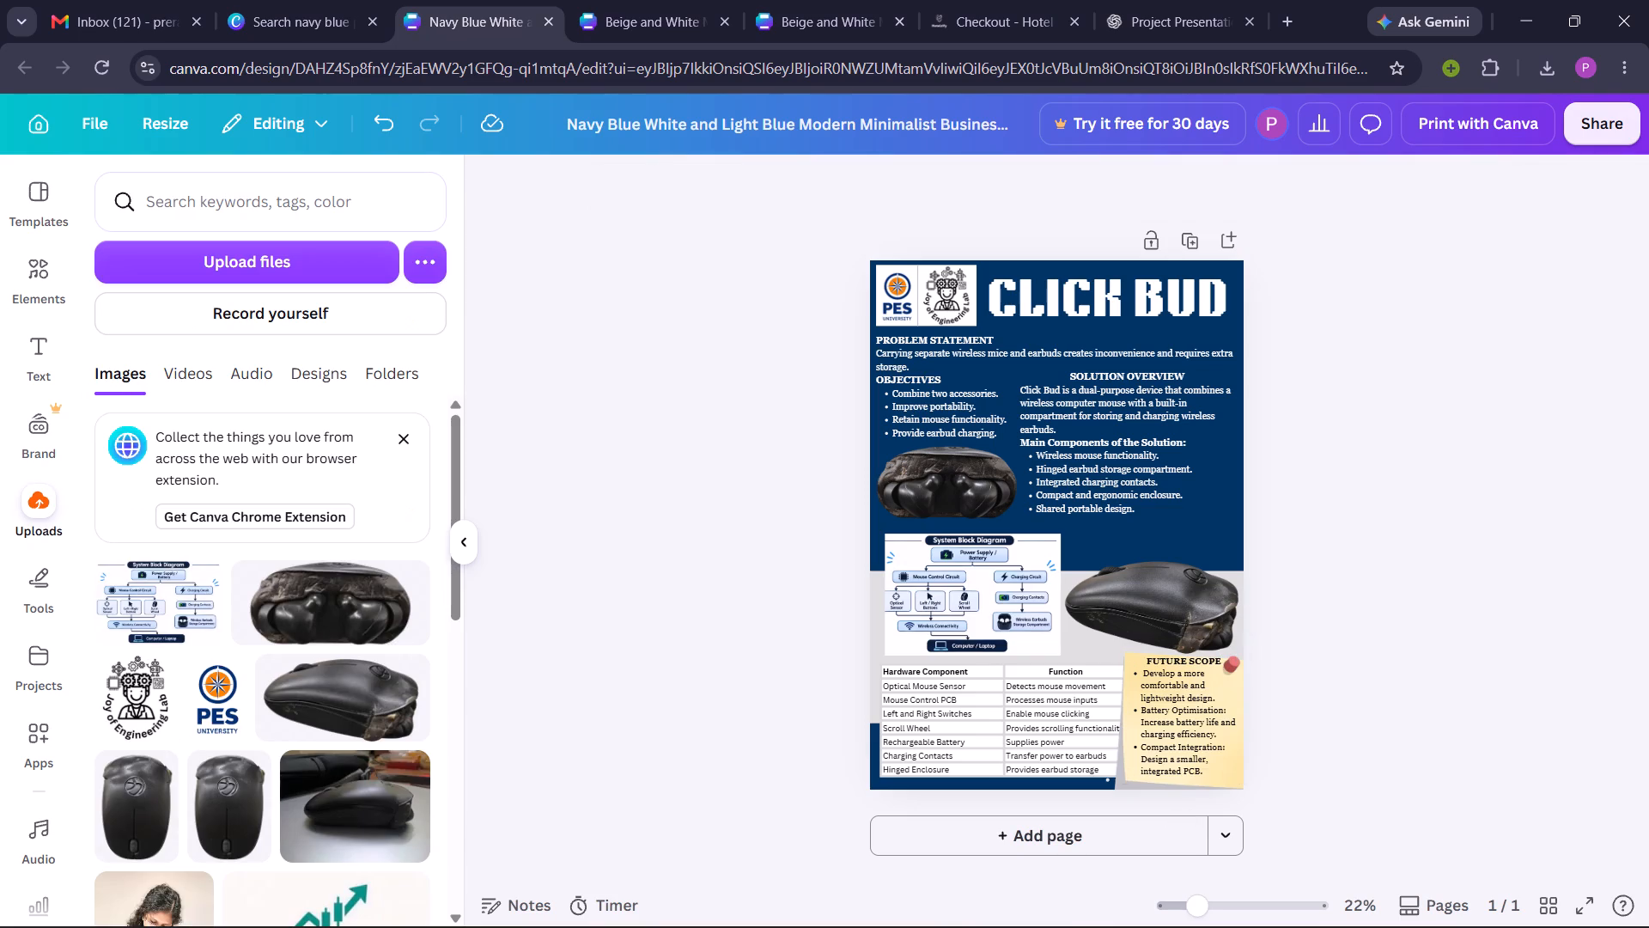
# Move the Solution Overview text and the Problem Statement and Objectives text slightly down, away from the title.
pyautogui.click(1315, 546)
pyautogui.moveTo(1132, 449); pyautogui.dragTo(1135, 460)
pyautogui.click(981, 400)
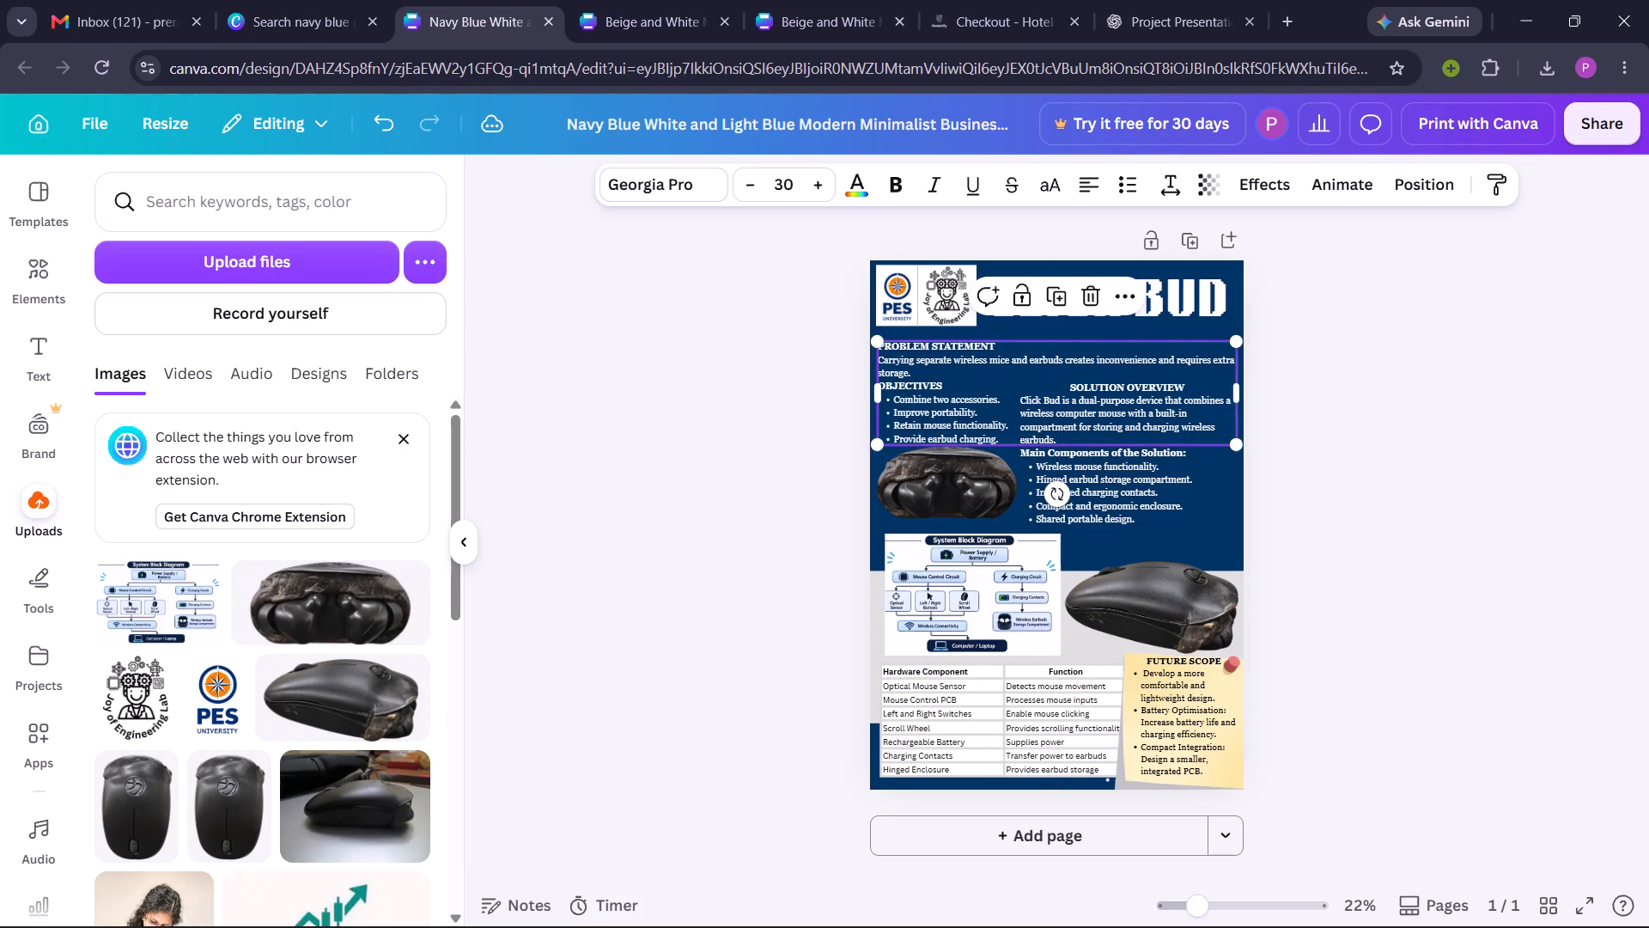
pyautogui.click(769, 472)
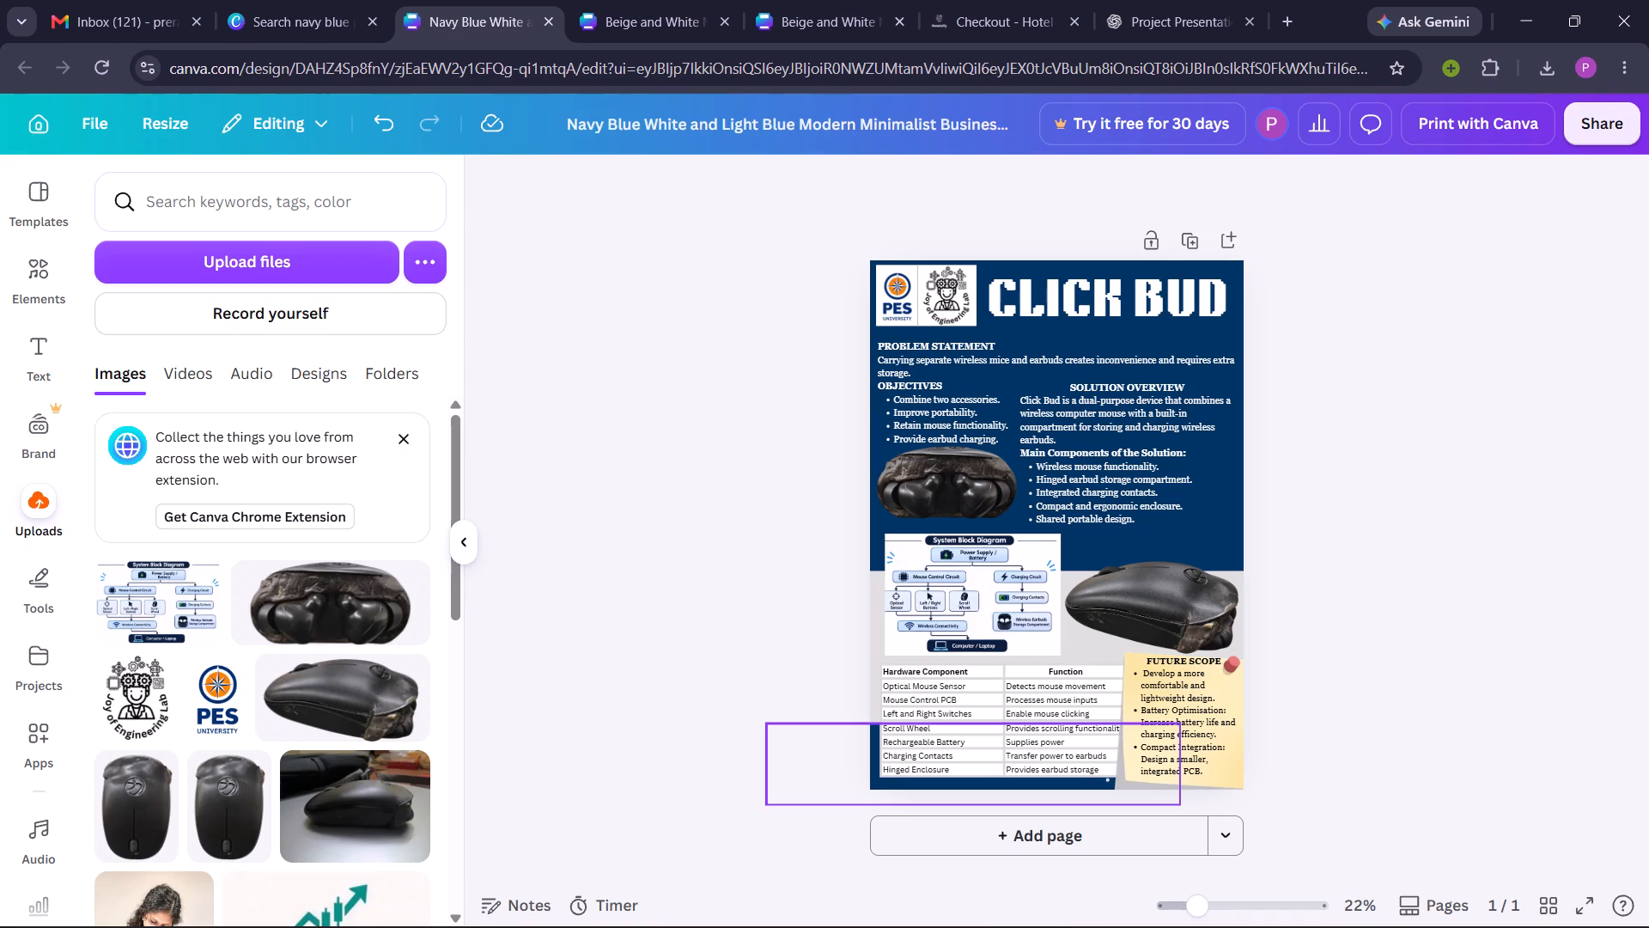
# Download the poster as a high-quality PNG at 1,587 × 2,245 px.
pyautogui.click(1593, 123)
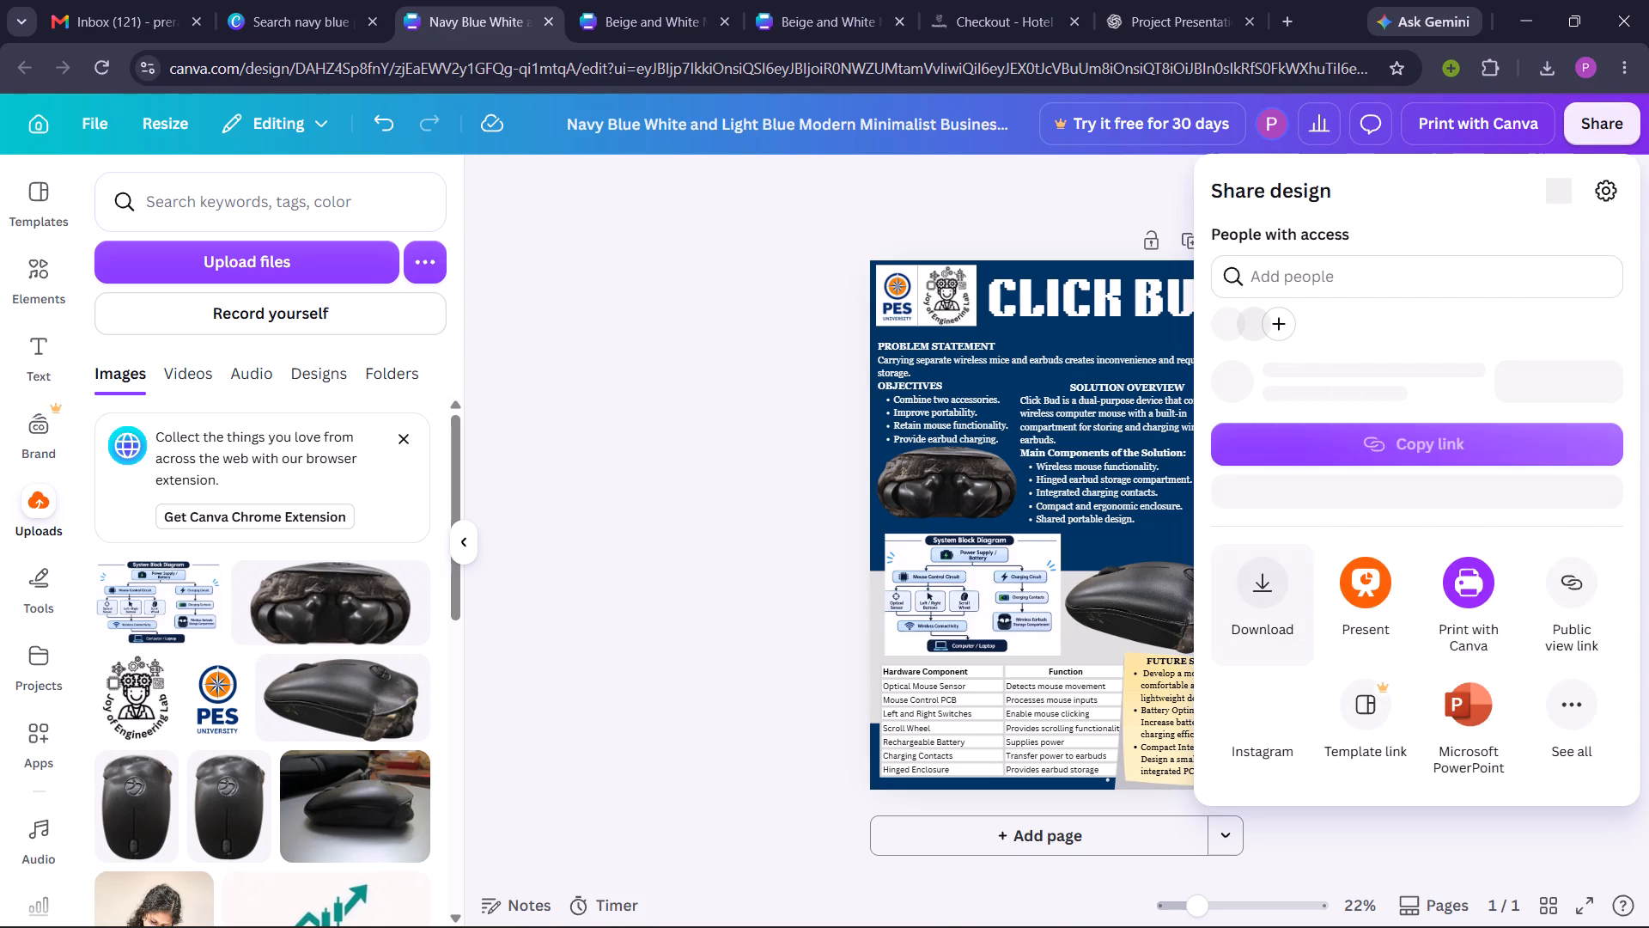
pyautogui.click(1263, 591)
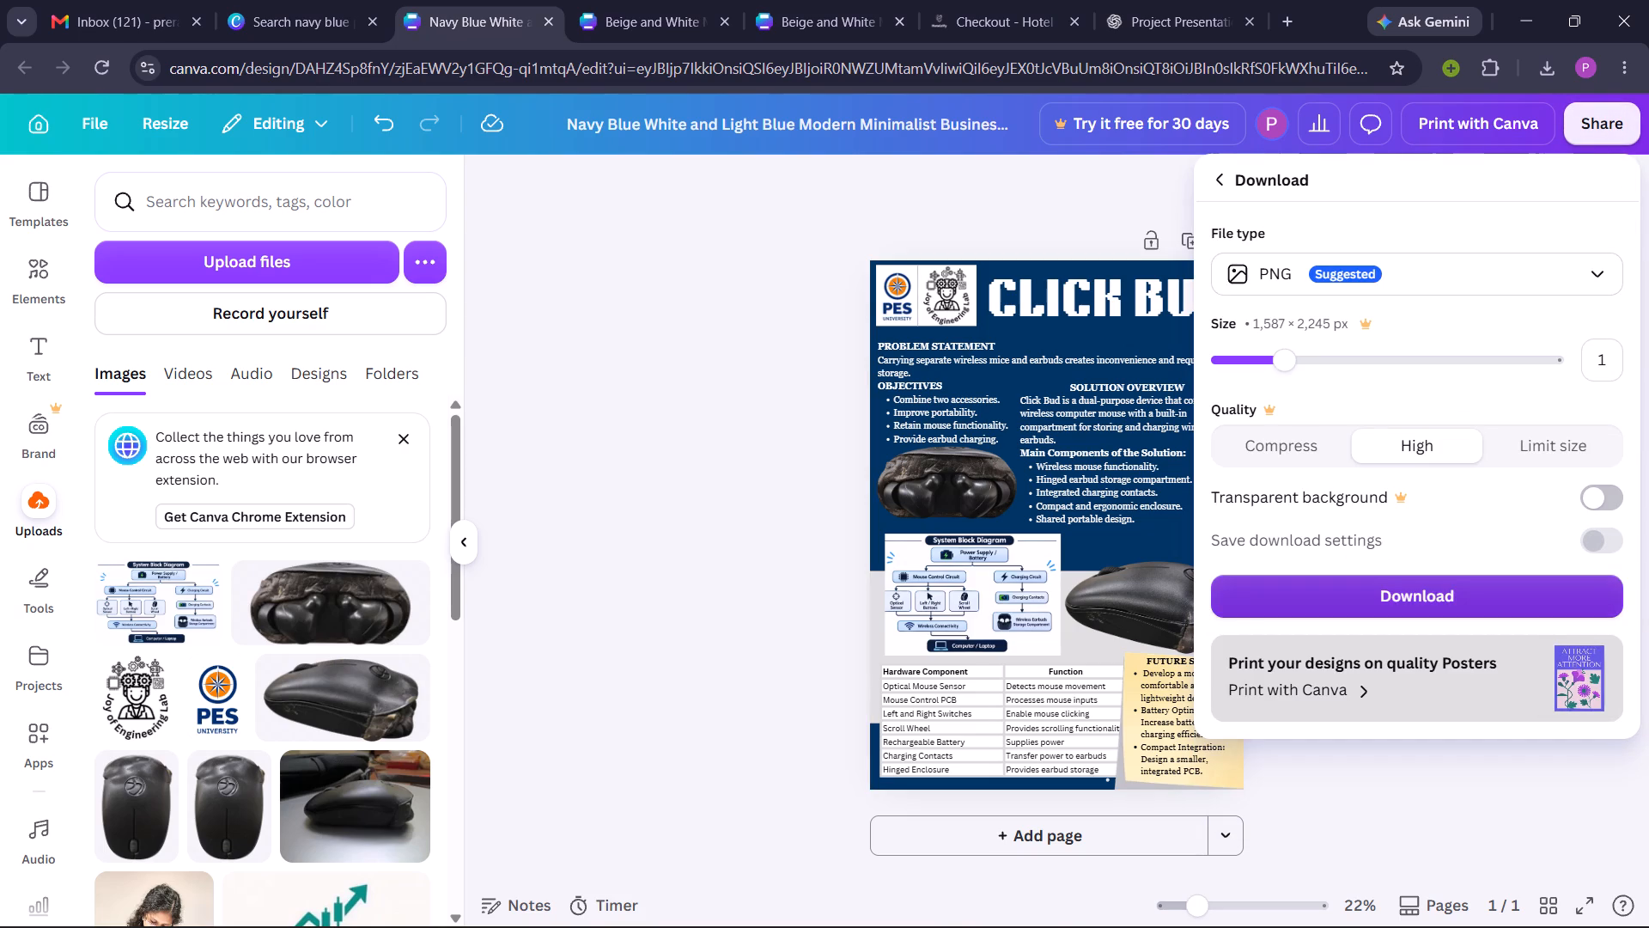
pyautogui.click(1291, 600)
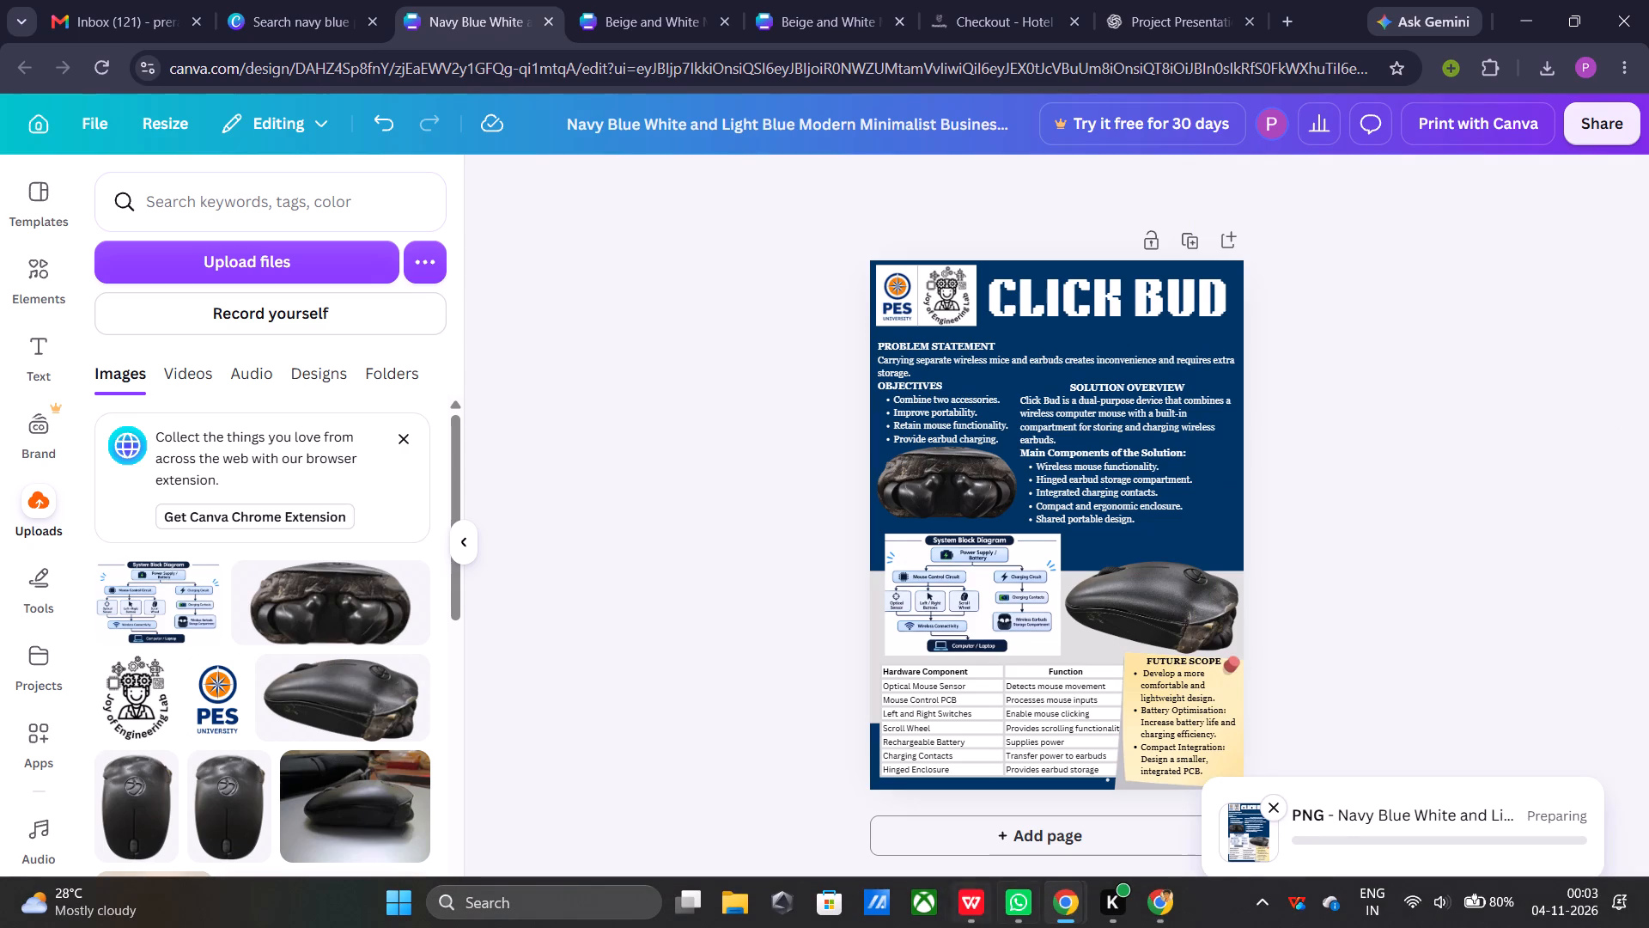